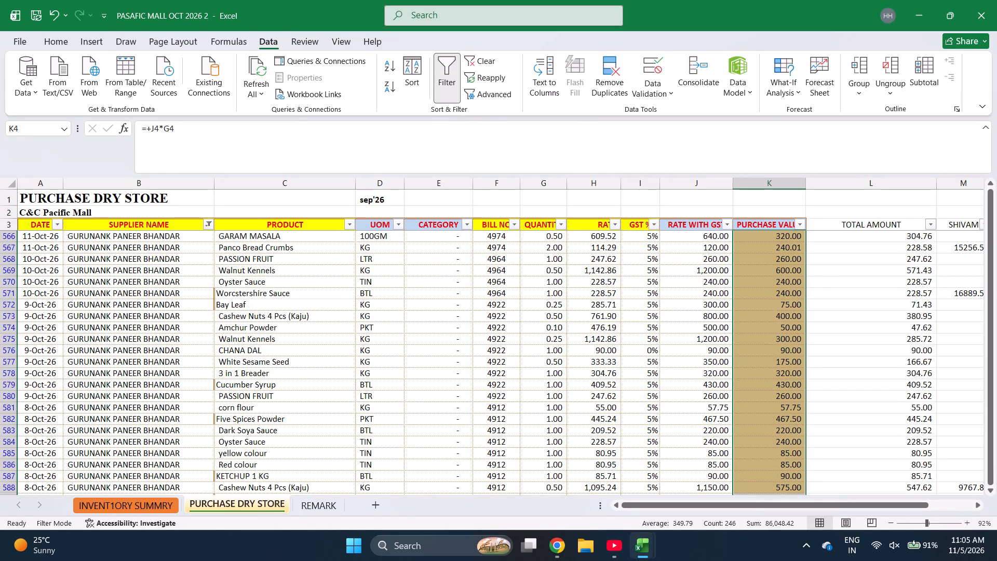
# Reset the SUPPLIER NAME filter on the PURCHASE DRY STORE sheet to include all suppliers.
pyautogui.scroll(2, 328, 385)
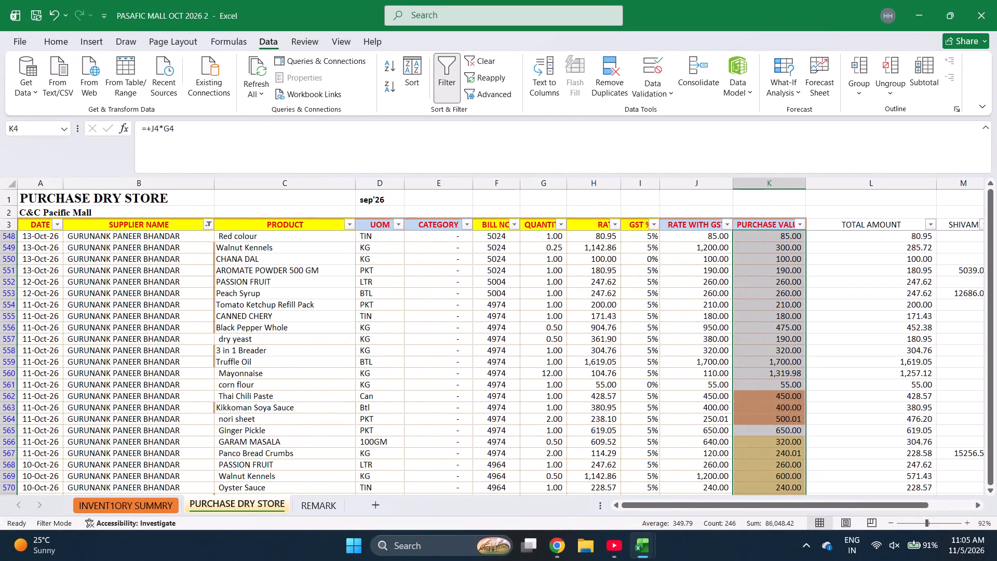
pyautogui.click(209, 223)
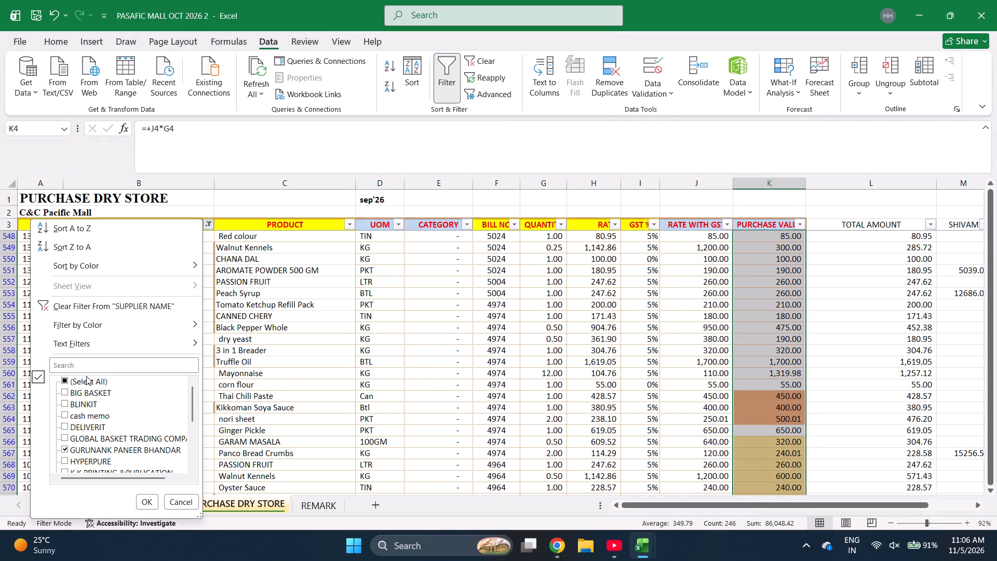
pyautogui.click(86, 385)
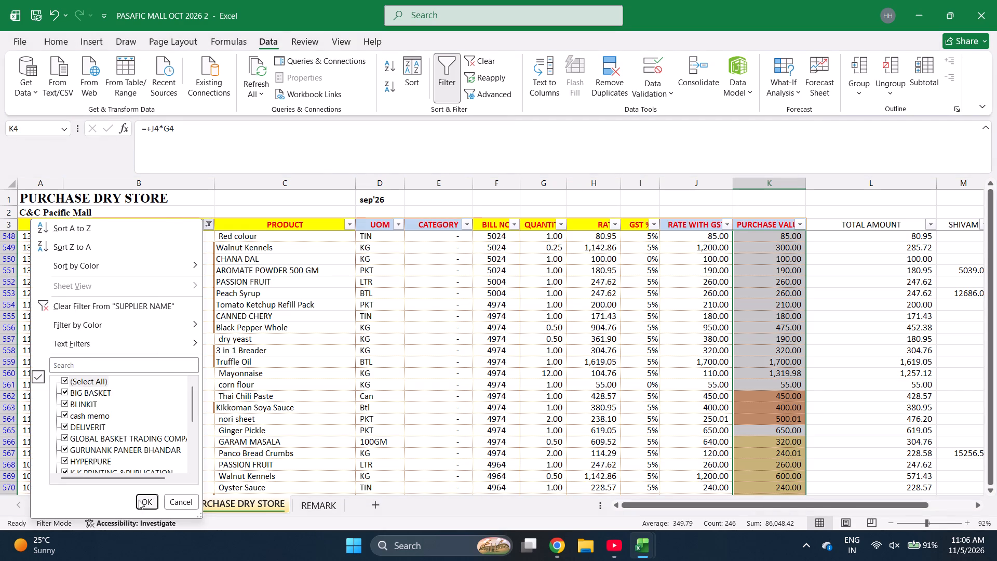
pyautogui.click(139, 500)
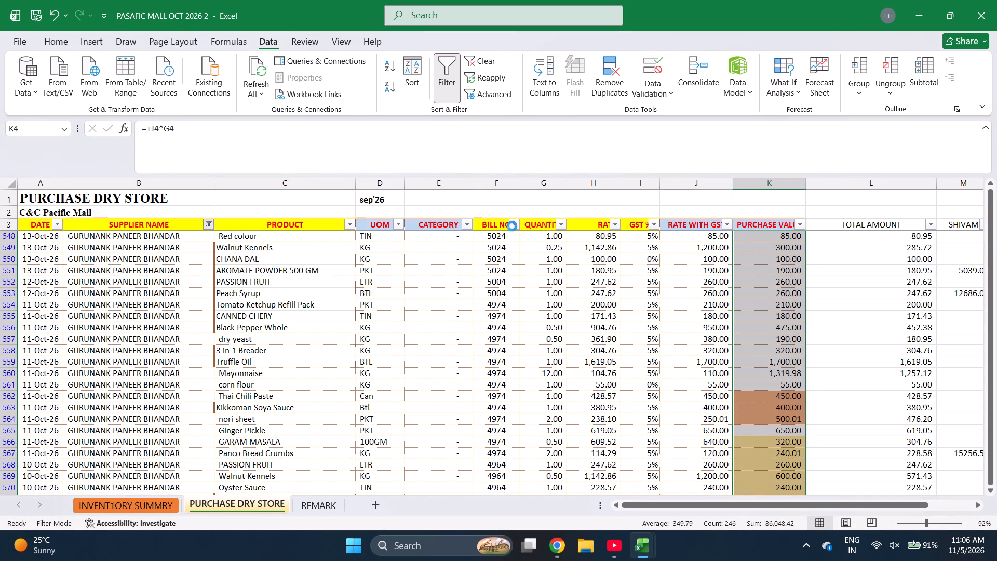
# Filter the BILL NO column to bill 6373 and view its purchase entries.
pyautogui.click(512, 226)
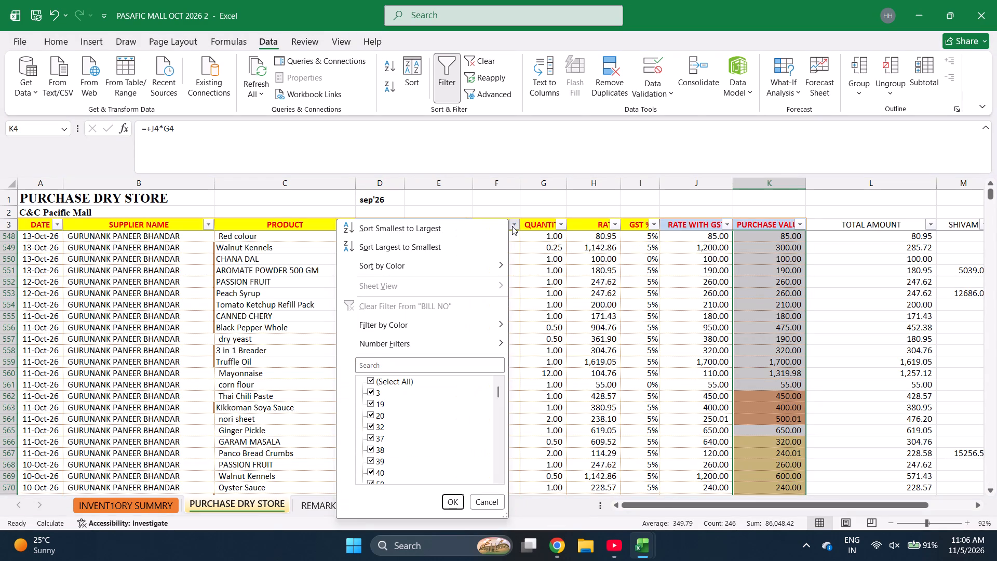
pyautogui.click(385, 364)
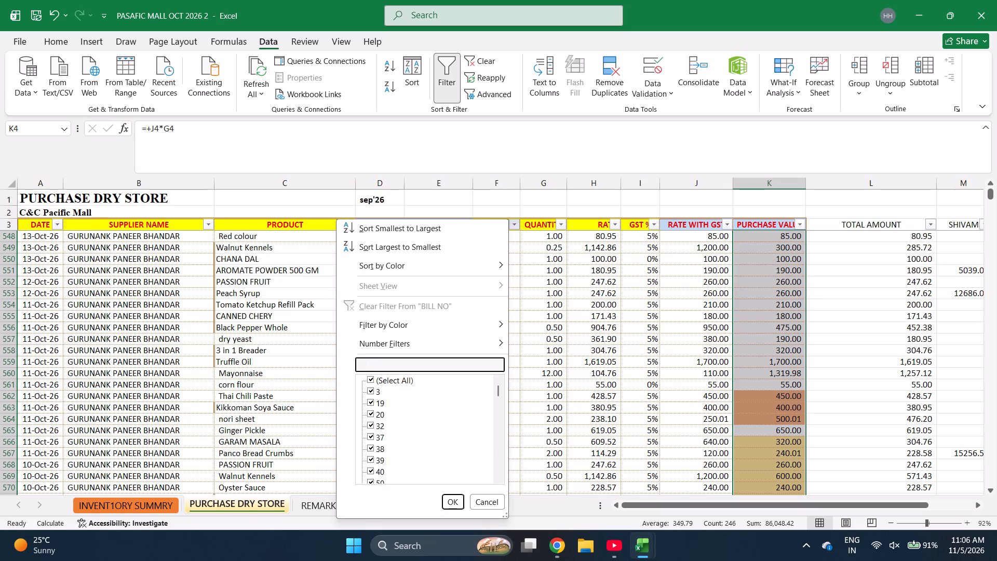
pyautogui.write('6373')
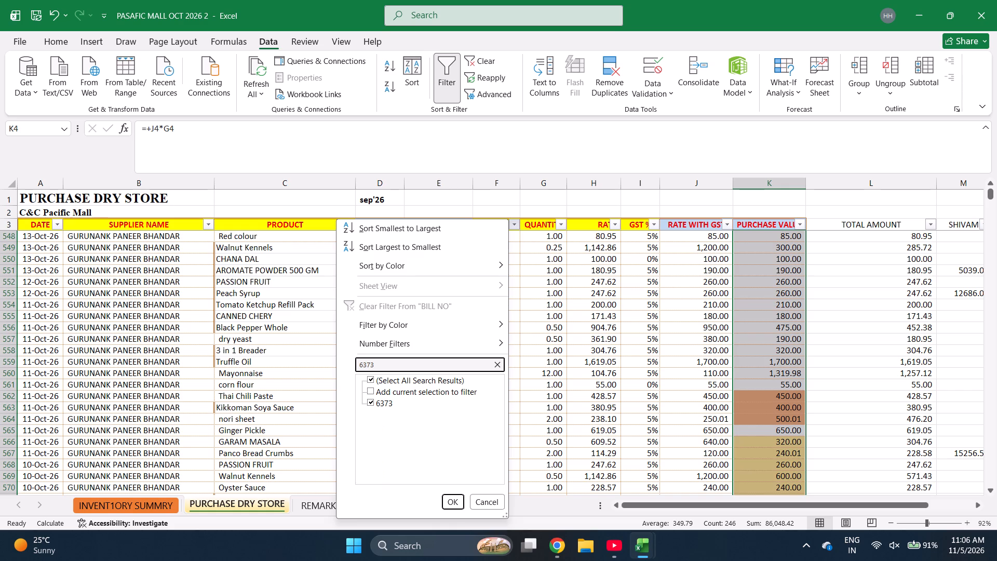
pyautogui.press('Return')
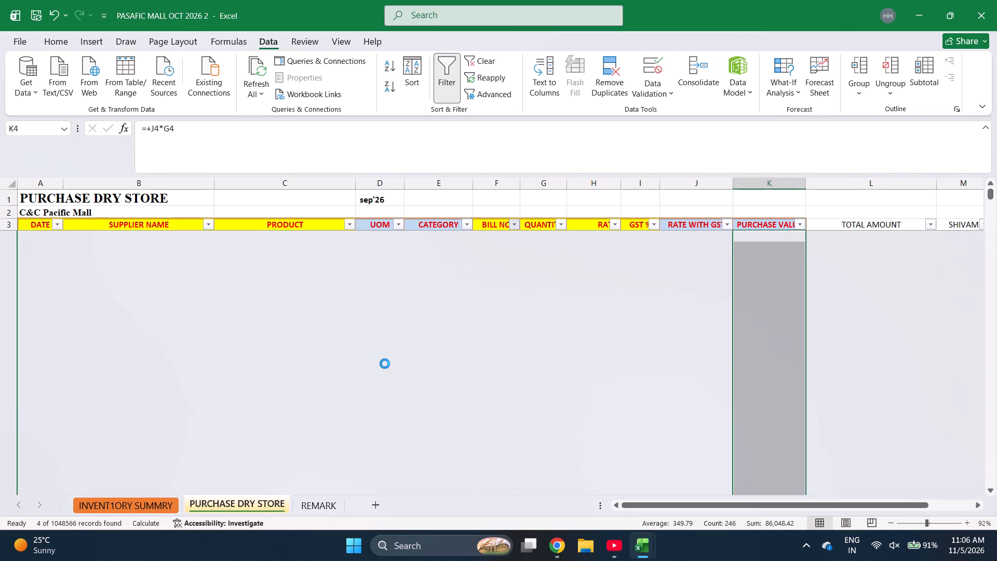
pyautogui.scroll(3, 555, 306)
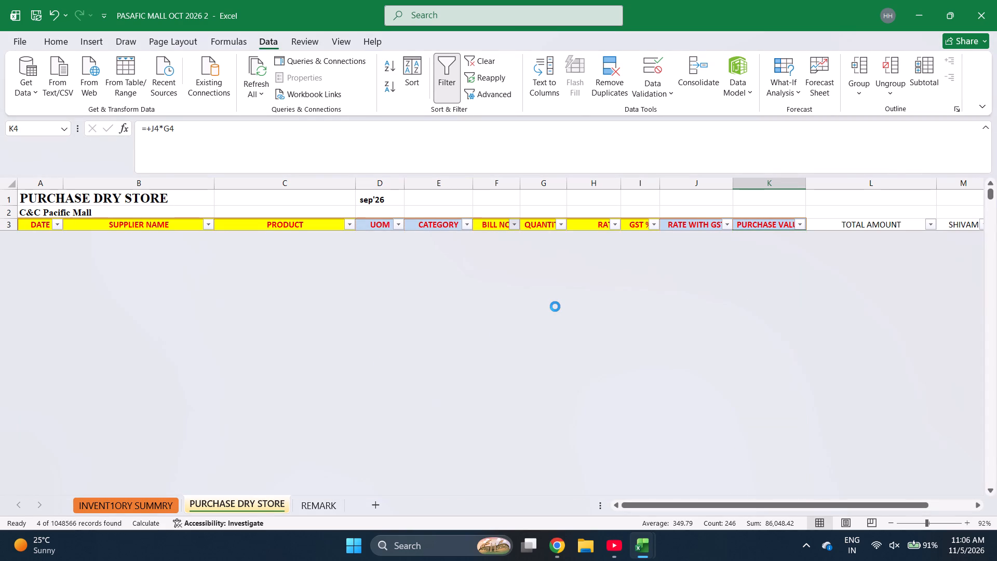
pyautogui.scroll(-1, 555, 306)
pyautogui.scroll(1, 555, 306)
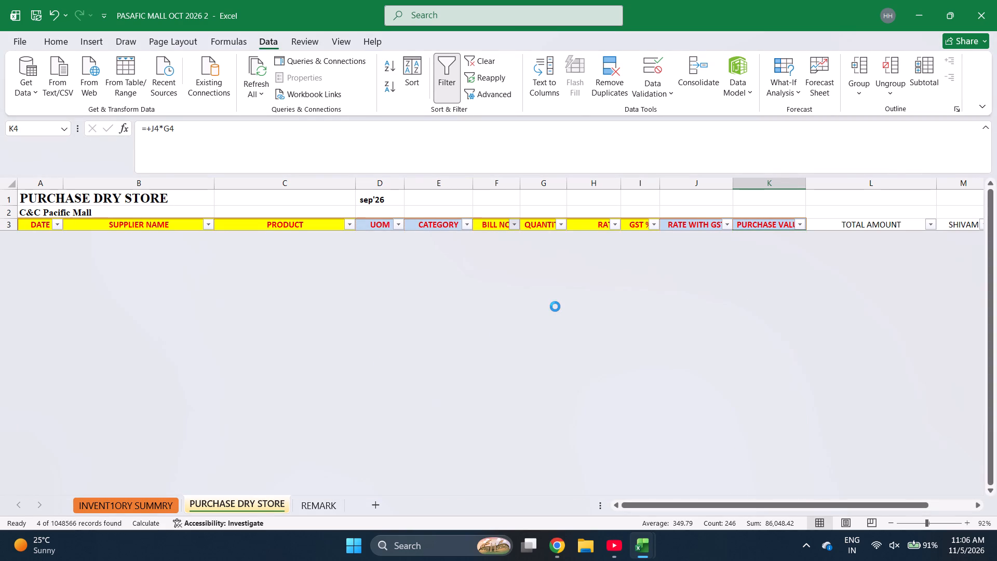
pyautogui.scroll(1, 555, 306)
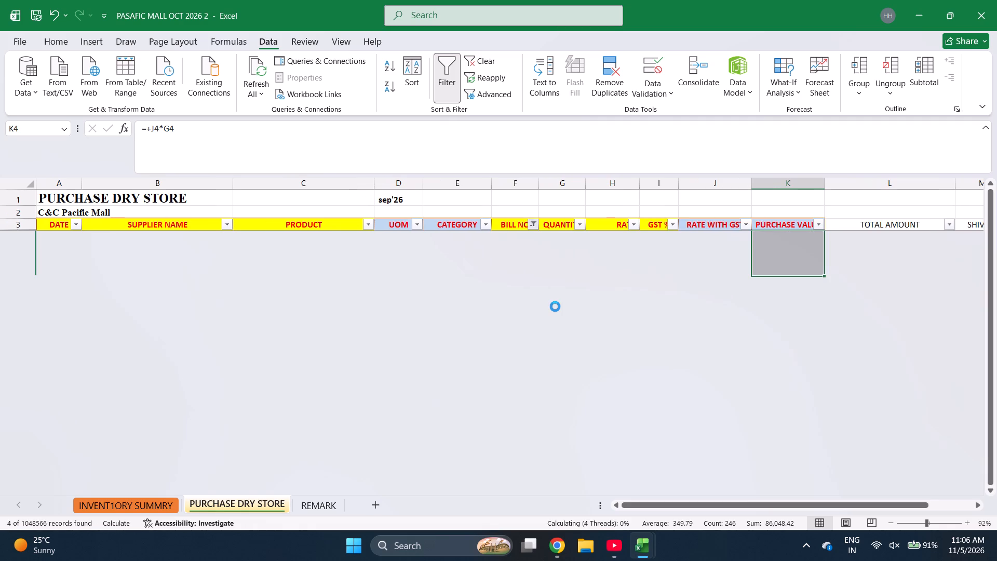
pyautogui.scroll(1, 672, 238)
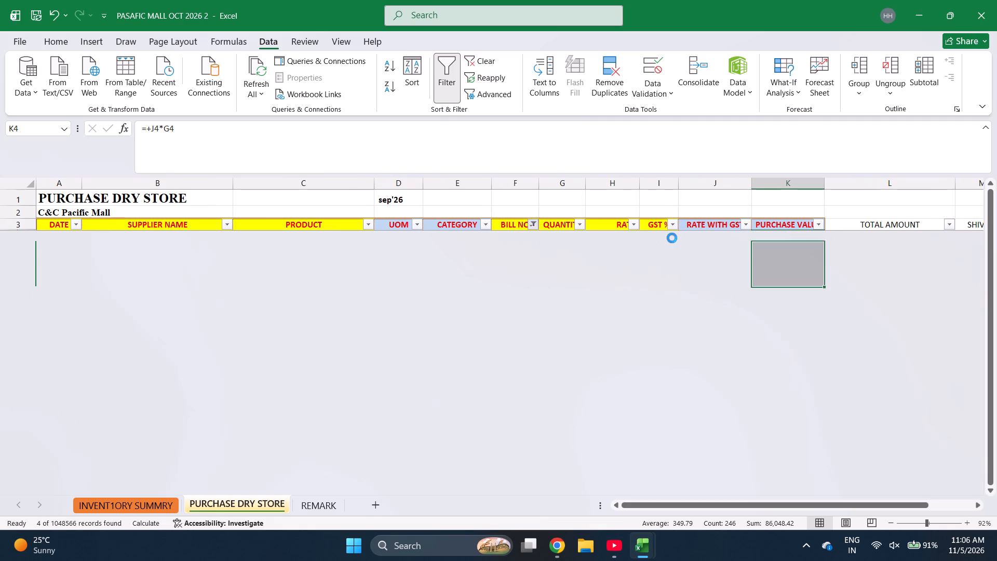
pyautogui.scroll(1, 672, 238)
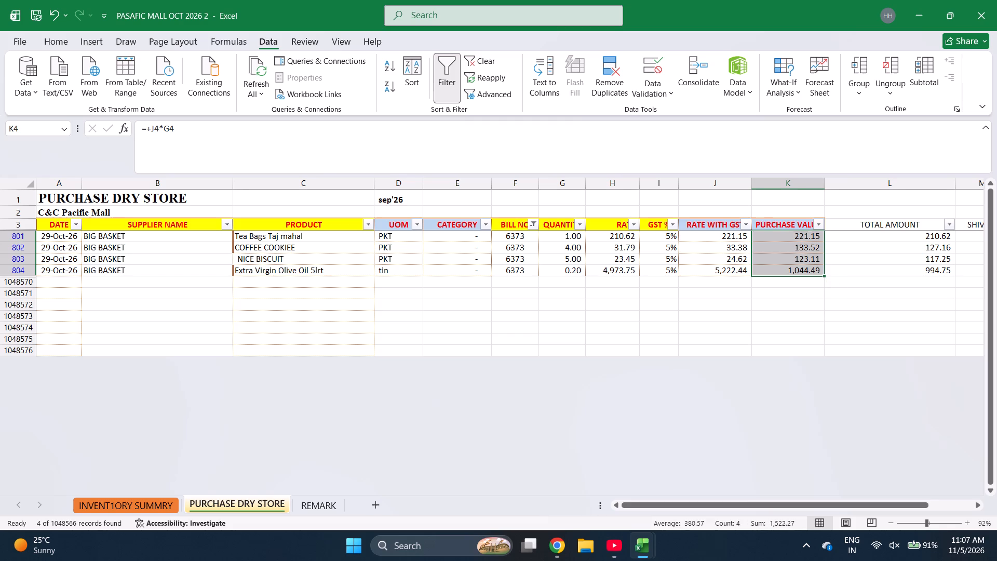
# Switch the BILL NO filter to bill 2167 and view its purchase entries.
pyautogui.click(533, 225)
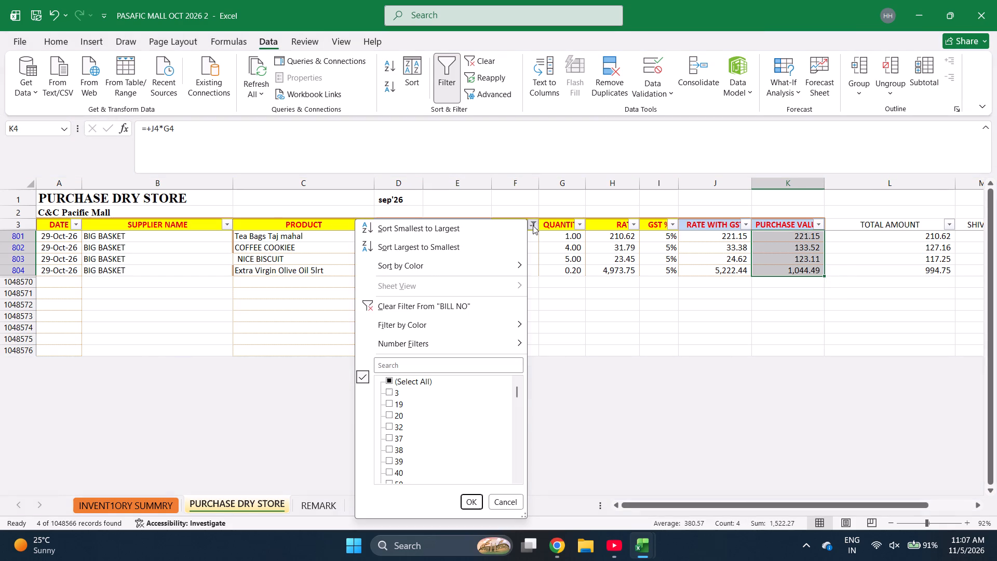
pyautogui.press('e')
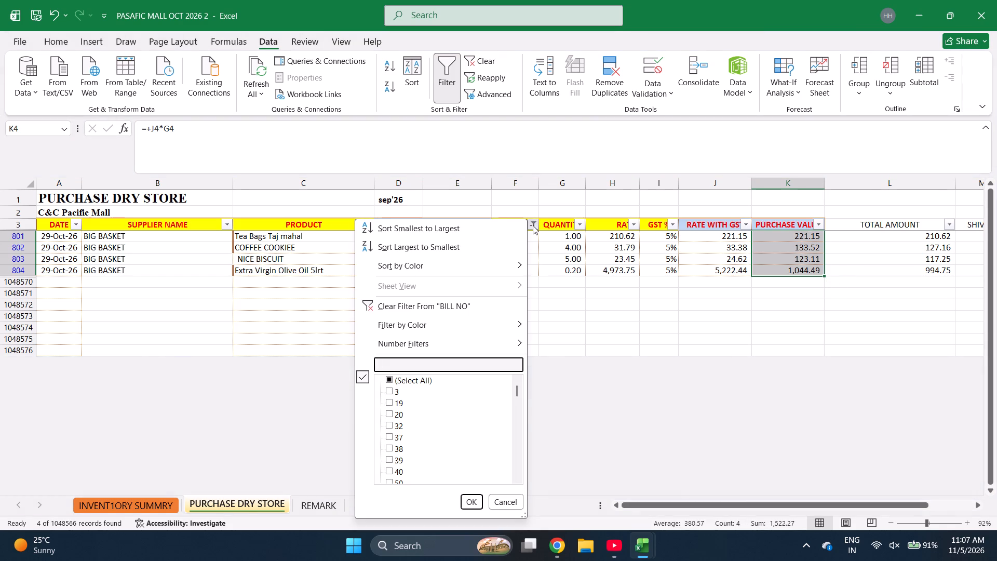
pyautogui.write('216')
pyautogui.press('7')
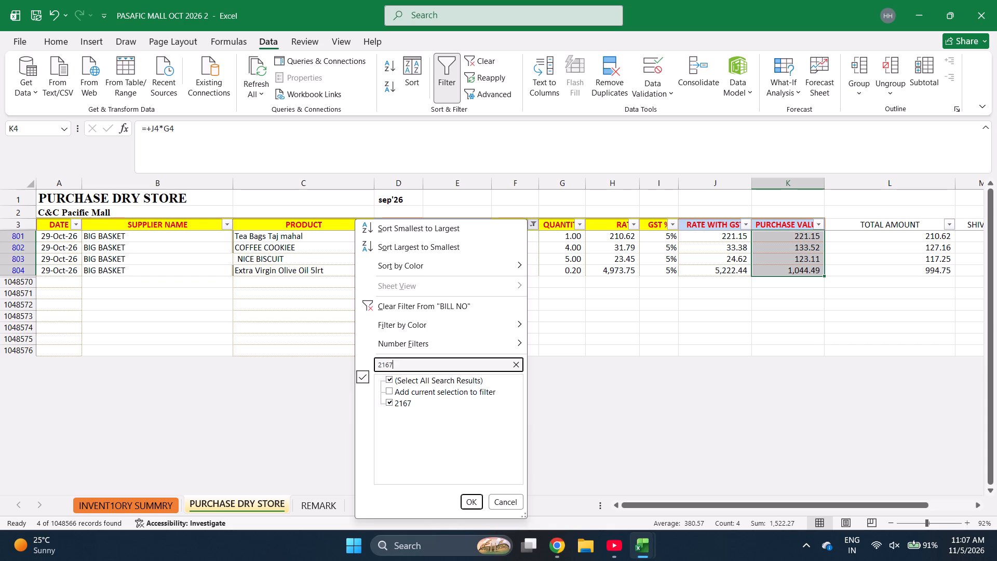
pyautogui.press('Return')
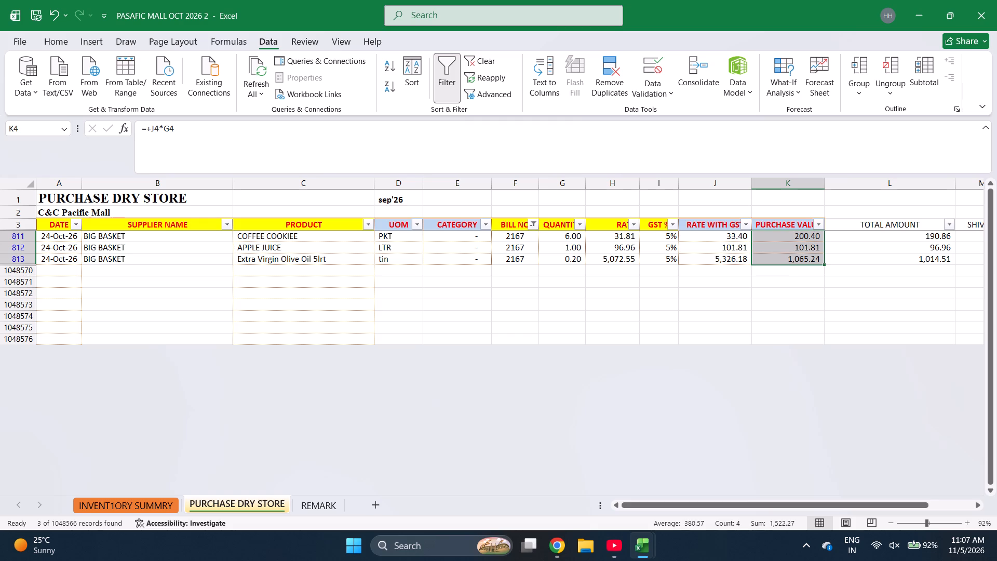
pyautogui.scroll(1, 260, 271)
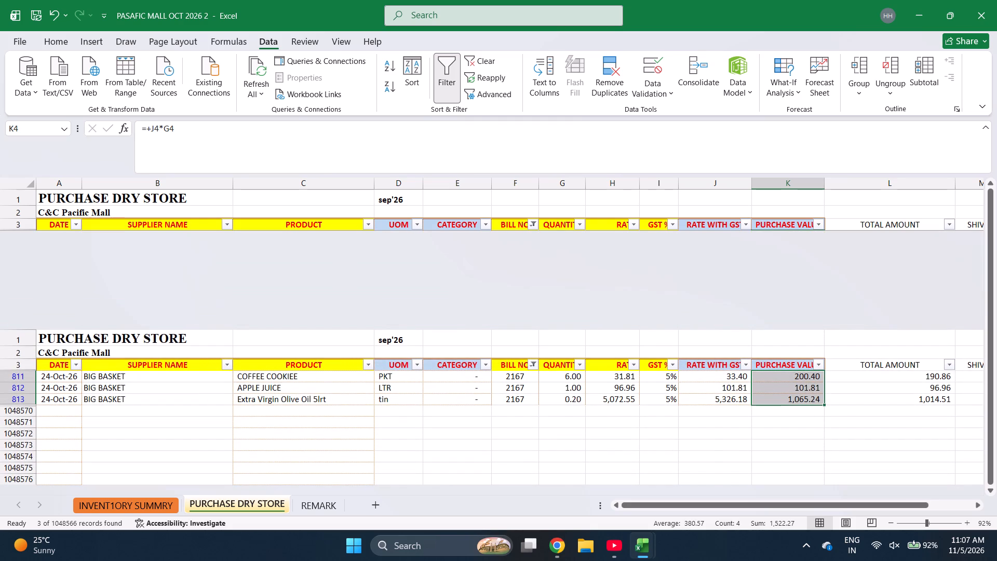
# Reset the BILL NO filter to include all bill numbers.
pyautogui.click(225, 224)
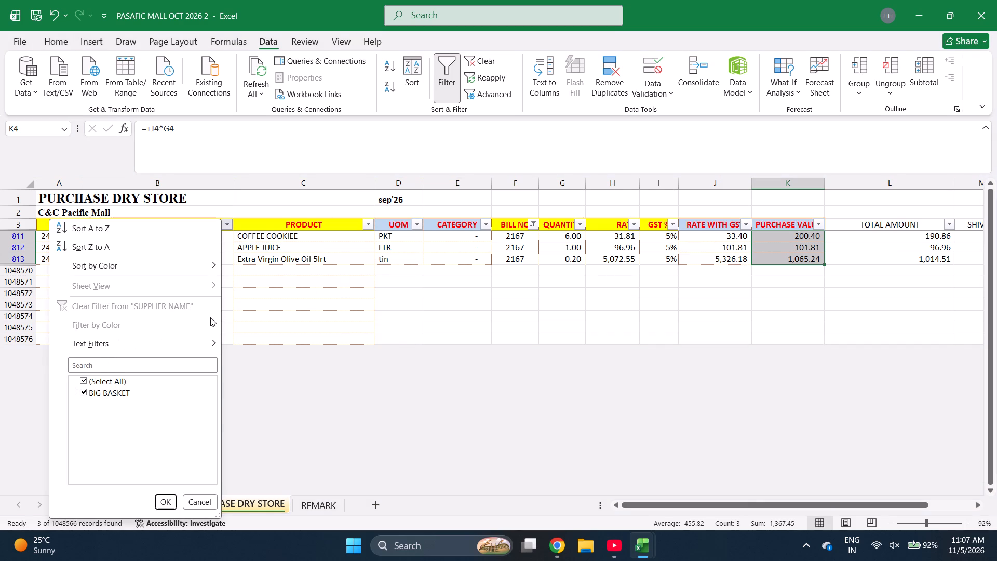
pyautogui.click(533, 222)
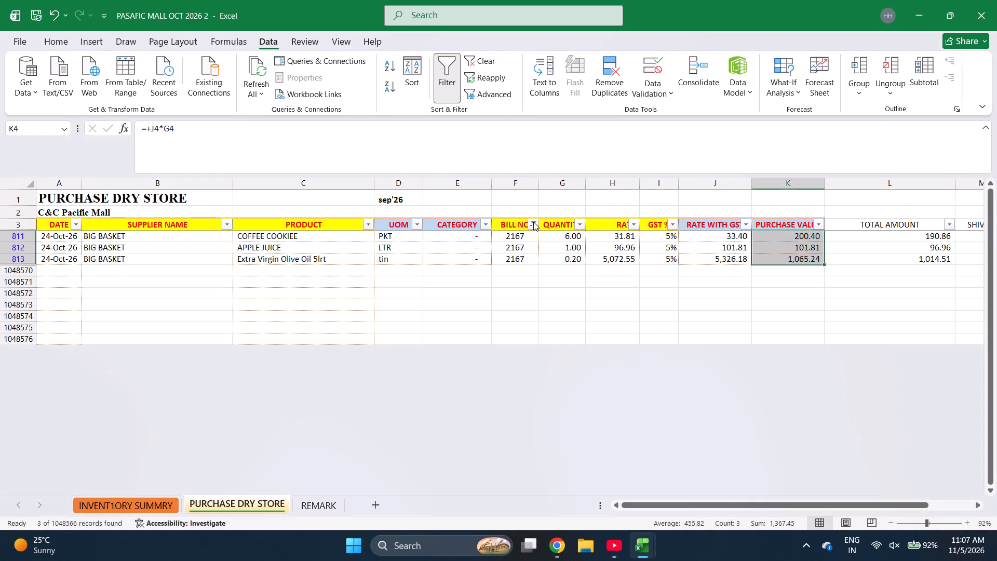
pyautogui.click(533, 222)
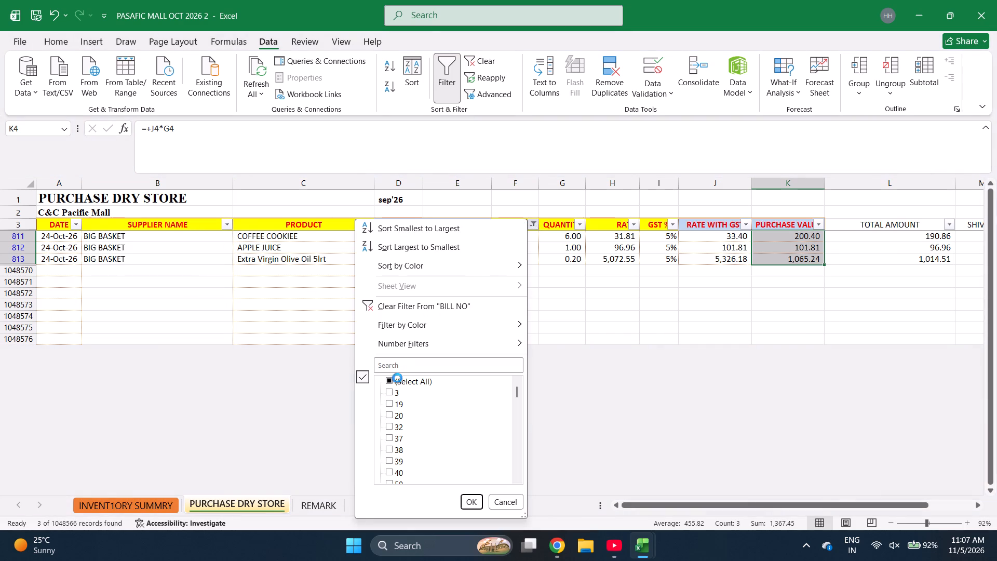
pyautogui.click(397, 384)
pyautogui.click(475, 504)
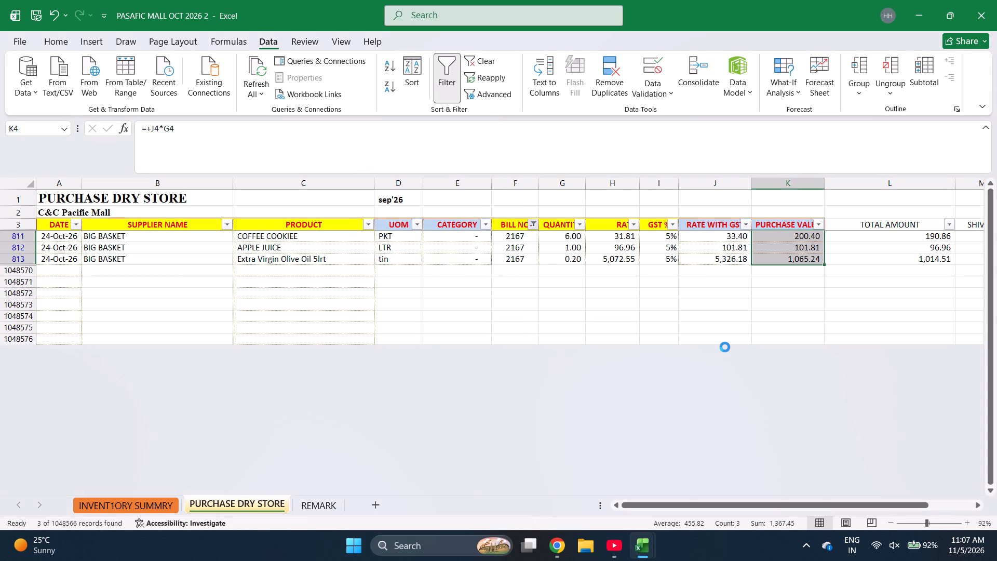
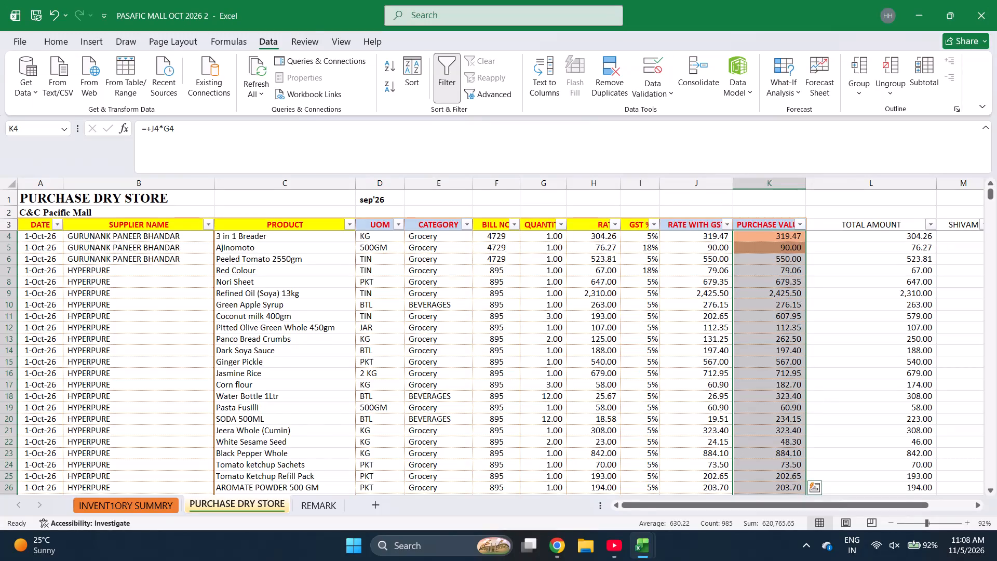
# Look through the unfiltered early October purchase entries on the PURCHASE DRY STORE sheet, checking suppliers and bill numbers.
pyautogui.scroll(-5, 816, 436)
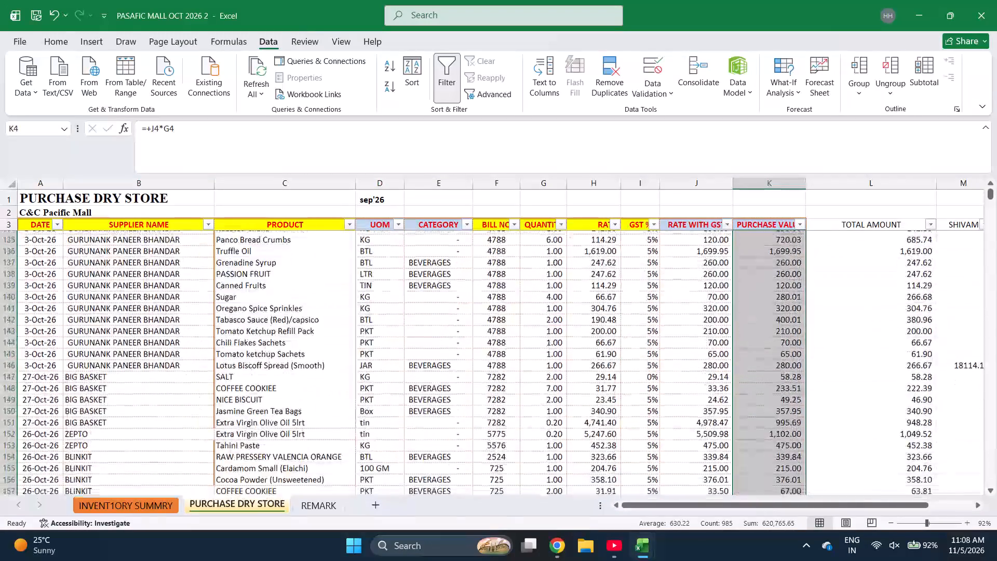
pyautogui.scroll(-3, 816, 436)
pyautogui.scroll(2, 816, 436)
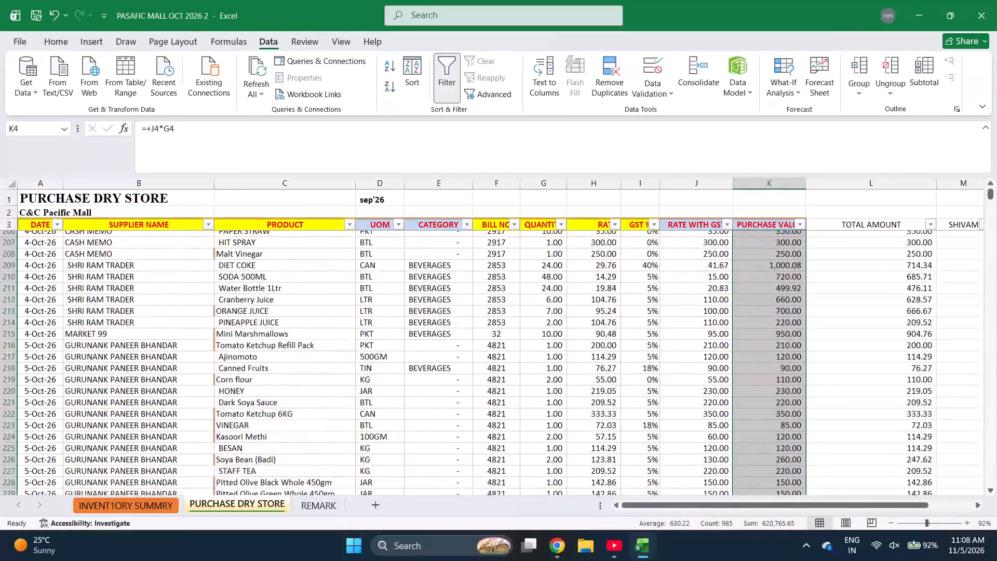
pyautogui.scroll(3, 816, 436)
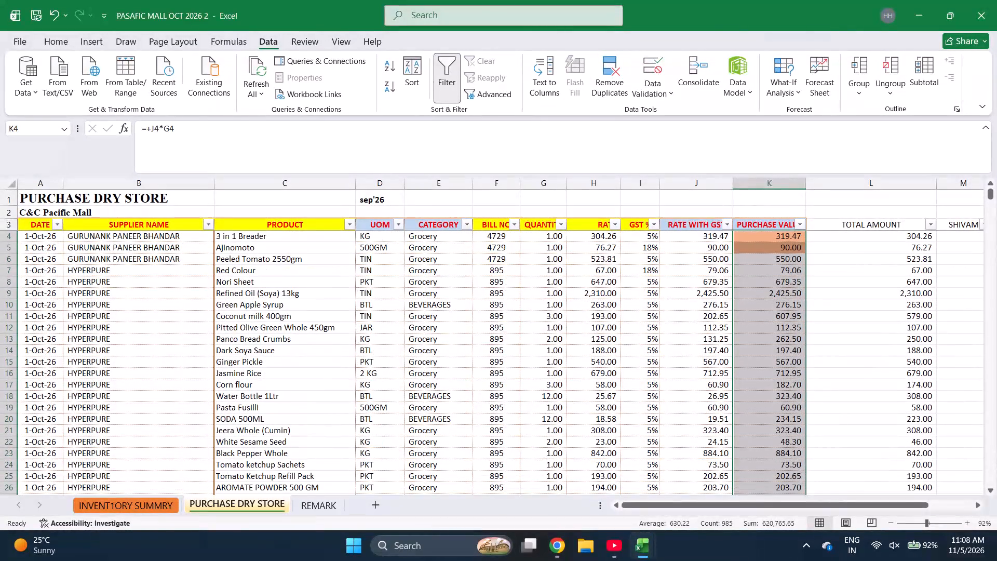
# Filter the SUPPLIER NAME column to BIG BASKET by searching for "BIG", and look through that supplier's purchase entries.
pyautogui.click(205, 226)
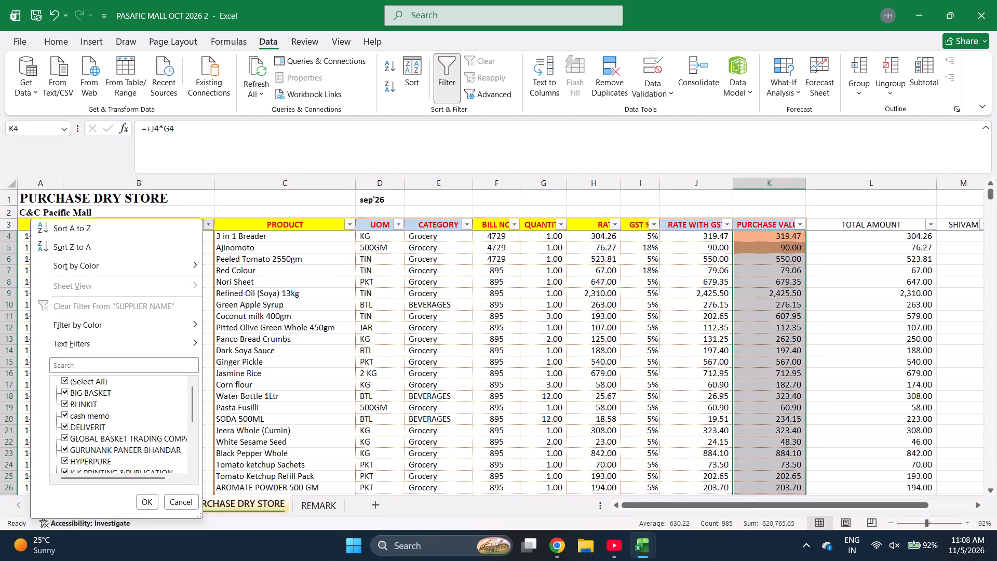
pyautogui.write('EBI')
pyautogui.press('g')
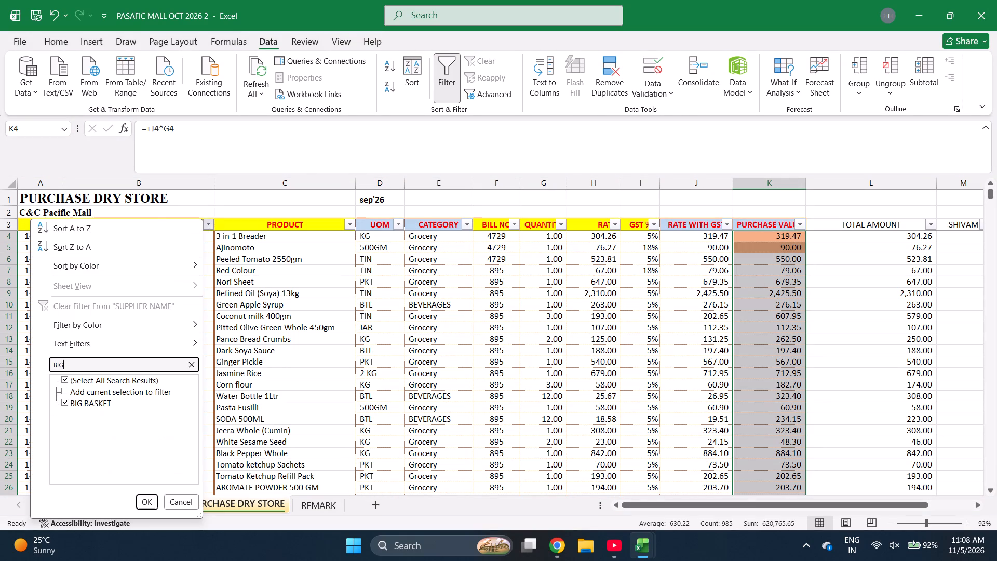
pyautogui.press('Return')
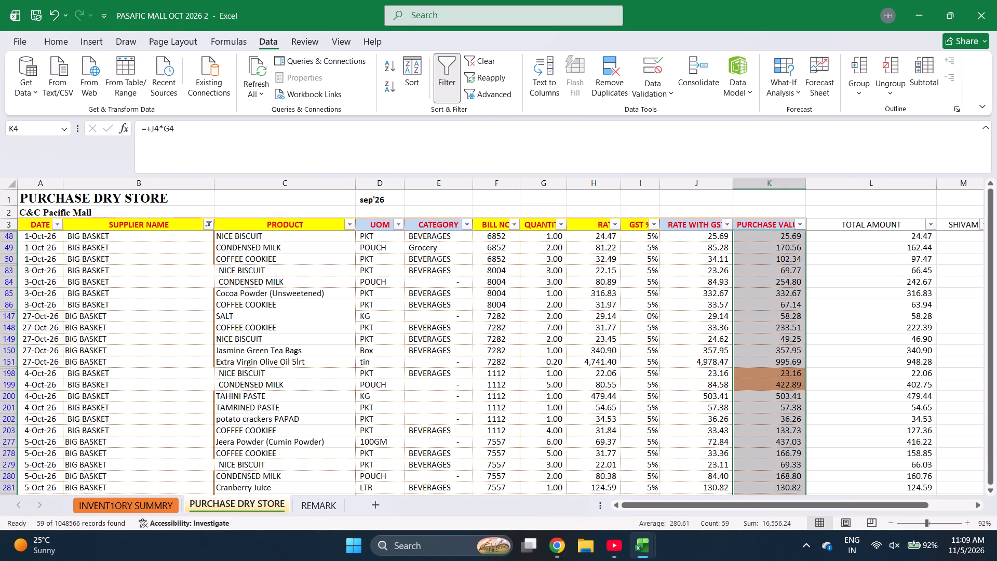
pyautogui.scroll(-3, 818, 335)
pyautogui.scroll(2, 818, 335)
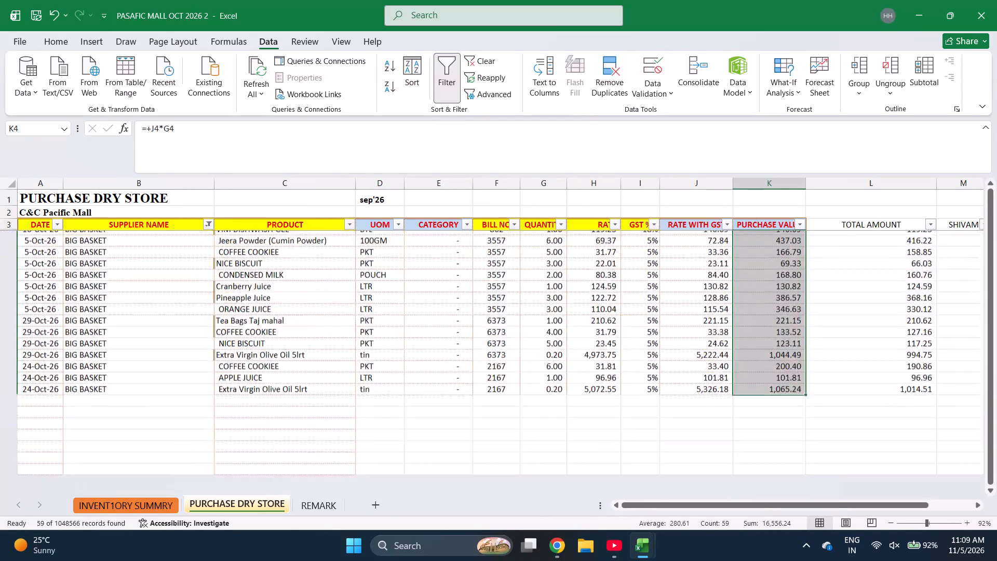
pyautogui.scroll(2, 818, 335)
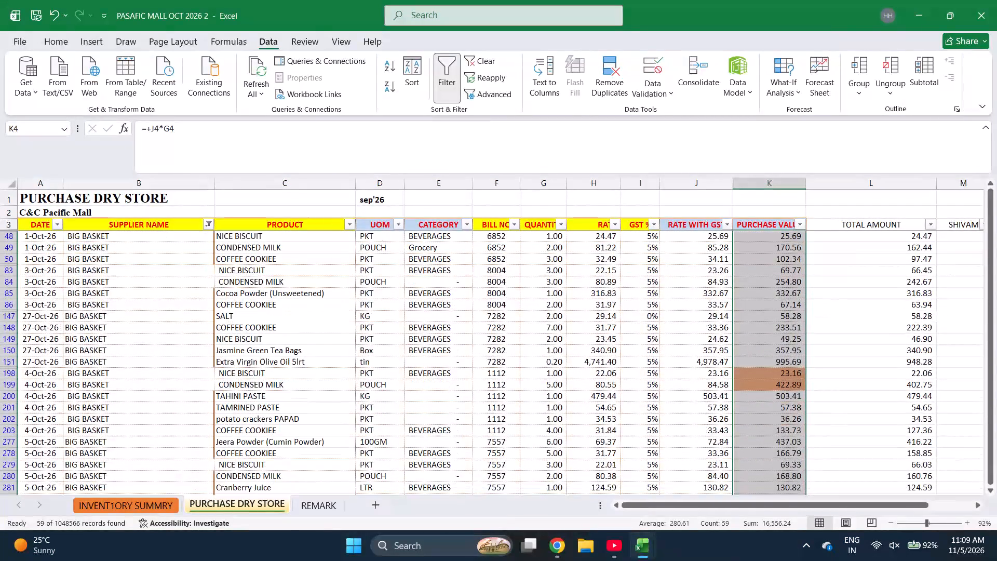
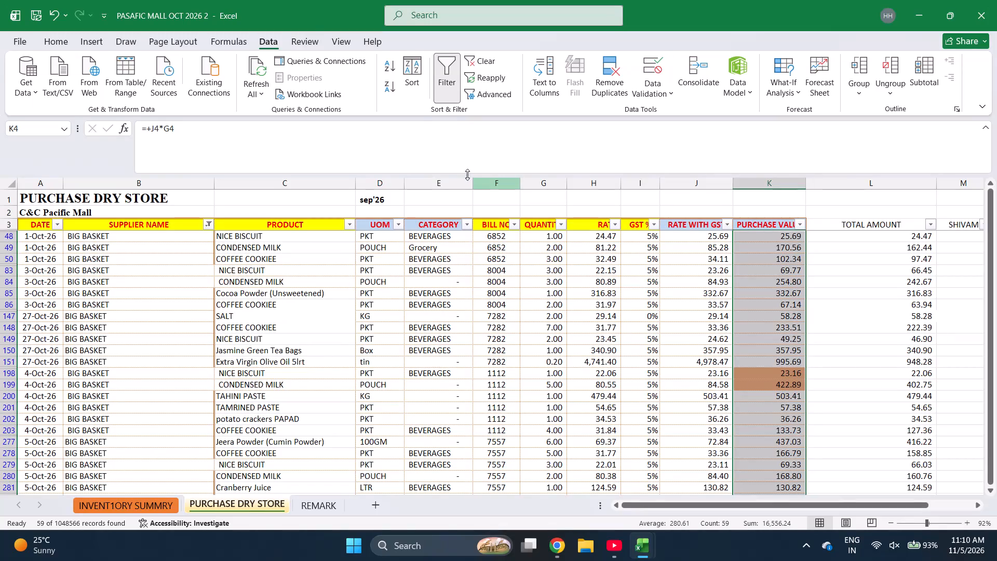
# Look through the bill numbers available in the BILL NO column's filter for the BIG BASKET entries.
pyautogui.click(516, 226)
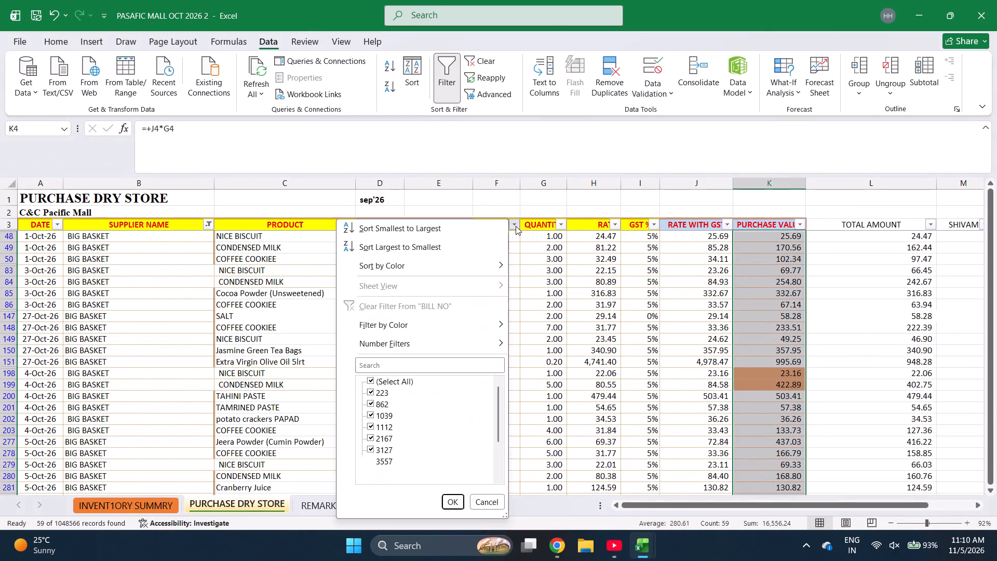
pyautogui.scroll(-7, 465, 409)
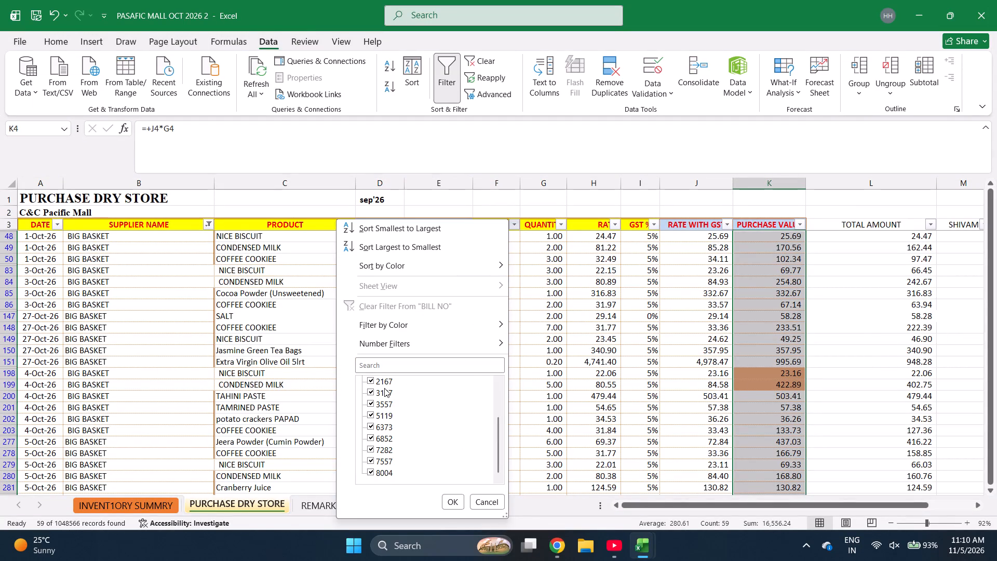
pyautogui.scroll(1, 384, 388)
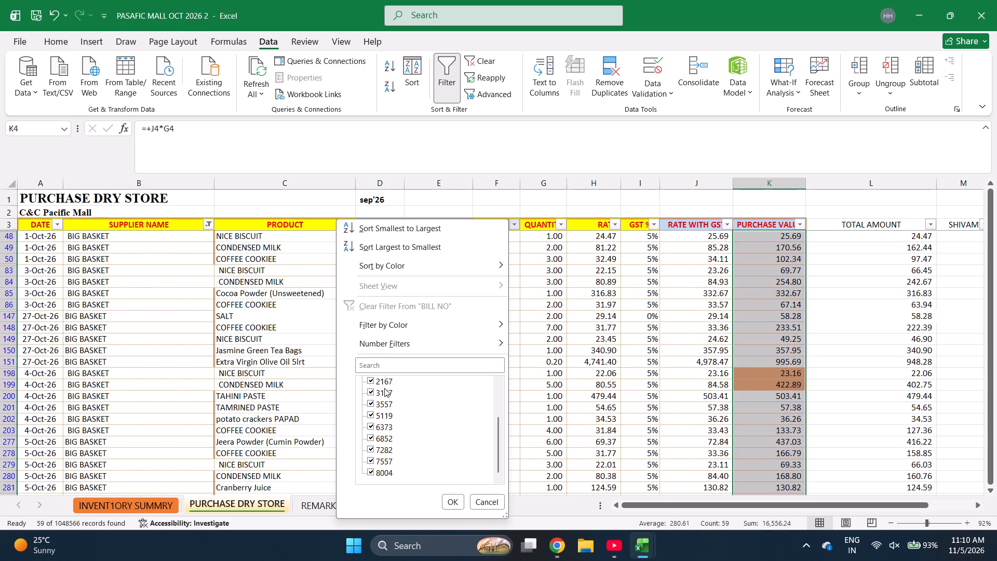
pyautogui.scroll(1, 398, 386)
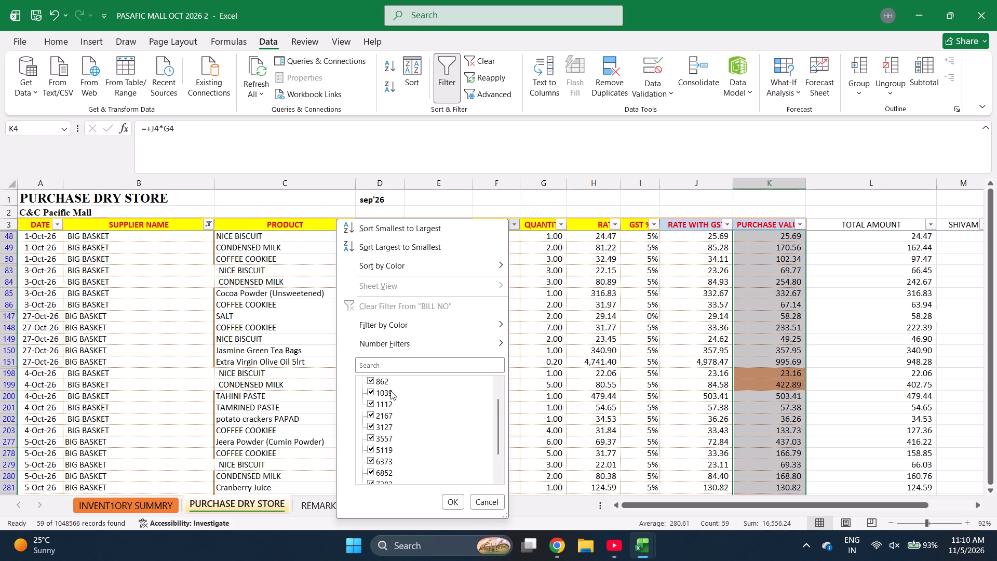
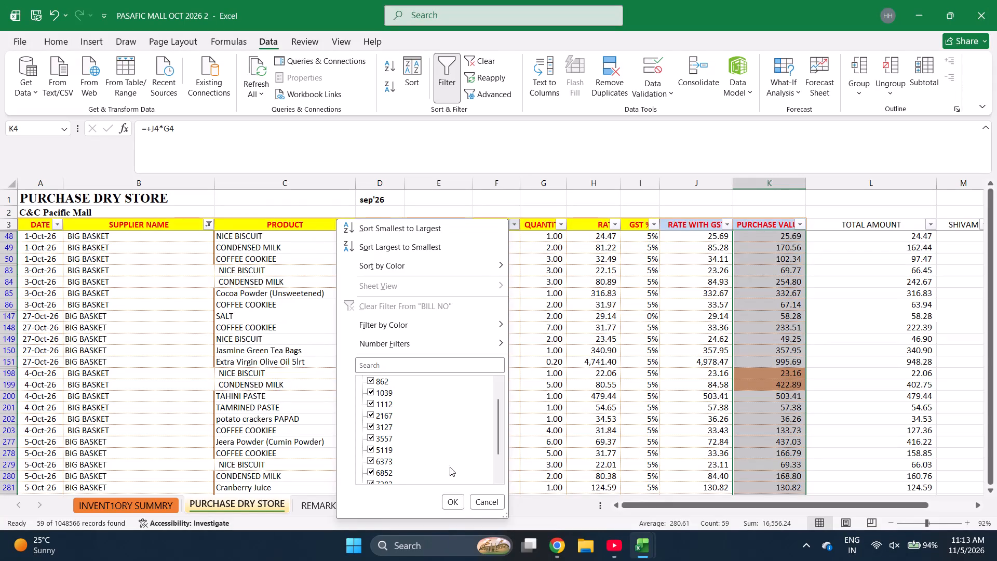
# Leave the BILL NO column's filter without applying any change.
pyautogui.click(495, 500)
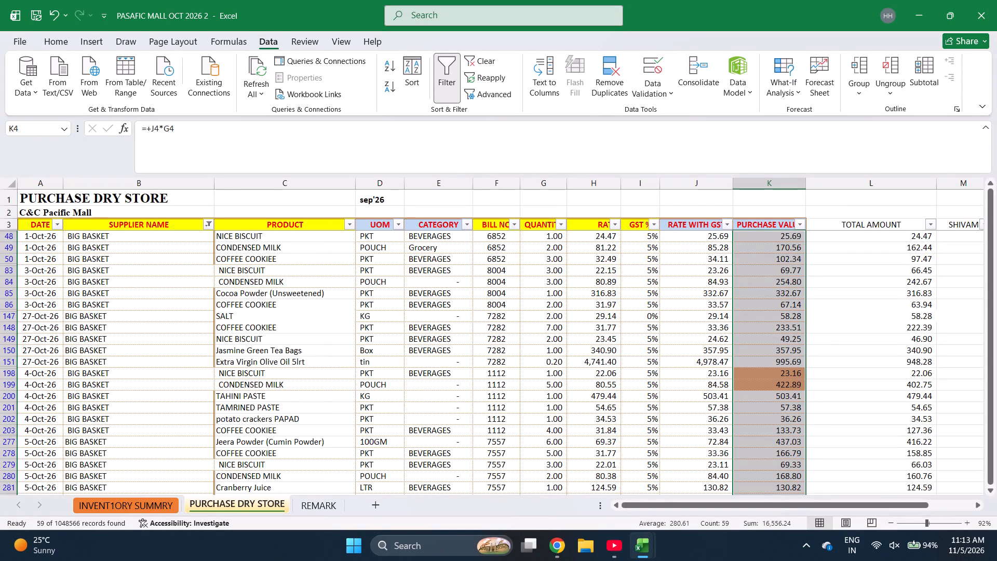
# Review the filtered BIG BASKET entries from first to last row, comparing their dates, products, bill numbers, quantities, rates and purchase values.
pyautogui.scroll(-1, 445, 390)
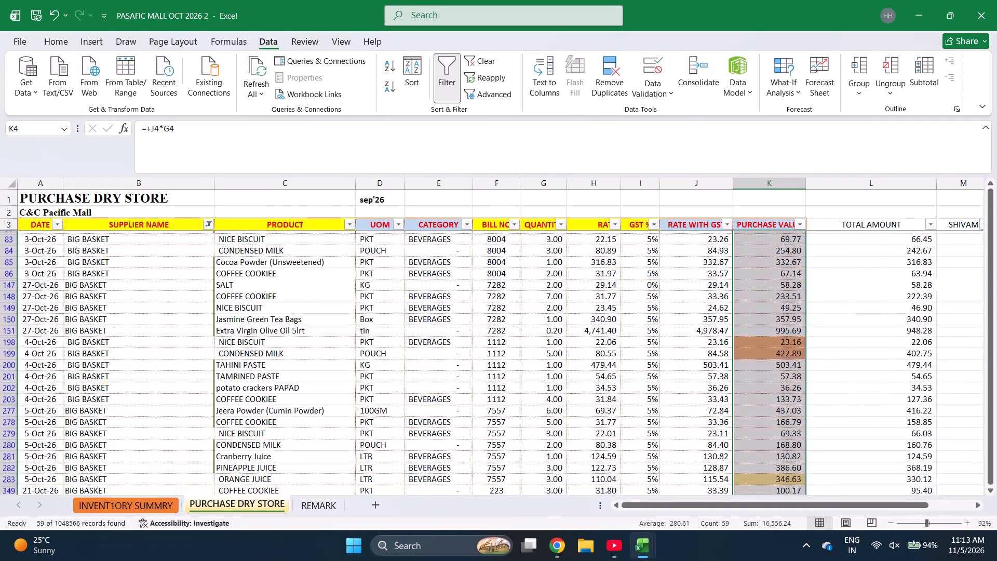
pyautogui.scroll(-1, 445, 390)
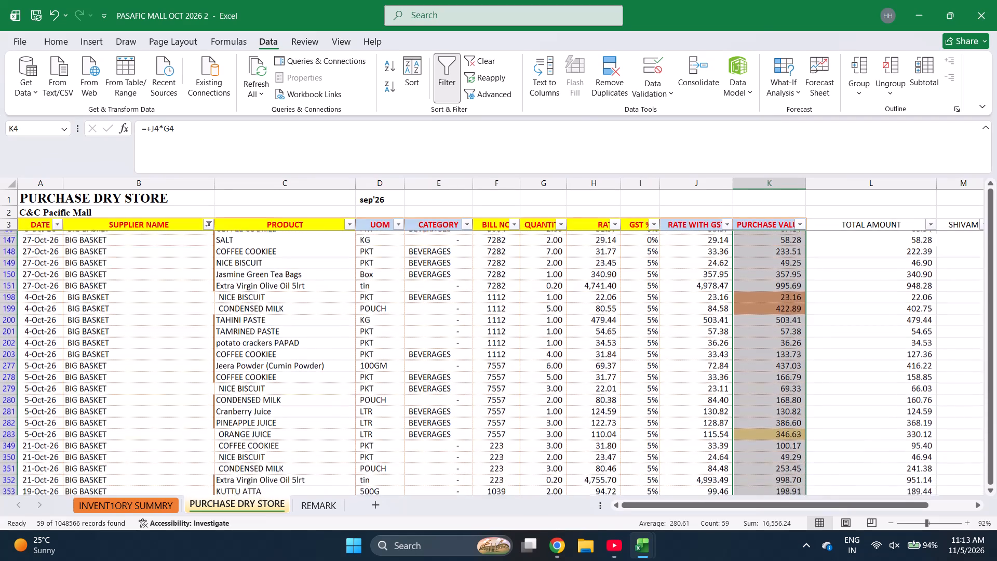
pyautogui.scroll(-3, 445, 390)
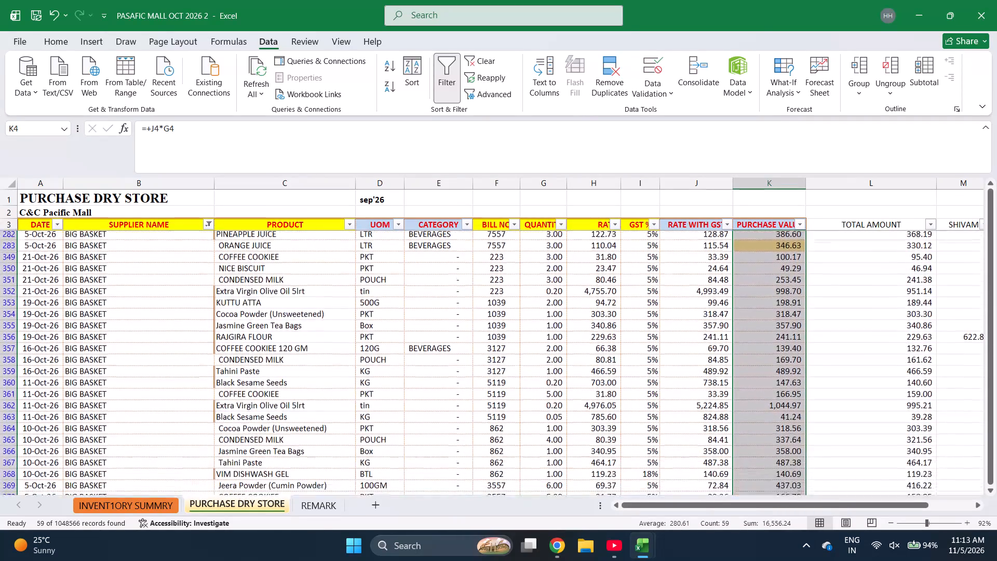
pyautogui.scroll(-3, 445, 390)
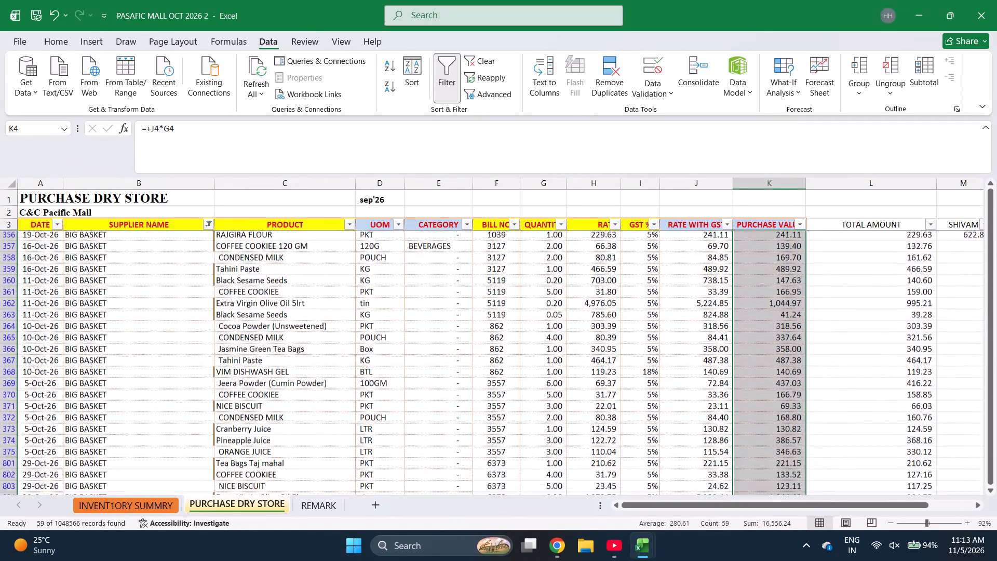
pyautogui.scroll(-1, 445, 390)
pyautogui.scroll(1, 445, 390)
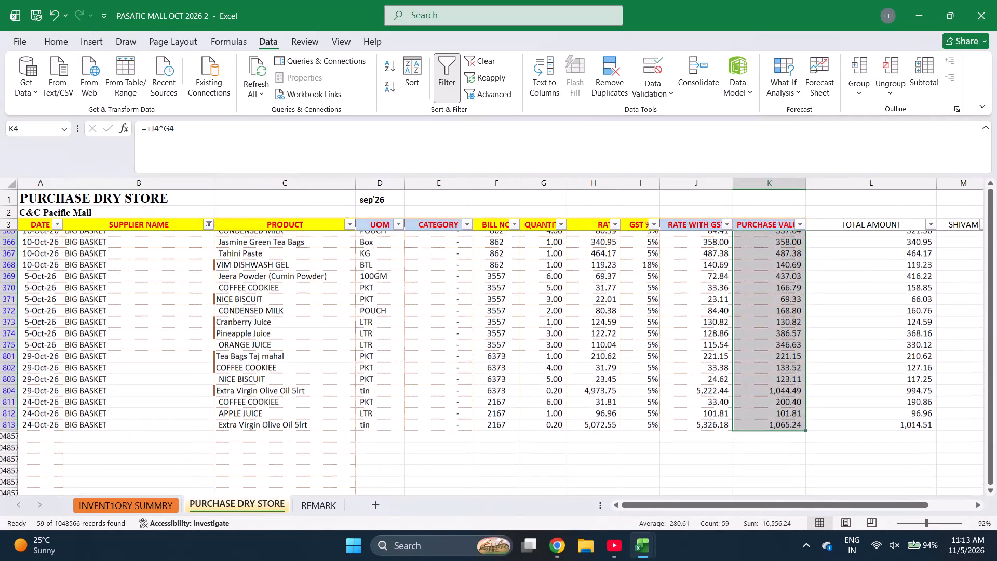
pyautogui.scroll(2, 445, 390)
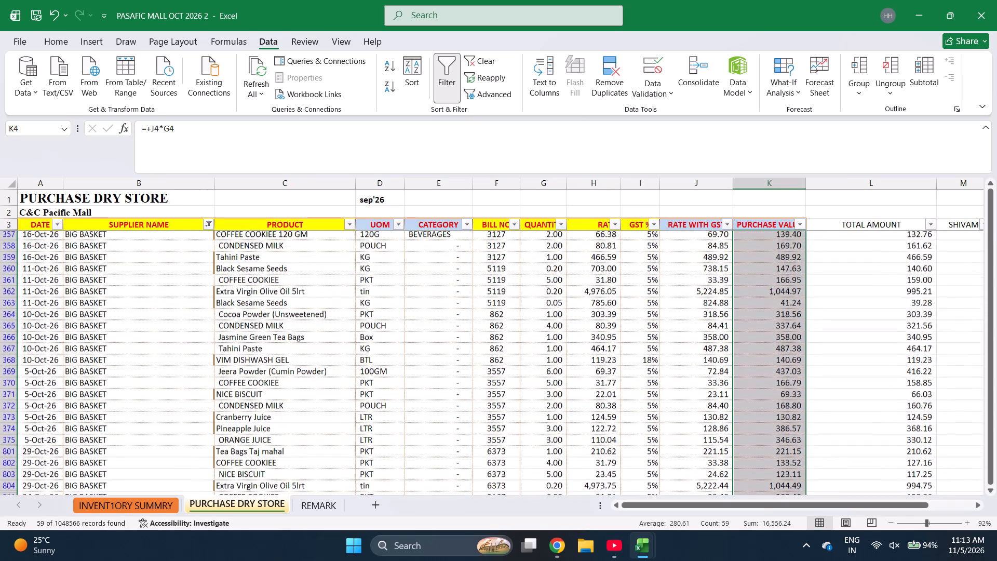
pyautogui.scroll(2, 445, 390)
pyautogui.scroll(-1, 445, 390)
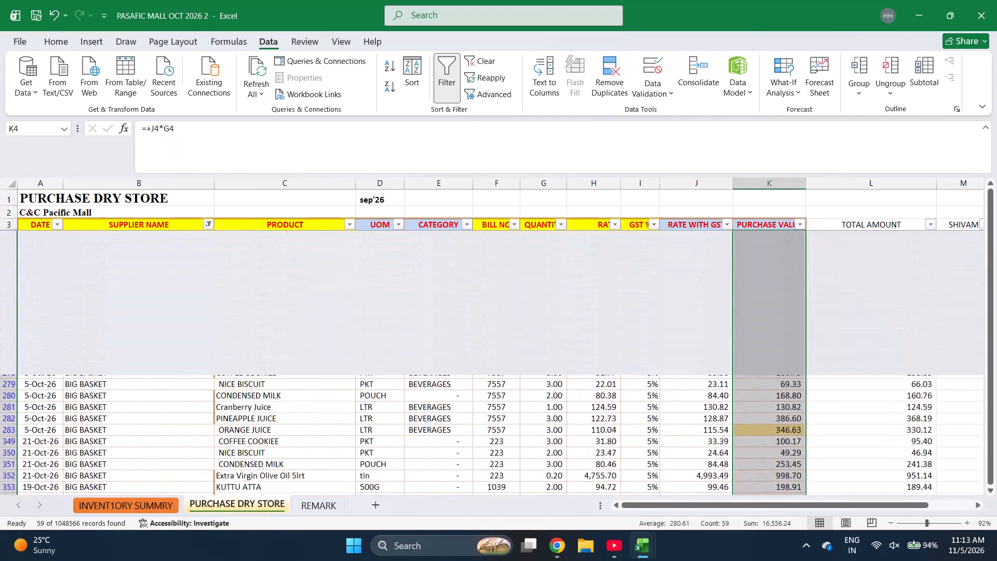
pyautogui.scroll(2, 445, 390)
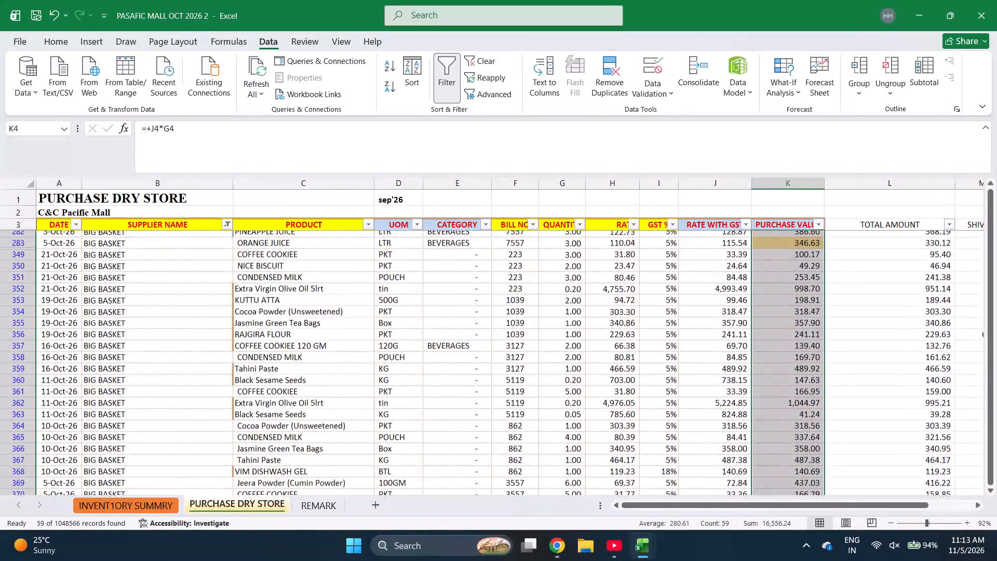
pyautogui.scroll(3, 445, 390)
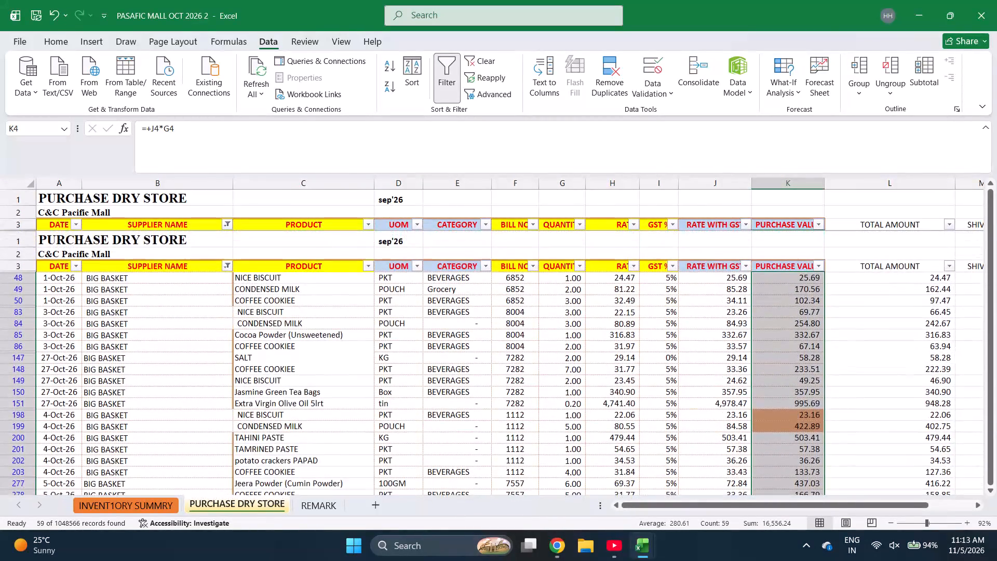
pyautogui.scroll(-3, 445, 390)
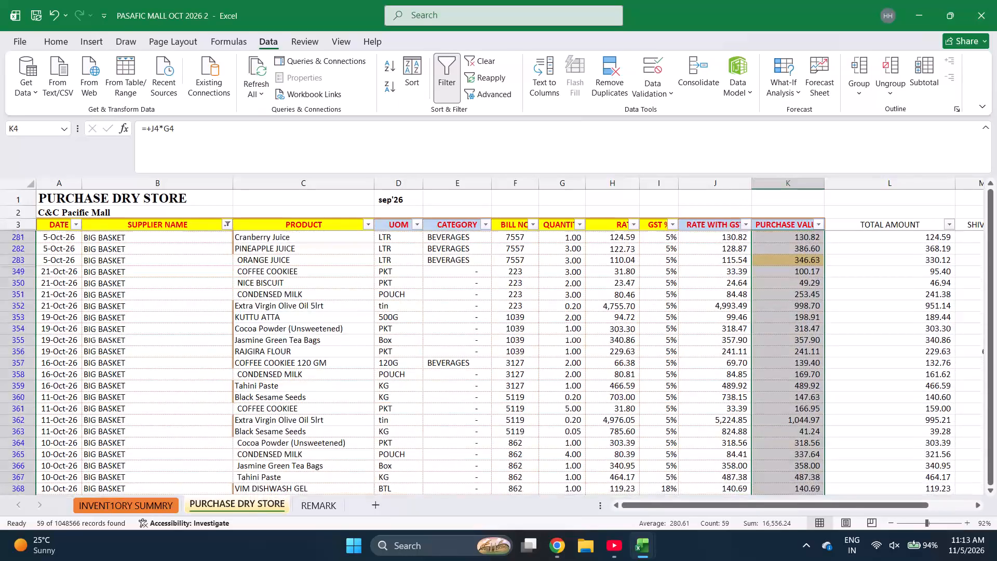
pyautogui.scroll(-1, 445, 390)
pyautogui.scroll(1, 445, 390)
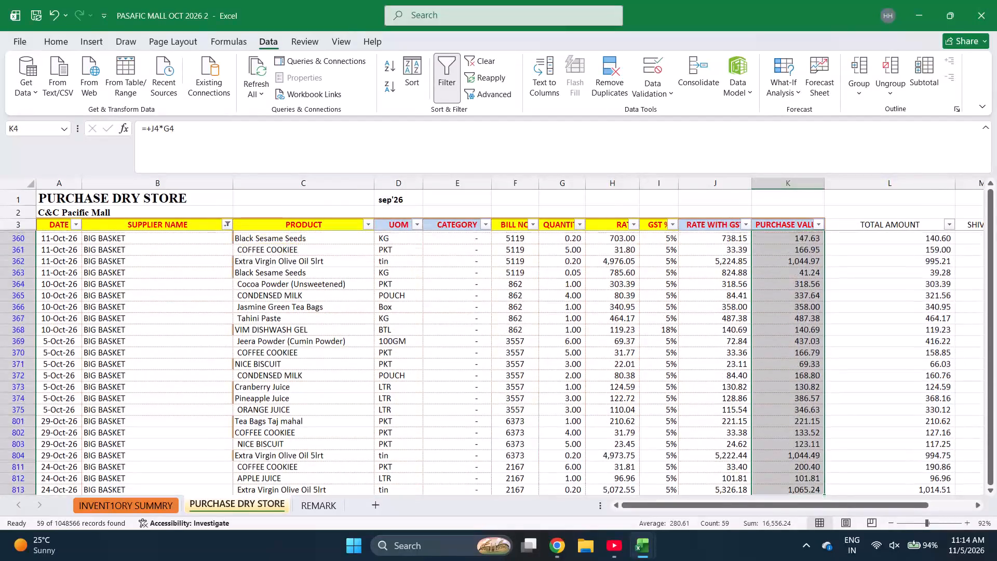
pyautogui.scroll(3, 445, 390)
pyautogui.scroll(-1, 445, 390)
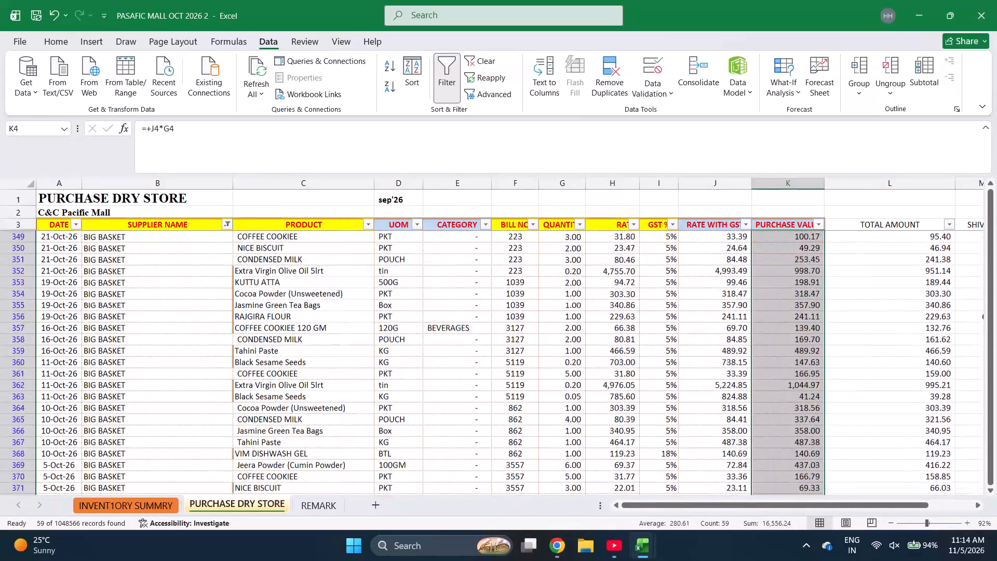
pyautogui.scroll(-1, 445, 390)
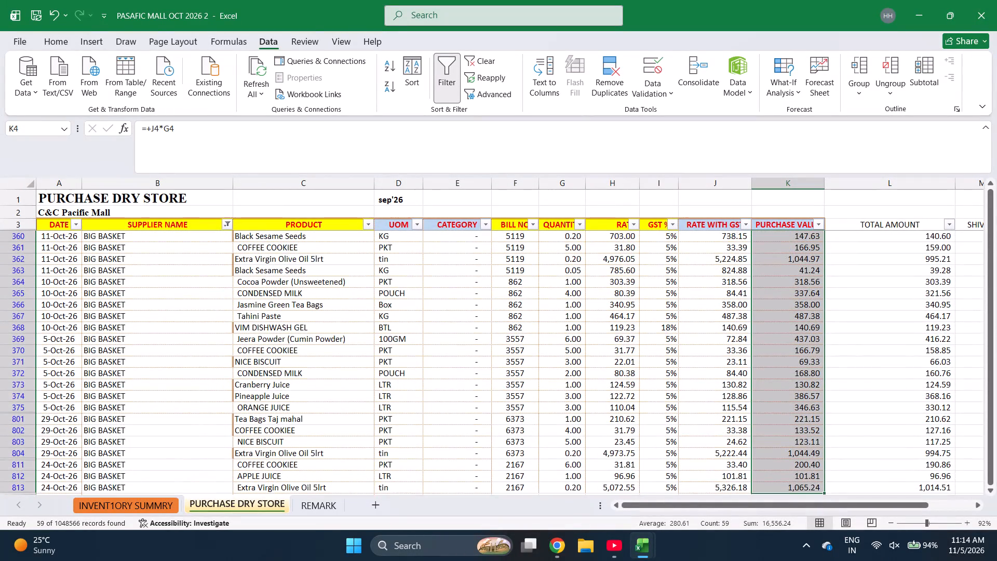
pyautogui.scroll(1, 111, 310)
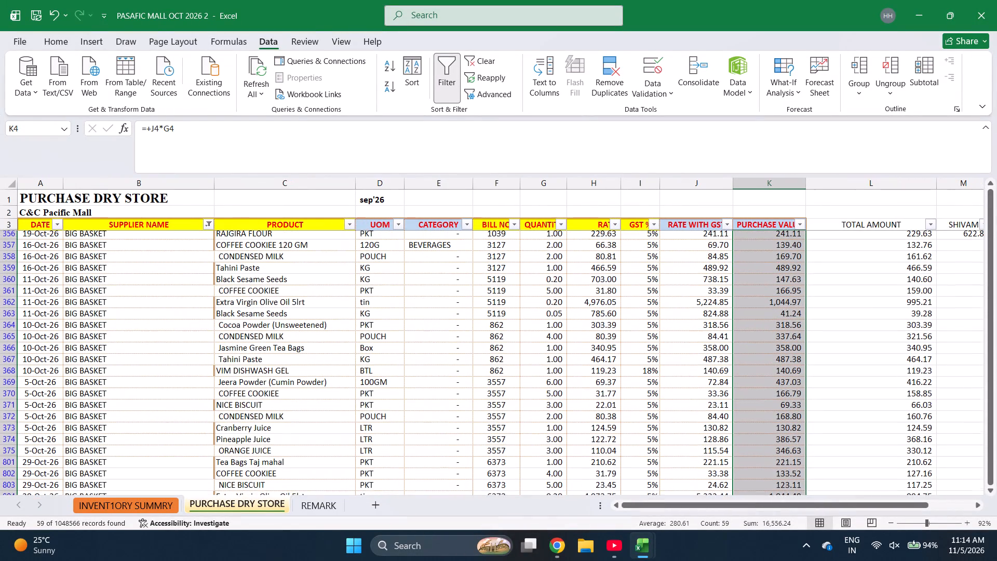
pyautogui.scroll(1, 111, 310)
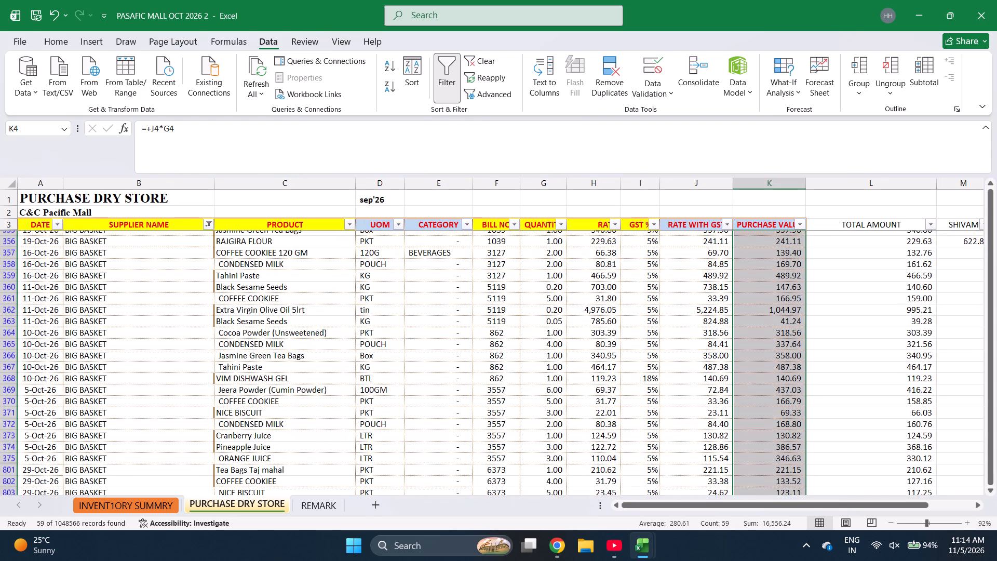
pyautogui.scroll(3, 111, 310)
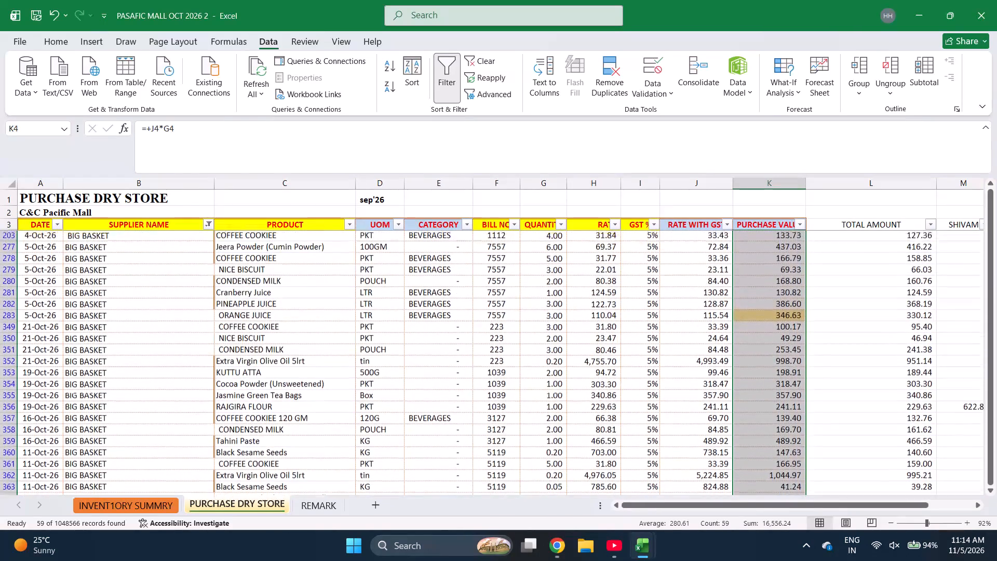
pyautogui.scroll(3, 111, 310)
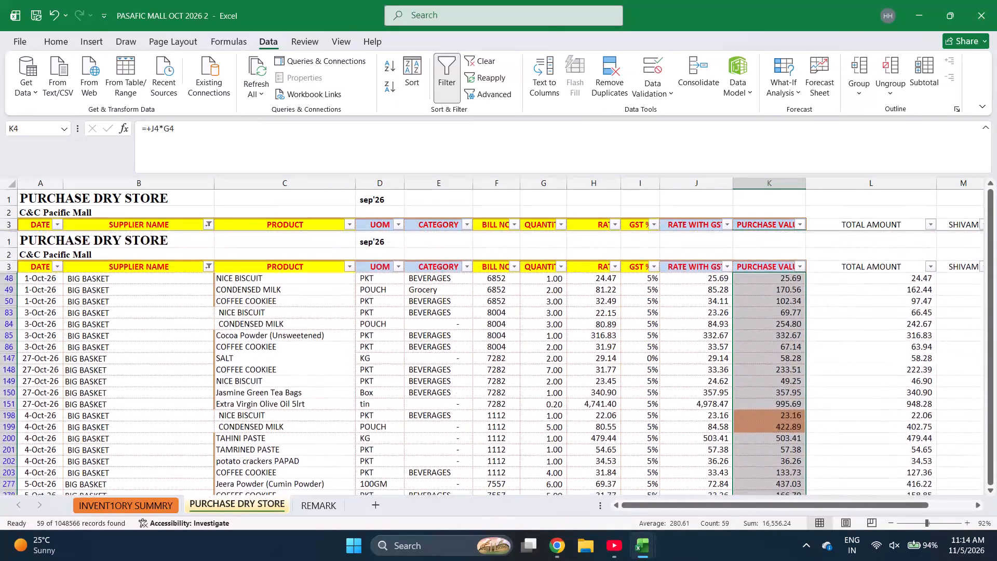
pyautogui.scroll(-4, 111, 310)
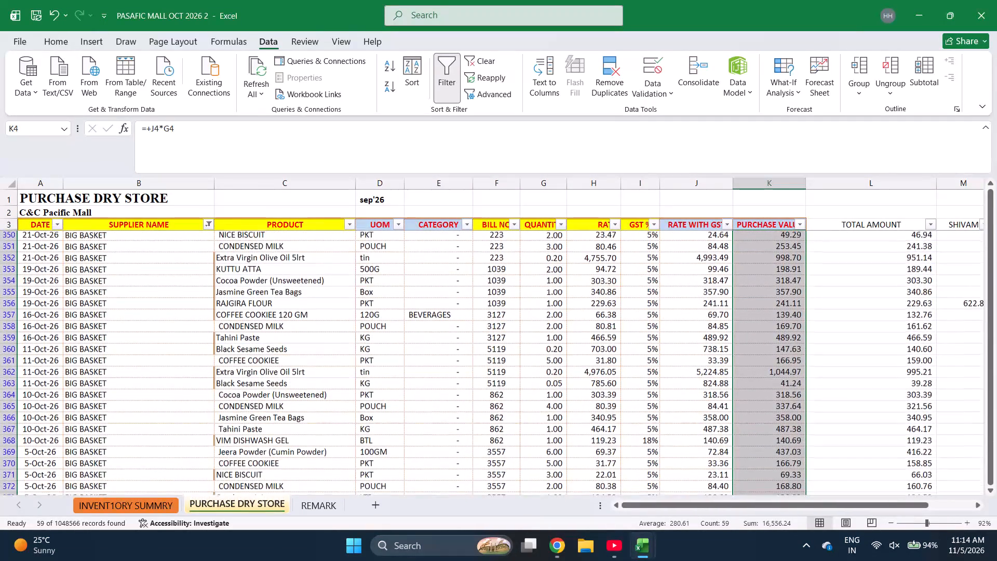
pyautogui.scroll(-1, 111, 310)
pyautogui.scroll(2, 111, 310)
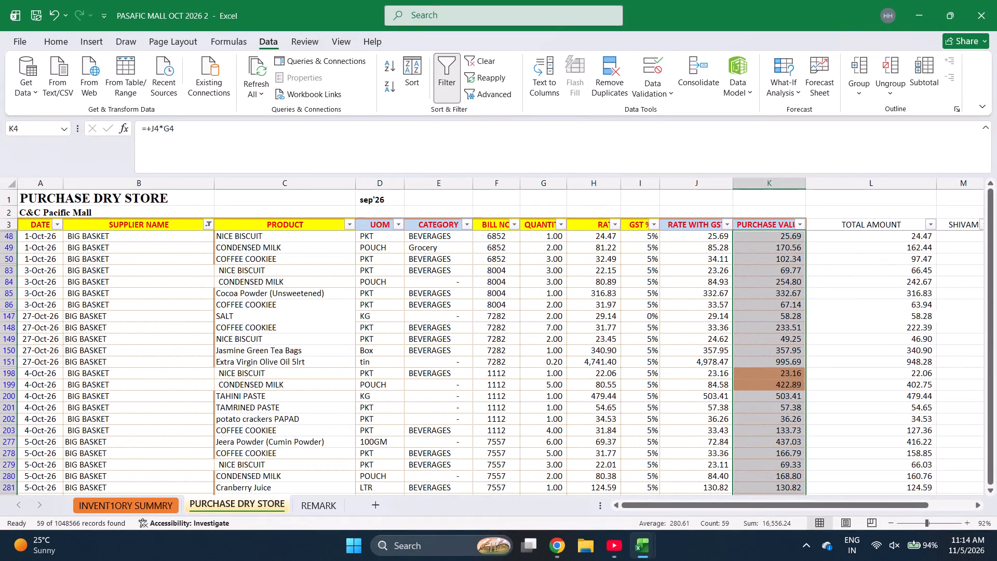
pyautogui.scroll(-3, 43, 388)
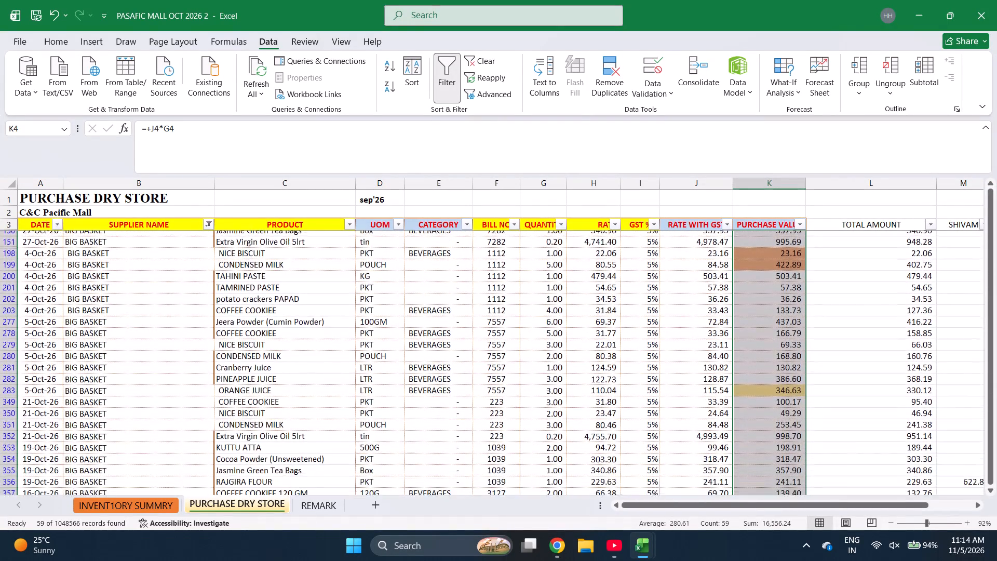
pyautogui.scroll(-2, 43, 388)
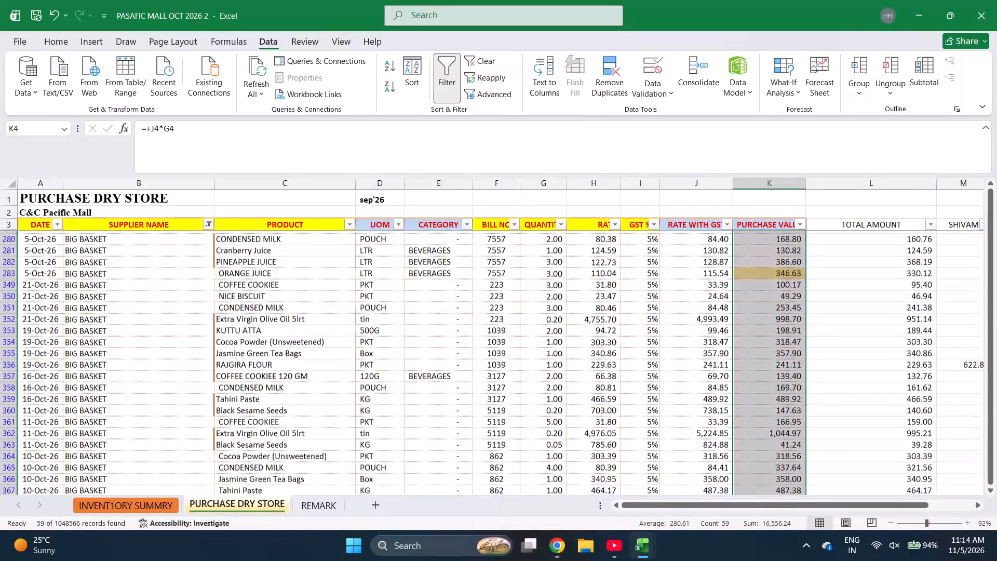
pyautogui.scroll(-3, 43, 388)
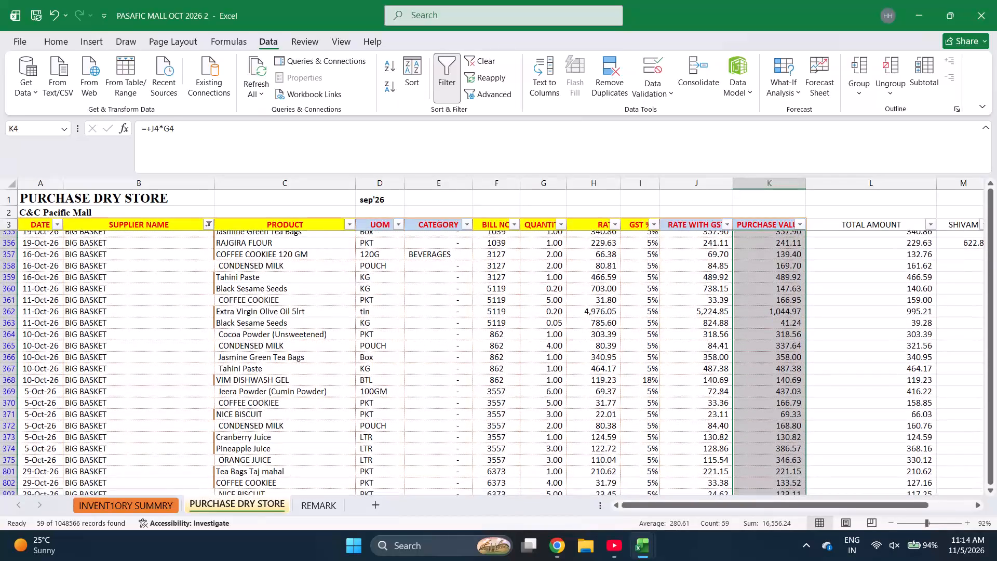
pyautogui.scroll(-2, 43, 388)
pyautogui.scroll(1, 43, 388)
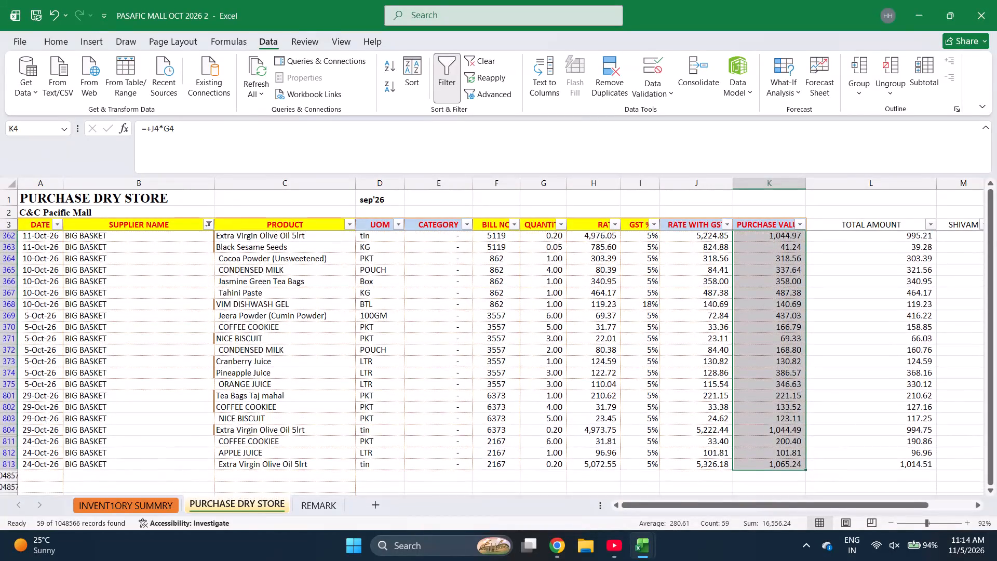
pyautogui.scroll(1, 43, 388)
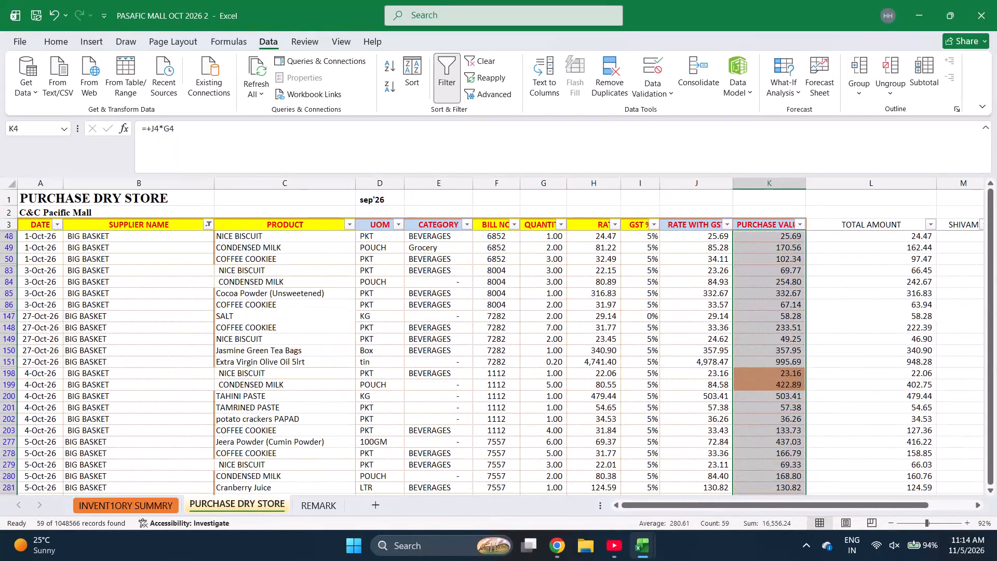
pyautogui.scroll(-1, 505, 420)
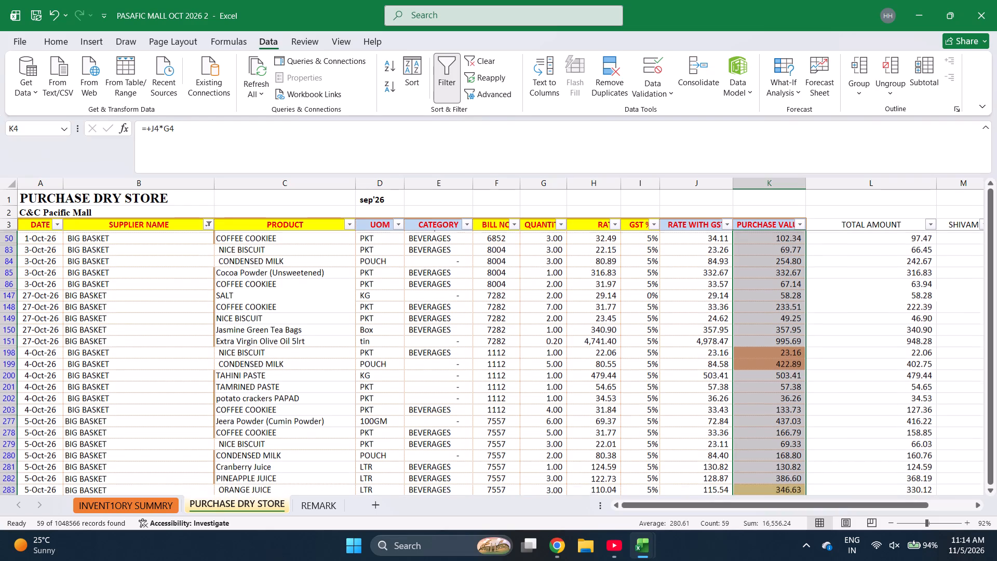
pyautogui.scroll(-2, 505, 420)
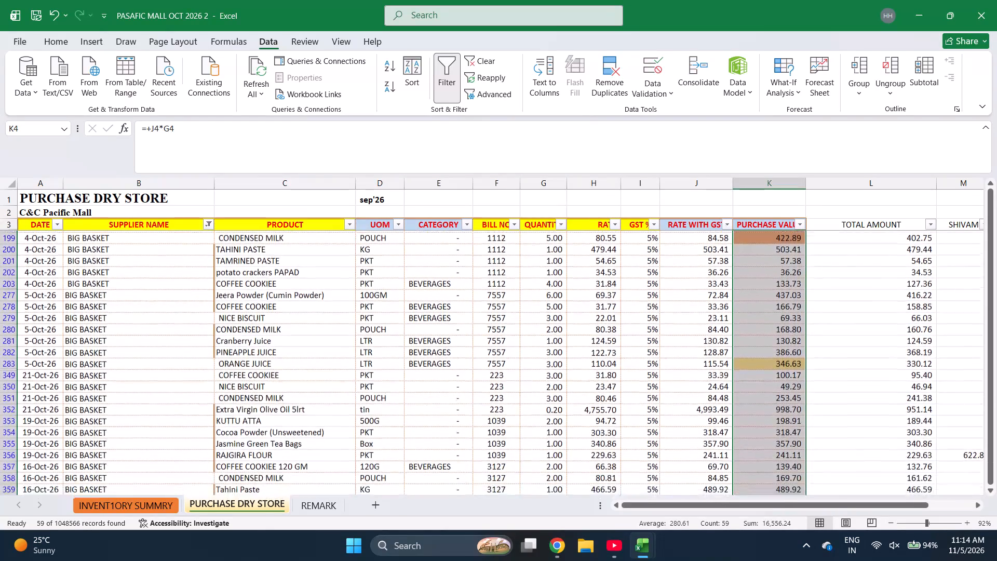
pyautogui.scroll(-2, 505, 420)
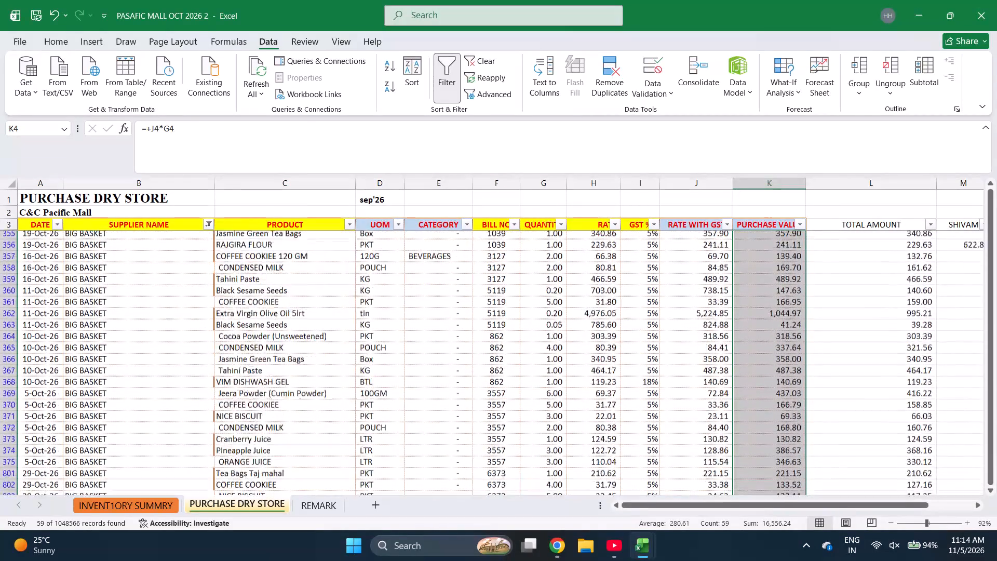
pyautogui.scroll(-1, 505, 420)
pyautogui.scroll(1, 505, 420)
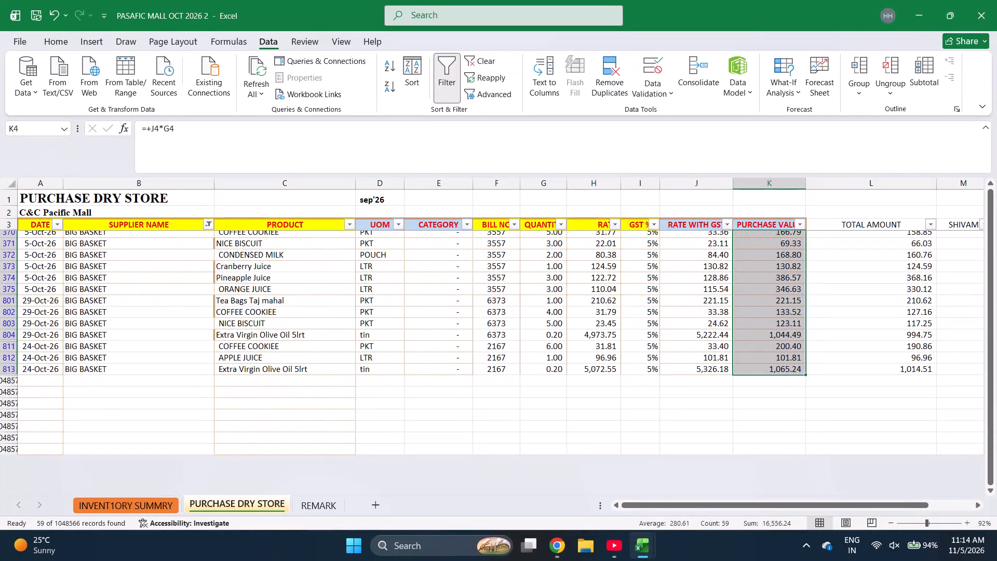
pyautogui.scroll(1, 505, 420)
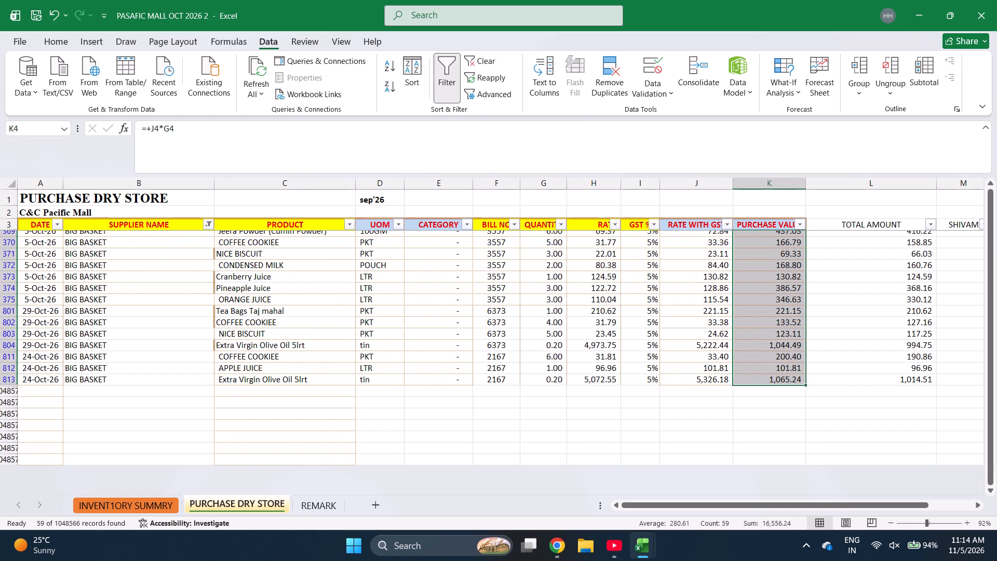
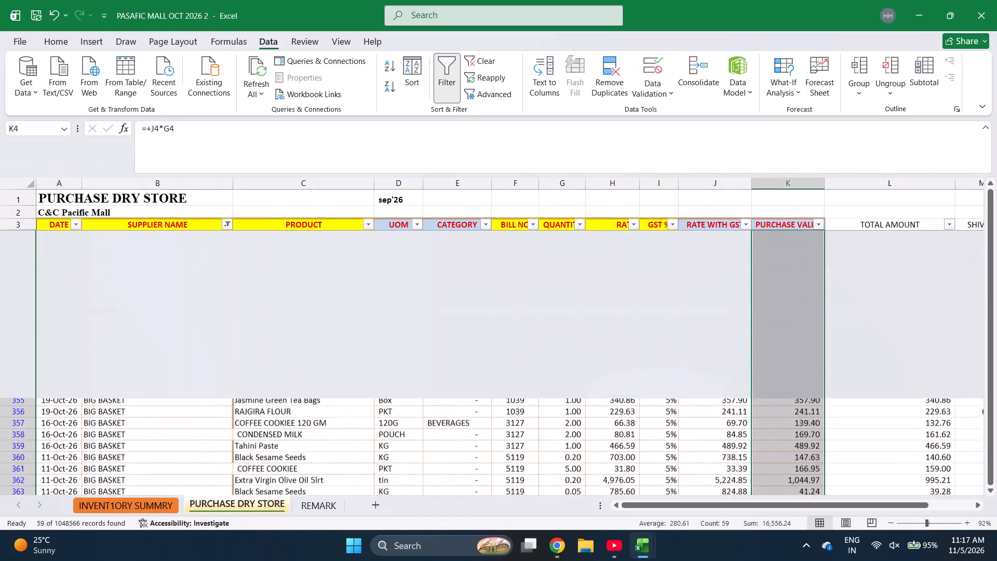
# Review the filtered BIG BASKET entries from first to last row again, checking dates, bill numbers, quantities and purchase values.
pyautogui.scroll(-1, 421, 402)
pyautogui.scroll(1, 421, 402)
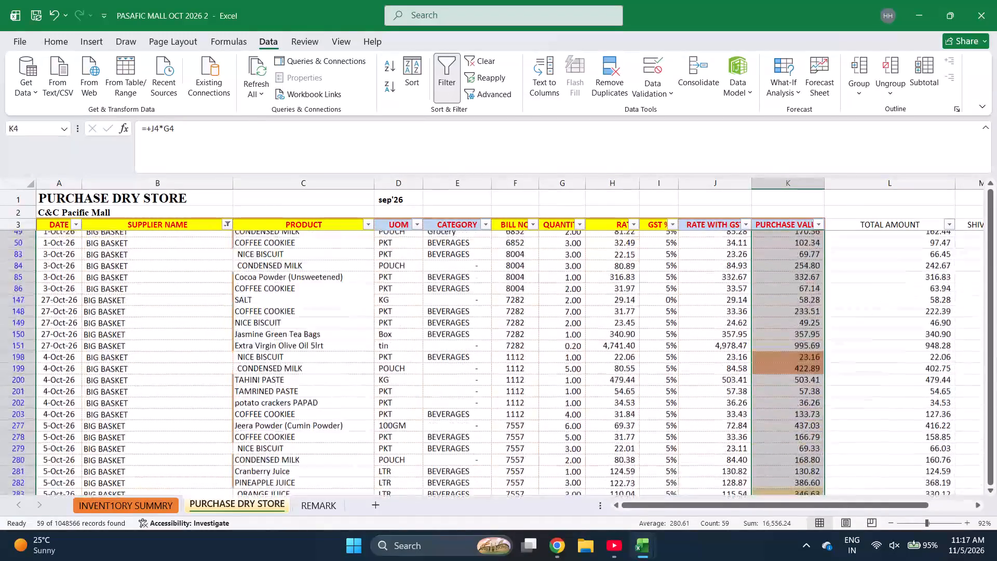
pyautogui.scroll(-2, 421, 402)
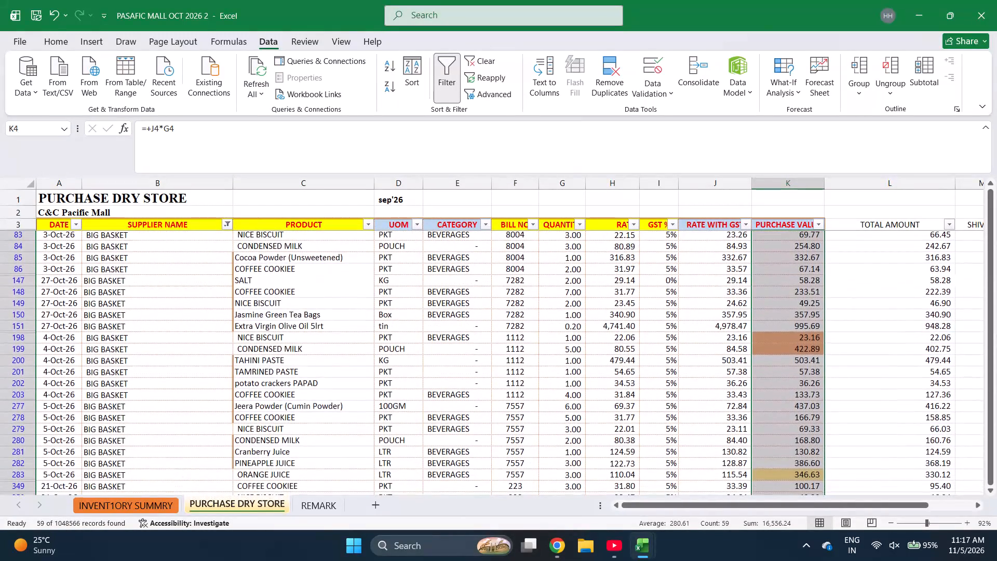
pyautogui.scroll(-1, 421, 402)
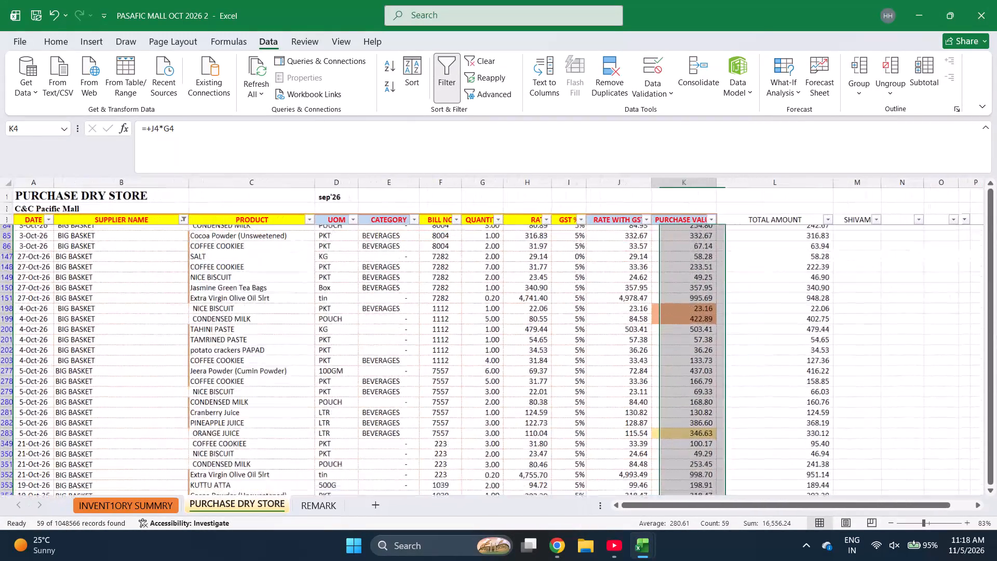
pyautogui.scroll(-3, 421, 402)
pyautogui.scroll(3, 421, 402)
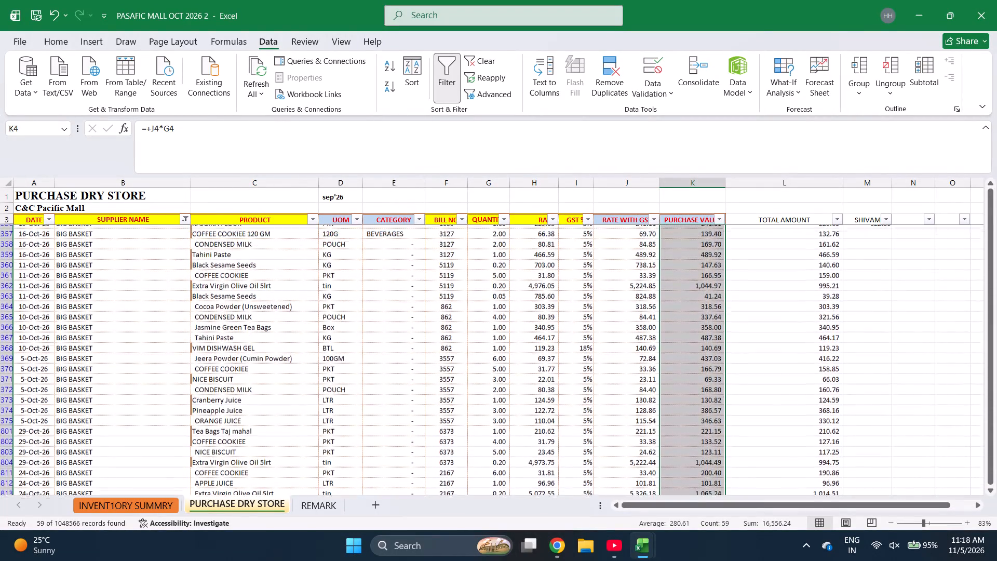
pyautogui.scroll(3, 421, 402)
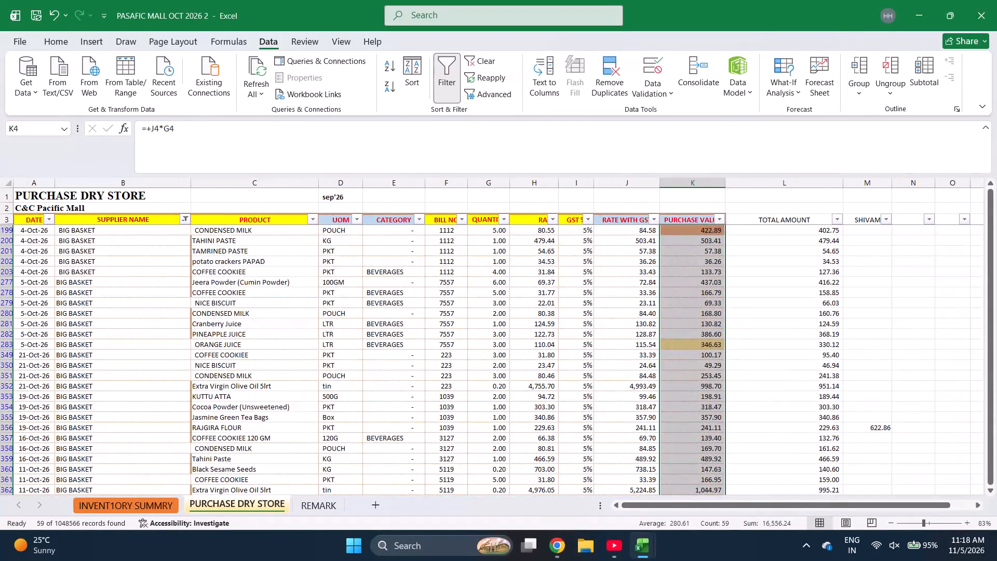
pyautogui.scroll(1, 421, 402)
pyautogui.scroll(-1, 421, 402)
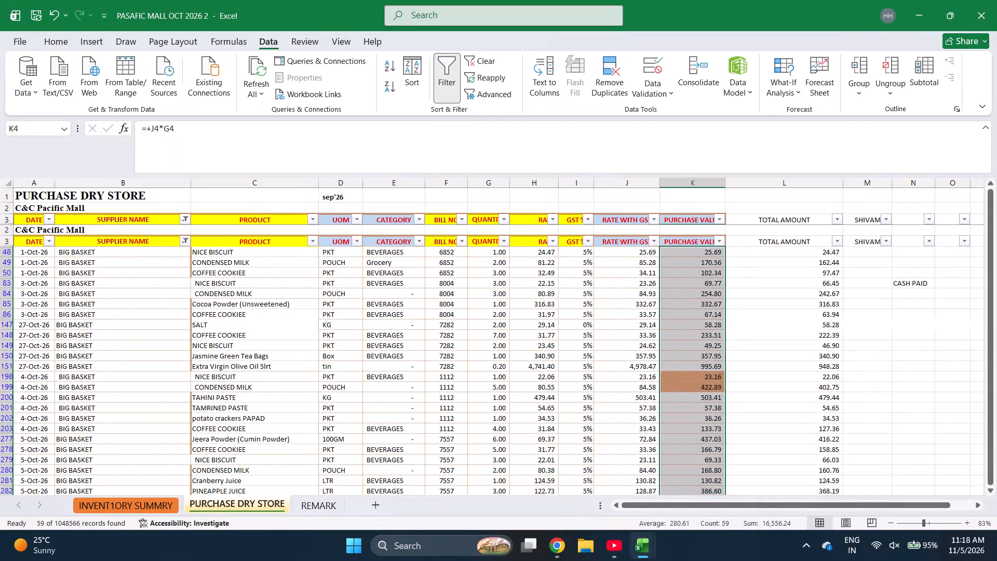
pyautogui.scroll(-2, 421, 402)
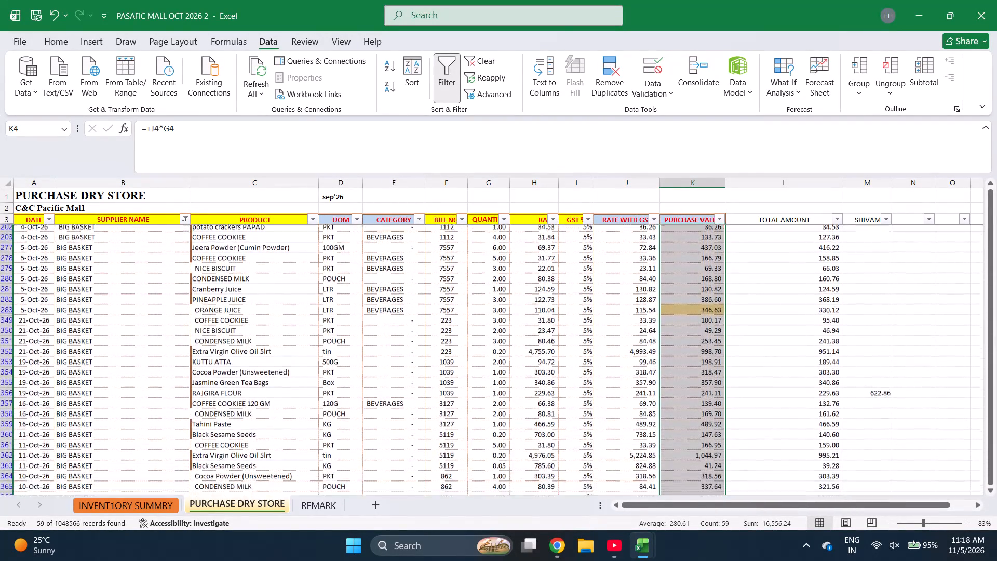
pyautogui.scroll(-1, 421, 402)
pyautogui.scroll(1, 421, 402)
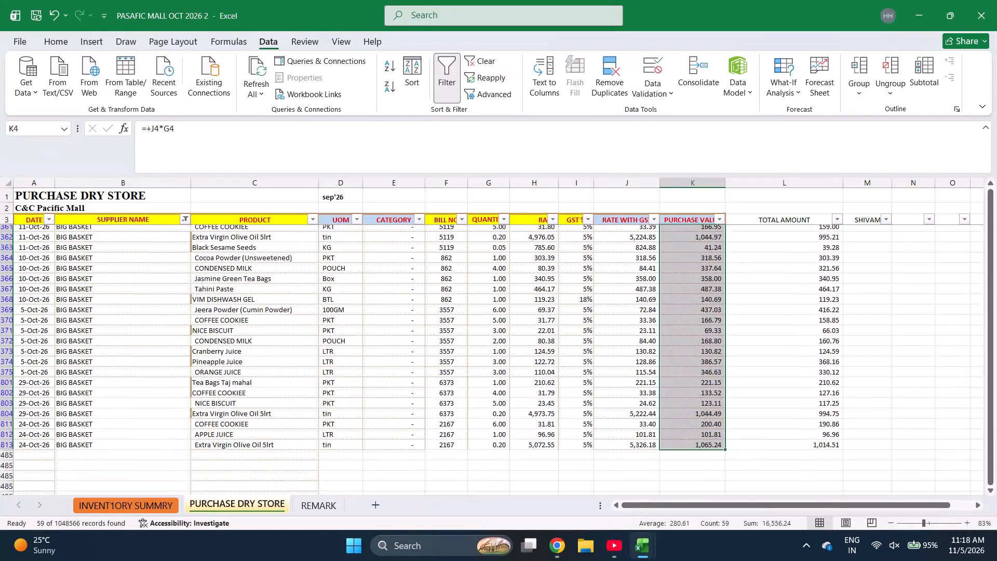
pyautogui.scroll(3, 421, 402)
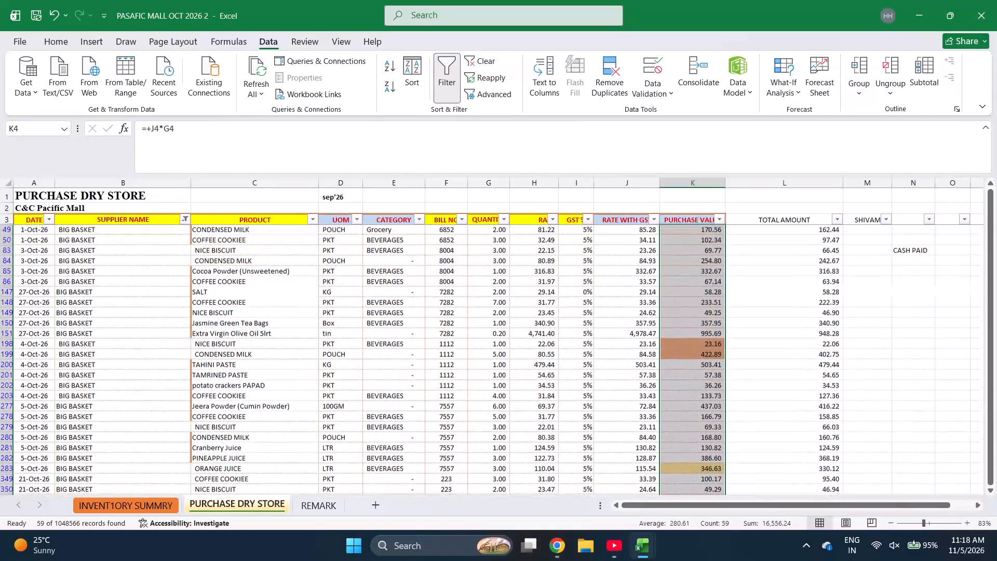
pyautogui.scroll(1, 421, 402)
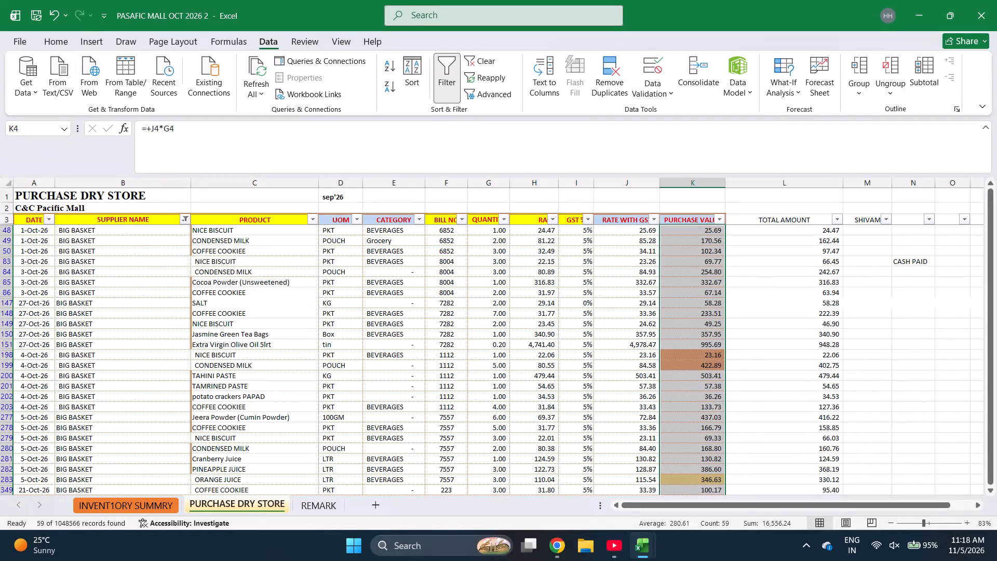
# Examine the bill numbers, quantities, rates and GST of BIG BASKET's earliest October entries, bills 6852 and 8004.
pyautogui.click(877, 264)
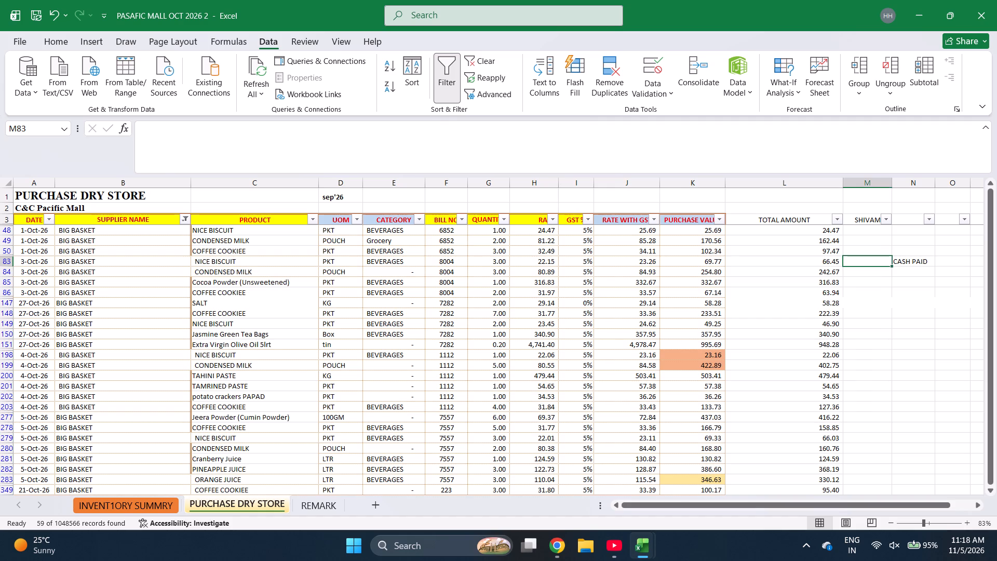
pyautogui.press('Left')
pyautogui.press('Left')
pyautogui.press('Left')
pyautogui.press('Left')
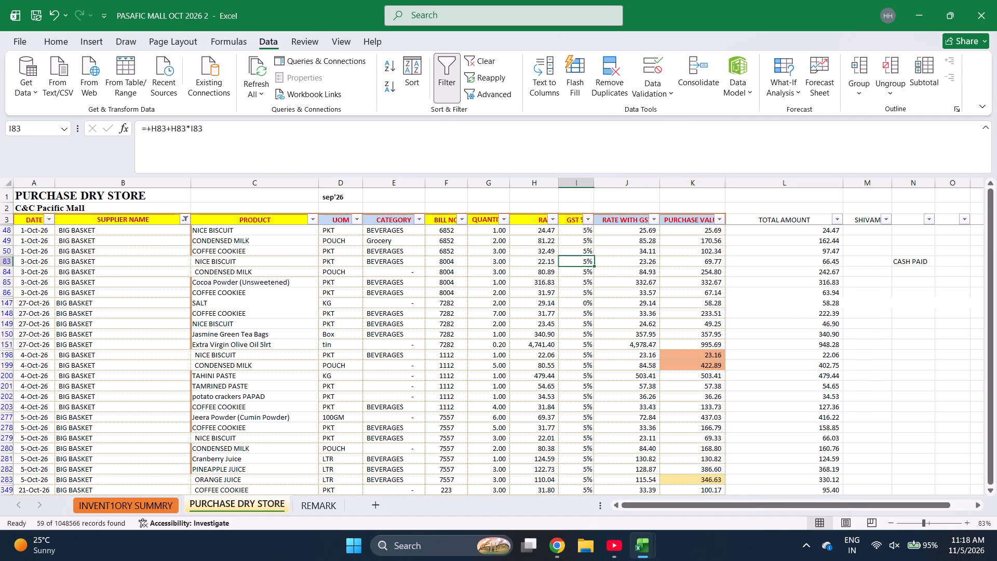
pyautogui.press('Left')
pyautogui.press('Left')
pyautogui.press('Left')
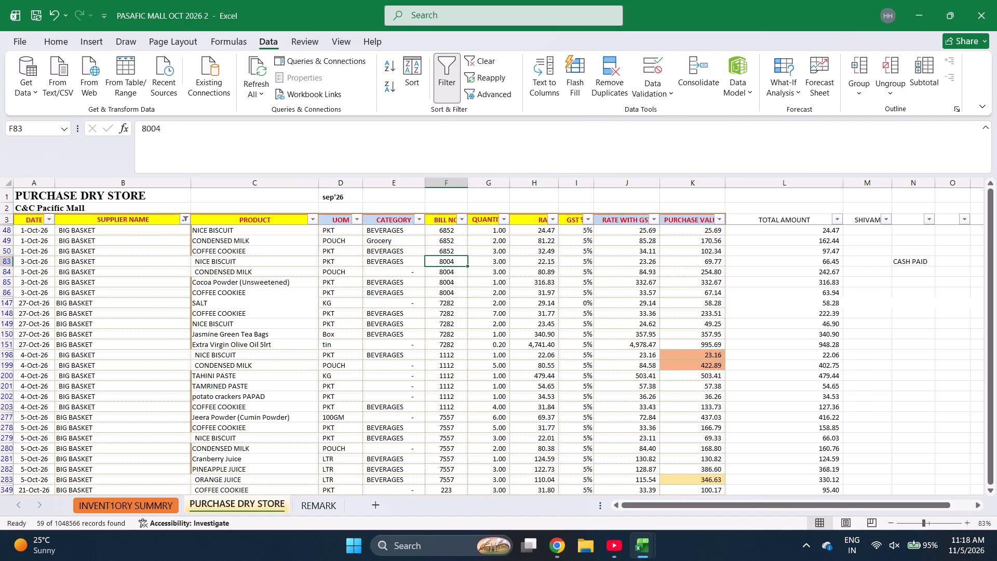
pyautogui.press('Up')
pyautogui.press('Up')
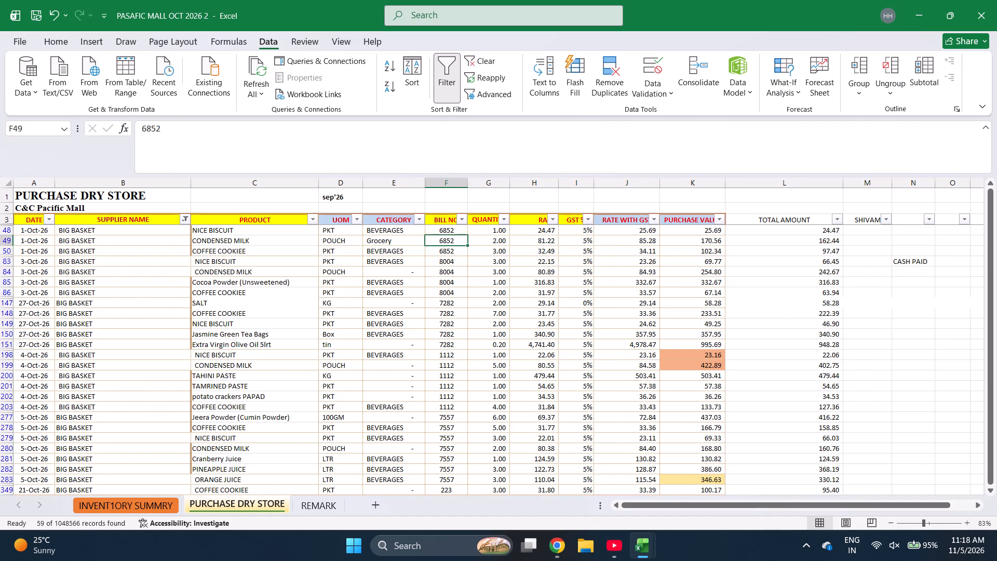
pyautogui.press('Up')
pyautogui.press('Up')
pyautogui.press('Up')
pyautogui.press('Down')
pyautogui.press('Down')
pyautogui.press('Right')
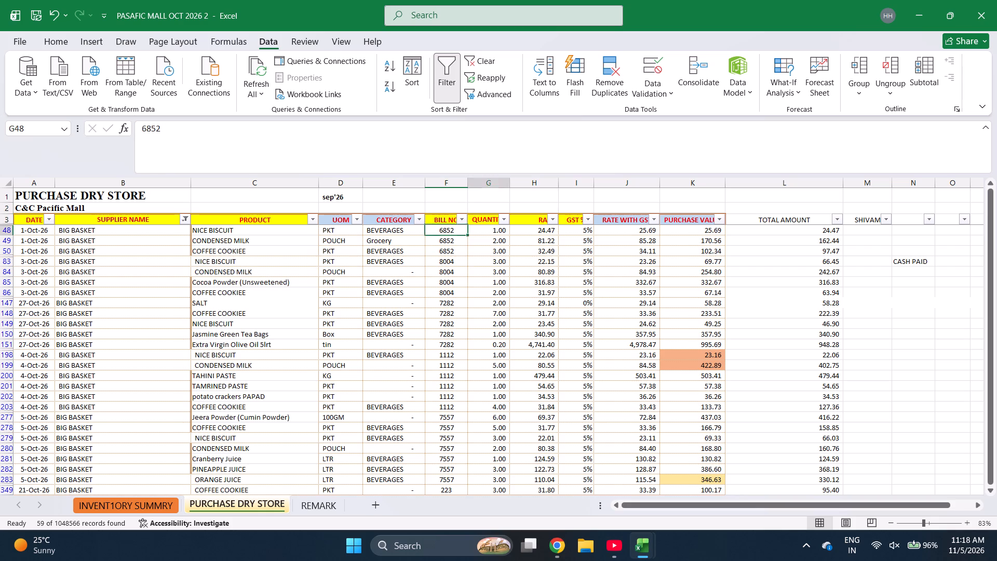
pyautogui.press('Right')
pyautogui.press('Right')
pyautogui.press('Right')
pyautogui.press('Right')
pyautogui.press('Left')
pyautogui.press('Left')
pyautogui.press('Left')
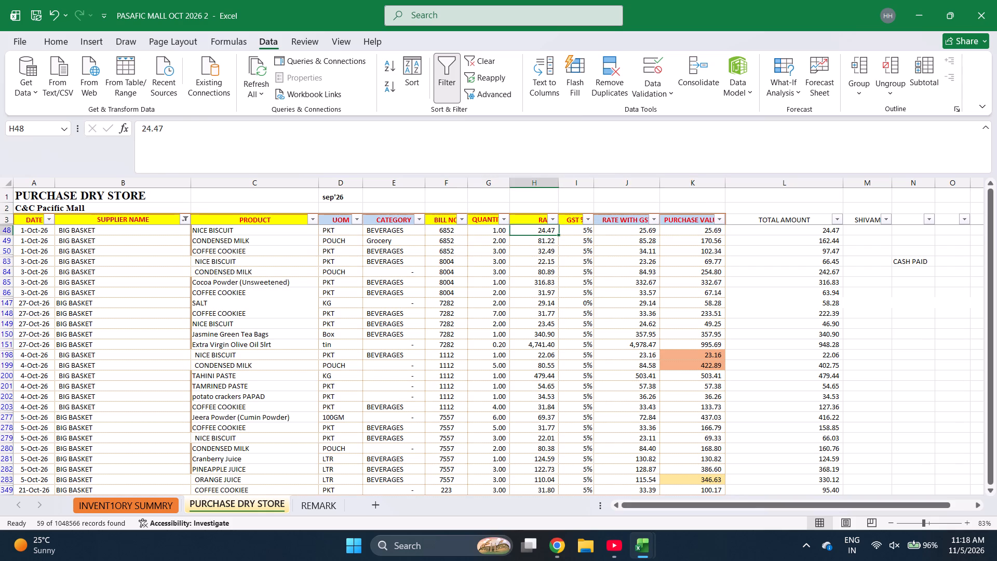
# Check the sums of the rates and of the purchase values for the four BIG BASKET rows of bill 8004.
pyautogui.press('Down')
pyautogui.press('Down')
pyautogui.press('Down')
pyautogui.hotkey('shift', 'Down')
pyautogui.hotkey('shift', 'Down')
pyautogui.hotkey('shift', 'Down')
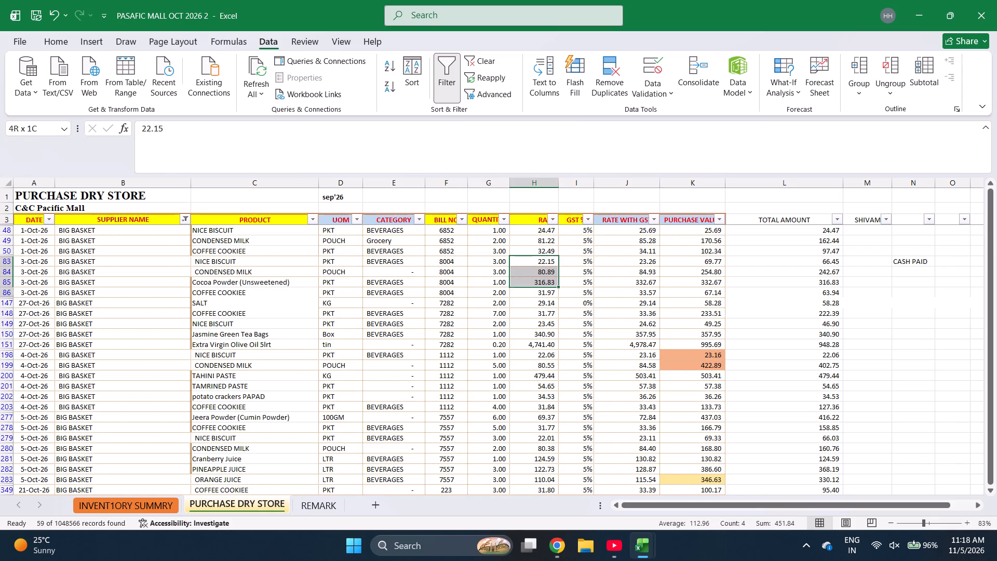
pyautogui.press('Right')
pyautogui.press('Right')
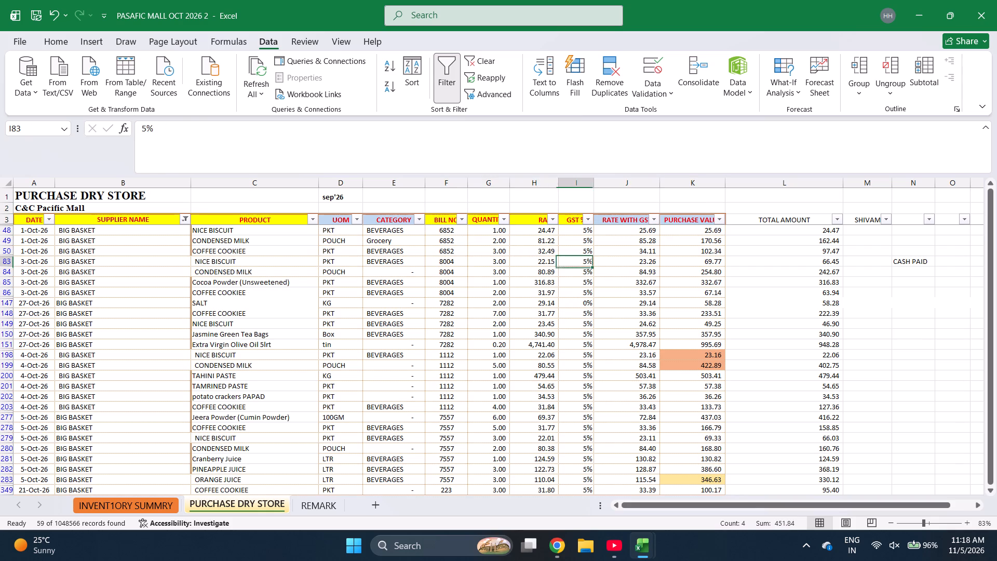
pyautogui.press('Right')
pyautogui.hotkey('shift', 'Down')
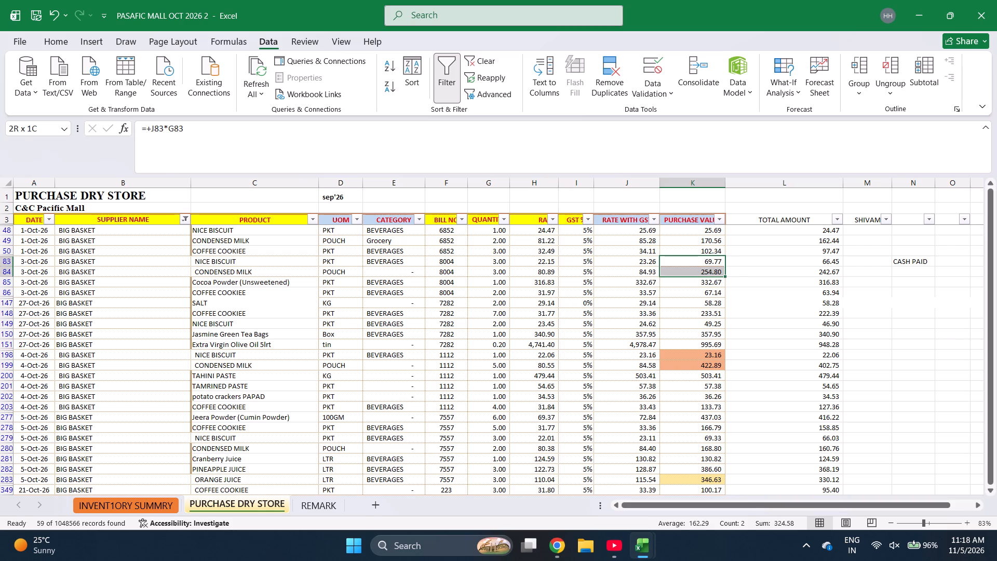
pyautogui.hotkey('shift', 'Down')
pyautogui.hotkey('shift', 'Down')
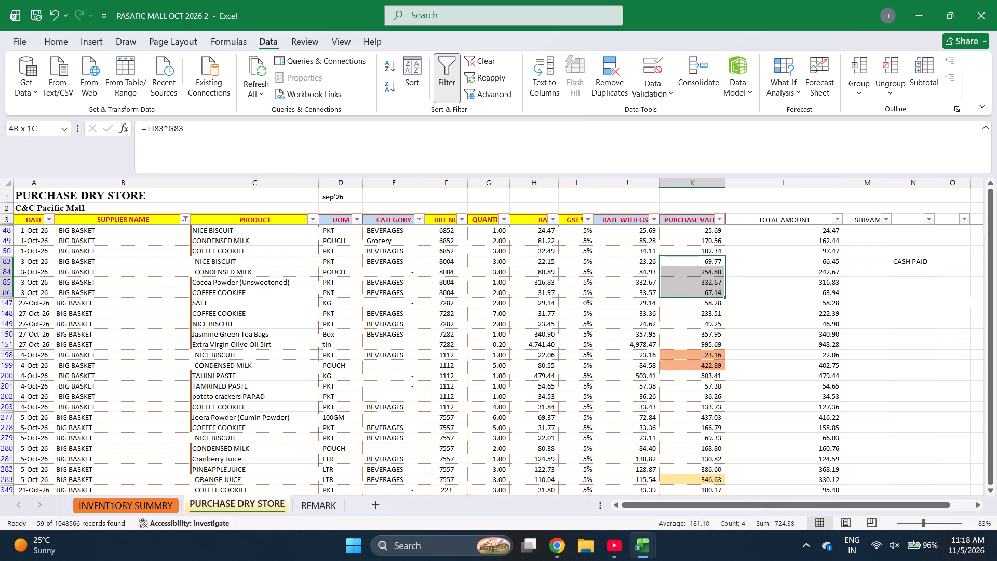
# Check the combined purchase value of BIG BASKET bills 6852 and 8004 by selecting rows 48 to 86 of that column.
pyautogui.hotkey('shift', 'Up')
pyautogui.hotkey('shift', 'Up')
pyautogui.press('Up')
pyautogui.press('Up')
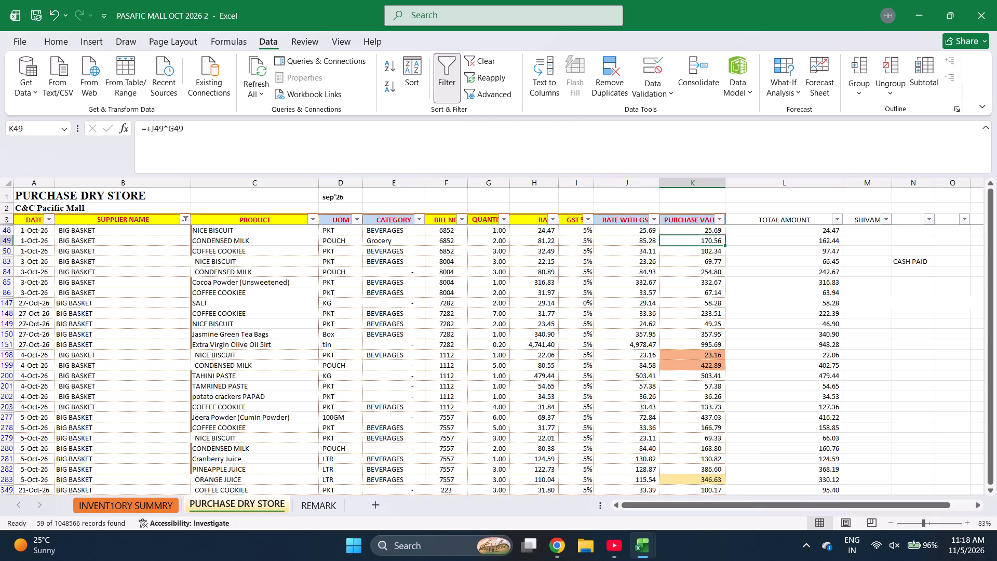
pyautogui.press('Up')
pyautogui.press('Up')
pyautogui.press('Down')
pyautogui.hotkey('shift', 'Down')
pyautogui.hotkey('shift', 'Down')
pyautogui.hotkey('shift', 'Down')
pyautogui.hotkey('shift', 'Down')
pyautogui.hotkey('shift', 'Down')
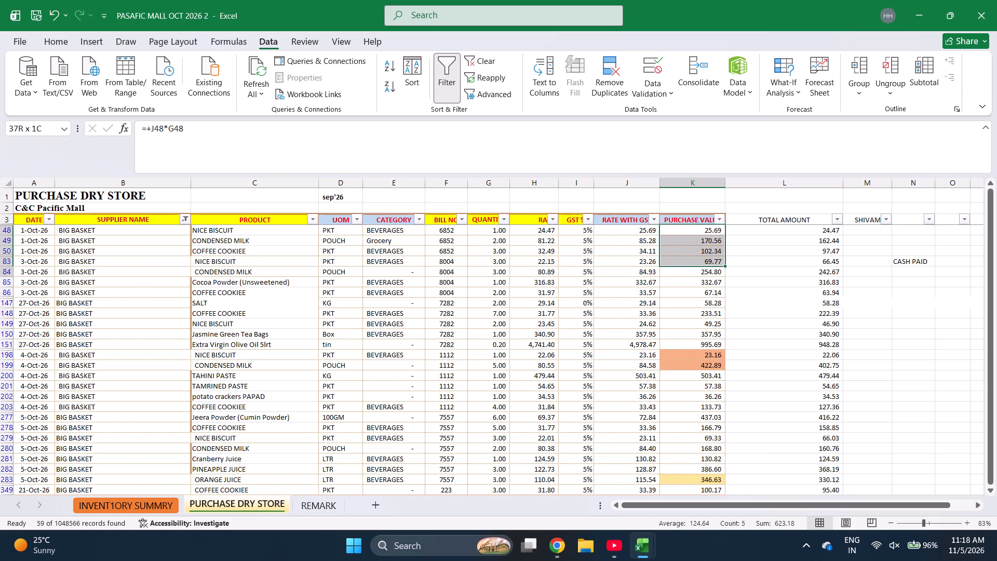
pyautogui.hotkey('shift', 'Down')
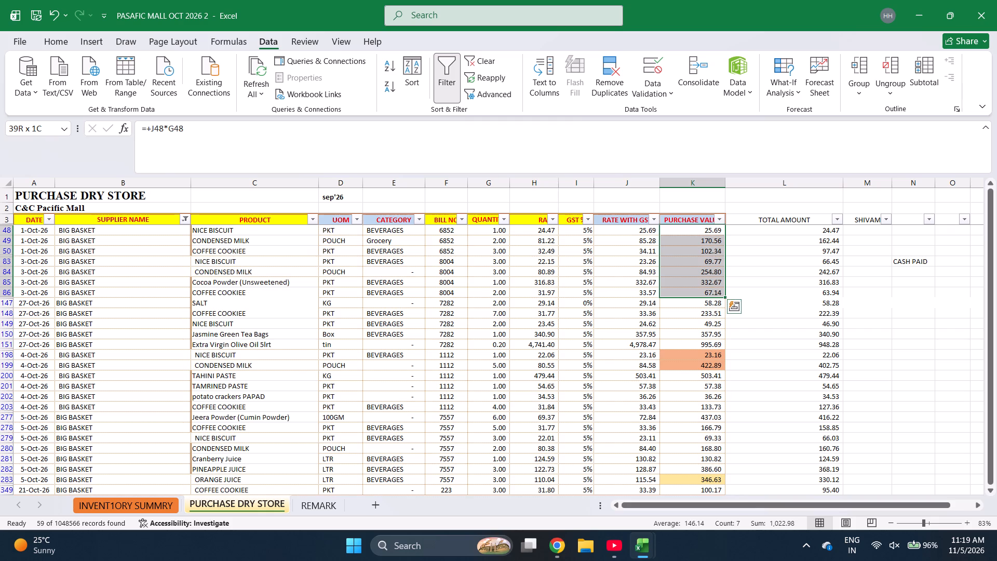
# Look through the remaining BIG BASKET entries down to the last bill and return to the first row.
pyautogui.scroll(-3, 771, 290)
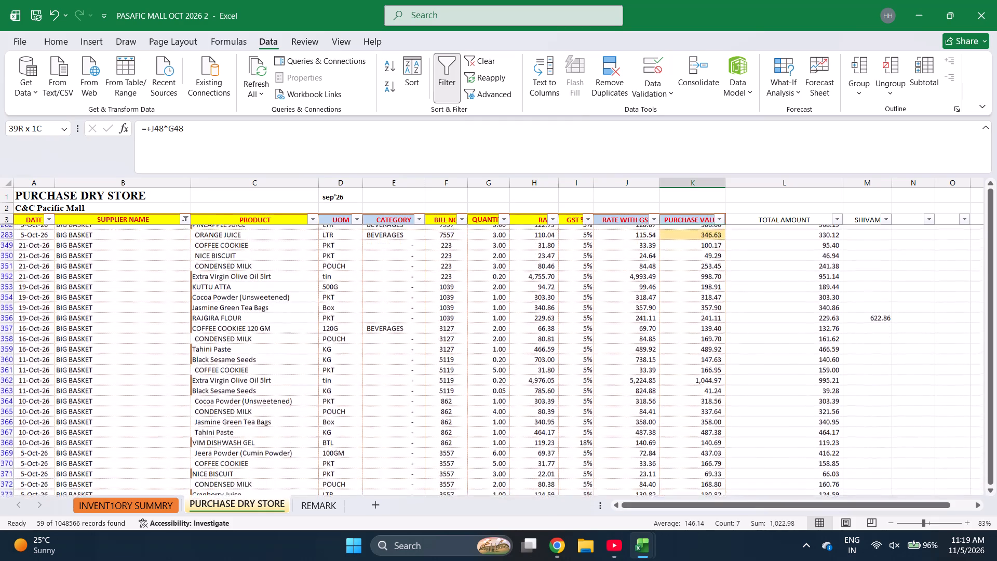
pyautogui.scroll(1, 771, 290)
pyautogui.scroll(-1, 771, 290)
pyautogui.scroll(2, 771, 290)
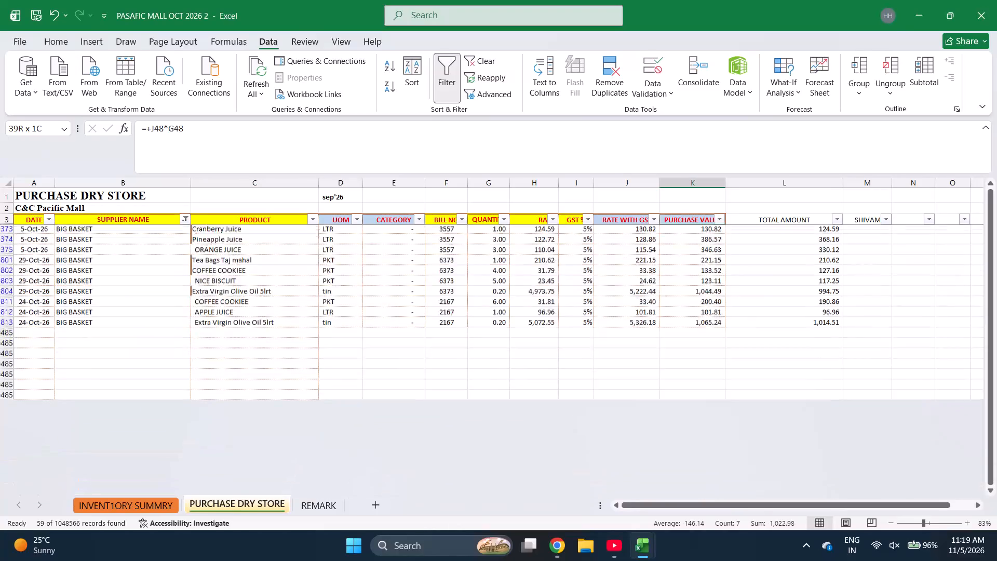
pyautogui.scroll(3, 771, 290)
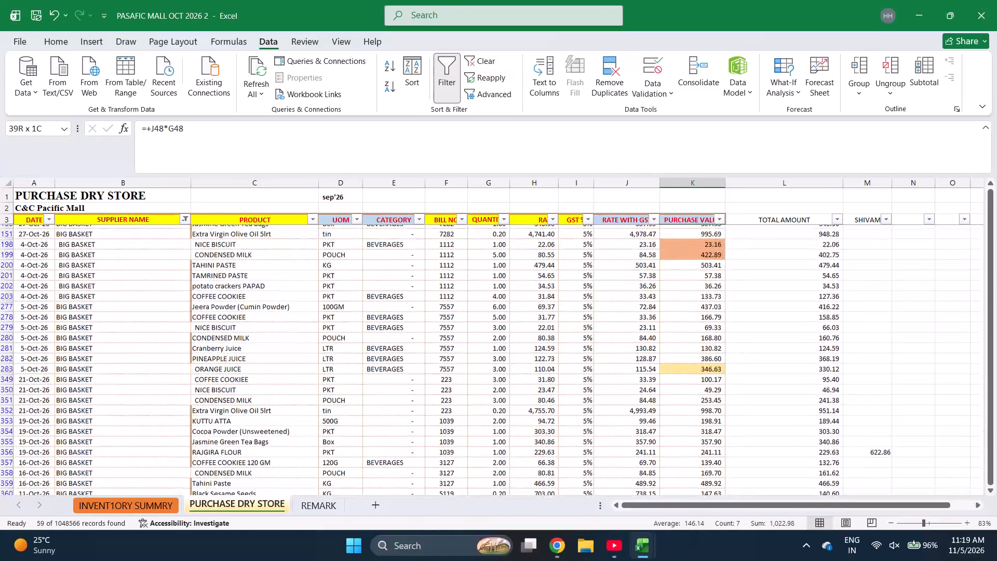
pyautogui.scroll(2, 771, 290)
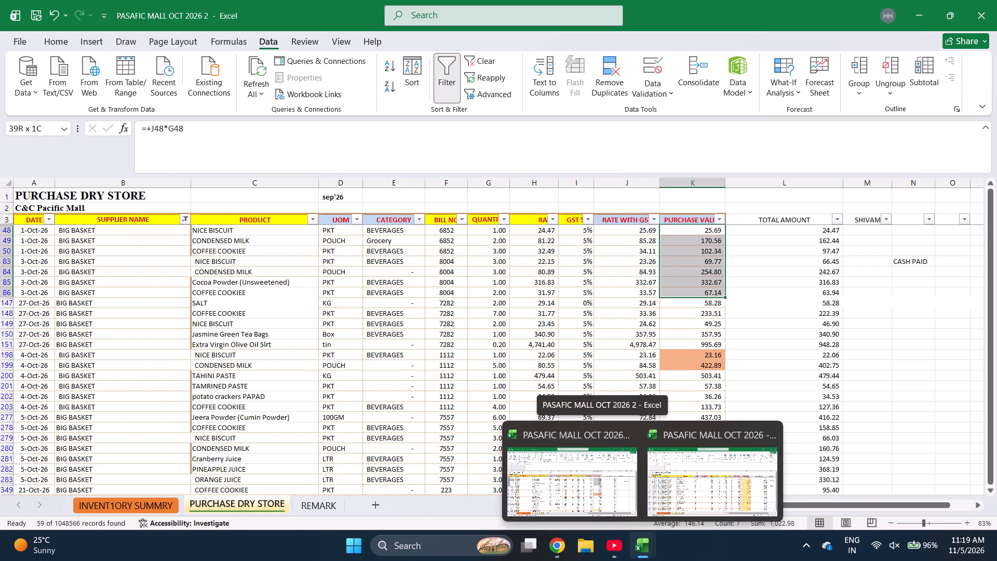
# Filter the SUPPLIER NAME column to ZEPTO instead of BIG BASKET.
pyautogui.click(185, 215)
pyautogui.write('EZE')
pyautogui.press('p')
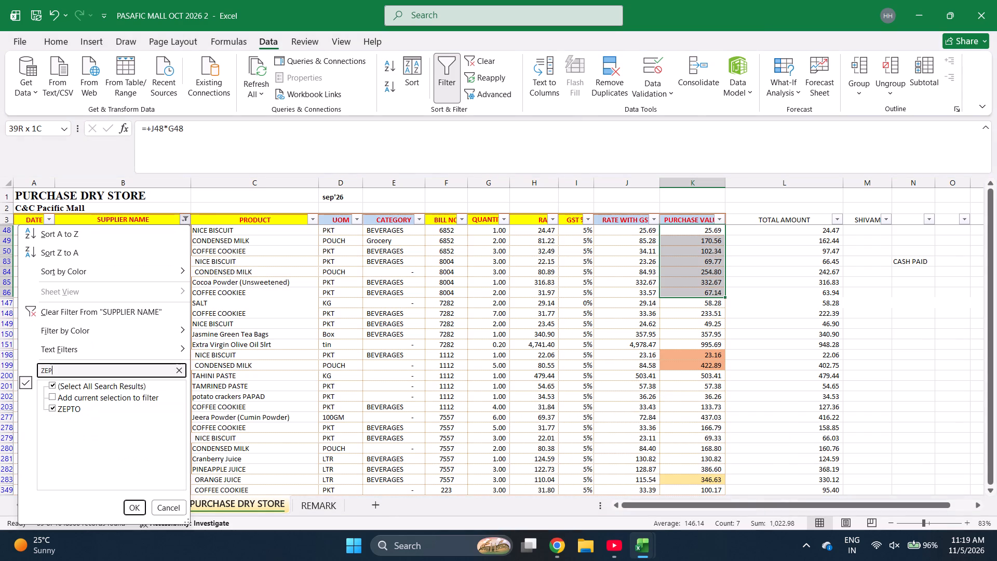
pyautogui.press('Return')
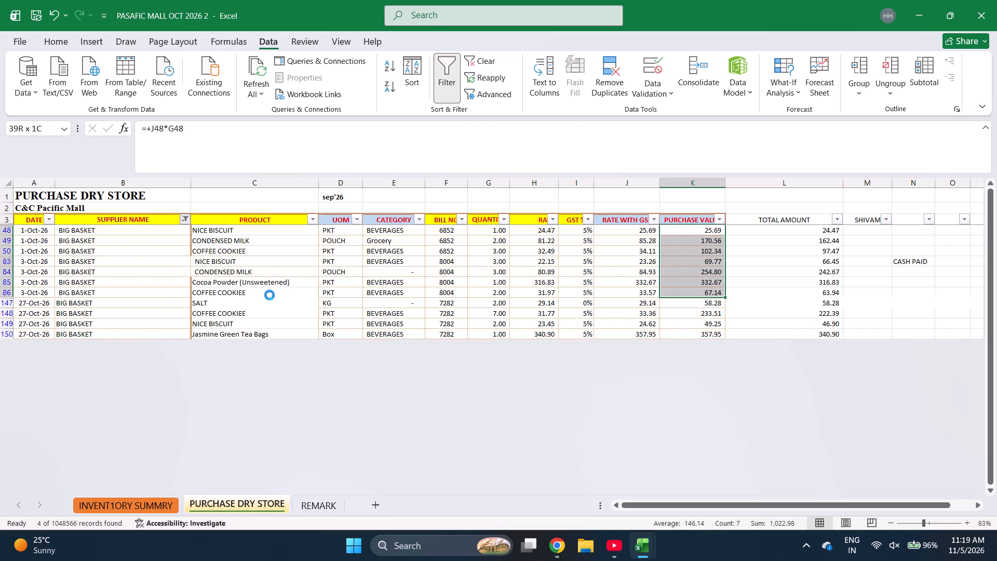
# Select the purchase values of the filtered ZEPTO entries, starting from row 152, to check their sum.
pyautogui.scroll(1, 270, 295)
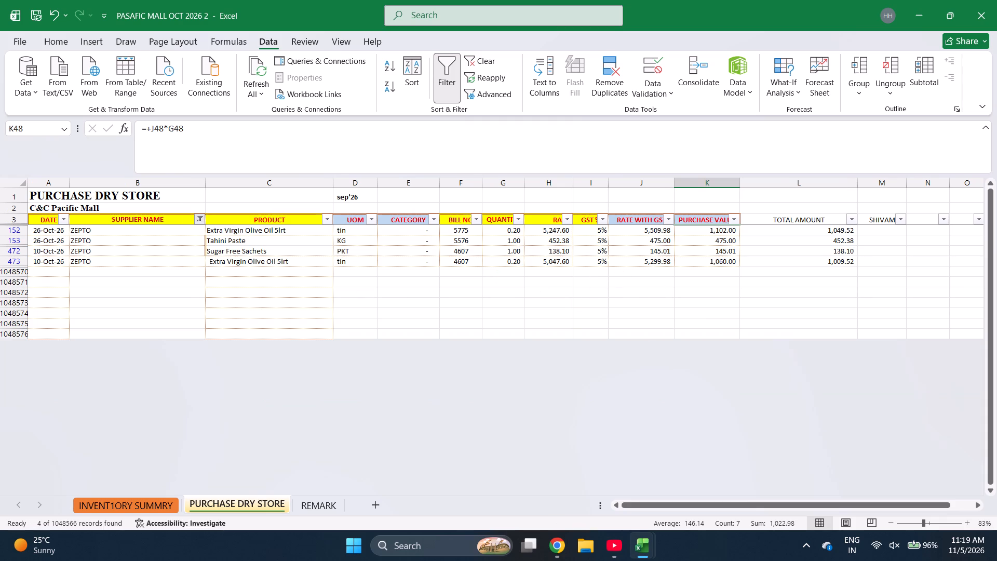
pyautogui.moveTo(699, 295); pyautogui.dragTo(695, 229)
pyautogui.moveTo(695, 229); pyautogui.dragTo(705, 254)
pyautogui.moveTo(705, 254); pyautogui.dragTo(713, 233)
pyautogui.click(713, 233)
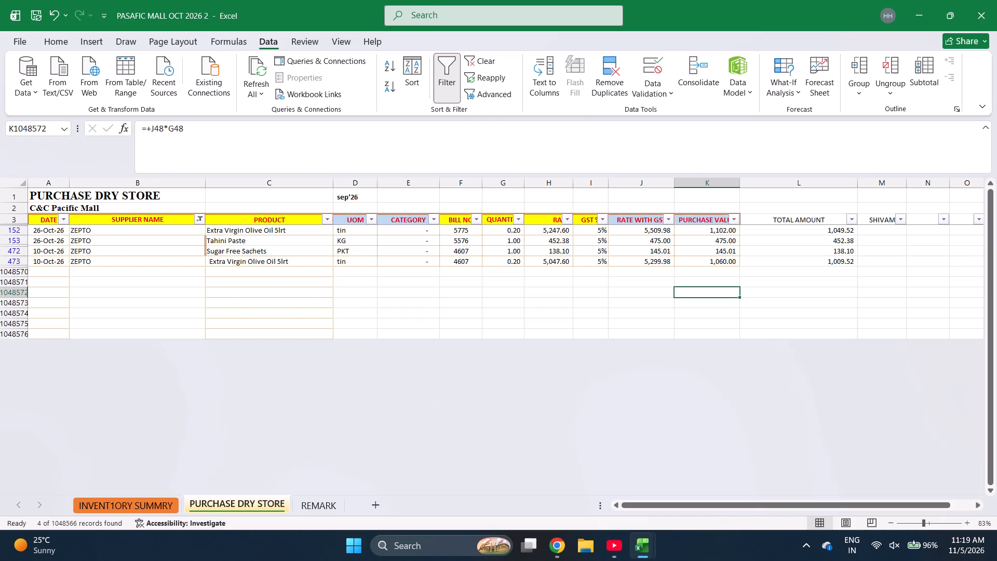
pyautogui.hotkey('shift', 'Up')
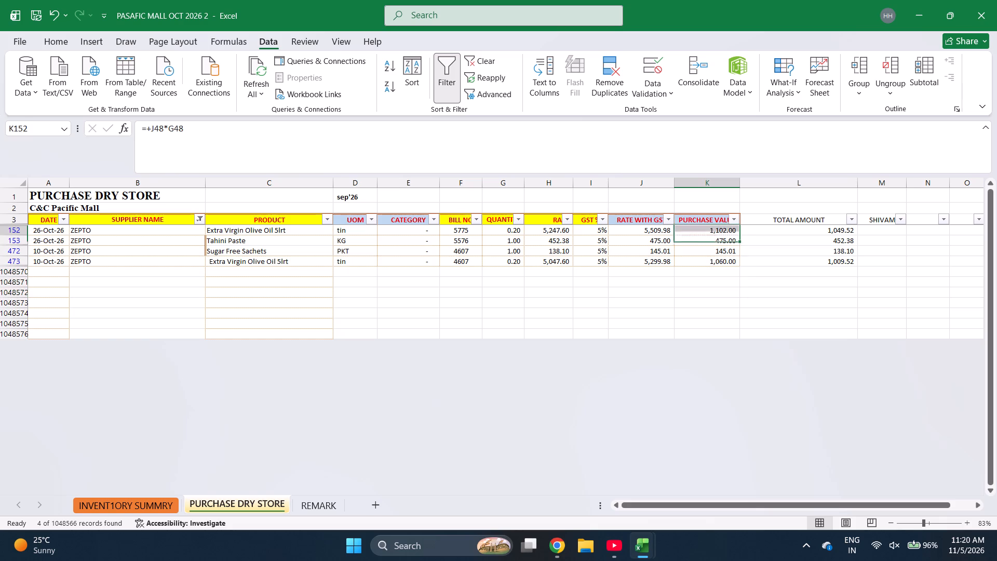
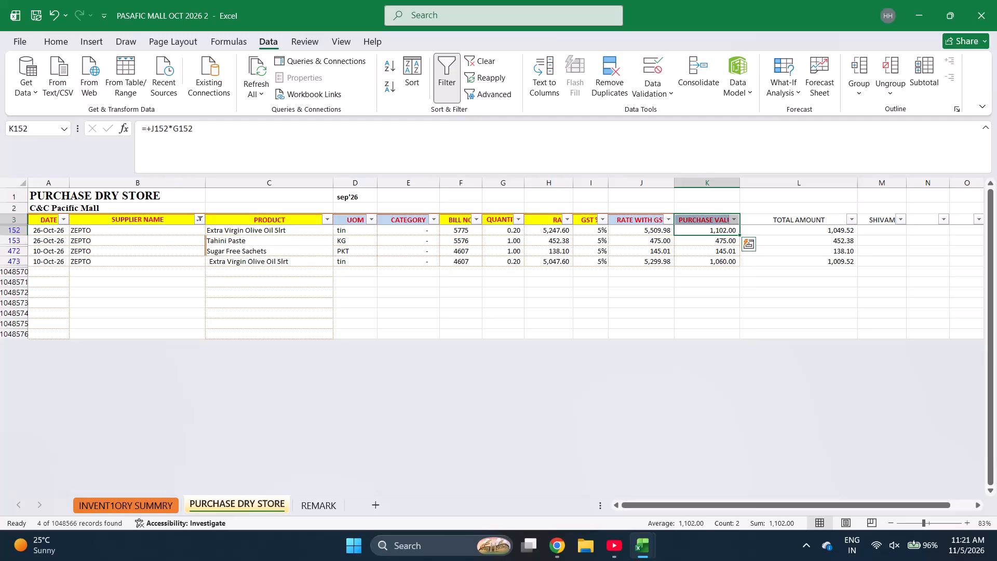
# Check the combined purchase value of all the filtered ZEPTO entries by extending the selection through row 473.
pyautogui.hotkey('shift', 'Down')
pyautogui.scroll(1, 660, 260)
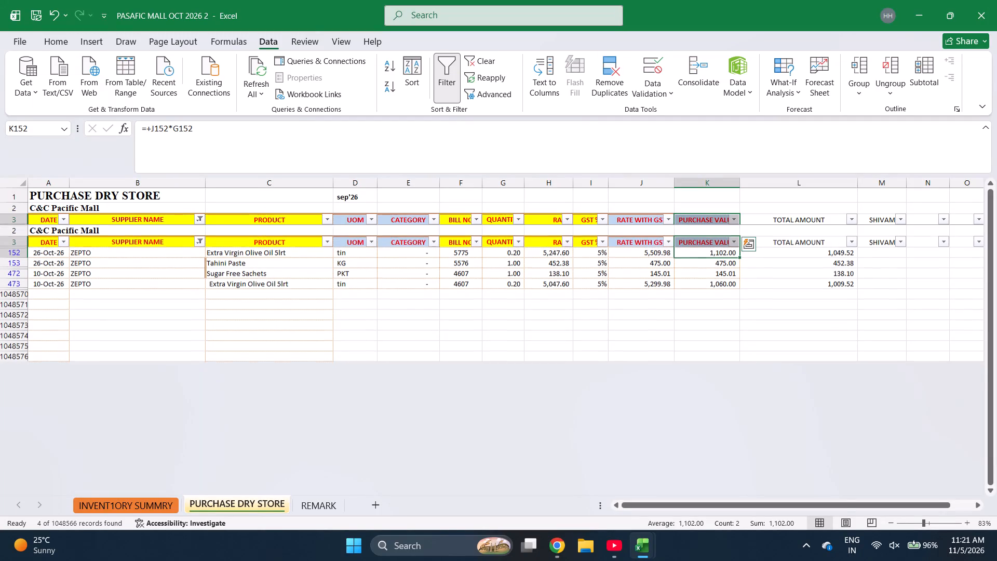
pyautogui.scroll(1, 660, 260)
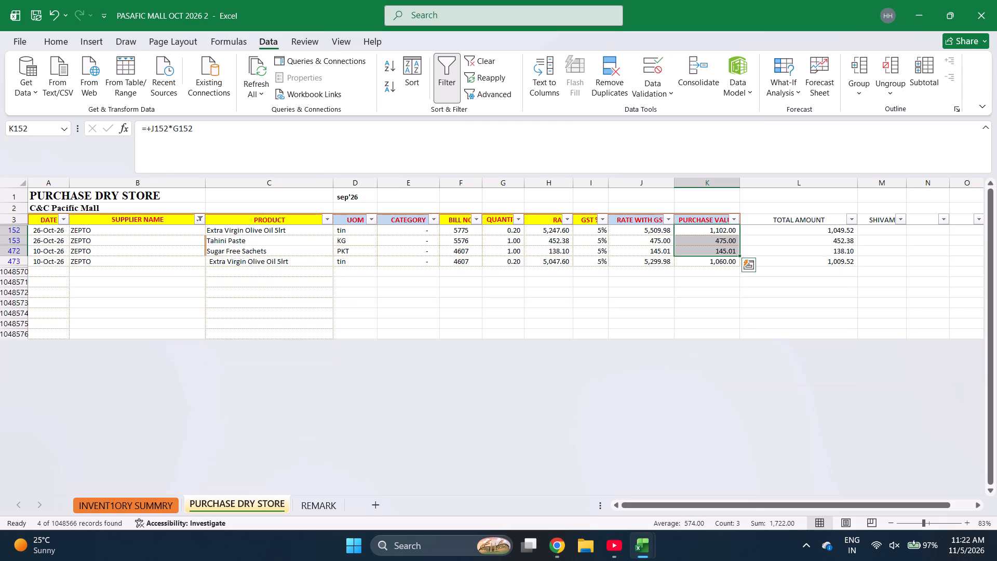
pyautogui.hotkey('shift', 'Down')
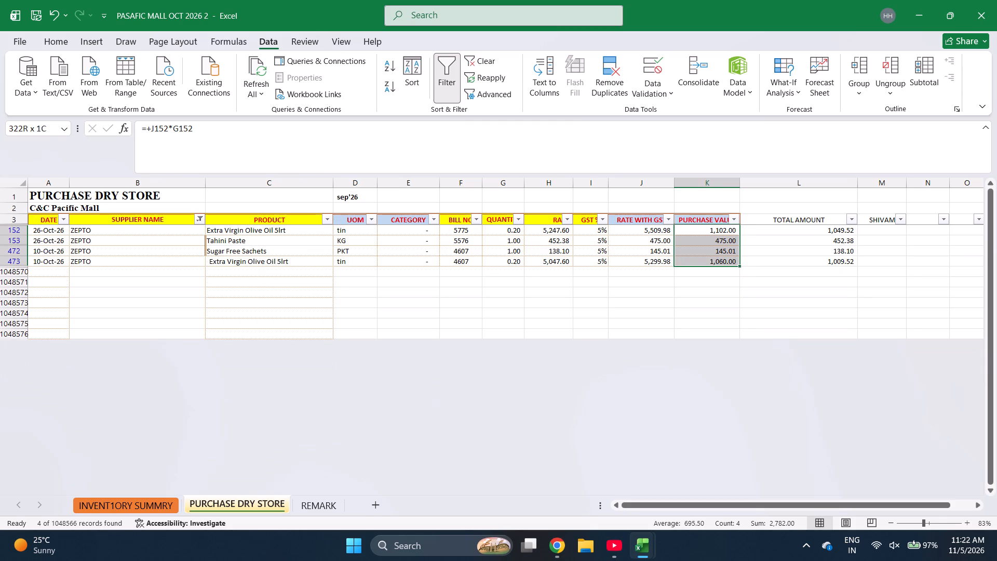
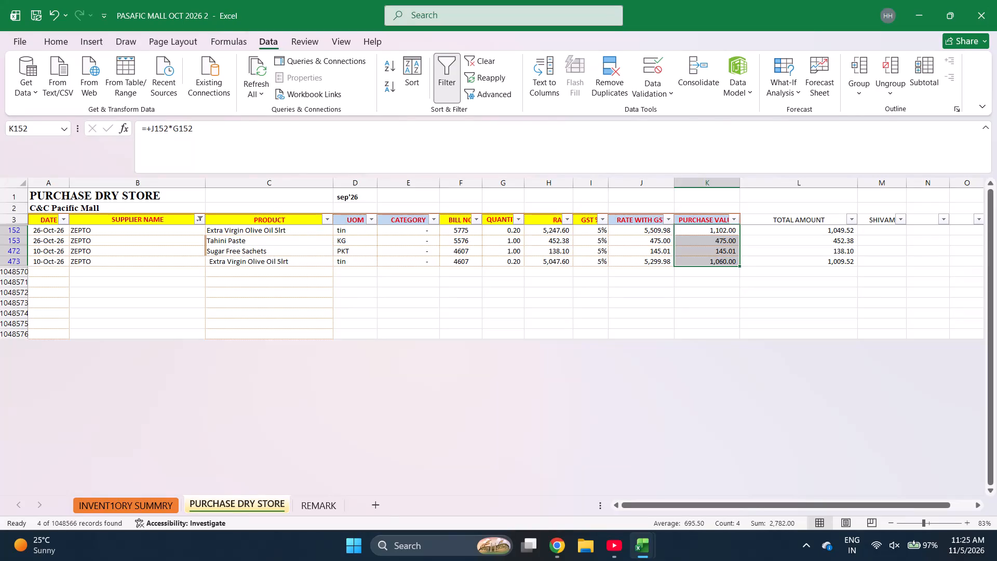
# Filter the supplier name column by searching for K K to show only the K K PRINTING &PUBLICATION entries.
pyautogui.click(200, 221)
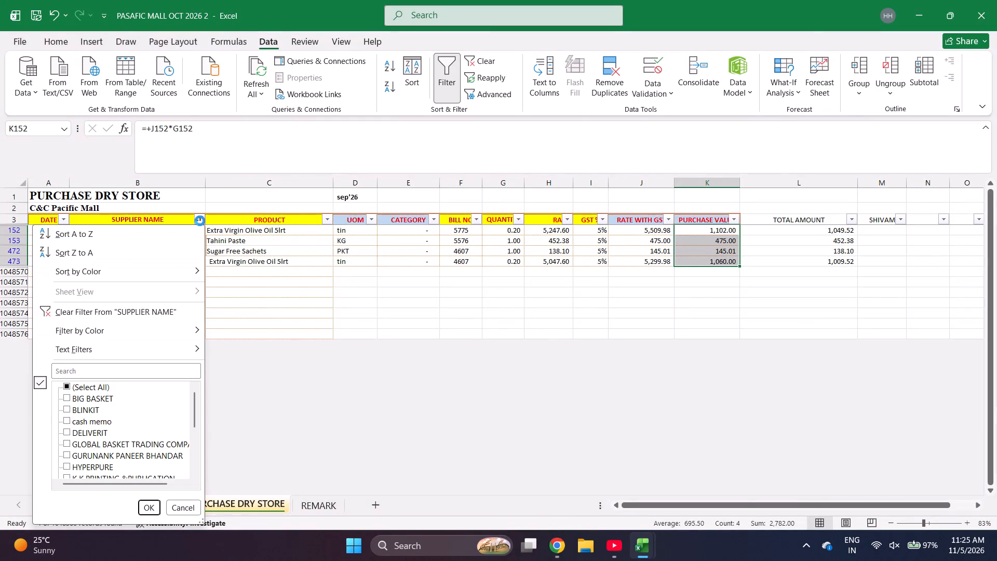
pyautogui.write('EK K')
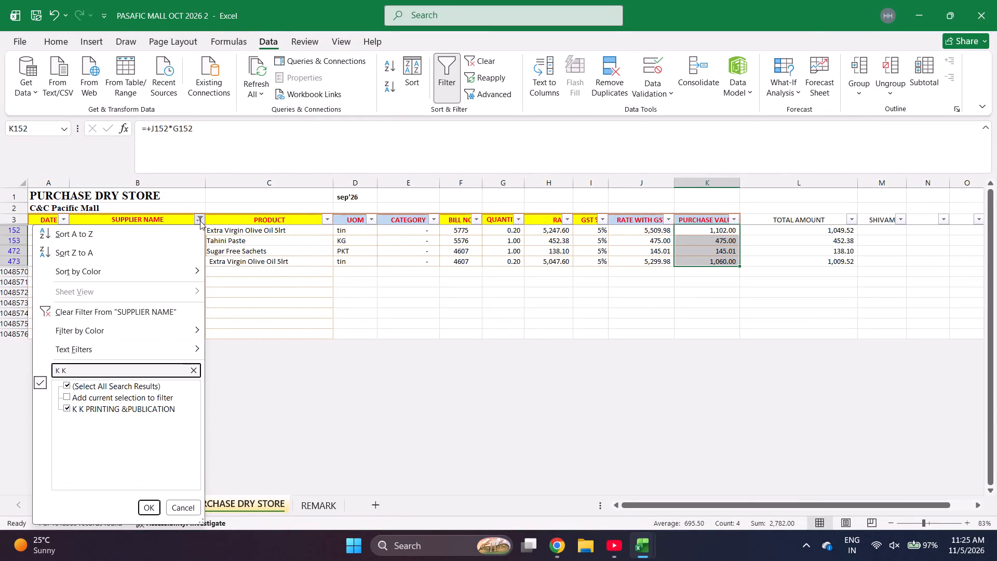
pyautogui.press('Return')
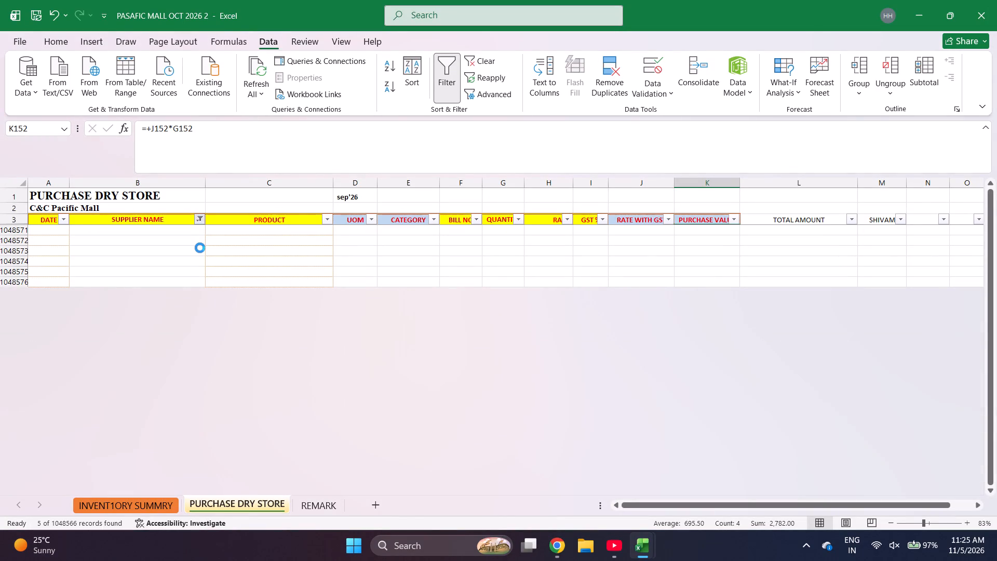
# Check the combined purchase value of the filtered K K PRINTING &PUBLICATION entries by selecting their amounts in rows 117 to 121.
pyautogui.scroll(1, 200, 248)
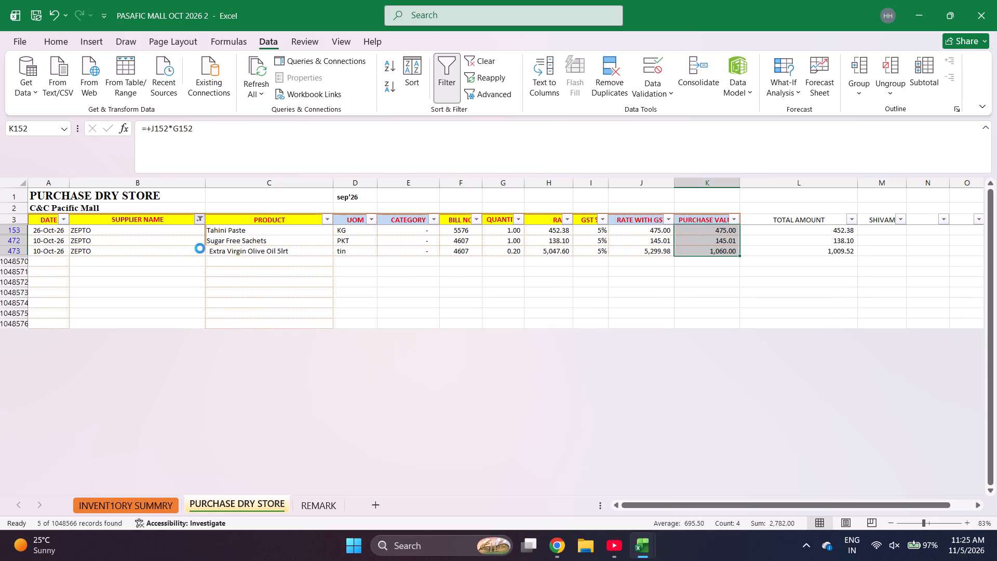
pyautogui.scroll(1, 200, 248)
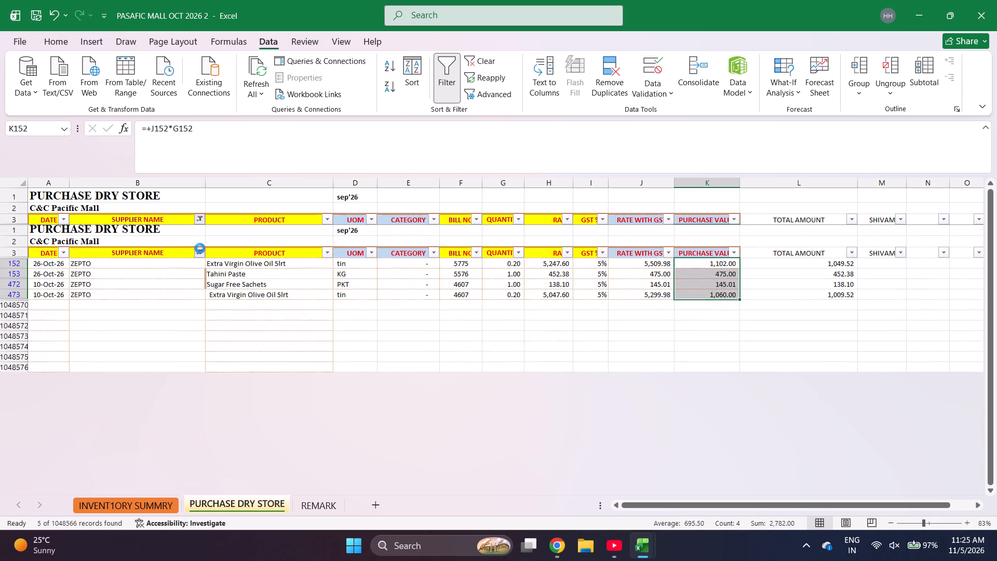
pyautogui.scroll(1, 200, 248)
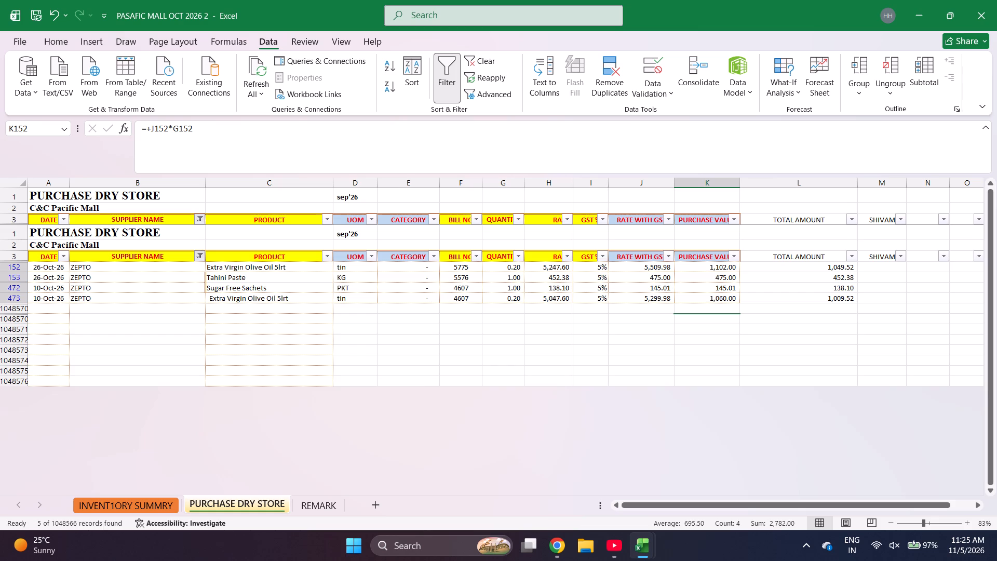
pyautogui.scroll(-1, 299, 275)
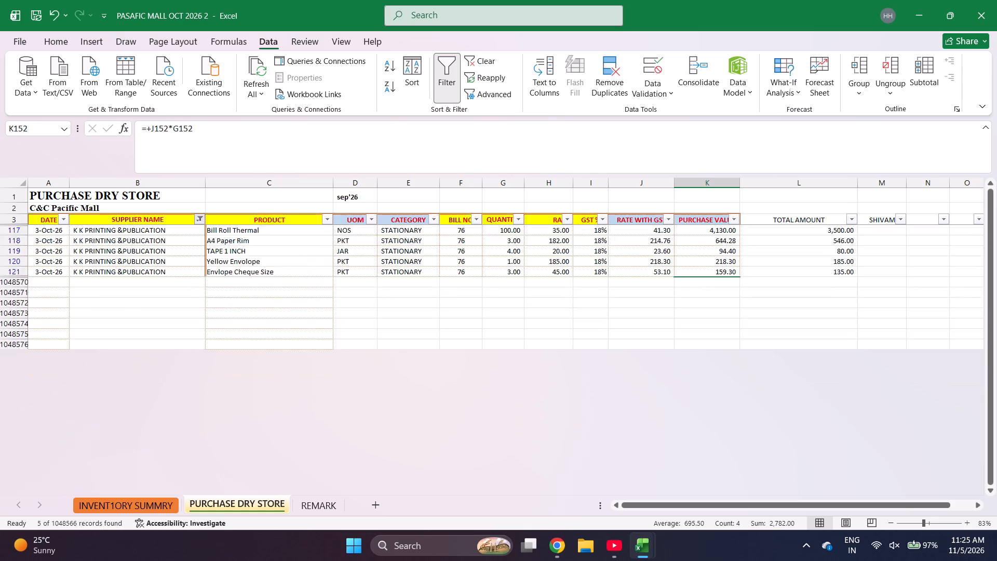
pyautogui.scroll(1, 299, 275)
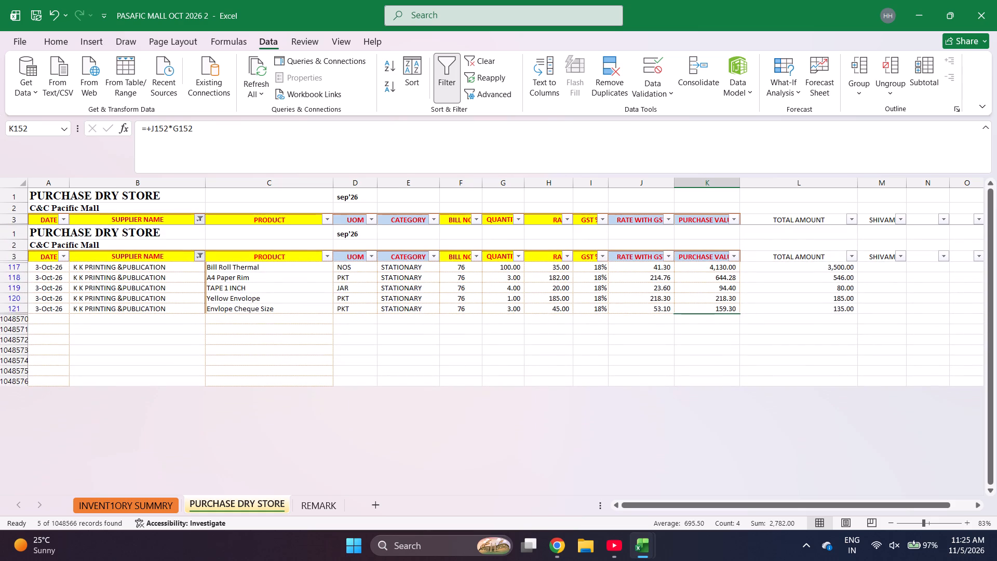
pyautogui.click(715, 327)
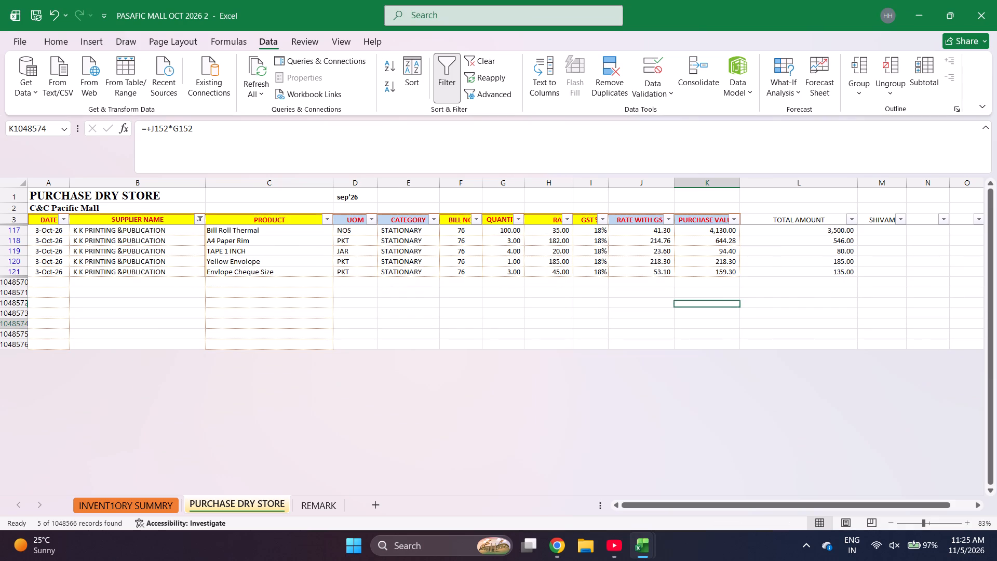
pyautogui.moveTo(715, 279); pyautogui.dragTo(708, 216)
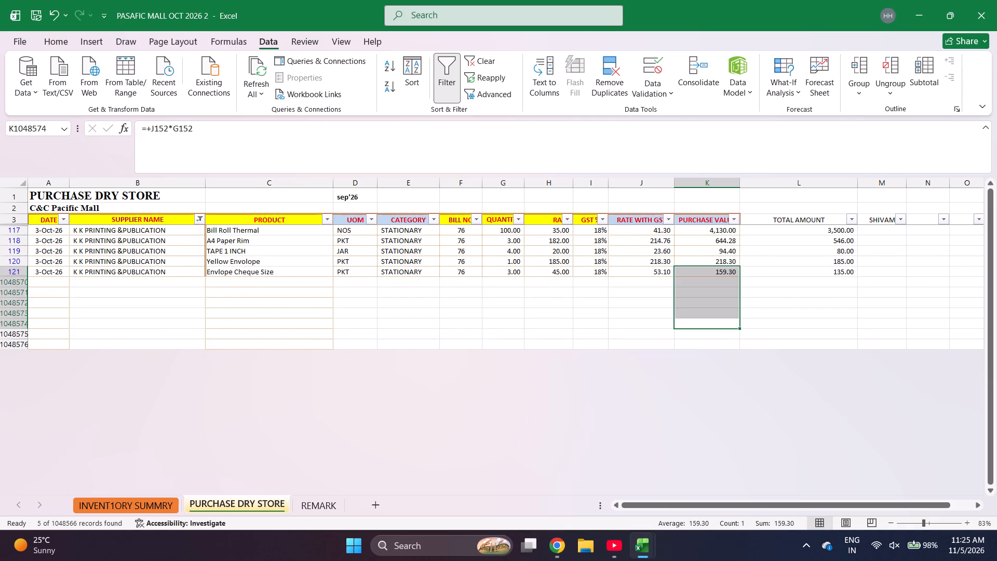
pyautogui.moveTo(708, 216); pyautogui.dragTo(712, 243)
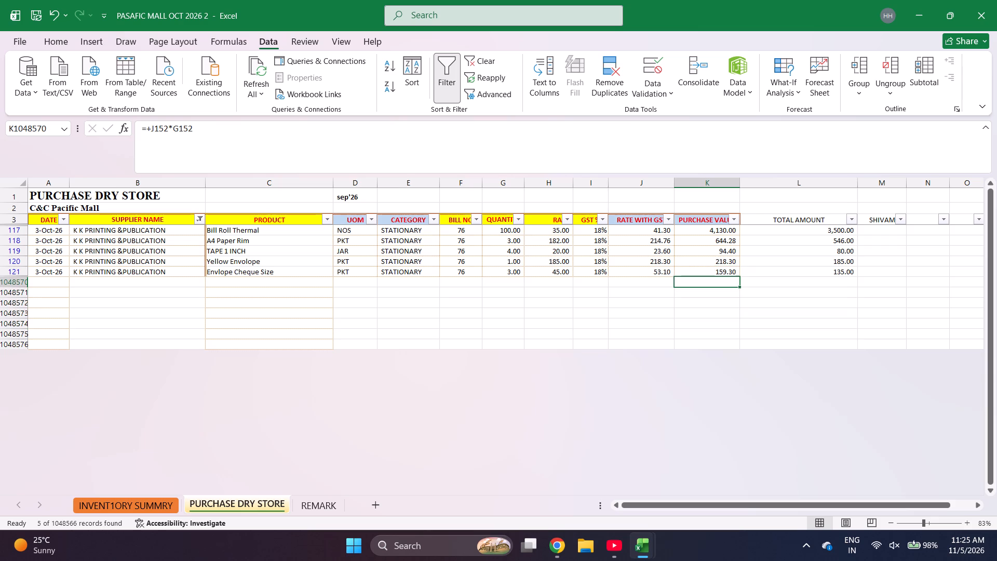
pyautogui.moveTo(712, 243); pyautogui.dragTo(718, 229)
pyautogui.moveTo(718, 229); pyautogui.dragTo(719, 266)
pyautogui.moveTo(719, 266); pyautogui.dragTo(716, 230)
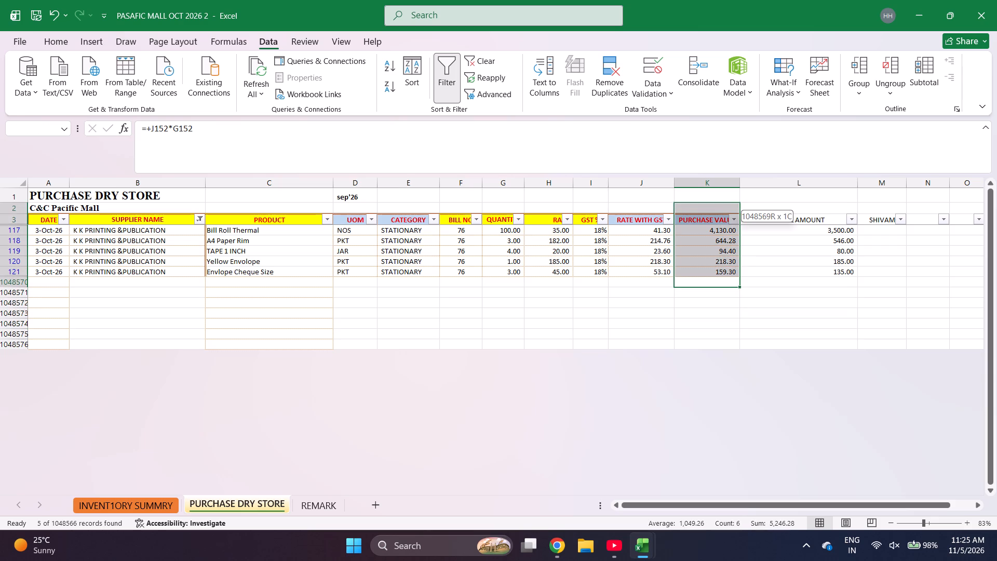
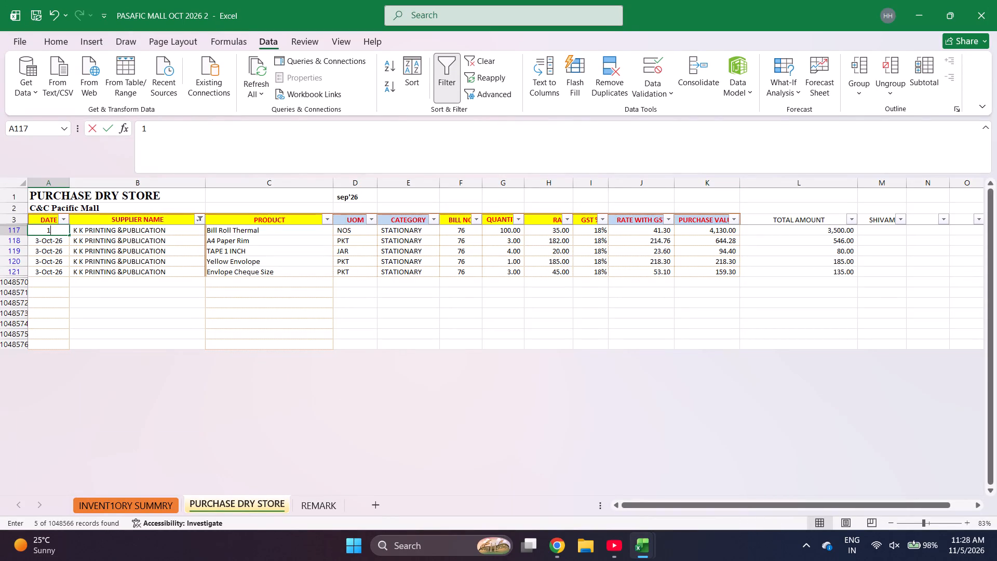
# Replace the date of the K K PRINTING &PUBLICATION Bill Roll Thermal entry in cell A117 with one beginning 10-.
pyautogui.press('BackSpace')
pyautogui.press('BackSpace')
pyautogui.press('BackSpace')
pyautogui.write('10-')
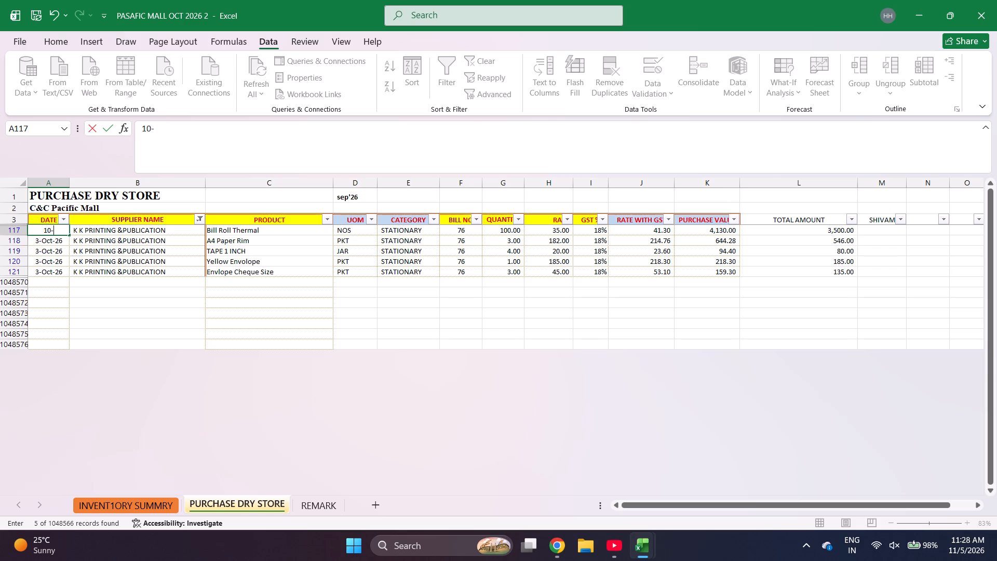
# Set the date of the K K PRINTING &PUBLICATION Bill Roll Thermal entry in row 117 to 10-1-26 (1-Oct-26).
pyautogui.write('1-26')
pyautogui.press('Return')
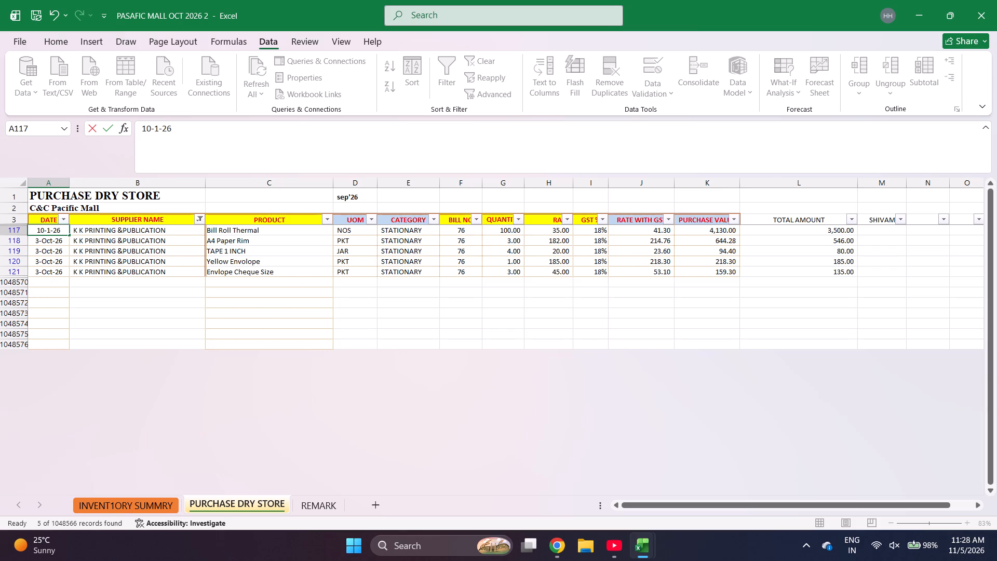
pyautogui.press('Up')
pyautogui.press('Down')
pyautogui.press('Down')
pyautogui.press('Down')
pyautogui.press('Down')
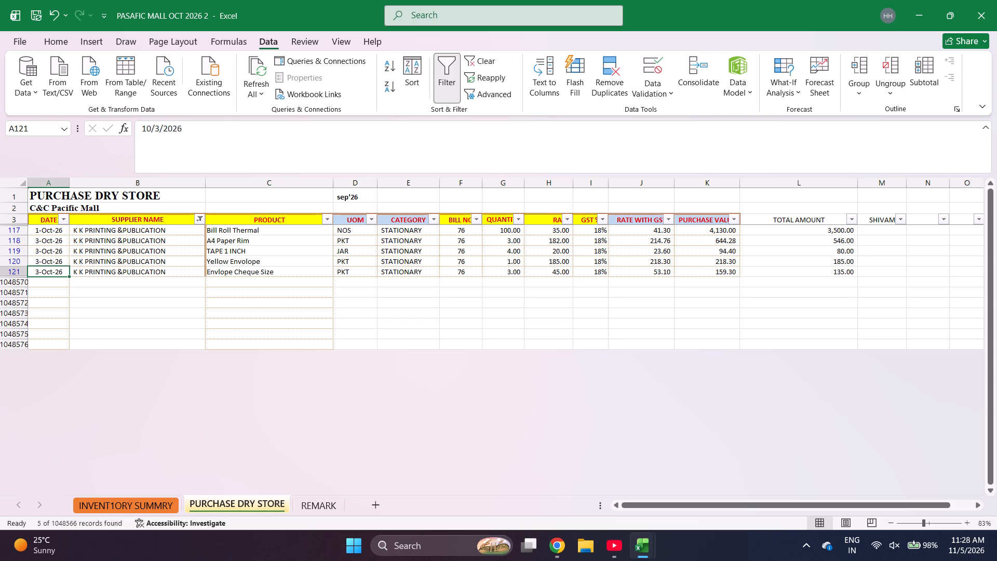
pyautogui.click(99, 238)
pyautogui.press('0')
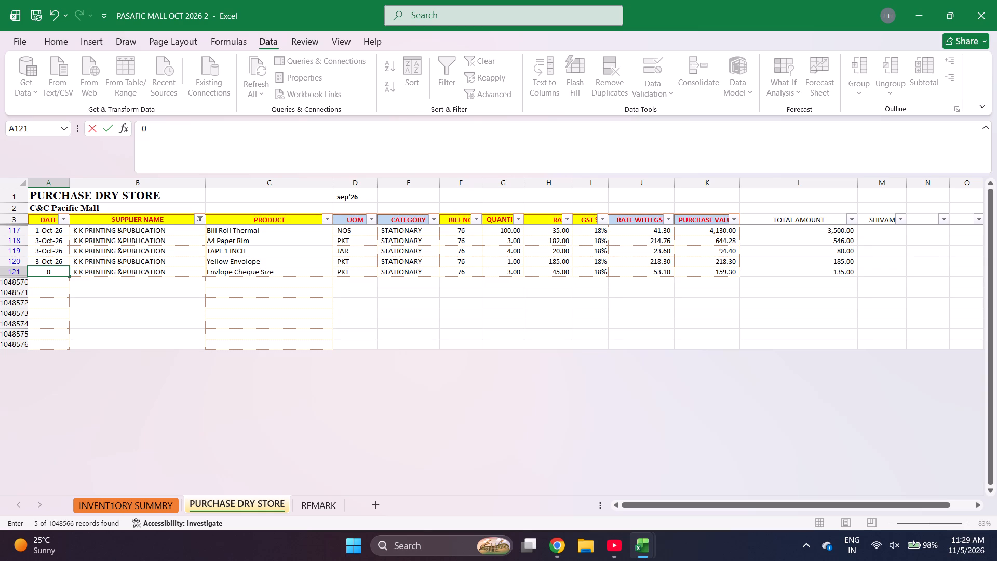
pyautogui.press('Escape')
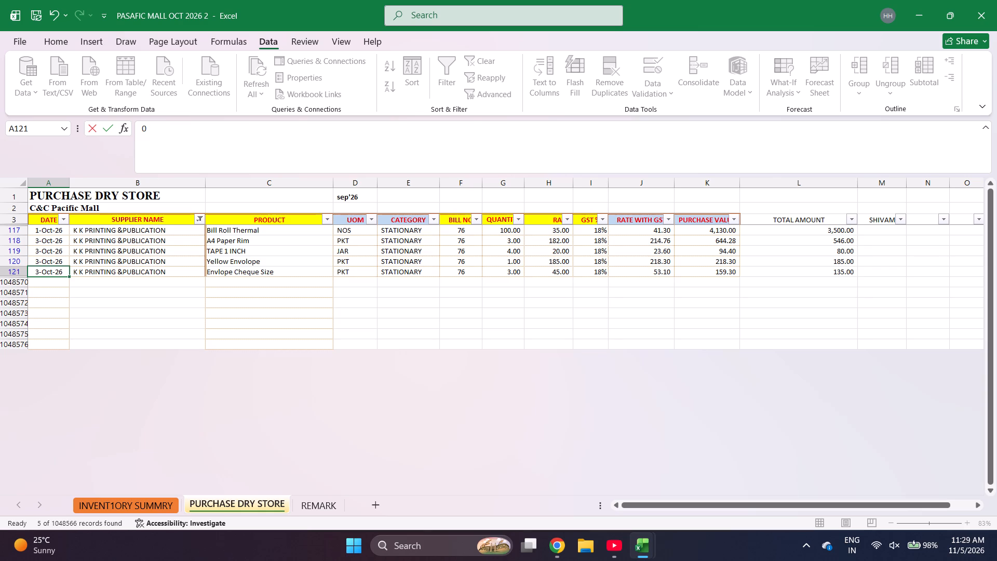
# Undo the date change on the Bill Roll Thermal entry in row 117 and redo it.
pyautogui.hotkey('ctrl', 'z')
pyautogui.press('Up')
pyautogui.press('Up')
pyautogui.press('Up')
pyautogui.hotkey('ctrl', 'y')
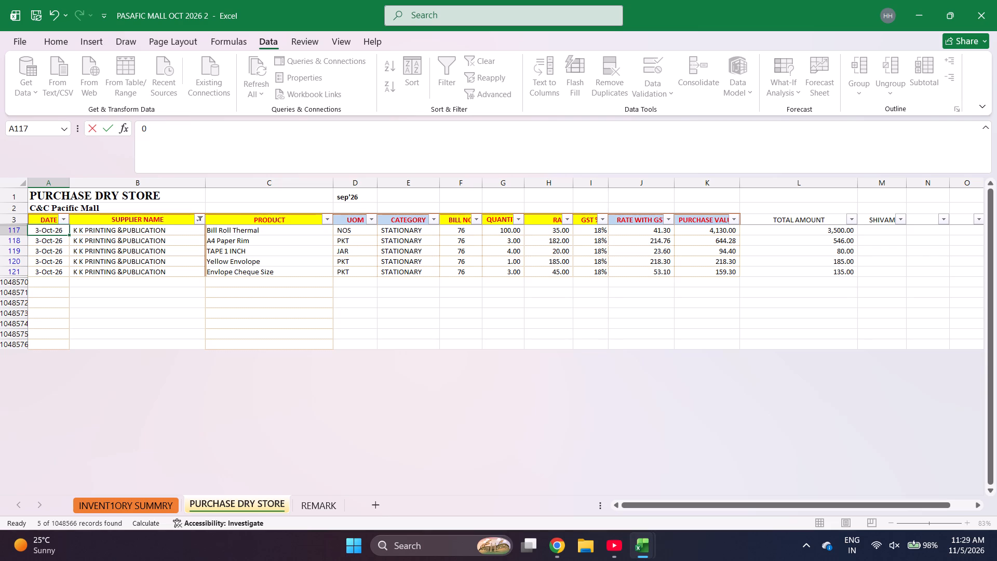
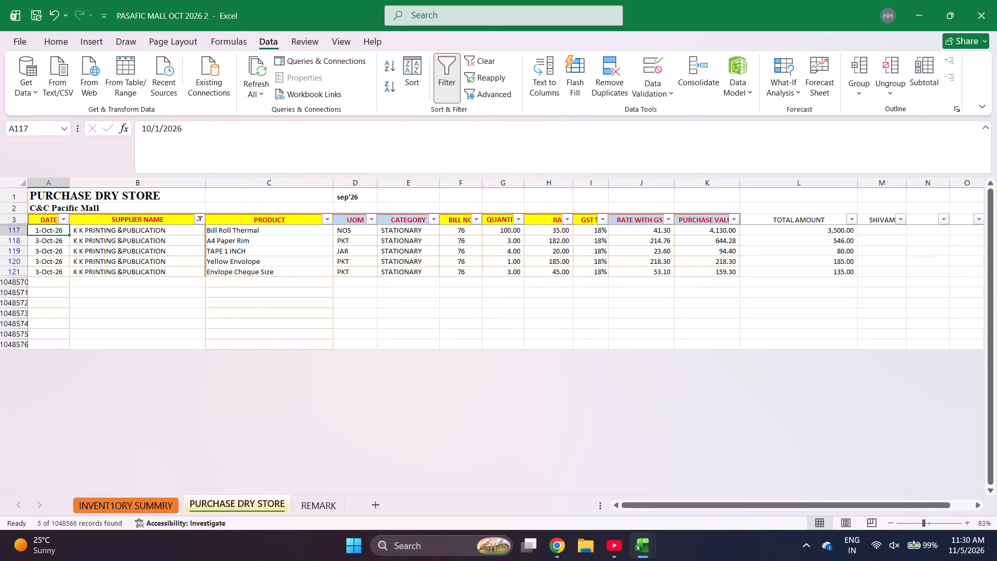
# Copy the 1-Oct-26 date from row 117 to the A4 Paper Rim, TAPE 1 INCH and Envlope Cheque Size entries in rows 118, 119 and 121.
pyautogui.hotkey('ctrl', 'c')
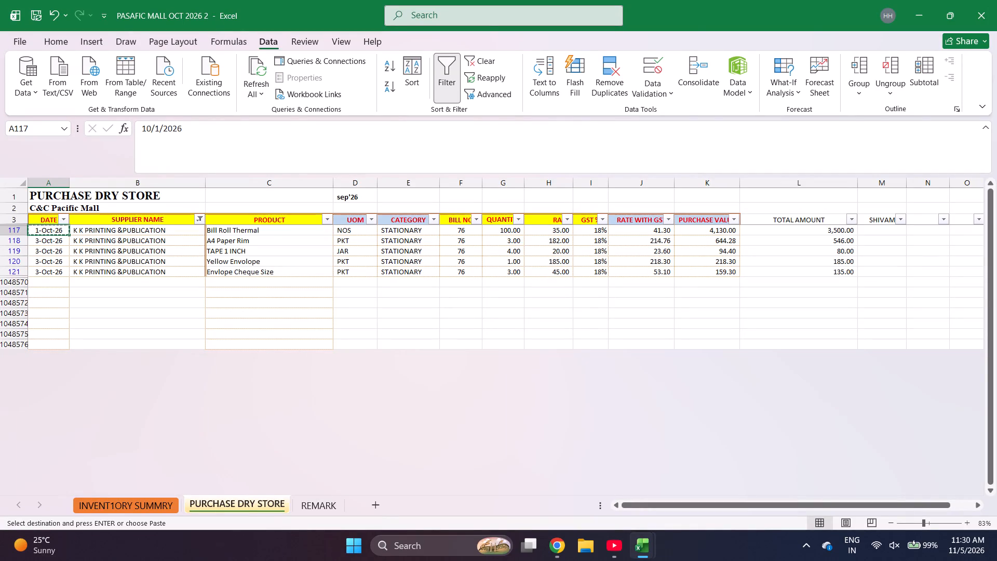
pyautogui.press('Down')
pyautogui.hotkey('ctrl', 'v')
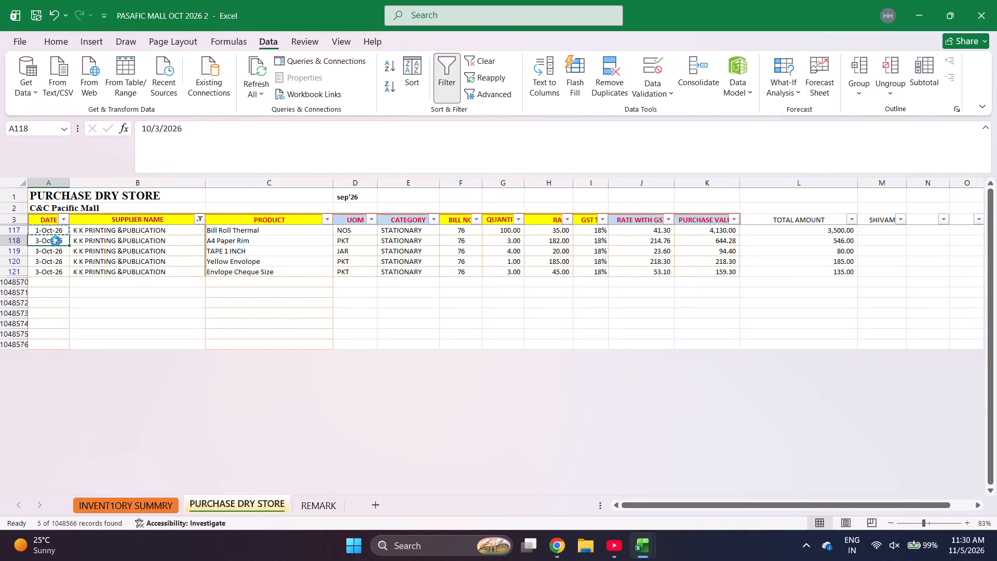
pyautogui.press('Down')
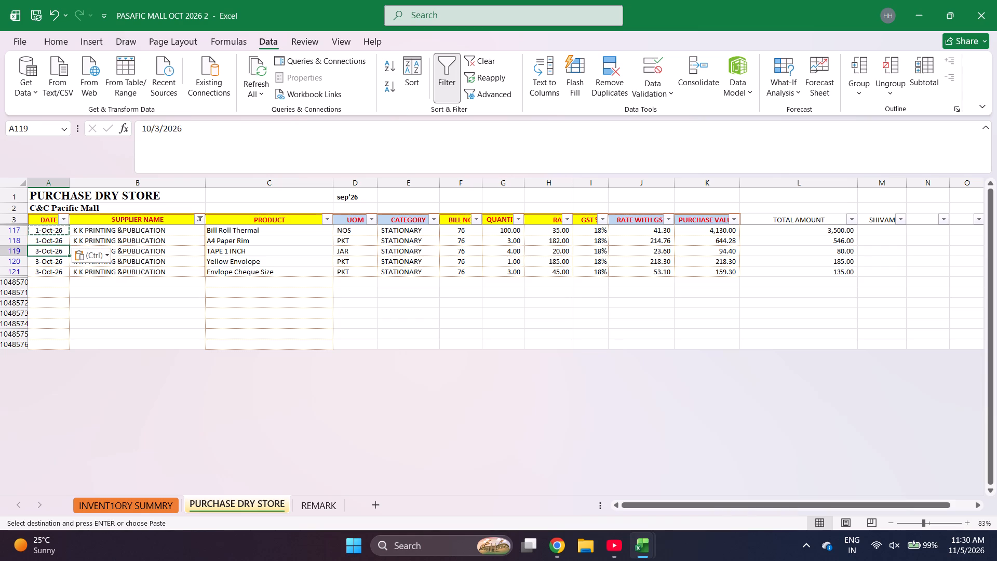
pyautogui.hotkey('ctrl', 'v')
pyautogui.press('Down')
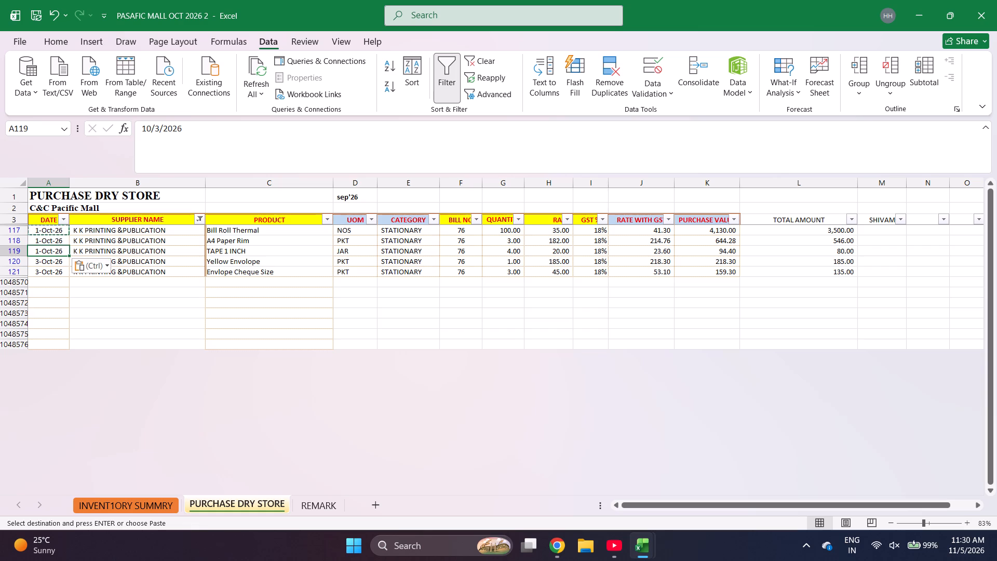
pyautogui.press('Down')
pyautogui.hotkey('ctrl', 'v')
pyautogui.press('Down')
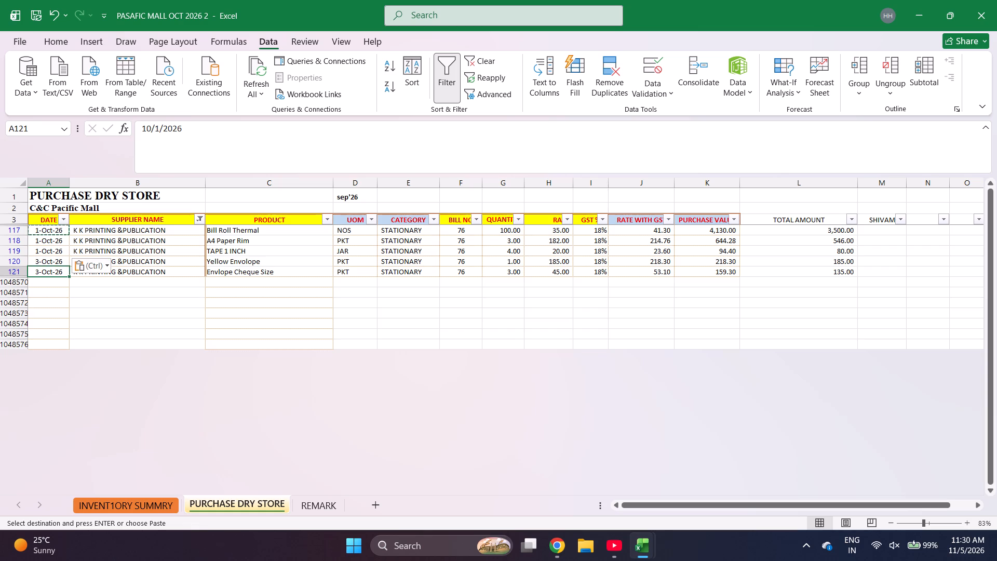
# Paste the copied 1-Oct-26 date into the skipped Yellow Envolope entry in row 120.
pyautogui.press('Up')
pyautogui.press('Up')
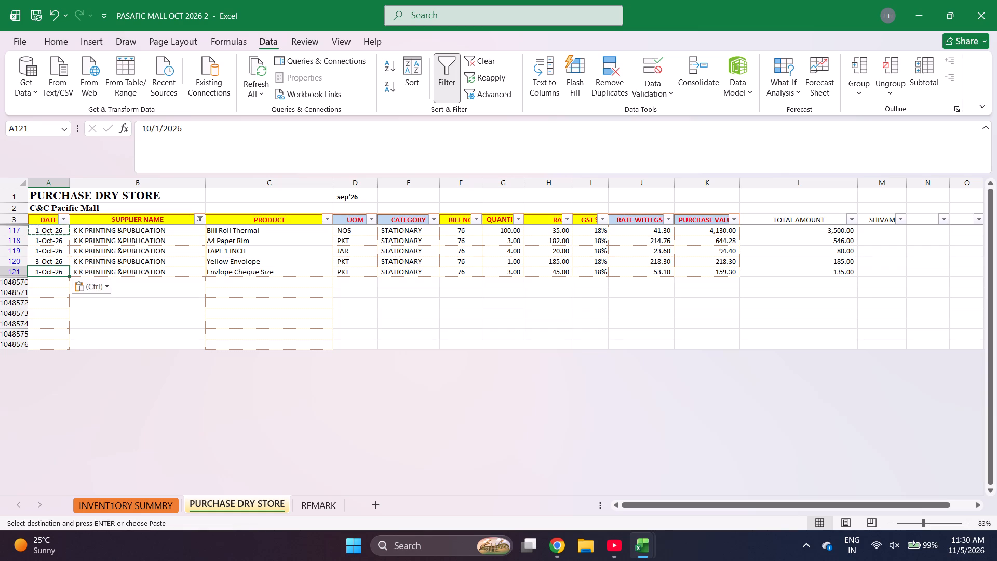
pyautogui.press('Up')
pyautogui.press('Up')
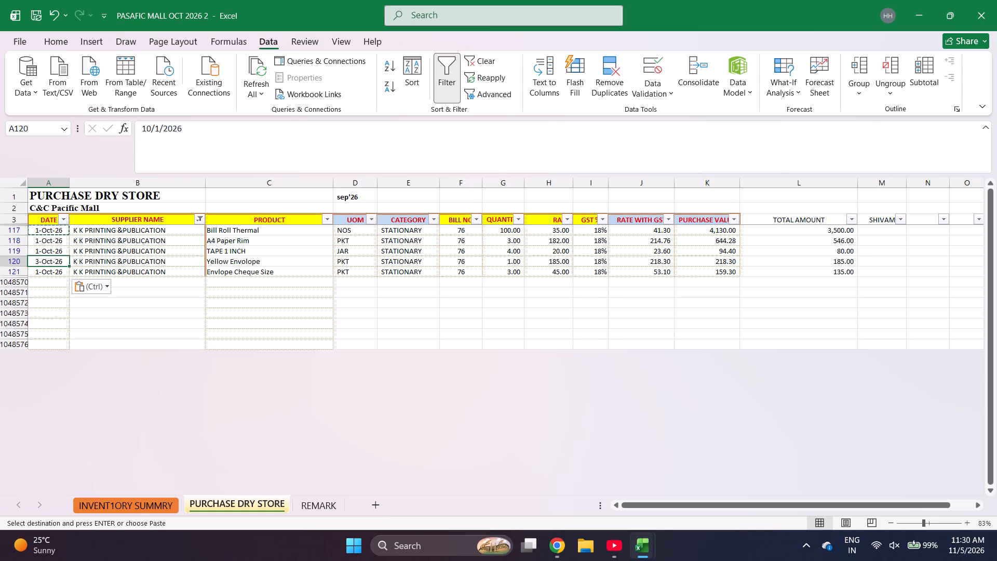
pyautogui.hotkey('ctrl', 'v')
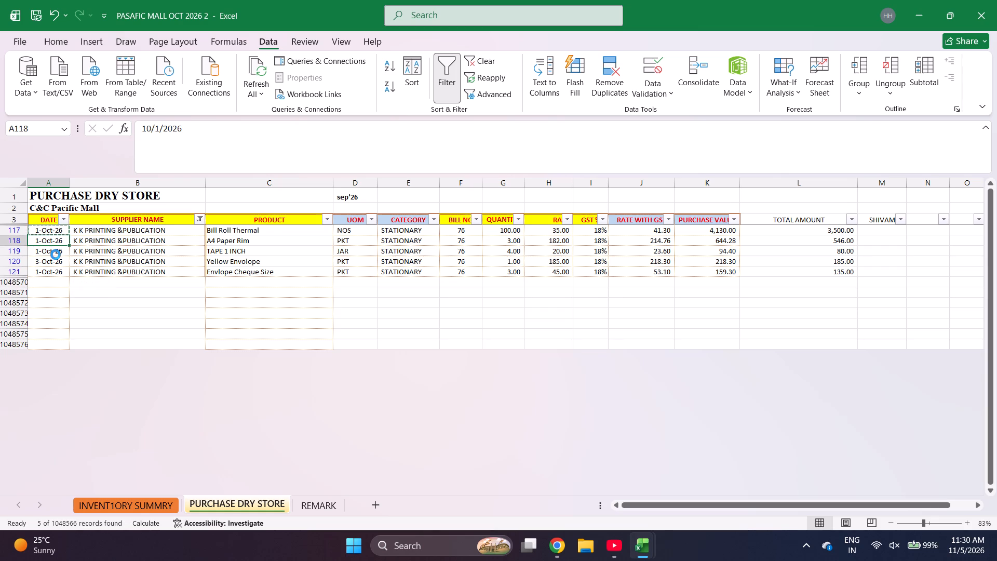
pyautogui.press('Down')
pyautogui.press('Down')
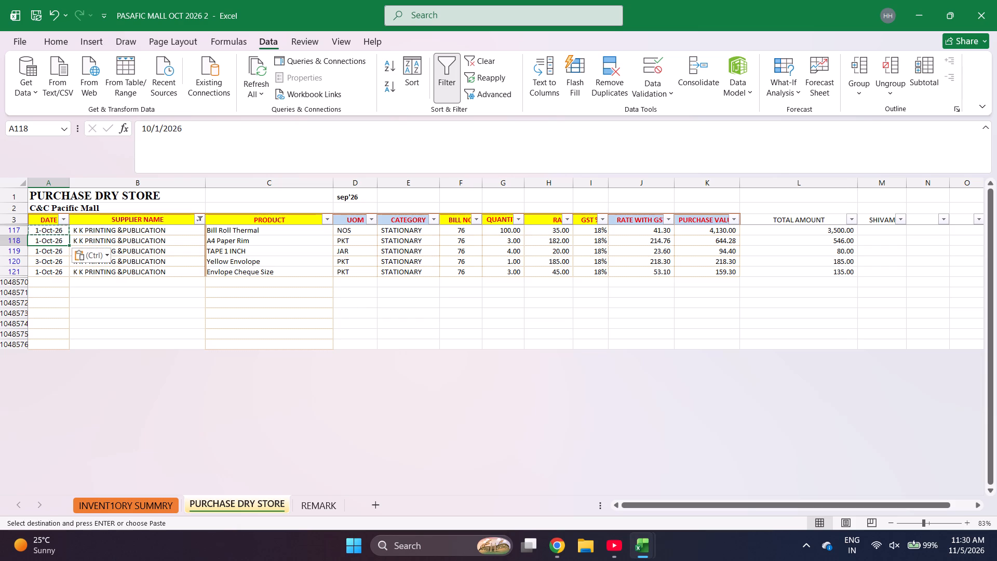
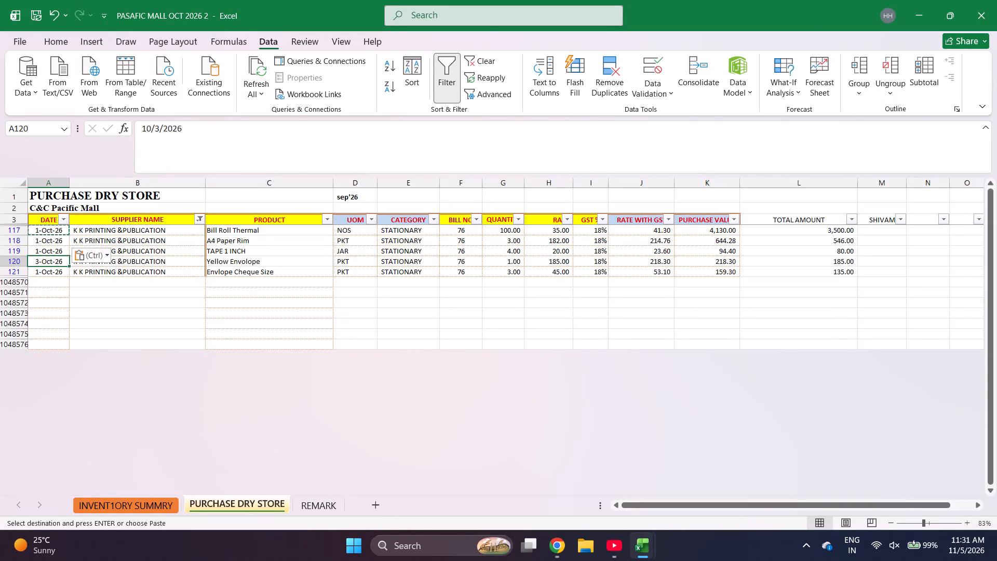
# Paste the copied 1-Oct-26 date into the Yellow Envolope entry in row 120 and save the workbook.
pyautogui.hotkey('ctrl', 'v')
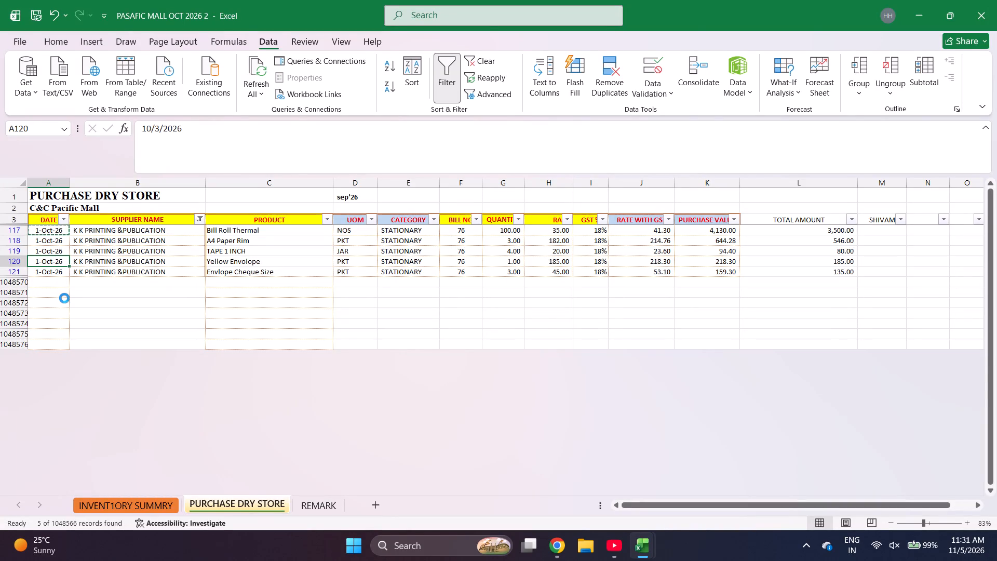
pyautogui.click(64, 298)
pyautogui.press('Escape')
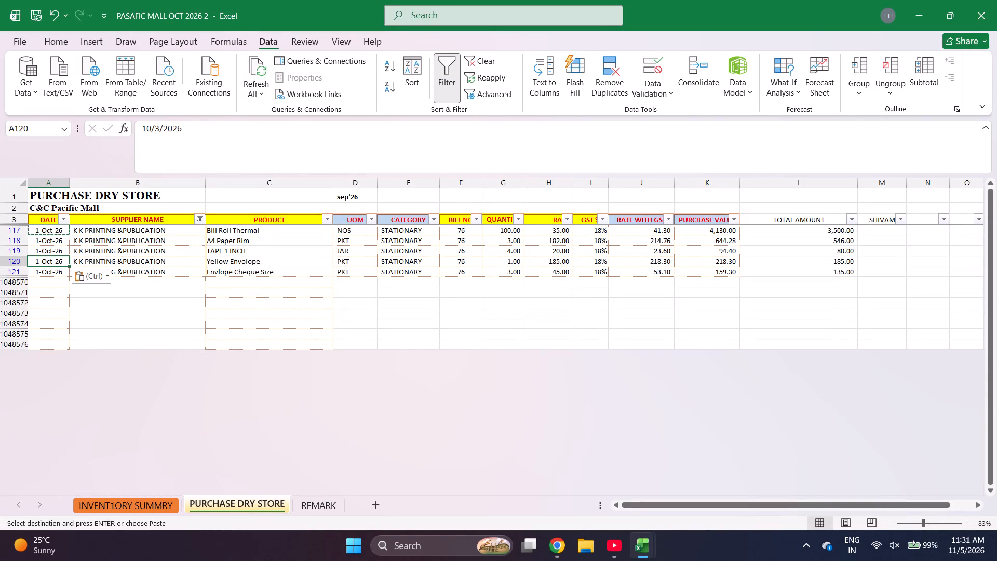
pyautogui.click(116, 328)
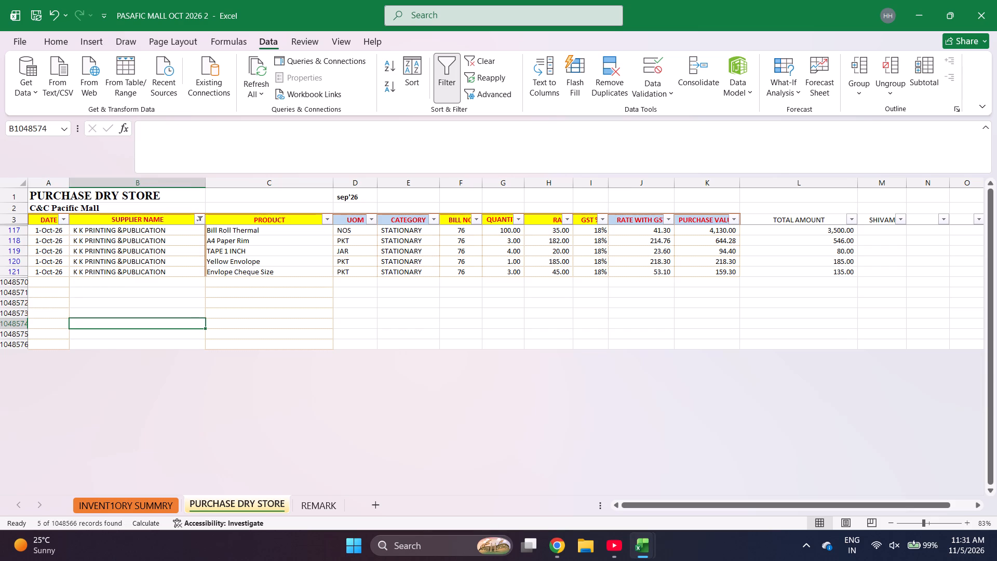
pyautogui.hotkey('ctrl', 's')
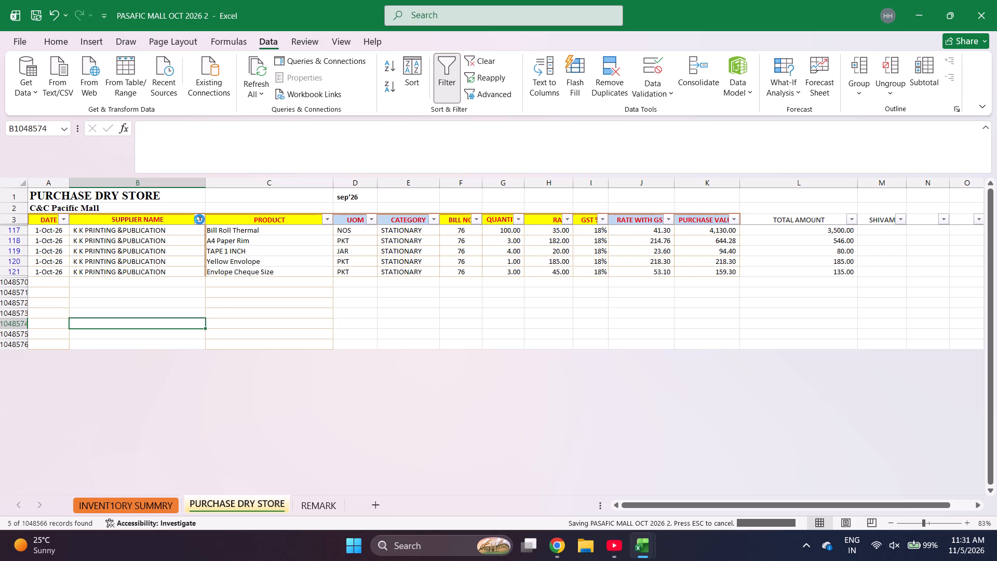
# Filter the supplier names by GLO to list only the GLOBAL BASKET TRADING COMPANY entries.
pyautogui.click(199, 219)
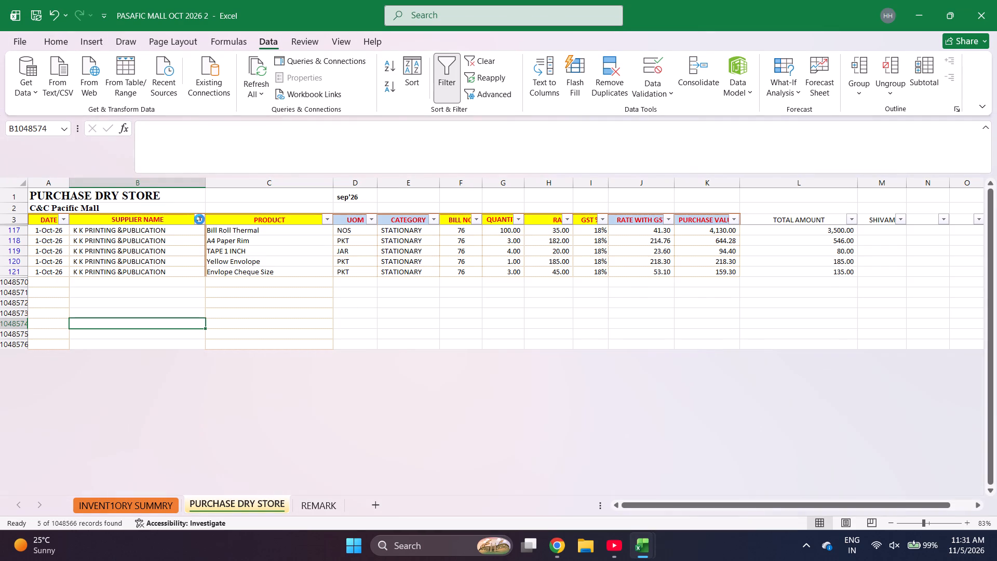
pyautogui.click(199, 219)
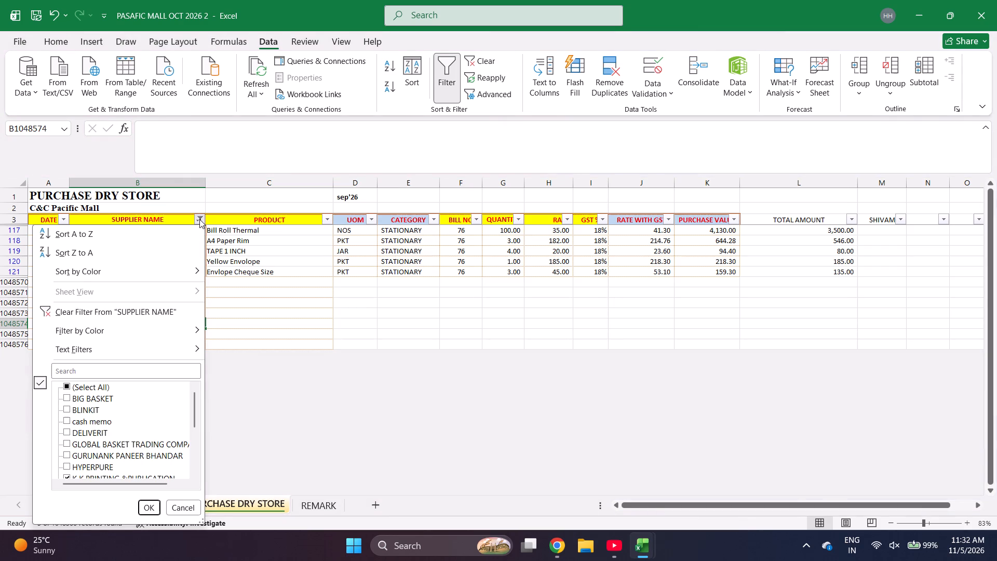
pyautogui.press('e')
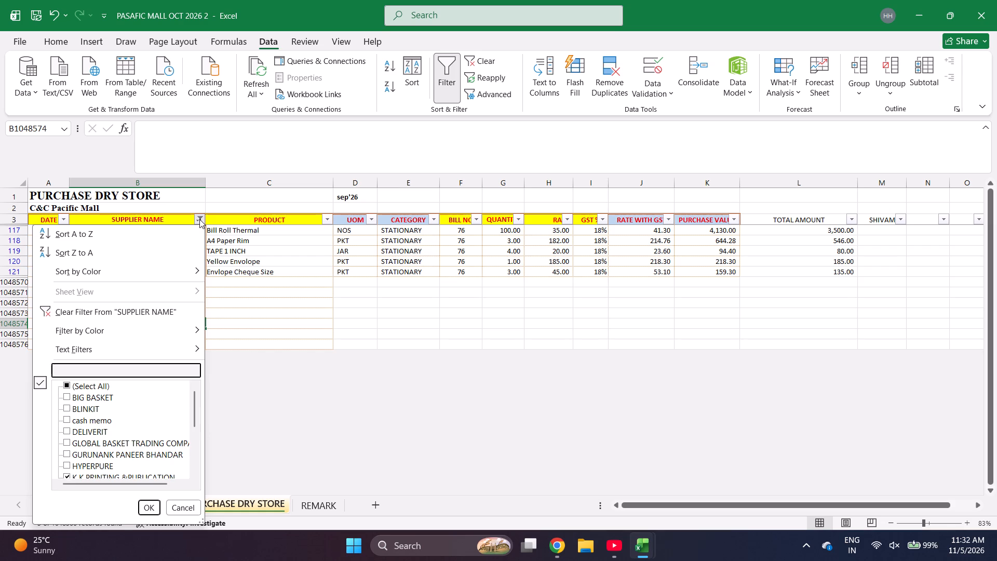
pyautogui.press('BackSpace')
pyautogui.press('BackSpace')
pyautogui.write('GLO')
pyautogui.press('Return')
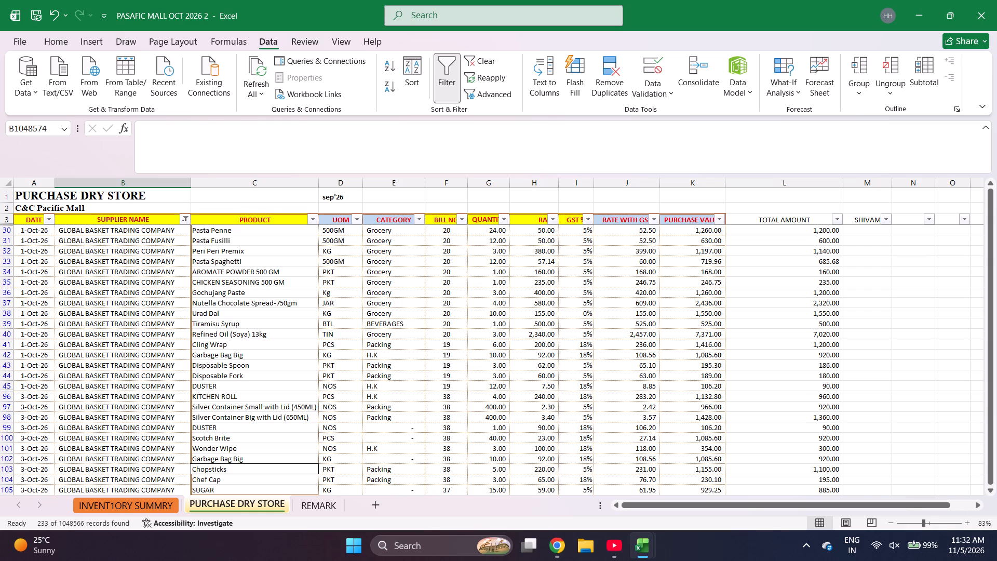
# Check the sum of all filtered purchase values from K30 down to the last entry.
pyautogui.click(702, 232)
pyautogui.press('Up')
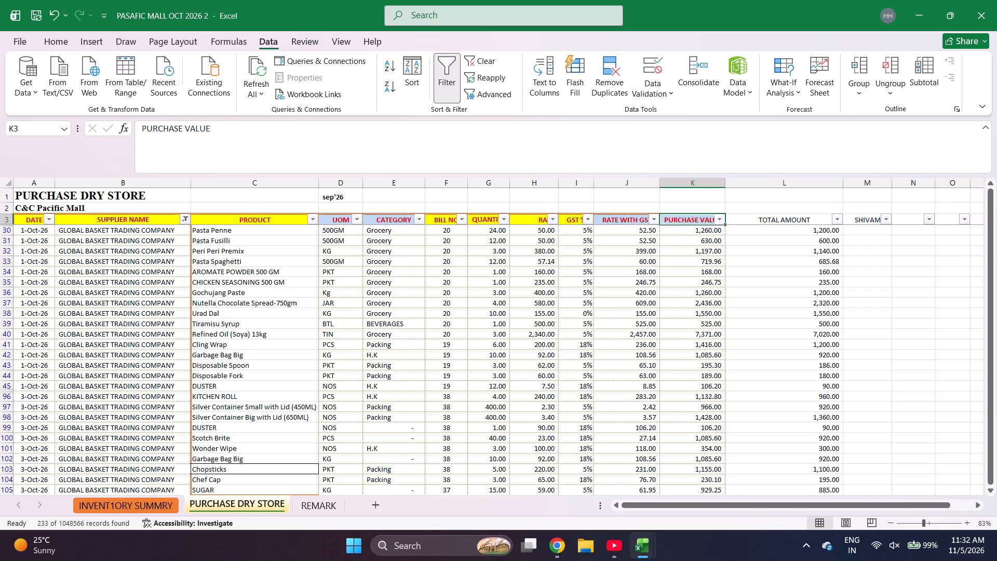
pyautogui.press('Down')
pyautogui.hotkey('ctrl', 'shift', 'Down')
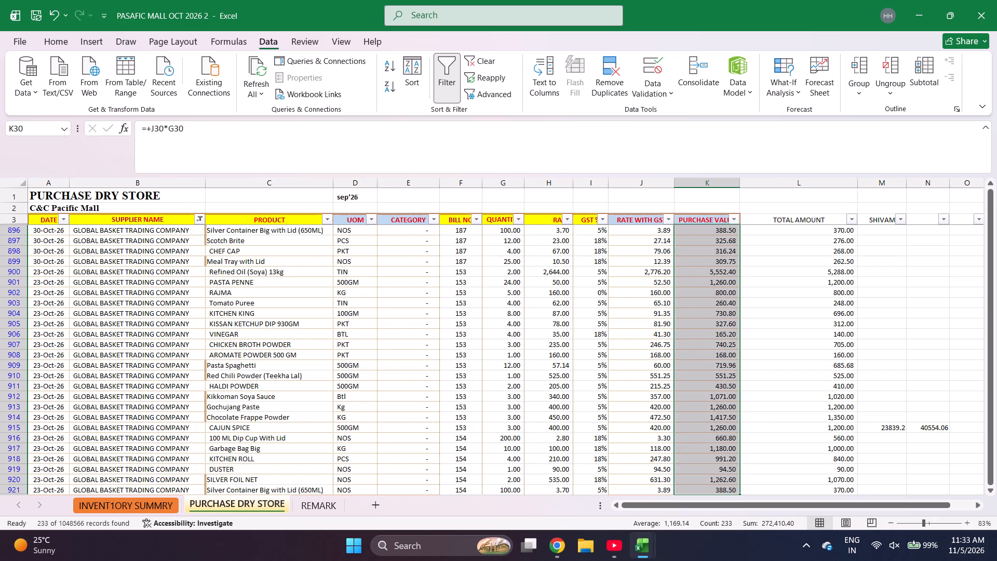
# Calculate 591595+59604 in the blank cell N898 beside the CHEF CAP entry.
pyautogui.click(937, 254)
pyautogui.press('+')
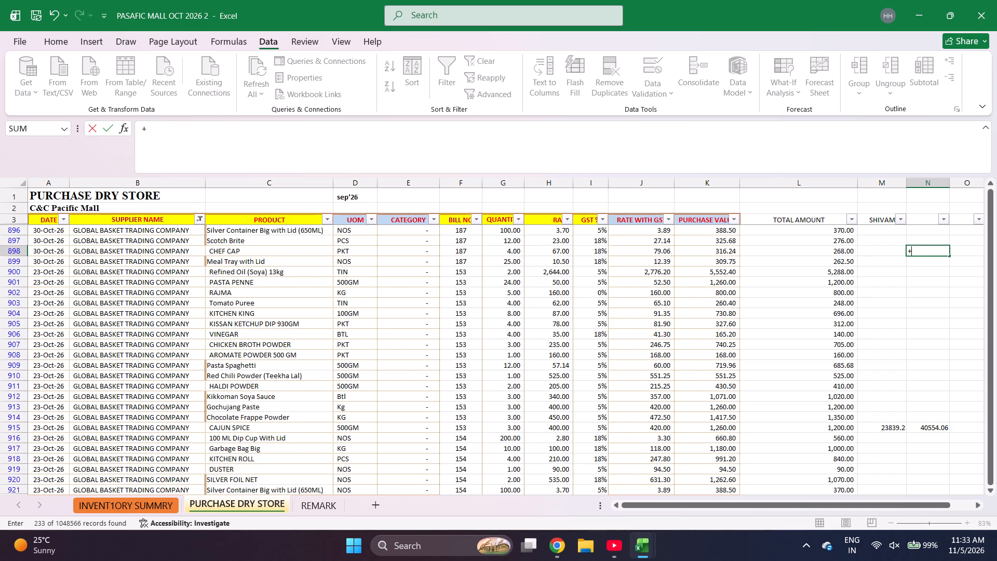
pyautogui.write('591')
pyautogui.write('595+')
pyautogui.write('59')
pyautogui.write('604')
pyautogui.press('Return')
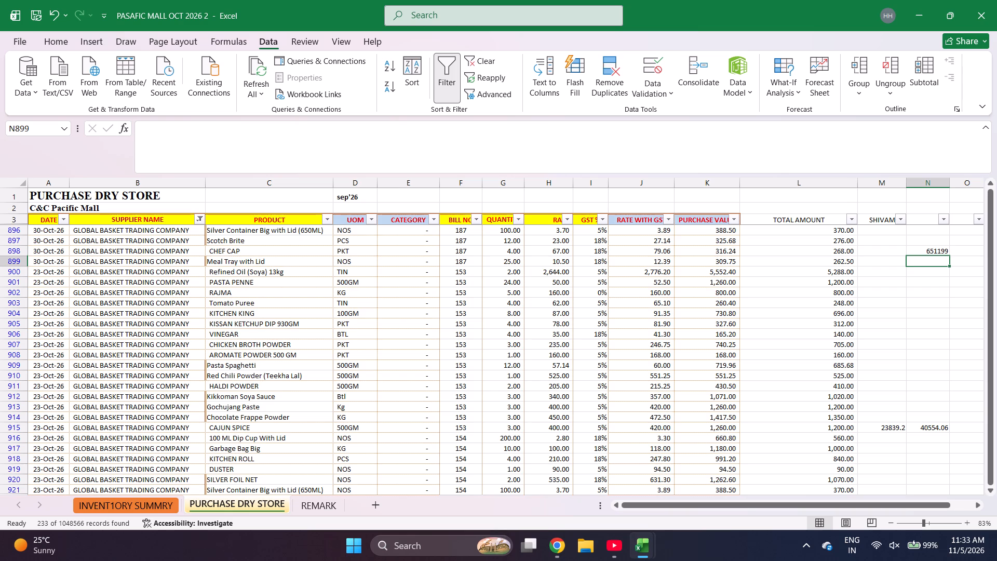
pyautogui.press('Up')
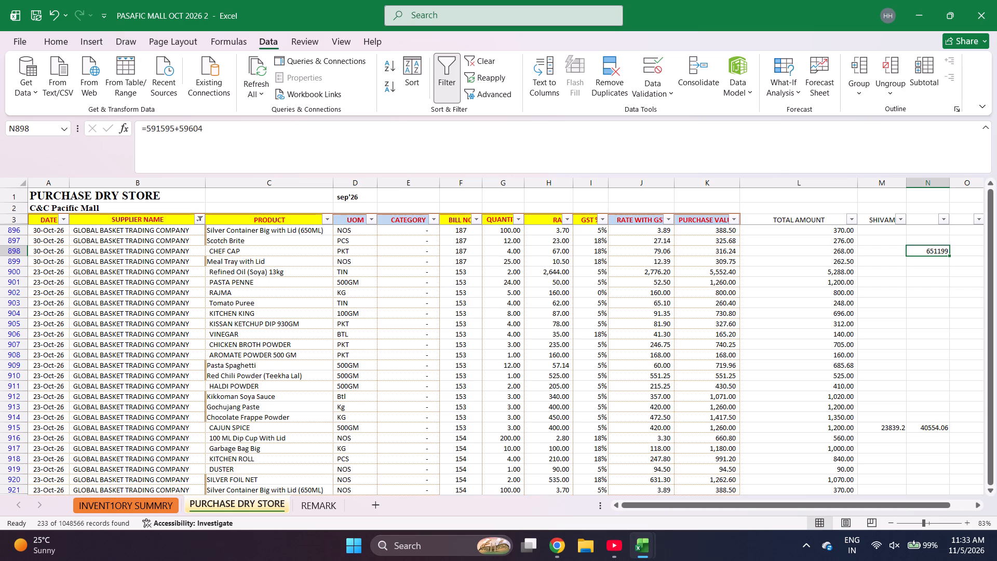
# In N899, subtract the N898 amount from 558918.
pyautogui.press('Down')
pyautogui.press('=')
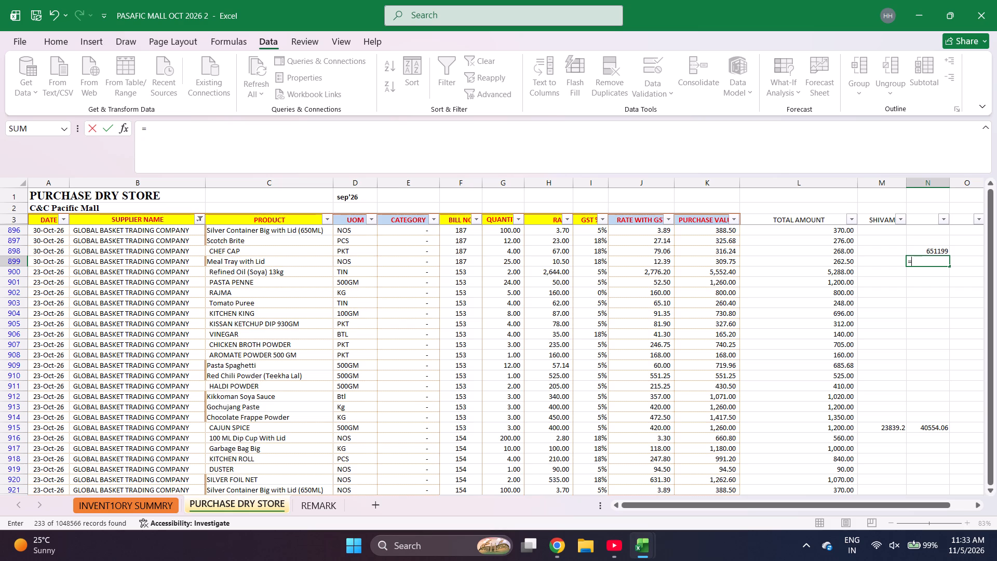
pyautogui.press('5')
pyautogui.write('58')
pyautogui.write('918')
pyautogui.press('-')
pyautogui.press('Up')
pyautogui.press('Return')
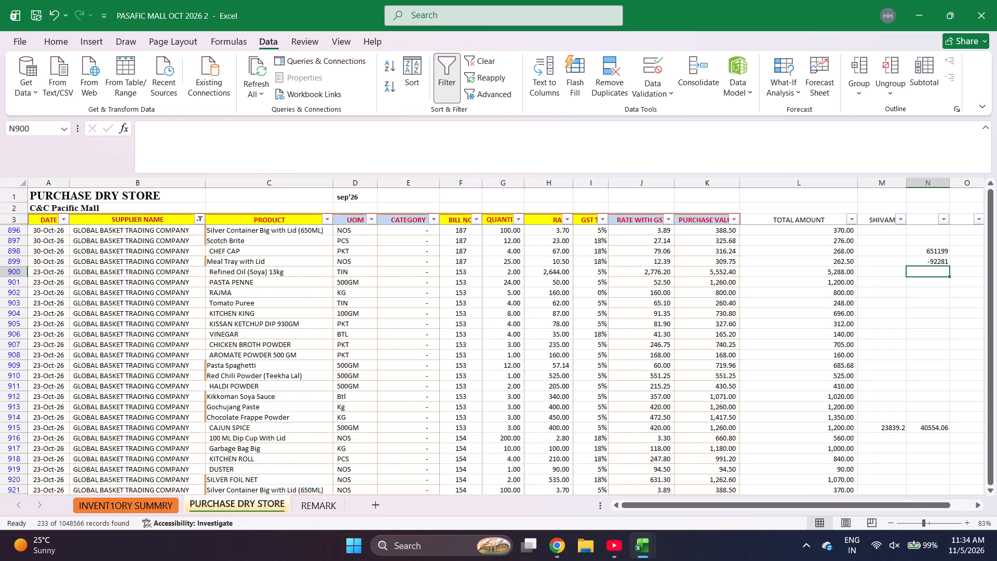
# Look through the filtered GLOBAL BASKET TRADING COMPANY entries and the amounts noted beside them in columns M and N.
pyautogui.scroll(-2, 288, 386)
pyautogui.scroll(2, 288, 386)
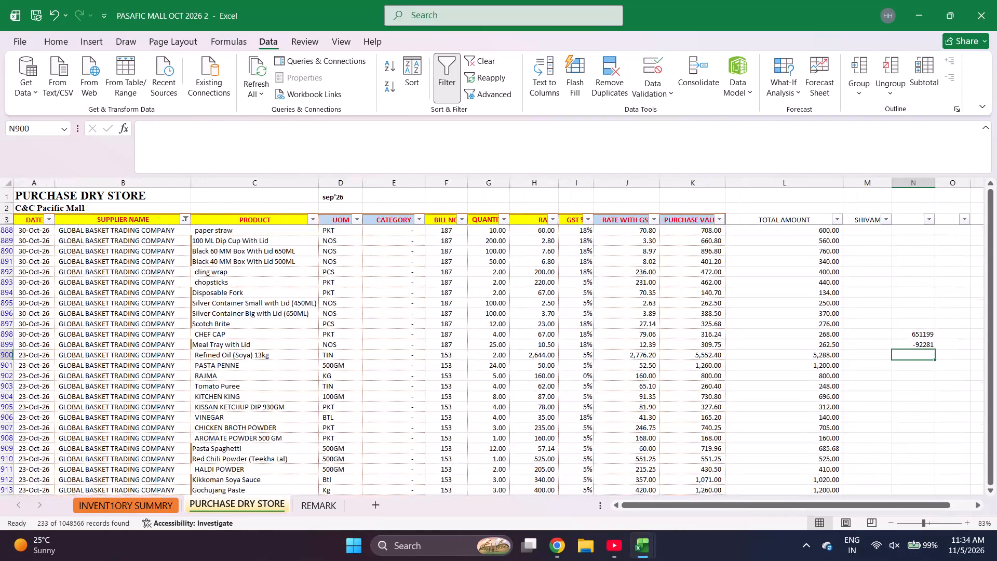
pyautogui.scroll(-1, 261, 424)
pyautogui.scroll(1, 261, 424)
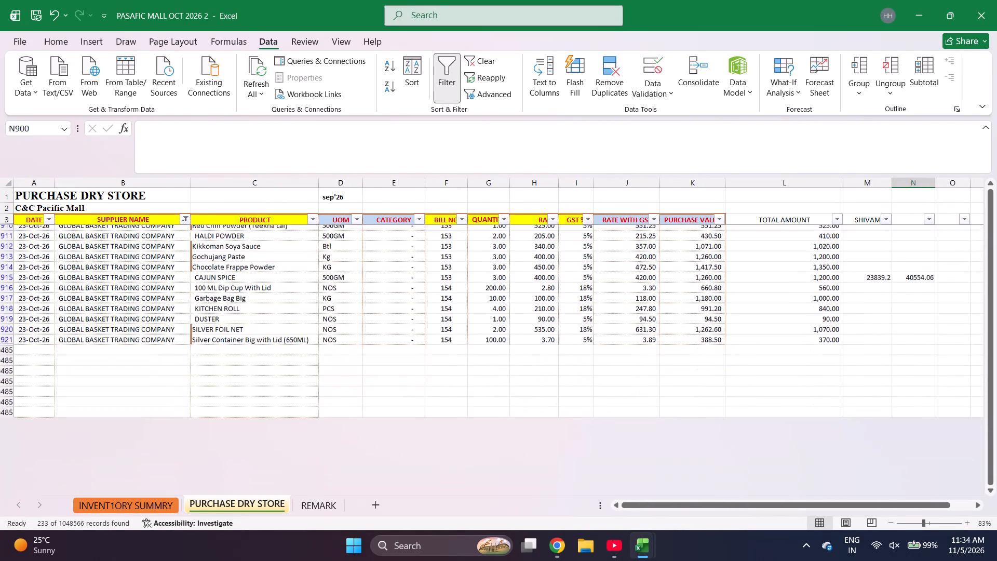
pyautogui.scroll(3, 261, 424)
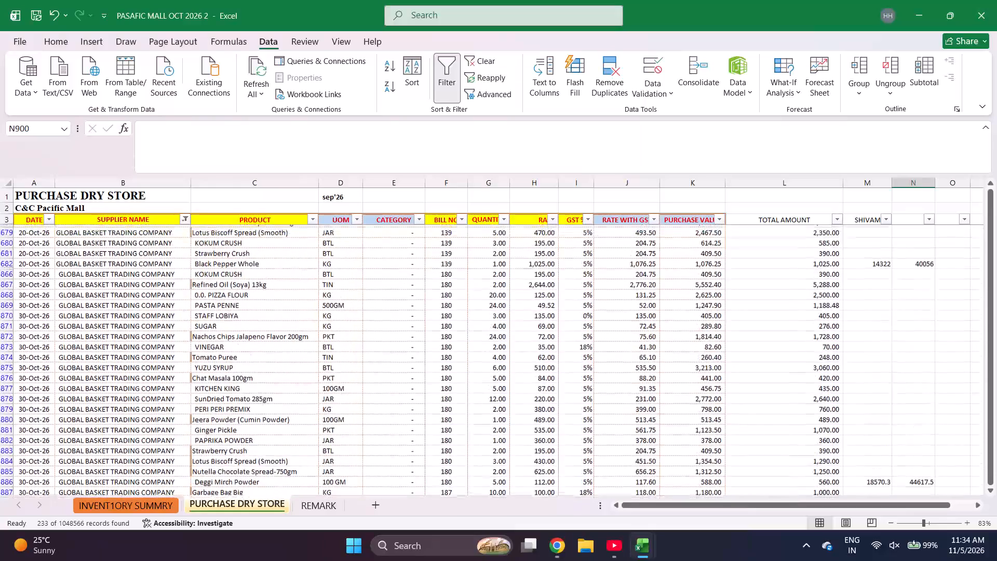
pyautogui.scroll(3, 261, 424)
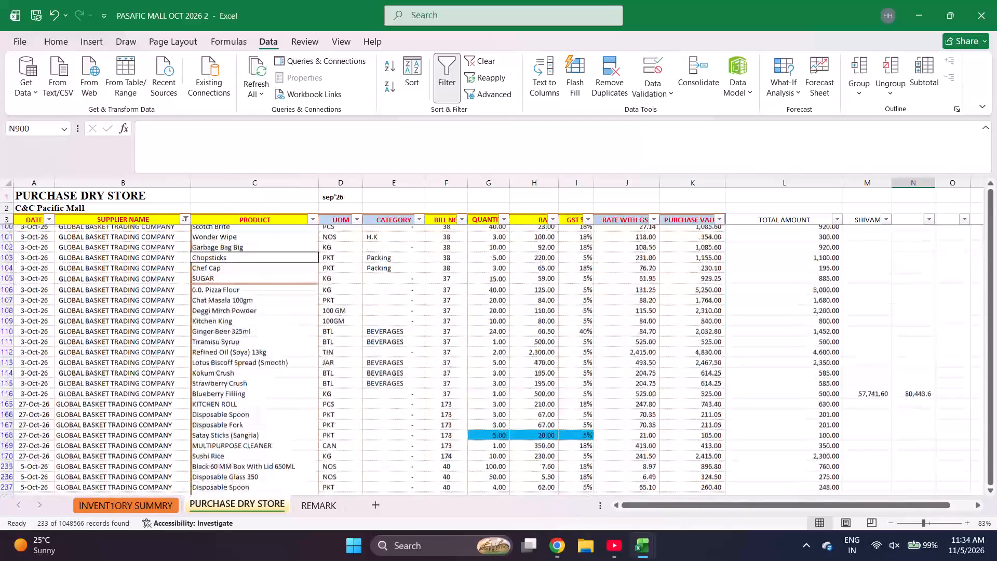
pyautogui.scroll(-2, 261, 424)
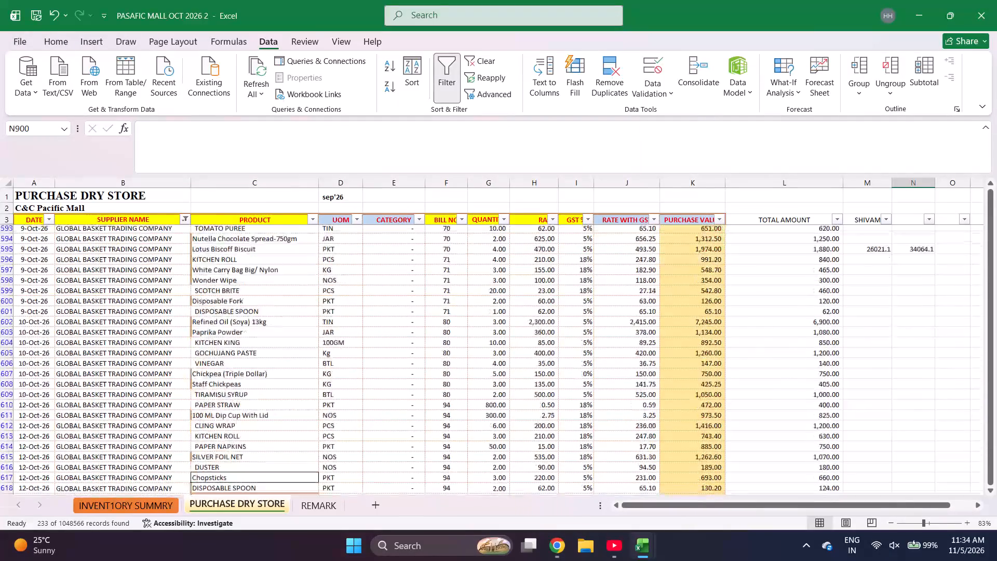
pyautogui.scroll(-2, 261, 424)
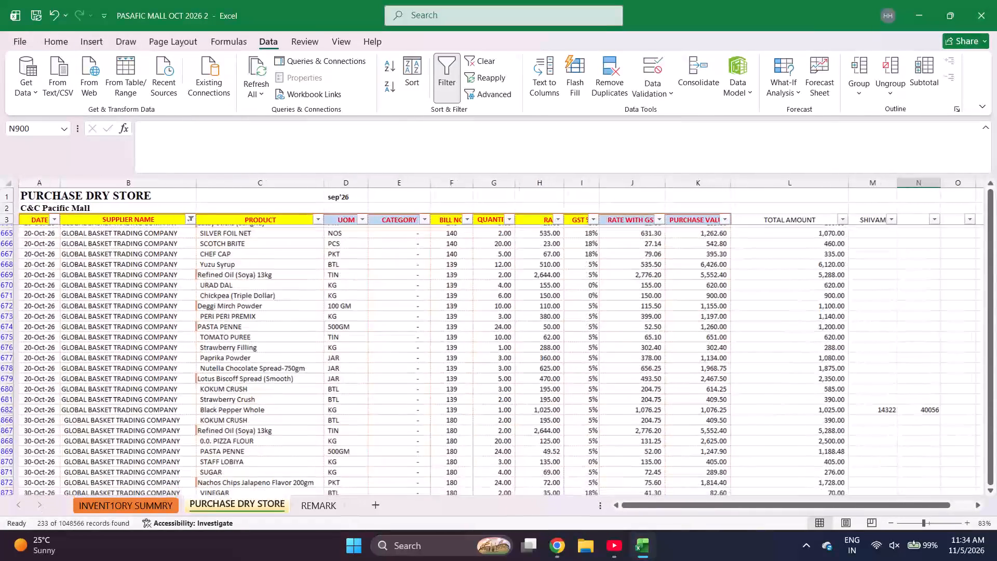
pyautogui.scroll(-2, 261, 424)
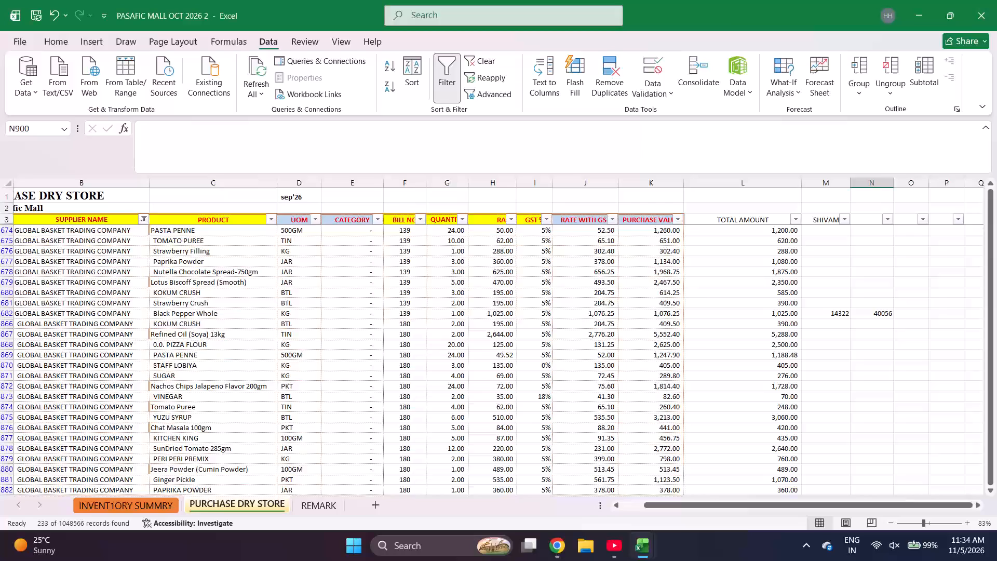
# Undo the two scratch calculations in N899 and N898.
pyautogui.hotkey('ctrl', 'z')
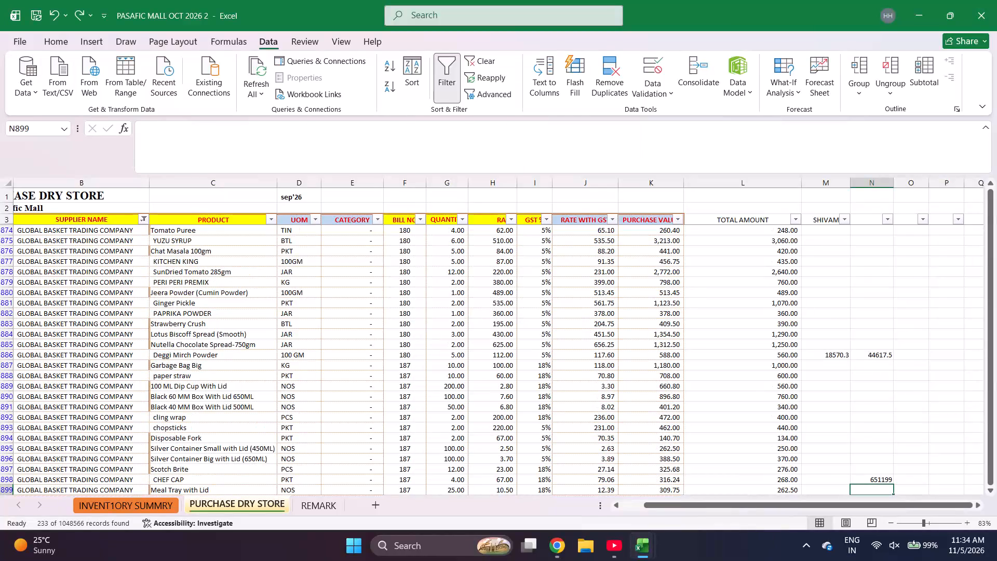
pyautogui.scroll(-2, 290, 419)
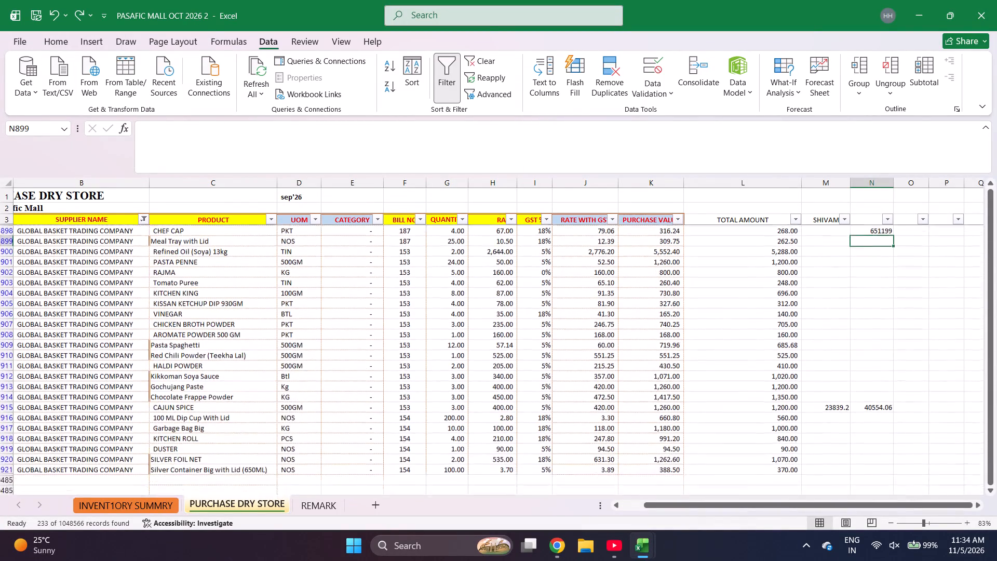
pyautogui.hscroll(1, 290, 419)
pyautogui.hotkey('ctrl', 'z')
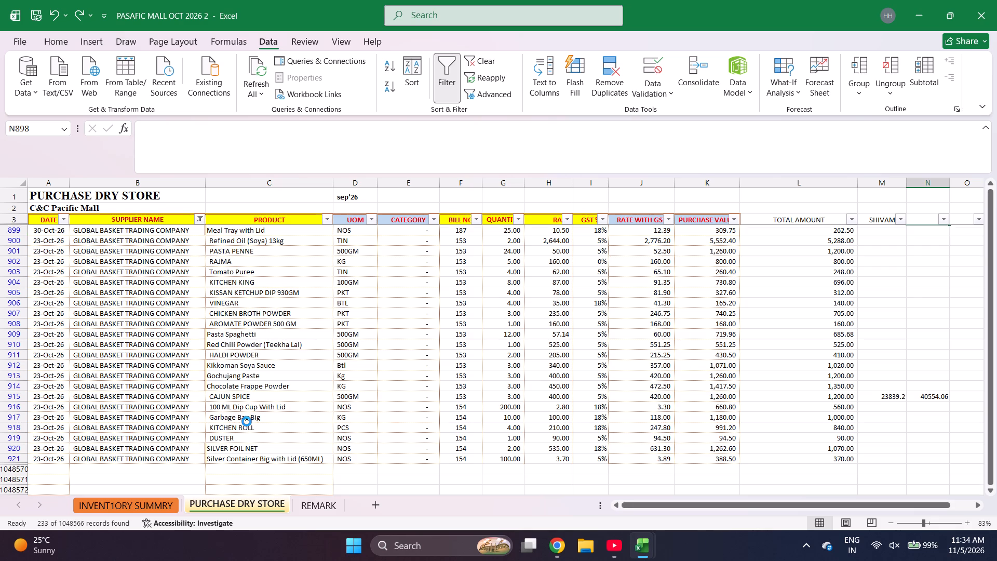
# Examine the late-October GLOBAL BASKET TRADING COMPANY entries for bills 180, 187 and 153, including the amounts noted beside them.
pyautogui.scroll(4, 247, 421)
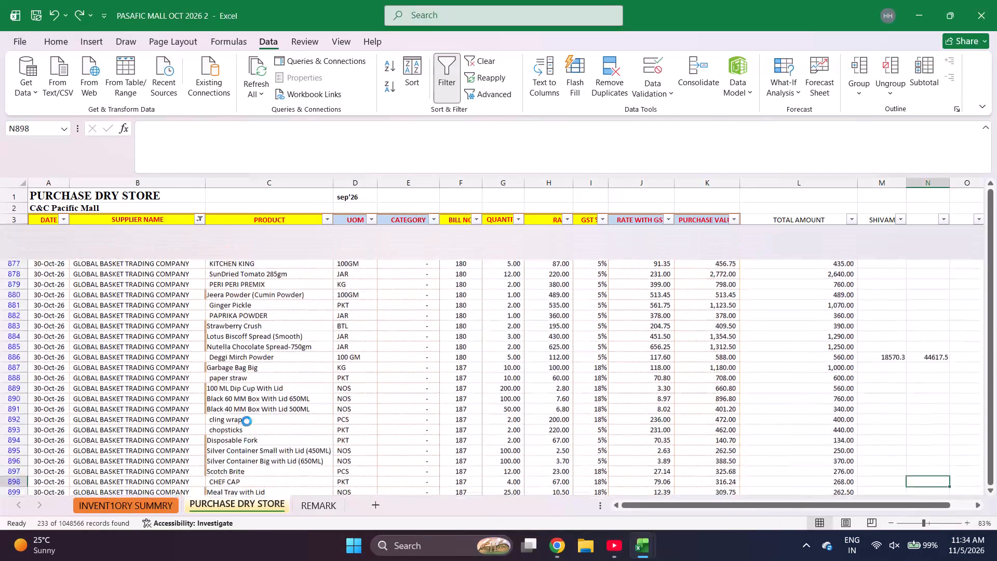
pyautogui.scroll(1, 247, 421)
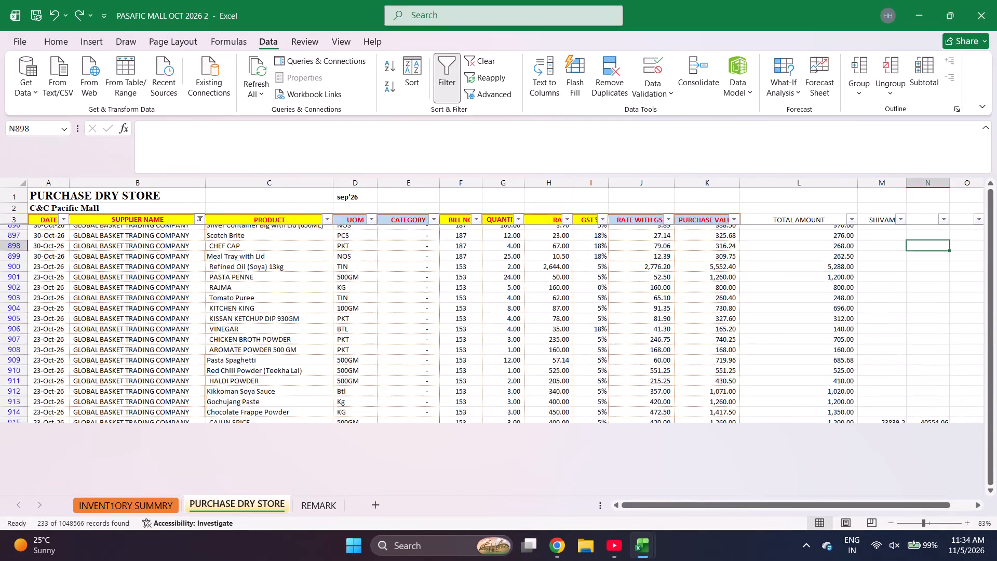
pyautogui.scroll(2, 247, 421)
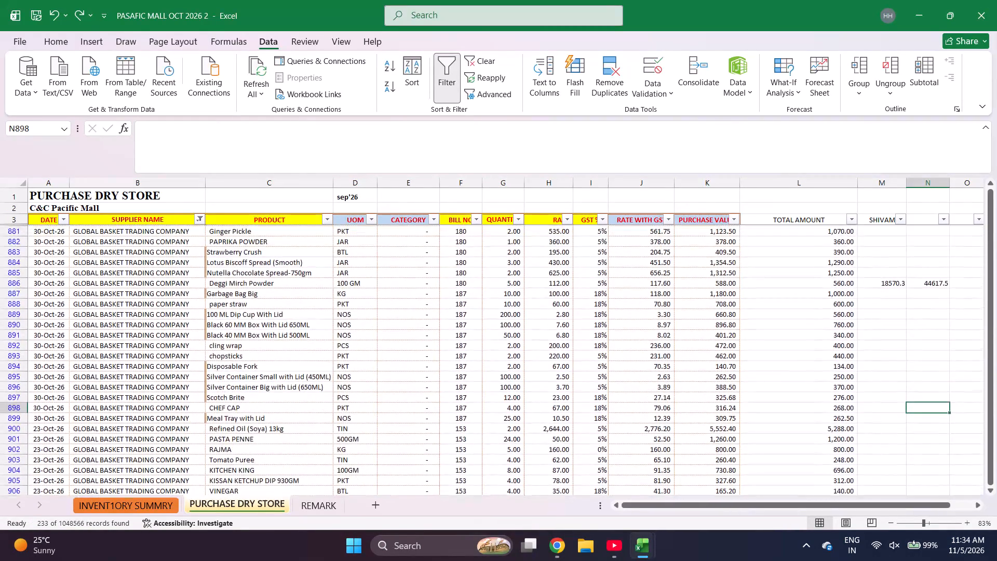
pyautogui.scroll(1, 247, 421)
pyautogui.scroll(-2, 247, 421)
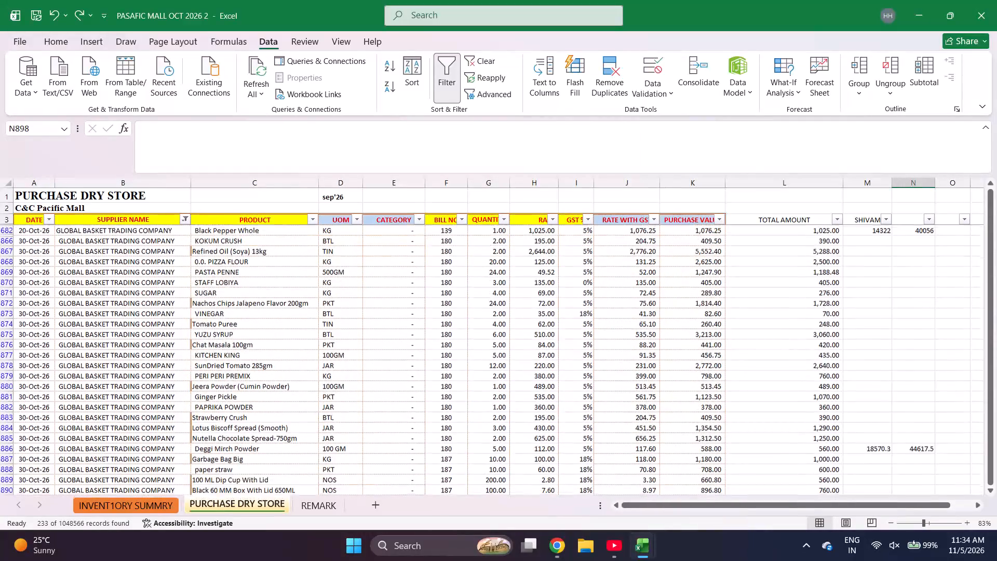
pyautogui.scroll(-1, 247, 421)
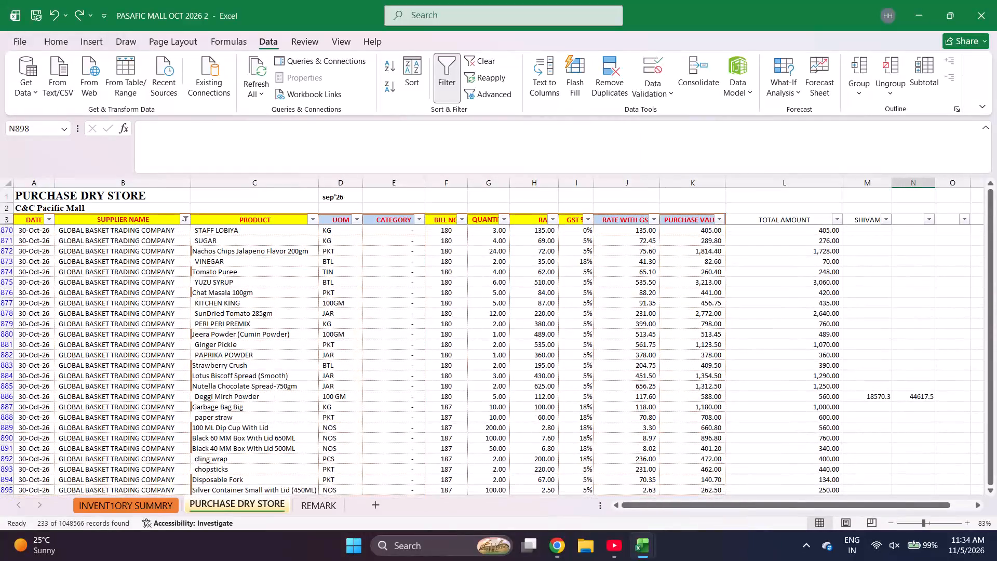
pyautogui.scroll(-2, 247, 421)
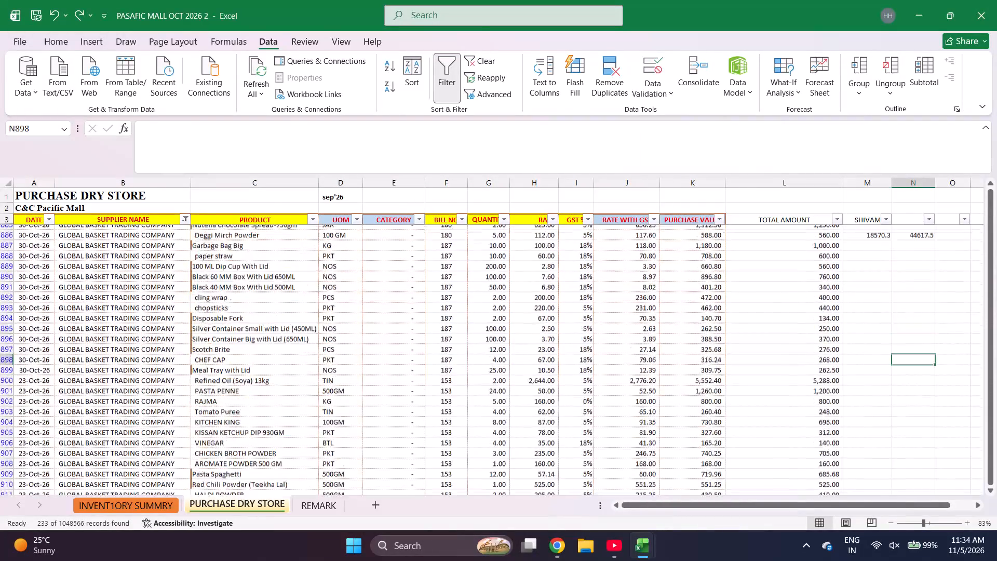
# Redo the two undone scratch calculations in N898 and N899.
pyautogui.scroll(4, 247, 421)
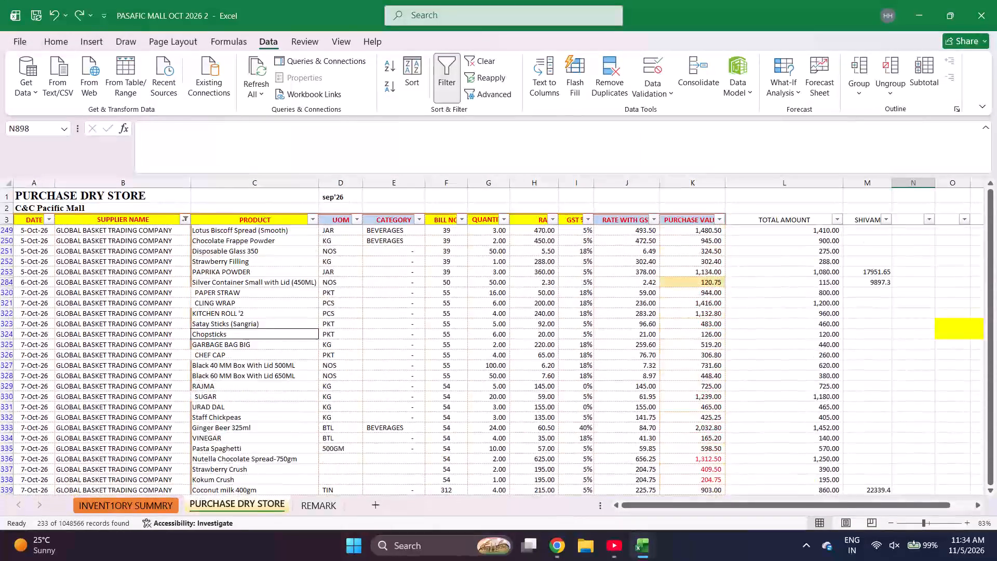
pyautogui.scroll(1, 247, 421)
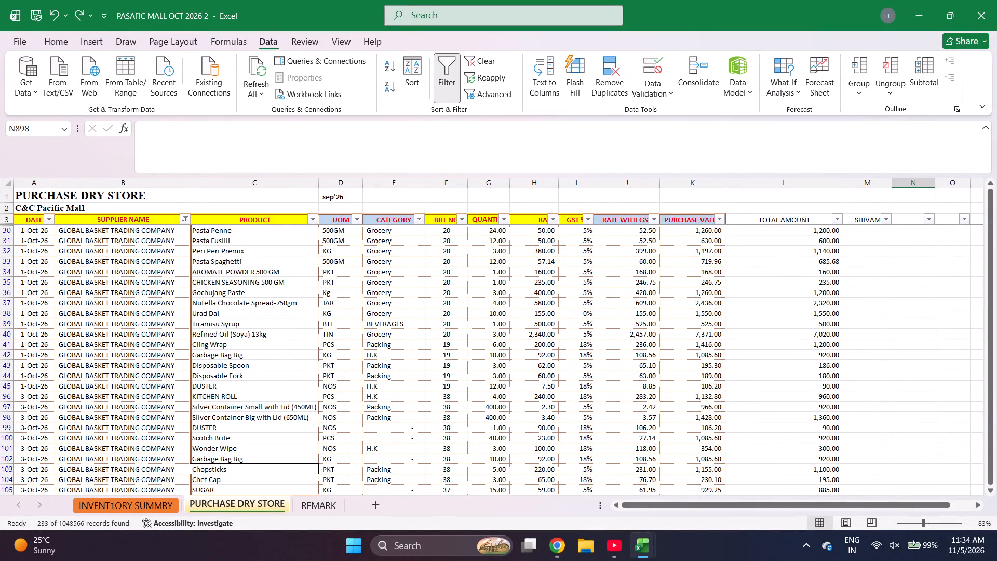
pyautogui.hotkey('ctrl', 'y')
pyautogui.hotkey('ctrl', 'y')
pyautogui.hotkey('ctrl', 'y')
pyautogui.hotkey('ctrl', 'y')
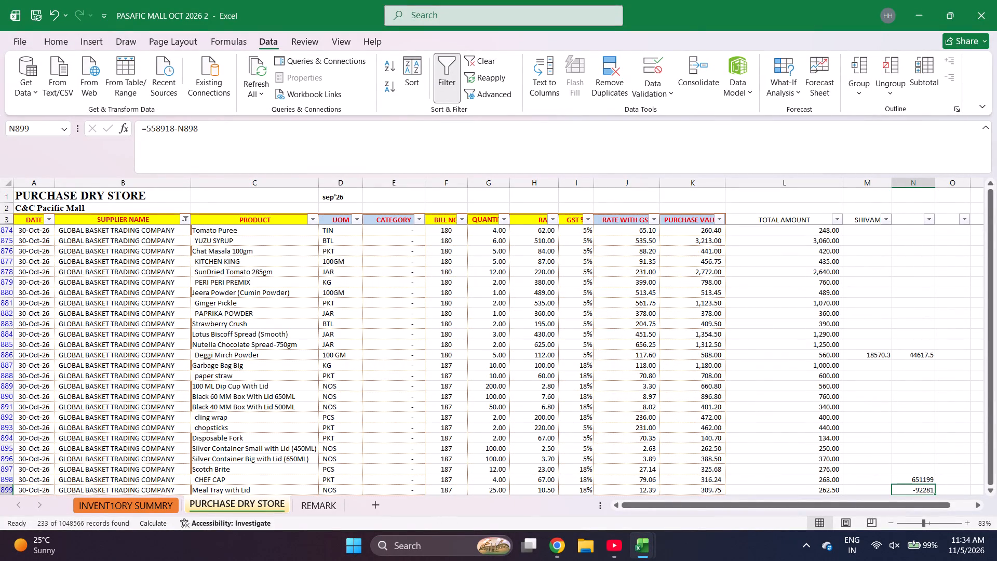
# Reset the SUPPLIER NAME filter to include all suppliers instead of only GLOBAL BASKET TRADING COMPANY.
pyautogui.click(186, 219)
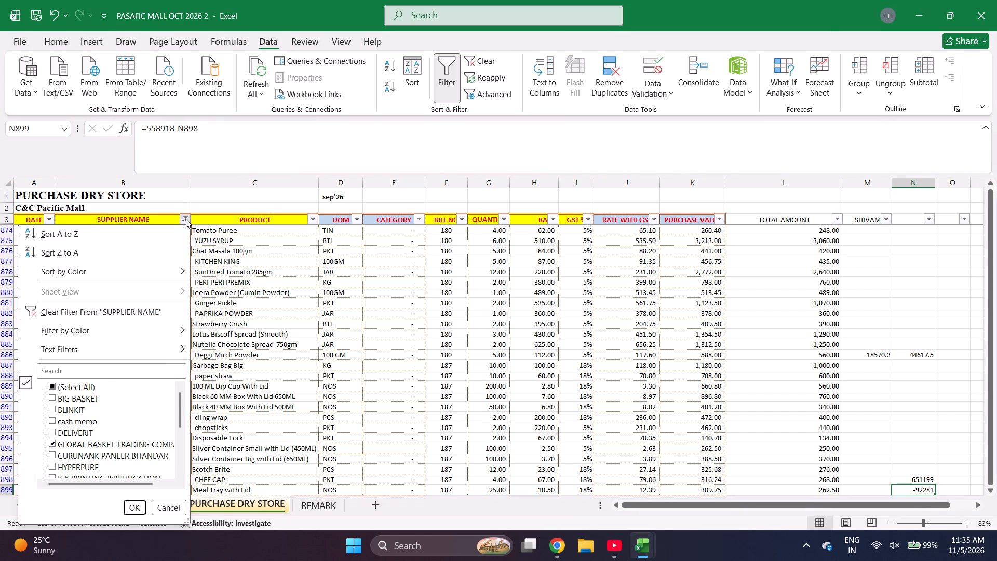
pyautogui.press('e')
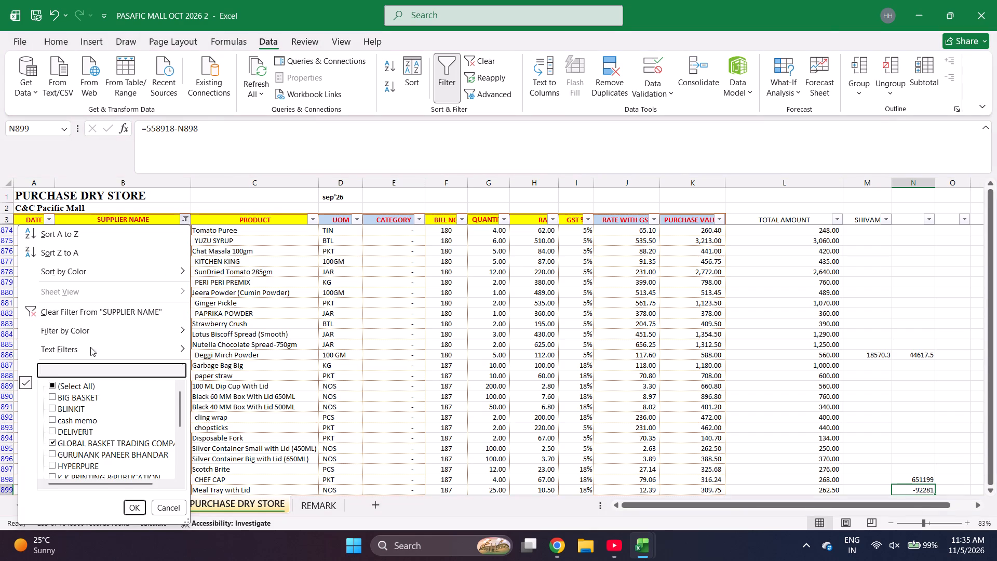
pyautogui.click(66, 384)
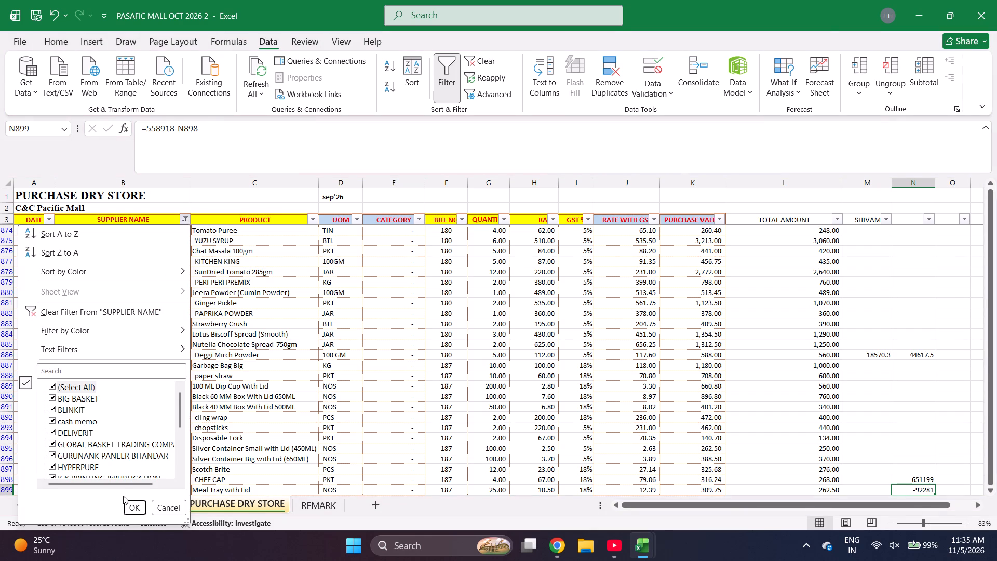
pyautogui.click(130, 501)
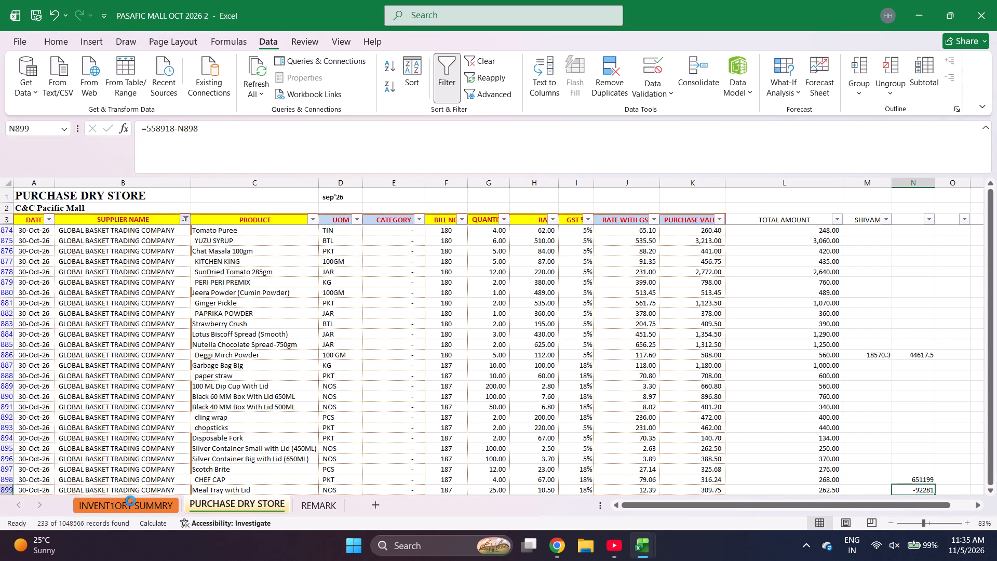
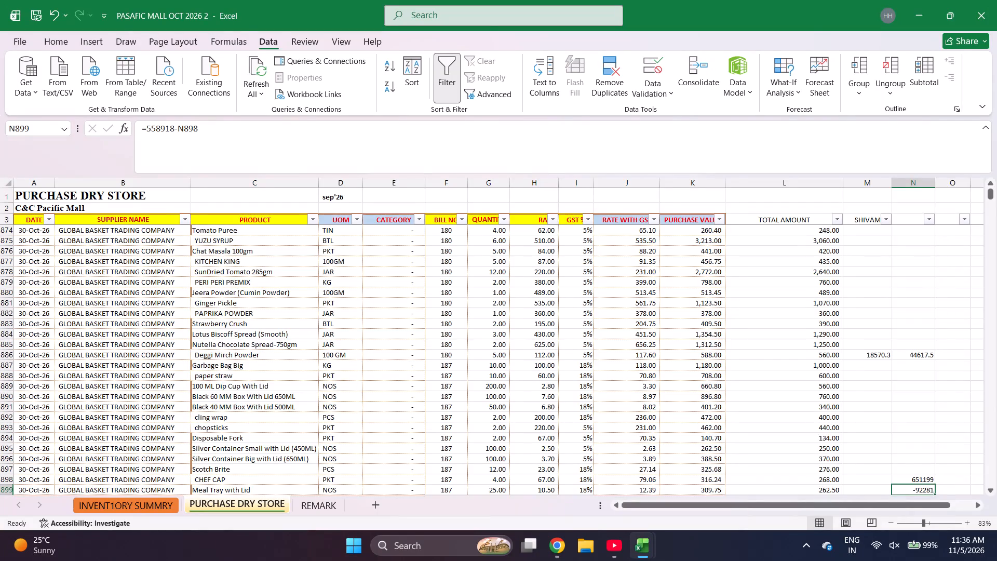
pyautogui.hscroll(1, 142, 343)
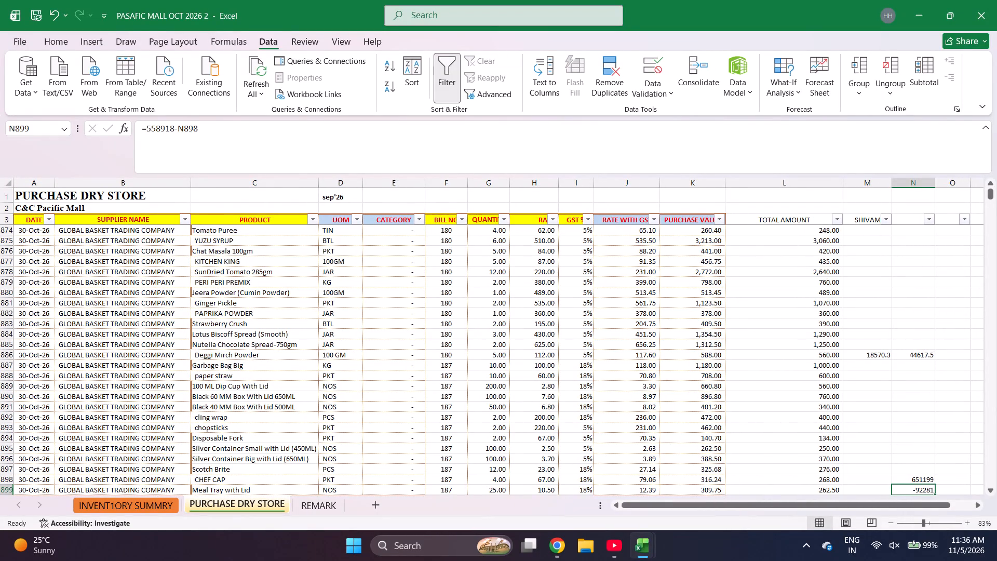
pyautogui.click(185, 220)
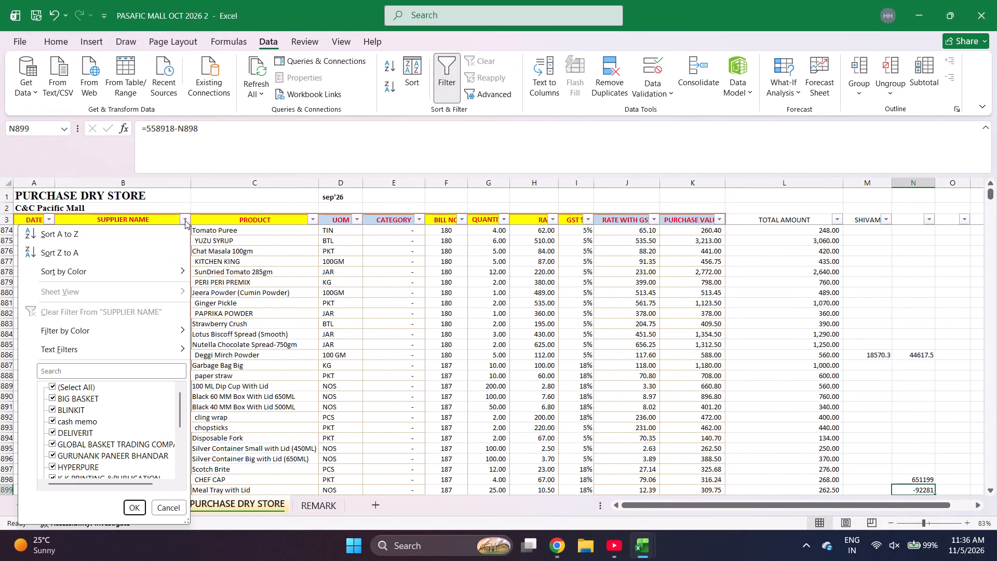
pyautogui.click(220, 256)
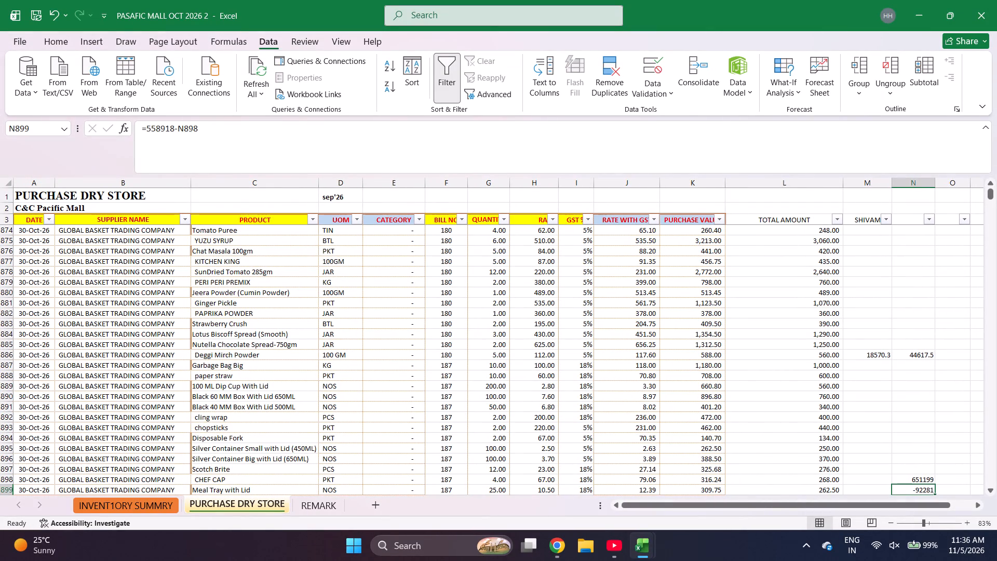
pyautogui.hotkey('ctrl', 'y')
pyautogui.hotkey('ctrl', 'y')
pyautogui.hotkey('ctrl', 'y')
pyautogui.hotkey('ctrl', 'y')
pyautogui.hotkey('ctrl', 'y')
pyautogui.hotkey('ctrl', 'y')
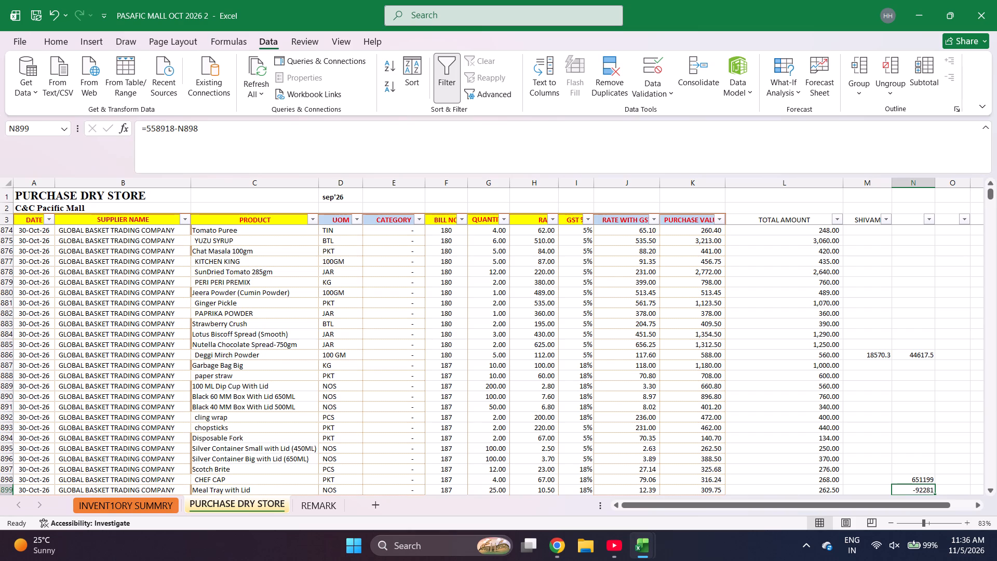
# Below the last purchase entry in row 997, search the BILL NO filter for bills 264 and 3392.
pyautogui.click(90, 384)
pyautogui.hotkey('ctrl', 'Down')
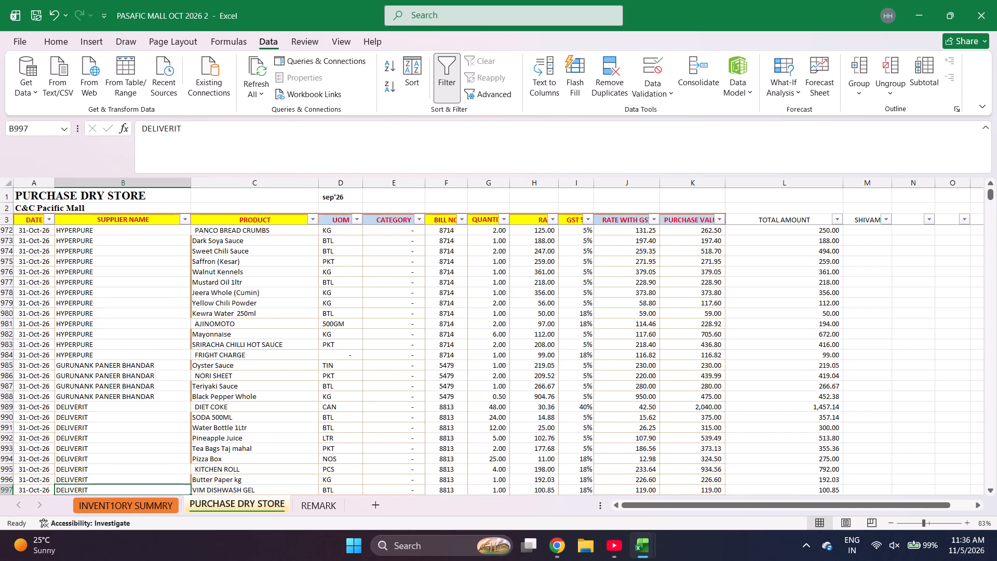
pyautogui.press('Down')
pyautogui.press('Left')
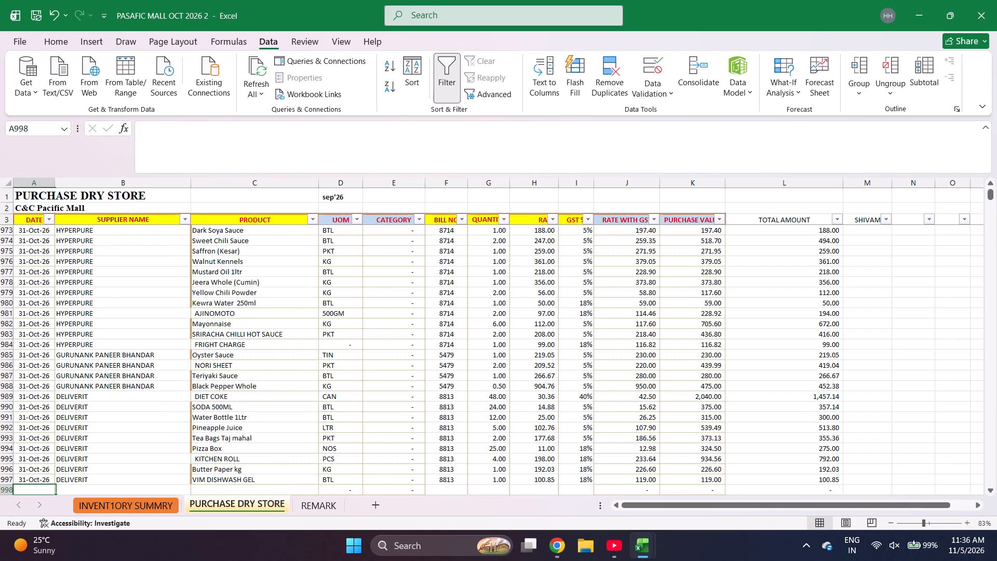
pyautogui.click(462, 220)
pyautogui.press('e')
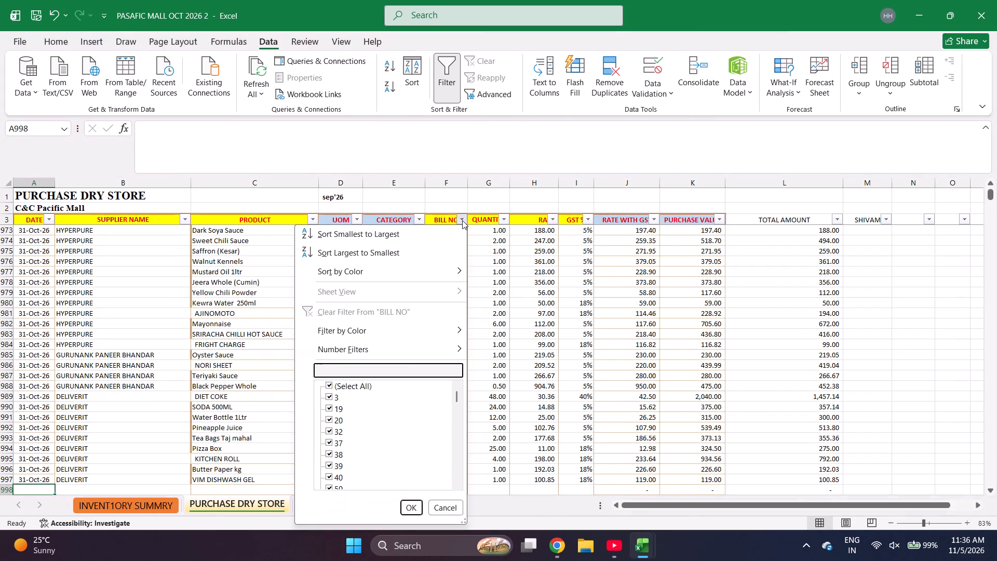
pyautogui.write('264')
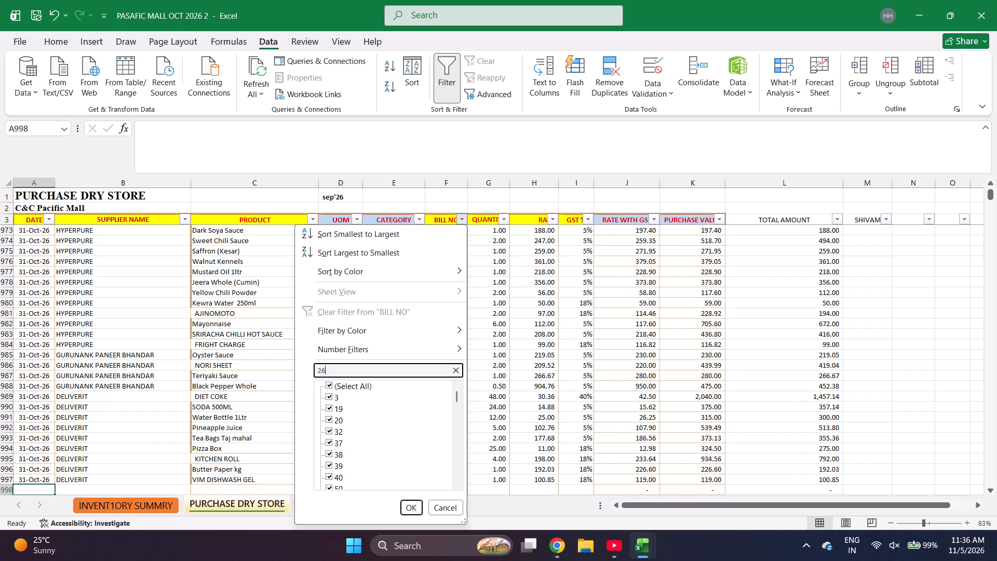
pyautogui.press('Escape')
pyautogui.write('3392')
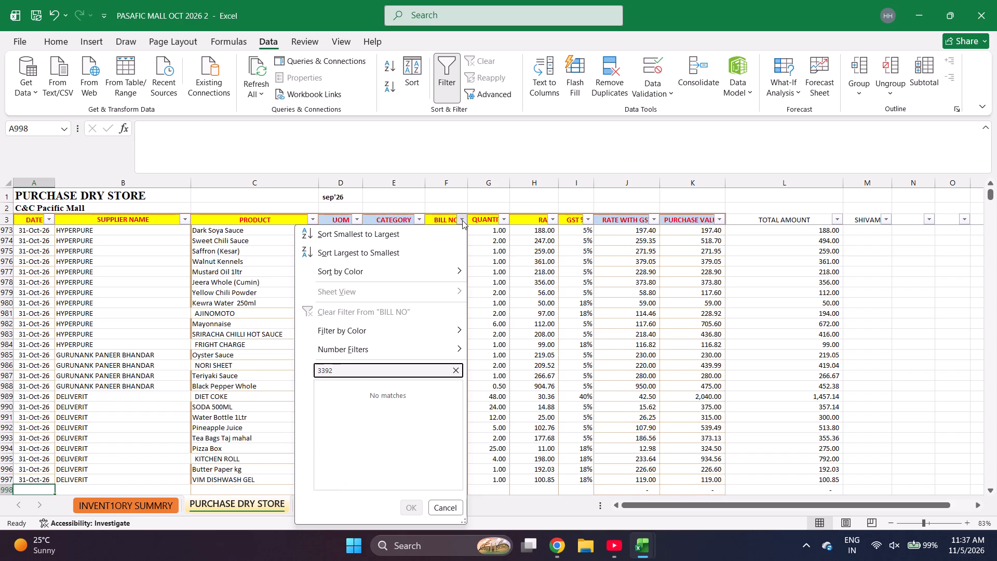
pyautogui.press('BackSpace')
pyautogui.press('BackSpace')
pyautogui.press('BackSpace')
pyautogui.press('BackSpace')
pyautogui.press('BackSpace')
pyautogui.press('BackSpace')
pyautogui.press('BackSpace')
pyautogui.press('BackSpace')
pyautogui.press('BackSpace')
pyautogui.press('BackSpace')
pyautogui.press('BackSpace')
pyautogui.press('BackSpace')
pyautogui.press('3')
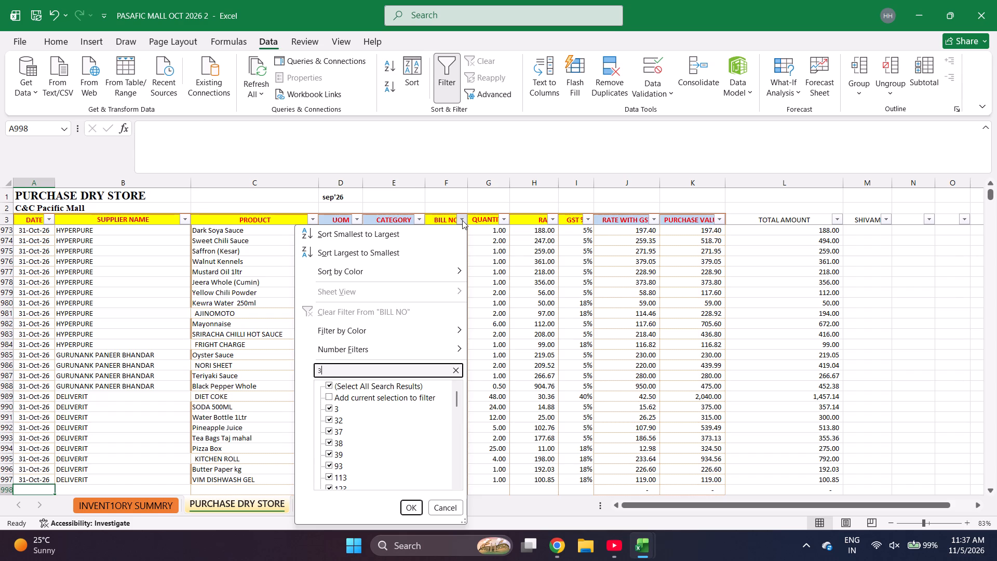
pyautogui.press('Escape')
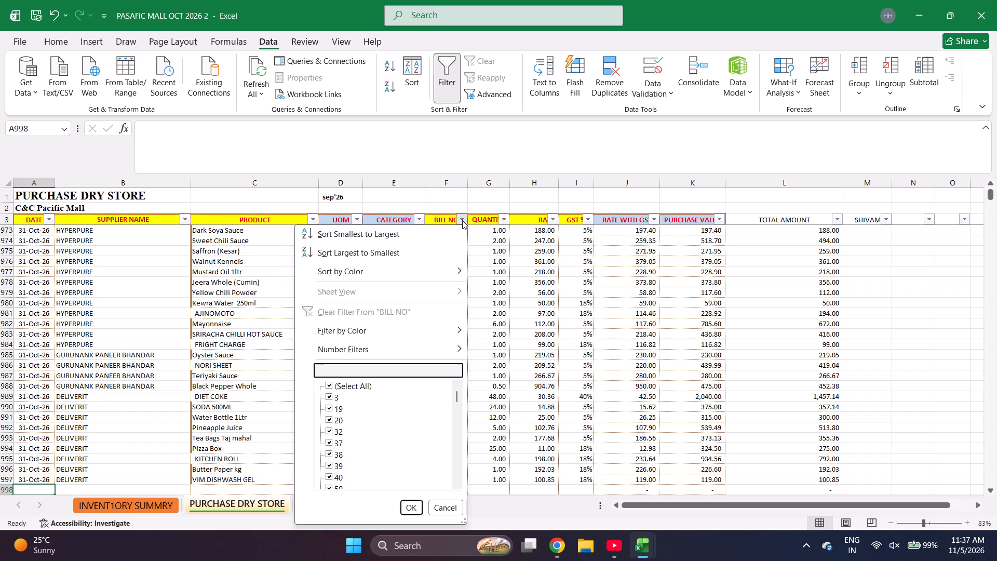
# Search the BILL NO filter for 7117, 37, 2524 and 165 in turn, leaving the filter unchanged.
pyautogui.write('7117')
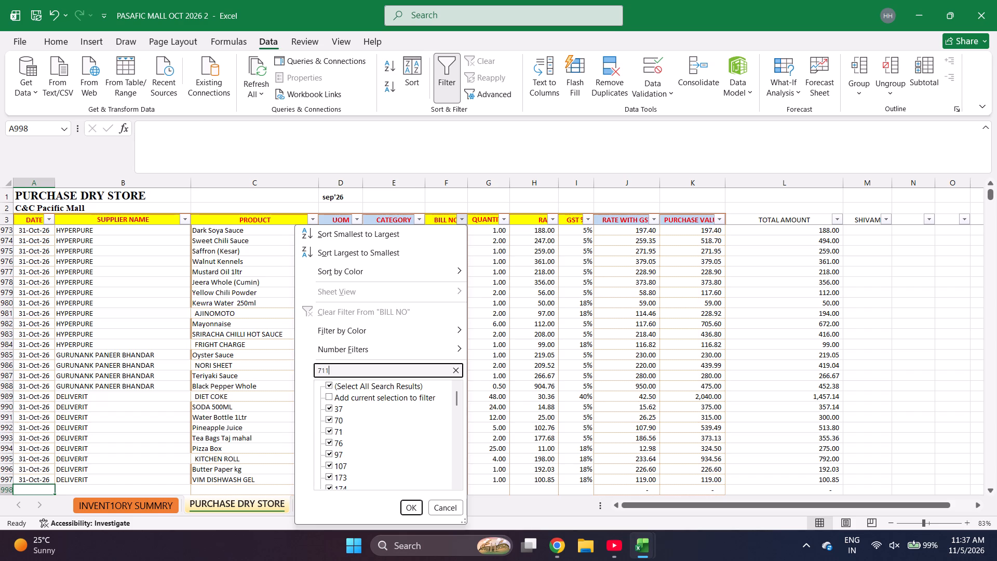
pyautogui.press('Escape')
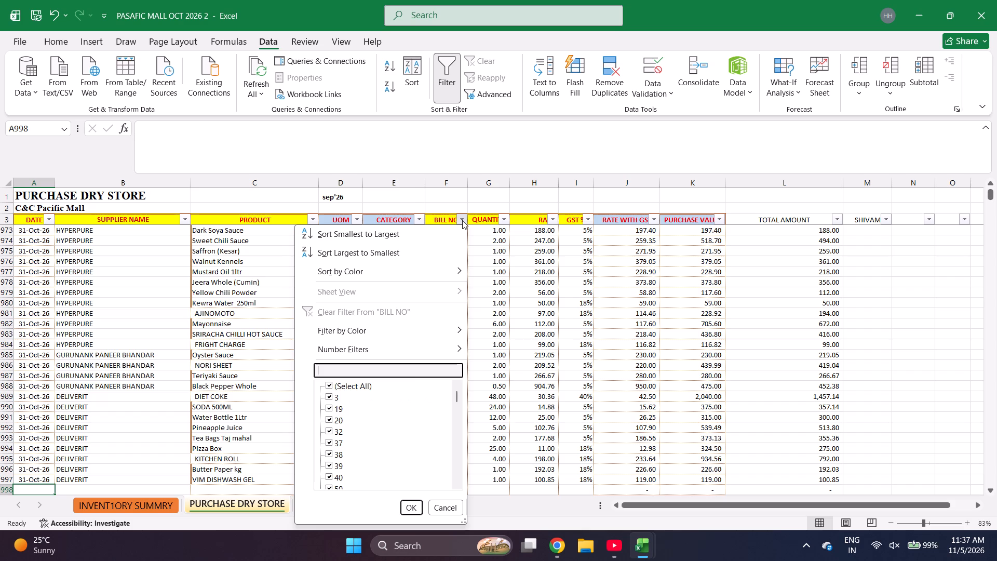
pyautogui.write('37')
pyautogui.press('Escape')
pyautogui.write('2524')
pyautogui.press('Escape')
pyautogui.write('165')
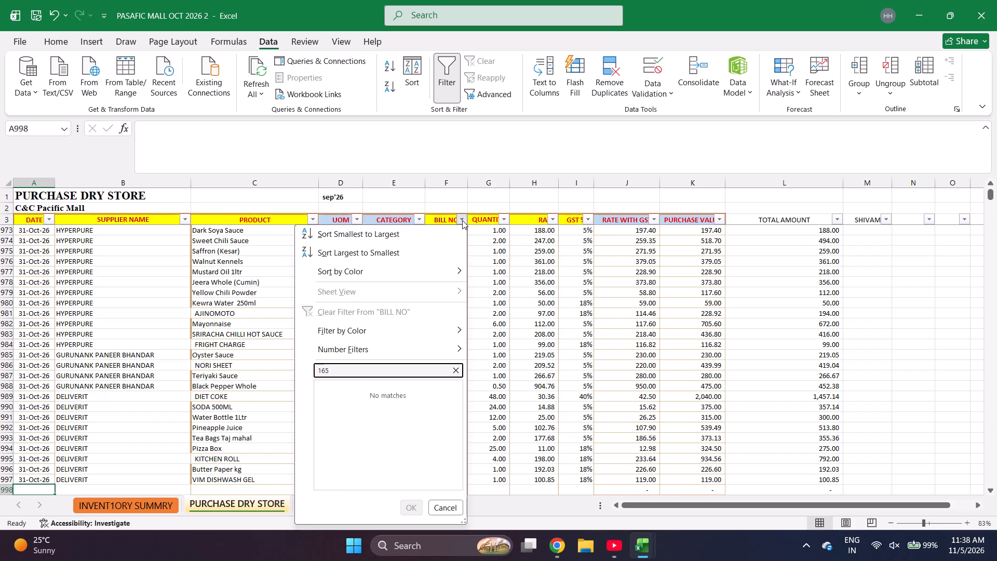
pyautogui.press('Escape')
pyautogui.press('Escape')
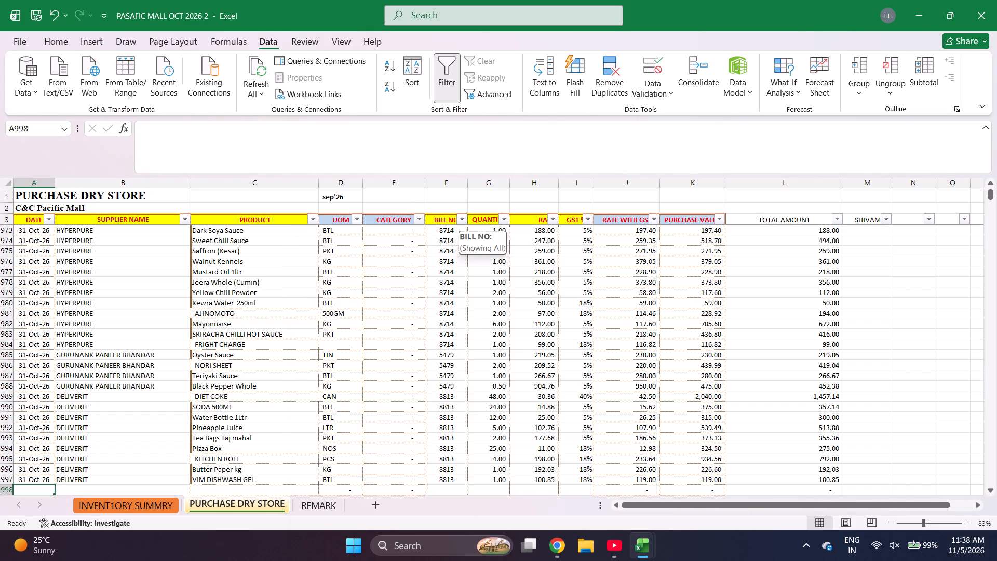
# Start a purchase entry in row 998 dated 26-Oct-26 with supplier GLOBAL BASKET TRADING COMPANY.
pyautogui.write('10-26-2026')
pyautogui.press('Right')
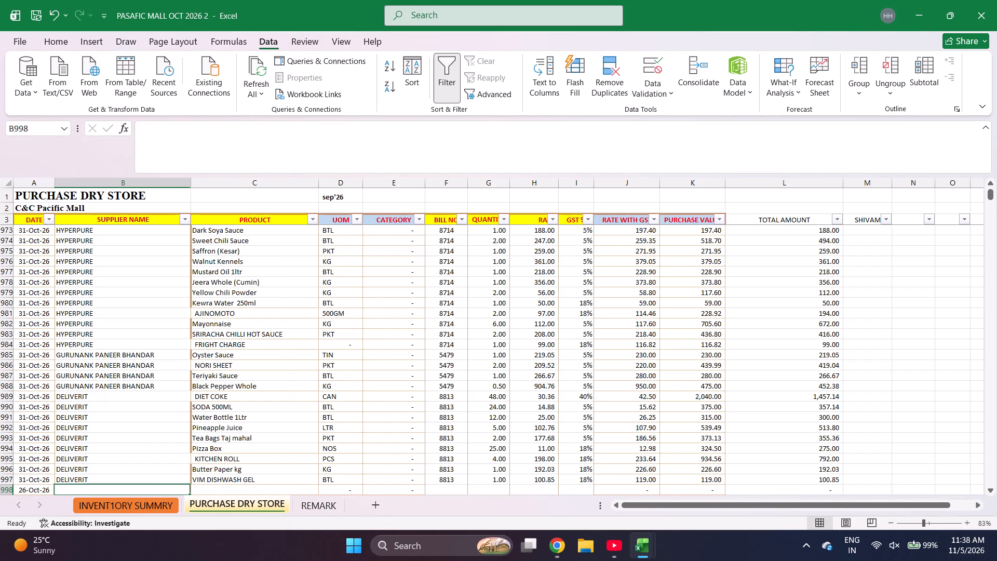
pyautogui.write('GLOBAL')
pyautogui.press('Right')
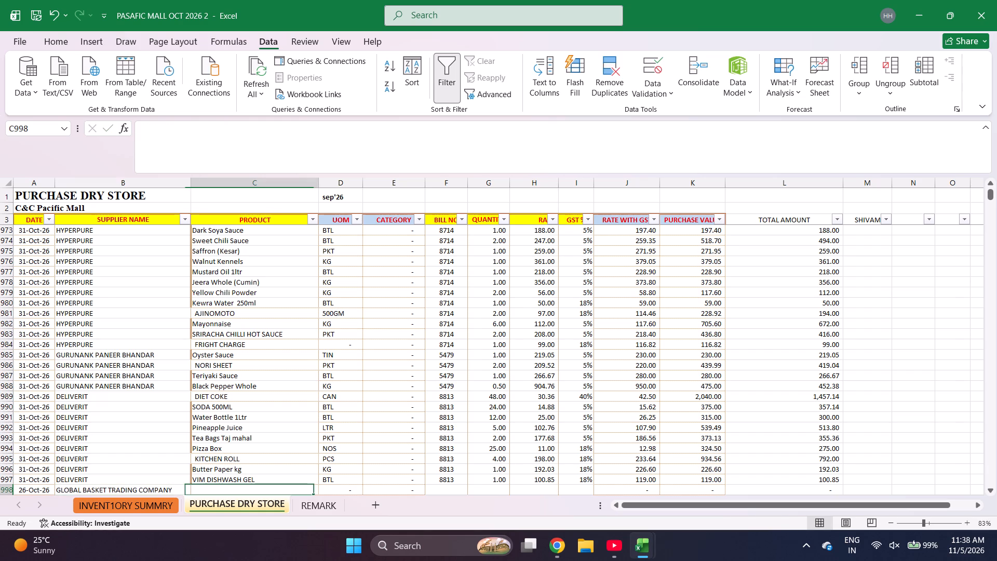
# Find Scotch Brite in the inventory summary sheet and copy it into row 998 of the purchase sheet as the product.
pyautogui.hotkey('ctrl', 'pageup')
pyautogui.hotkey('ctrl', 'f')
pyautogui.press('c')
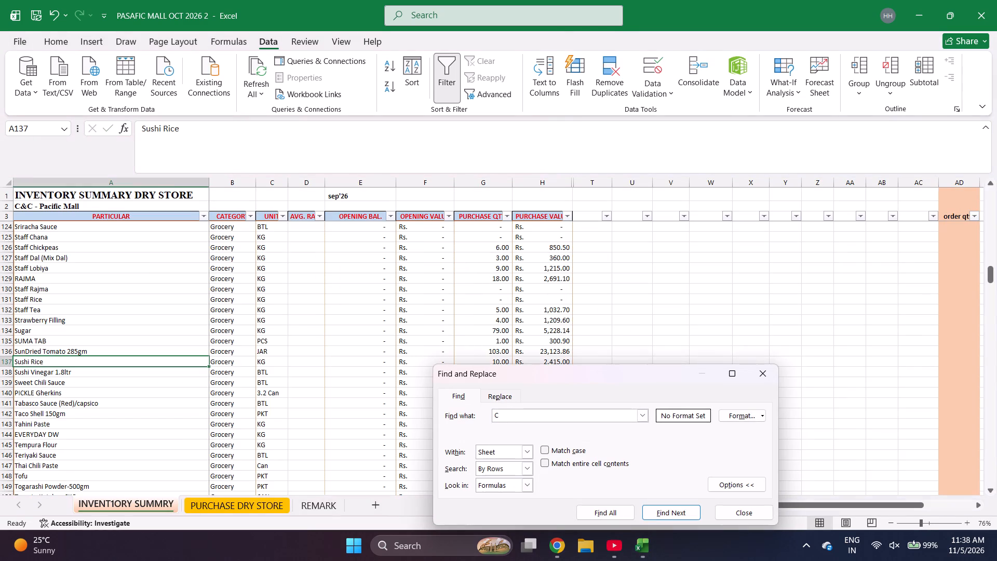
pyautogui.press('BackSpace')
pyautogui.press('BackSpace')
pyautogui.press('BackSpace')
pyautogui.write('SCO')
pyautogui.press('Return')
pyautogui.press('Escape')
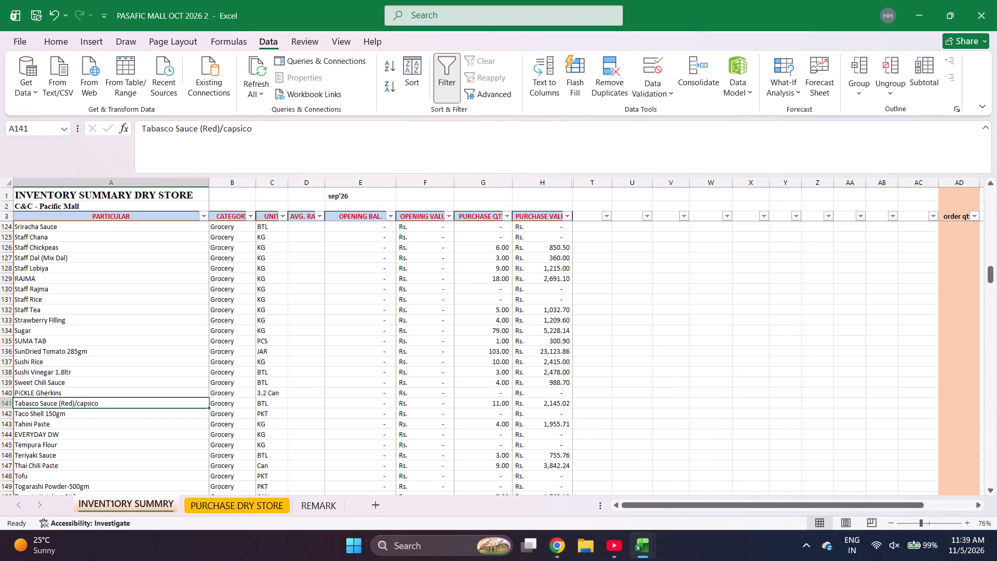
pyautogui.hotkey('ctrl', 'f')
pyautogui.write('BRIT')
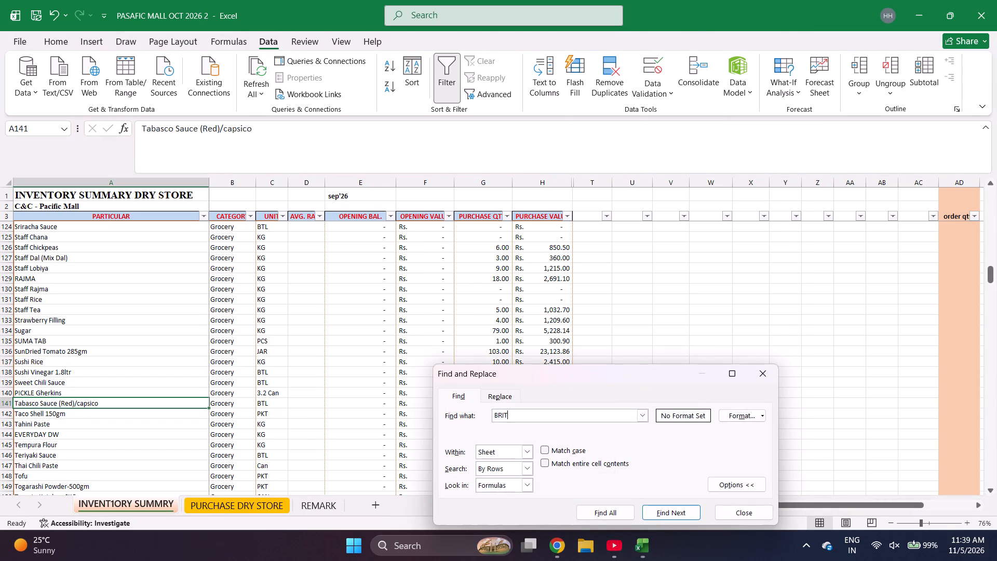
pyautogui.press('Return')
pyautogui.press('Escape')
pyautogui.hotkey('ctrl', 'c')
pyautogui.hotkey('ctrl', 'pagedown')
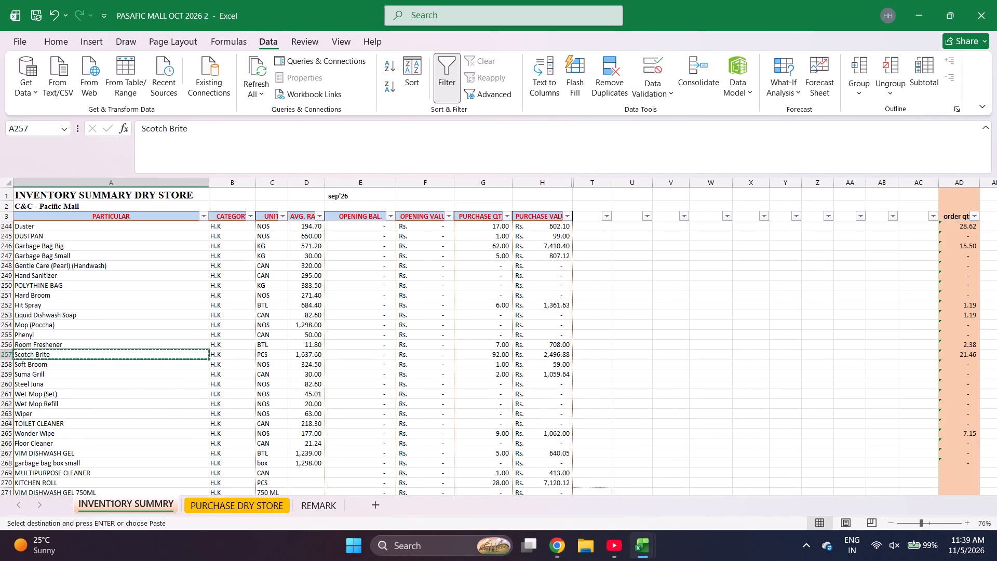
pyautogui.press('Return')
pyautogui.press('Return')
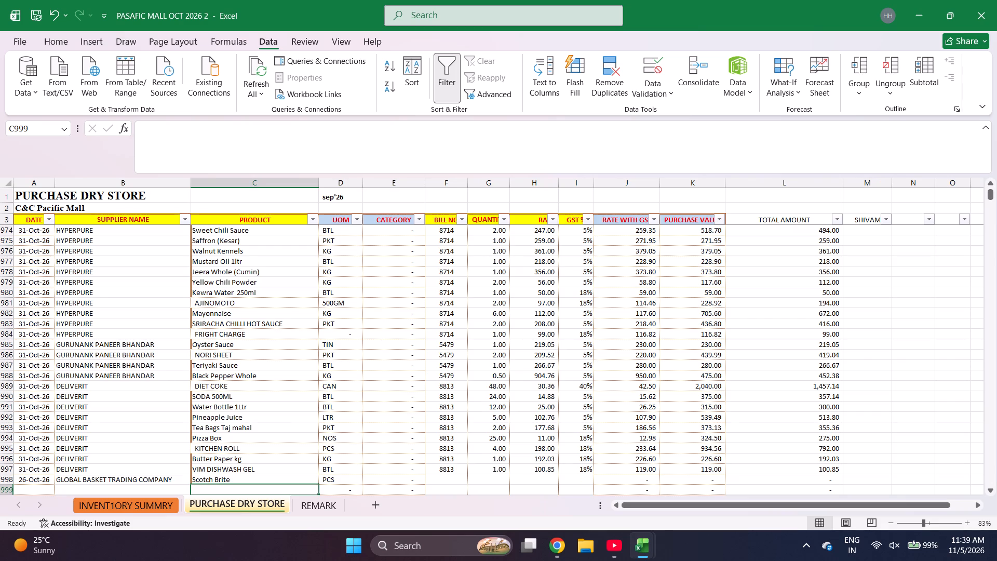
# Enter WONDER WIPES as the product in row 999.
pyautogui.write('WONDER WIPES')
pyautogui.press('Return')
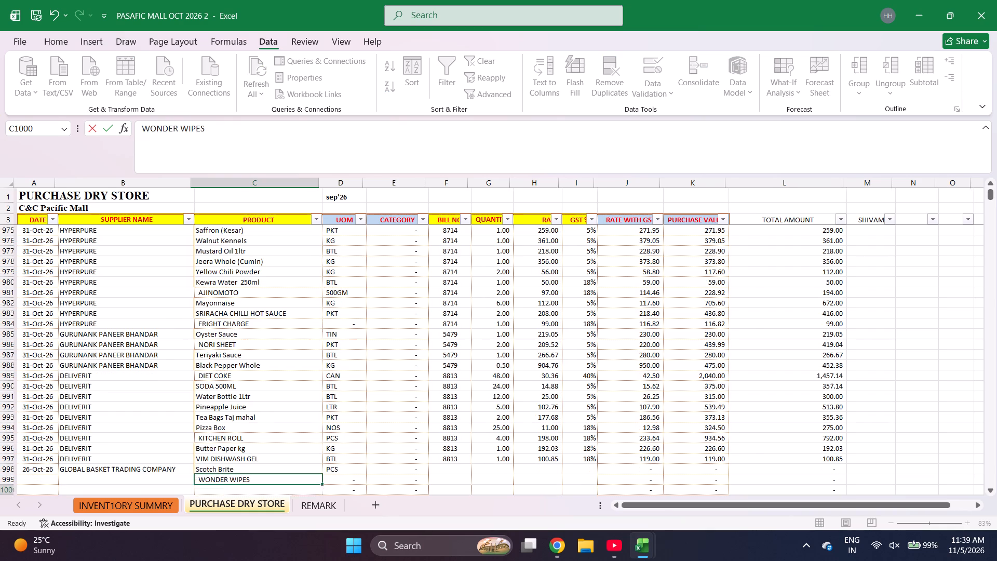
# Find Wonder Wipe in the inventory summary sheet and copy it into row 999 of the purchase sheet as the product.
pyautogui.hotkey('ctrl', 'pageup')
pyautogui.hotkey('ctrl', 'f')
pyautogui.write('WONDER')
pyautogui.press('Return')
pyautogui.press('Escape')
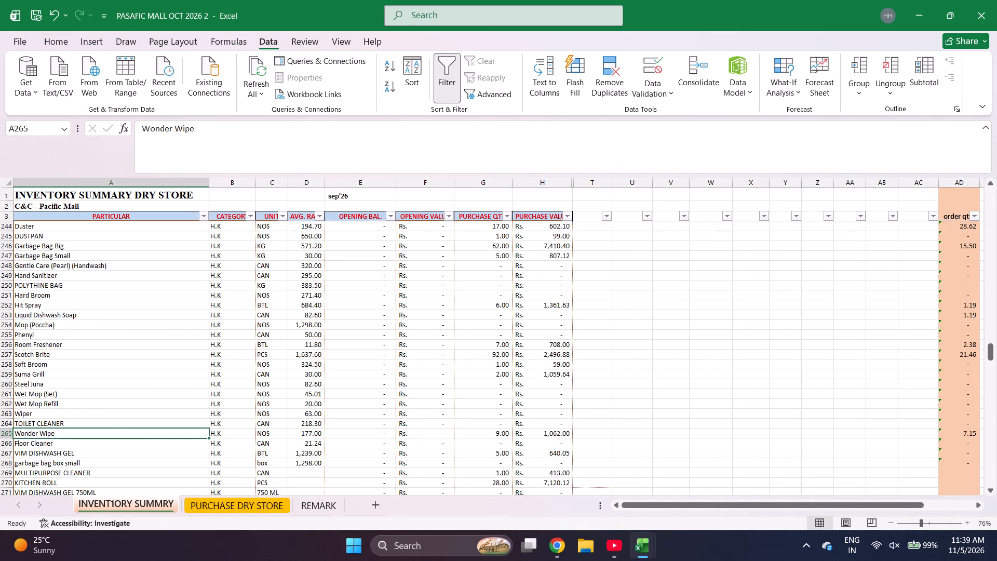
pyautogui.hotkey('ctrl', 'c')
pyautogui.hotkey('ctrl', 'pagedown')
pyautogui.press('Up')
pyautogui.press('Return')
pyautogui.press('Return')
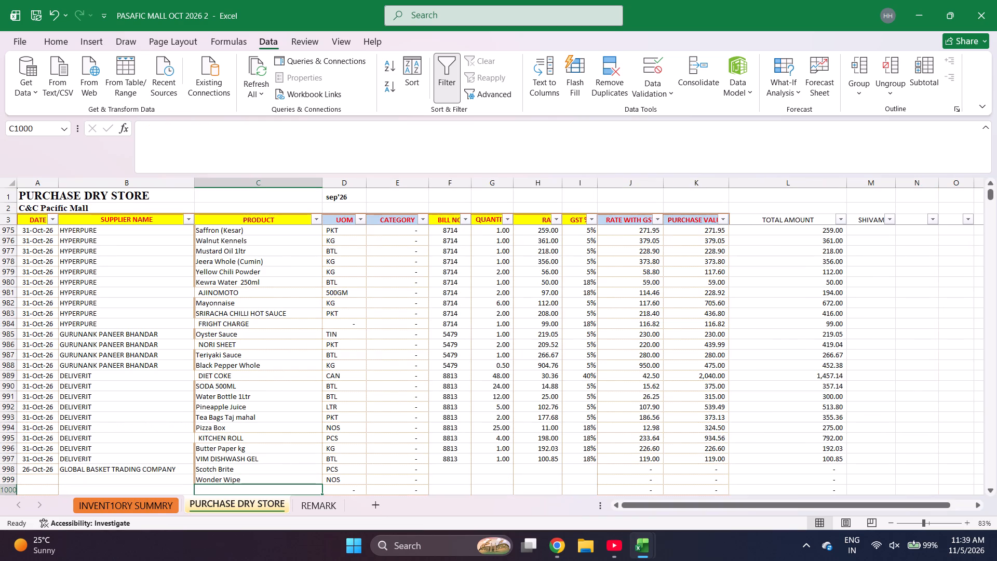
# Find MULTIPURPOSE CLEANER in the inventory summary sheet and copy it into row 1000 of the purchase sheet as the product.
pyautogui.hotkey('ctrl', 'pageup')
pyautogui.hotkey('ctrl', 'f')
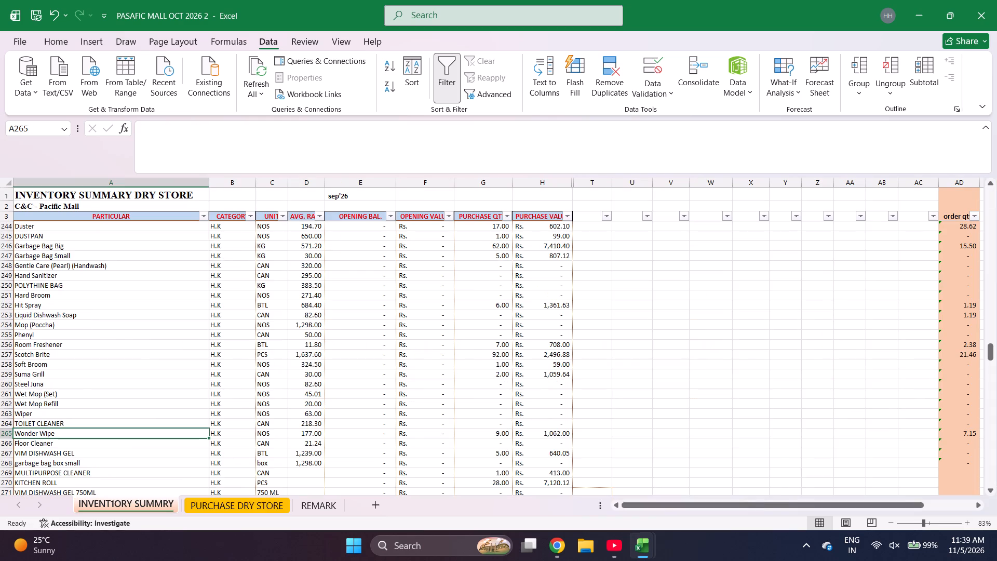
pyautogui.write('MULTI')
pyautogui.press('Return')
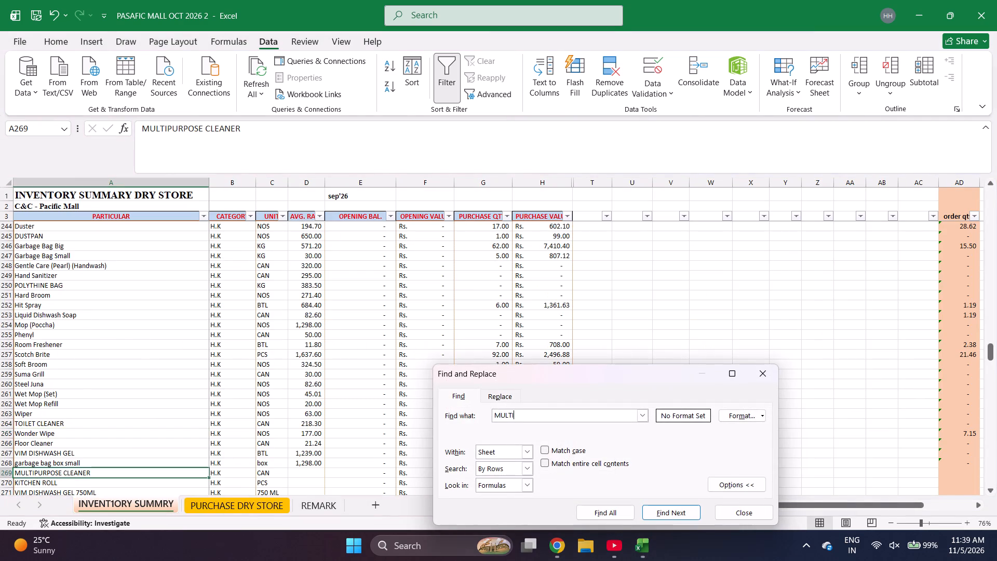
pyautogui.press('Escape')
pyautogui.hotkey('ctrl', 'c')
pyautogui.hotkey('ctrl', 'pagedown')
pyautogui.press('Return')
pyautogui.press('Return')
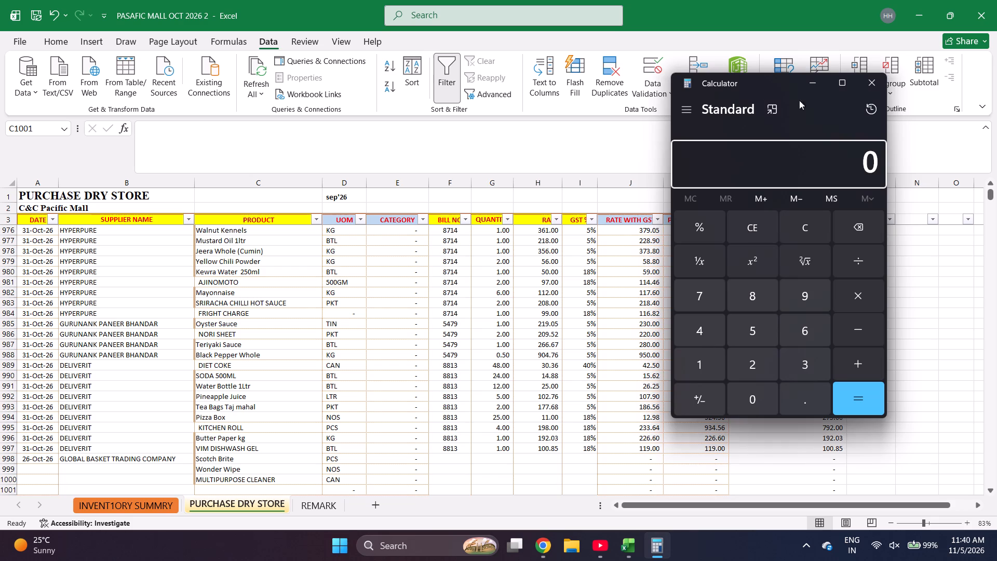
# Close the Calculator.
pyautogui.click(870, 92)
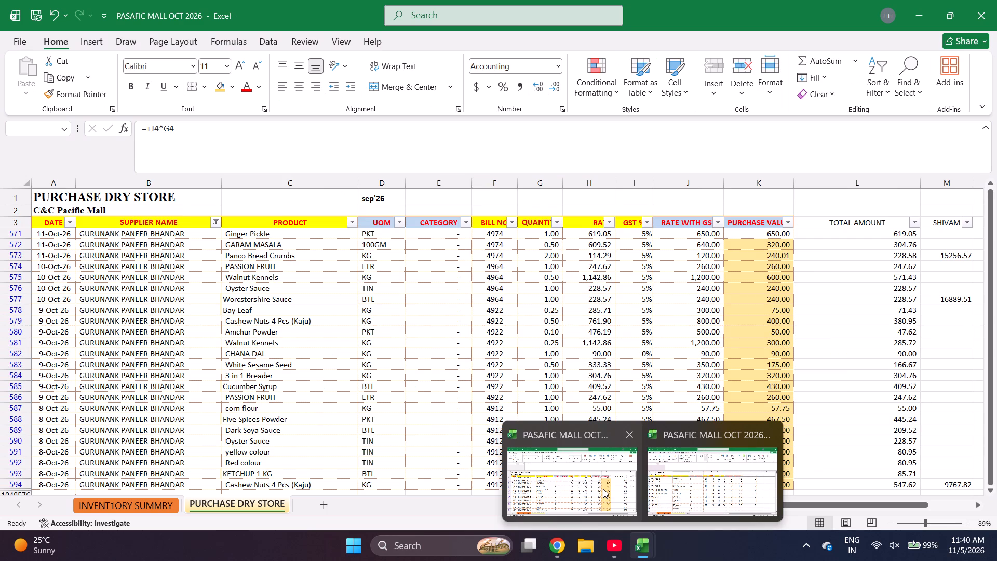
# Switch to the PASAFIC MALL OCT 2026 workbook and reset the supplier filter in the purchase sheet to include all suppliers.
pyautogui.click(603, 489)
pyautogui.scroll(2, 396, 258)
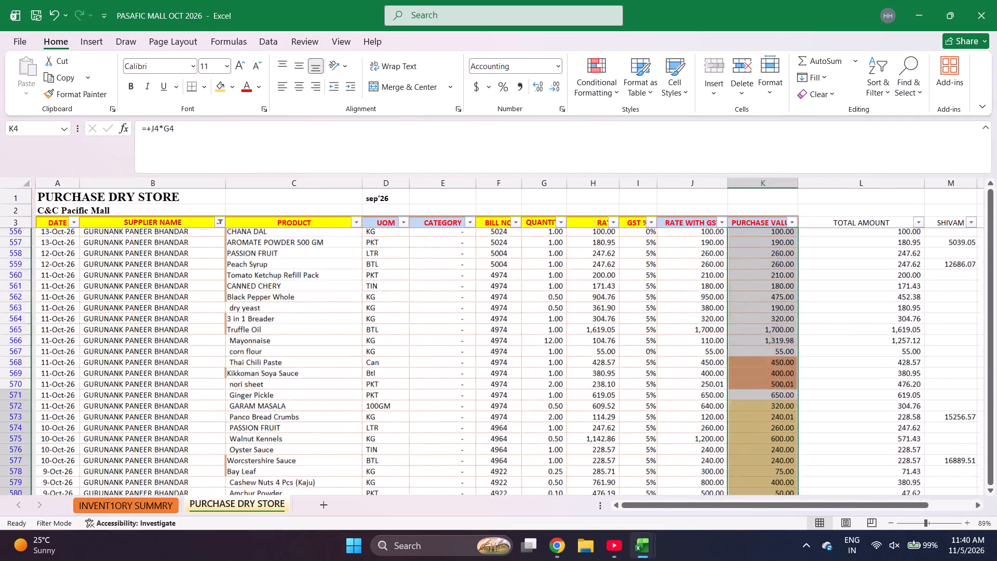
pyautogui.scroll(1, 396, 258)
pyautogui.scroll(-2, 396, 258)
pyautogui.scroll(1, 396, 258)
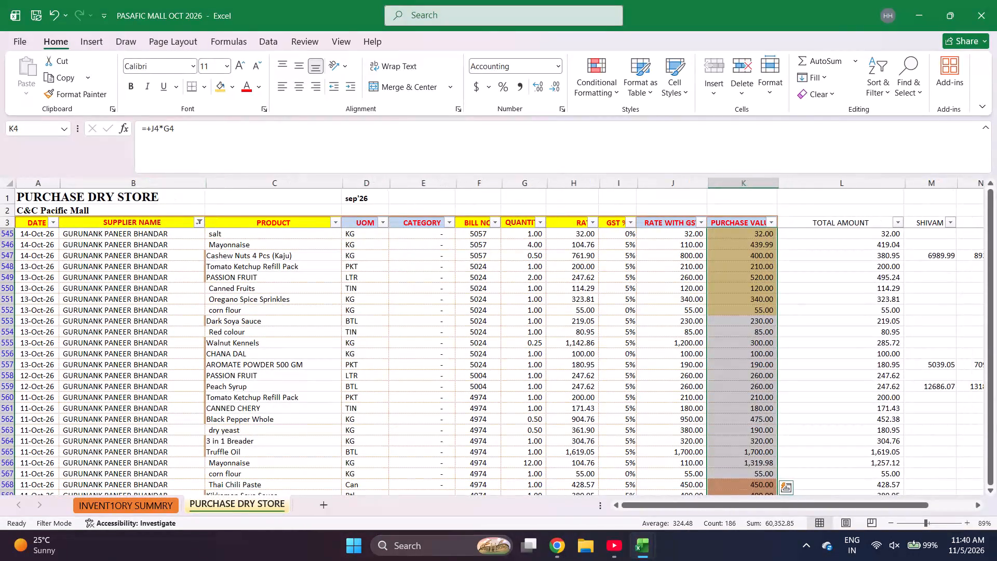
pyautogui.click(195, 222)
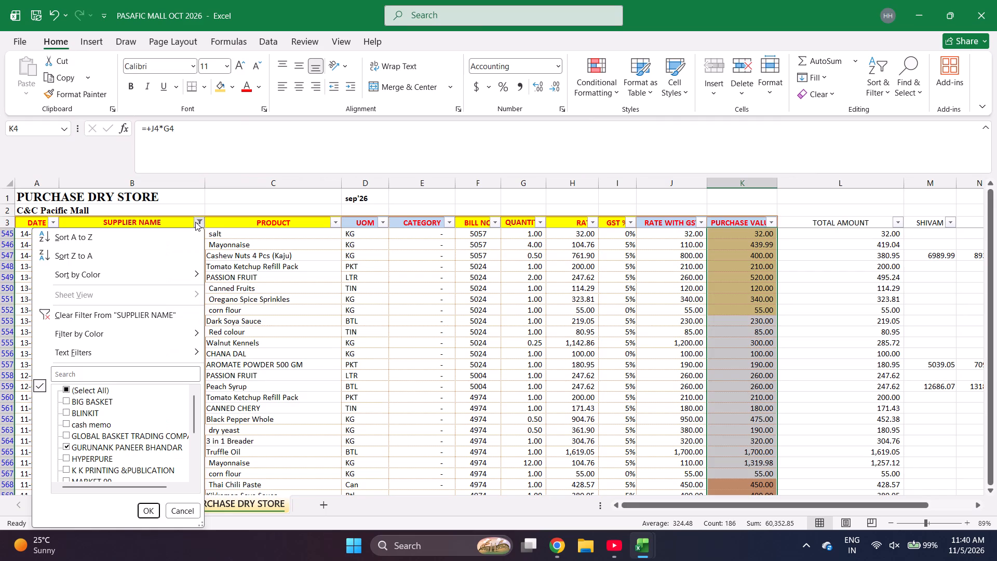
pyautogui.click(71, 386)
pyautogui.click(152, 510)
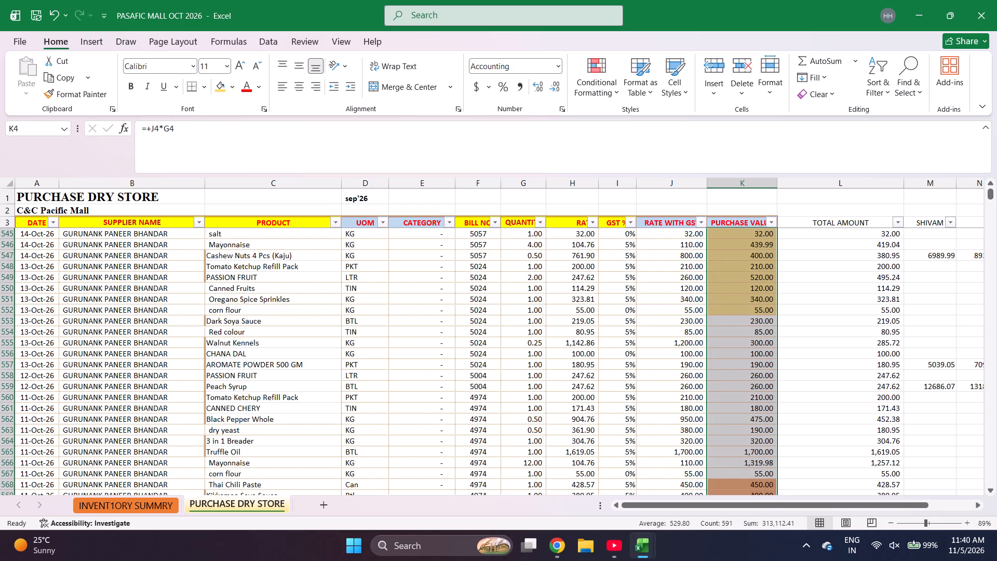
# Go to the end of the purchase list and search the bill number filter for 165, leaving the filter unapplied.
pyautogui.scroll(1, 329, 339)
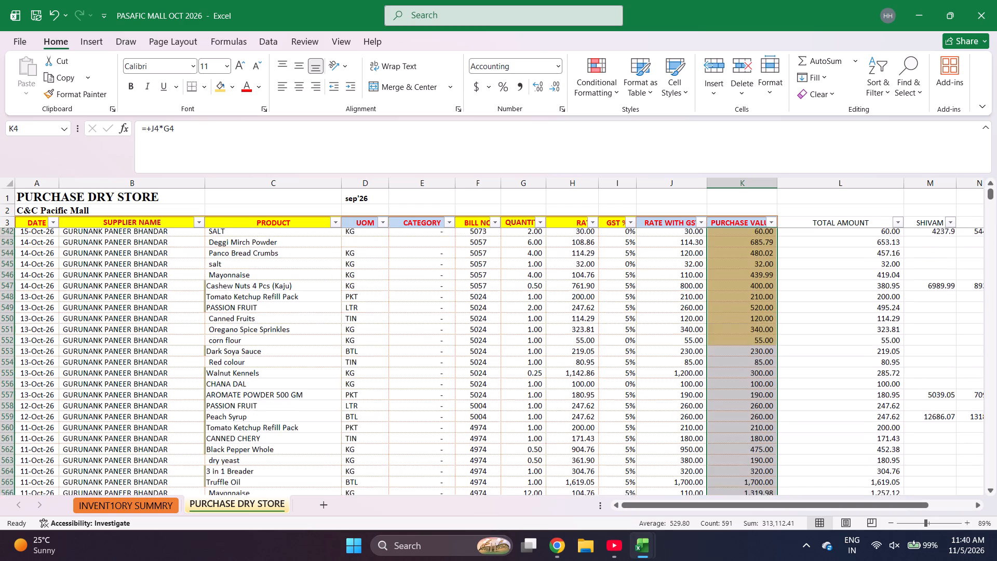
pyautogui.scroll(4, 329, 339)
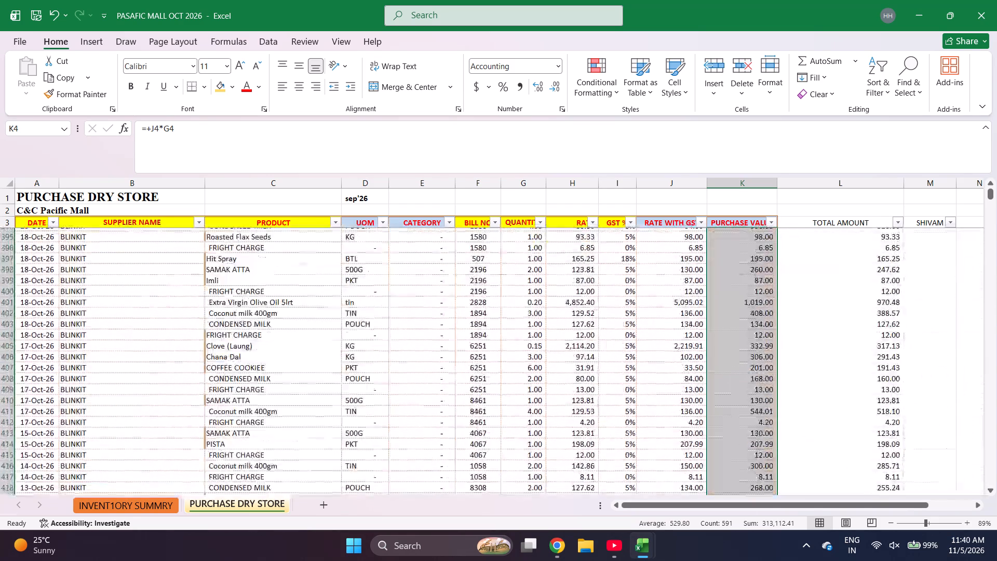
pyautogui.click(150, 320)
pyautogui.hotkey('ctrl', 'Down')
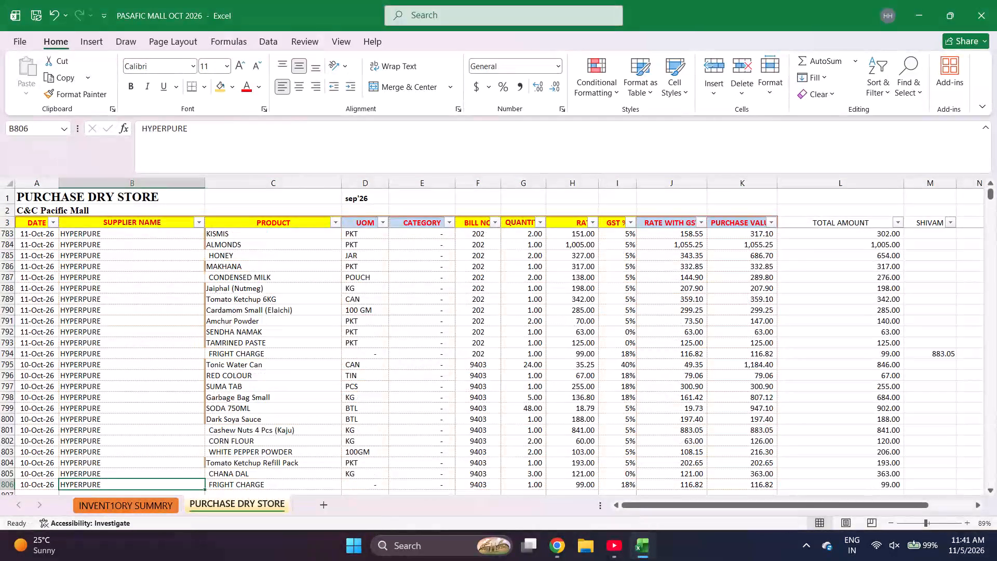
pyautogui.press('Down')
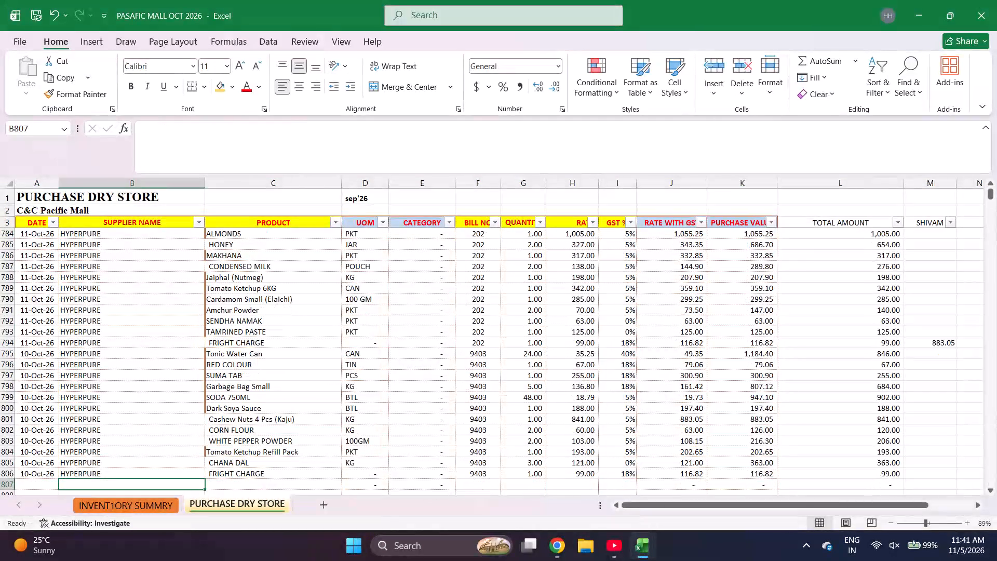
pyautogui.click(495, 225)
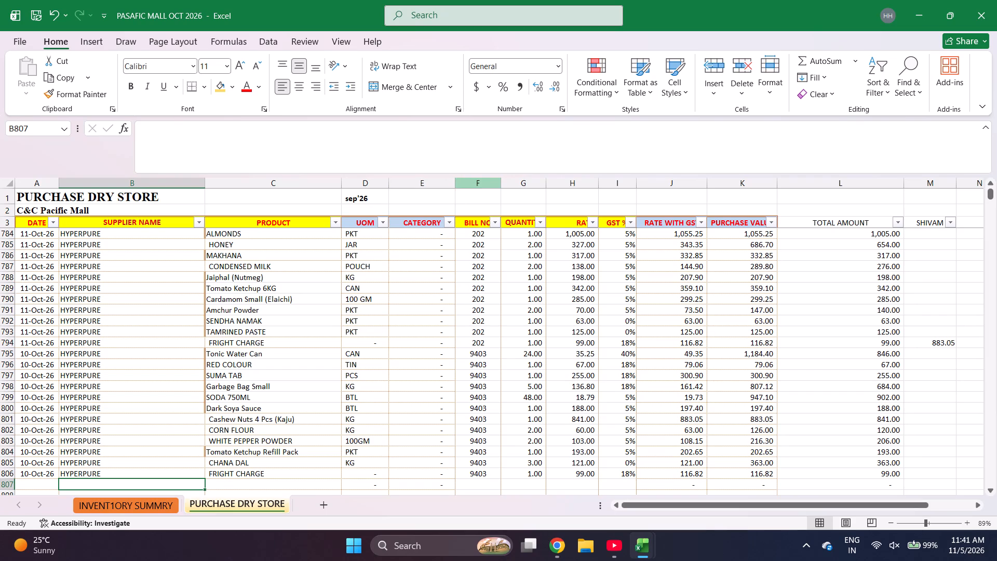
pyautogui.press('e')
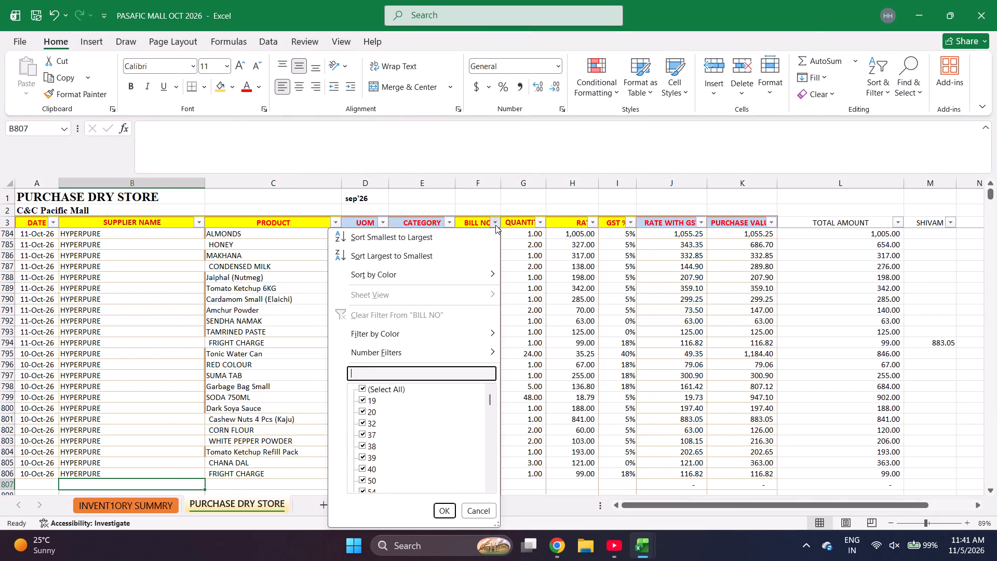
pyautogui.press('End')
pyautogui.press('Right')
pyautogui.press('End')
pyautogui.press('Right')
pyautogui.press('Clear')
pyautogui.press('e')
pyautogui.press('BackSpace')
pyautogui.press('End')
pyautogui.press('Right')
pyautogui.press('Clear')
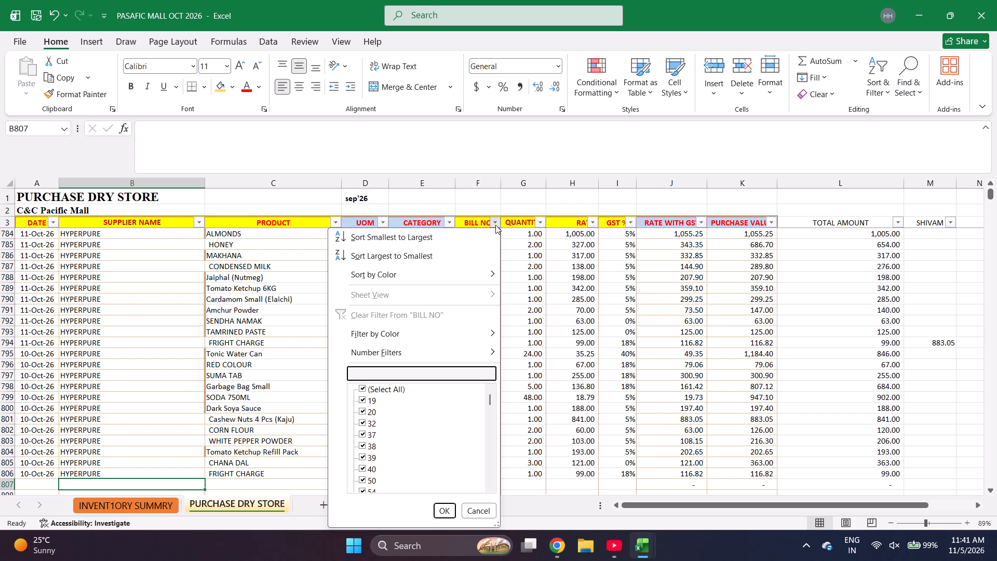
pyautogui.write('165')
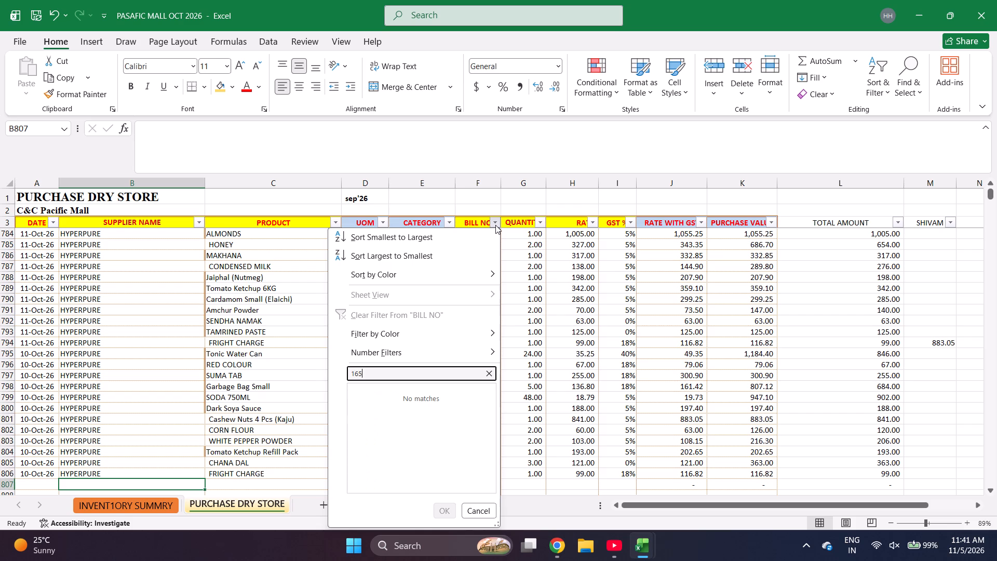
pyautogui.press('BackSpace')
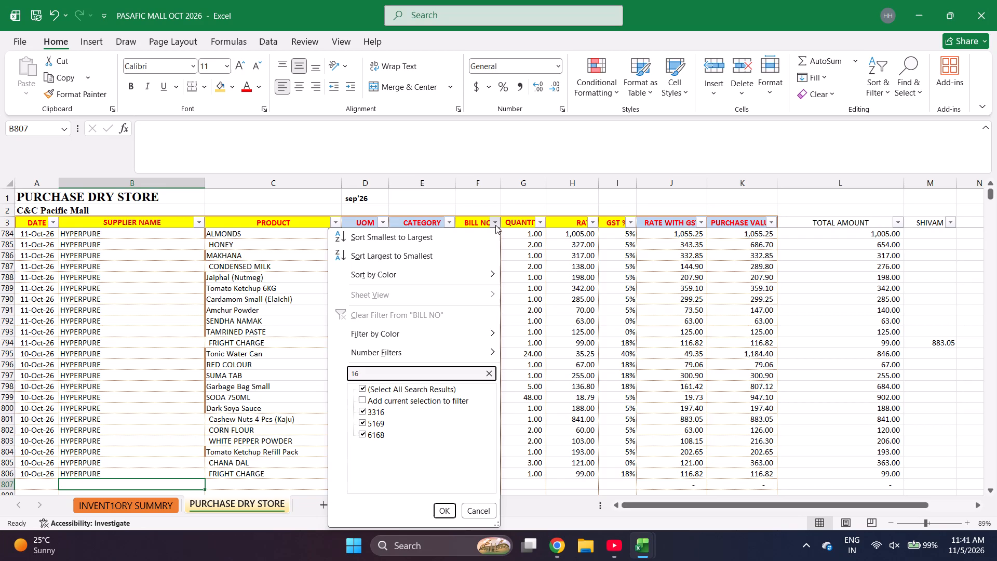
pyautogui.press('5')
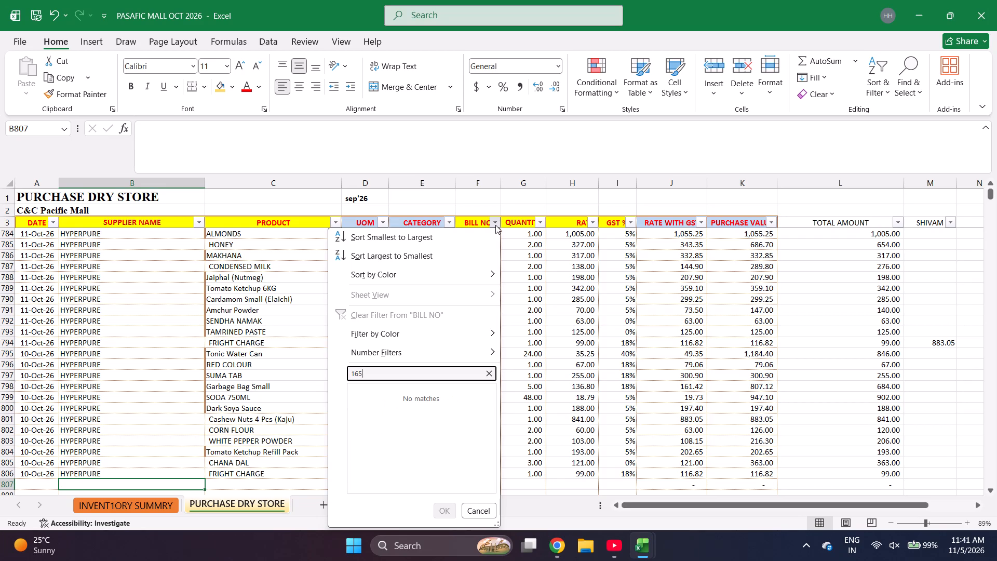
pyautogui.press('Escape')
# Switch back to the PASAFIC MALL OCT 2026 2 workbook and enter CLING WRAP as the product in row 1001.
pyautogui.hotkey('alt', 'Tab')
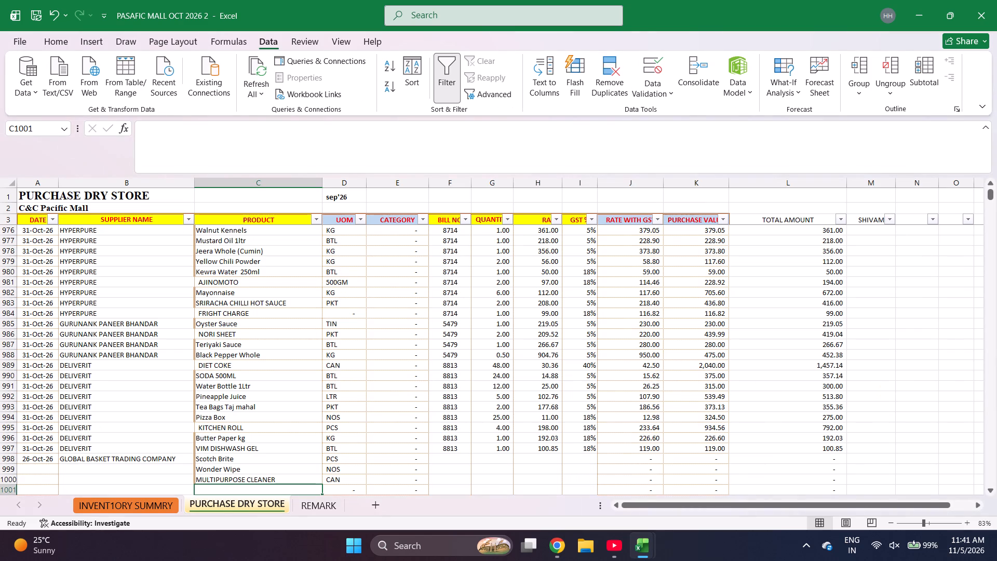
pyautogui.write('CLING WRAP')
pyautogui.press('Return')
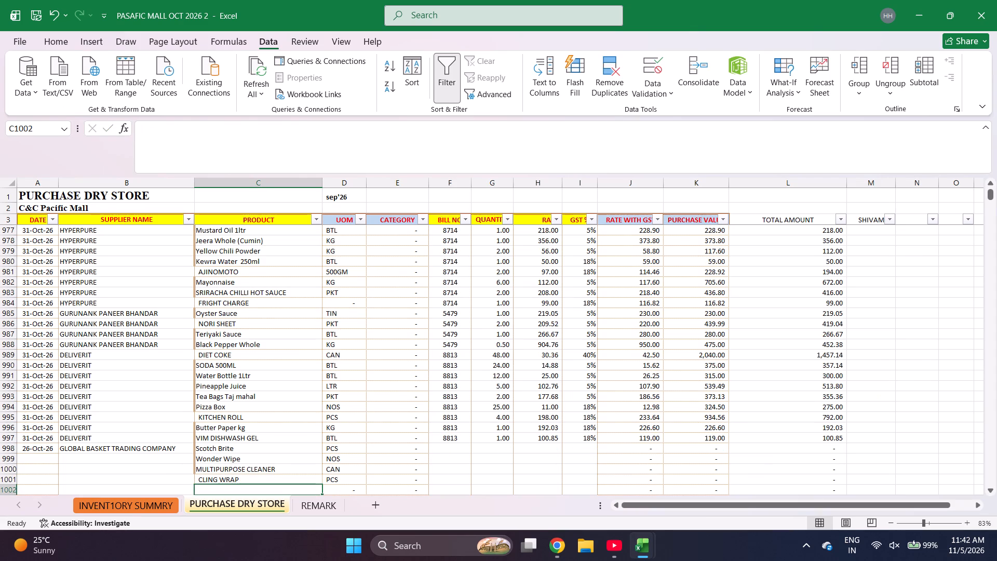
# Find Garbage Bag Big in the inventory summary sheet and copy it into row 1002 of the purchase sheet as the product.
pyautogui.write('GAR')
pyautogui.hotkey('ctrl', 'pageup')
pyautogui.hotkey('ctrl', 'f')
pyautogui.write('GARB')
pyautogui.press('Return')
pyautogui.press('Escape')
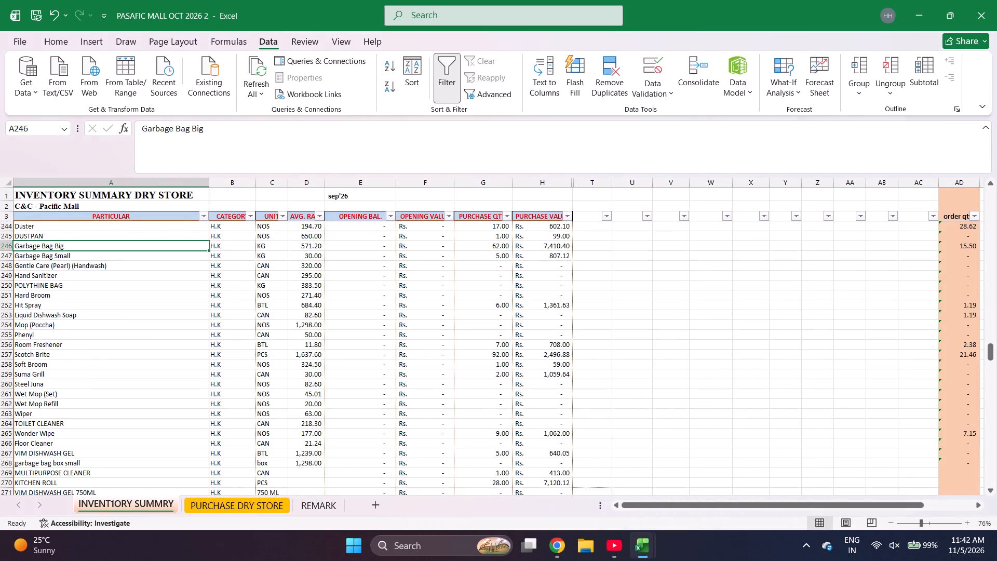
pyautogui.hotkey('ctrl', 'c')
pyautogui.hotkey('ctrl', 'pagedown')
pyautogui.press('Return')
pyautogui.press('Return')
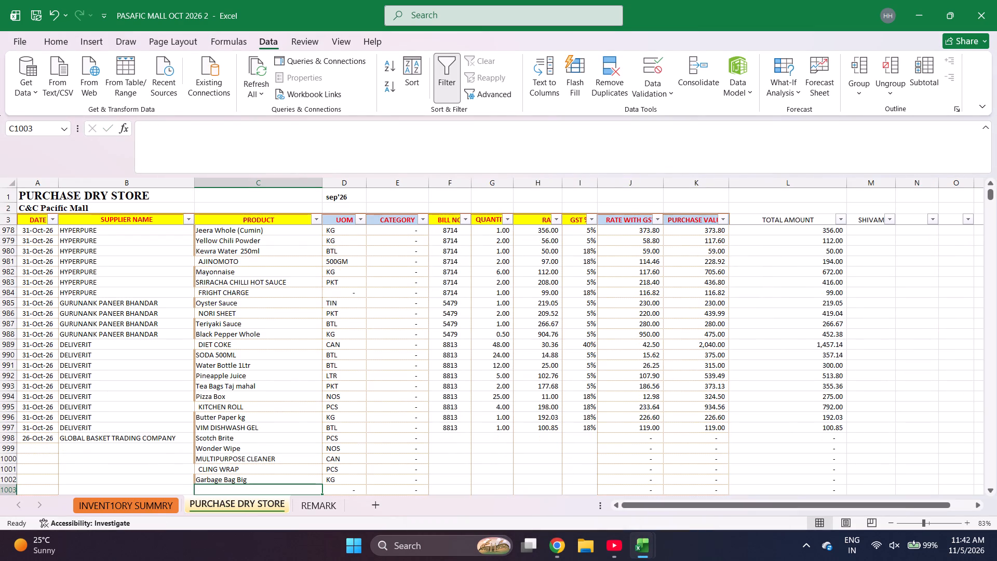
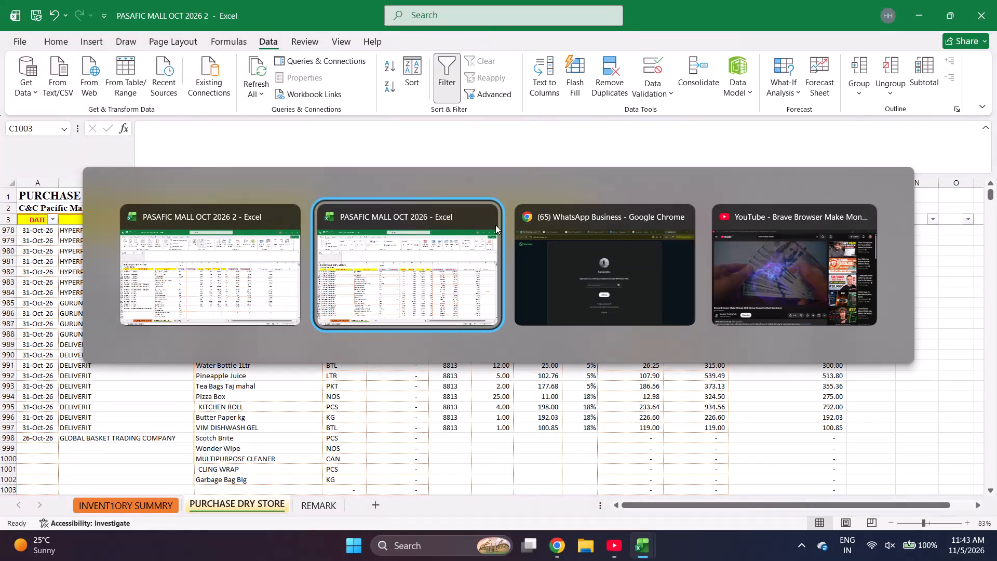
# Enter PAPER STRAW as the product in row 1003 of the PASAFIC MALL OCT 2026 2 purchase sheet.
pyautogui.hotkey('alt', 'Tab')
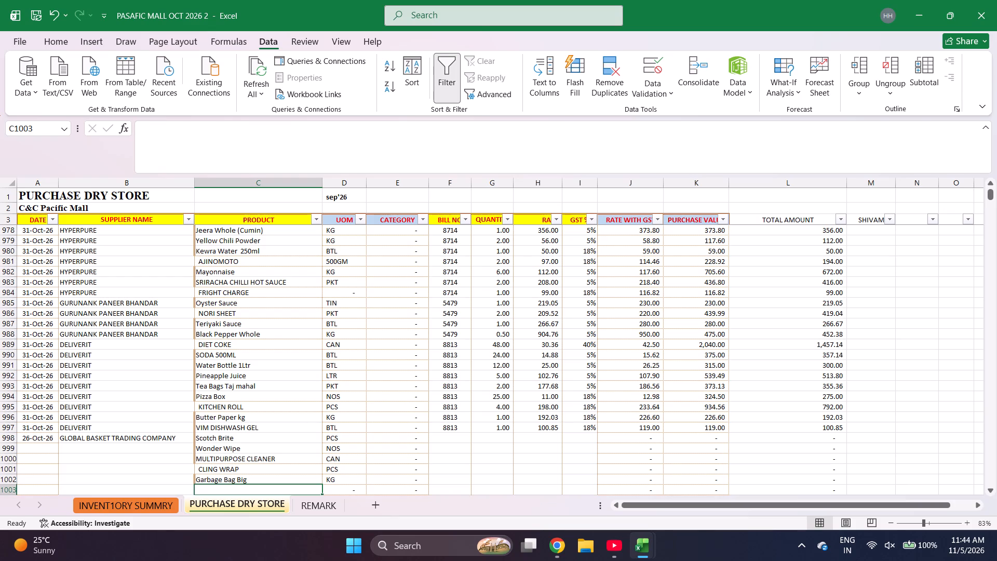
pyautogui.write('PAPER STRAW')
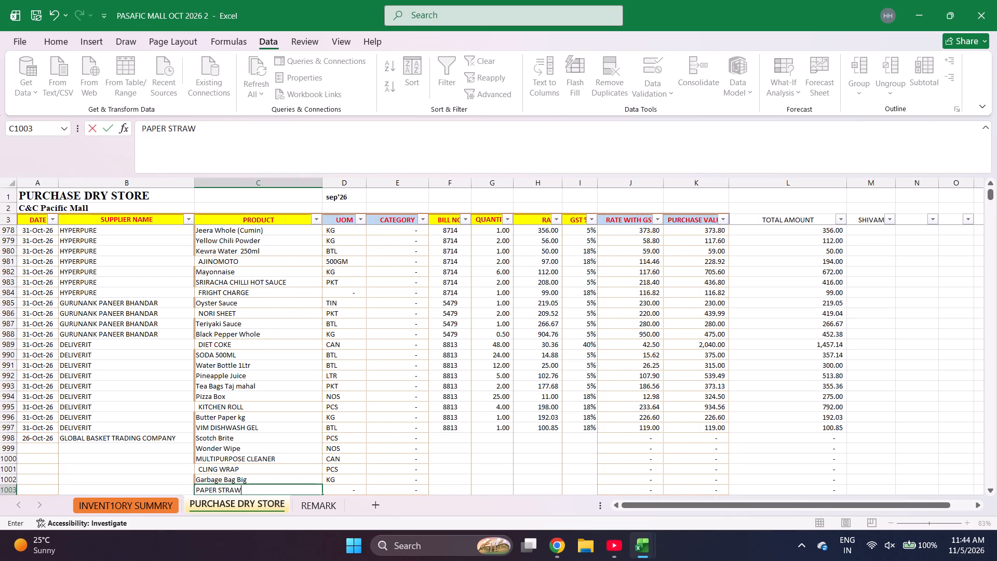
pyautogui.press('Return')
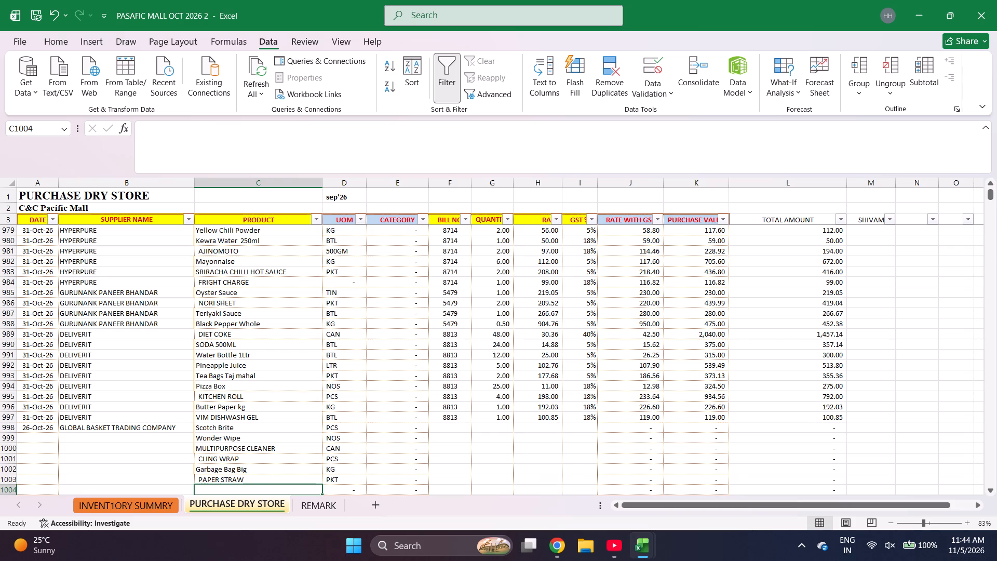
# Find Black 40 MM Box With Lid 500ML and Black 60 MM Box With Lid 650ML in the inventory summary and copy both into purchase rows 1004–1005.
pyautogui.hotkey('ctrl', 'pageup')
pyautogui.hotkey('ctrl', 'f')
pyautogui.press('b')
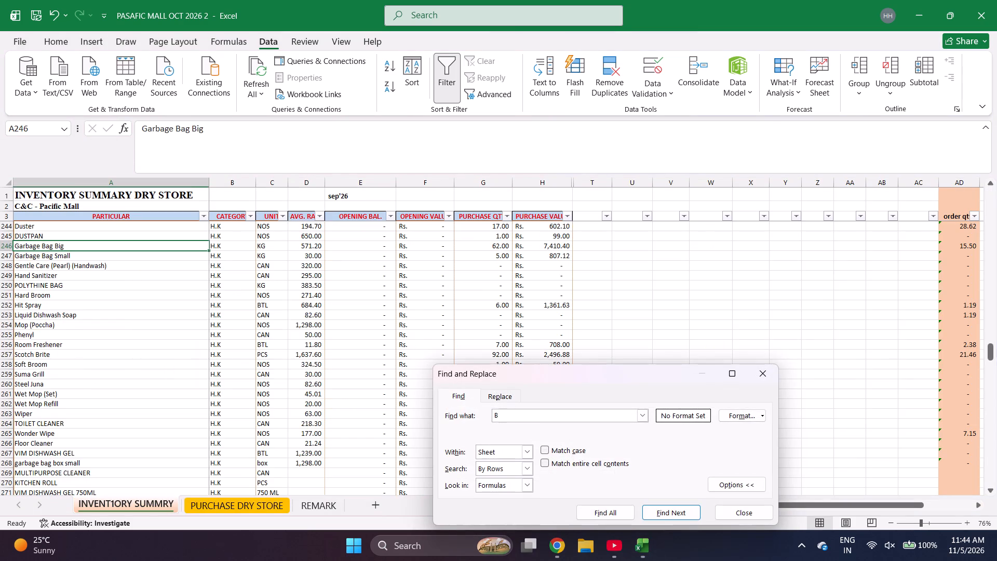
pyautogui.write('OX')
pyautogui.press('space')
pyautogui.press('Return')
pyautogui.press('Return')
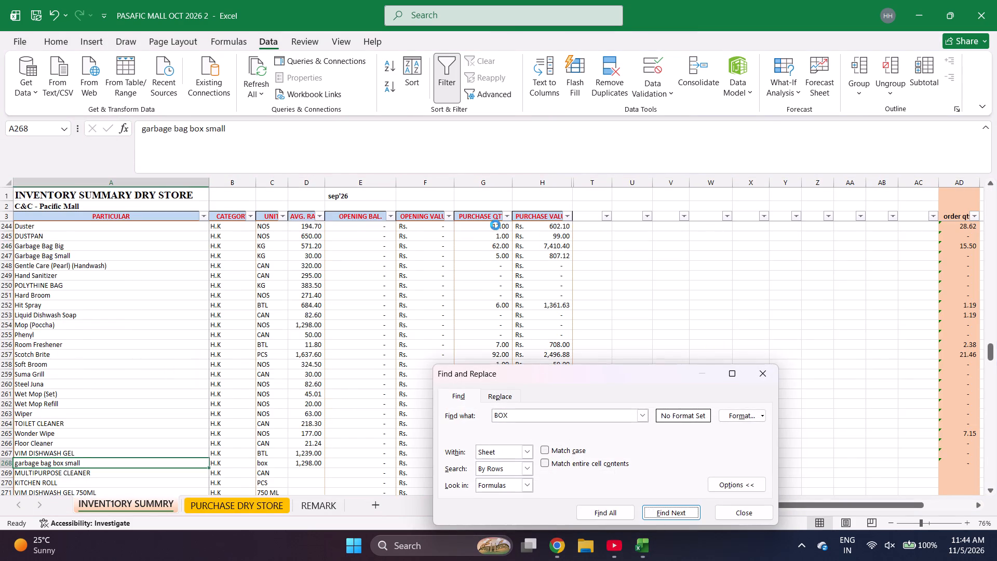
pyautogui.press('Escape')
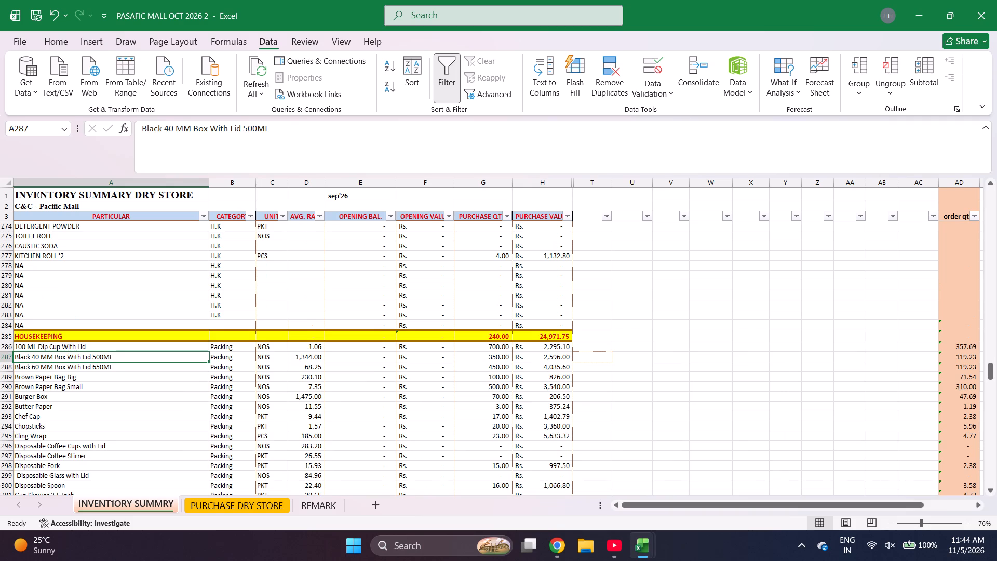
pyautogui.press('Down')
pyautogui.hotkey('ctrl', 'c')
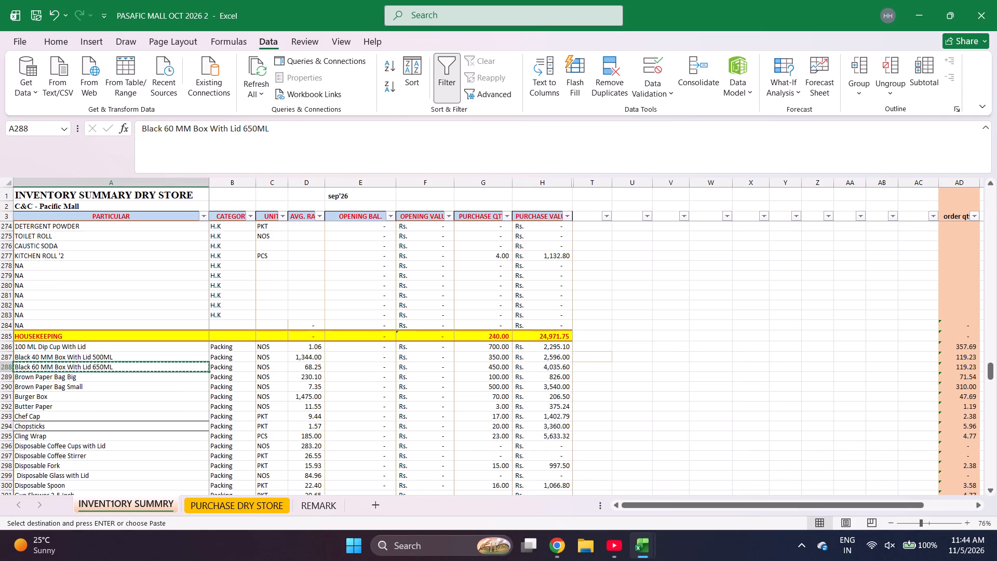
pyautogui.press('Up')
pyautogui.hotkey('shift', 'Down')
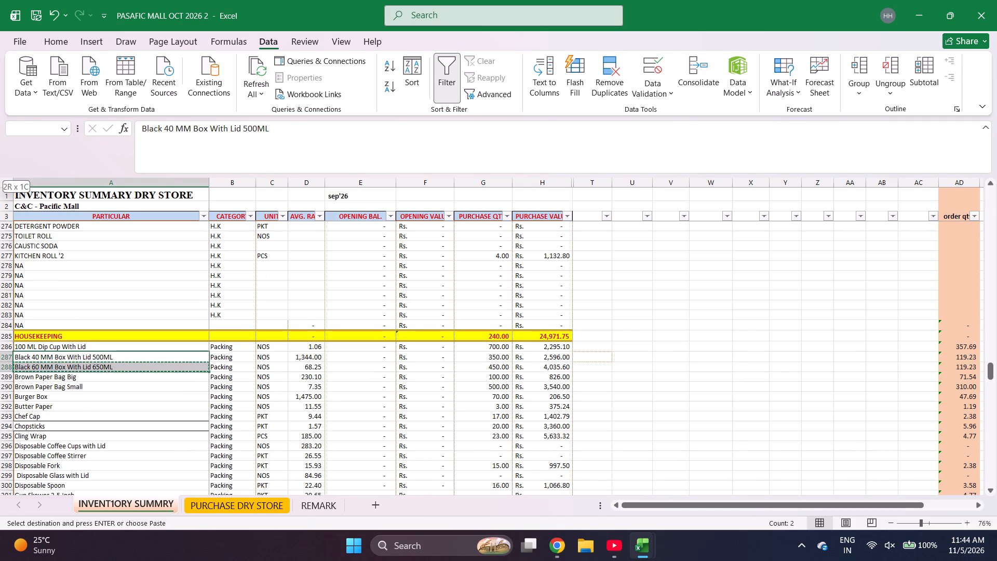
pyautogui.hotkey('ctrl', 'c')
pyautogui.hotkey('ctrl', 'pagedown')
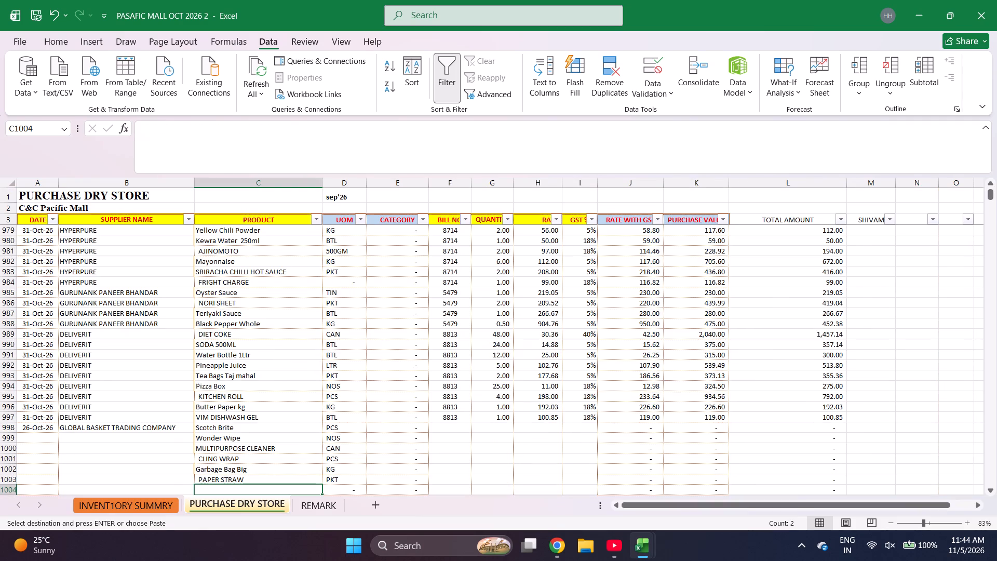
pyautogui.press('Return')
pyautogui.press('Return')
pyautogui.press('Down')
pyautogui.press('Down')
pyautogui.press('Up')
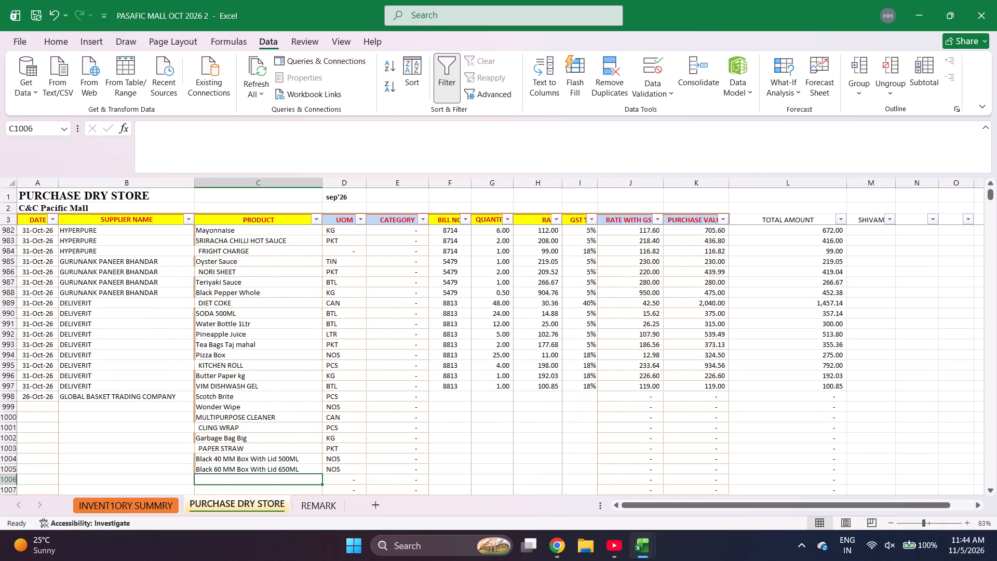
# Find Chopsticks in the inventory summary sheet and copy it into row 1006 of the purchase sheet as the product.
pyautogui.hotkey('ctrl', 'pageup')
pyautogui.hotkey('ctrl', 'f')
pyautogui.press('Escape')
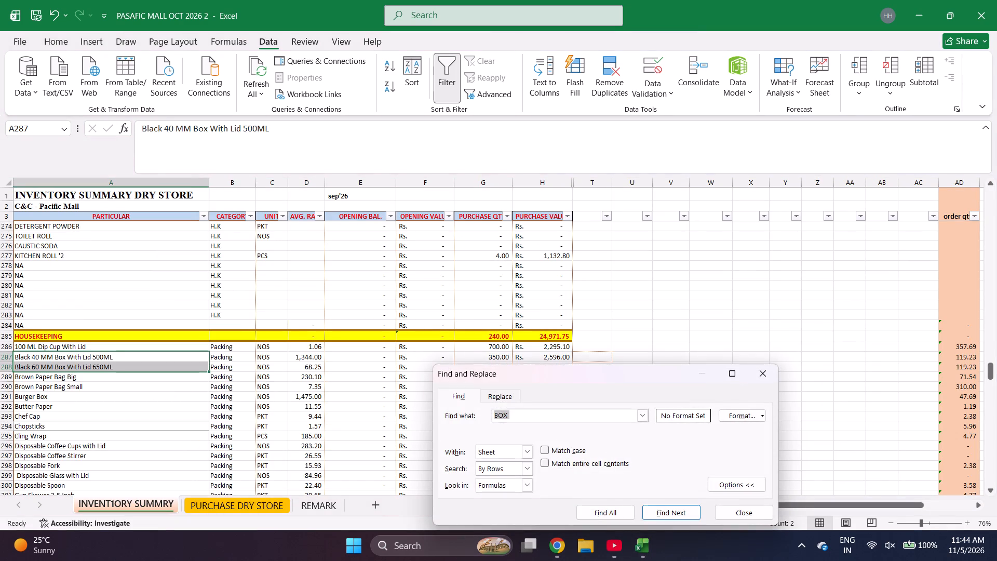
pyautogui.press('Down')
pyautogui.hotkey('ctrl', 'f')
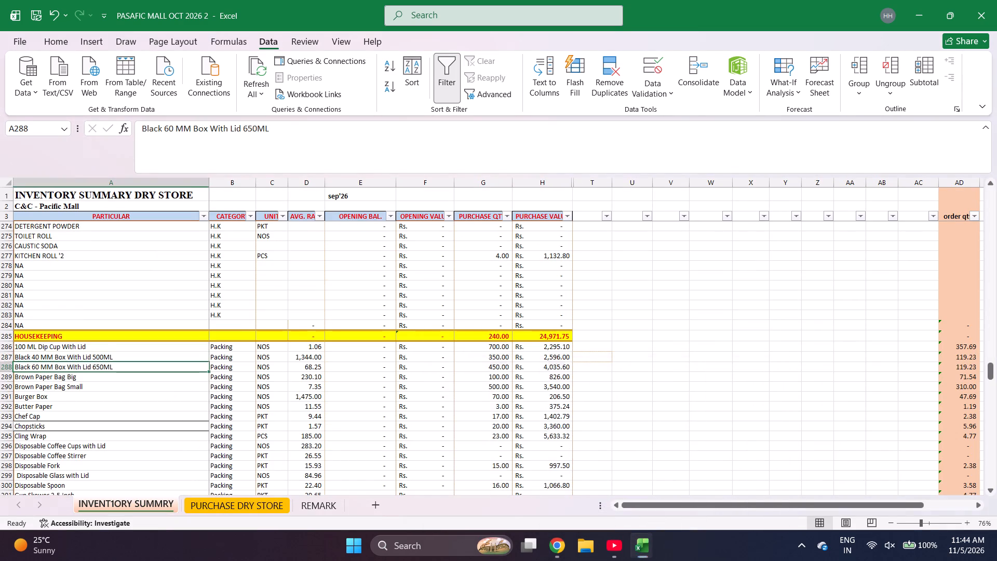
pyautogui.write('CHOP')
pyautogui.press('Return')
pyautogui.press('Escape')
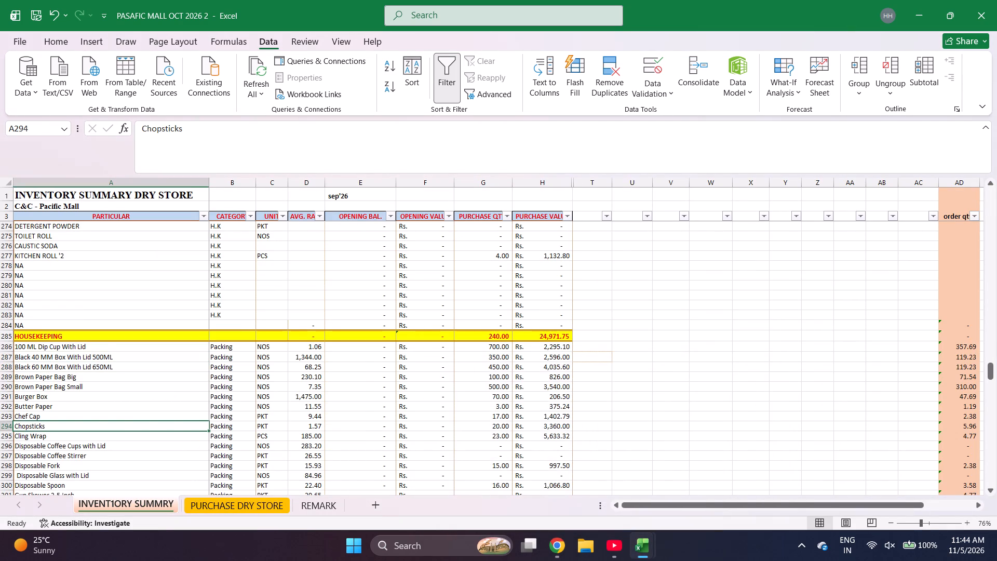
pyautogui.hotkey('ctrl', 'c')
pyautogui.hotkey('ctrl', 'pagedown')
pyautogui.press('Return')
pyautogui.press('Return')
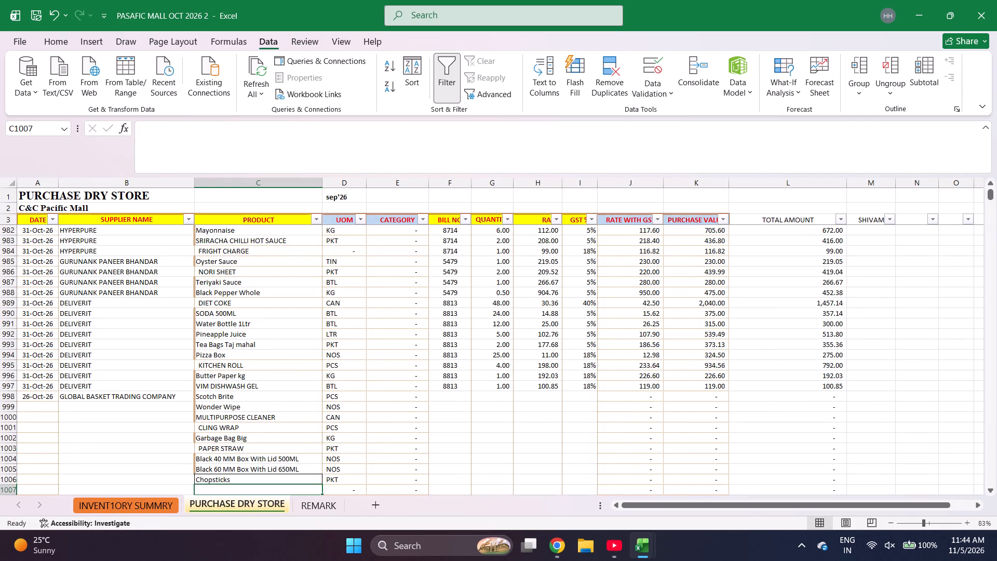
# Enter CHEF CAP as the product in row 1007 of the purchase sheet.
pyautogui.write('CHEF CAP')
pyautogui.press('Return')
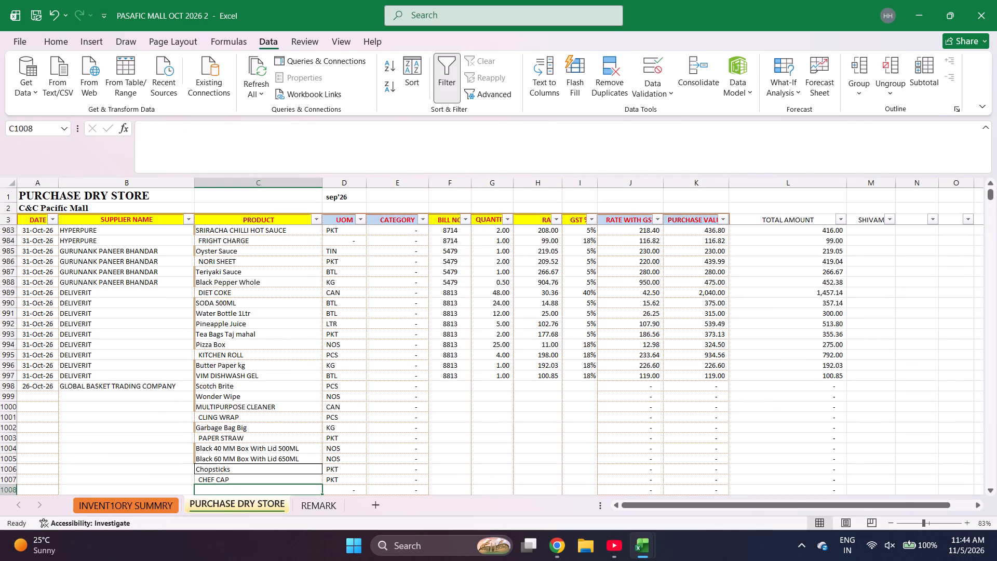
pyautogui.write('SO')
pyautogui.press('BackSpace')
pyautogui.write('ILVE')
# Find Silver Container Big with Lid (650ML) and Small with Lid (450ML) in the inventory summary and copy both into purchase rows 1008–1009.
pyautogui.hotkey('ctrl', 'pageup')
pyautogui.hotkey('ctrl', 'f')
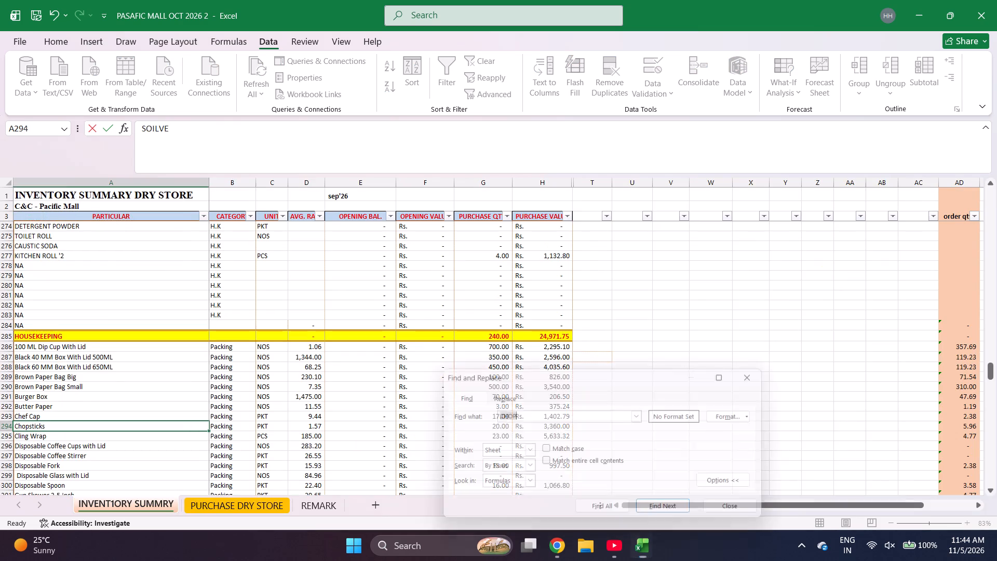
pyautogui.write('SILVER')
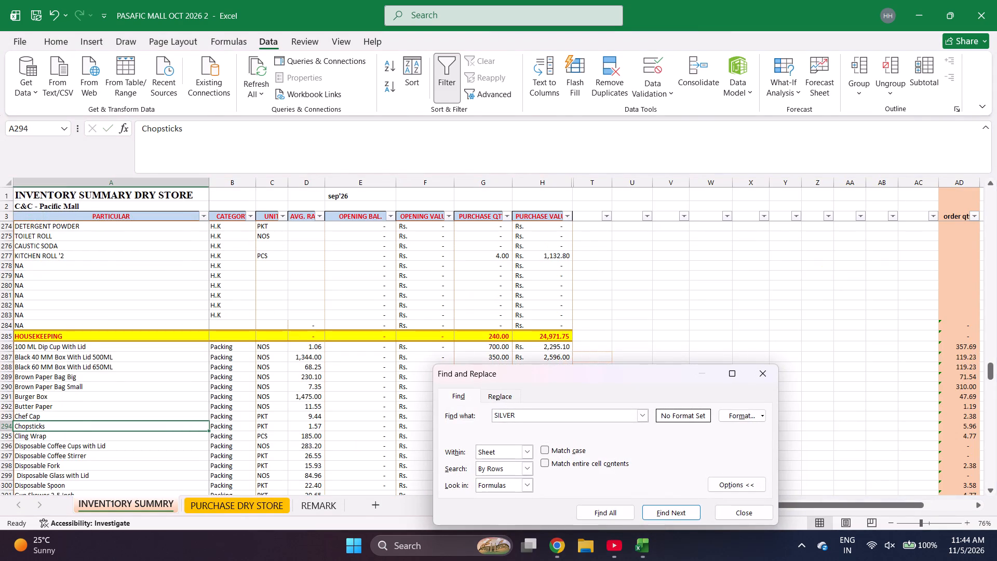
pyautogui.press('Return')
pyautogui.press('Escape')
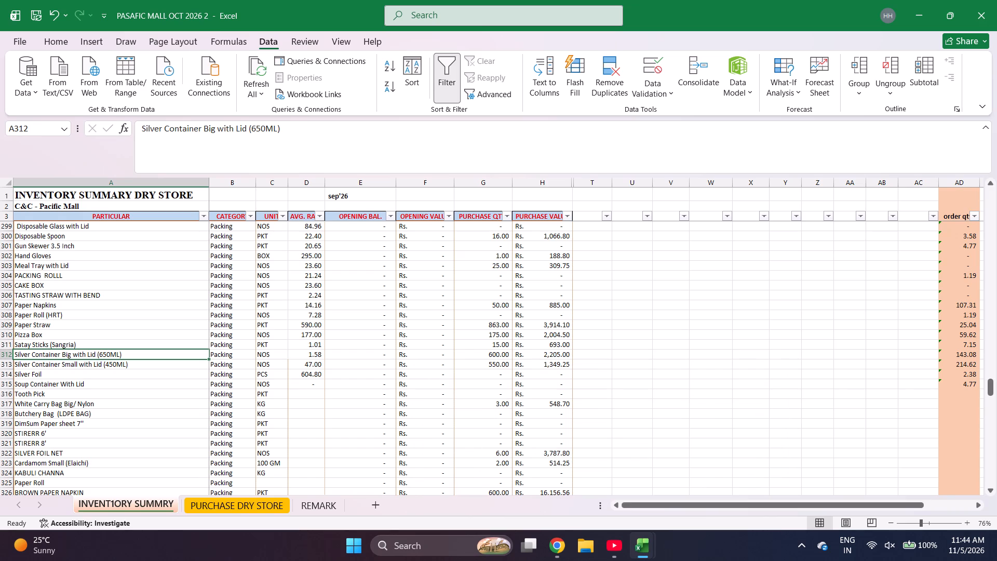
pyautogui.hotkey('shift', 'Down')
pyautogui.hotkey('ctrl', 'c')
pyautogui.hotkey('ctrl', 'pagedown')
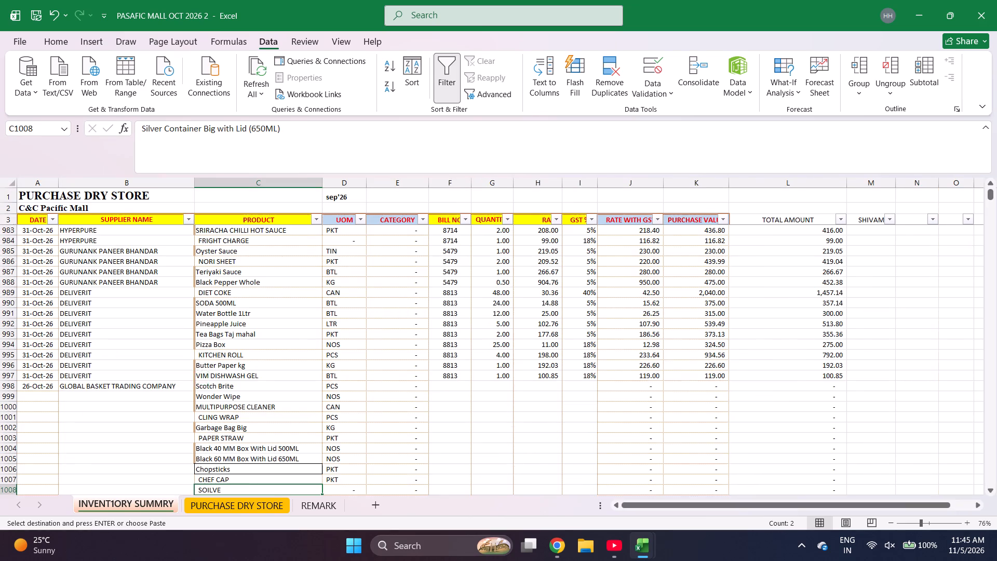
pyautogui.press('Return')
pyautogui.hotkey('ctrl', 'z')
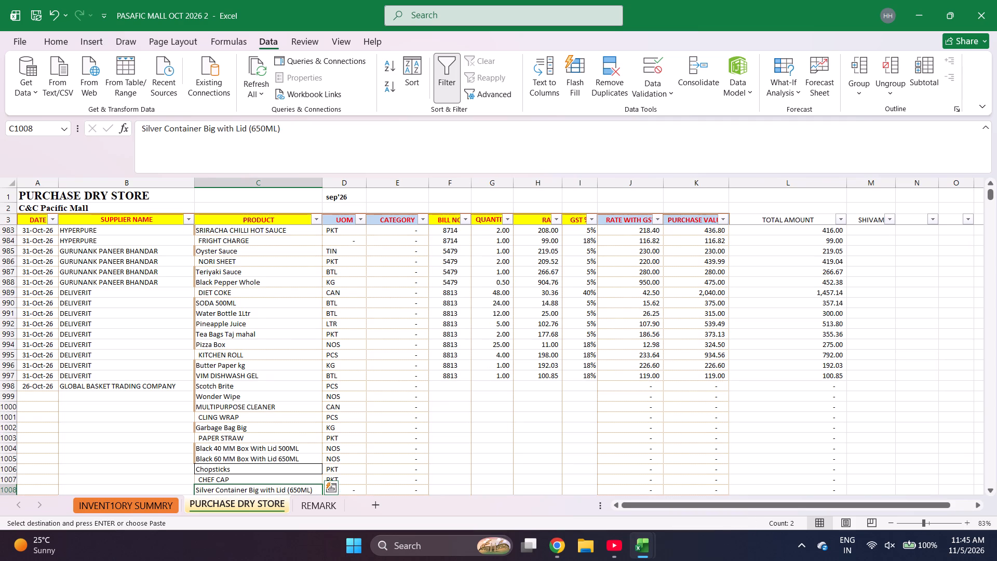
pyautogui.press('Return')
pyautogui.press('Down')
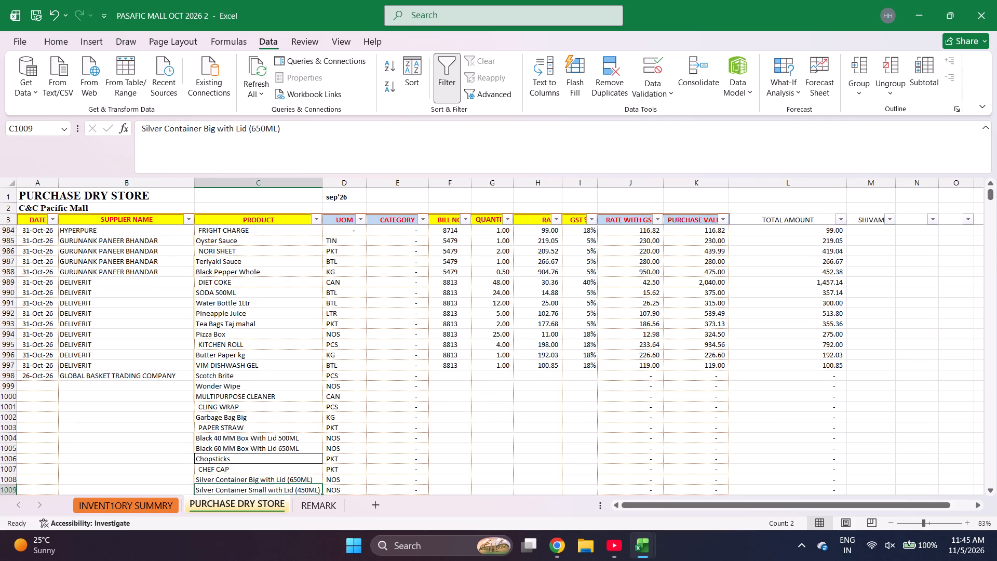
pyautogui.press('Down')
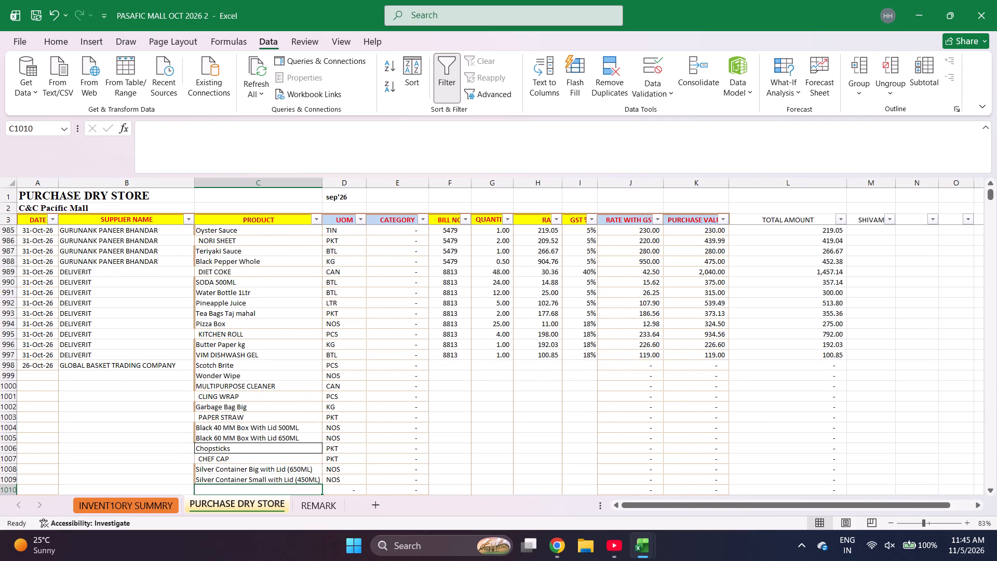
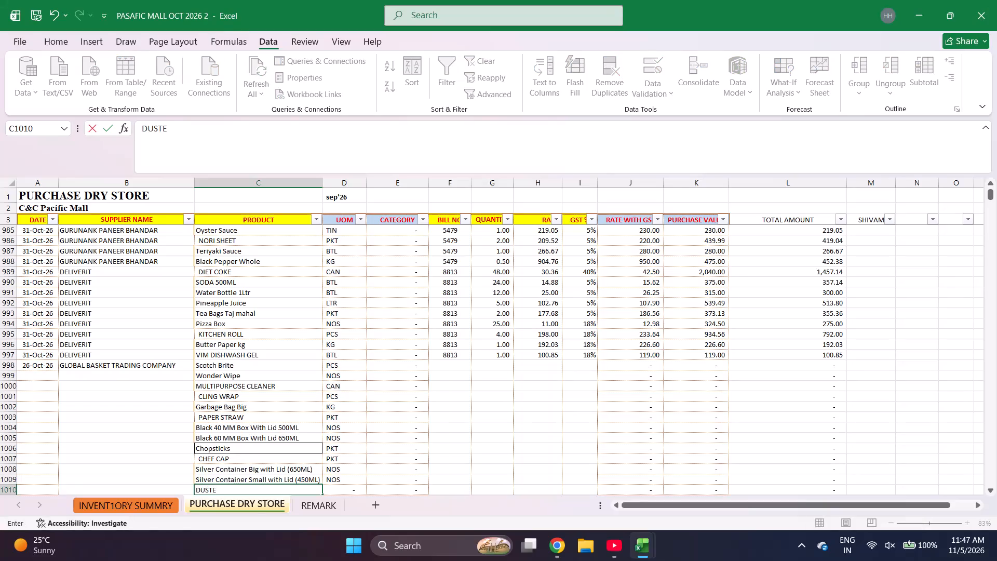
# Enter DUSTER as the product in row 1010 of the purchase sheet.
pyautogui.press('r')
pyautogui.press('Return')
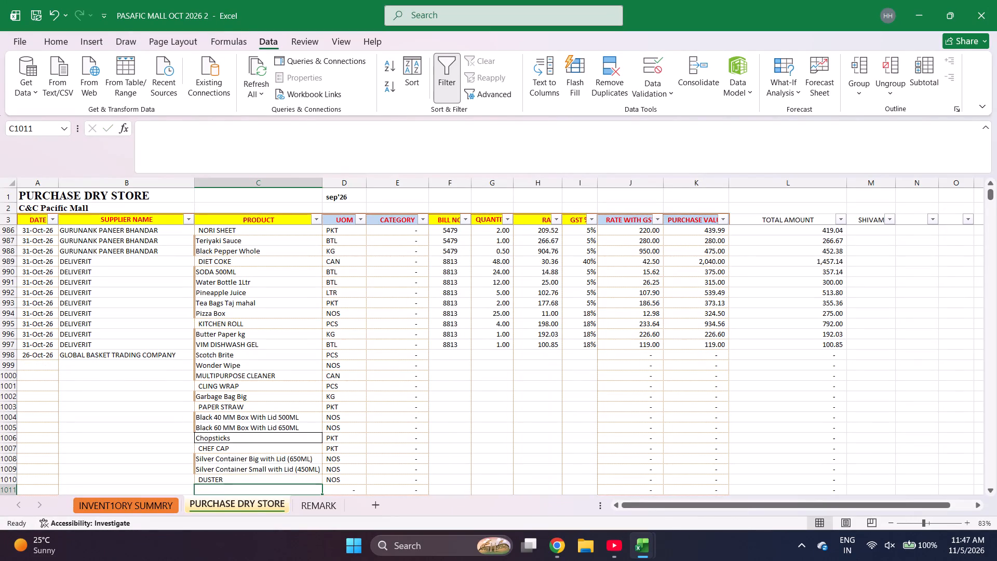
# Find 100 ML Dip Cup With Lid in the inventory summary and copy it into purchase row 1011 as the product.
pyautogui.write('10')
pyautogui.hotkey('ctrl', 'pageup')
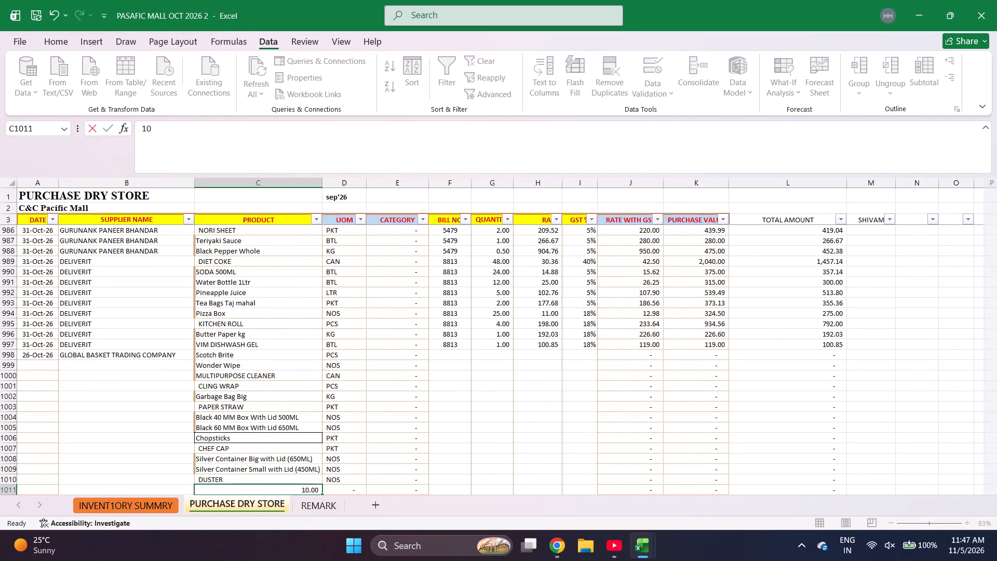
pyautogui.hotkey('ctrl', 'f')
pyautogui.press('Escape')
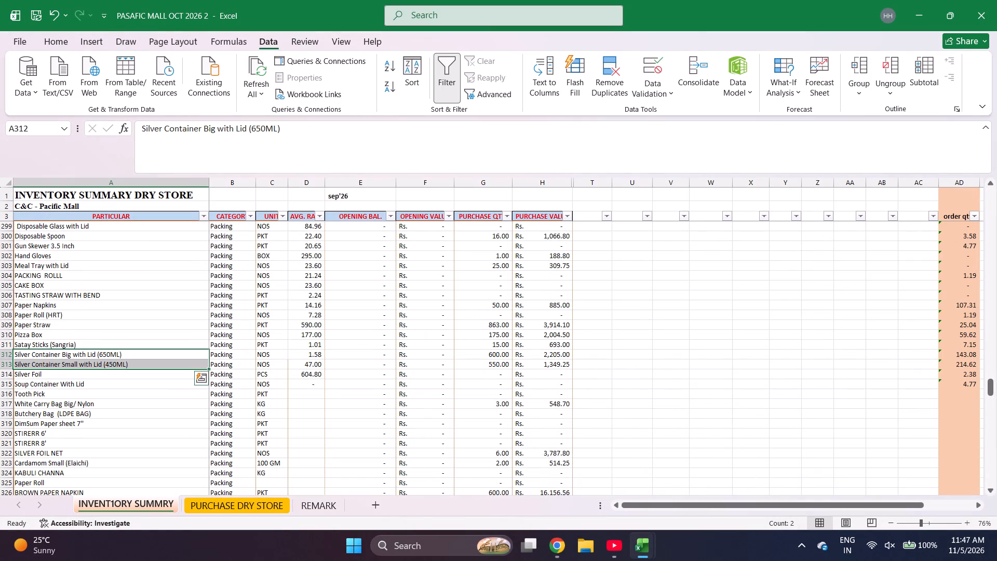
pyautogui.press('Right')
pyautogui.hotkey('ctrl', 'f')
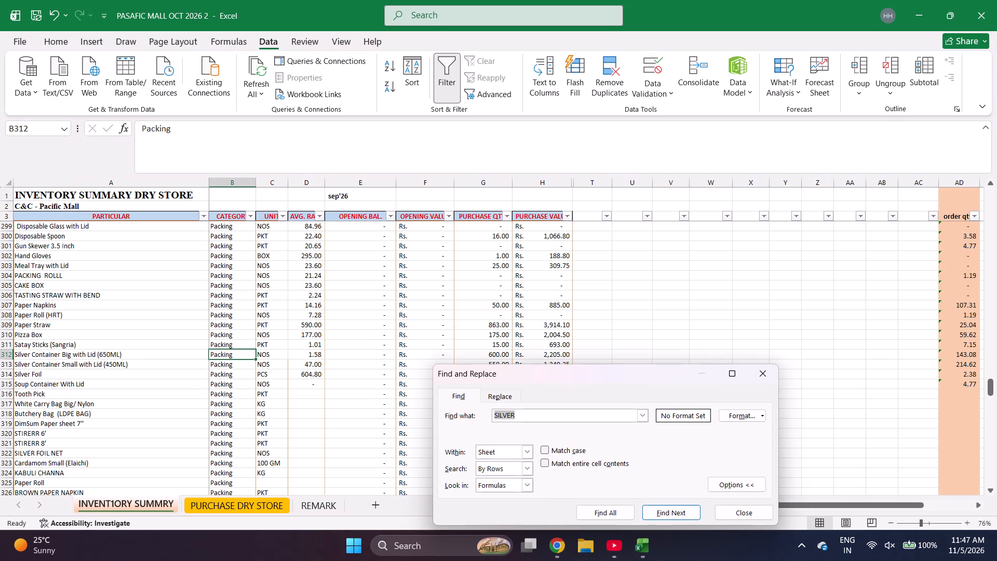
pyautogui.write('100 ML')
pyautogui.press('Return')
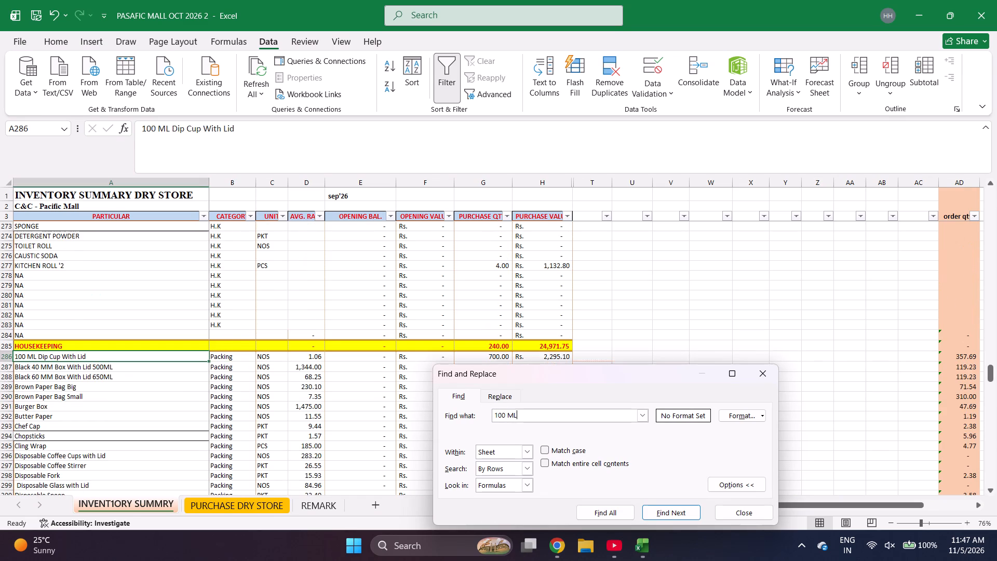
pyautogui.press('Escape')
pyautogui.hotkey('ctrl', 'v')
pyautogui.hotkey('ctrl', 'c')
pyautogui.hotkey('ctrl', 'c')
pyautogui.hotkey('ctrl', 'c')
pyautogui.hotkey('ctrl', 'pagedown')
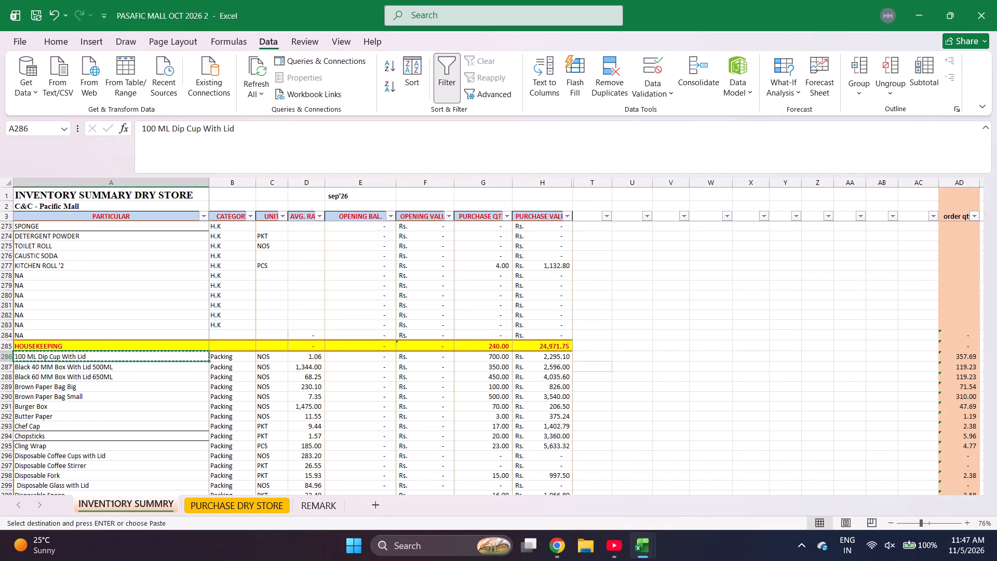
pyautogui.press('Return')
pyautogui.press('Return')
# Enter bill number 165 for the GLOBAL BASKET TRADING COMPANY Scotch Brite entry in row 998.
pyautogui.press('Left')
pyautogui.hotkey('ctrl', 'Up')
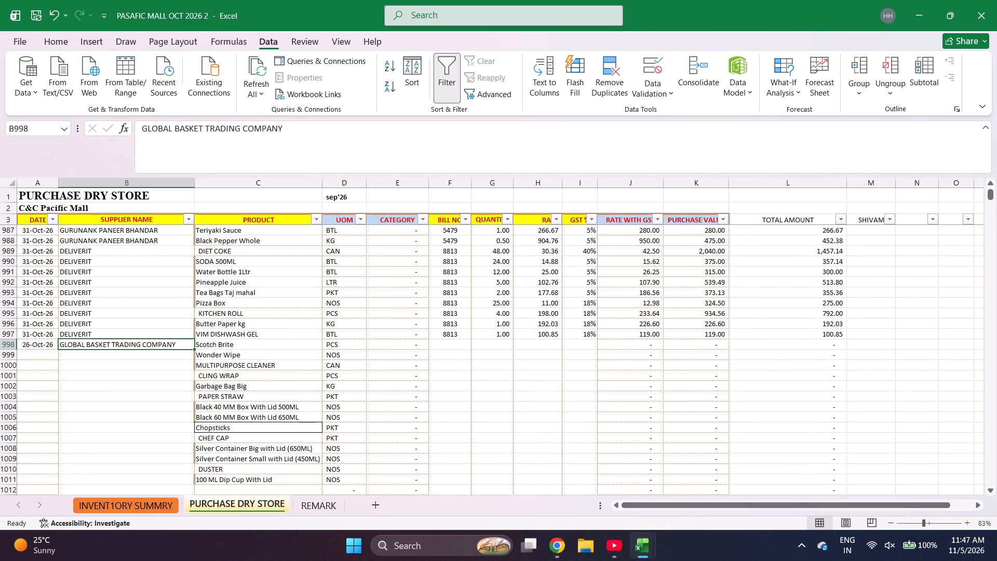
pyautogui.press('Right')
pyautogui.hotkey('ctrl', 'shift', 'Down')
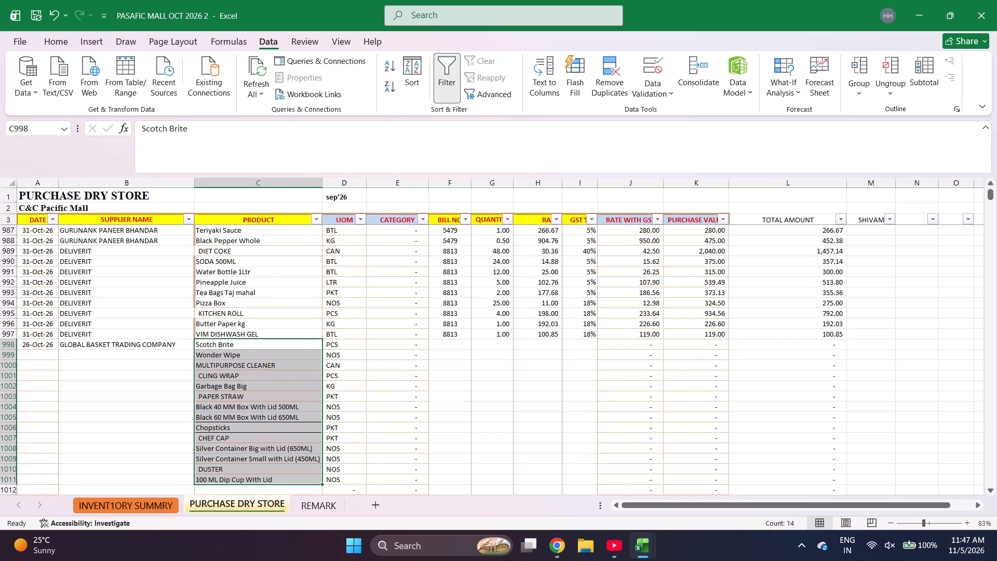
pyautogui.press('Right')
pyautogui.press('Right')
pyautogui.press('Right')
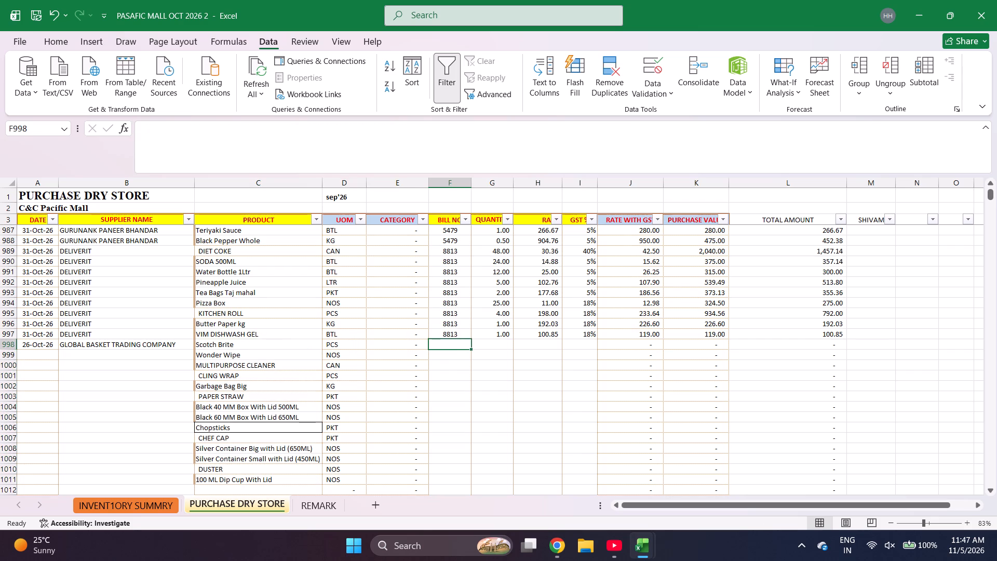
pyautogui.write('165')
pyautogui.press('Right')
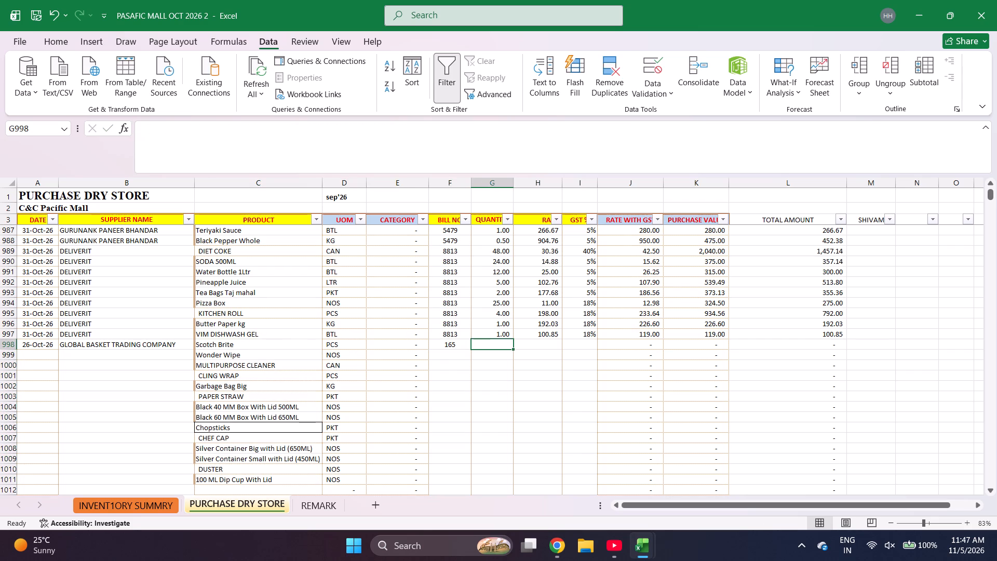
# Enter the quantities 16, 2, 1, 4, 10 and 16 for Scotch Brite through PAPER STRAW in rows 998–1003.
pyautogui.write('16')
pyautogui.press('Return')
pyautogui.press('2')
pyautogui.press('Return')
pyautogui.press('1')
pyautogui.press('Return')
pyautogui.press('4')
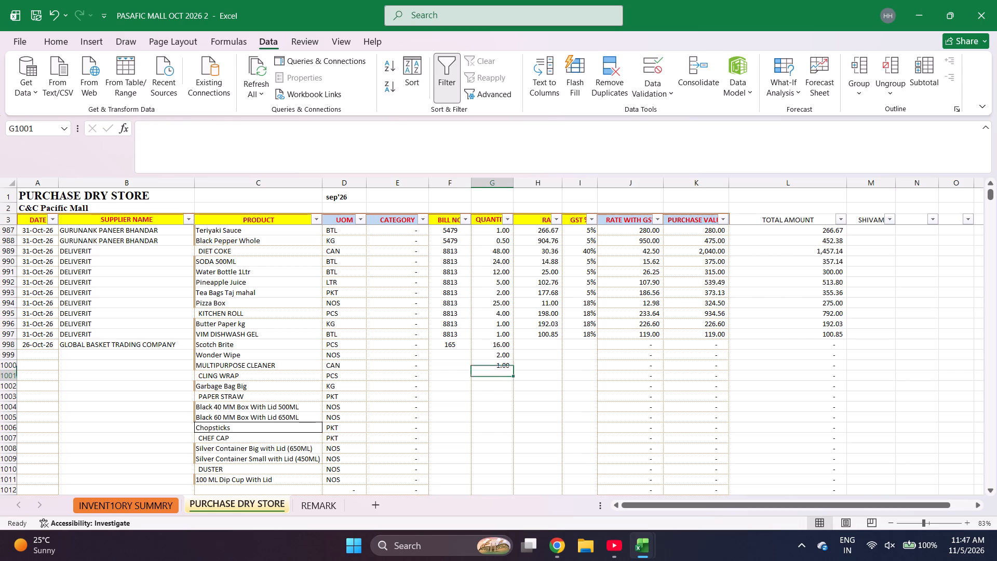
pyautogui.press('Return')
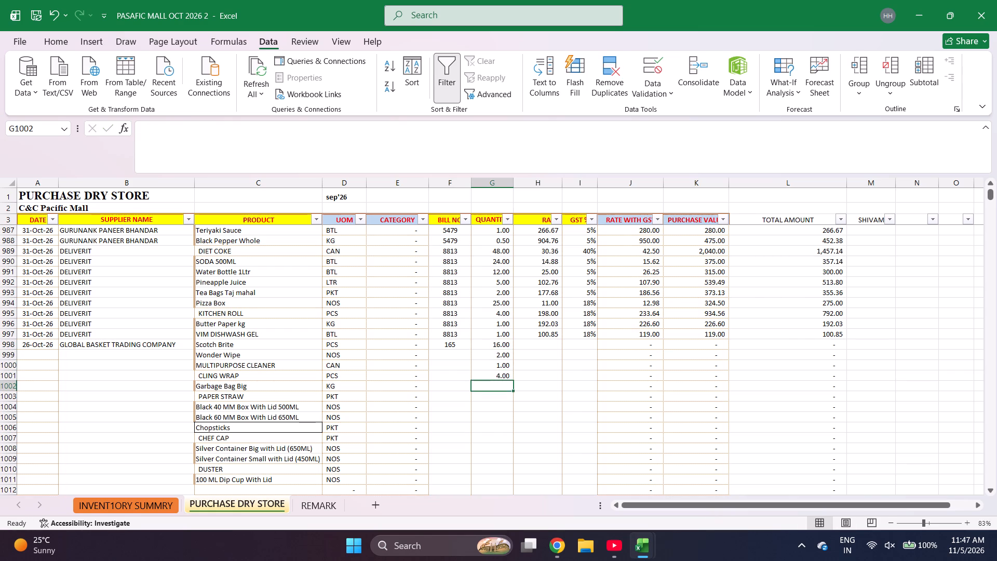
pyautogui.write('10')
pyautogui.press('Return')
pyautogui.write('16')
pyautogui.press('Return')
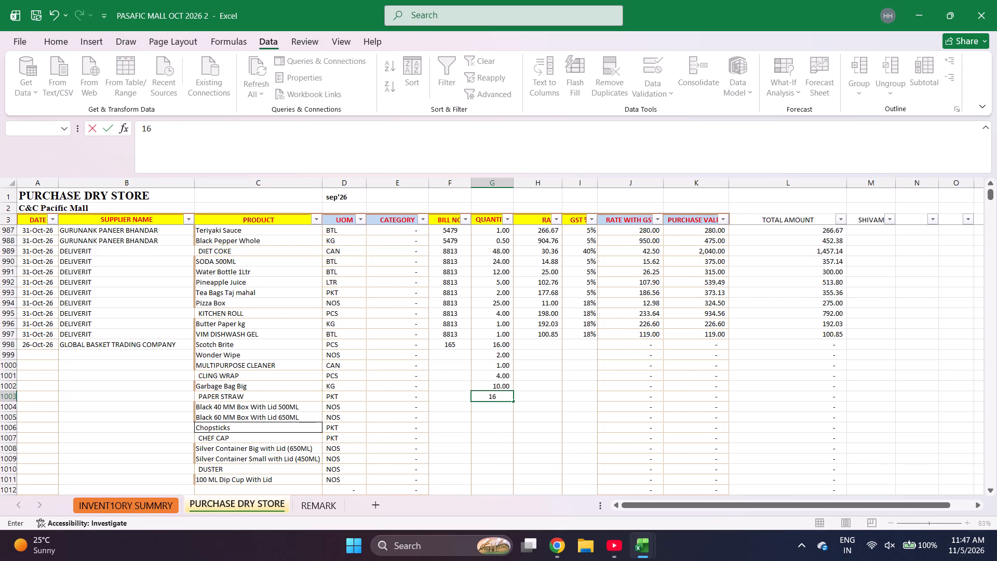
# Enter the quantities 100, 100, 2, 3, 100, 1 and 200 in rows 1004–1010, from Black 40 MM Box through DUSTER.
pyautogui.write('100')
pyautogui.press('Return')
pyautogui.write('100')
pyautogui.press('Return')
pyautogui.press('2')
pyautogui.press('Return')
pyautogui.press('3')
pyautogui.press('Return')
pyautogui.write('100')
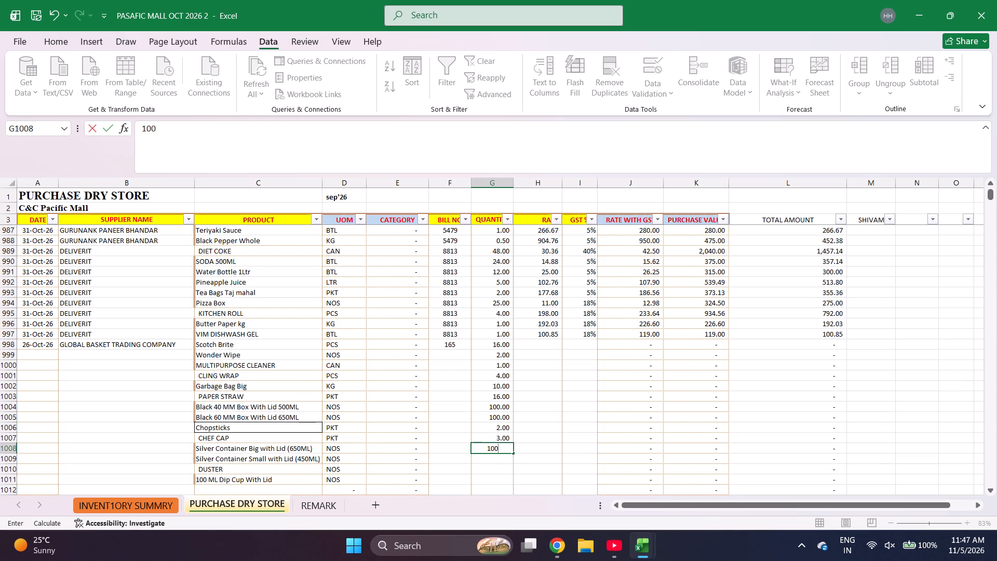
pyautogui.press('Return')
pyautogui.press('1')
pyautogui.press('Return')
pyautogui.write('200')
pyautogui.press('Return')
# Check the entered quantities against their products, going back from row 1011 up to PAPER STRAW and down to Chopsticks.
pyautogui.press('Right')
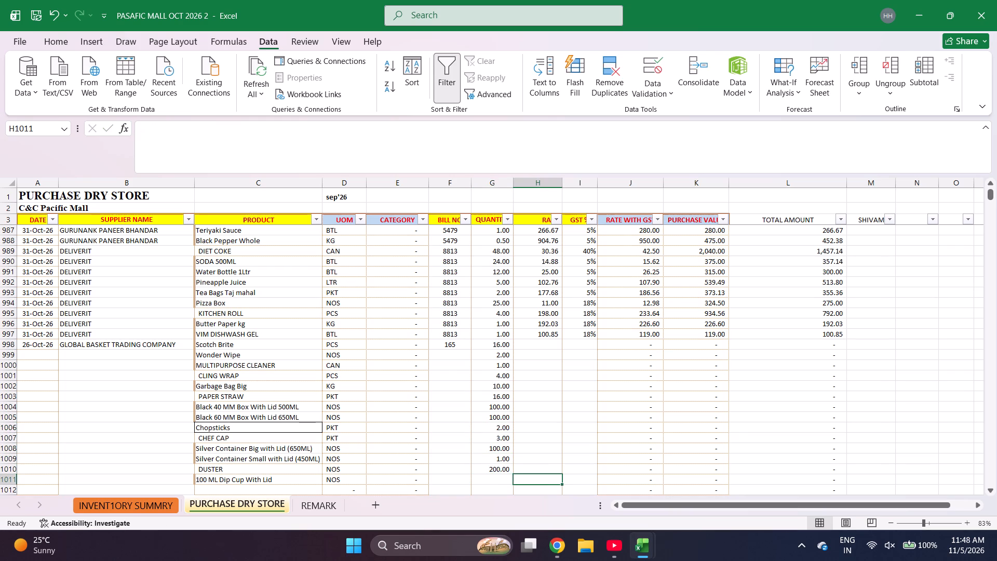
pyautogui.press('Left')
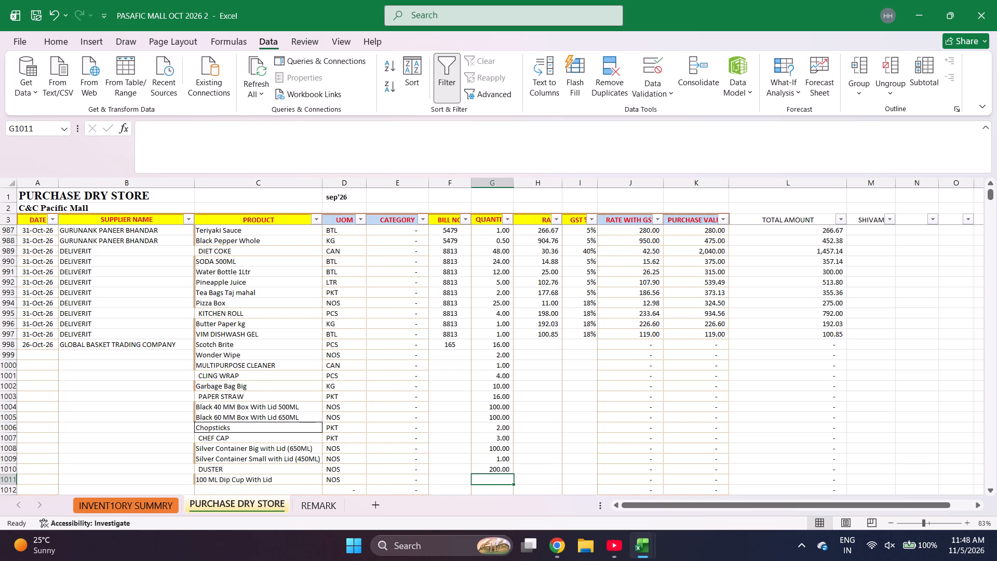
pyautogui.press('Up')
pyautogui.press('Up')
pyautogui.press('Up')
pyautogui.press('Up')
pyautogui.press('Up')
pyautogui.press('Up')
pyautogui.press('Up')
pyautogui.press('Up')
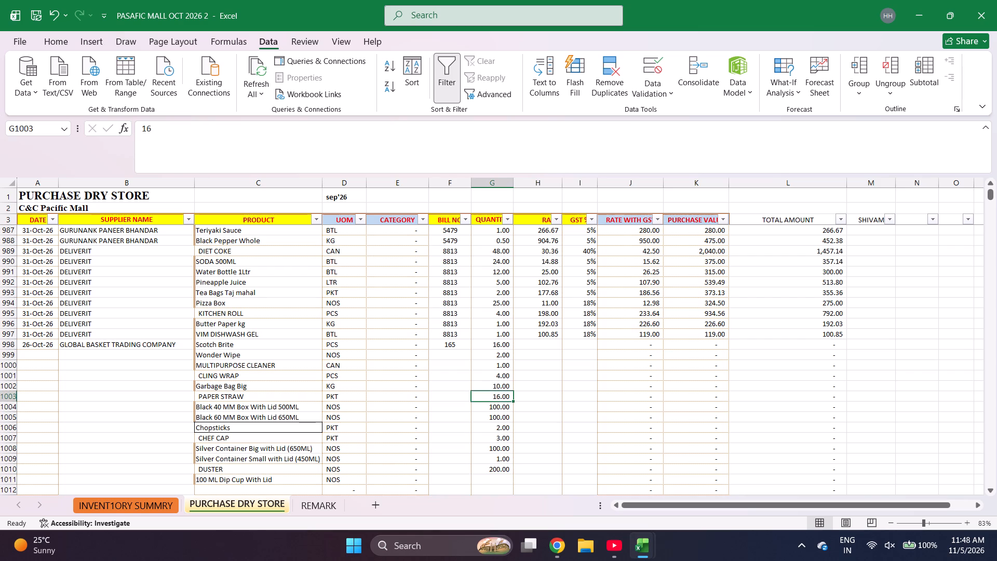
pyautogui.press('Down')
pyautogui.press('Down')
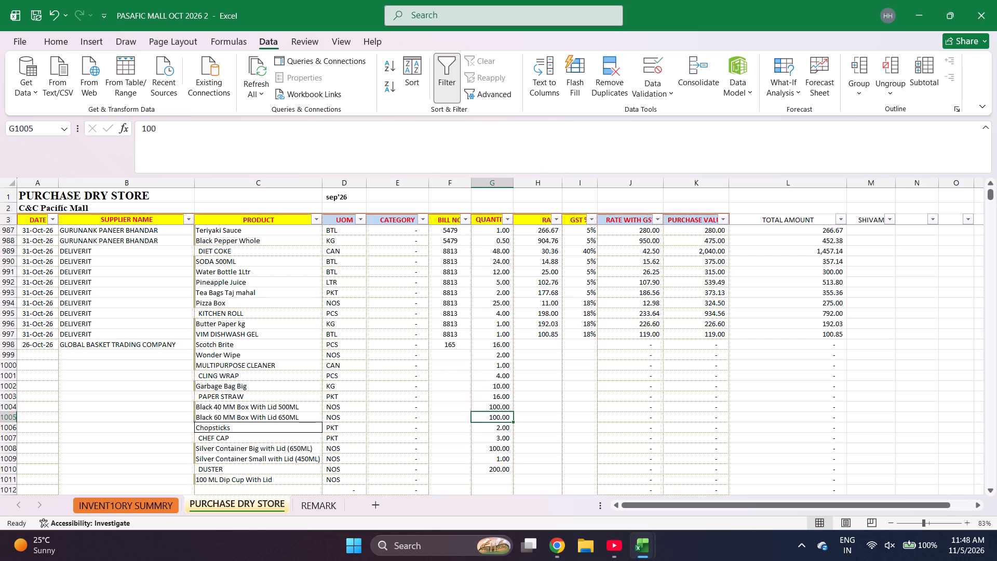
pyautogui.press('Down')
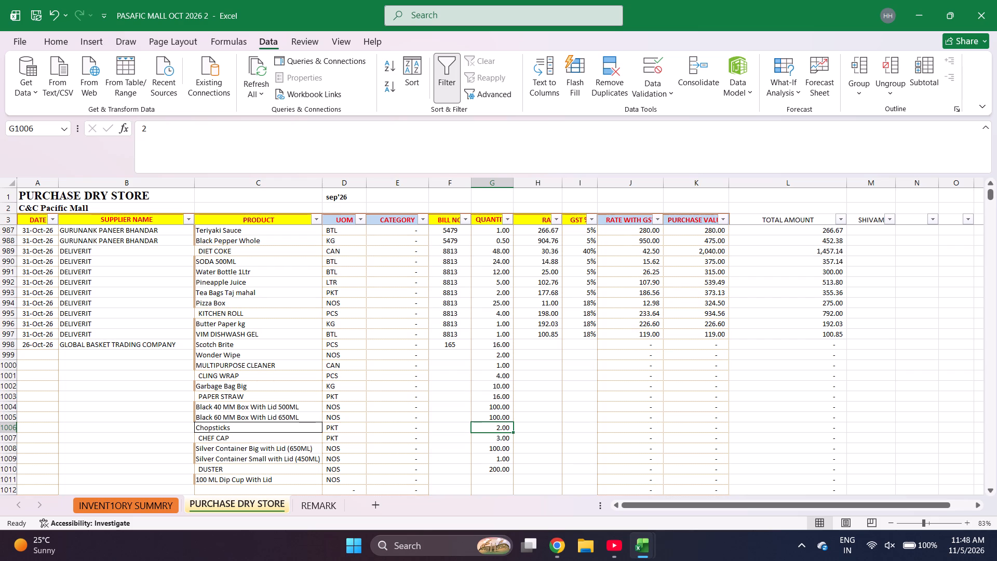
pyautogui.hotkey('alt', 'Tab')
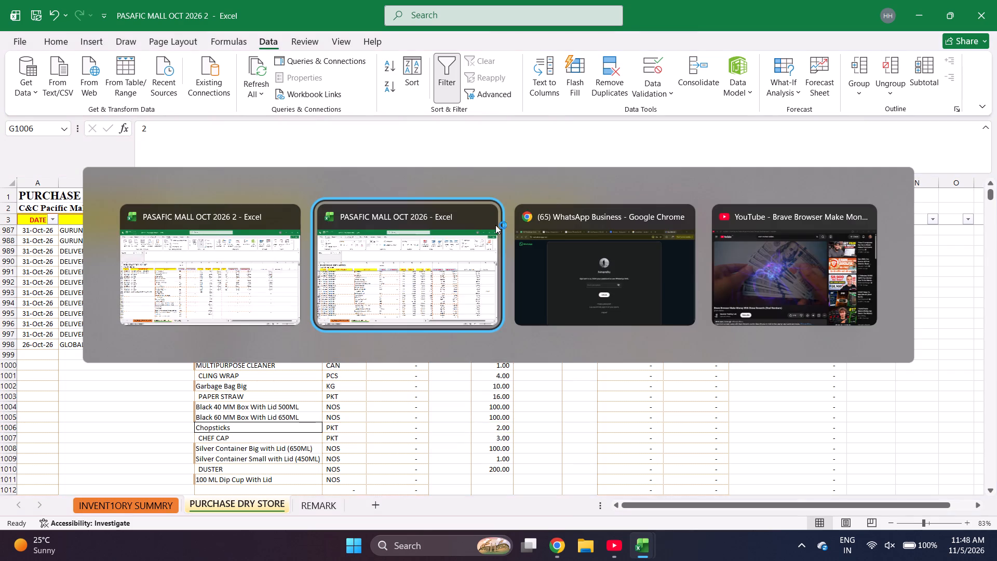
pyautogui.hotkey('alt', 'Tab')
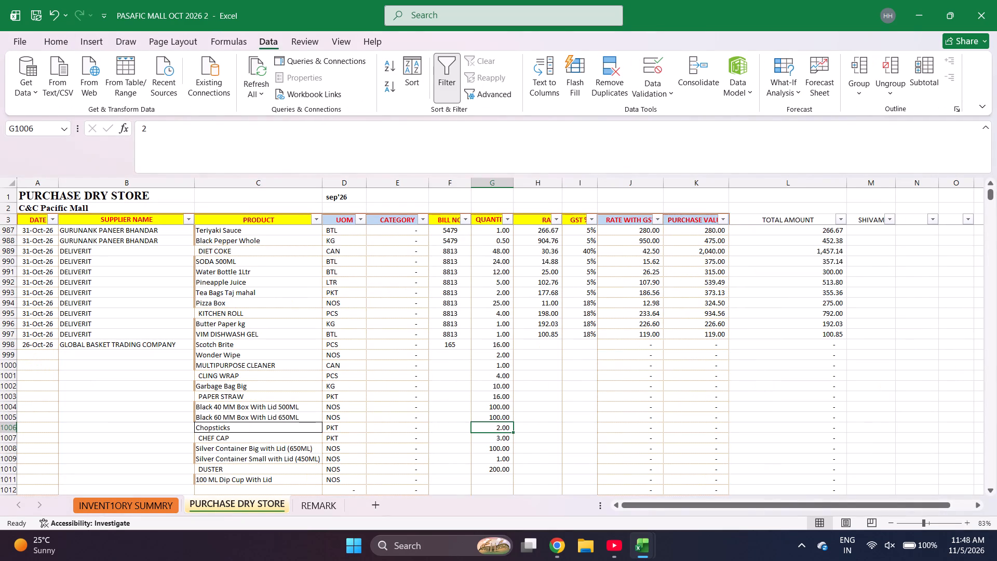
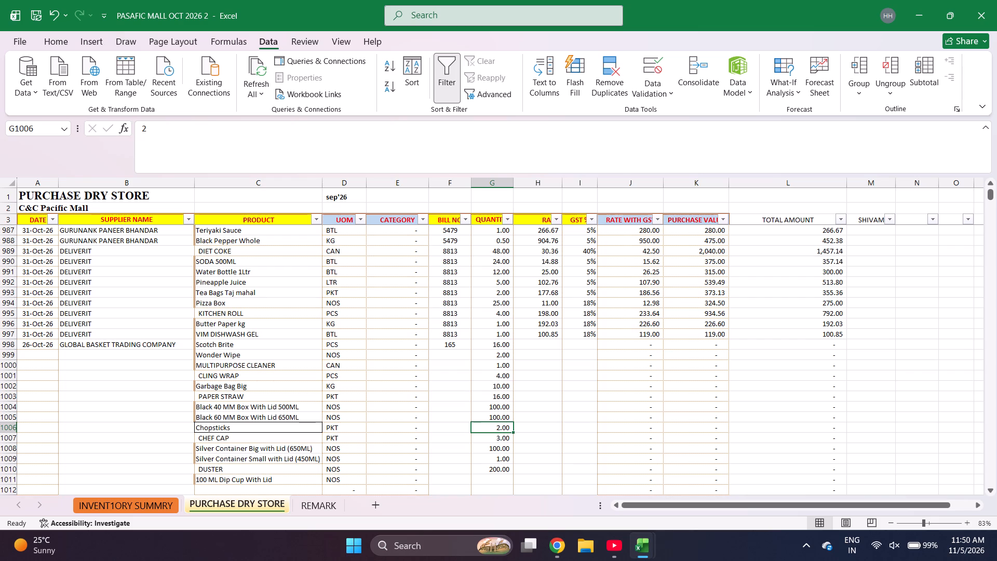
# Filter the supplier name column for "GUR" so only GURUNANK PANEER BHANDAR purchases are listed.
pyautogui.click(188, 220)
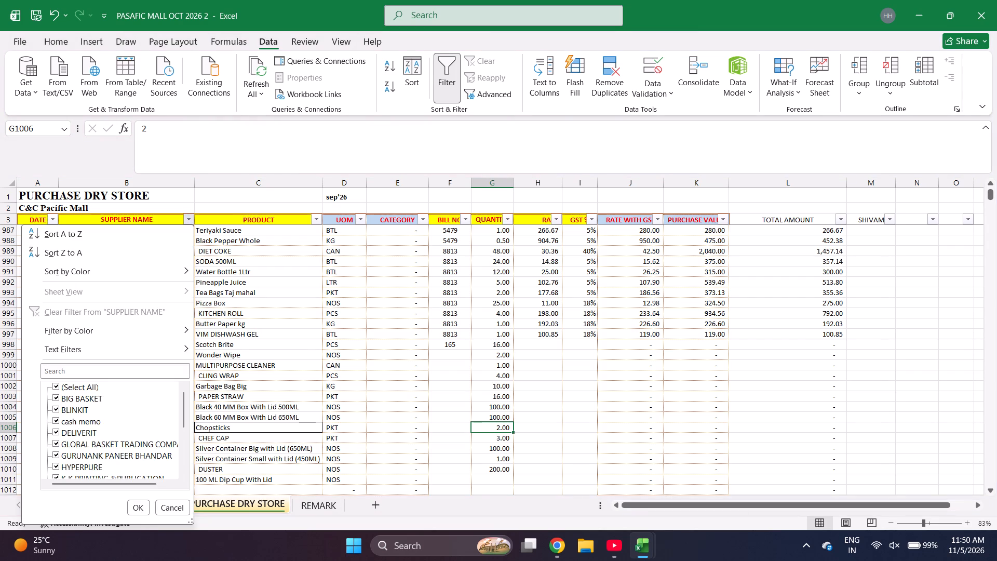
pyautogui.click(96, 371)
pyautogui.write('GUR')
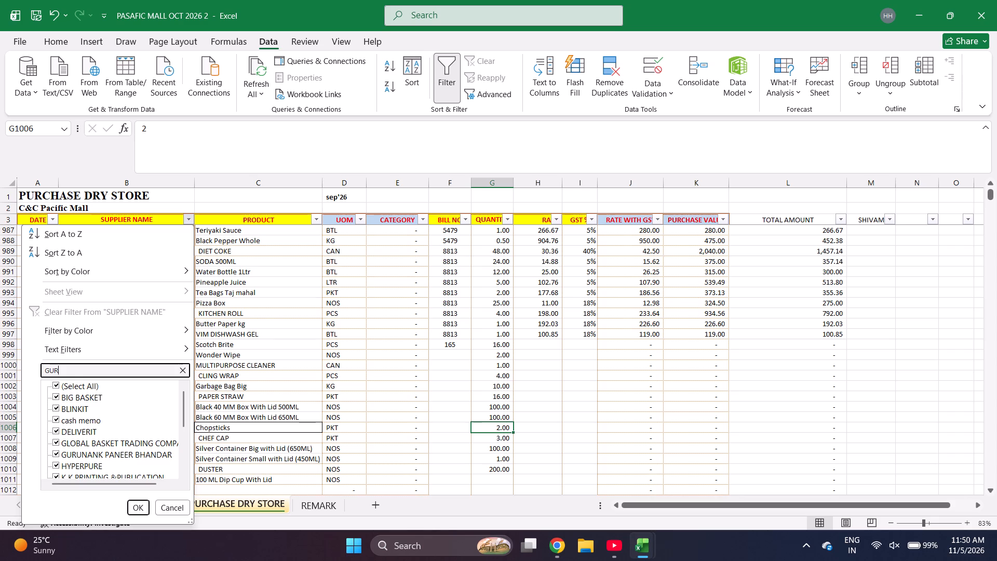
pyautogui.press('Return')
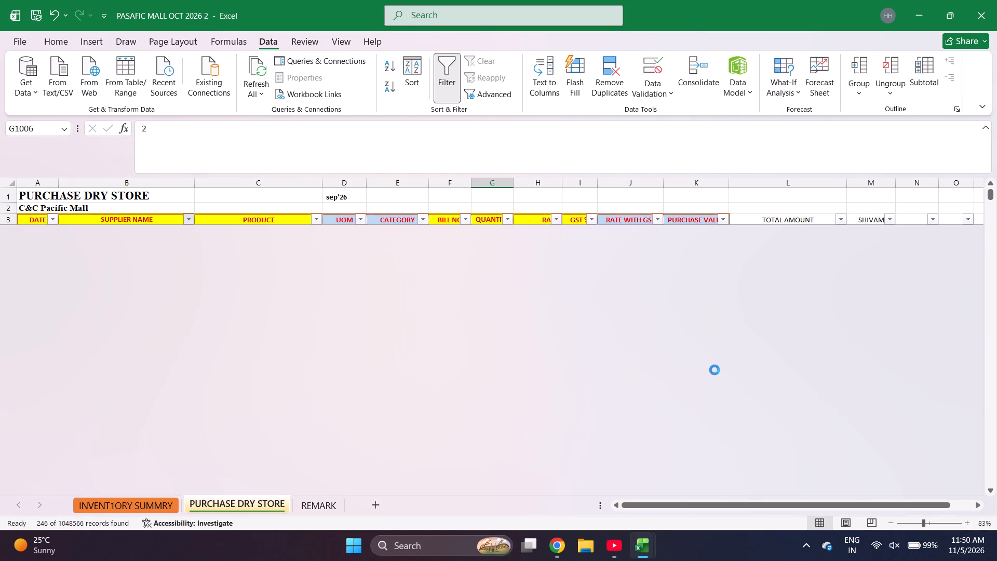
# Select all filtered GURUNANK PANEER BHANDAR purchase values from row 4 down to check their sum, and review the latest bill rows.
pyautogui.scroll(1, 723, 371)
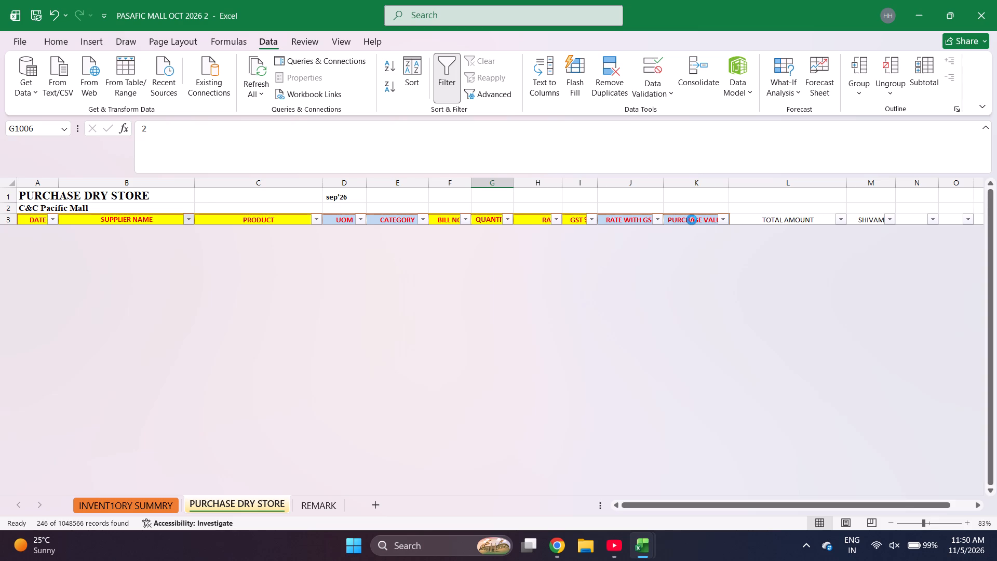
pyautogui.scroll(1, 692, 245)
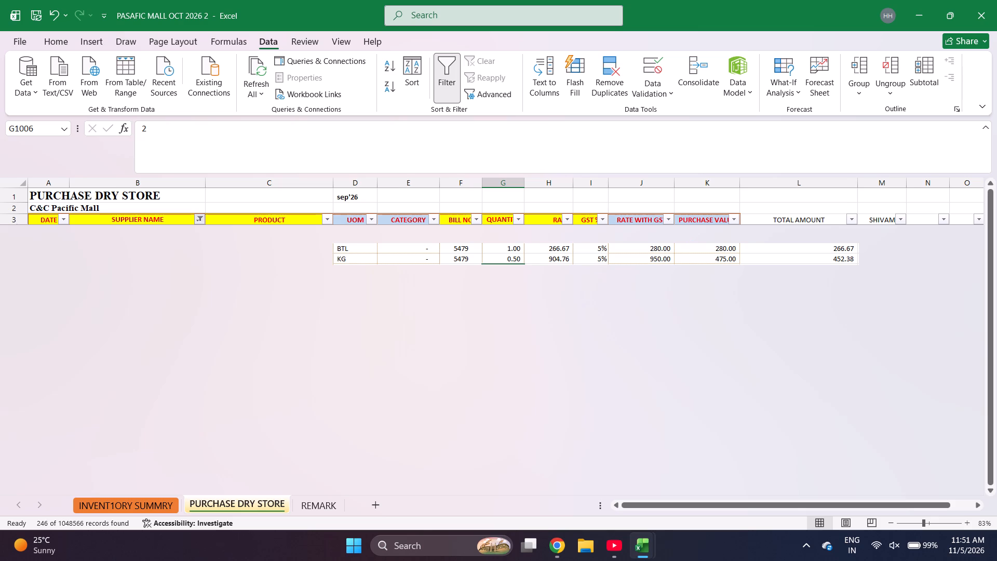
pyautogui.scroll(2, 692, 245)
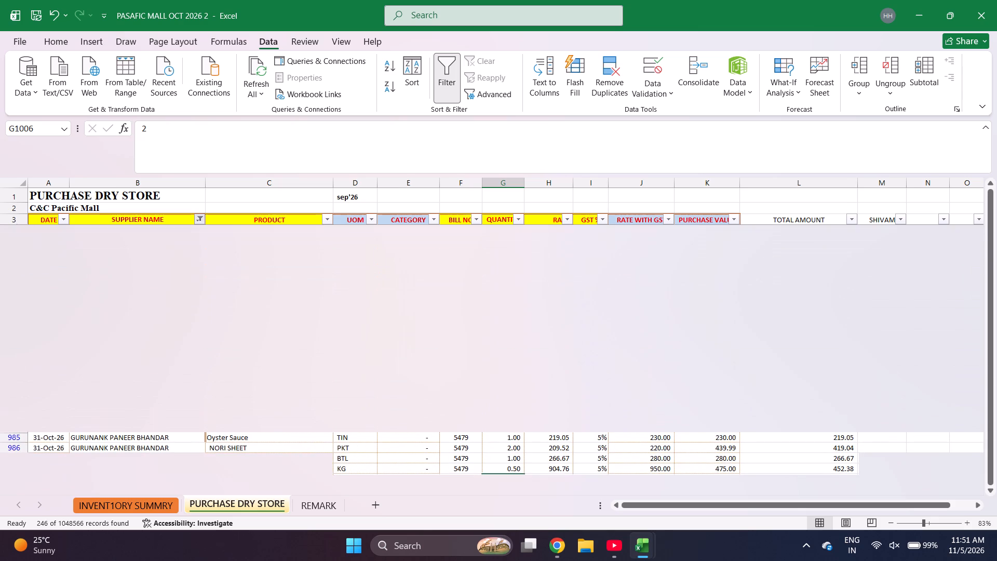
pyautogui.click(703, 217)
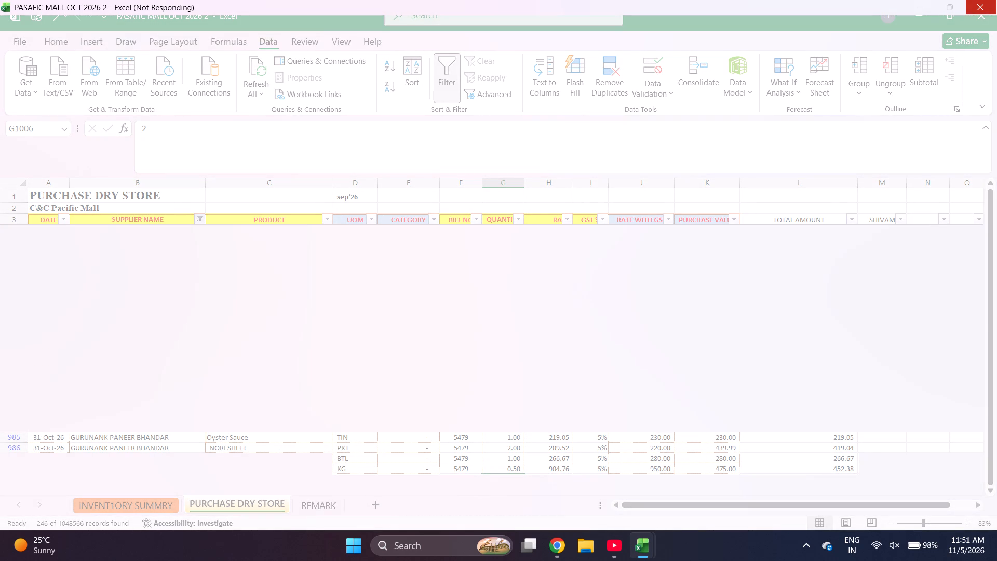
pyautogui.press('Down')
pyautogui.press('Down')
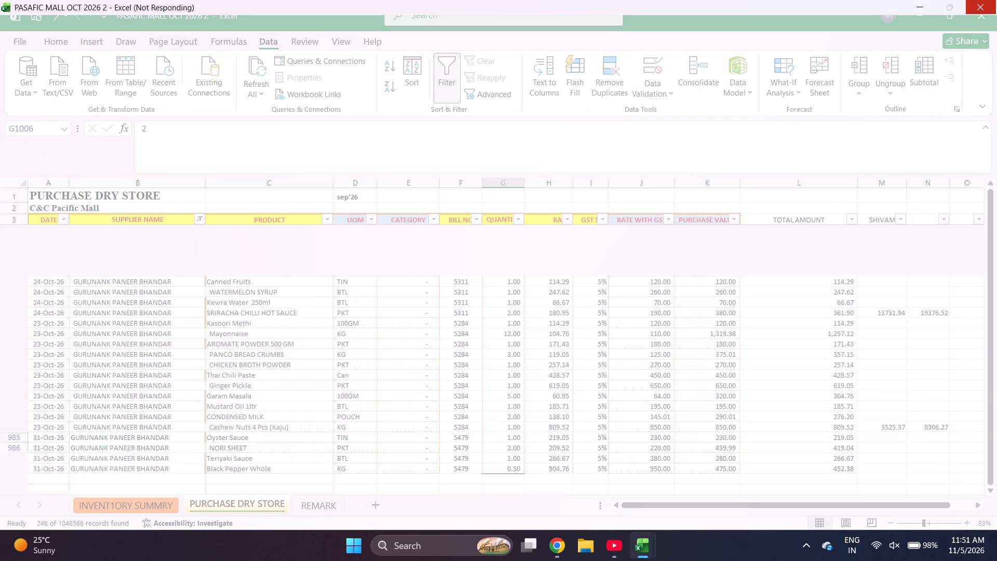
pyautogui.press('Up')
pyautogui.press('Up')
pyautogui.press('Up')
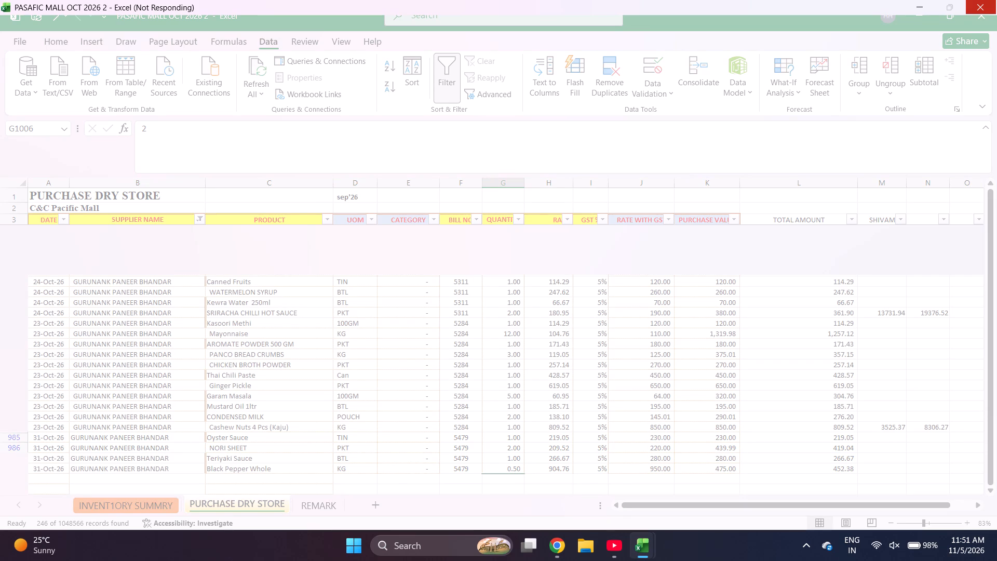
pyautogui.click(719, 218)
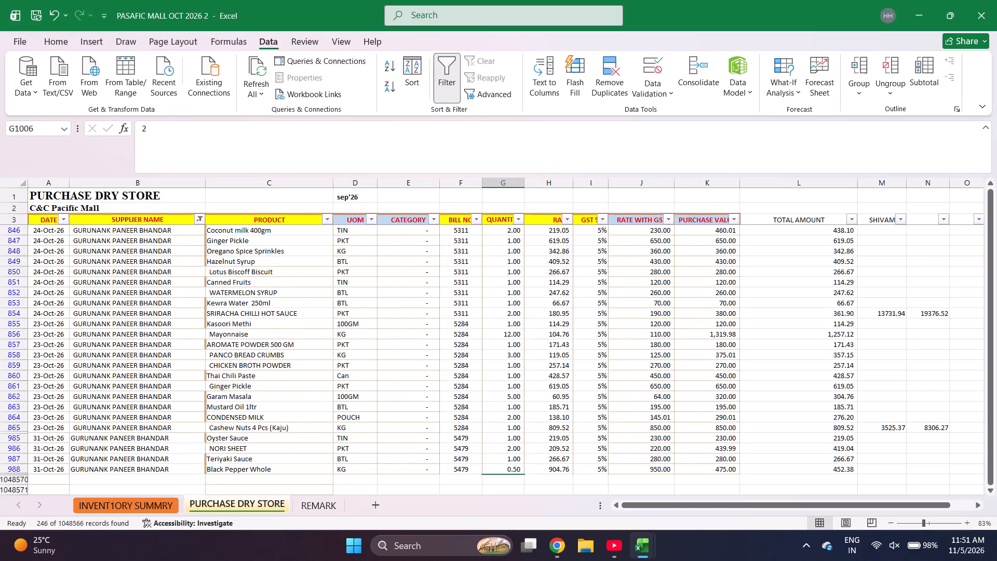
pyautogui.press('Down')
pyautogui.press('Down')
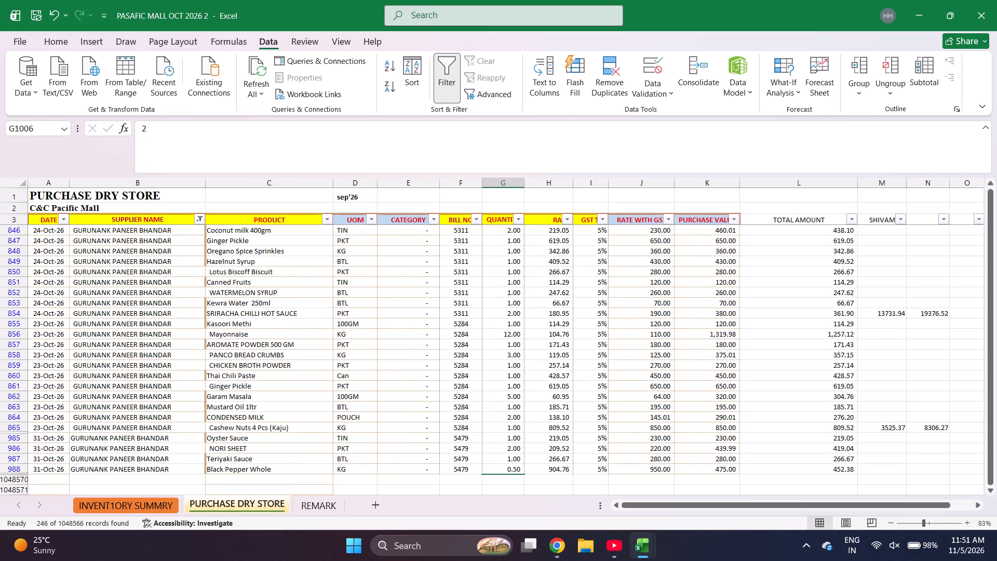
pyautogui.click(721, 232)
pyautogui.press('Up')
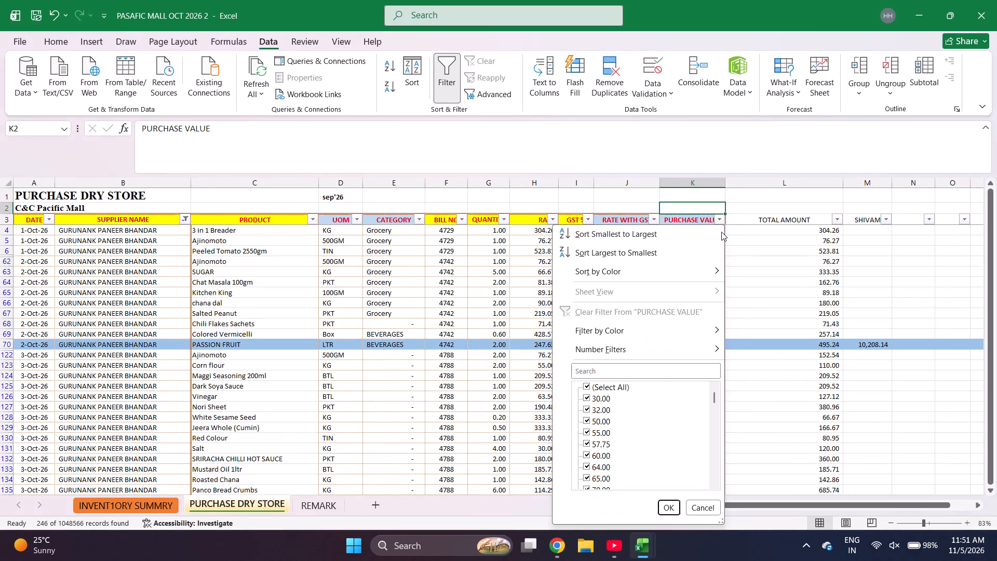
pyautogui.press('Down')
pyautogui.press('Escape')
pyautogui.press('Down')
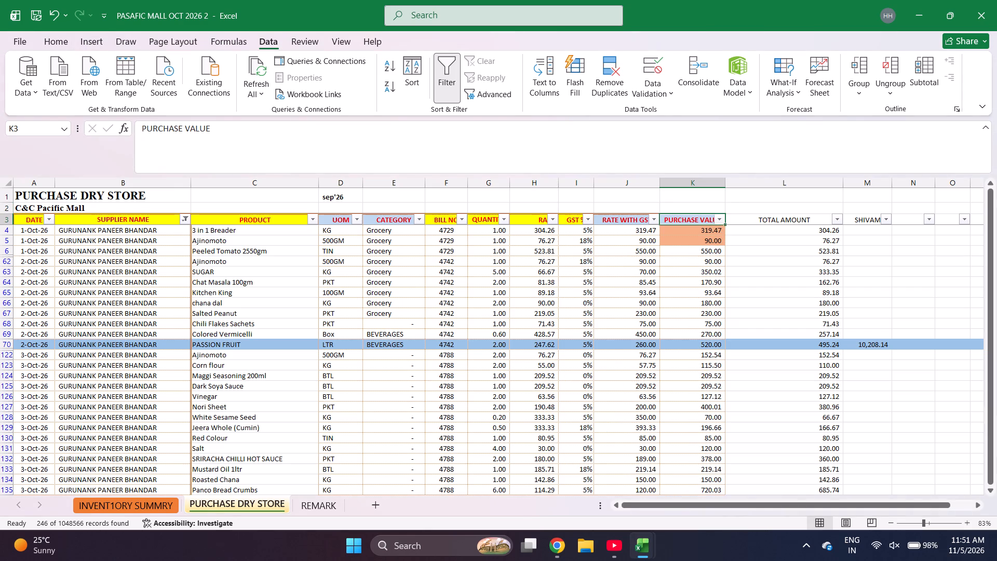
pyautogui.press('Down')
pyautogui.hotkey('ctrl', 'shift', 'Down')
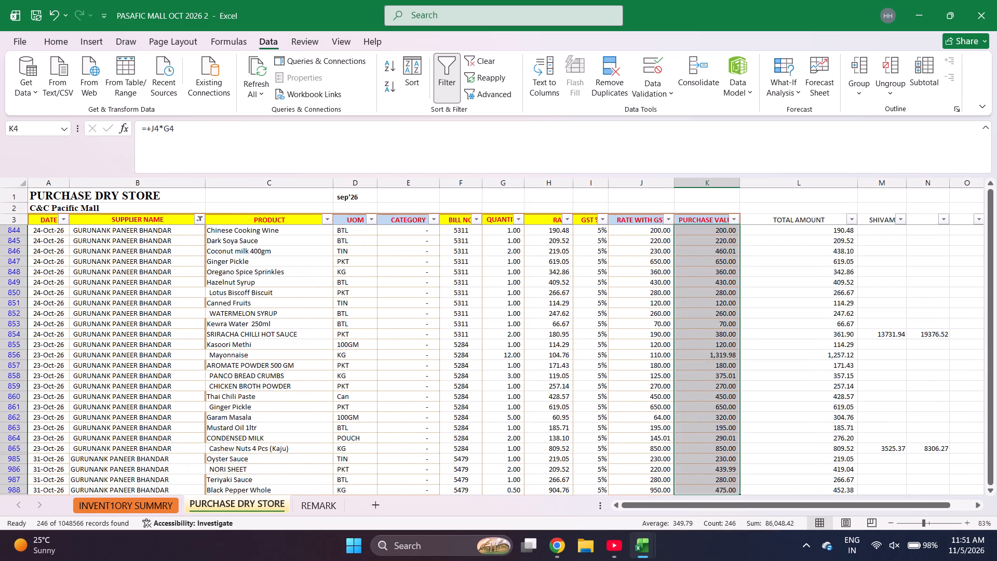
pyautogui.scroll(-2, 721, 232)
pyautogui.scroll(1, 721, 232)
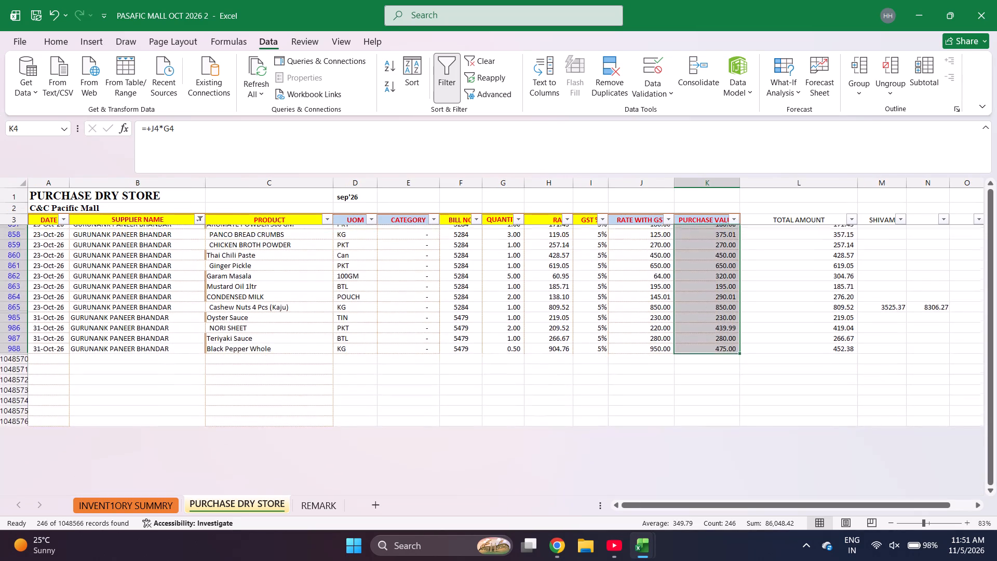
pyautogui.scroll(3, 721, 232)
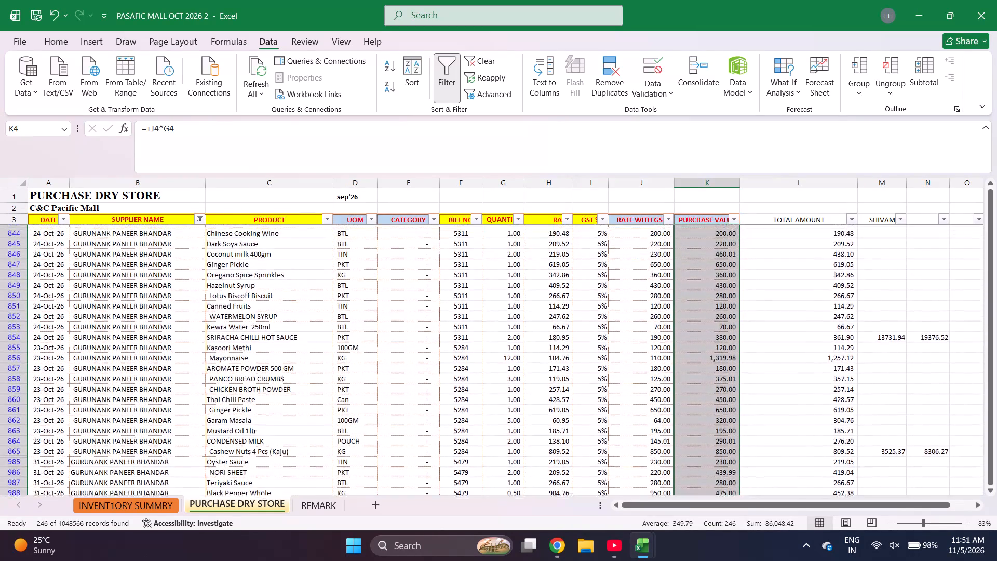
pyautogui.scroll(1, 721, 232)
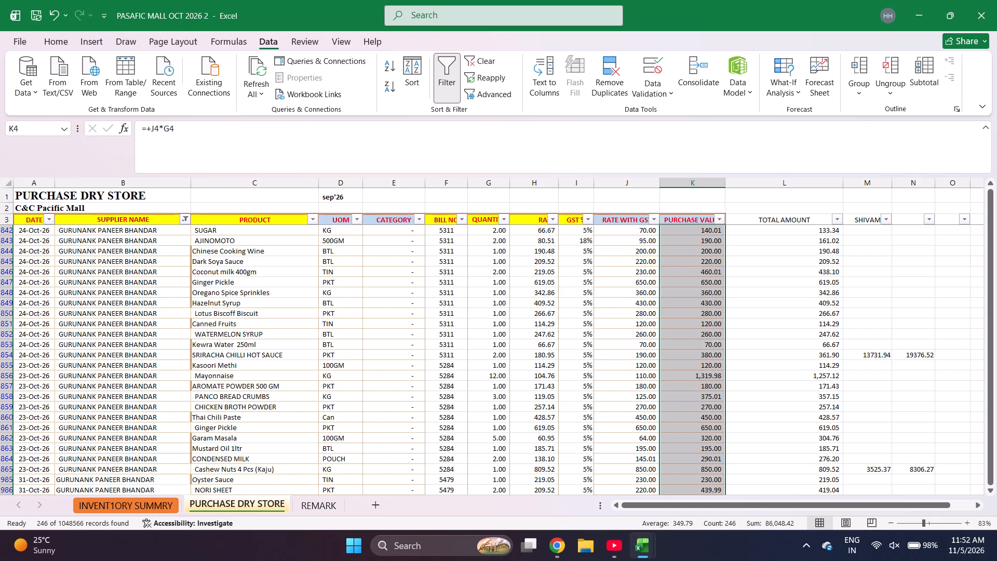
# Select the SHIVAM column from row 4 down past the last GURUNANK PANEER BHANDAR row to check the sum of its bill figures.
pyautogui.click(869, 226)
pyautogui.scroll(1, 869, 226)
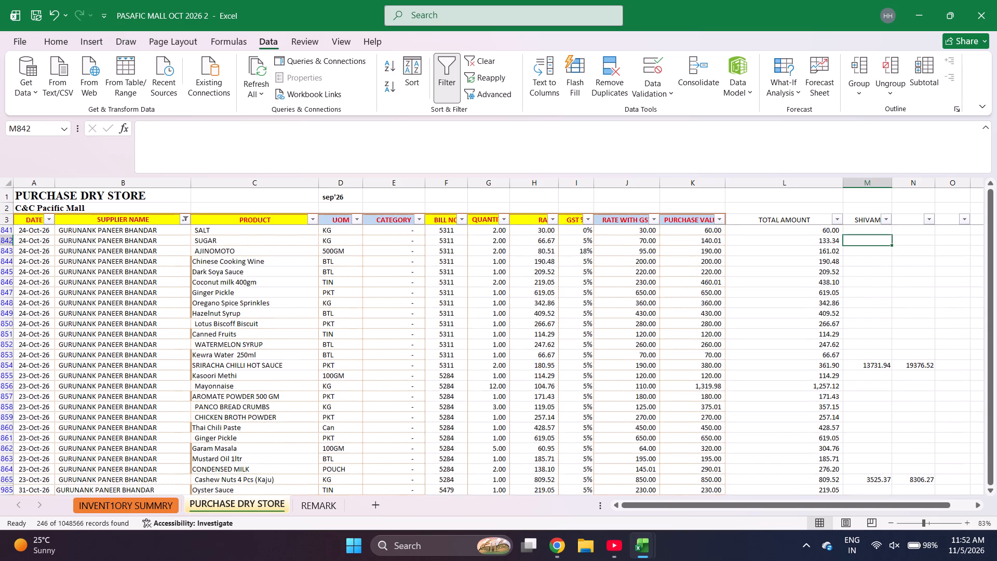
pyautogui.scroll(1, 869, 226)
pyautogui.click(869, 217)
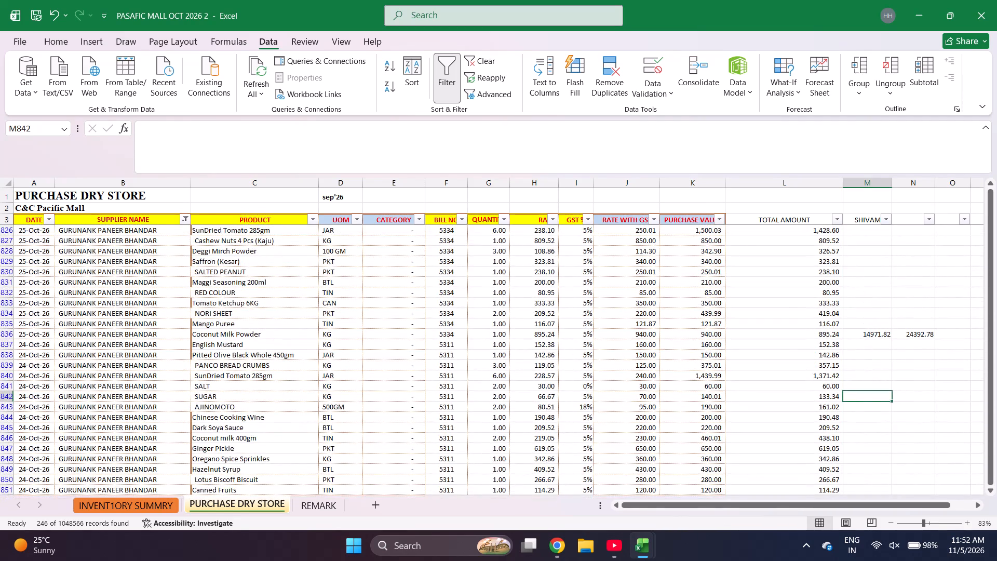
pyautogui.press('Down')
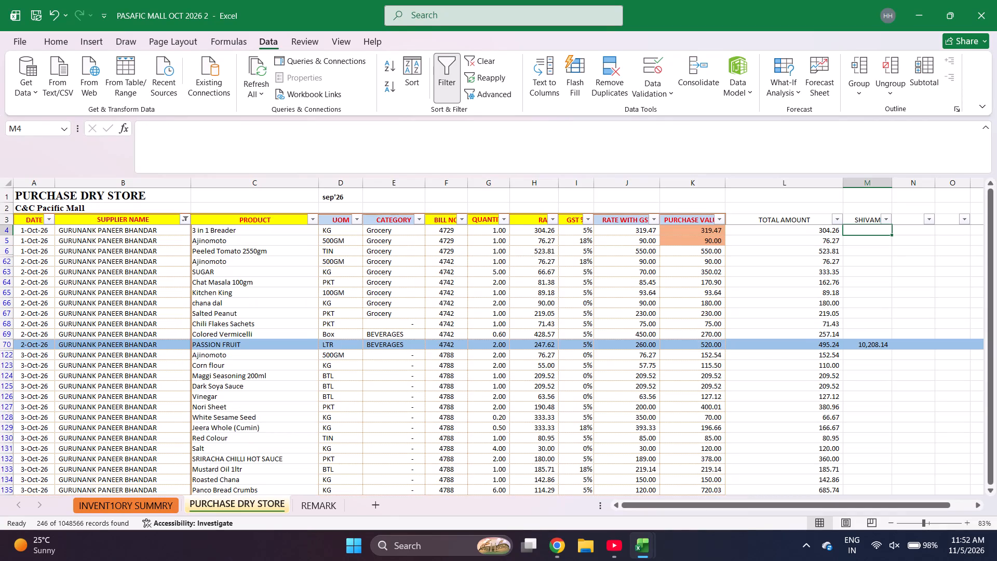
pyautogui.hotkey('ctrl', 'shift', 'Down')
pyautogui.hotkey('ctrl', 'shift', 'Down')
pyautogui.hotkey('ctrl', 'shift', 'Down')
pyautogui.hotkey('ctrl', 'shift', 'Down')
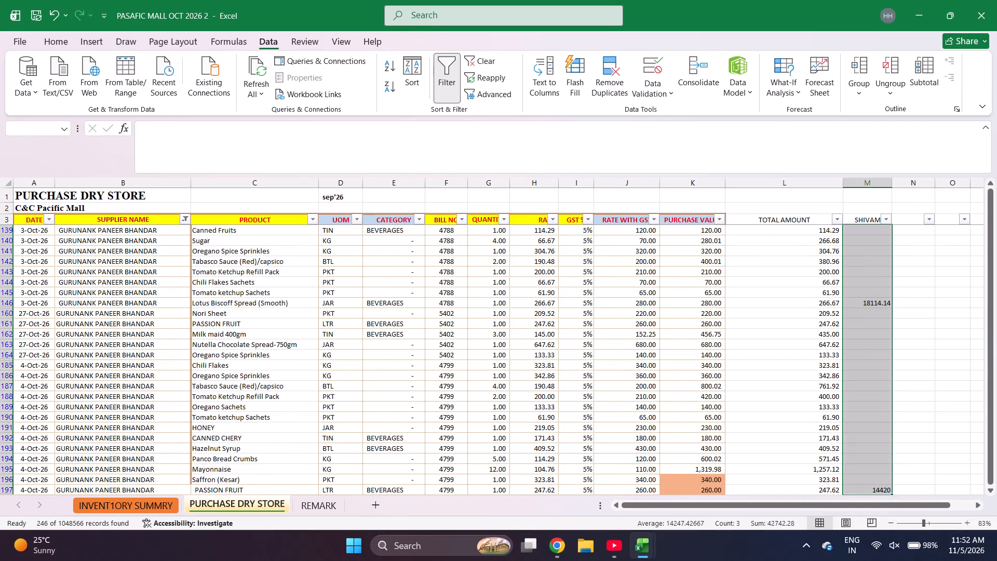
pyautogui.hotkey('ctrl', 'shift', 'Down')
pyautogui.hotkey('ctrl', 'shift', 'Down')
pyautogui.hotkey('ctrl', 'shift', 'Down')
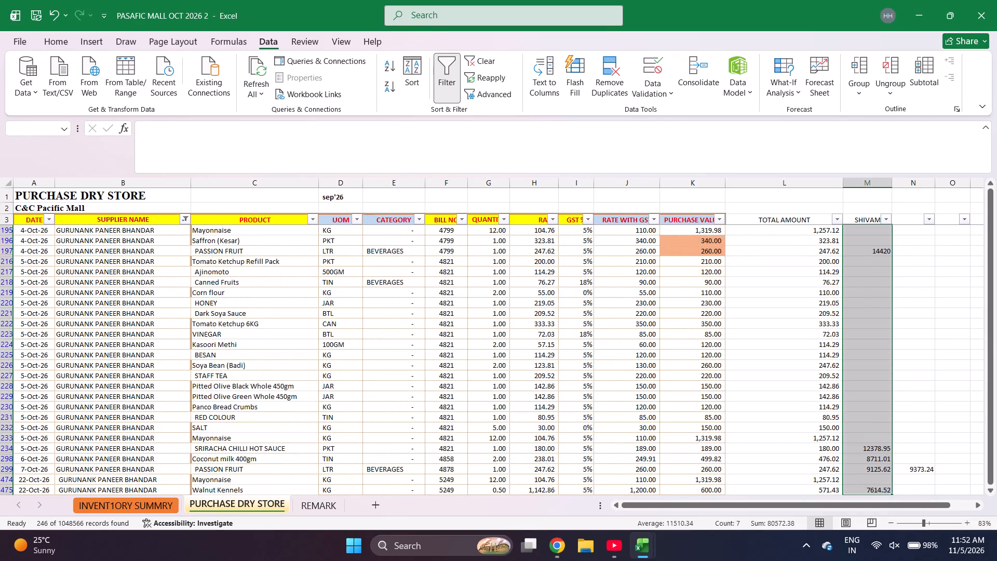
pyautogui.hotkey('ctrl', 'shift', 'Down')
pyautogui.hotkey('ctrl', 'shift', 'Down')
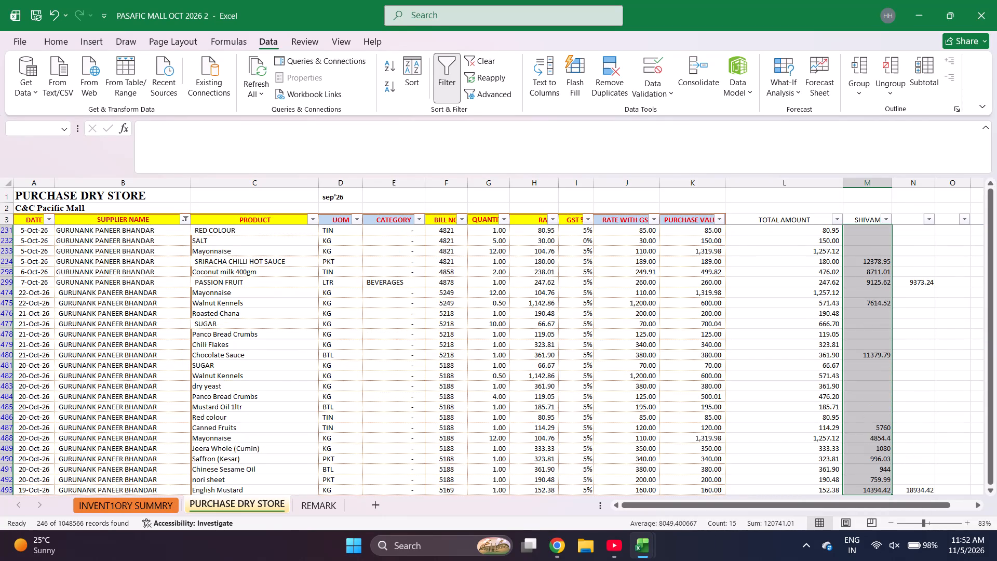
pyautogui.hotkey('ctrl', 'shift', 'Down')
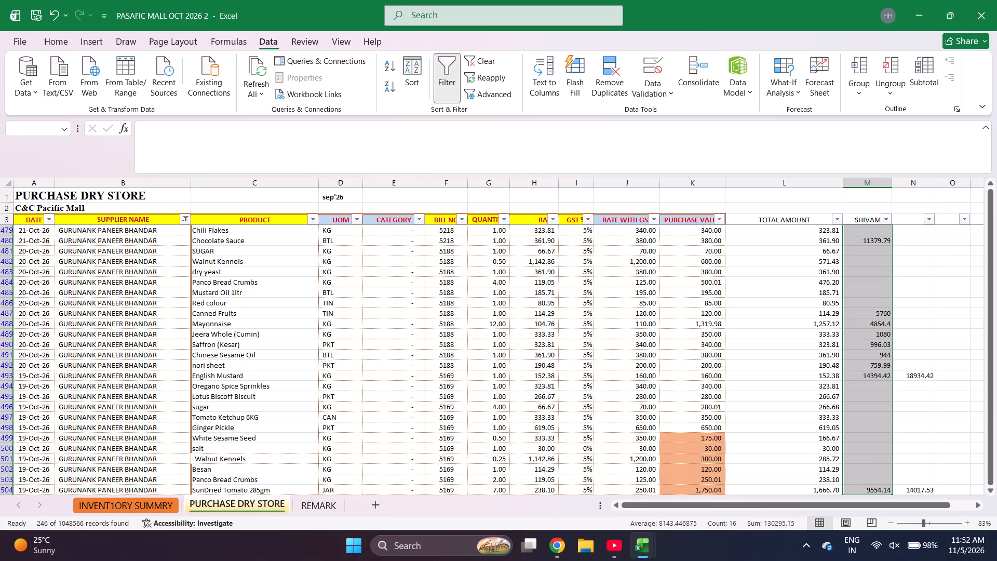
pyautogui.hotkey('ctrl', 'shift', 'Down')
pyautogui.hotkey('ctrl', 'shift', 'Down')
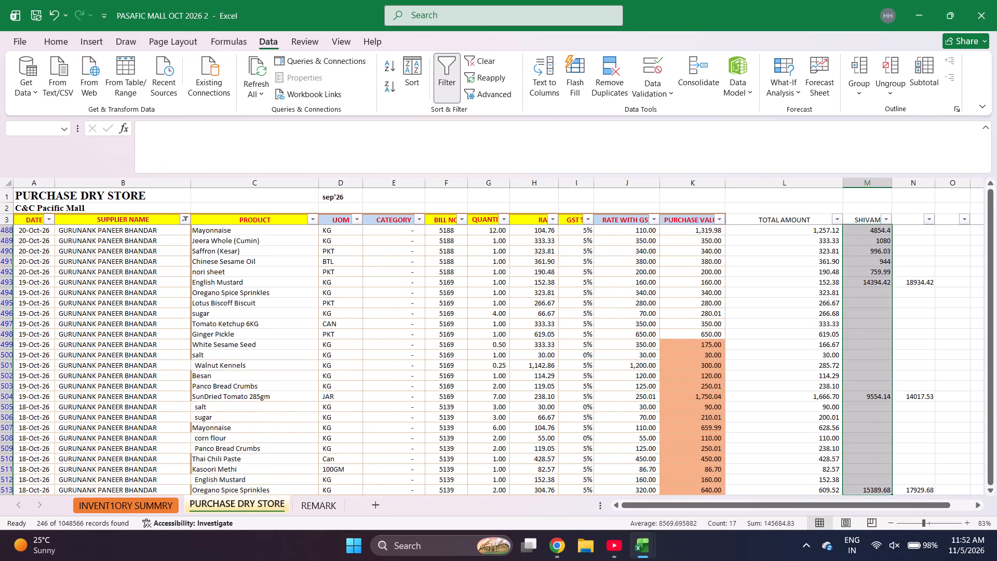
pyautogui.hotkey('ctrl', 'shift', 'Down')
pyautogui.hotkey('ctrl', 'shift', 'Down')
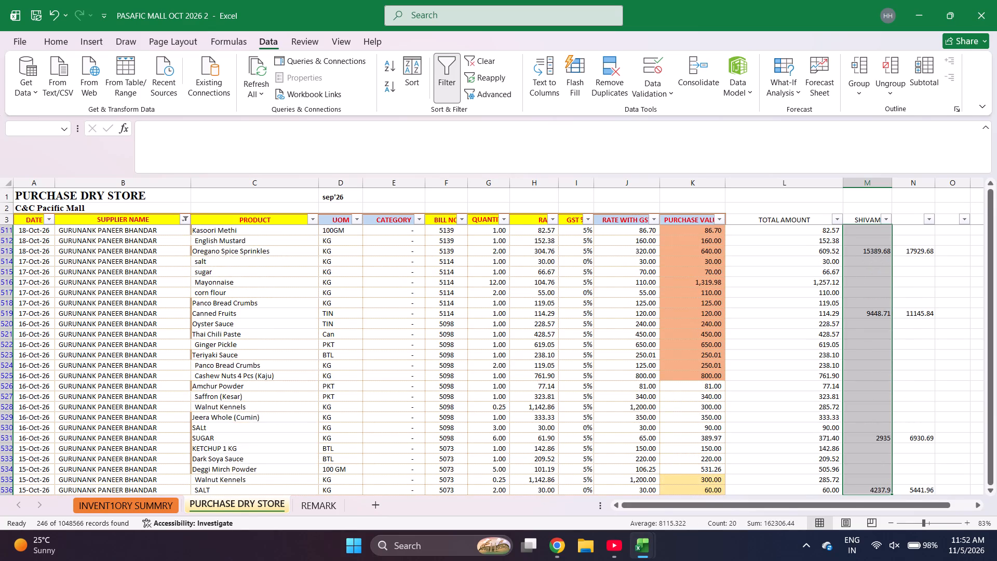
pyautogui.hotkey('ctrl', 'shift', 'Down')
pyautogui.hotkey('ctrl', 'shift', 'Down')
pyautogui.hotkey('ctrl', 'shift', 'Down')
pyautogui.hotkey('ctrl', 'shift', 'Down')
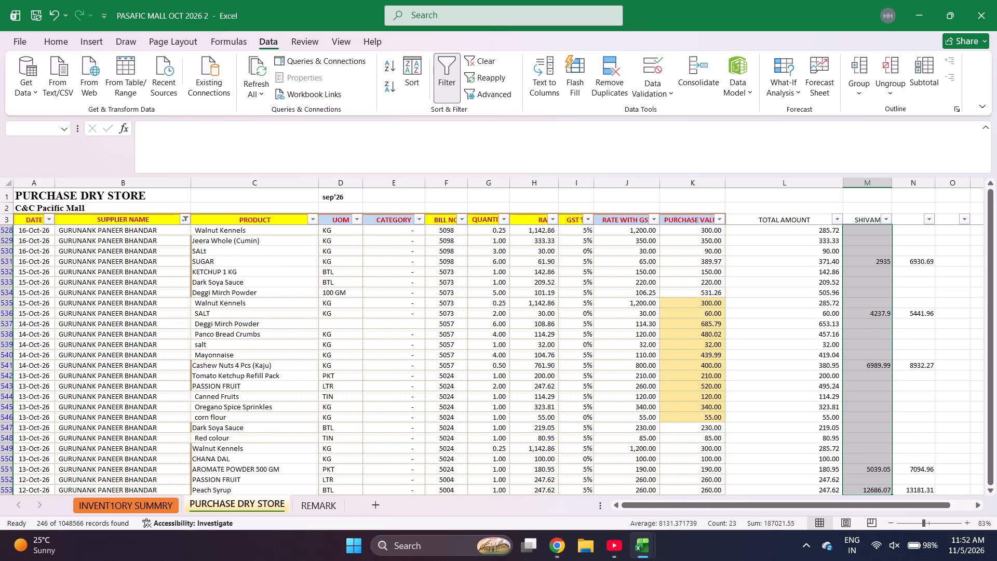
pyautogui.hotkey('ctrl', 'shift', 'Down')
pyautogui.hotkey('ctrl', 'shift', 'Down')
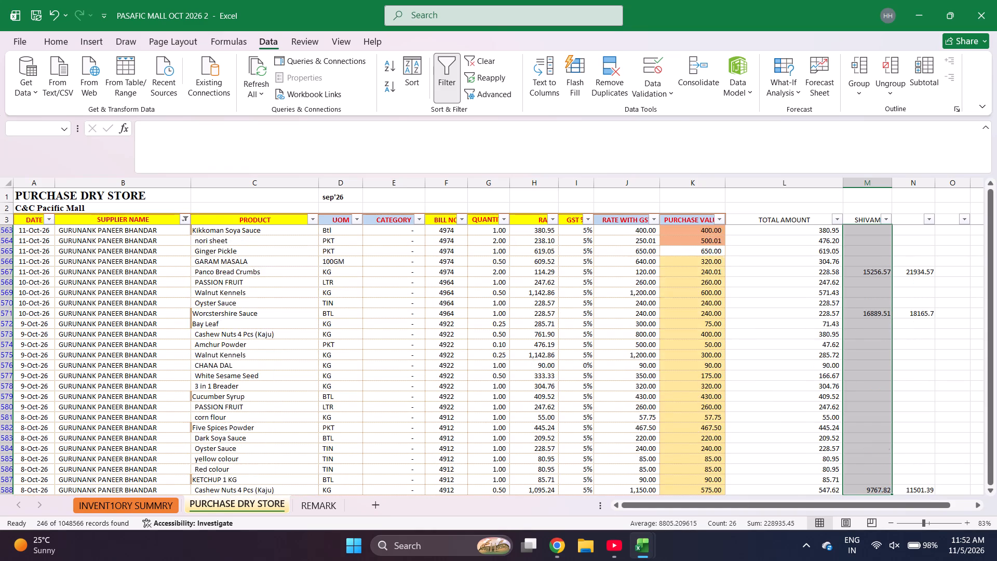
pyautogui.hotkey('ctrl', 'shift', 'Down')
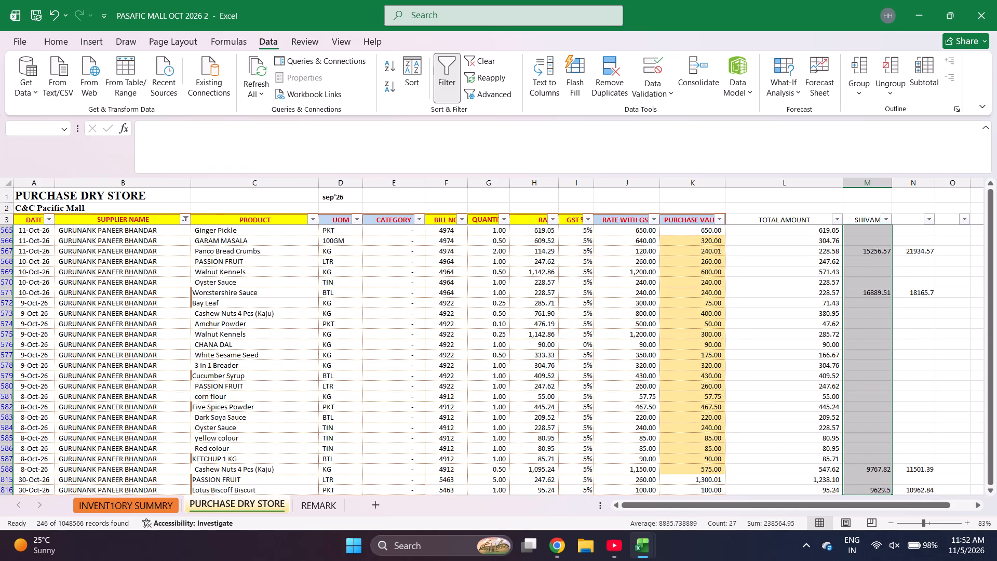
pyautogui.hotkey('ctrl', 'shift', 'Down')
pyautogui.hotkey('ctrl', 'shift', 'Down')
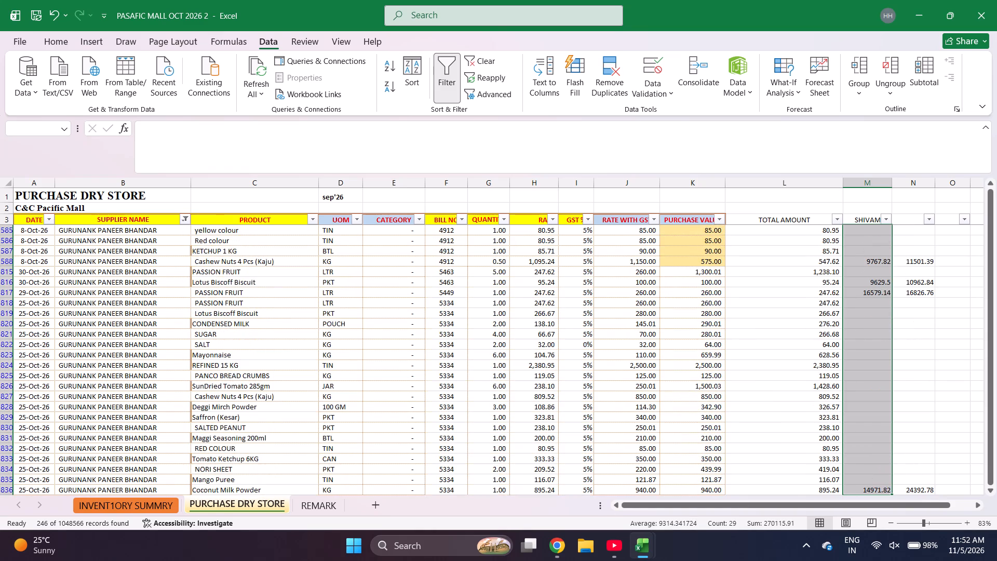
pyautogui.hotkey('ctrl', 'shift', 'Down')
pyautogui.hotkey('ctrl', 'shift', 'Down')
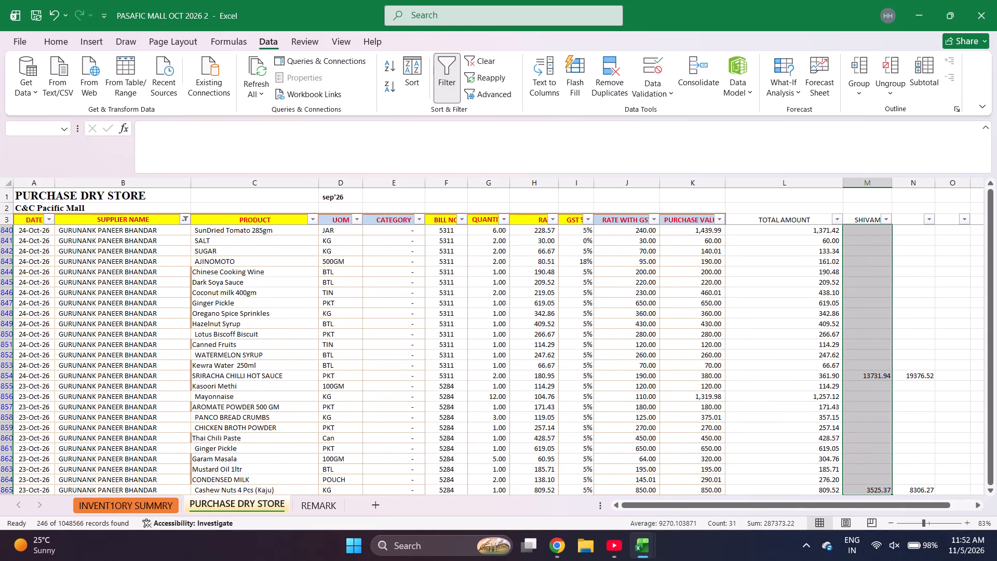
pyautogui.hotkey('ctrl', 'shift', 'Down')
pyautogui.hotkey('ctrl', 'shift', 'Down')
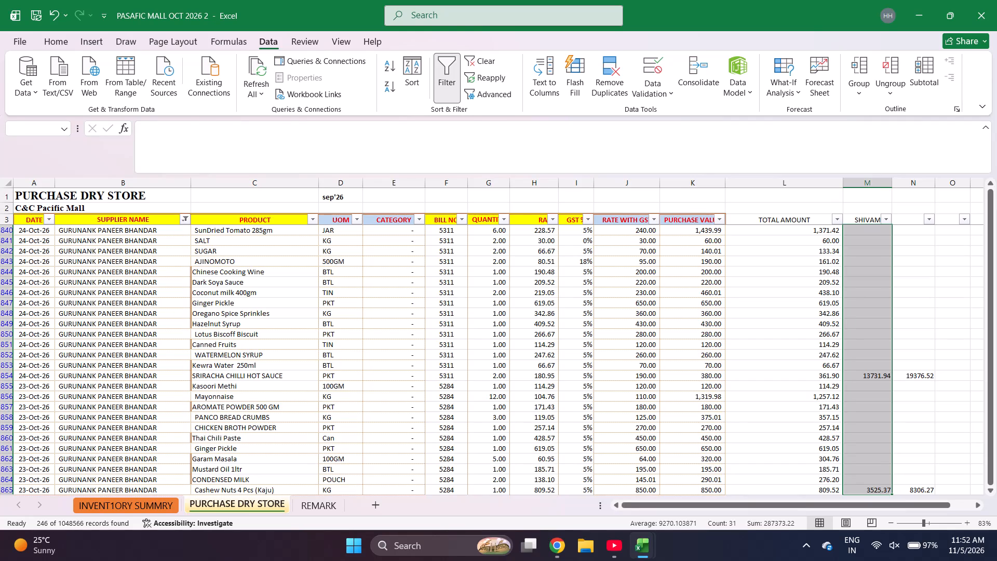
pyautogui.scroll(3, 894, 347)
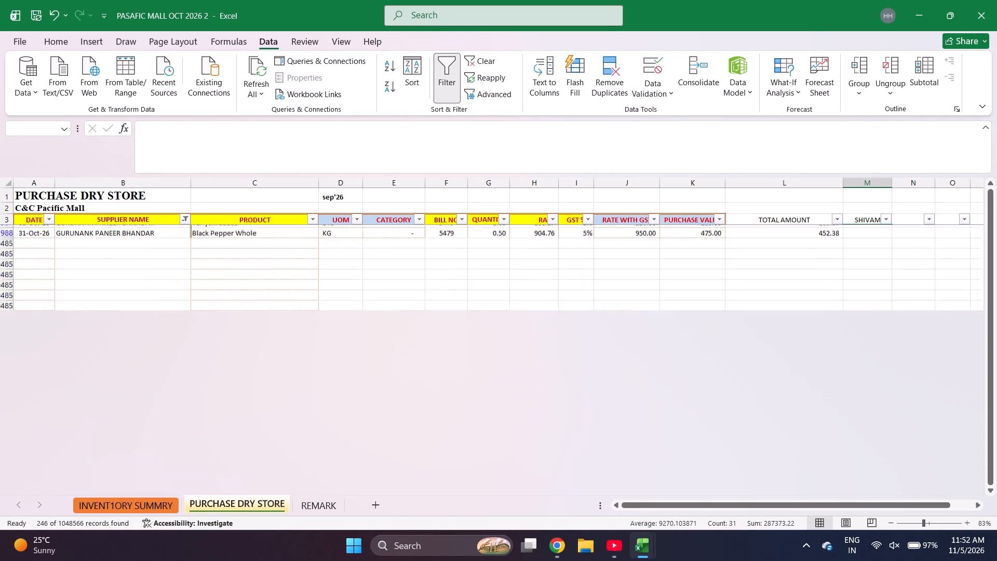
pyautogui.scroll(-1, 894, 347)
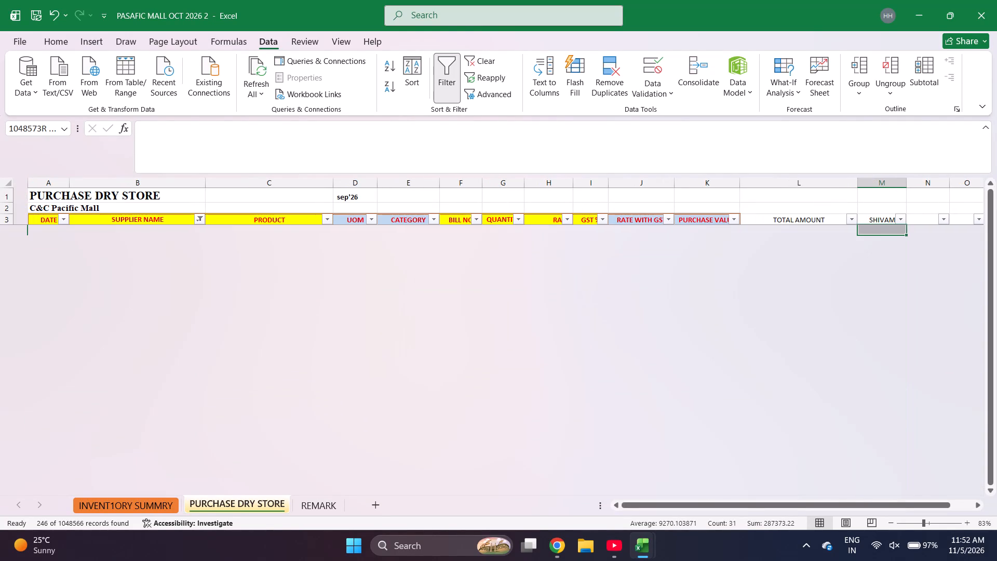
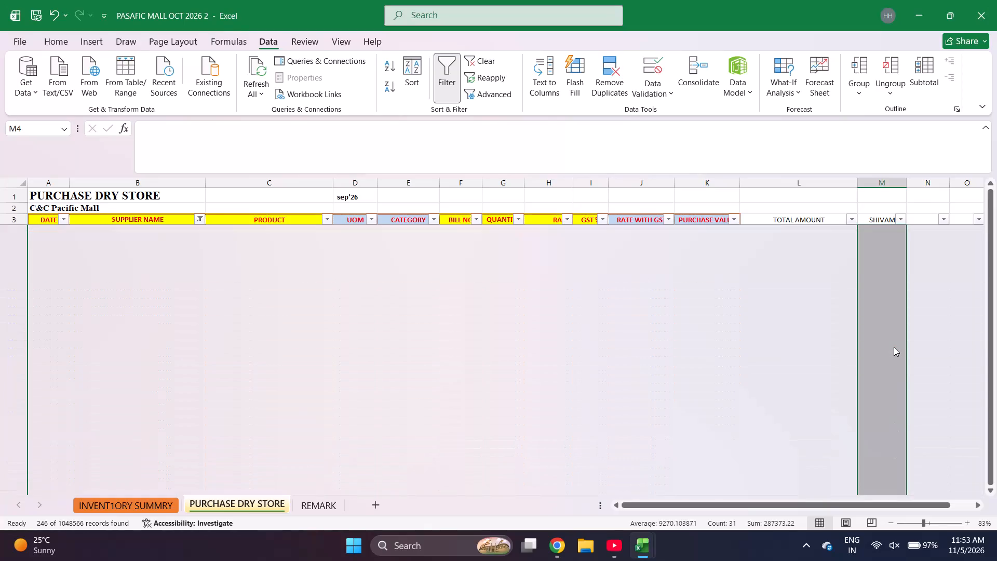
# Remove the GURUNANK PANEER BHANDAR filter from the supplier name column by selecting all suppliers.
pyautogui.scroll(2, 894, 347)
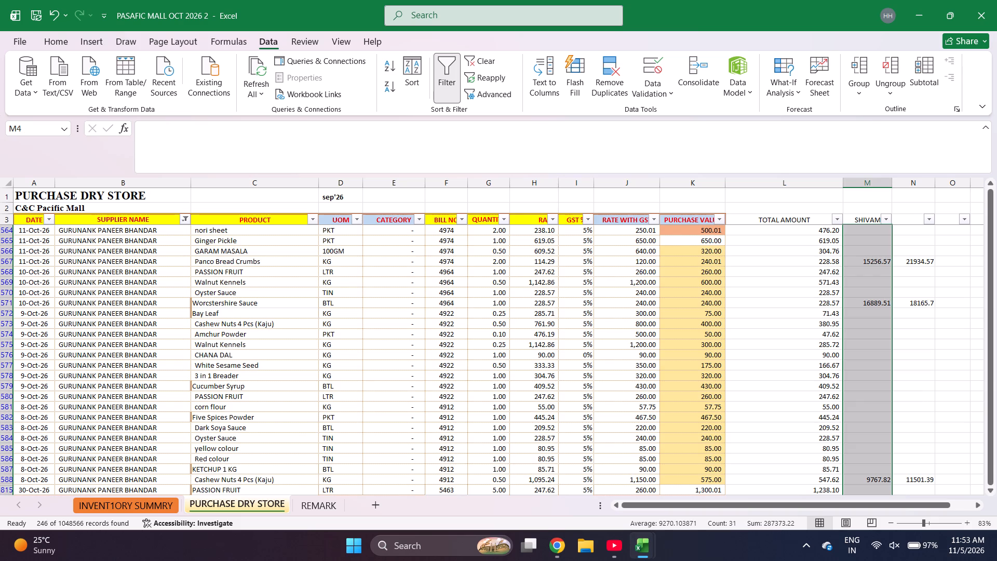
pyautogui.click(185, 222)
pyautogui.click(80, 386)
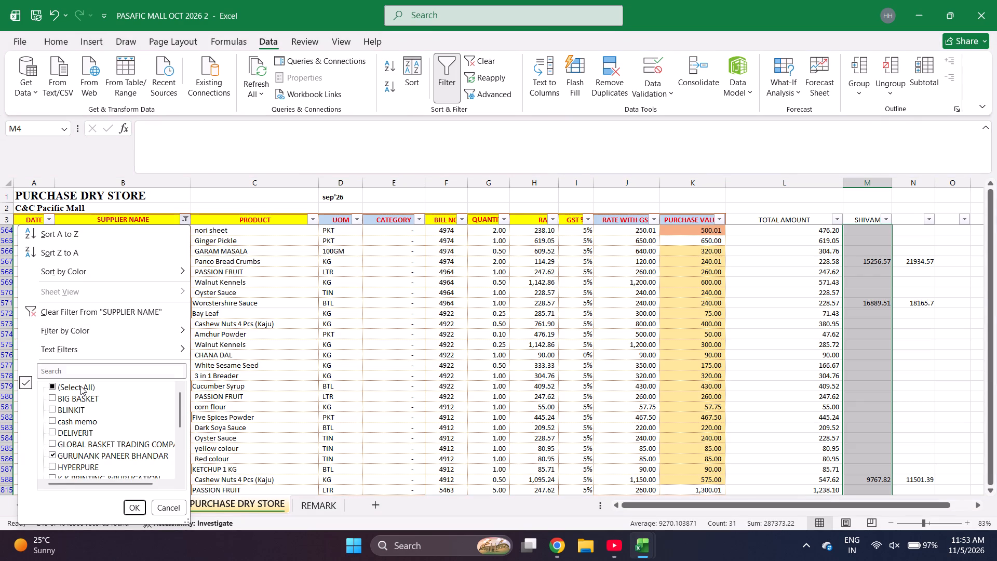
pyautogui.click(139, 503)
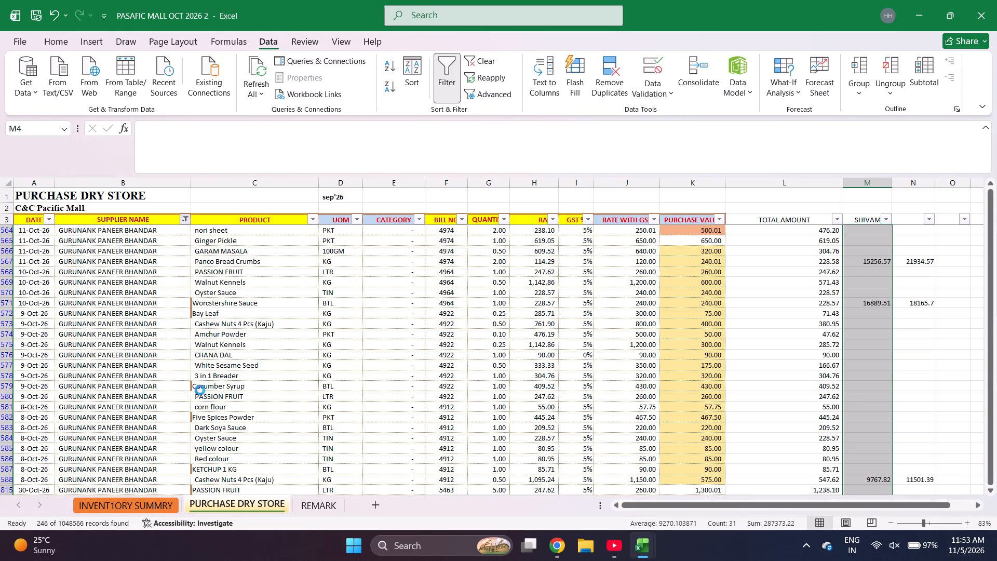
# Examine the product lines of GLOBAL BASKET TRADING COMPANY bill 165 at the end of the sheet, back up to Scotch Brite.
pyautogui.click(134, 400)
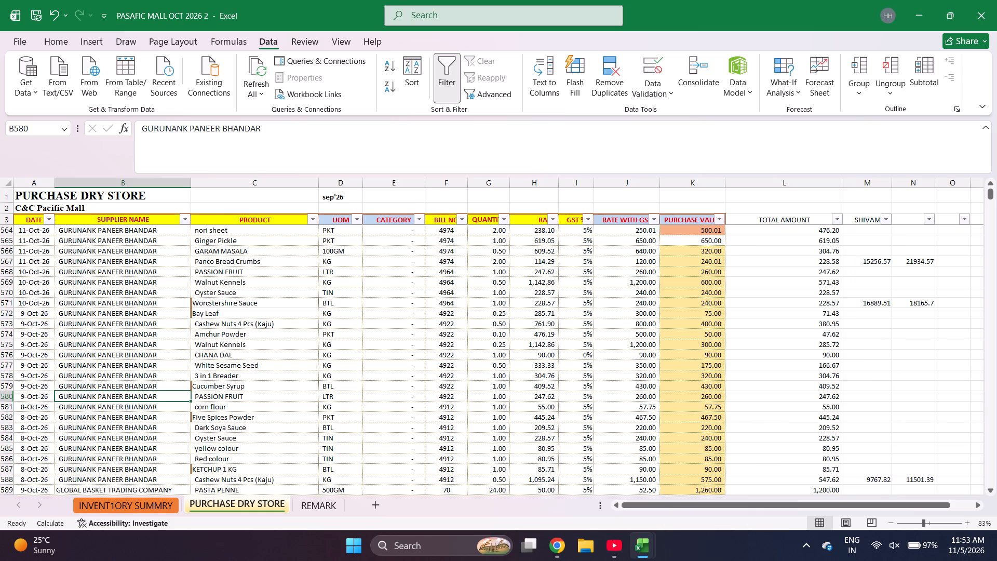
pyautogui.hotkey('ctrl', 'Down')
pyautogui.press('Down')
pyautogui.press('Right')
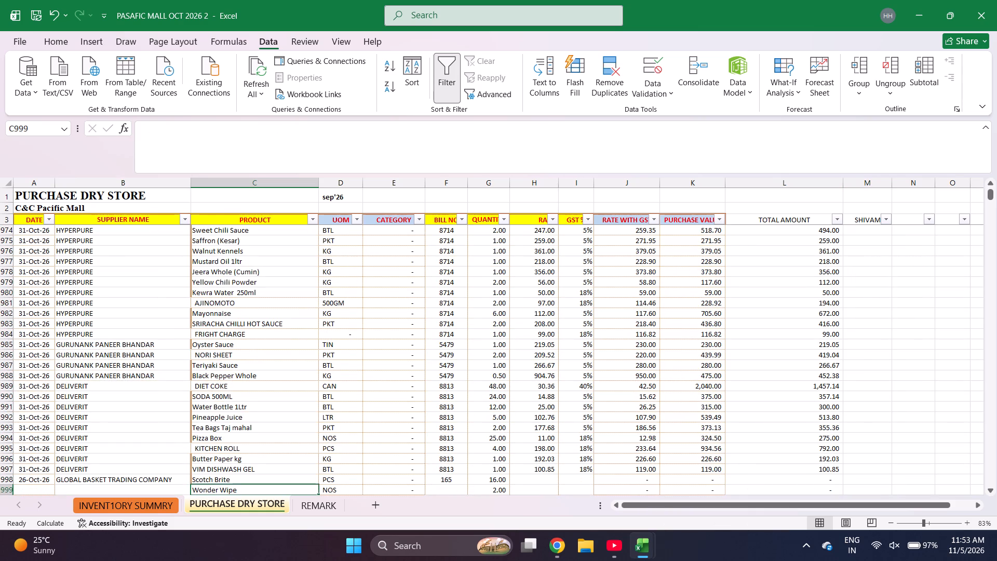
pyautogui.hotkey('ctrl', 'Down')
pyautogui.press('Up')
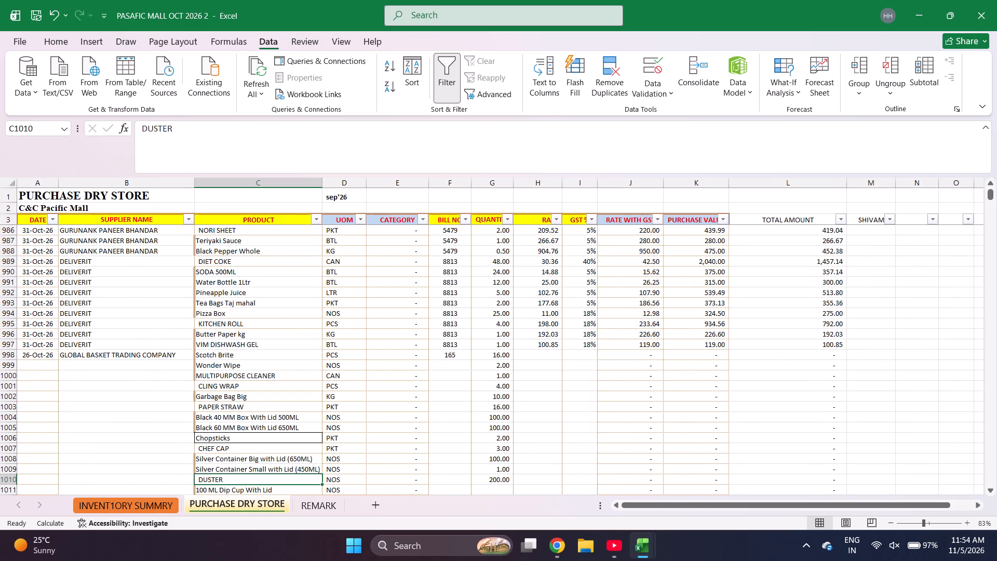
pyautogui.press('Up')
pyautogui.press('Up')
pyautogui.press('Up')
pyautogui.press('Up')
pyautogui.press('Up')
pyautogui.press('Up')
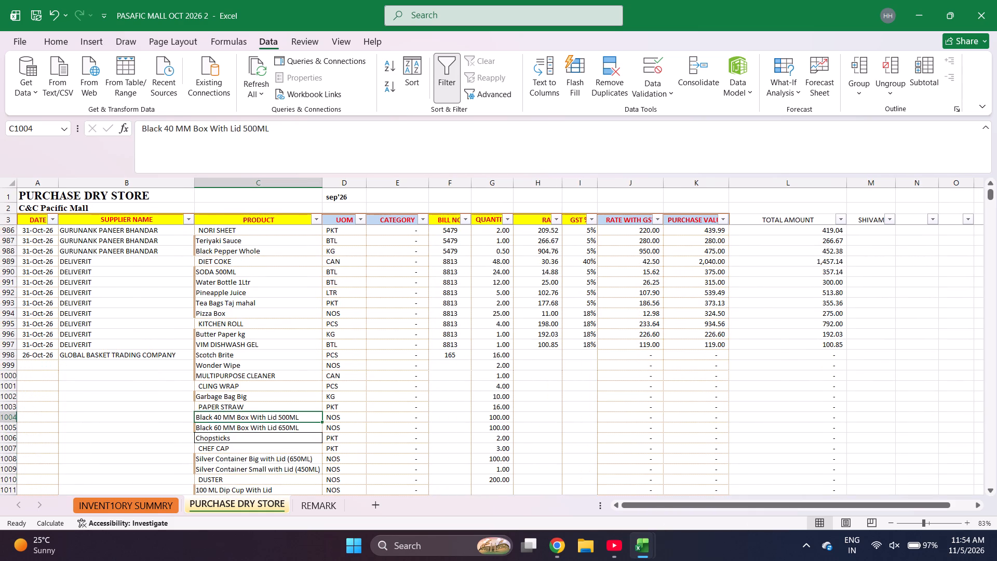
pyautogui.press('Up')
pyautogui.press('Up')
pyautogui.press('Up')
pyautogui.press('Up')
pyautogui.press('Up')
pyautogui.press('Up')
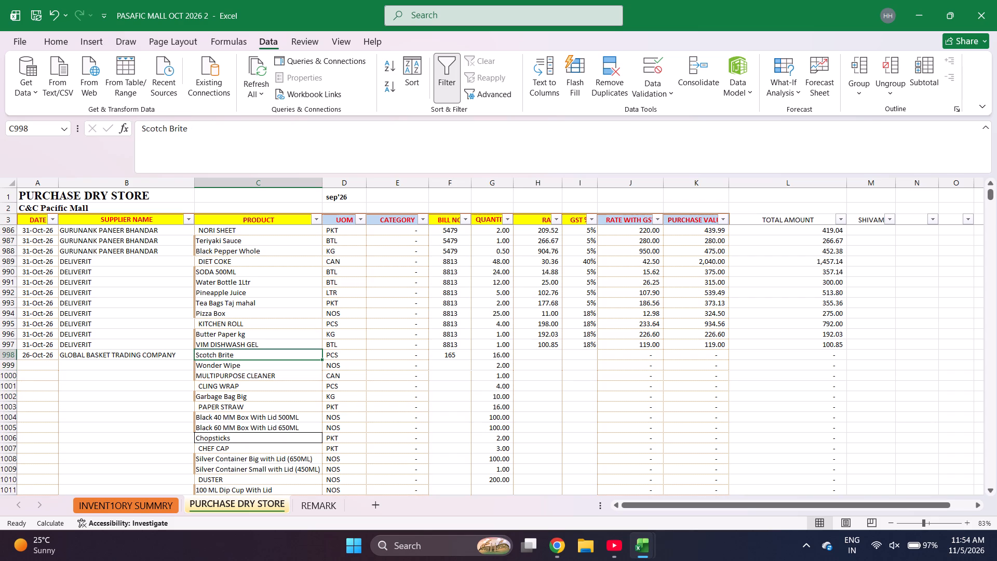
# Enter bill 165 quantities: 16 for Scotch Brite, 2 for Wonder Wipe, 1 for MULTIPURPOSE CLEANER and 4 for CLING WRAP.
pyautogui.hotkey('ctrl', 'shift', 'Down')
pyautogui.press('Right')
pyautogui.press('Right')
pyautogui.press('Right')
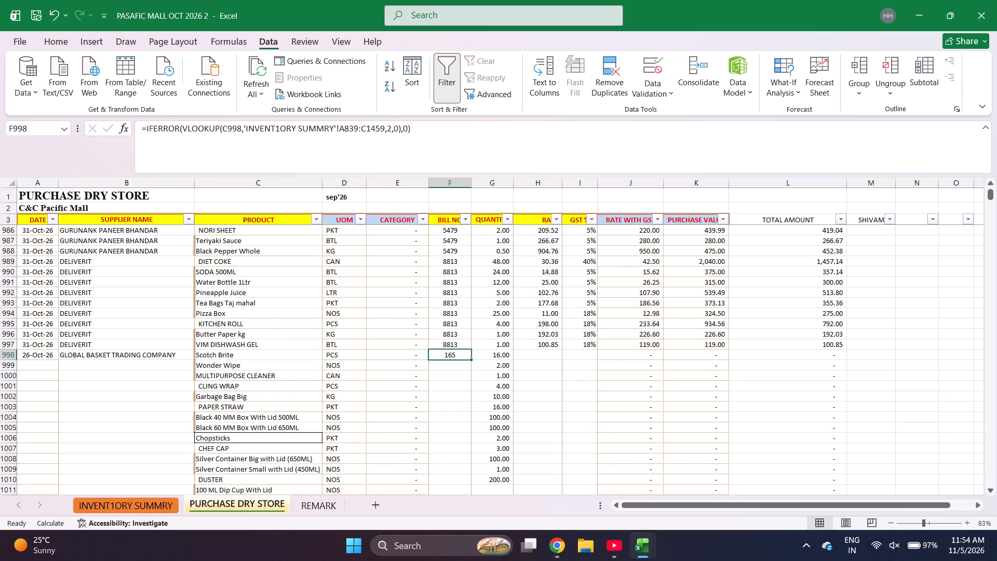
pyautogui.press('Right')
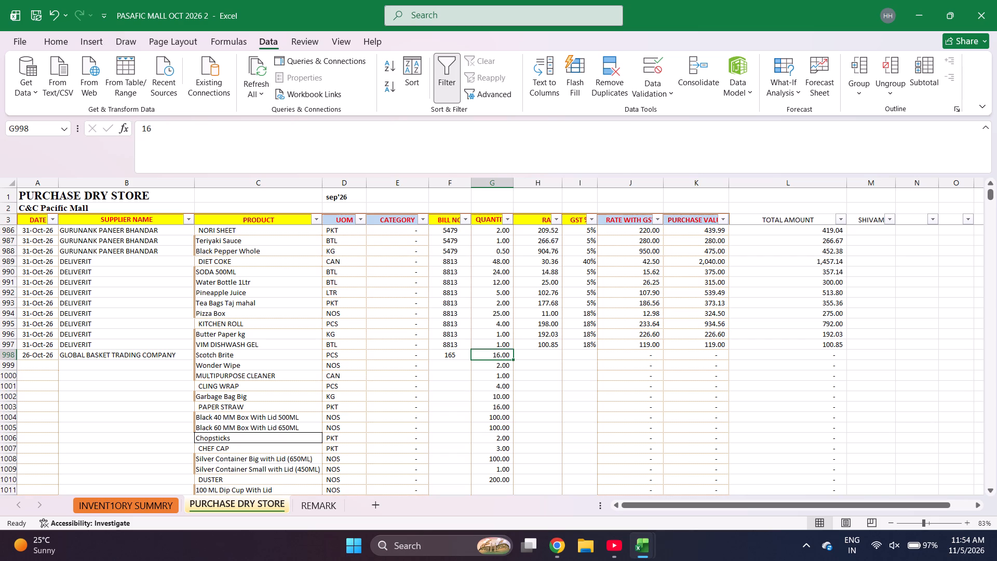
pyautogui.write('16')
pyautogui.press('Return')
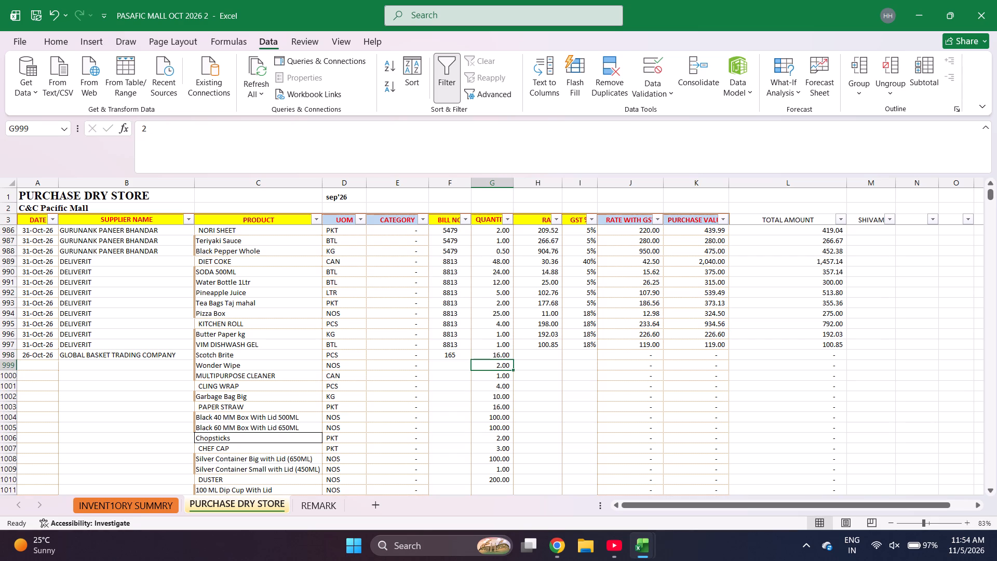
pyautogui.press('2')
pyautogui.press('Return')
pyautogui.press('1')
pyautogui.press('Return')
pyautogui.press('4')
pyautogui.press('Return')
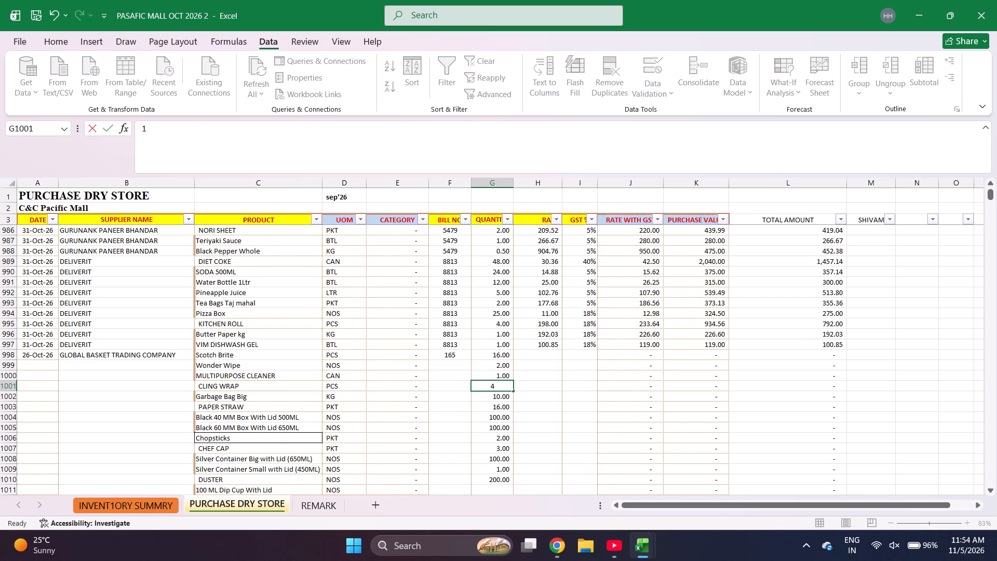
# Enter quantities of 10 for Garbage Bag Big, 16 for PAPER STRAW and 100 each for the 500ML and 650ML black boxes.
pyautogui.write('10')
pyautogui.press('Return')
pyautogui.write('16')
pyautogui.press('Return')
pyautogui.write('10')
pyautogui.press('Return')
pyautogui.press('Up')
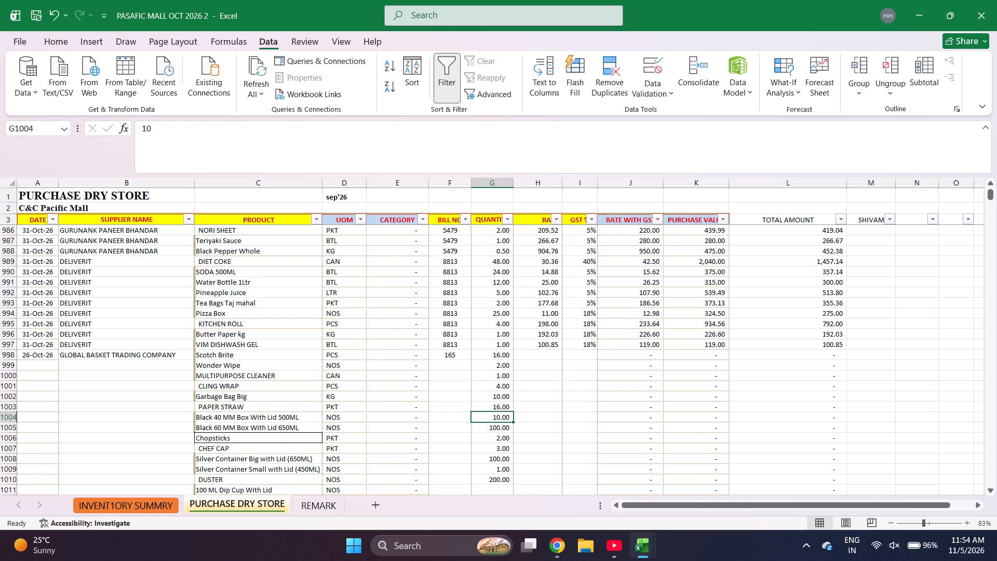
pyautogui.write('100')
pyautogui.press('Return')
pyautogui.write('100')
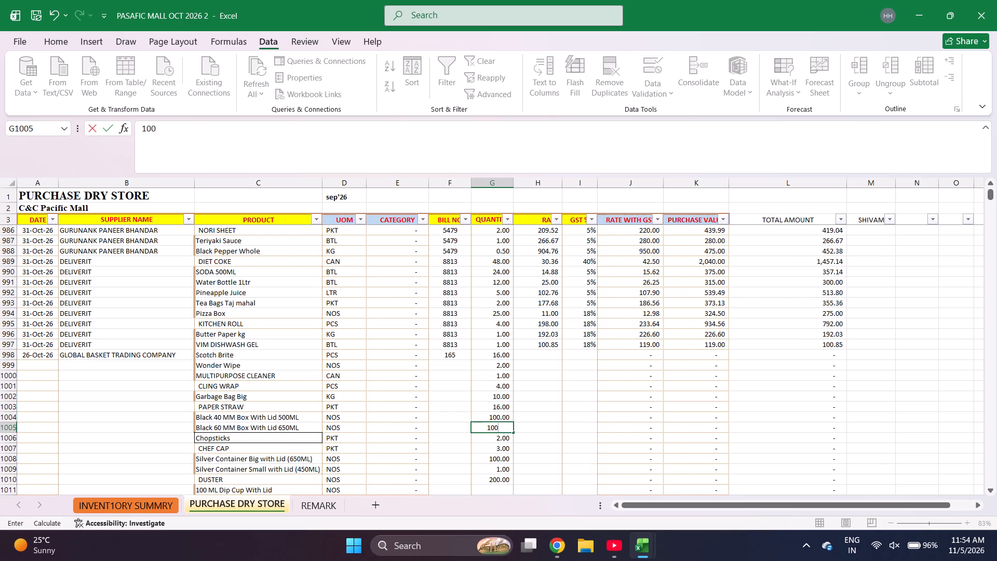
pyautogui.press('Return')
# Enter quantities: Chopsticks 2, CHEF CAP 3, both Silver Containers 100 each, DUSTER 1 and 100 ML Dip Cup With Lid 200.
pyautogui.press('2')
pyautogui.press('Return')
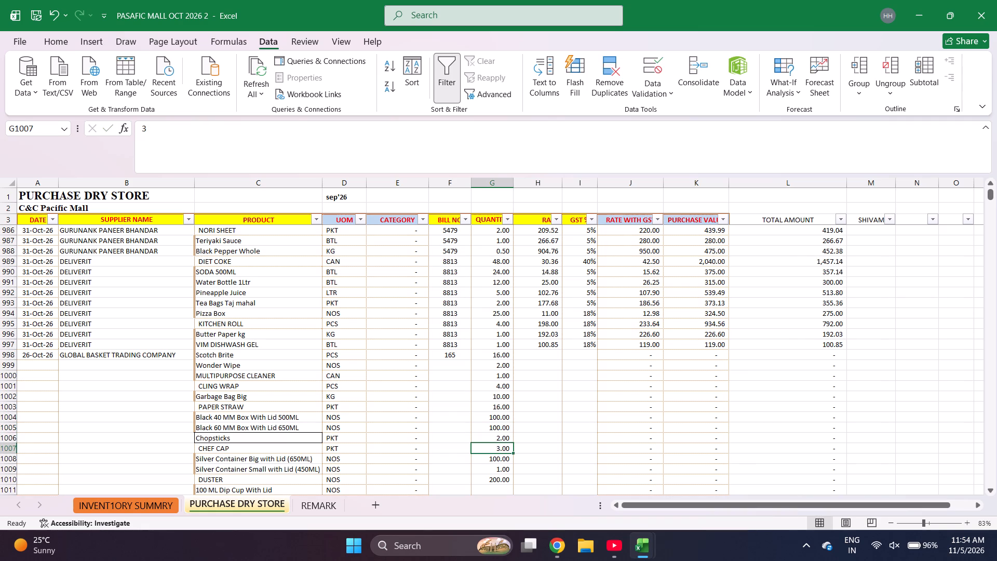
pyautogui.press('3')
pyautogui.press('Return')
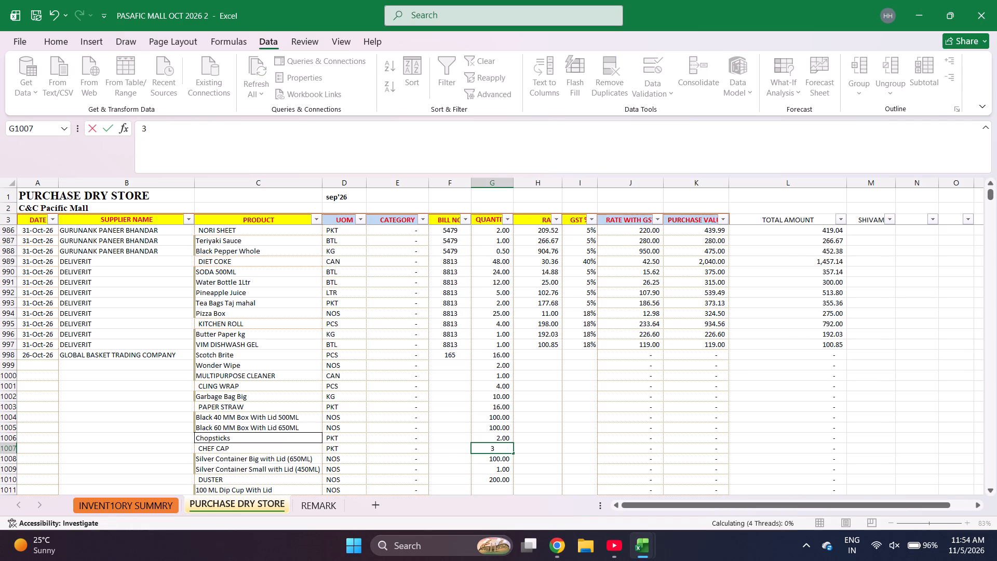
pyautogui.write('100')
pyautogui.press('Return')
pyautogui.write('100')
pyautogui.press('Return')
pyautogui.press('1')
pyautogui.press('Return')
pyautogui.write('200')
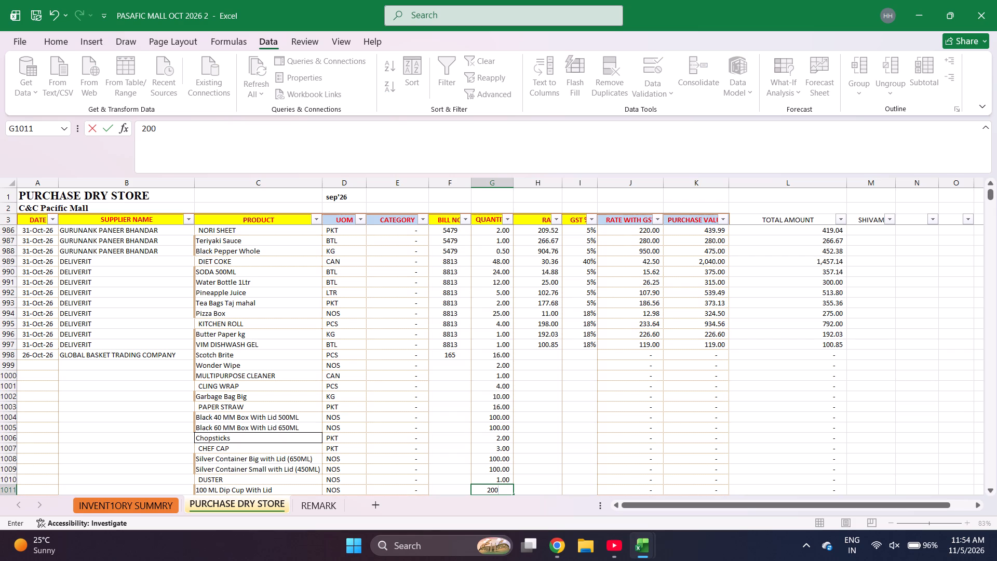
pyautogui.press('Return')
# Enter bill 165 rates: Scotch Brite 23, Wonder Wipe 100, MULTIPURPOSE CLEANER 350, CLING WRAP 200 and Garbage Bag Big 100.
pyautogui.press('Right')
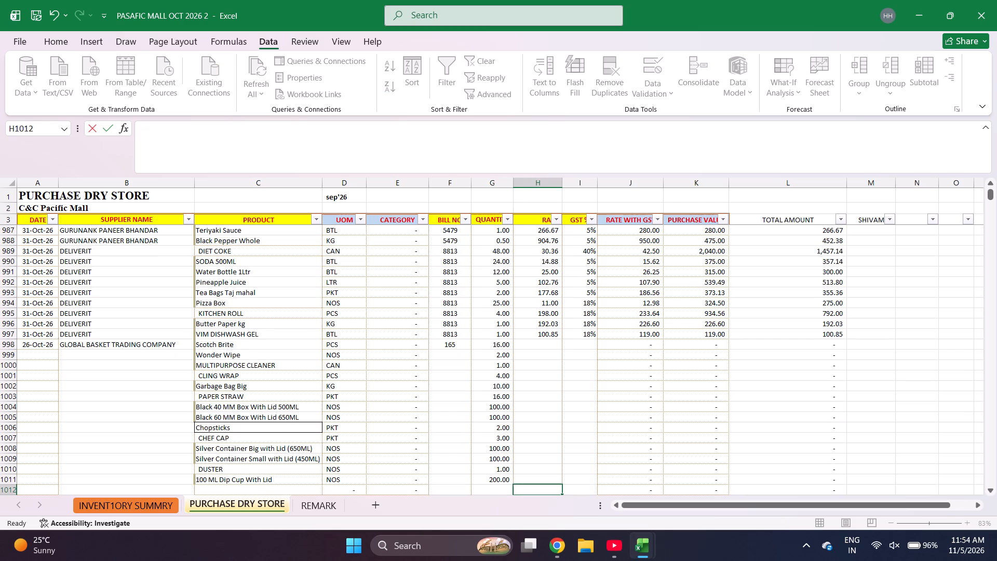
pyautogui.hotkey('ctrl', 'Up')
pyautogui.press('Down')
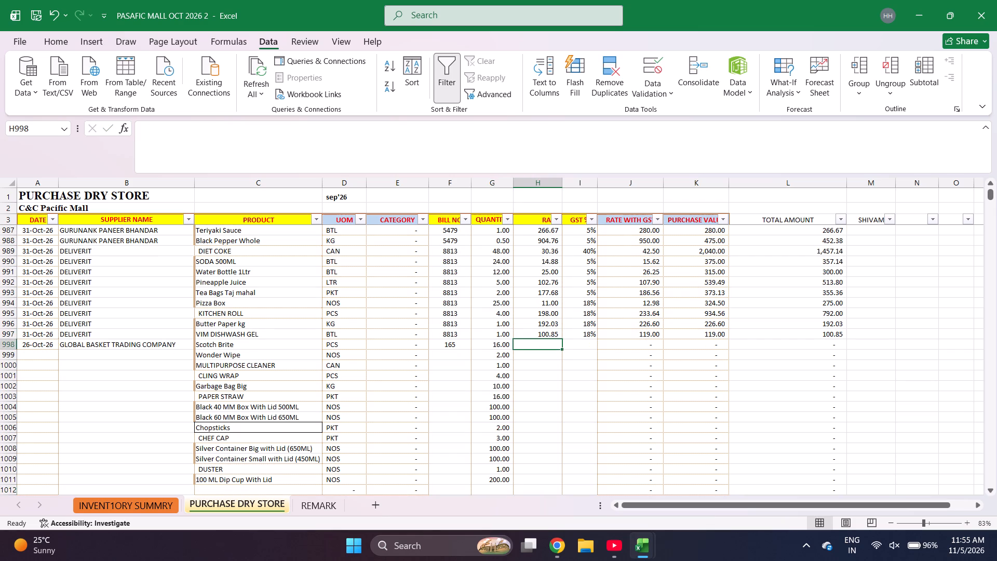
pyautogui.write('23')
pyautogui.press('Return')
pyautogui.write('100')
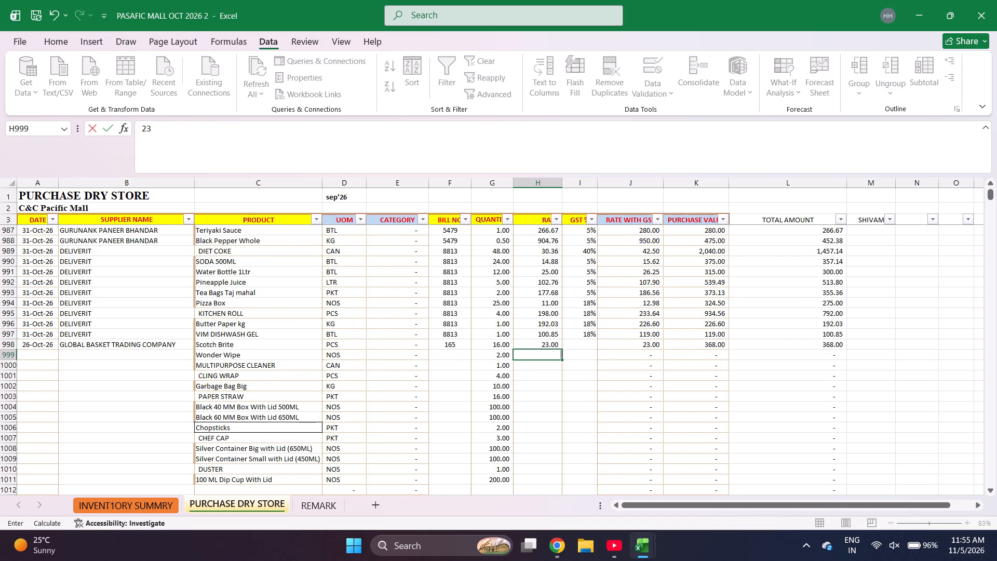
pyautogui.press('Return')
pyautogui.write('350')
pyautogui.press('Return')
pyautogui.write('200')
pyautogui.press('Return')
pyautogui.write('100')
pyautogui.press('Return')
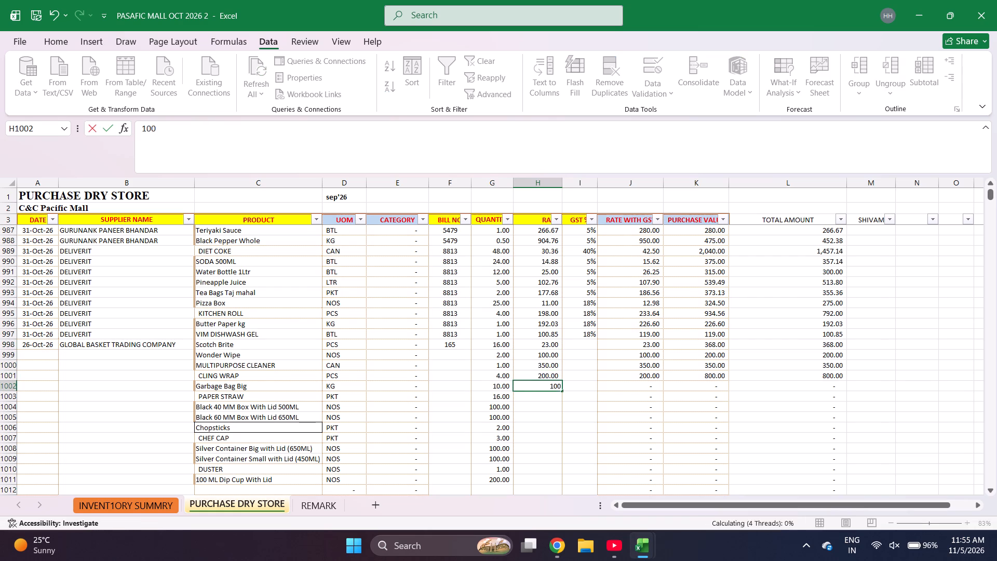
# Enter rates of 60 for PAPER STRAW, 6.80 for the 500ML black box, 7.60 for the 650ML box and 220 for Chopsticks.
pyautogui.write('60')
pyautogui.press('Return')
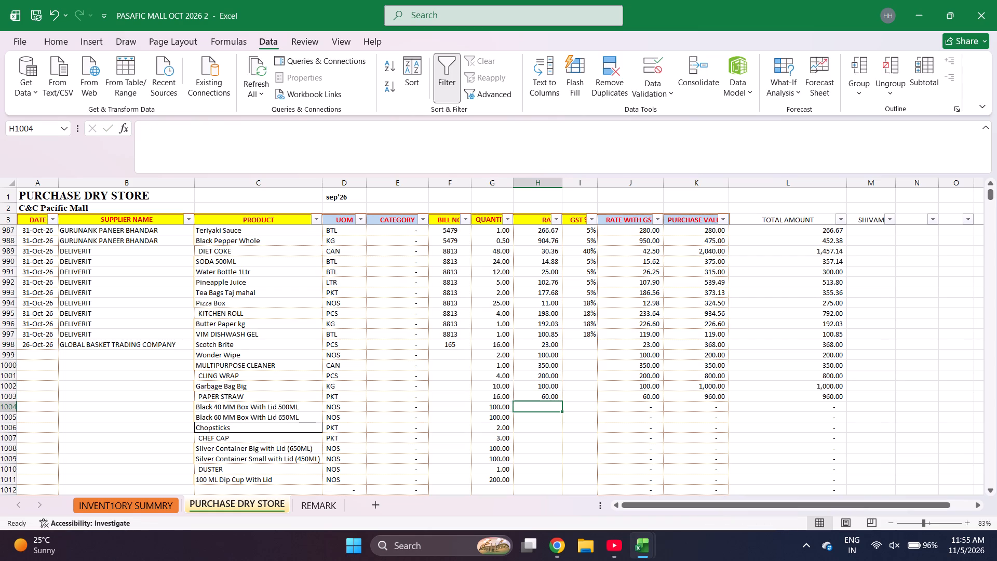
pyautogui.write('6.80')
pyautogui.press('Return')
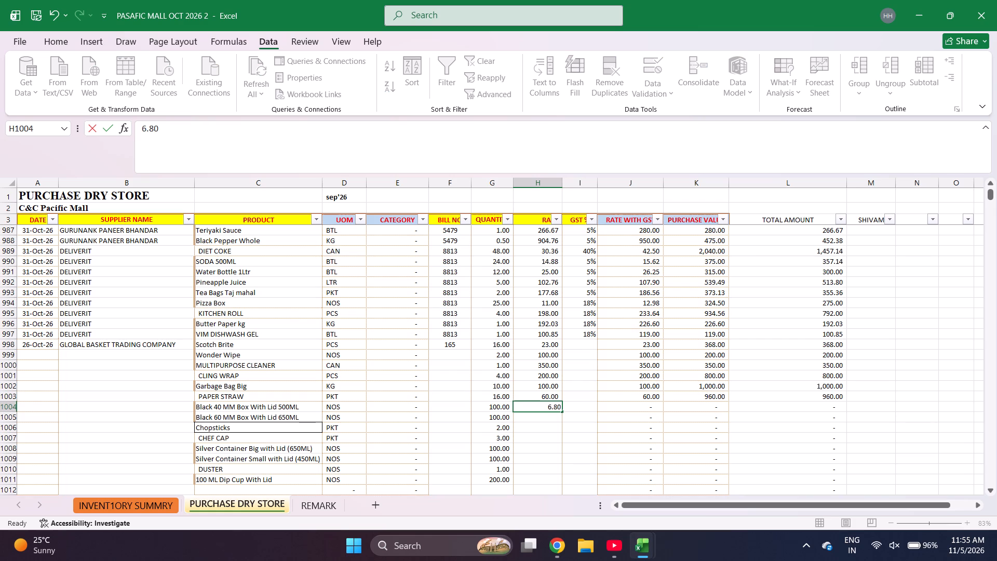
pyautogui.write('7.60')
pyautogui.press('Return')
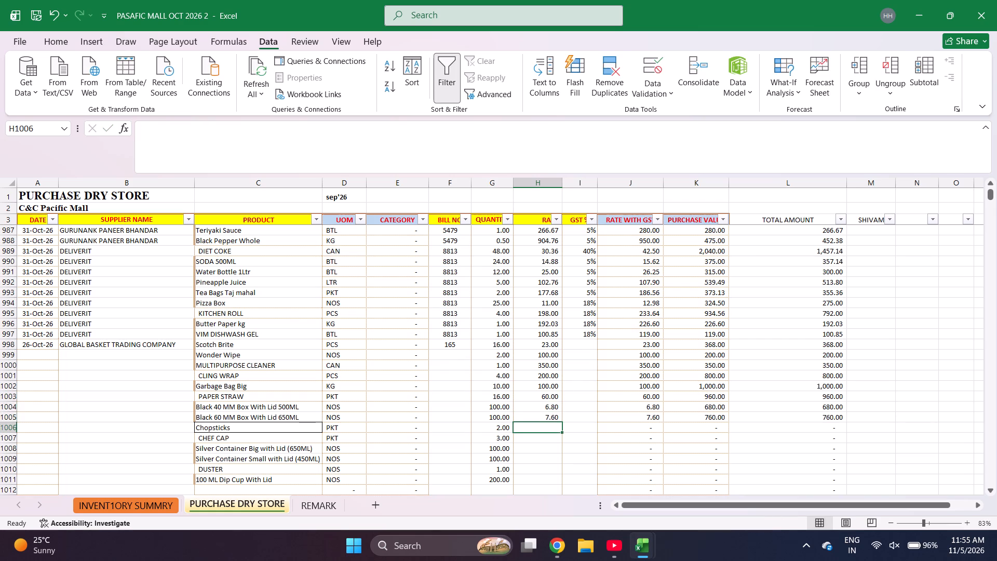
pyautogui.write('220')
pyautogui.press('Return')
# Enter rates: CHEF CAP 67, Silver Container Big 3.70, Silver Container Small 2.50, DUSTER 90 and 100 ML Dip Cup With Lid 2.80.
pyautogui.write('67')
pyautogui.press('Return')
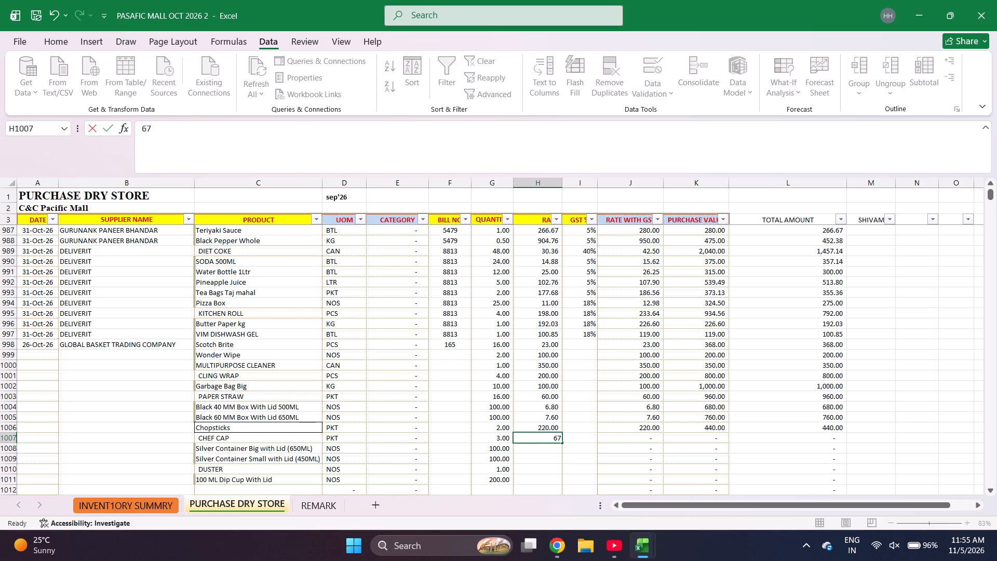
pyautogui.write('3.70')
pyautogui.press('Return')
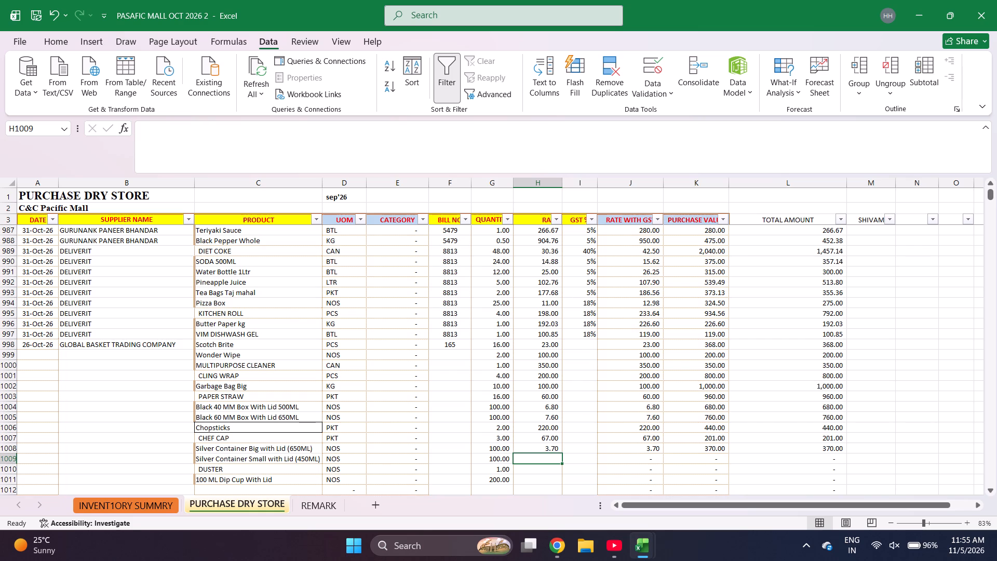
pyautogui.write('2.50')
pyautogui.press('Return')
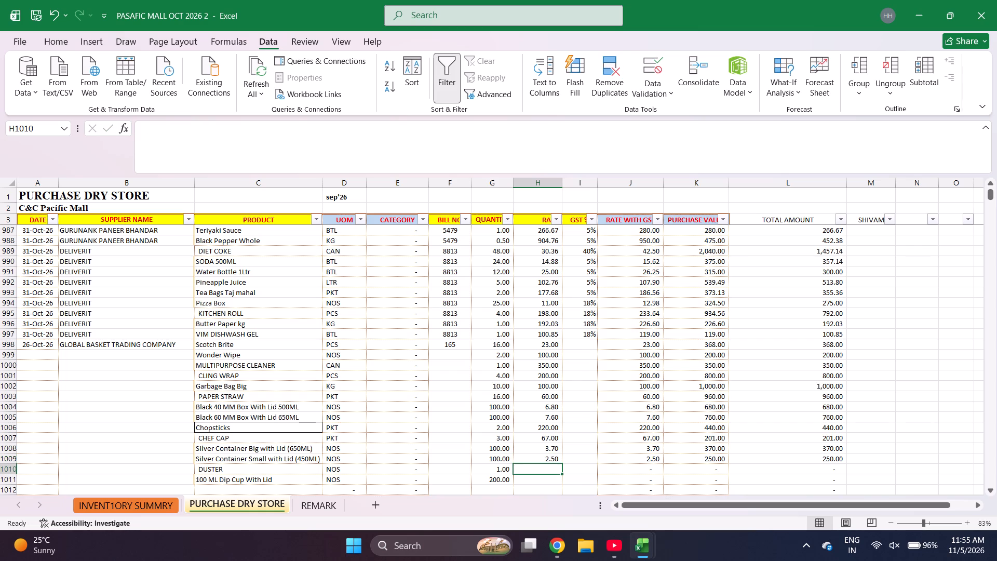
pyautogui.write('90')
pyautogui.press('Return')
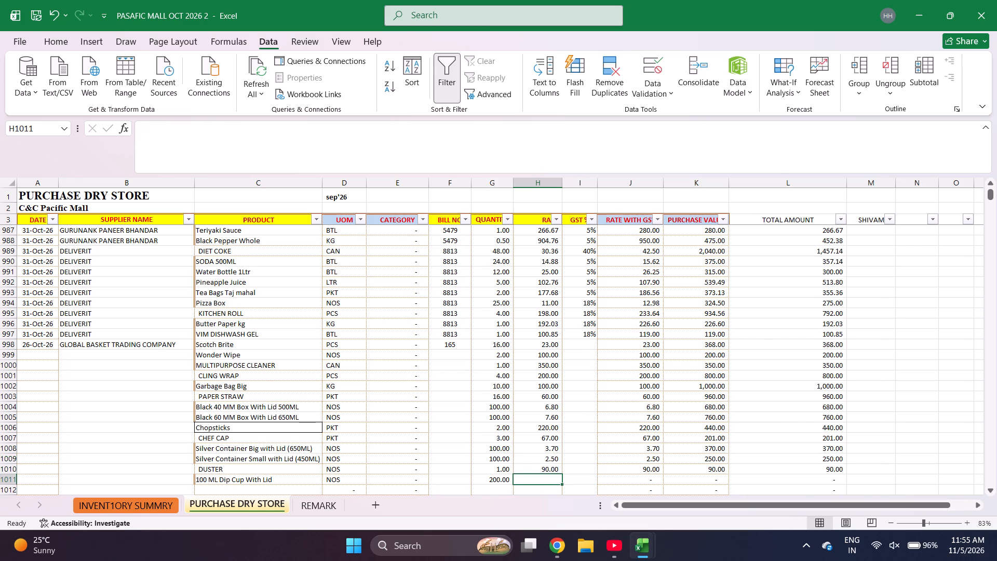
pyautogui.write('2.80')
pyautogui.press('Right')
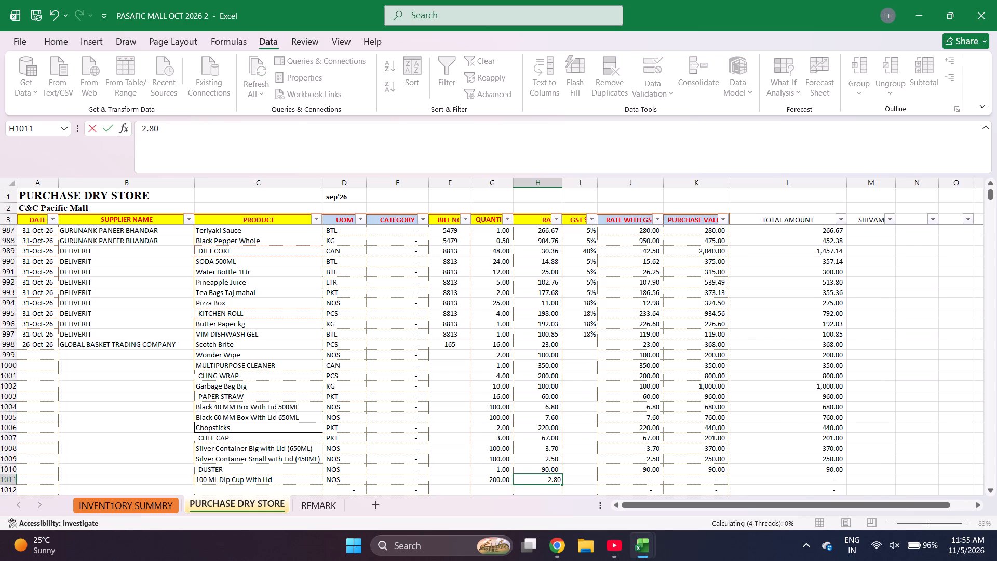
# Enter 18% GST for Scotch Brite and fill it down through 100 ML Dip Cup With Lid.
pyautogui.hotkey('ctrl', 'Up')
pyautogui.press('Down')
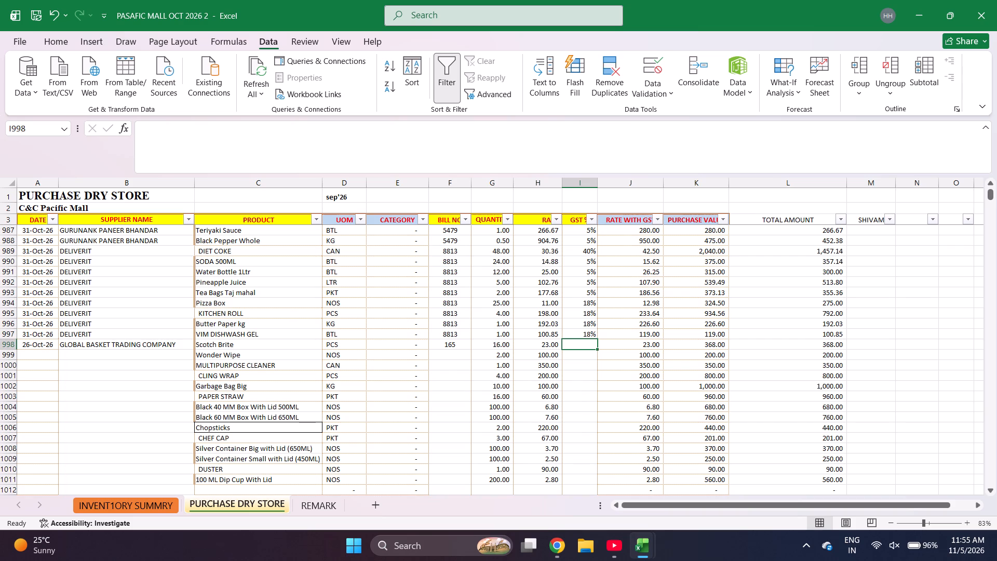
pyautogui.write('18')
pyautogui.hotkey('shift', 'Down')
pyautogui.hotkey('shift', 'Down')
pyautogui.hotkey('shift', 'Down')
pyautogui.hotkey('shift', 'Down')
pyautogui.hotkey('shift', 'Down')
pyautogui.hotkey('shift', 'Down')
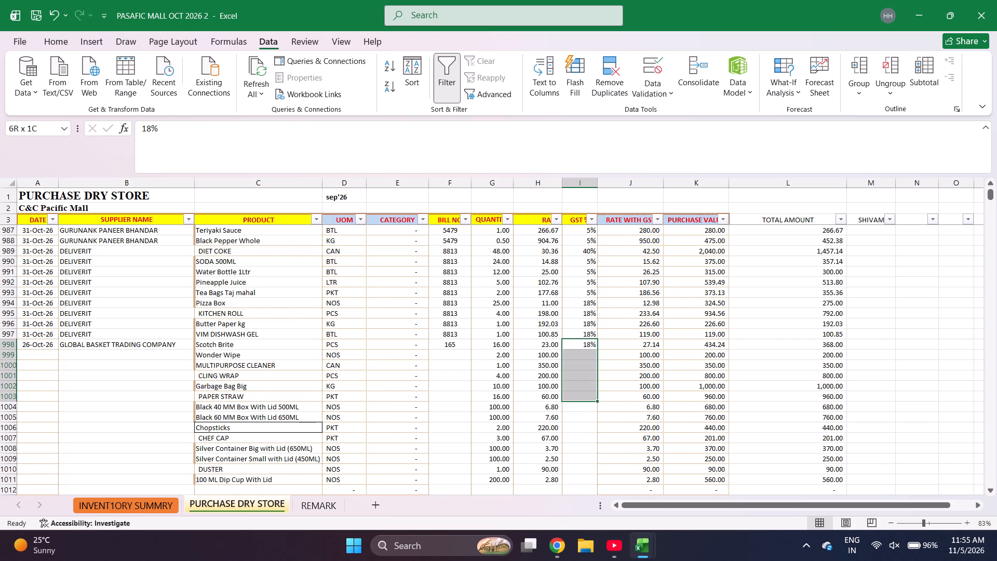
pyautogui.hotkey('shift', 'Down')
pyautogui.hotkey('shift', 'Down')
pyautogui.hotkey('shift', 'Down')
pyautogui.hotkey('shift', 'Down')
pyautogui.hotkey('shift', 'Down')
pyautogui.hotkey('shift', 'Down')
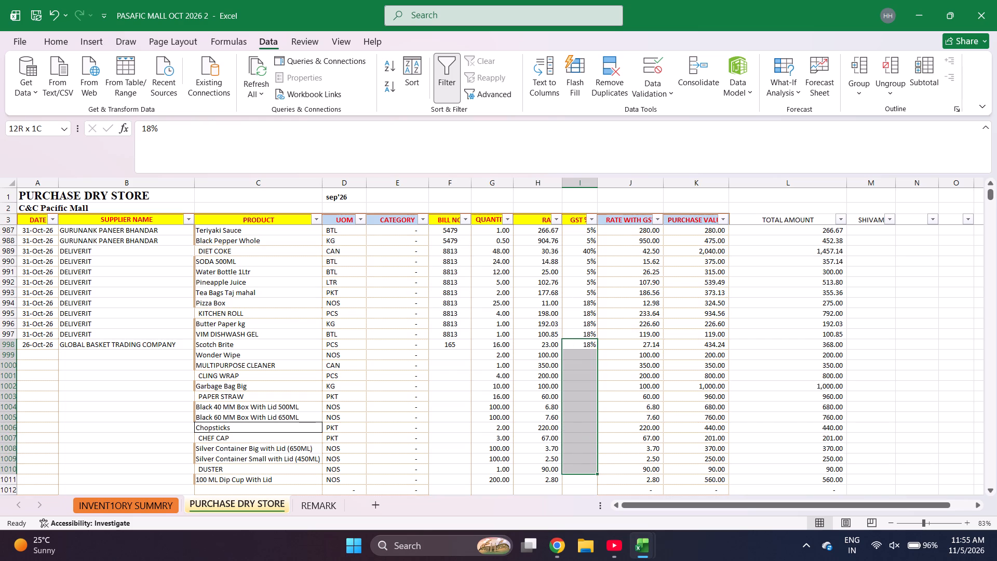
pyautogui.hotkey('shift', 'Down')
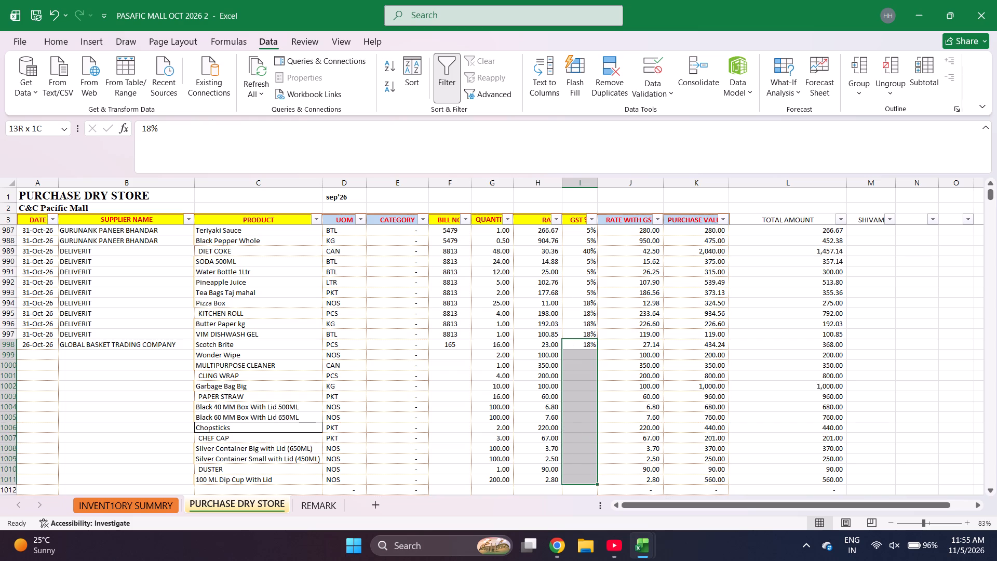
pyautogui.hotkey('ctrl', 'd')
# Set the GST rate for Chopsticks to 5%.
pyautogui.hotkey('ctrl', 'Down')
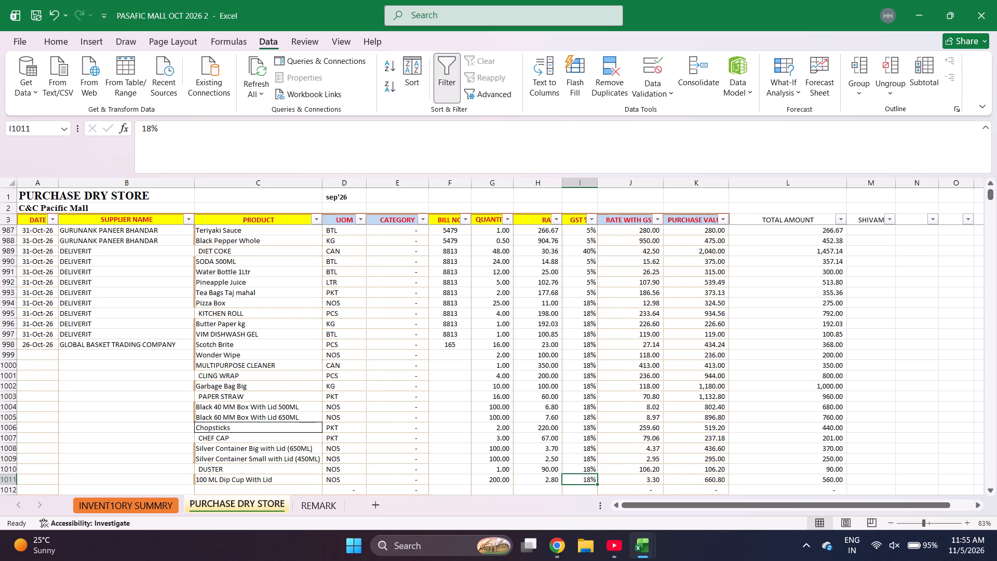
pyautogui.press('Up')
pyautogui.press('Up')
pyautogui.press('Up')
pyautogui.press('Up')
pyautogui.press('Up')
pyautogui.press('Up')
pyautogui.press('Up')
pyautogui.press('Up')
pyautogui.press('Up')
pyautogui.press('Up')
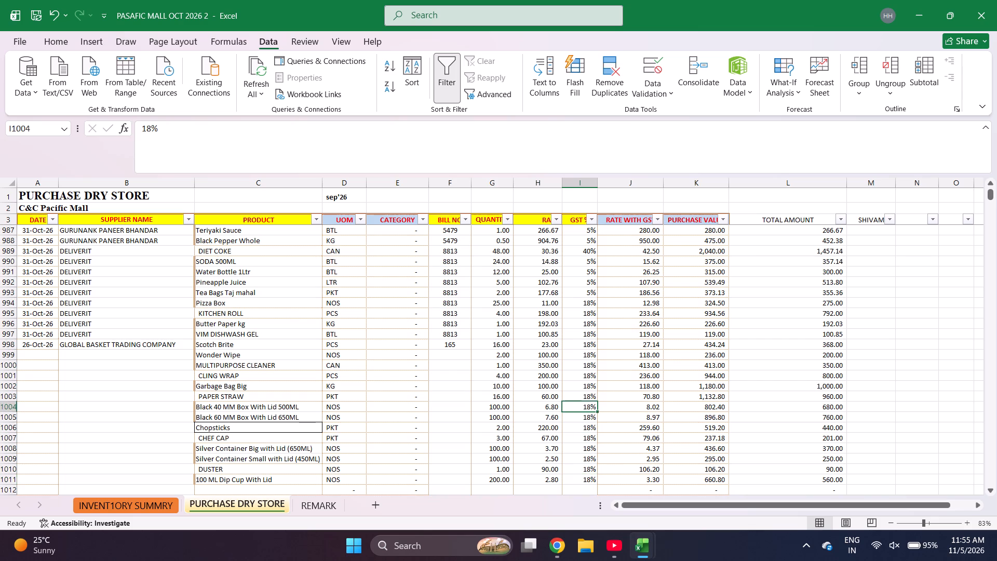
pyautogui.press('Up')
pyautogui.press('Up')
pyautogui.press('Up')
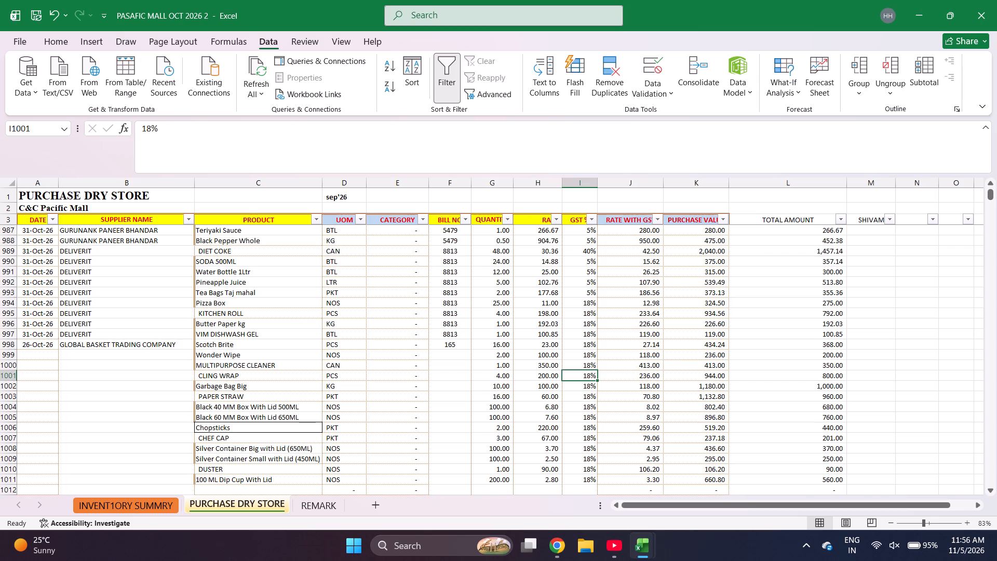
pyautogui.press('Down')
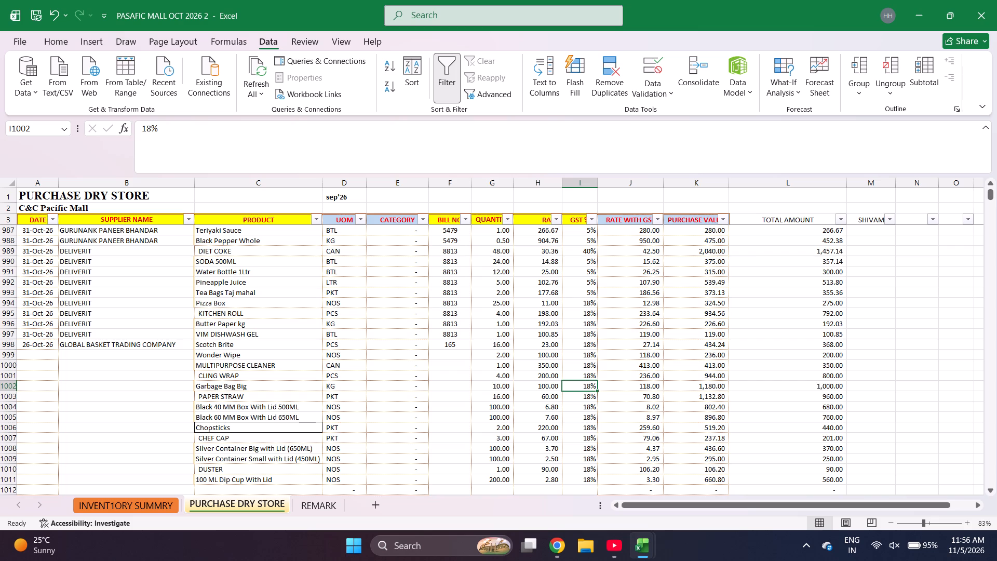
pyautogui.press('Down')
pyautogui.press('Up')
pyautogui.press('Down')
pyautogui.press('Down')
pyautogui.press('Down')
pyautogui.press('Down')
pyautogui.press('5')
pyautogui.press('Return')
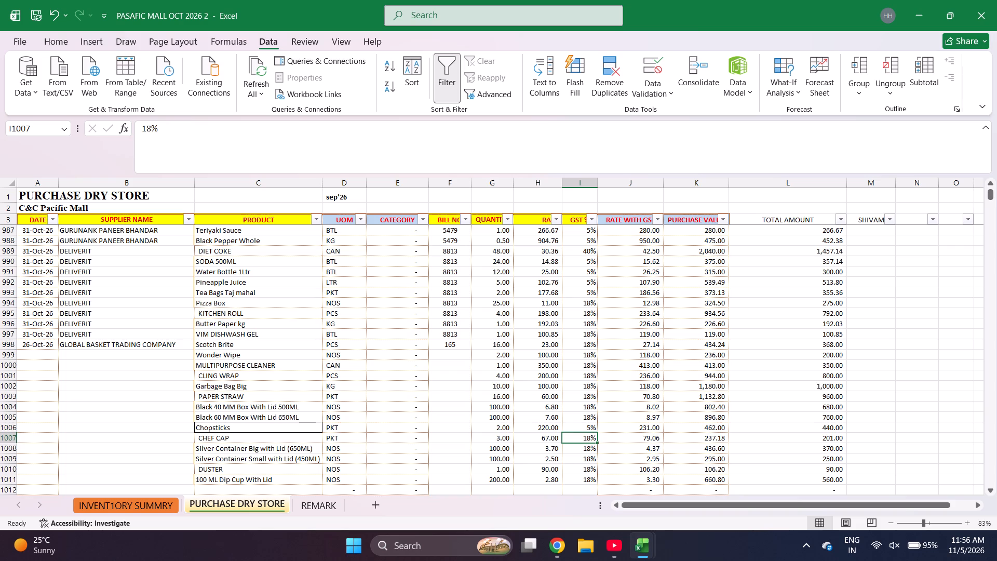
# Set the GST rate to 5% for Silver Container Big, Silver Container Small and DUSTER.
pyautogui.press('Down')
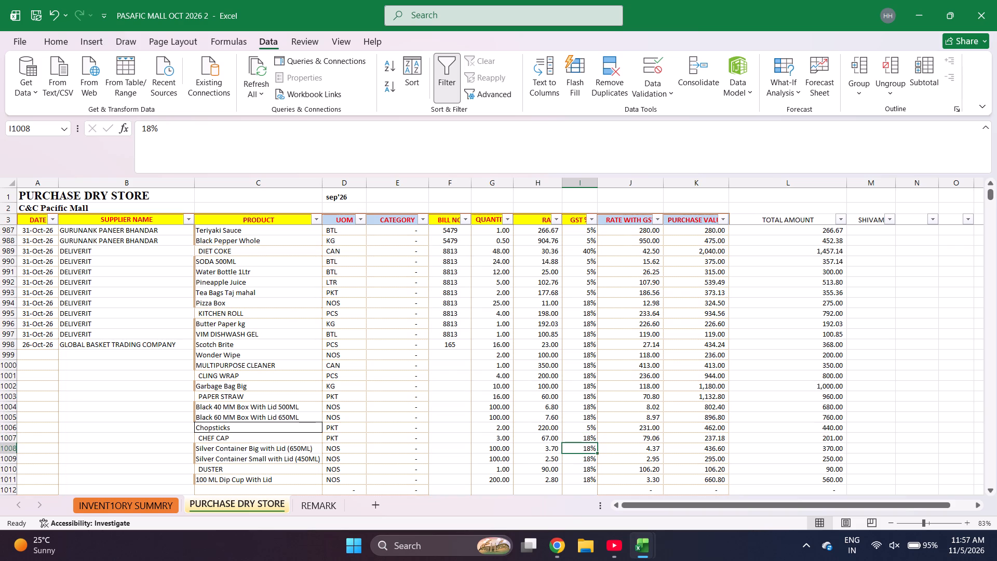
pyautogui.press('5')
pyautogui.press('Return')
pyautogui.press('5')
pyautogui.press('Return')
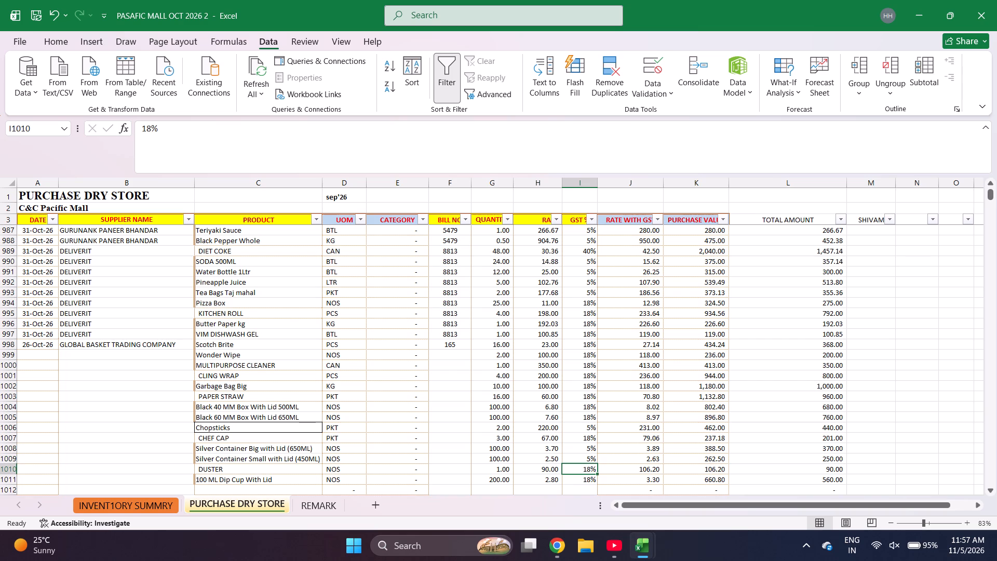
pyautogui.press('Up')
pyautogui.press('Up')
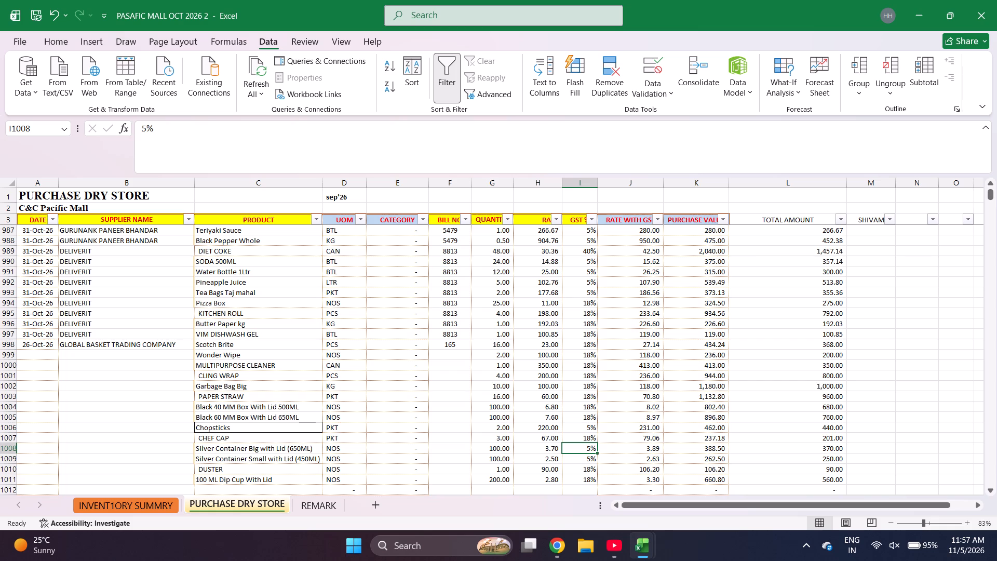
pyautogui.press('Down')
pyautogui.press('Down')
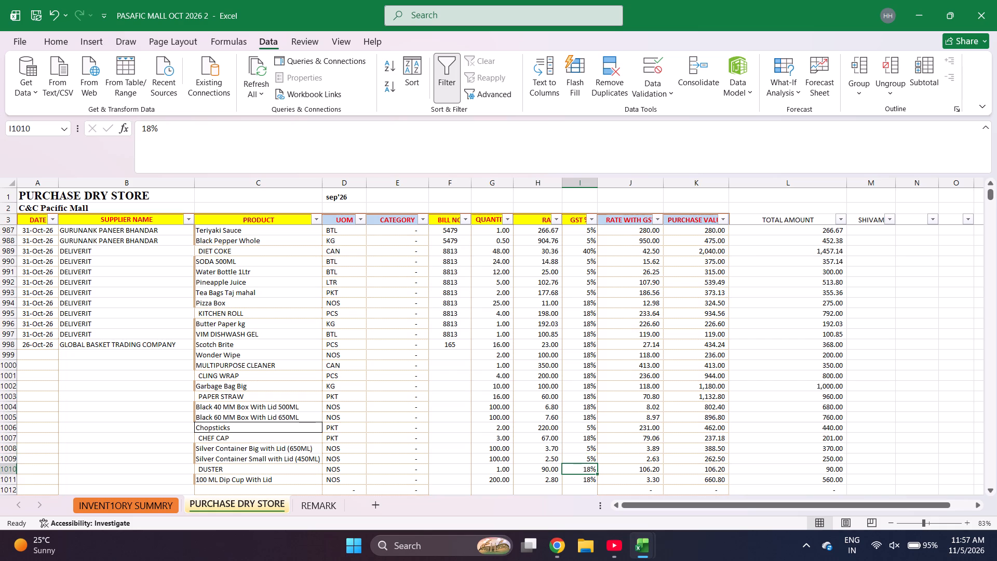
pyautogui.press('5')
# Fill bill number 165 down from the Scotch Brite row through 100 ML Dip Cup With Lid.
pyautogui.press('Left')
pyautogui.press('Left')
pyautogui.press('Left')
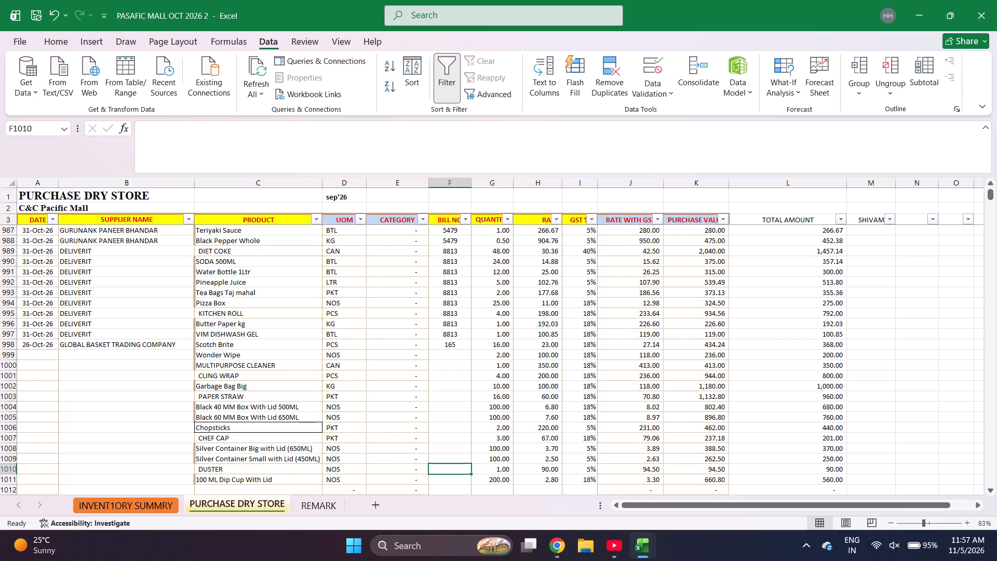
pyautogui.hotkey('ctrl', 'Up')
pyautogui.hotkey('shift', 'Down')
pyautogui.hotkey('shift', 'Down')
pyautogui.hotkey('shift', 'Down')
pyautogui.hotkey('shift', 'Down')
pyautogui.hotkey('shift', 'Down')
pyautogui.hotkey('shift', 'Down')
pyautogui.hotkey('shift', 'Down')
pyautogui.hotkey('shift', 'Down')
pyautogui.hotkey('shift', 'Down')
pyautogui.hotkey('shift', 'Down')
pyautogui.hotkey('shift', 'Down')
pyautogui.hotkey('shift', 'Down')
pyautogui.hotkey('shift', 'Down')
pyautogui.hotkey('shift', 'Down')
pyautogui.hotkey('shift', 'Down')
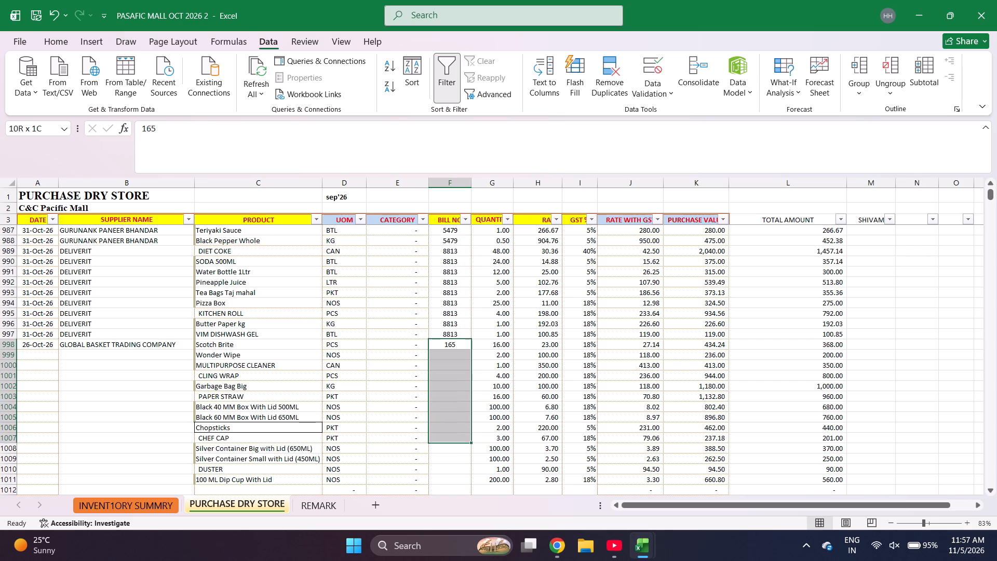
pyautogui.hotkey('shift', 'Down')
pyautogui.hotkey('shift', 'Down')
pyautogui.hotkey('shift', 'Down')
pyautogui.hotkey('ctrl', 'd')
# Fill the date 26-Oct-26 and supplier GLOBAL BASKET TRADING COMPANY down through the 100 ML Dip Cup With Lid row.
pyautogui.hotkey('ctrl', 'Left')
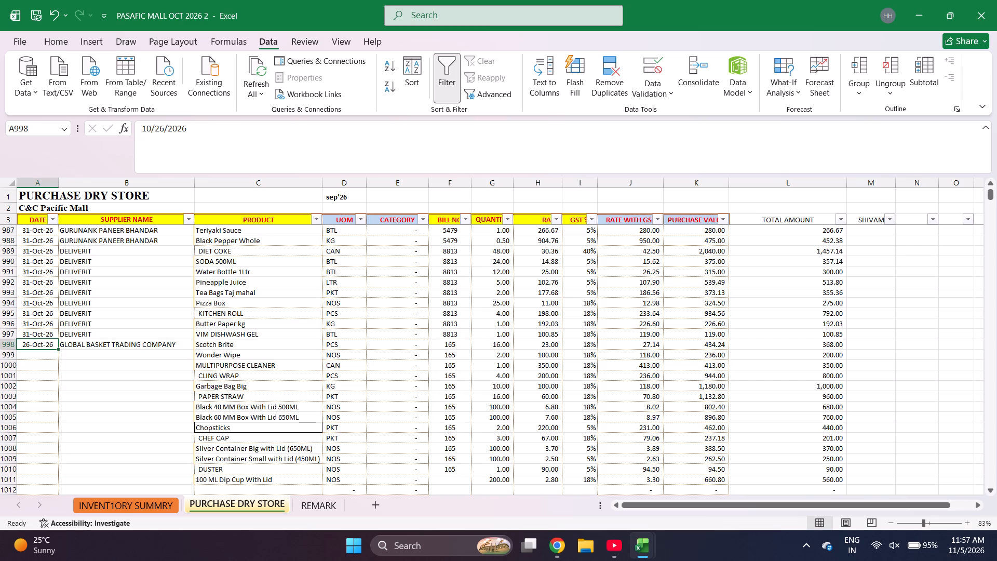
pyautogui.hotkey('shift', 'Right')
pyautogui.hotkey('shift', 'Down')
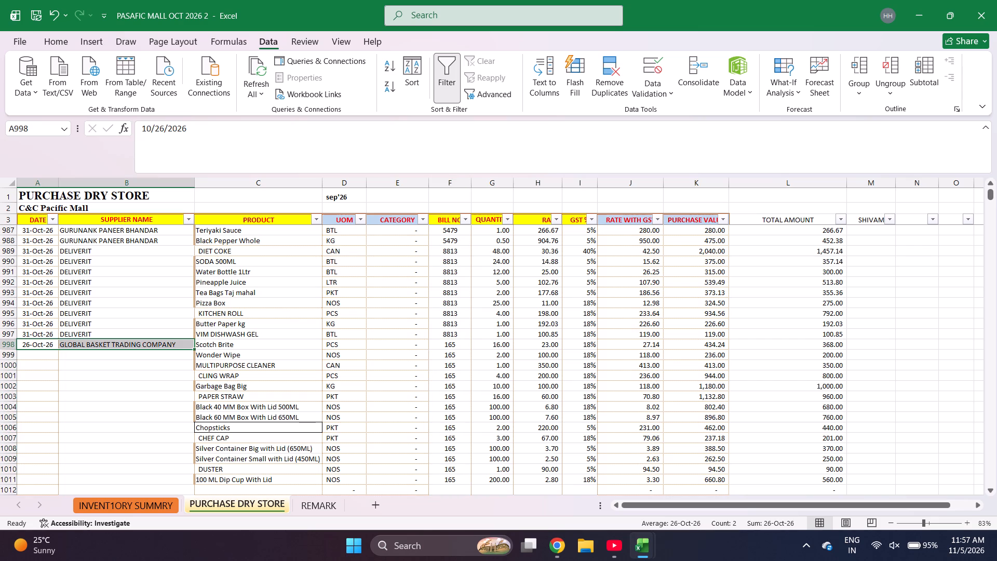
pyautogui.hotkey('shift', 'Down')
pyautogui.hotkey('shift', 'Down')
pyautogui.hotkey('shift', 'Down')
pyautogui.hotkey('shift', 'Down')
pyautogui.hotkey('shift', 'Down')
pyautogui.hotkey('shift', 'Down')
pyautogui.hotkey('shift', 'Down')
pyautogui.hotkey('shift', 'Down')
pyautogui.hotkey('shift', 'Down')
pyautogui.hotkey('shift', 'Down')
pyautogui.hotkey('shift', 'Down')
pyautogui.hotkey('shift', 'Down')
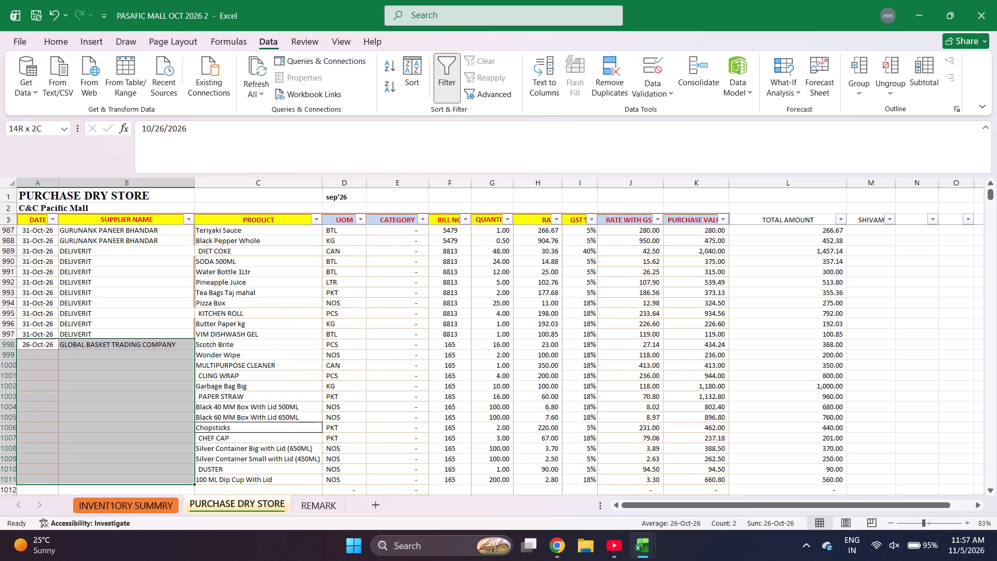
pyautogui.hotkey('ctrl', 'd')
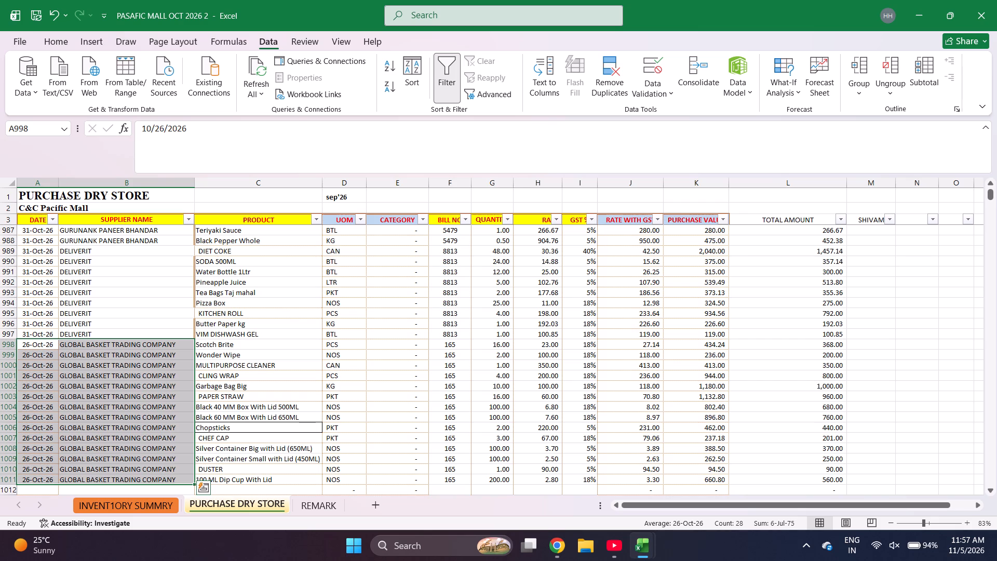
pyautogui.press('Down')
pyautogui.hotkey('ctrl', 'Down')
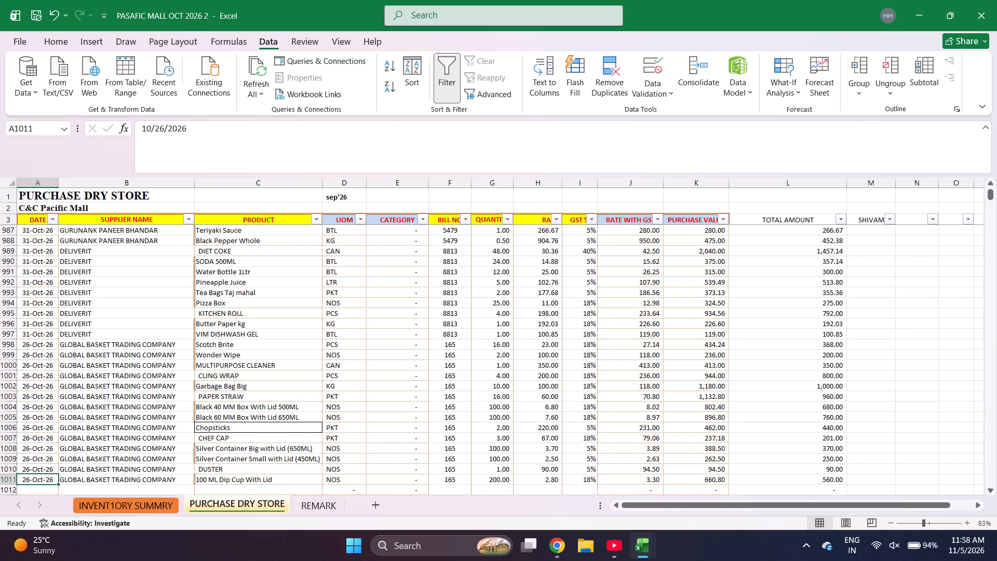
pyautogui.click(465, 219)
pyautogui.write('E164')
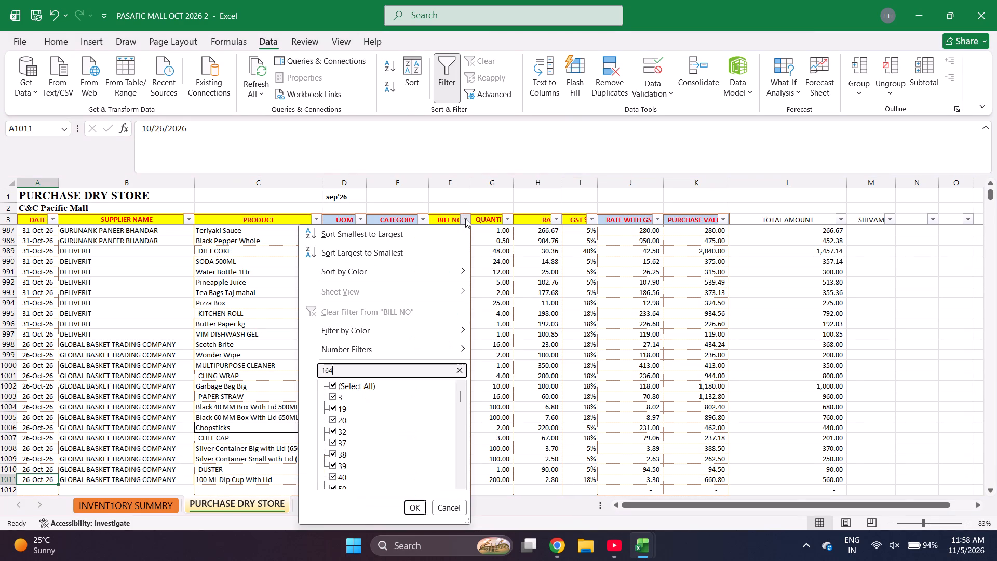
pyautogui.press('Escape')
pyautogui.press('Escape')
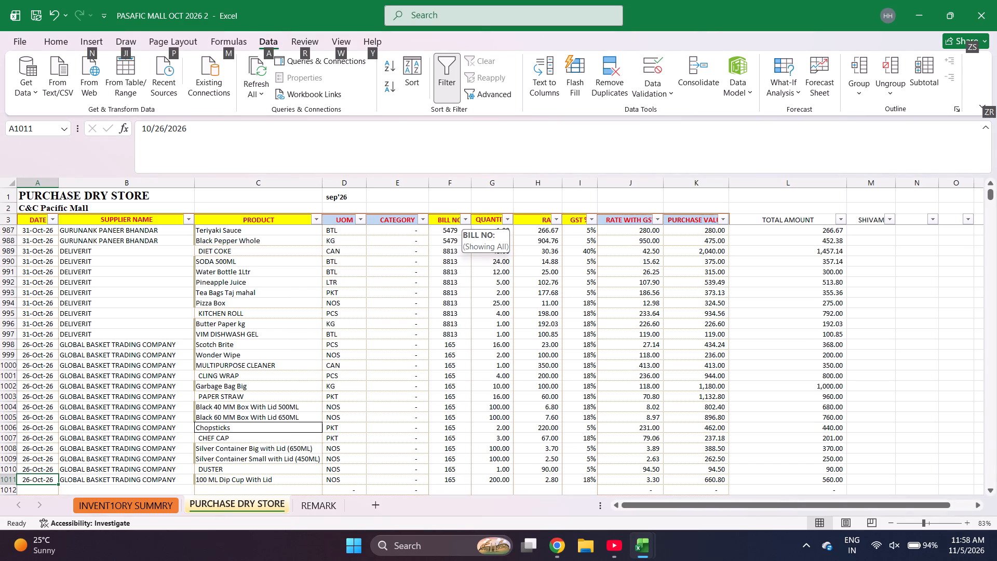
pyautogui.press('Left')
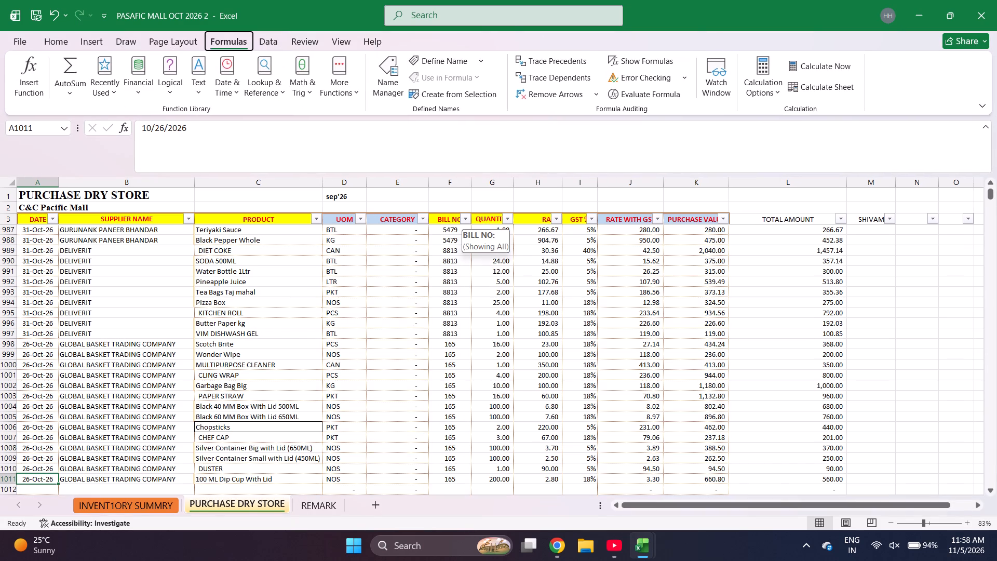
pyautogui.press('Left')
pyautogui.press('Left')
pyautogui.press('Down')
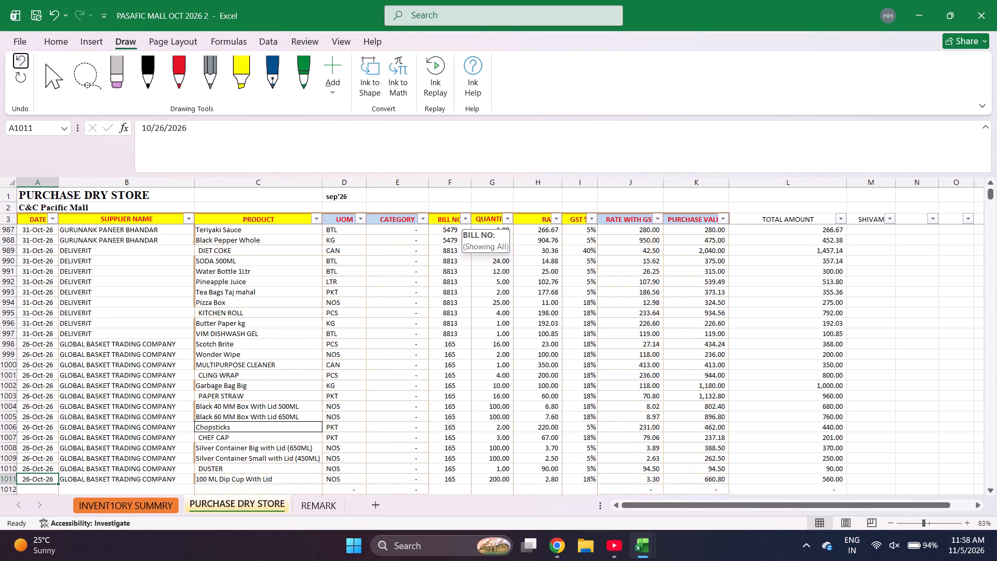
# Add a row below for GLOBAL BASKET TRADING COMPANY dated 26-Oct-26 with the product REFINED 15 KG.
pyautogui.press('Down')
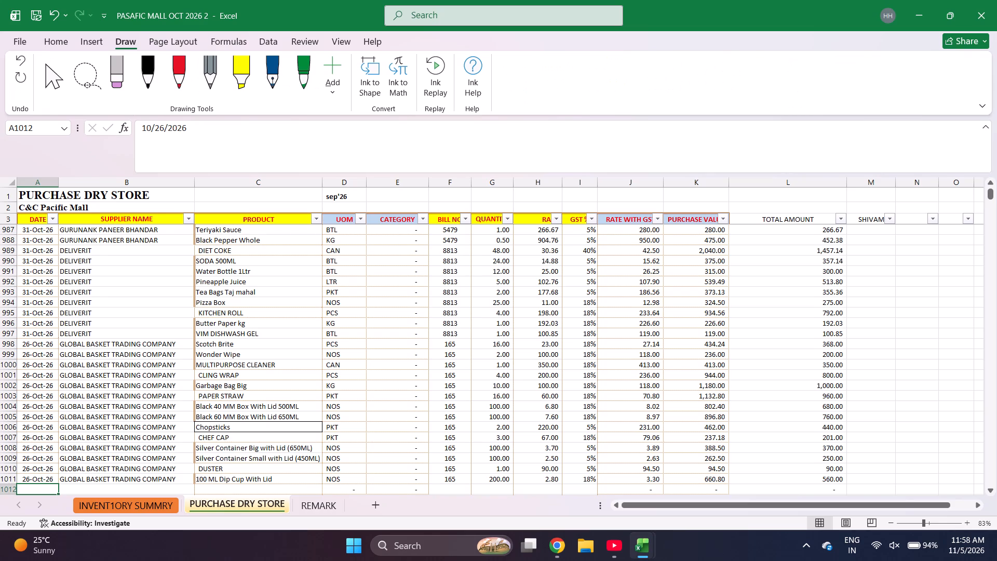
pyautogui.hotkey('ctrl', 'd')
pyautogui.press('Right')
pyautogui.hotkey('ctrl', 'd')
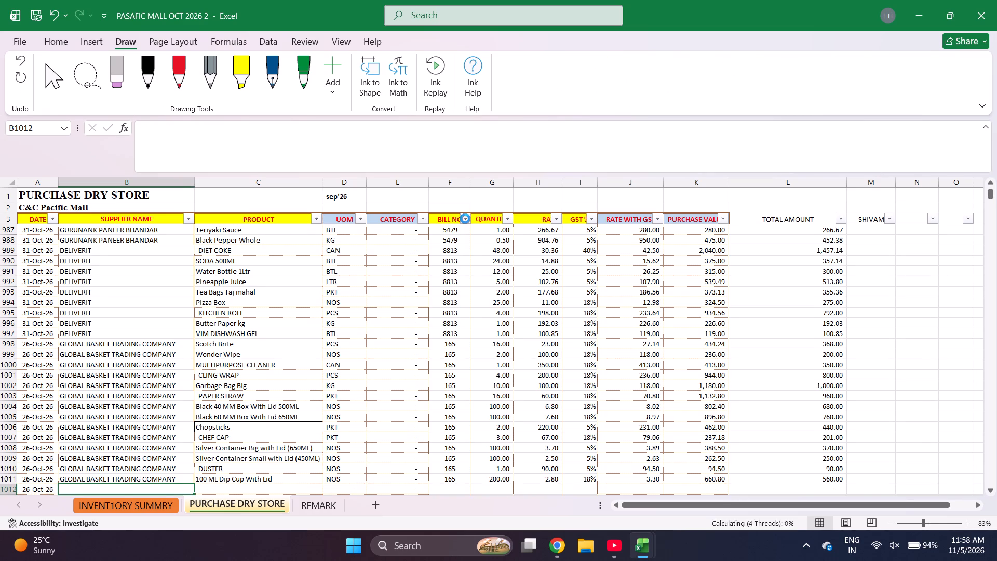
pyautogui.press('Right')
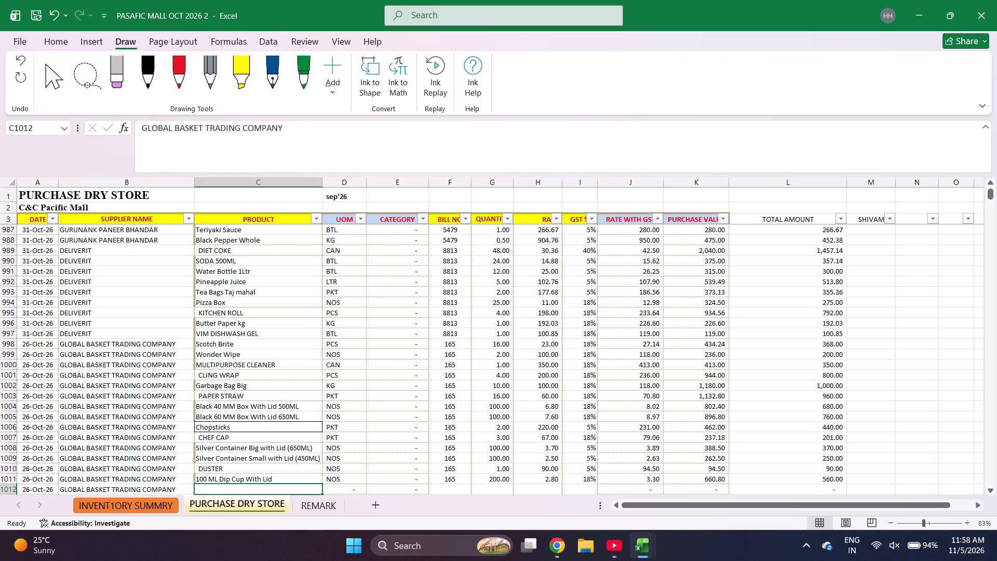
pyautogui.write('REFINED')
pyautogui.press('space')
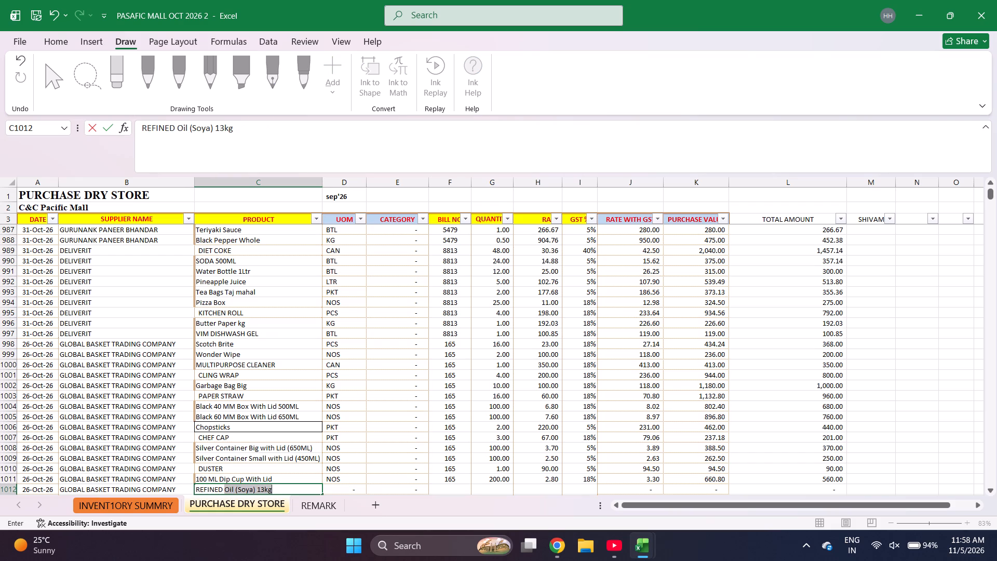
pyautogui.write('15 KG')
pyautogui.press('Return')
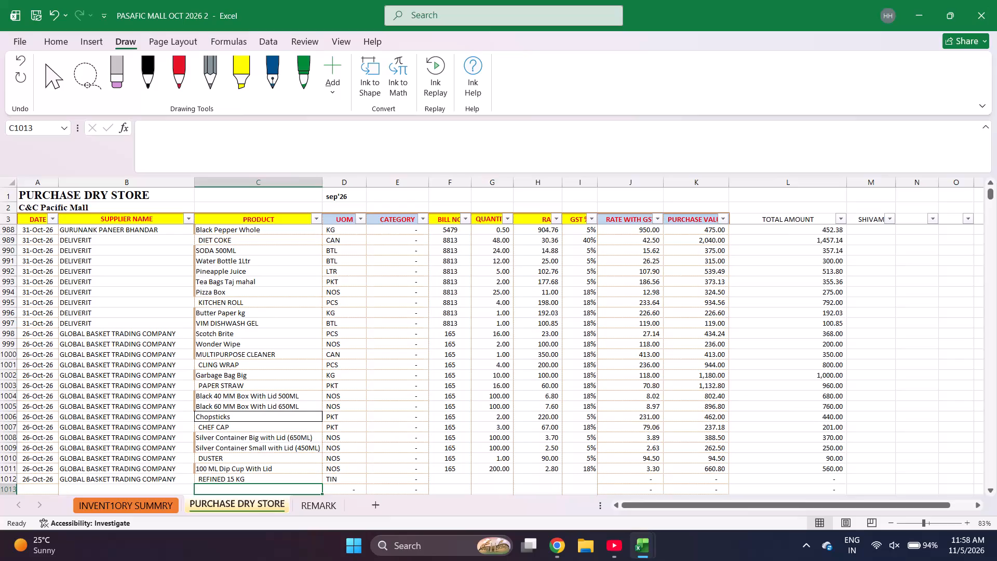
# Find 0.0. Pizza Flour in the inventory summary sheet and copy it into the product cell below REFINED 15 KG.
pyautogui.hotkey('ctrl', 'pageup')
pyautogui.hotkey('ctrl', 'f')
pyautogui.write('0.0. P')
pyautogui.press('Return')
pyautogui.press('`')
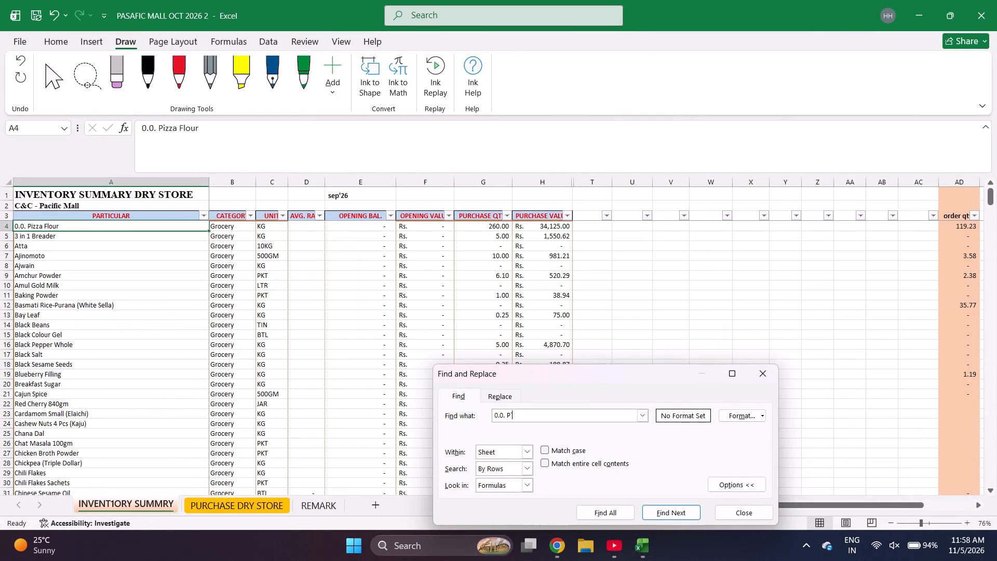
pyautogui.press('Escape')
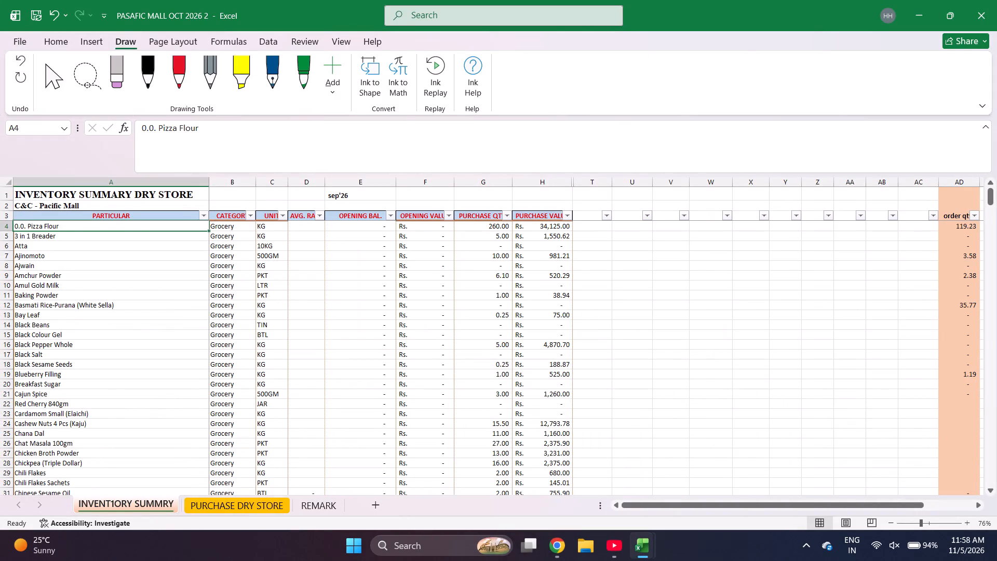
pyautogui.hotkey('ctrl', 'c')
pyautogui.hotkey('ctrl', 'c')
pyautogui.hotkey('ctrl', 'pagedown')
pyautogui.press('Return')
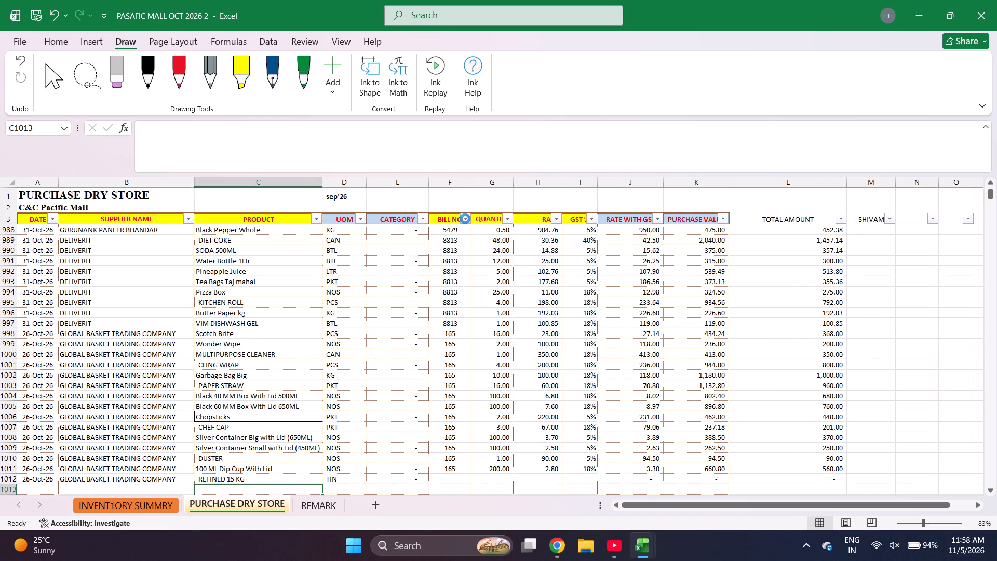
pyautogui.press('Return')
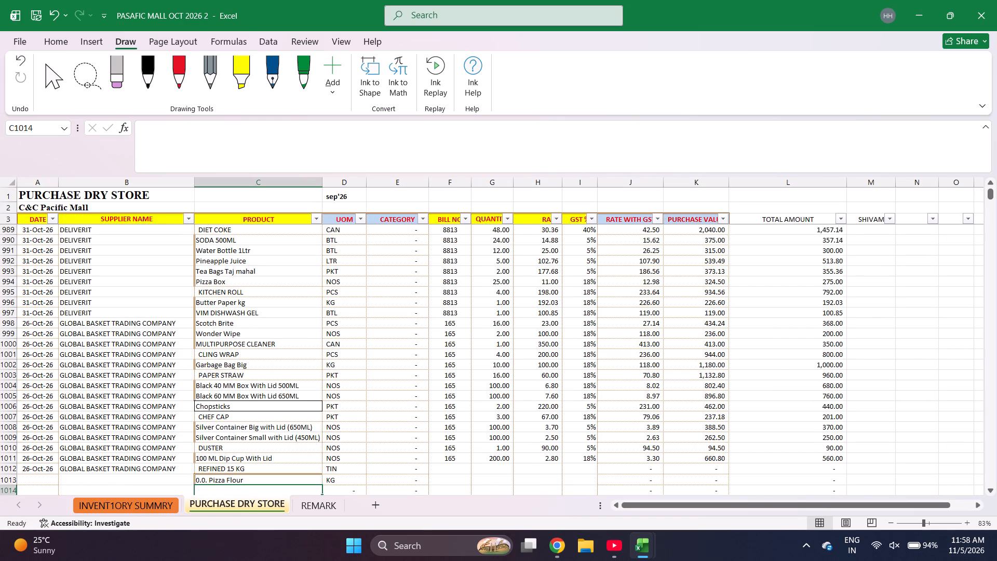
# Find Staff Chickpeas in the inventory summary sheet and copy it into the product cell below 0.0. Pizza Flour.
pyautogui.click(137, 322)
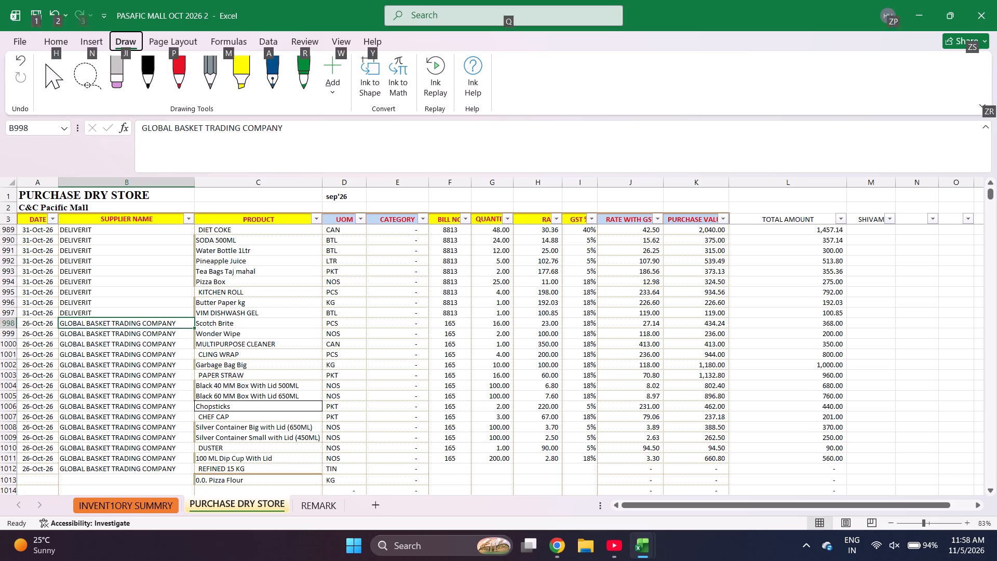
pyautogui.click(49, 47)
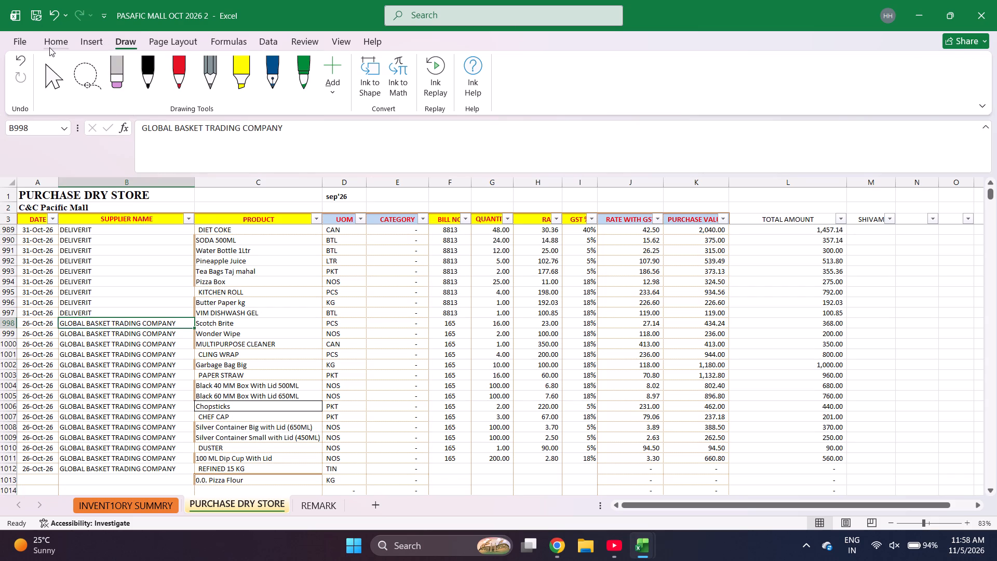
pyautogui.click(218, 477)
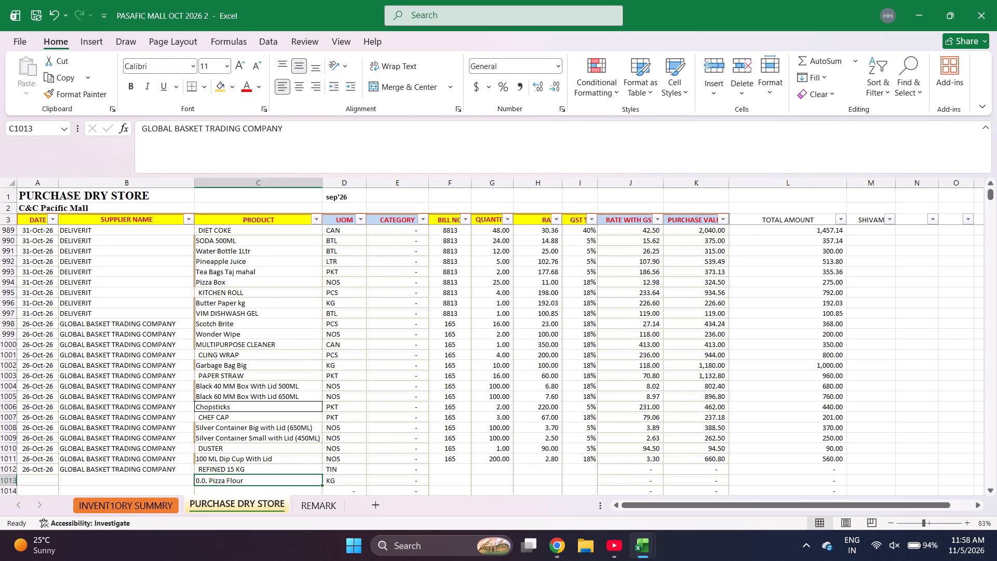
pyautogui.press('Down')
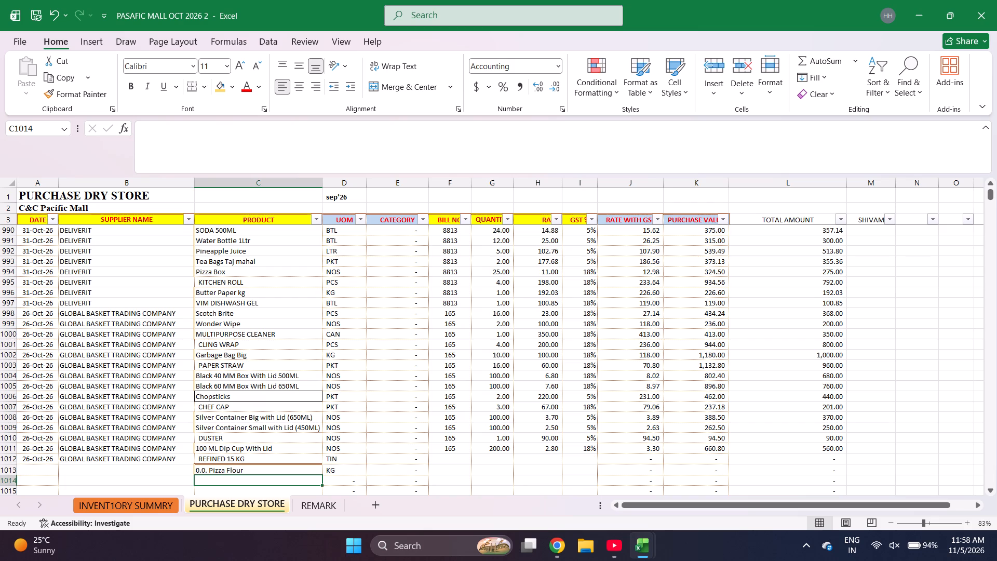
pyautogui.hotkey('ctrl', 'pageup')
pyautogui.hotkey('ctrl', 'f')
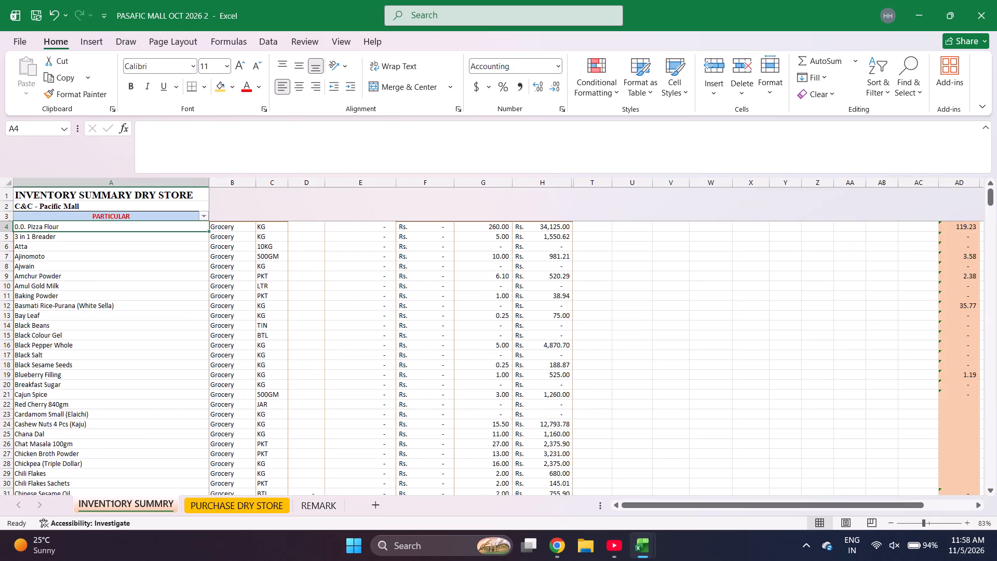
pyautogui.write('STAFF C')
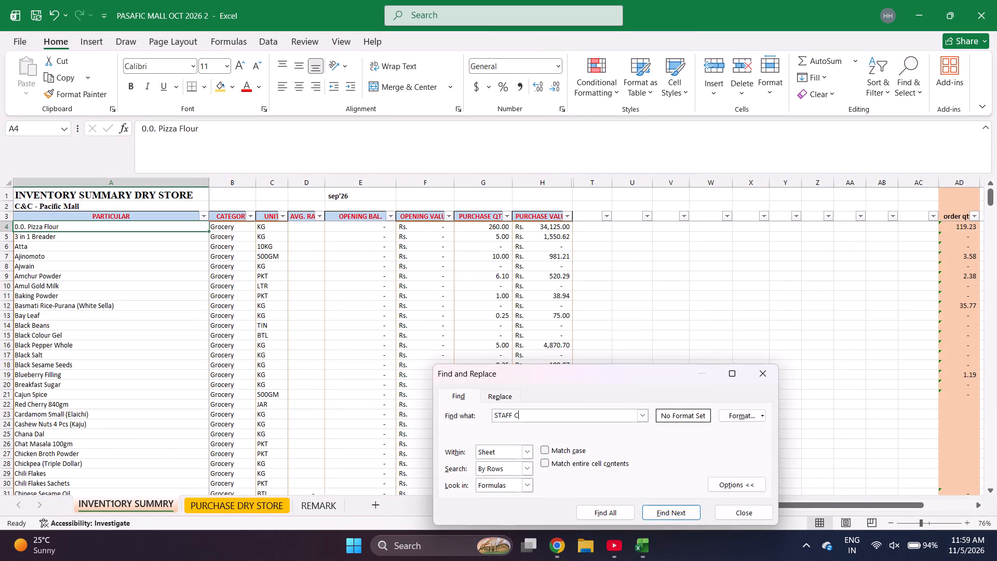
pyautogui.press('Return')
pyautogui.press('Escape')
pyautogui.press('Return')
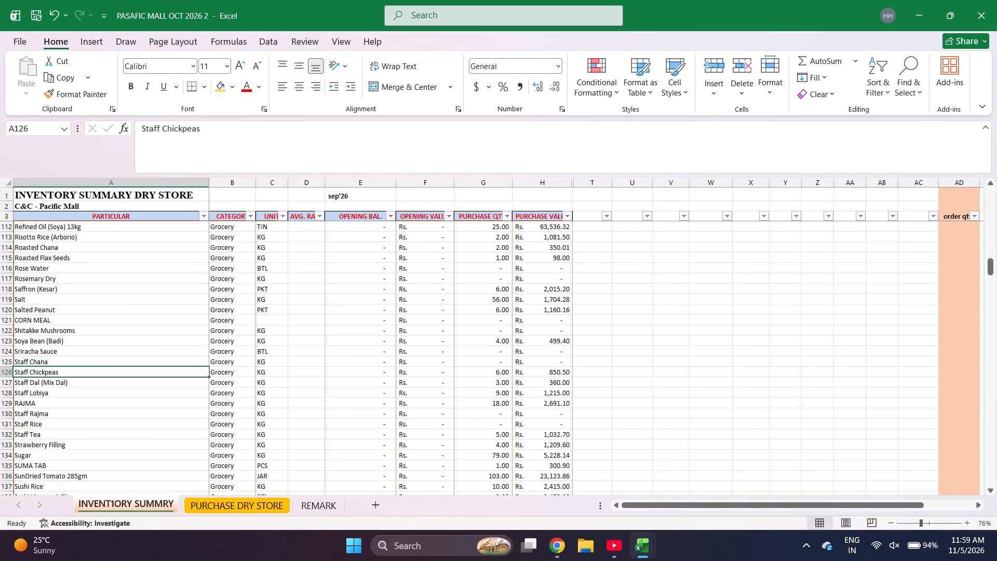
pyautogui.hotkey('ctrl', 'c')
pyautogui.hotkey('ctrl', 'pagedown')
pyautogui.press('Return')
pyautogui.press('Return')
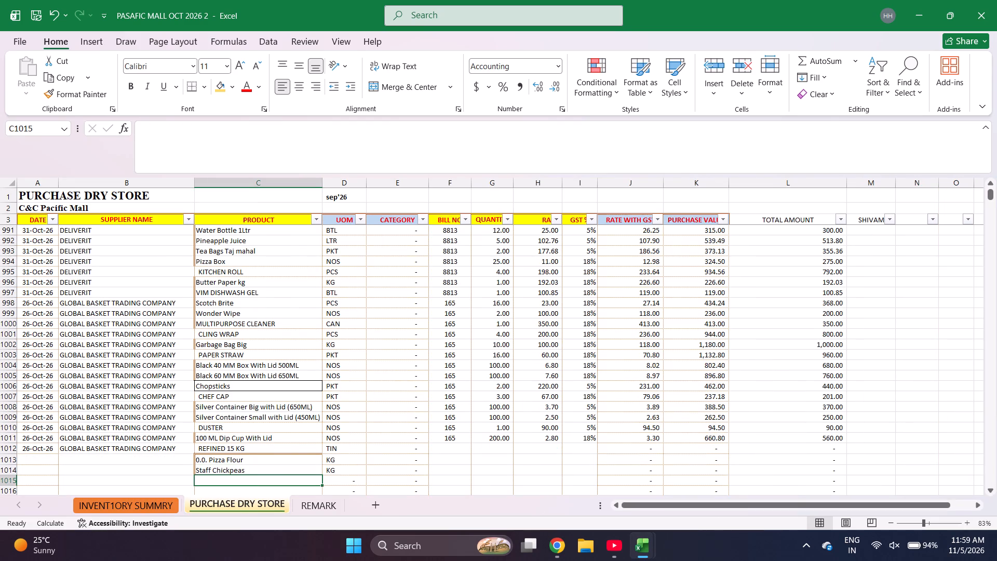
# Enter SUGAR and YUZU SYRUP in the two product cells below Staff Chickpeas.
pyautogui.write('SUGA')
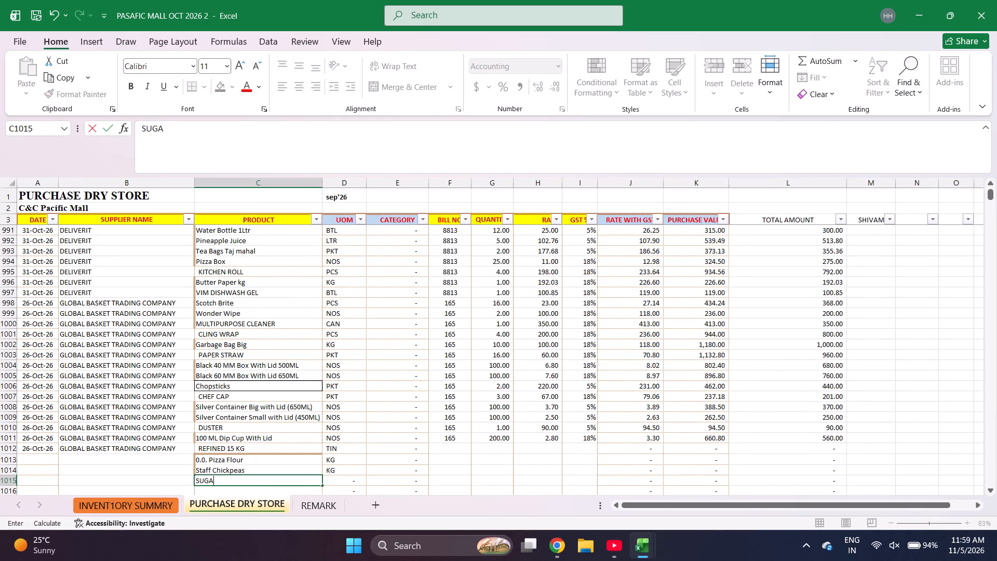
pyautogui.press('r')
pyautogui.press('Return')
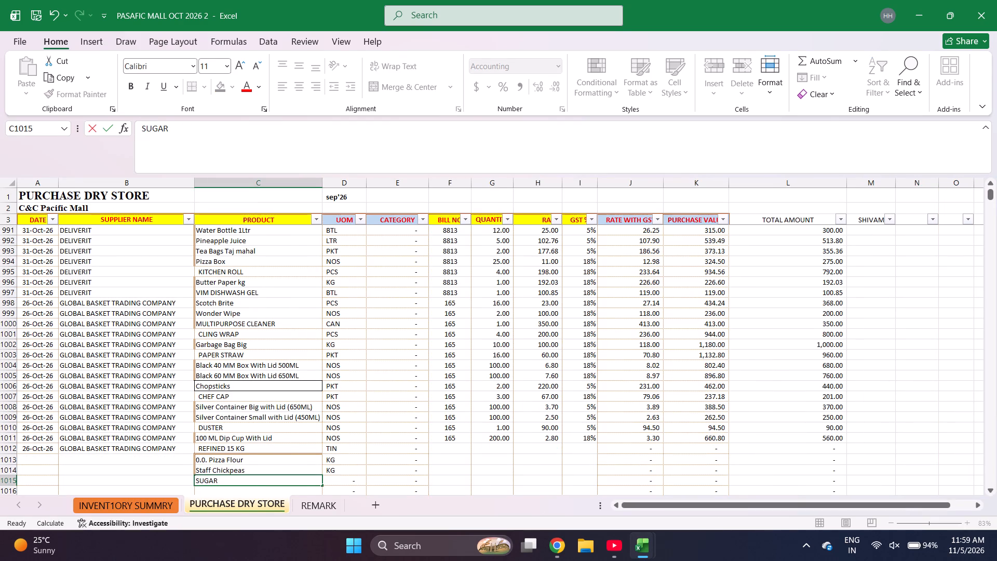
pyautogui.write('YU')
pyautogui.write('ZU SYRUP')
pyautogui.press('Return')
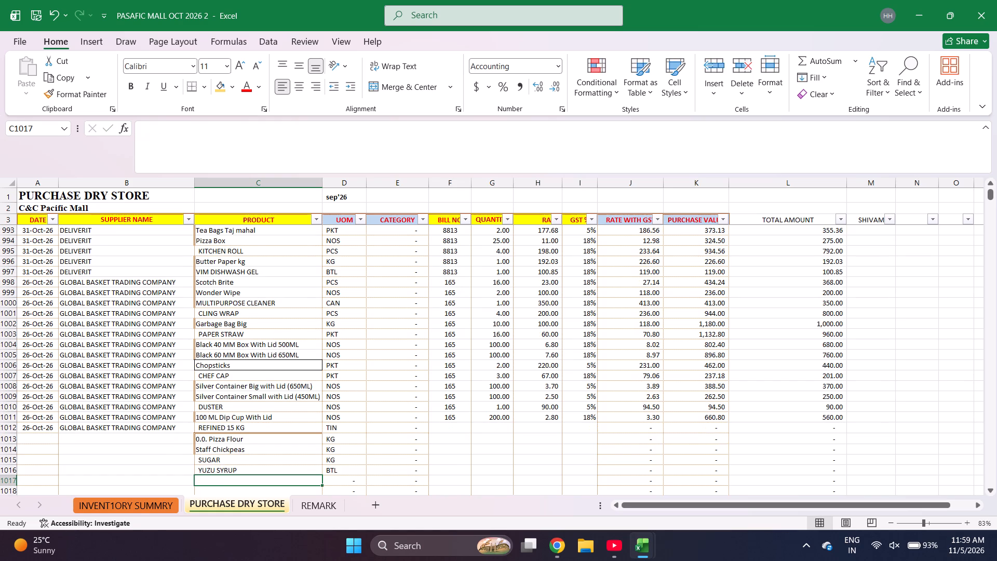
# Enter DEGGI MIRCH below YUZU SYRUP and replace it with Deggi Mirch Powder copied from the inventory summary sheet.
pyautogui.write('DEGGI MIRCH')
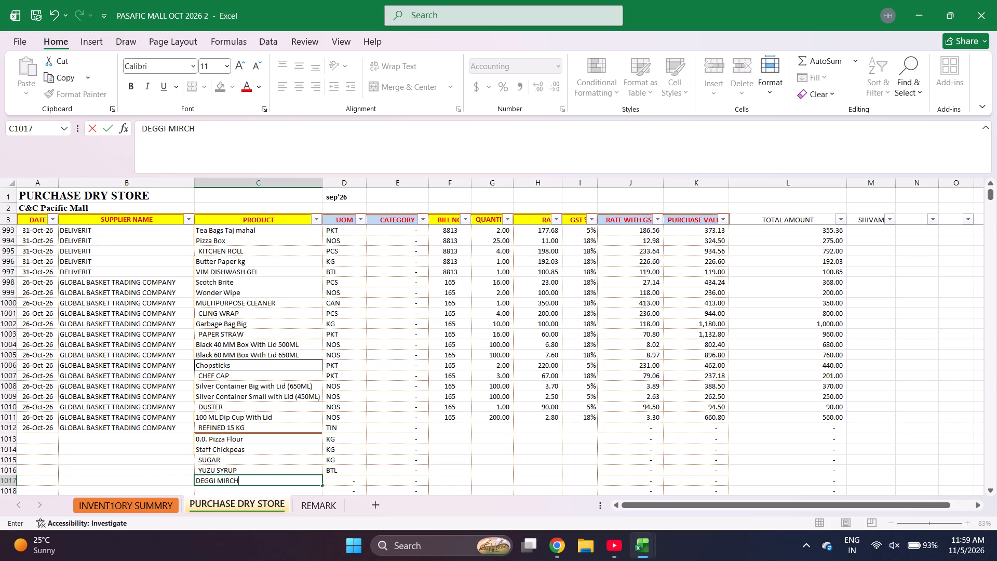
pyautogui.press('Return')
pyautogui.hotkey('ctrl', 'pageup')
pyautogui.hotkey('ctrl', 'f')
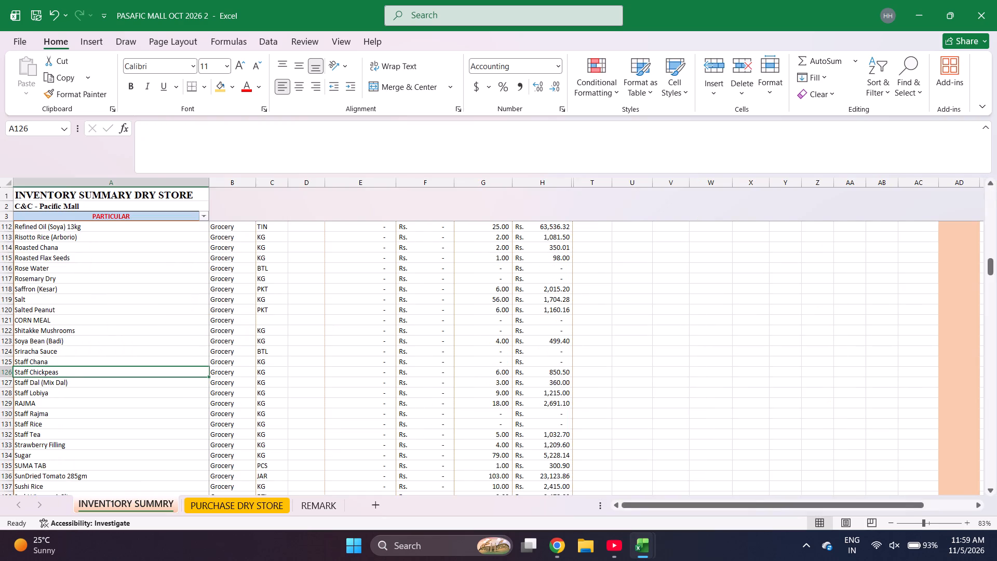
pyautogui.write('DEGG')
pyautogui.press('Return')
pyautogui.press('Escape')
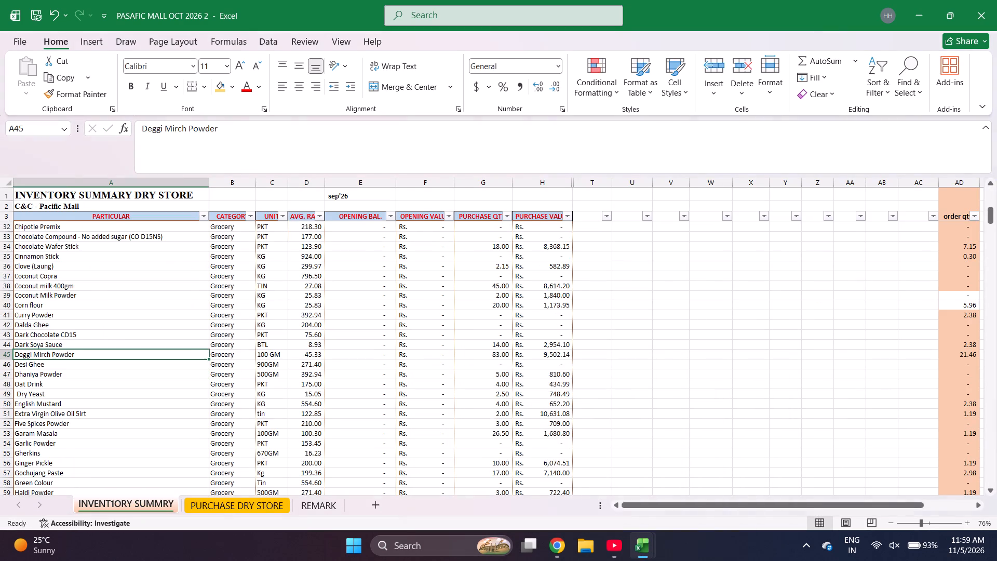
pyautogui.hotkey('ctrl', 'c')
pyautogui.hotkey('ctrl', 'pagedown')
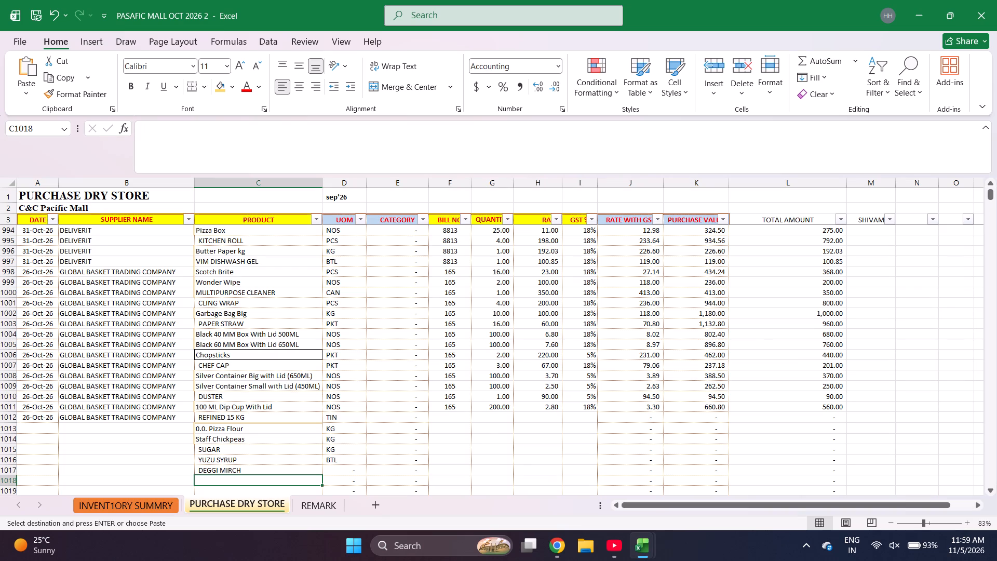
pyautogui.press('Up')
pyautogui.press('Return')
pyautogui.press('Return')
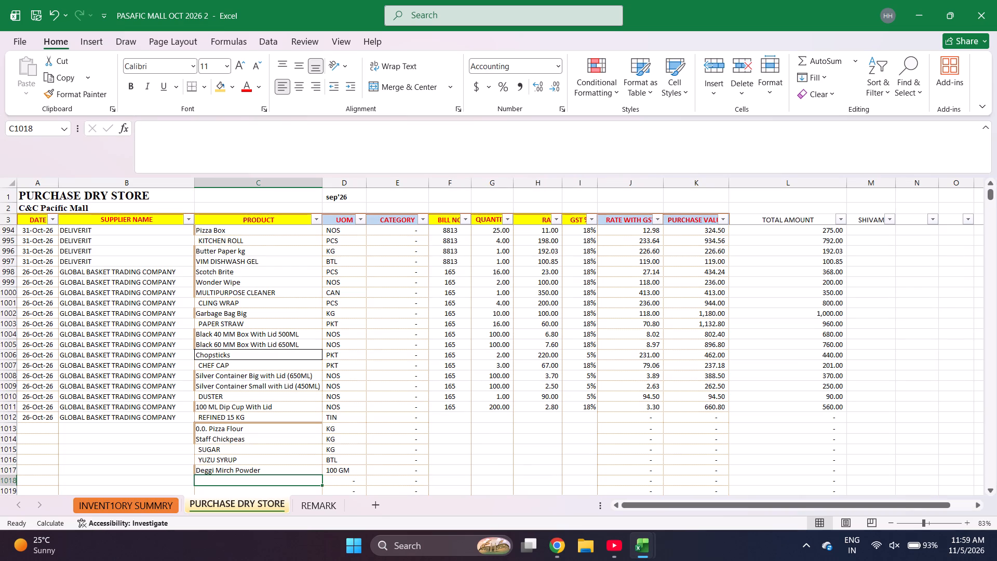
# Find Ginger Beer 325ml in the inventory summary sheet and copy it into the product cell below Deggi Mirch Powder.
pyautogui.hotkey('ctrl', 'pageup')
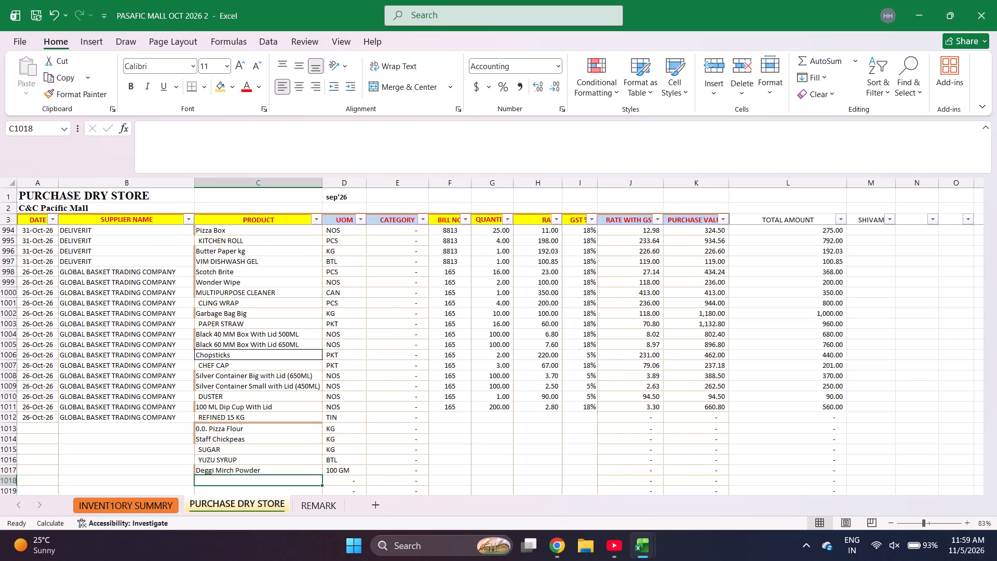
pyautogui.hotkey('ctrl', 'f')
pyautogui.write('GINGER B')
pyautogui.press('Return')
pyautogui.press('Escape')
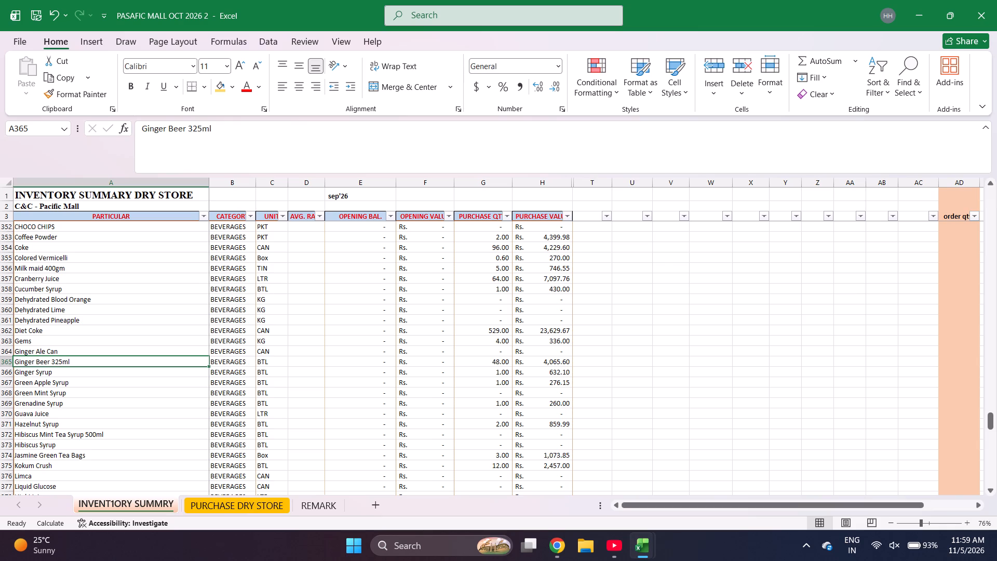
pyautogui.hotkey('ctrl', 'c')
pyautogui.hotkey('ctrl', 'pagedown')
pyautogui.press('Return')
pyautogui.press('Return')
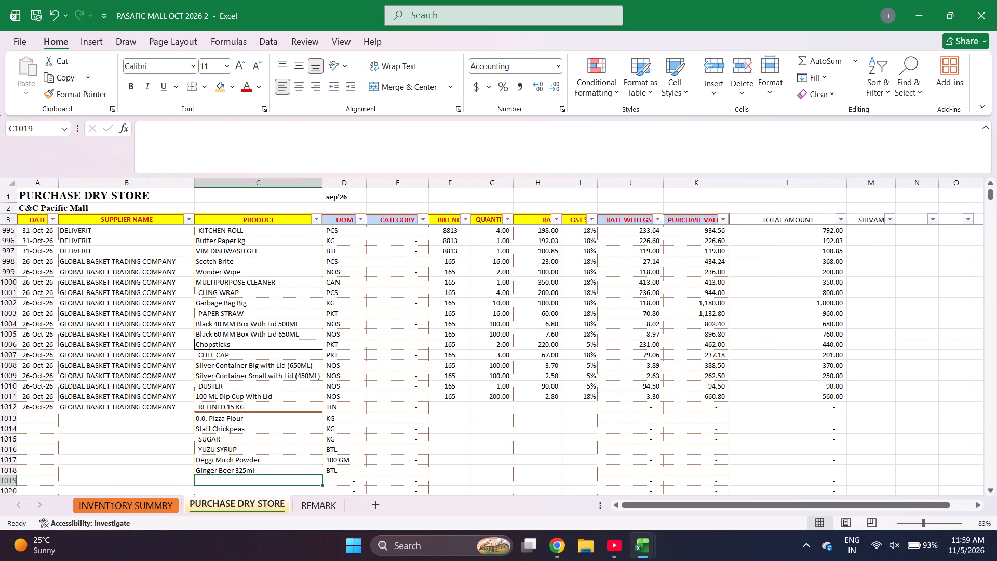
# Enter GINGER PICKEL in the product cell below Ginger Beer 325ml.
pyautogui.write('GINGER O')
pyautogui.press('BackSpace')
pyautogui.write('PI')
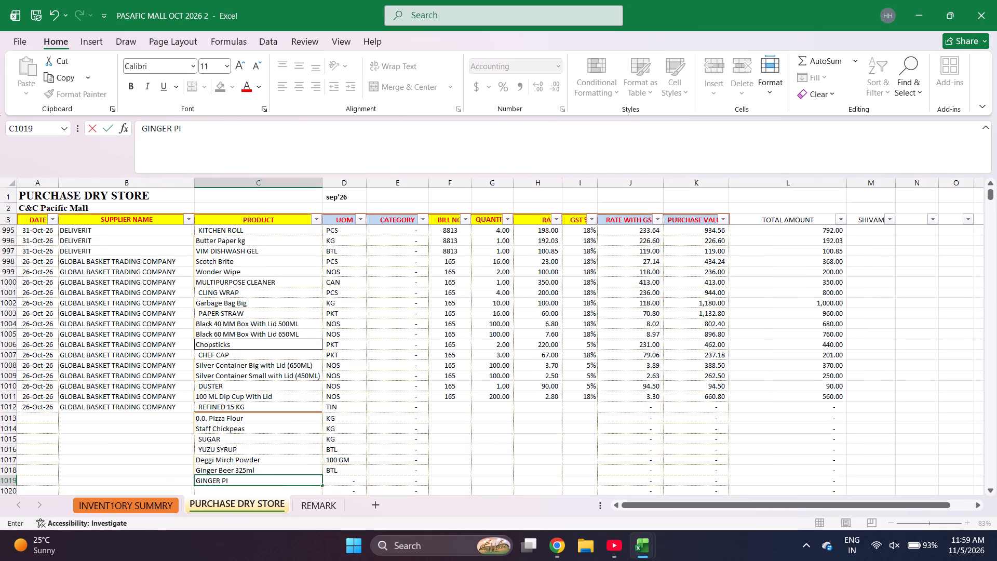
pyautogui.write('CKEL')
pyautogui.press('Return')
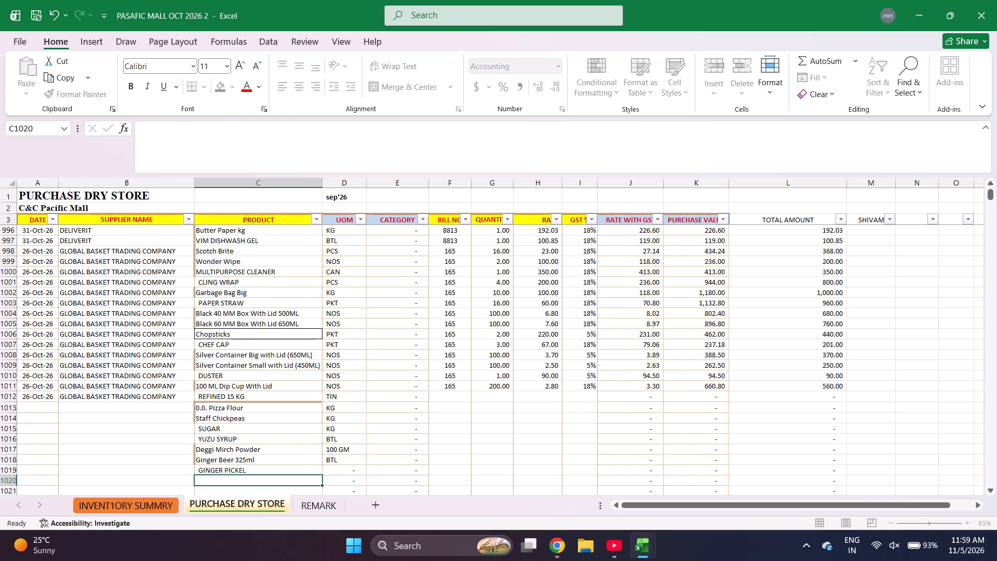
# Find Ginger Pickle in the inventory summary sheet and copy it over the GINGER PICKEL product entry.
pyautogui.hotkey('ctrl', 'pageup')
pyautogui.hotkey('ctrl', 'f')
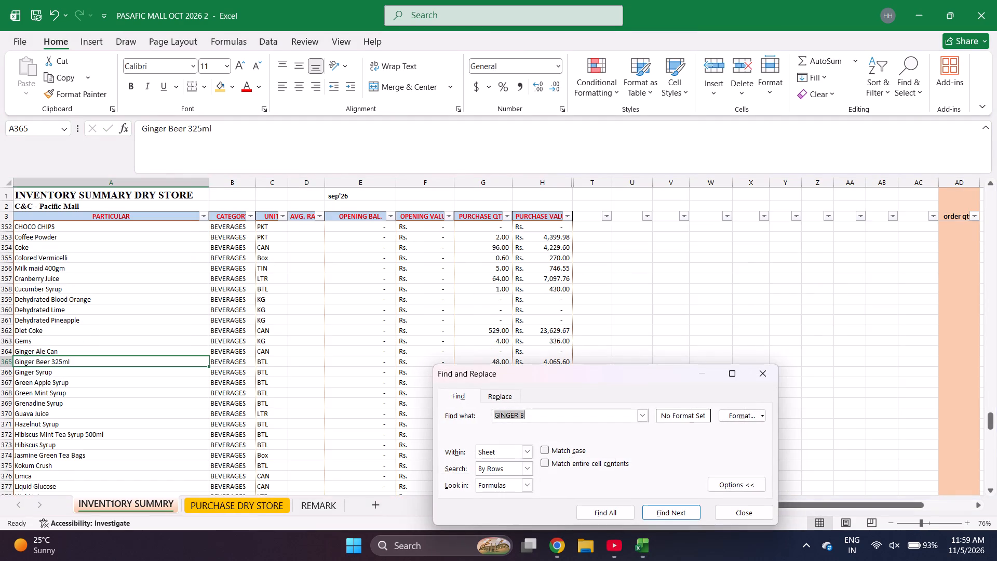
pyautogui.write('GINGER P')
pyautogui.press('Return')
pyautogui.press('Escape')
pyautogui.hotkey('ctrl', 'c')
pyautogui.hotkey('ctrl', 'pagedown')
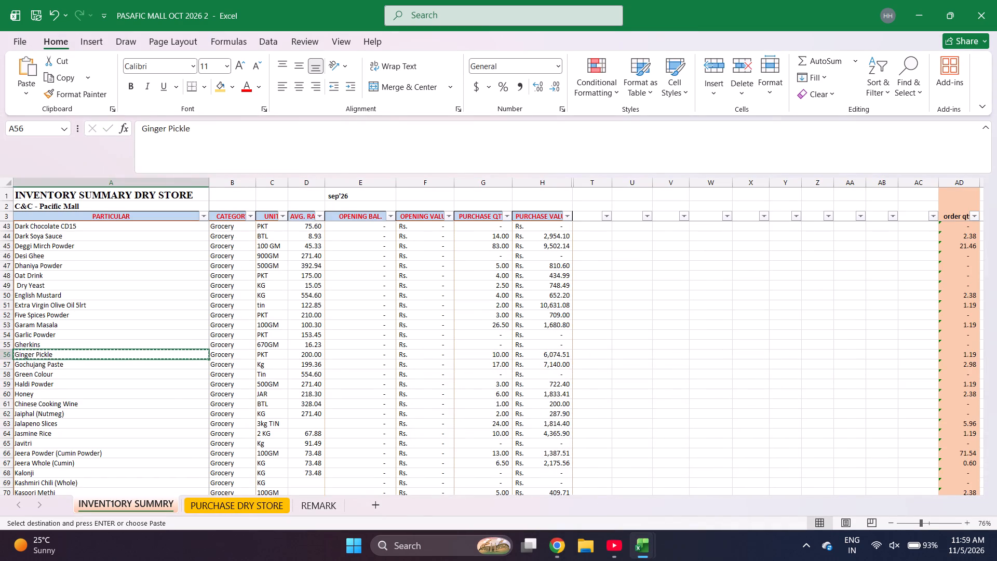
pyautogui.press('Return')
pyautogui.press('Return')
pyautogui.hotkey('ctrl', 'z')
pyautogui.press('Up')
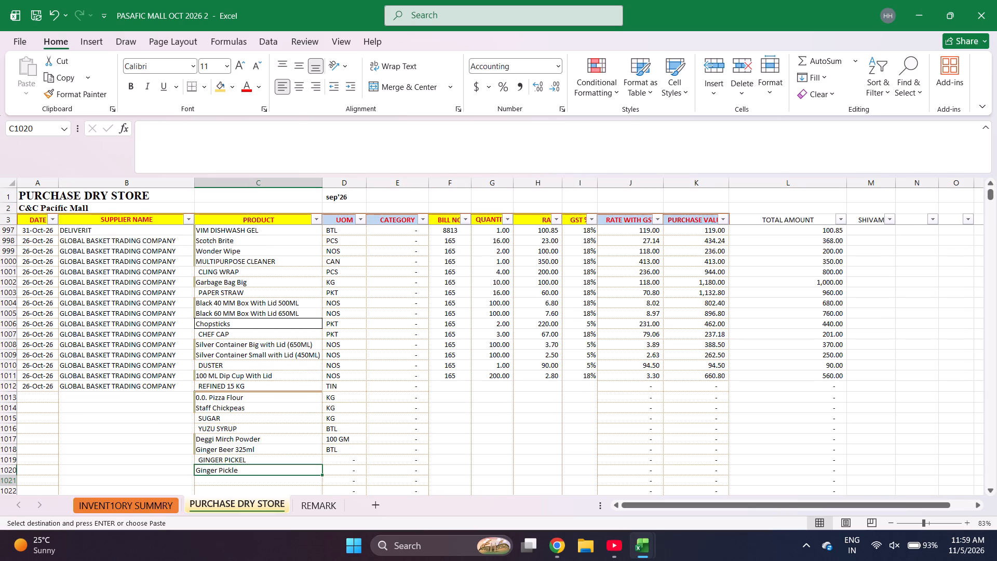
pyautogui.press('Up')
pyautogui.press('Return')
pyautogui.hotkey('ctrl', 'z')
pyautogui.press('Down')
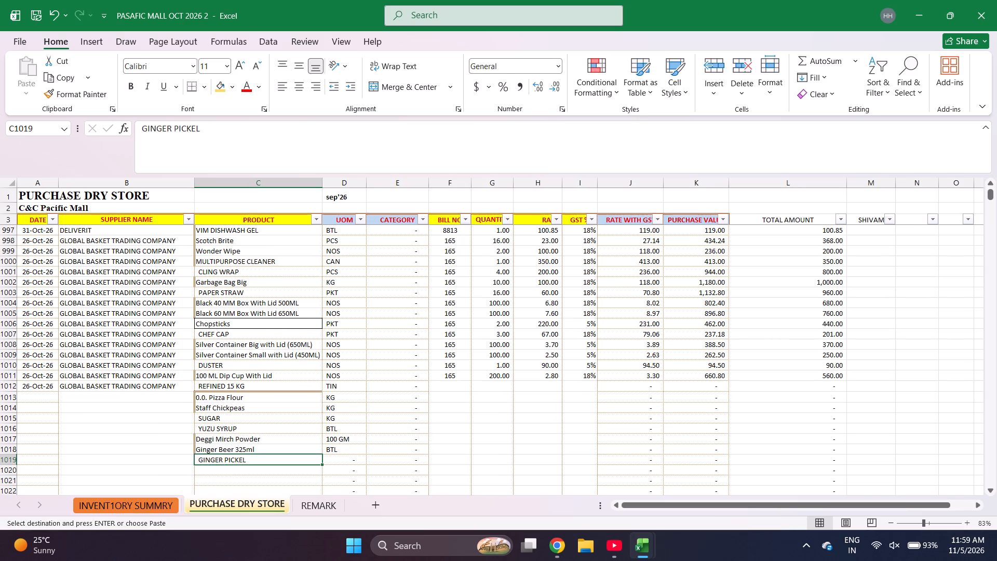
pyautogui.press('Return')
pyautogui.press('Down')
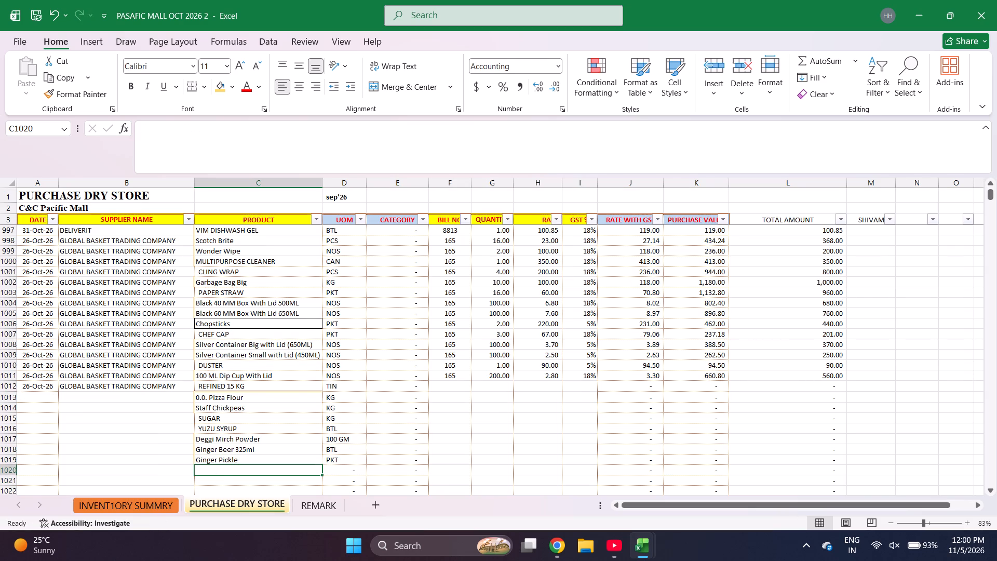
# Find Nachos Chips Jalapeno Flavor 200gm in the inventory summary sheet and copy it into the product cell below Ginger Pickle.
pyautogui.hotkey('ctrl', 'pageup')
pyautogui.hotkey('ctrl', 'f')
pyautogui.write('NACHOS')
pyautogui.press('Return')
pyautogui.press('Escape')
pyautogui.hotkey('ctrl', 'c')
pyautogui.hotkey('ctrl', 'pagedown')
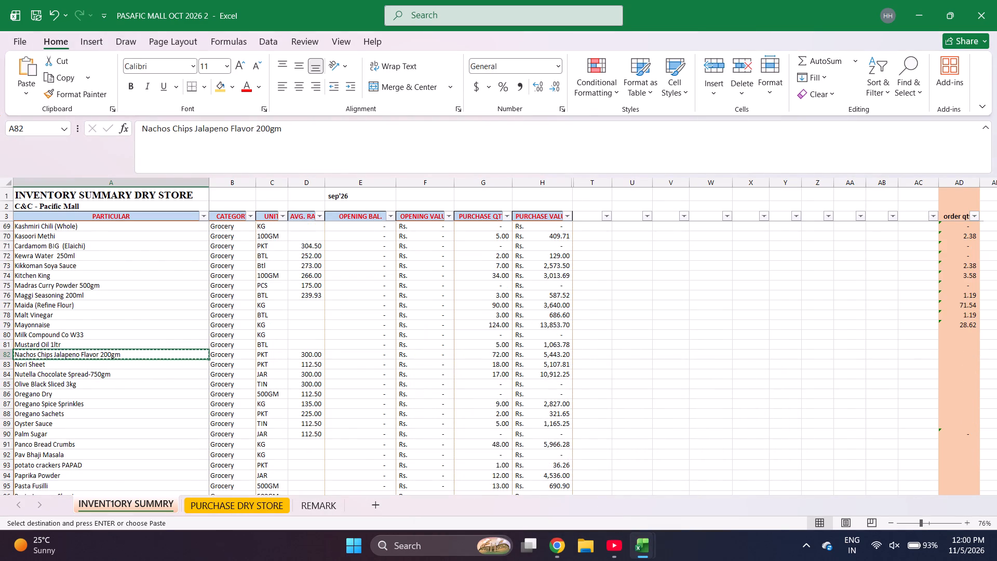
pyautogui.press('Return')
pyautogui.press('Return')
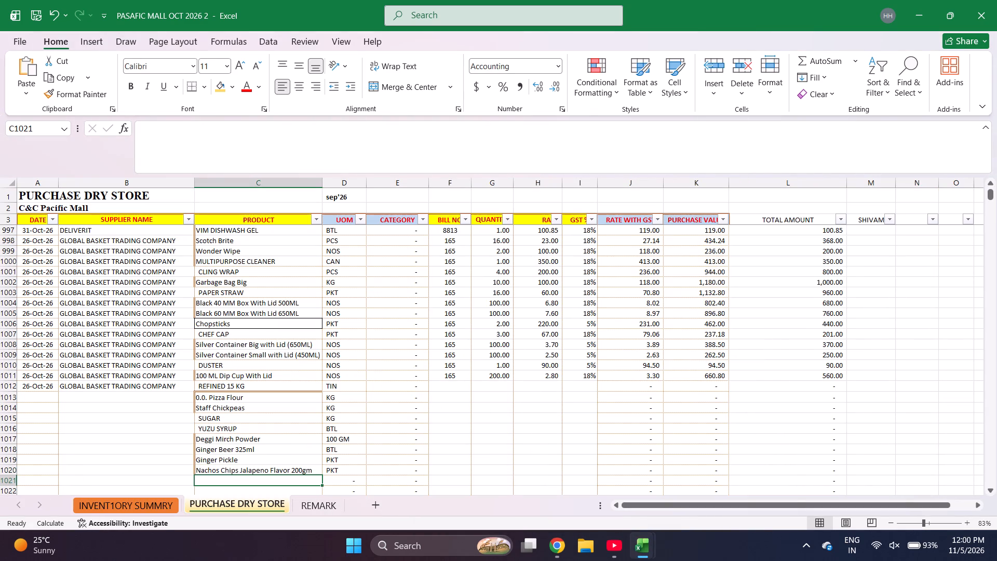
# Find Chat Masala 100gm in the inventory summary sheet and copy it into the product cell below Nachos Chips Jalapeno Flavor 200gm.
pyautogui.hotkey('ctrl', 'Up')
pyautogui.hotkey('ctrl', 'pageup')
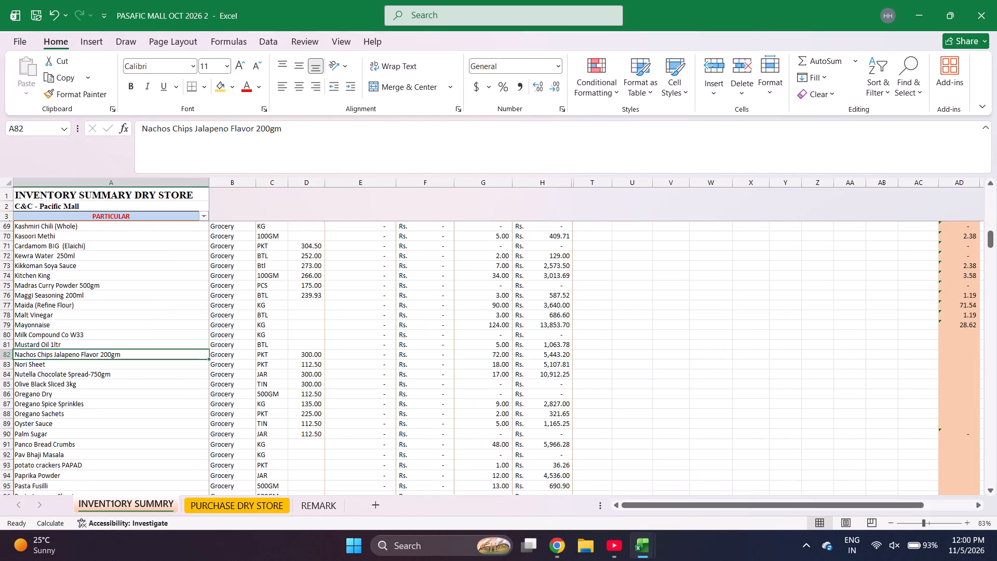
pyautogui.hotkey('ctrl', 'f')
pyautogui.write('CHAT')
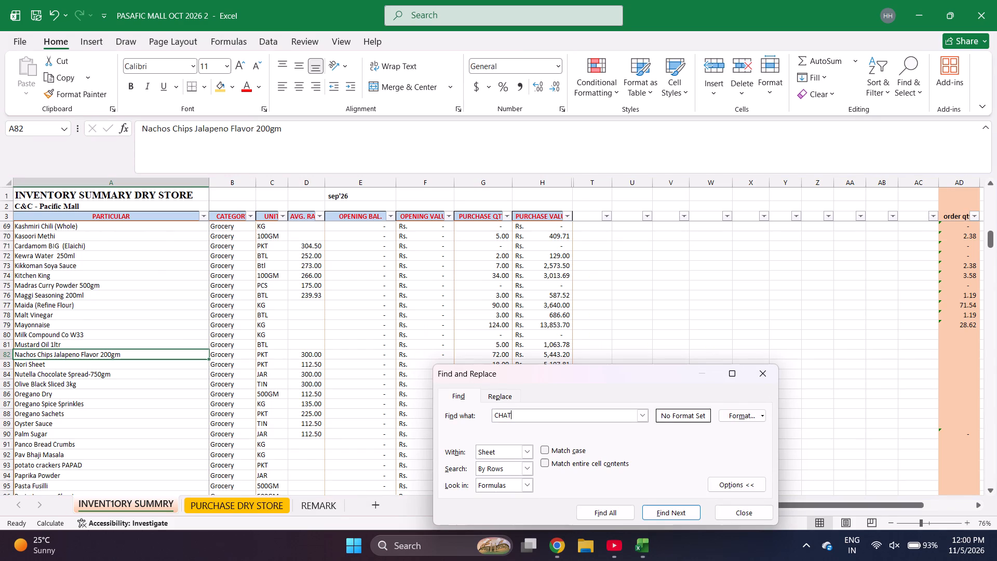
pyautogui.press('Return')
pyautogui.press('Escape')
pyautogui.hotkey('ctrl', 'c')
pyautogui.hotkey('ctrl', 'pagedown')
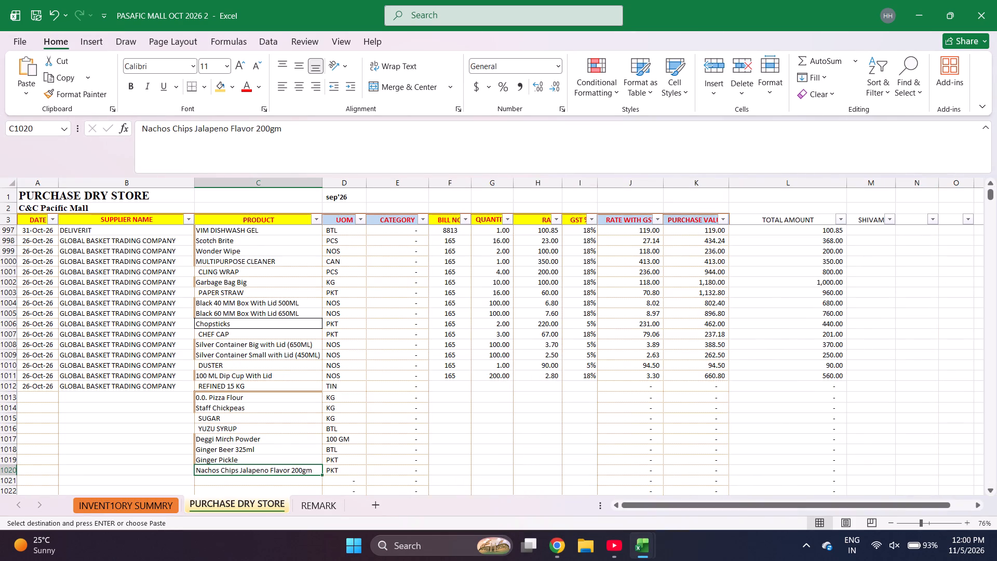
pyautogui.press('Return')
pyautogui.hotkey('ctrl', 'z')
pyautogui.press('Down')
pyautogui.press('Return')
pyautogui.press('Return')
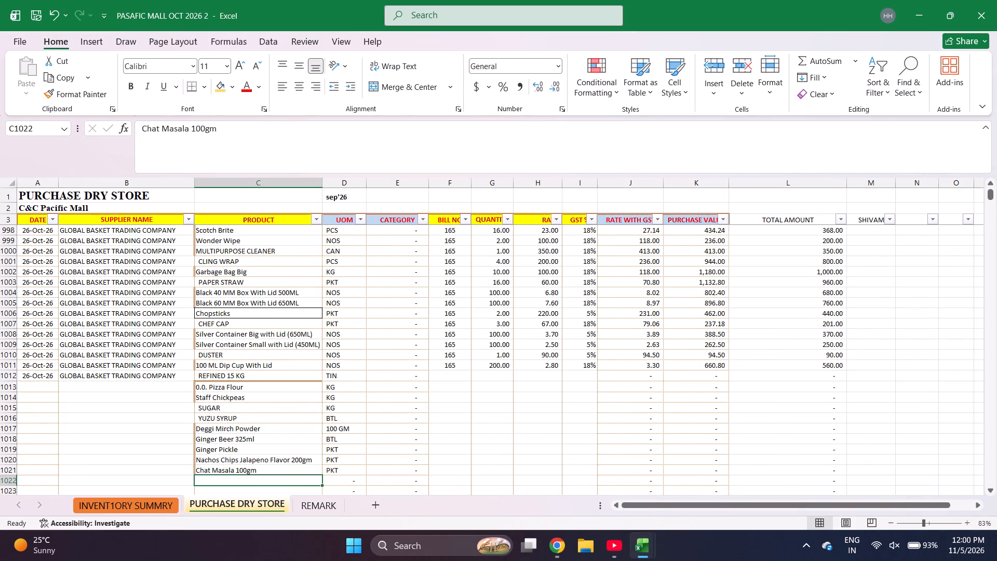
# Find Pasta Fusilli in the inventory summary sheet and copy it into the product cell below Chat Masala 100gm.
pyautogui.hotkey('ctrl', 'pageup')
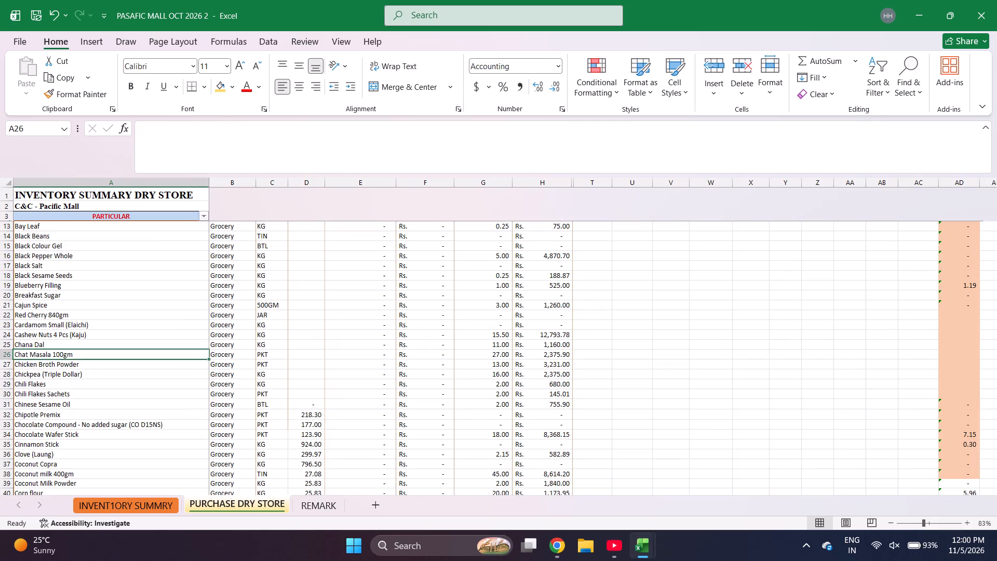
pyautogui.hotkey('ctrl', 'f')
pyautogui.write('PASTA')
pyautogui.press('space')
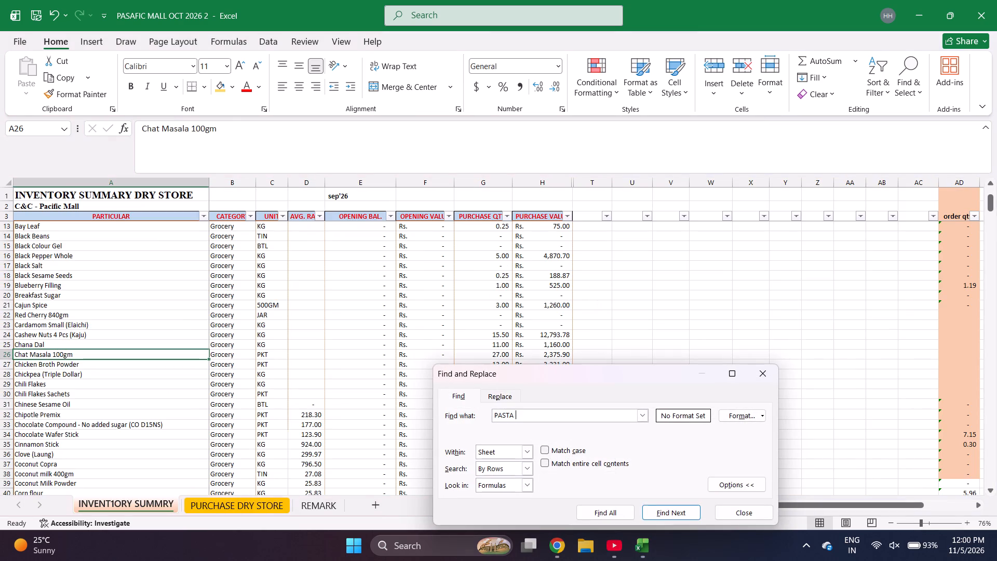
pyautogui.press('f')
pyautogui.press('Return')
pyautogui.press('Escape')
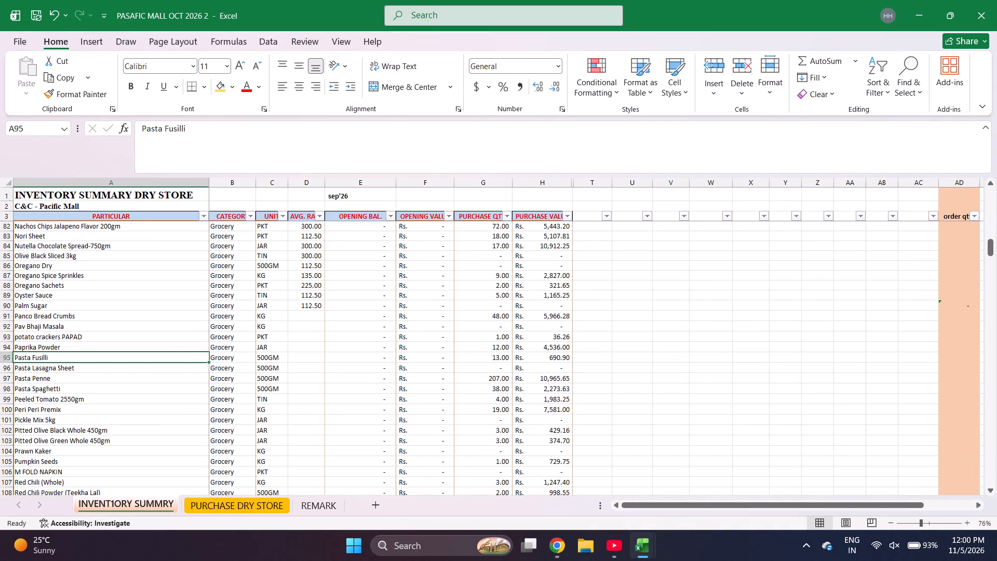
pyautogui.hotkey('ctrl', 'c')
pyautogui.hotkey('ctrl', 'pagedown')
pyautogui.press('Return')
pyautogui.press('Return')
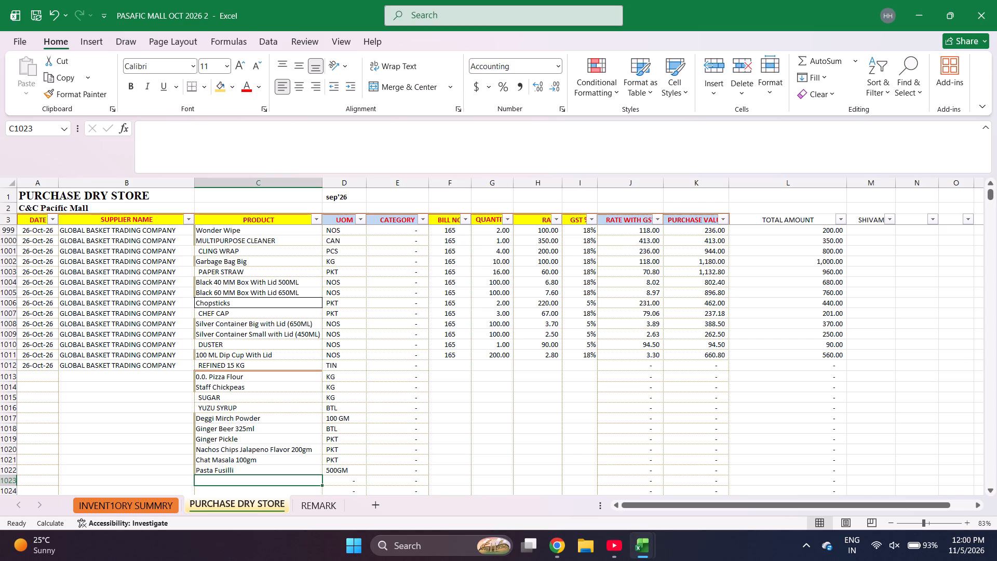
# Find Strawberry Filling in the inventory summary sheet and copy it into the product cell below Pasta Fusilli.
pyautogui.hotkey('ctrl', 'pageup')
pyautogui.hotkey('ctrl', 'f')
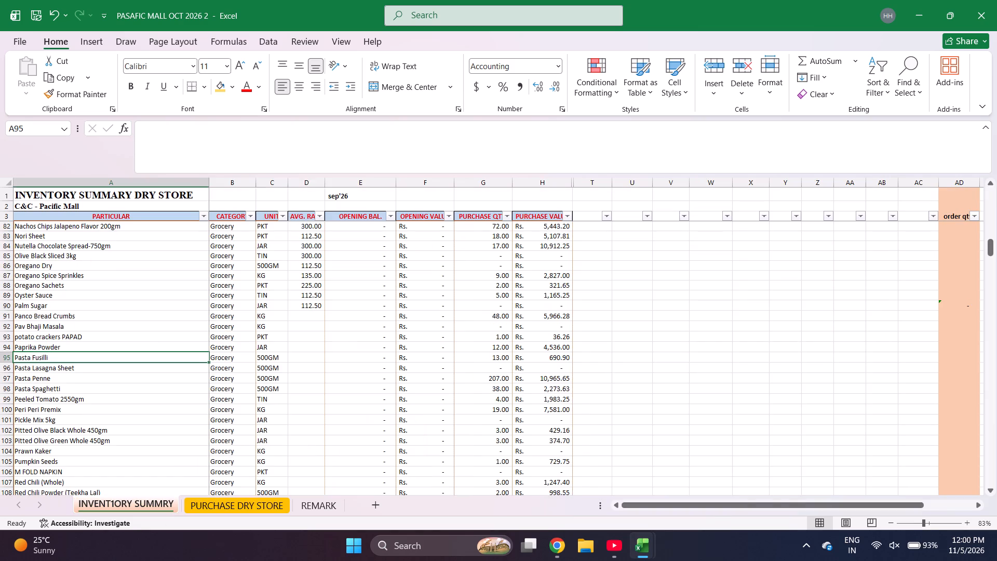
pyautogui.write('FIL')
pyautogui.press('Return')
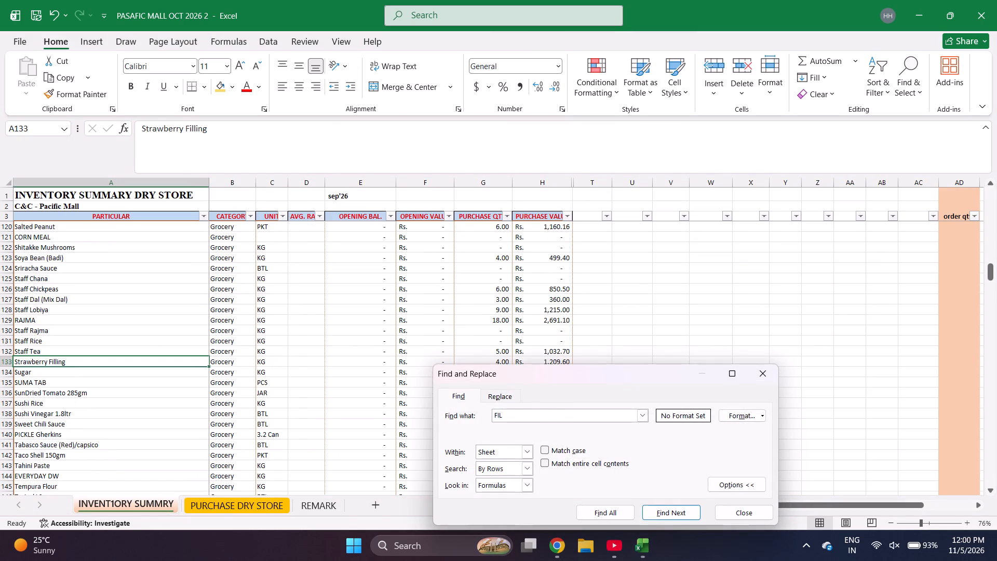
pyautogui.press('Escape')
pyautogui.hotkey('ctrl', 'c')
pyautogui.hotkey('ctrl', 'pagedown')
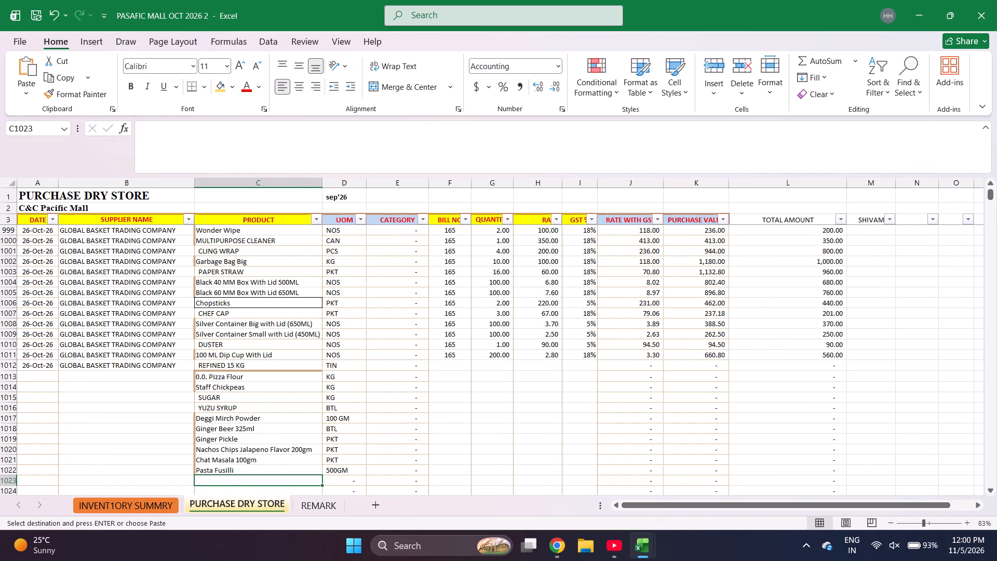
pyautogui.press('Return')
pyautogui.press('Return')
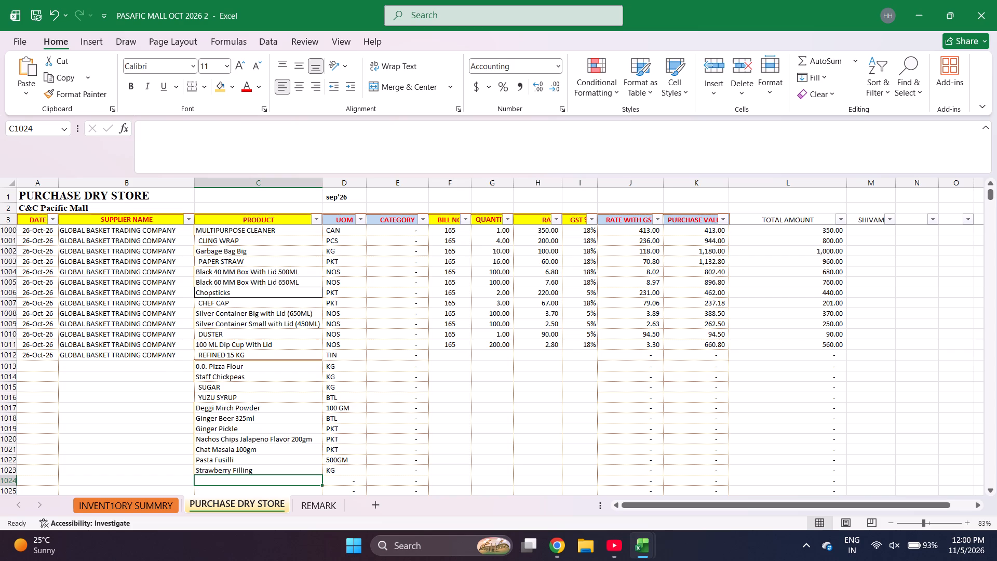
# Enter PAPRIKA POWDER in the product cell below Strawberry Filling.
pyautogui.write('PAPRIKA POWDER')
pyautogui.press('Return')
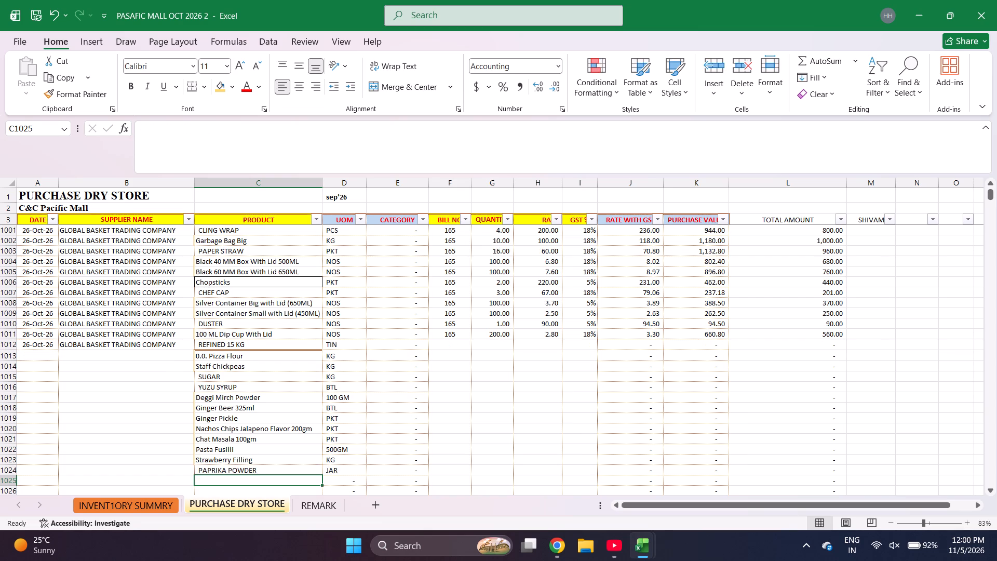
# Find Lotus Biscoff Spread (Smooth) in the inventory summary sheet and copy it into the product cell below PAPRIKA POWDER.
pyautogui.write('LOTUS')
pyautogui.press('space')
pyautogui.hotkey('ctrl', 'pageup')
pyautogui.hotkey('ctrl', 'f')
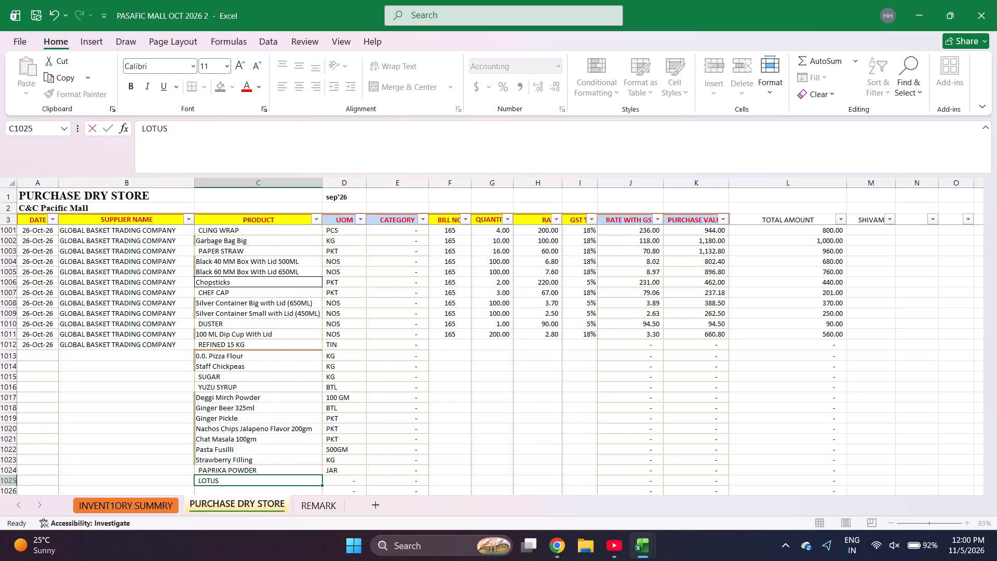
pyautogui.write('LOTR')
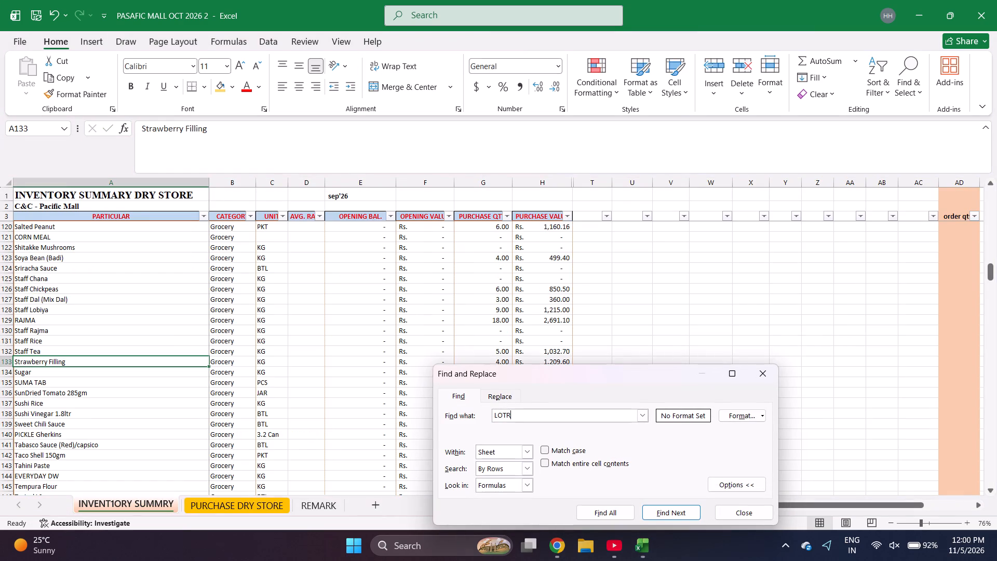
pyautogui.press('BackSpace')
pyautogui.write('US')
pyautogui.press('Return')
pyautogui.press('Escape')
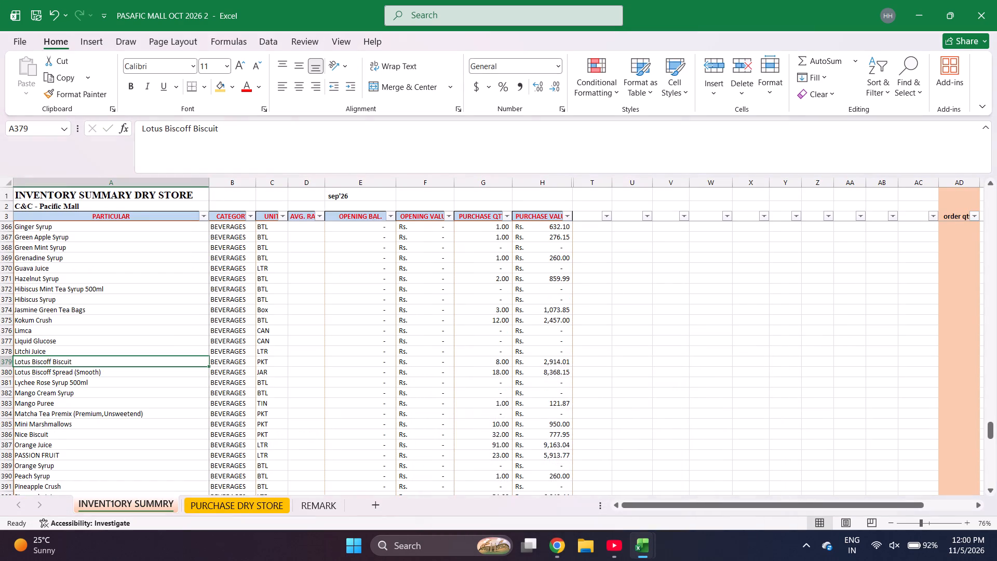
pyautogui.press('Down')
pyautogui.hotkey('ctrl', 'c')
pyautogui.hotkey('ctrl', 'pagedown')
pyautogui.press('Return')
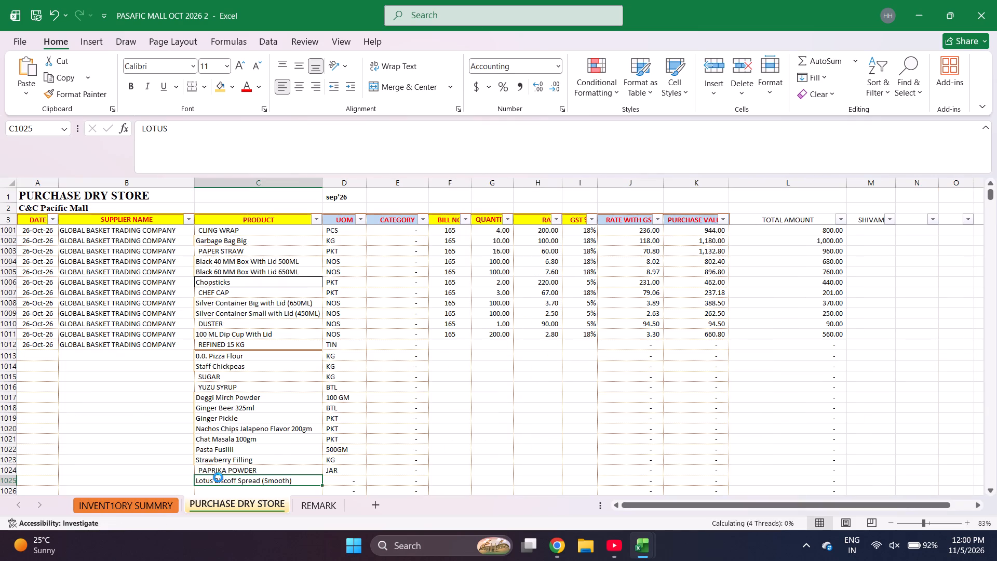
pyautogui.press('Return')
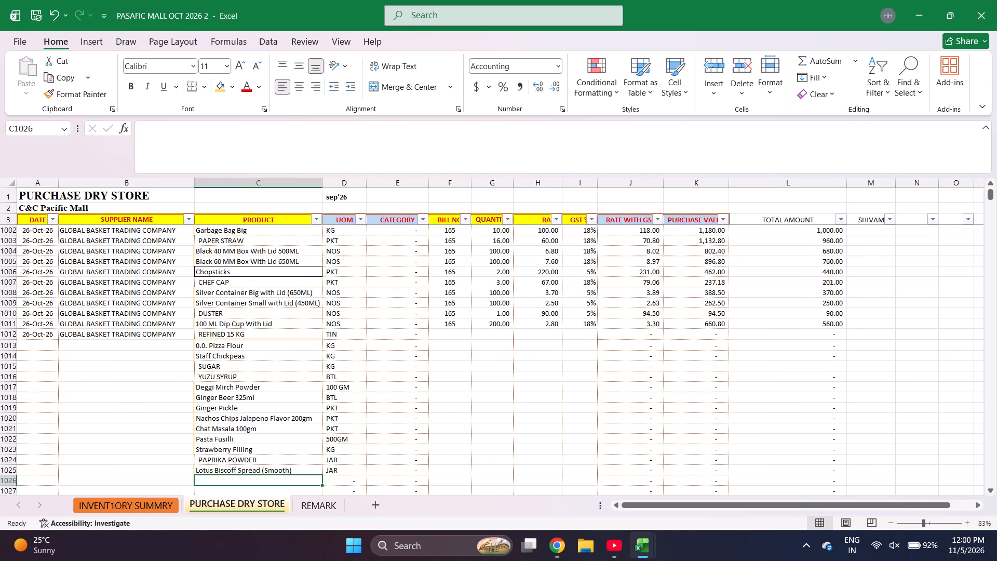
# Find Zaffrani Ice Tea Syrup in the inventory summary sheet and copy it into the product cell below Lotus Biscoff Spread (Smooth).
pyautogui.hotkey('ctrl', 'pageup')
pyautogui.hotkey('ctrl', 'f')
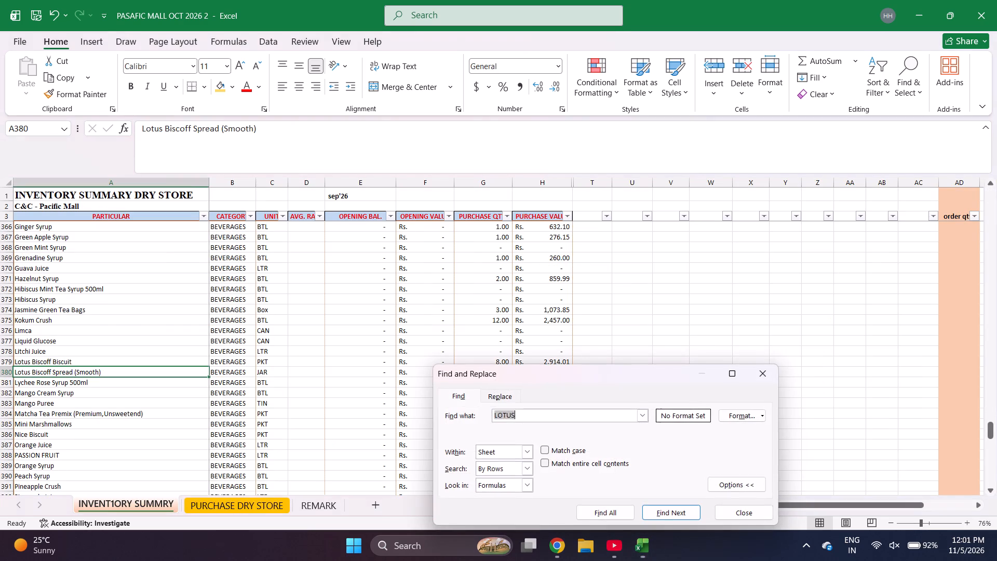
pyautogui.write('ZAF')
pyautogui.press('Return')
pyautogui.press('Escape')
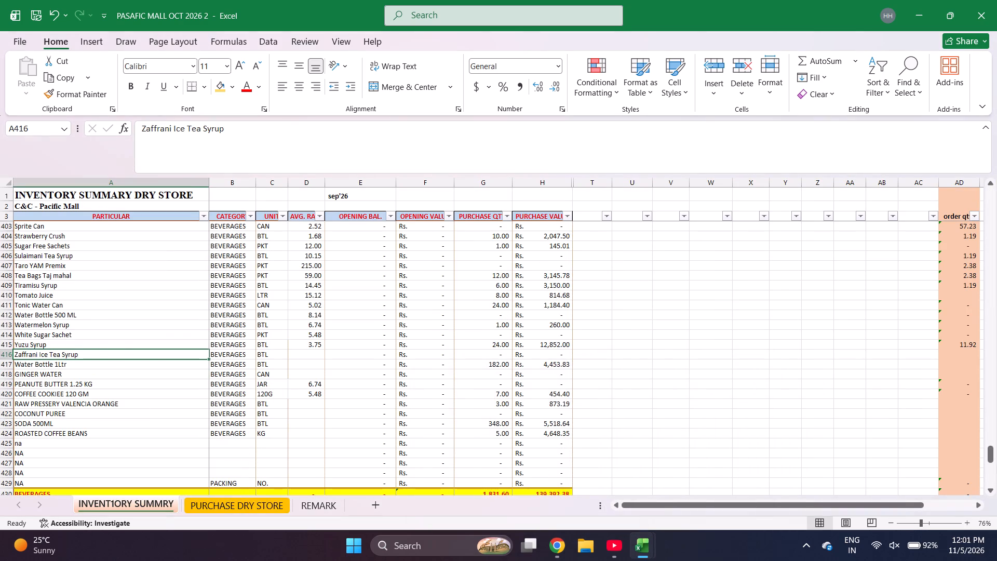
pyautogui.hotkey('ctrl', 'c')
pyautogui.hotkey('ctrl', 'pagedown')
pyautogui.press('Return')
pyautogui.press('Return')
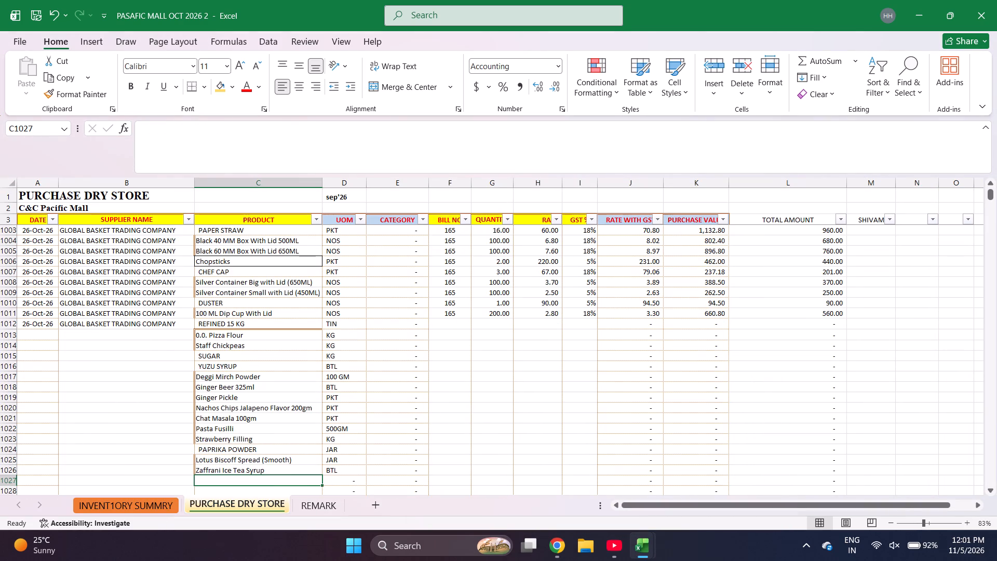
# Find Kokum Crush in the inventory summary sheet and copy it into the product cell below Zaffrani Ice Tea Syrup.
pyautogui.hotkey('ctrl', 'pageup')
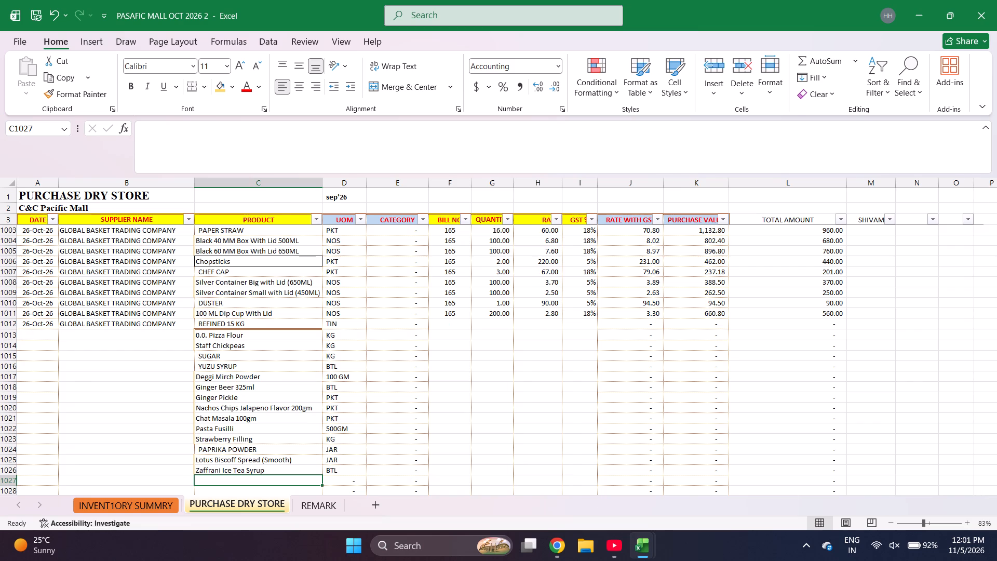
pyautogui.hotkey('ctrl', 'f')
pyautogui.write('CRUSH')
pyautogui.press('Return')
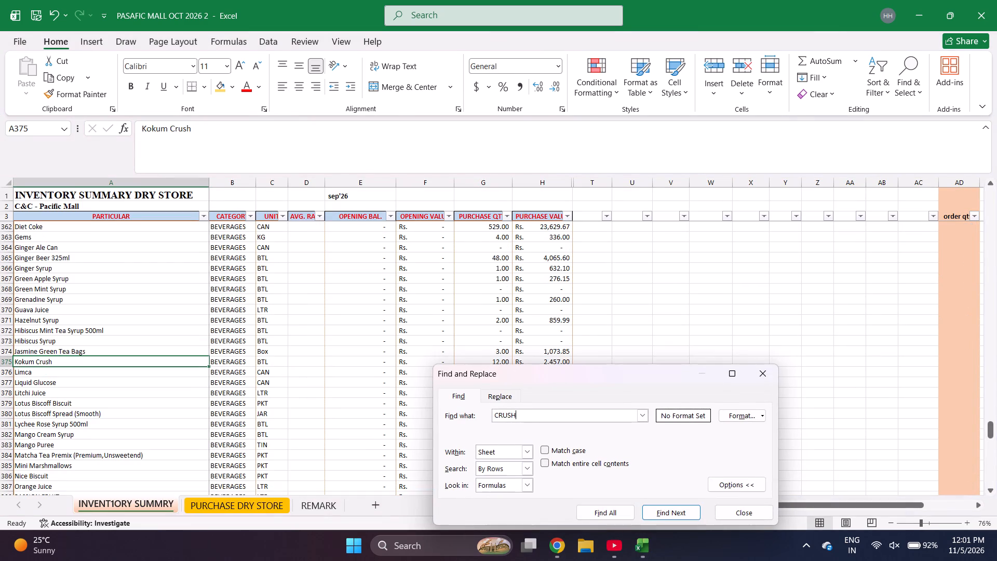
pyautogui.press('Escape')
pyautogui.hotkey('ctrl', 'c')
pyautogui.hotkey('ctrl', 'pagedown')
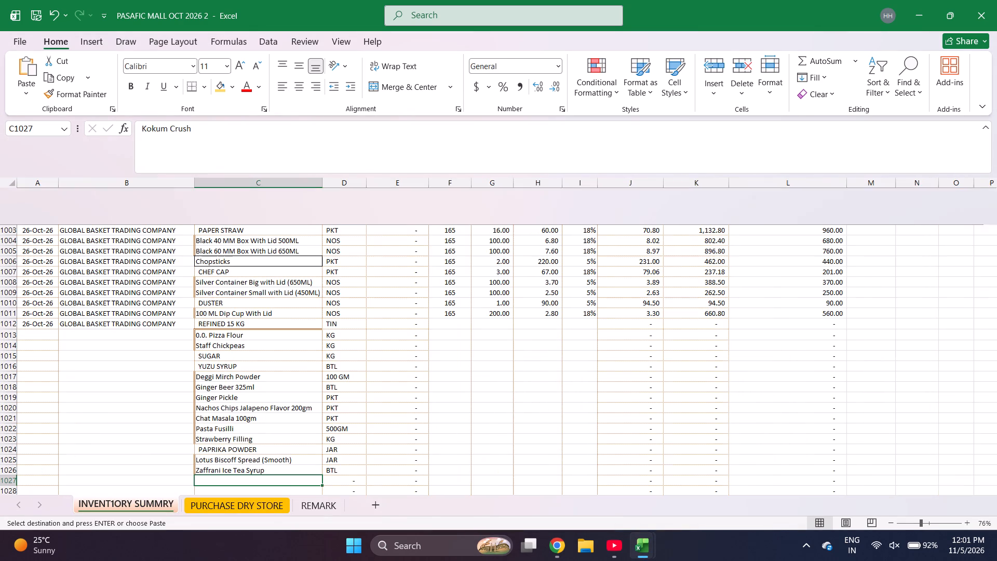
pyautogui.press('Return')
pyautogui.press('Return')
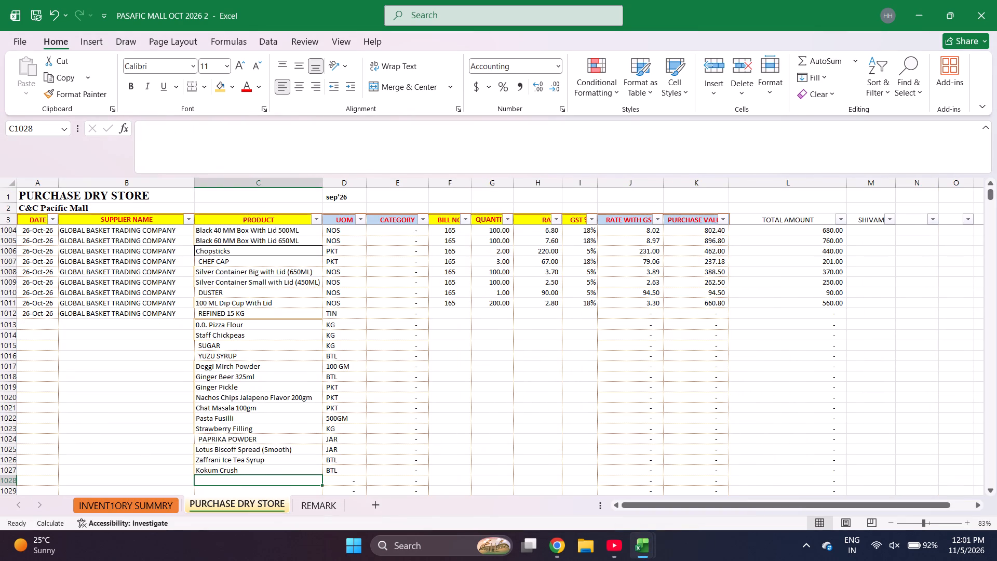
# Find Strawberry Crush in the inventory summary sheet and copy it into the product cell below Kokum Crush.
pyautogui.hotkey('ctrl', 'pageup')
pyautogui.hotkey('ctrl', 'f')
pyautogui.press('Return')
pyautogui.press('Return')
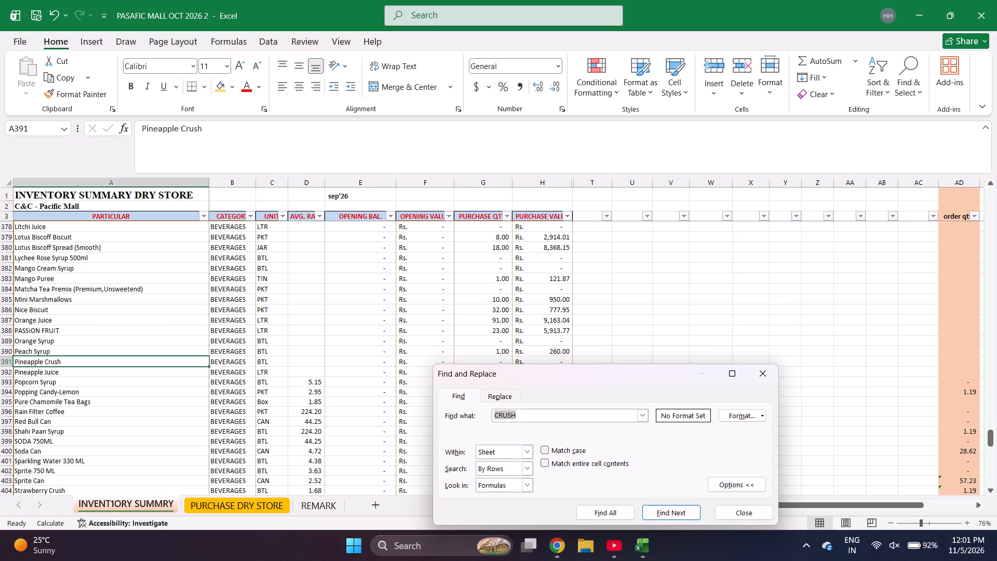
pyautogui.press('Escape')
pyautogui.hotkey('ctrl', 'c')
pyautogui.hotkey('ctrl', 'pagedown')
pyautogui.press('Return')
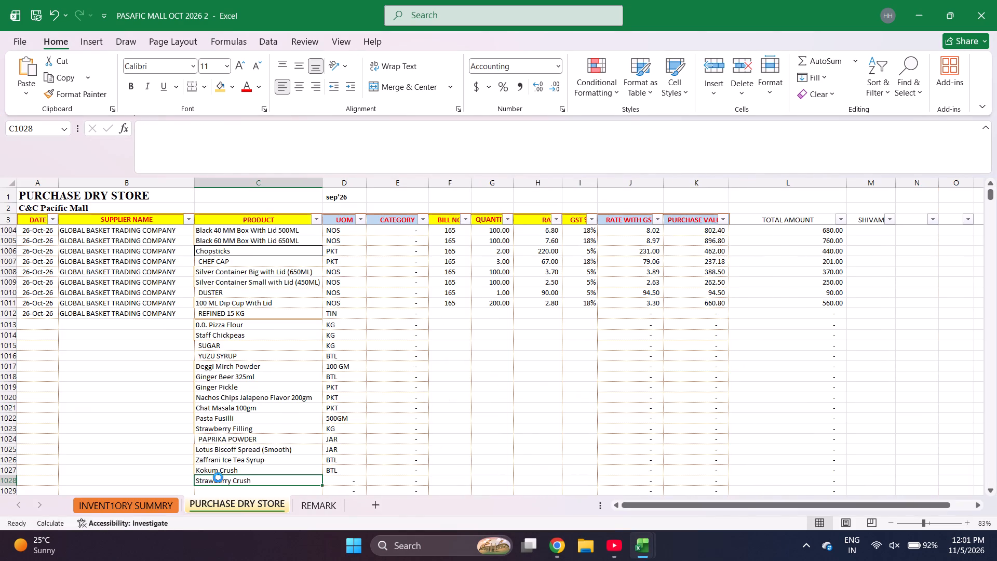
pyautogui.press('Return')
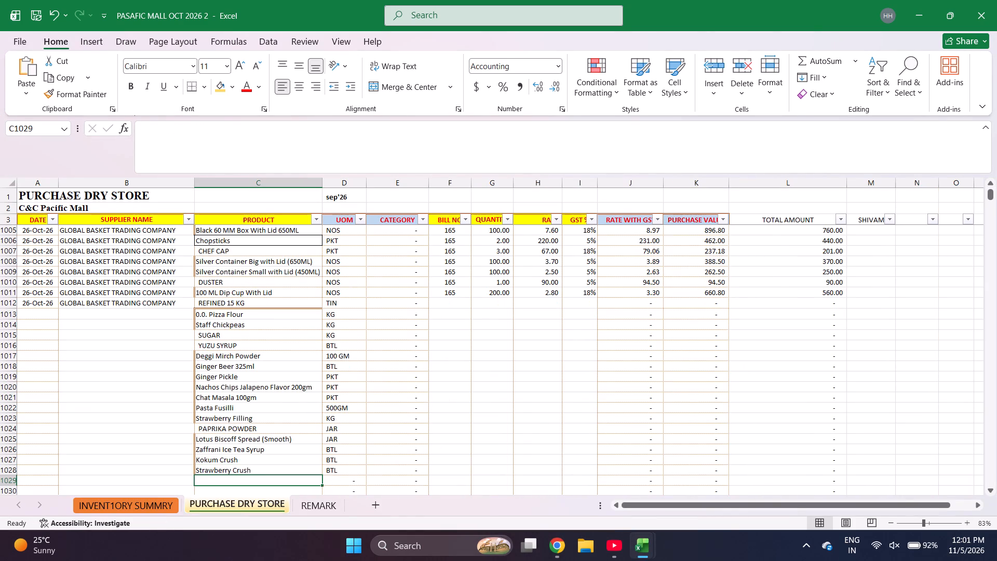
# Find Tomato Puree in the inventory summary sheet and copy it into the product cell below Strawberry Crush.
pyautogui.hotkey('ctrl', 'pageup')
pyautogui.hotkey('ctrl', 'f')
pyautogui.write('PURE')
pyautogui.press('Return')
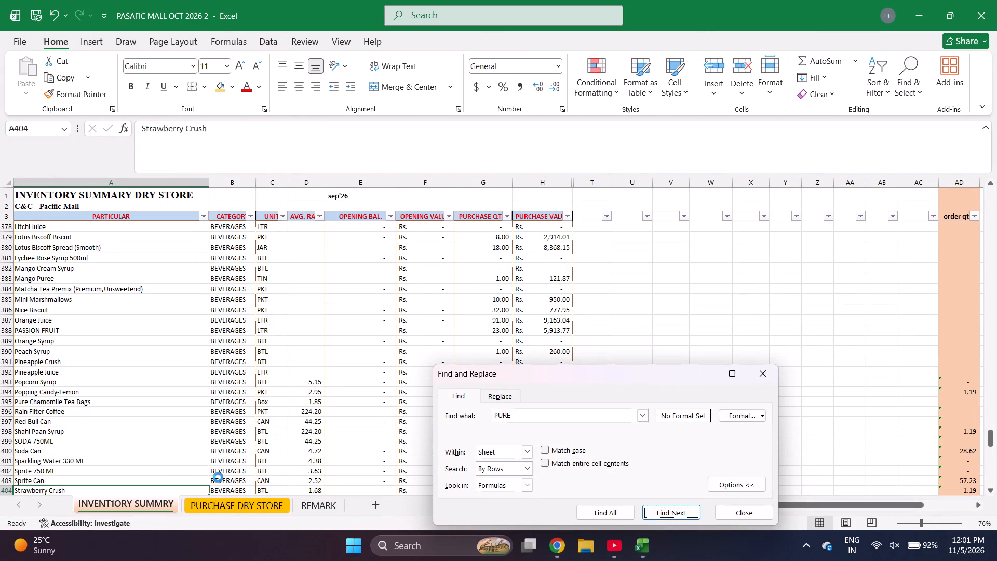
pyautogui.press('Escape')
pyautogui.hotkey('ctrl', 'f')
pyautogui.press('Return')
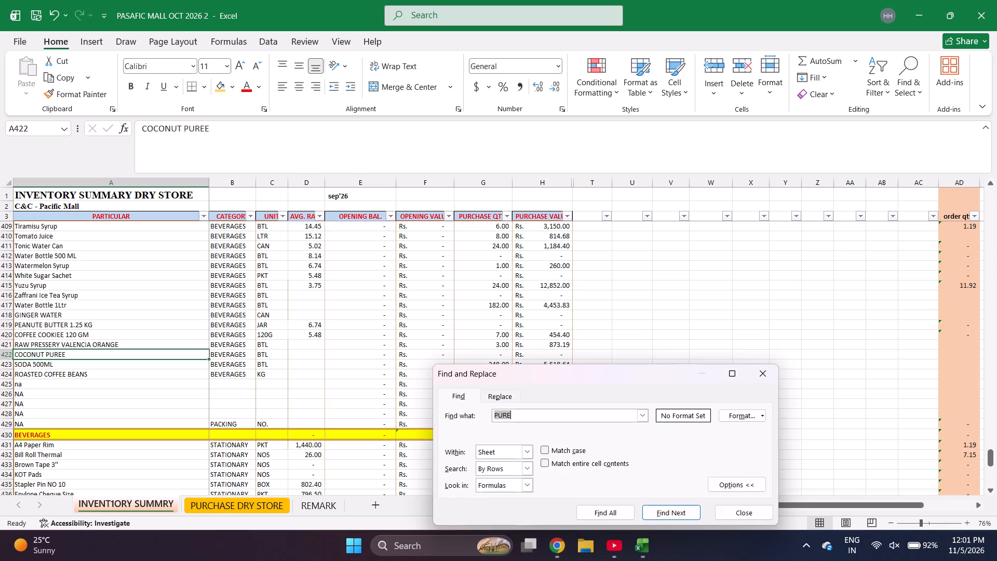
pyautogui.press('Escape')
pyautogui.hotkey('ctrl', 'c')
pyautogui.hotkey('ctrl', 'pagedown')
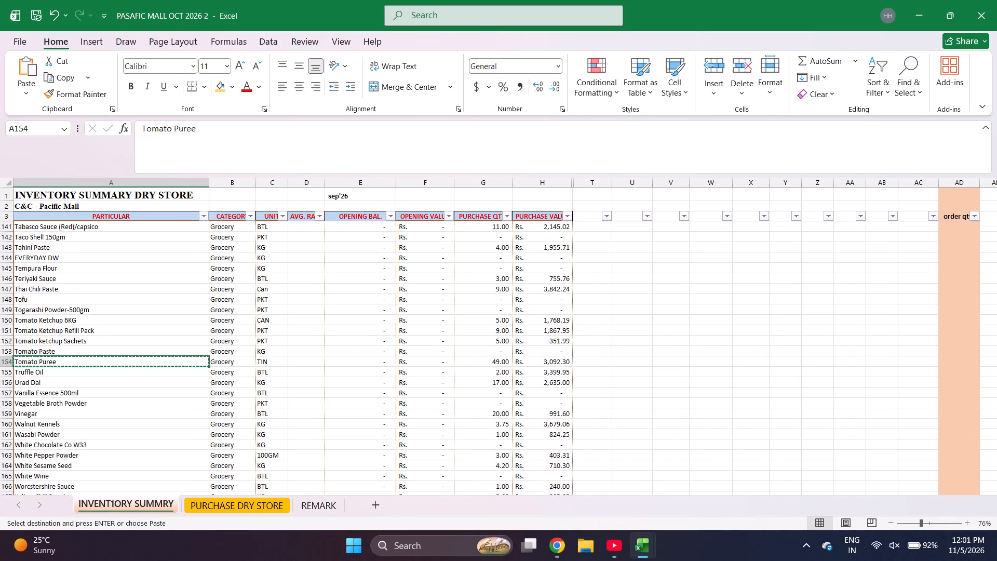
pyautogui.press('Return')
pyautogui.press('Return')
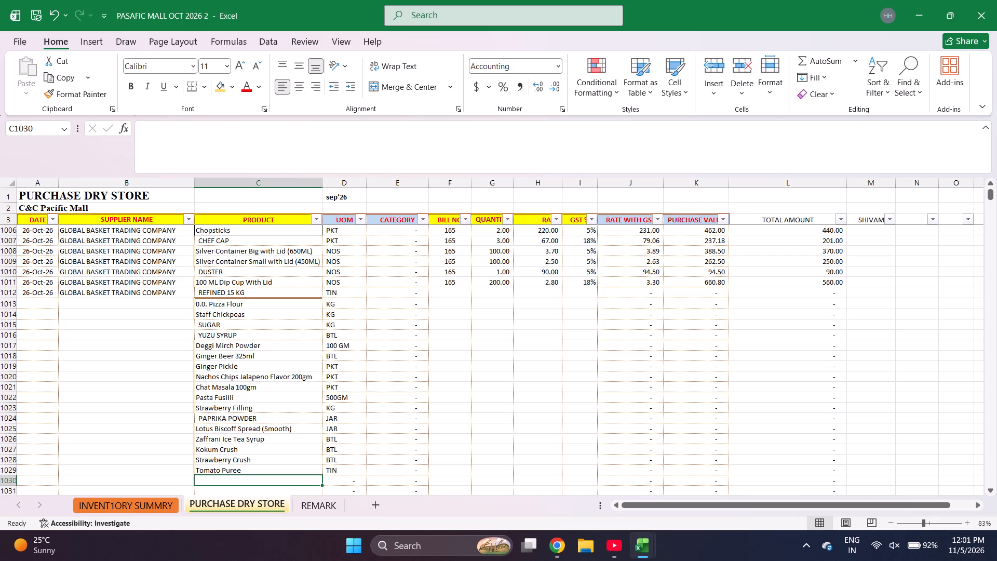
# Enter bill number 164 for the REFINED 15 KG purchase row.
pyautogui.press('Left')
pyautogui.hotkey('ctrl', 'Up')
pyautogui.press('Right')
pyautogui.hotkey('ctrl', 'shift', 'Down')
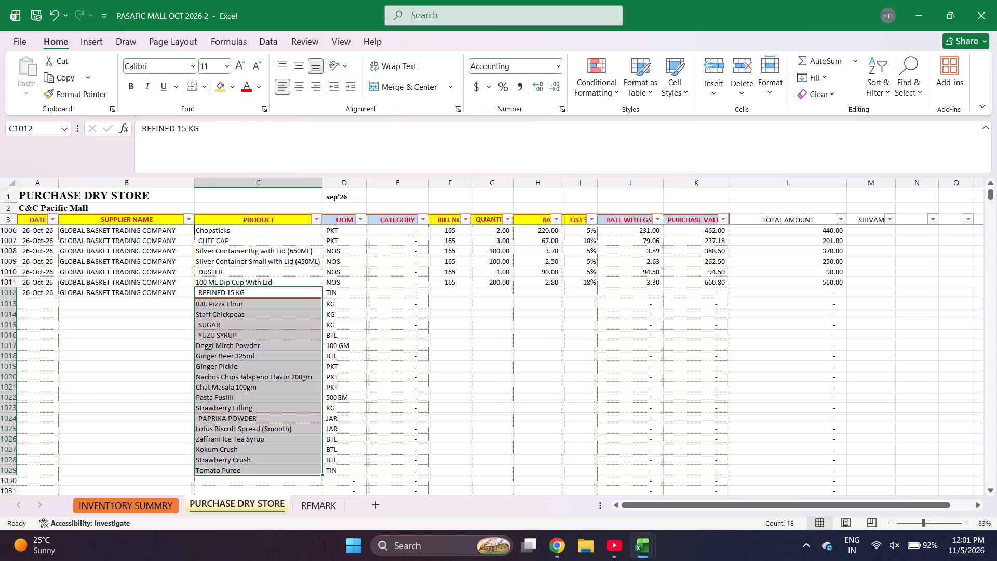
pyautogui.press('Right')
pyautogui.press('Right')
pyautogui.press('Right')
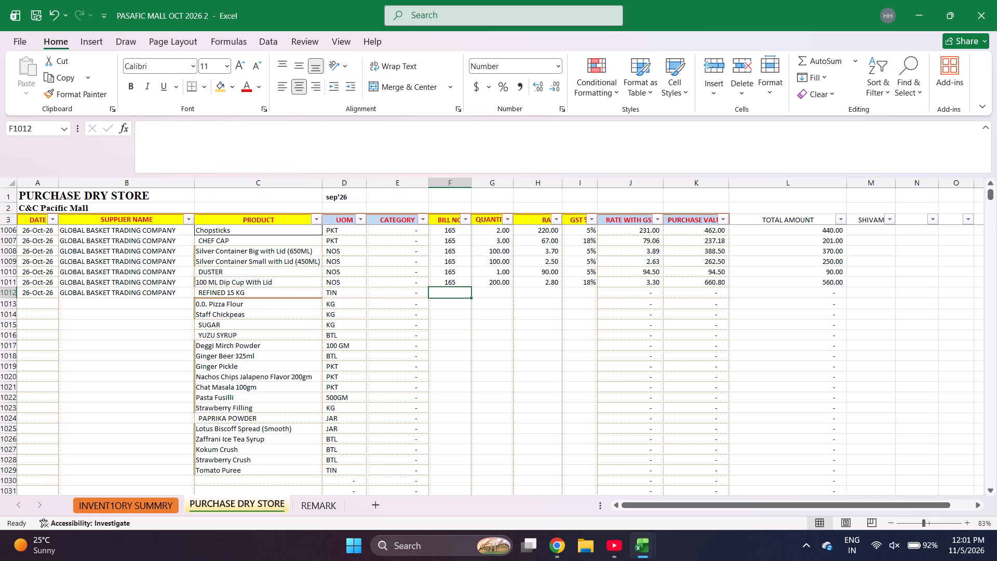
pyautogui.write('164')
pyautogui.press('Right')
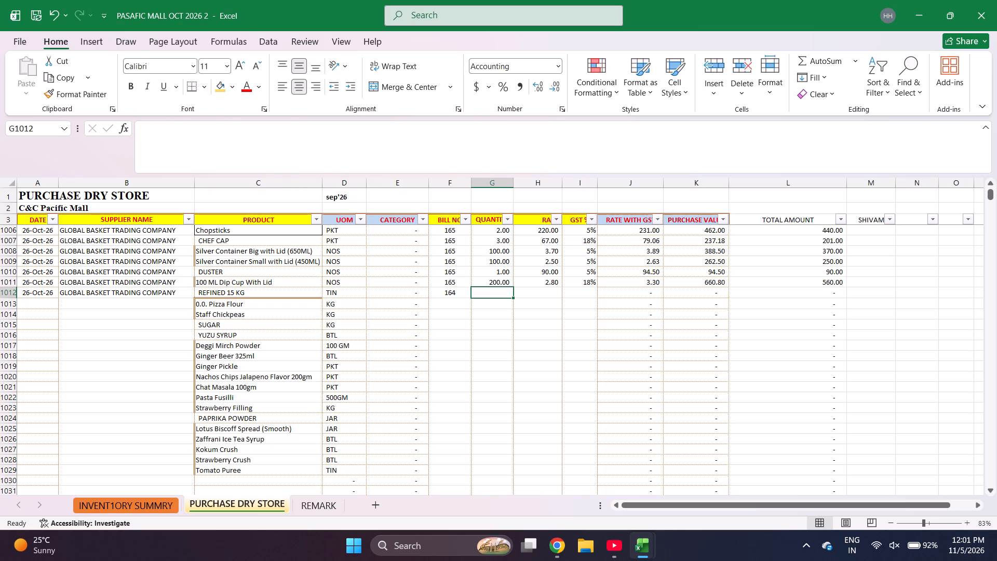
# Enter the quantities 2, 40, 24, 5, 10, 6 and 10 for the rows from REFINED 15 KG through Ginger Beer 325ml.
pyautogui.press('2')
pyautogui.press('Return')
pyautogui.write('40')
pyautogui.press('Return')
pyautogui.write('24')
pyautogui.press('Return')
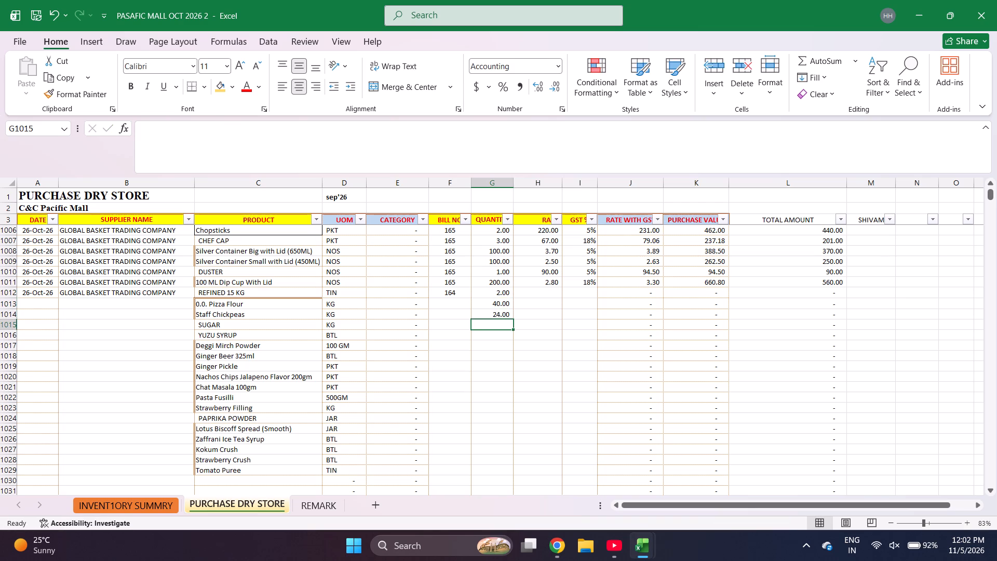
pyautogui.press('5')
pyautogui.press('Return')
pyautogui.write('10')
pyautogui.press('Return')
pyautogui.press('6')
pyautogui.press('Return')
pyautogui.write('10')
pyautogui.press('Return')
# Enter the quantities 24, 2, 24, 10 and 6 for the rows from Ginger Pickle through Strawberry Filling.
pyautogui.write('24')
pyautogui.press('Return')
pyautogui.press('2')
pyautogui.press('Return')
pyautogui.write('24')
pyautogui.press('Return')
pyautogui.write('10')
pyautogui.press('Return')
pyautogui.press('6')
pyautogui.press('Return')
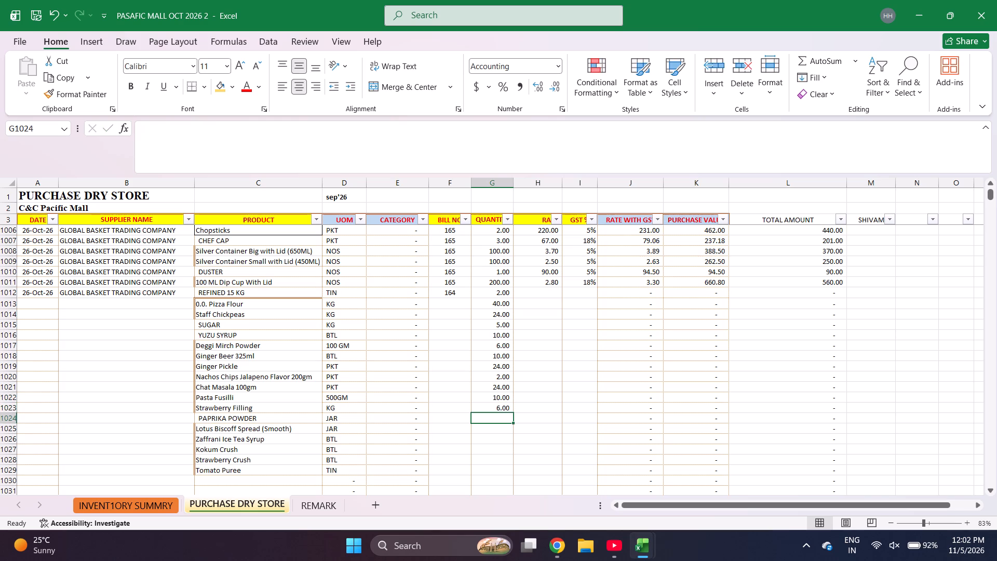
# Enter the quantities 1, 3, 4, 4, 2 and 7 for the rows from PAPRIKA POWDER through Tomato Puree.
pyautogui.press('1')
pyautogui.press('Return')
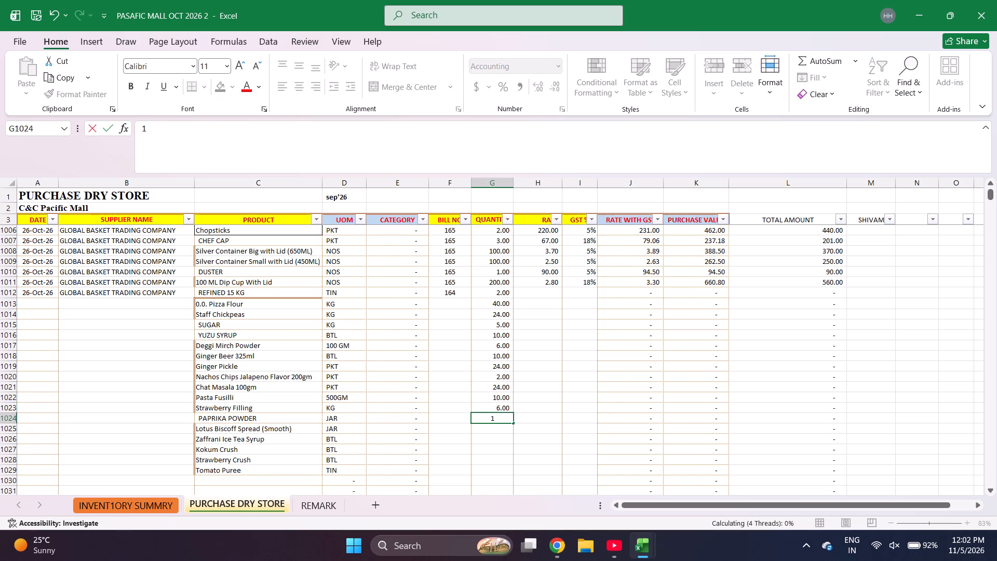
pyautogui.press('3')
pyautogui.press('Return')
pyautogui.press('4')
pyautogui.press('Return')
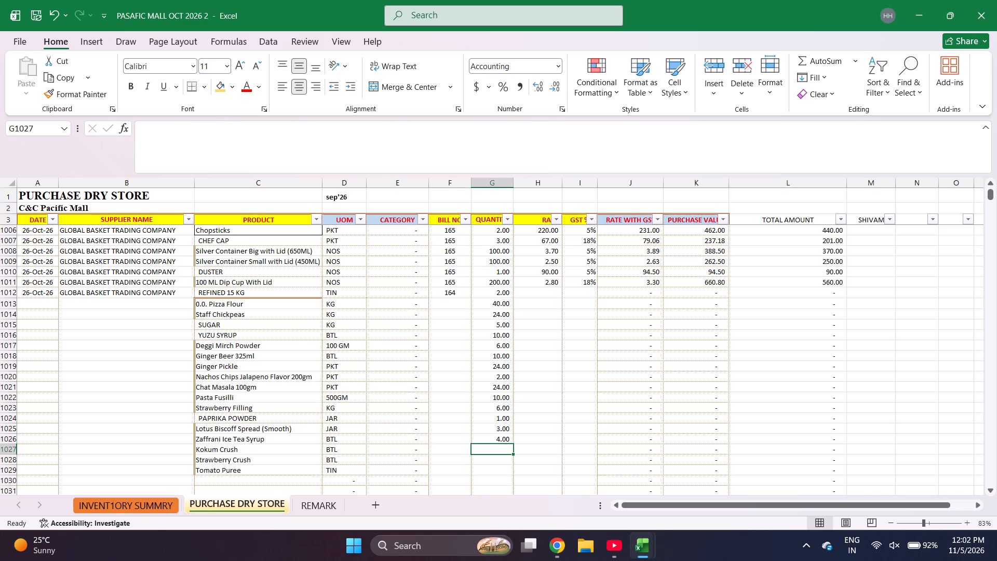
pyautogui.press('4')
pyautogui.press('Return')
pyautogui.press('2')
pyautogui.press('Return')
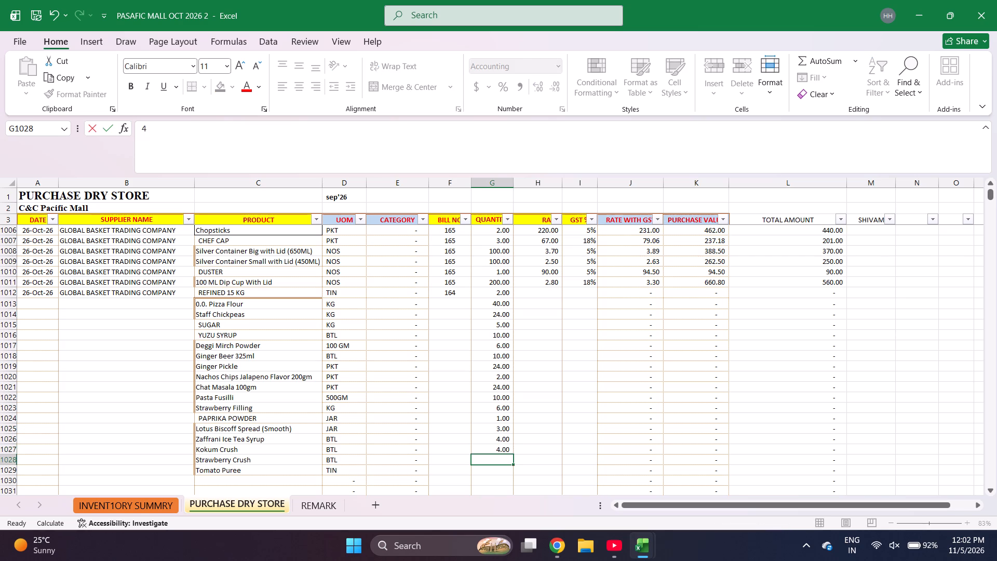
pyautogui.press('7')
pyautogui.press('Return')
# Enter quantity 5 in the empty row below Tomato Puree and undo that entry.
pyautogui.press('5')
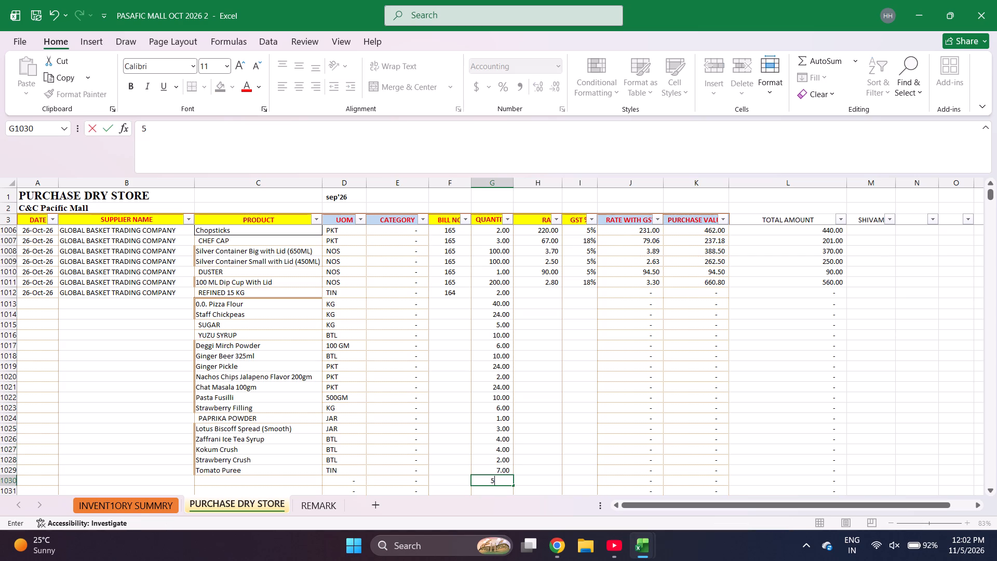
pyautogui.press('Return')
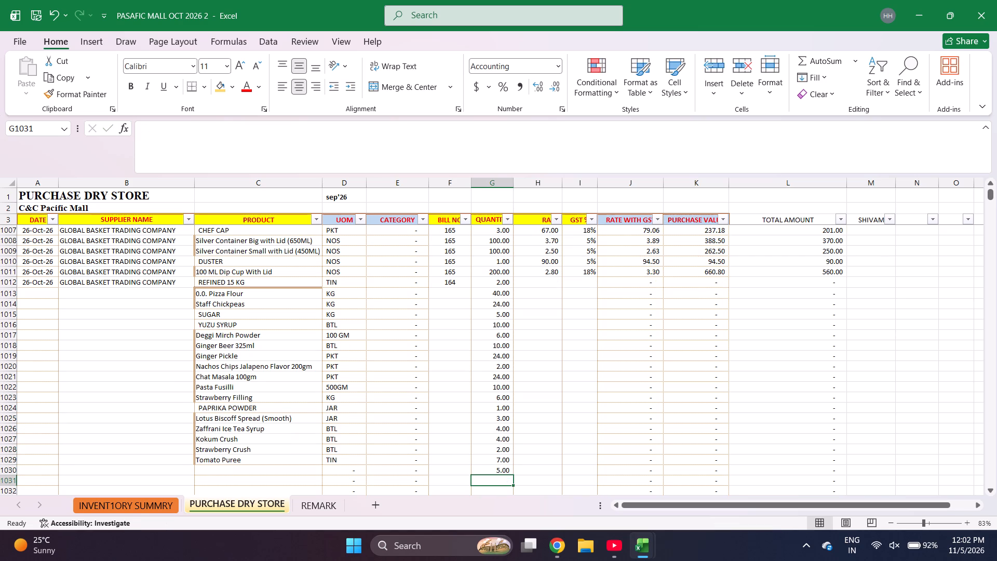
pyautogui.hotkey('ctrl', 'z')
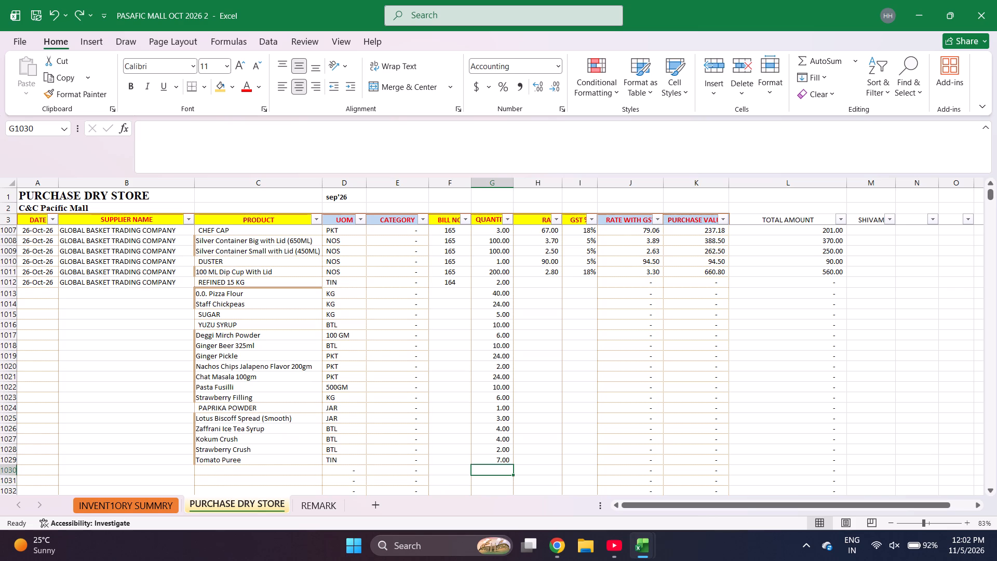
# Enter the rates 2644, 125, 49.52 and 135 for the rows from REFINED 15 KG through SUGAR.
pyautogui.press('Up')
pyautogui.press('Right')
pyautogui.hotkey('ctrl', 'Up')
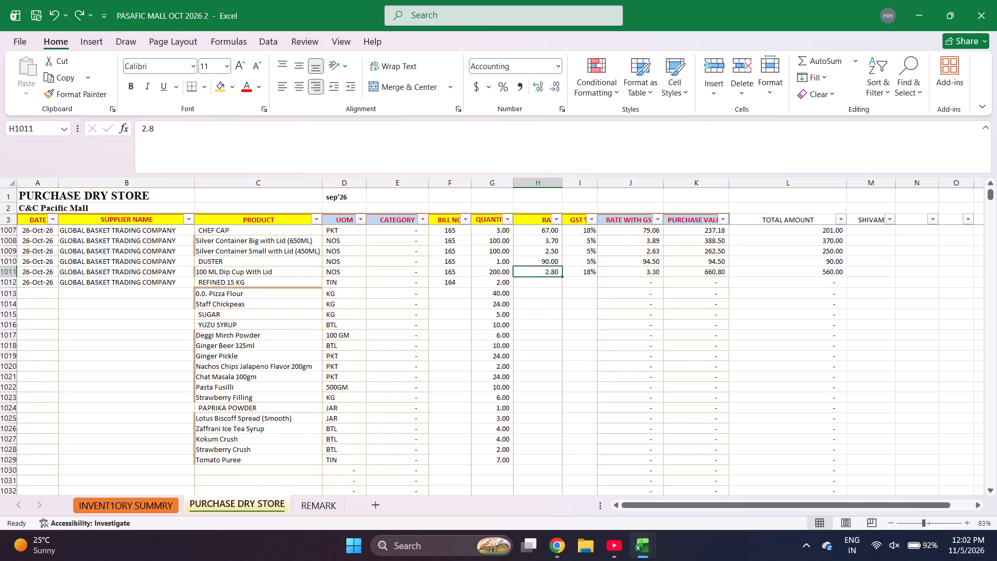
pyautogui.press('Down')
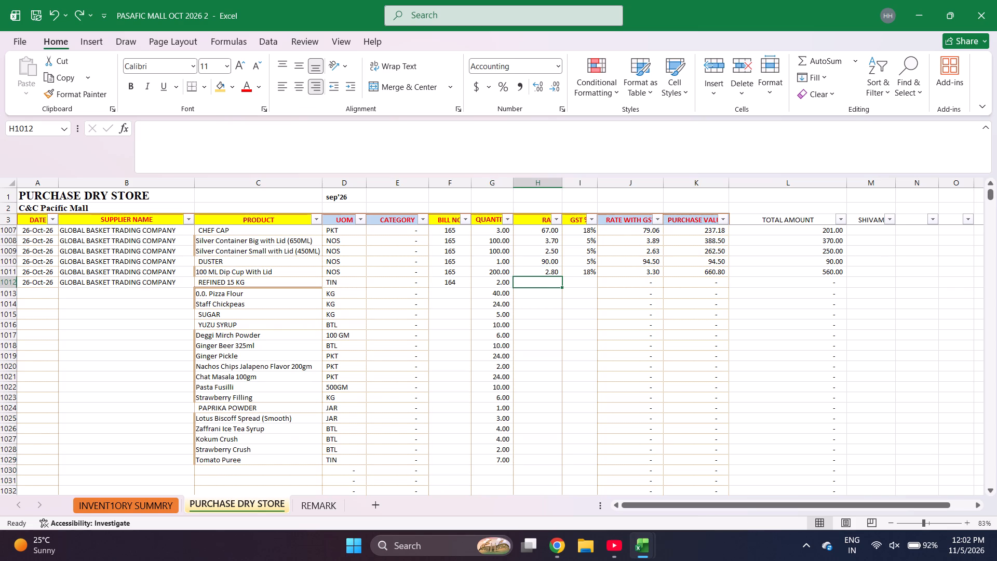
pyautogui.write('26')
pyautogui.write('44')
pyautogui.press('Return')
pyautogui.write('125')
pyautogui.press('Return')
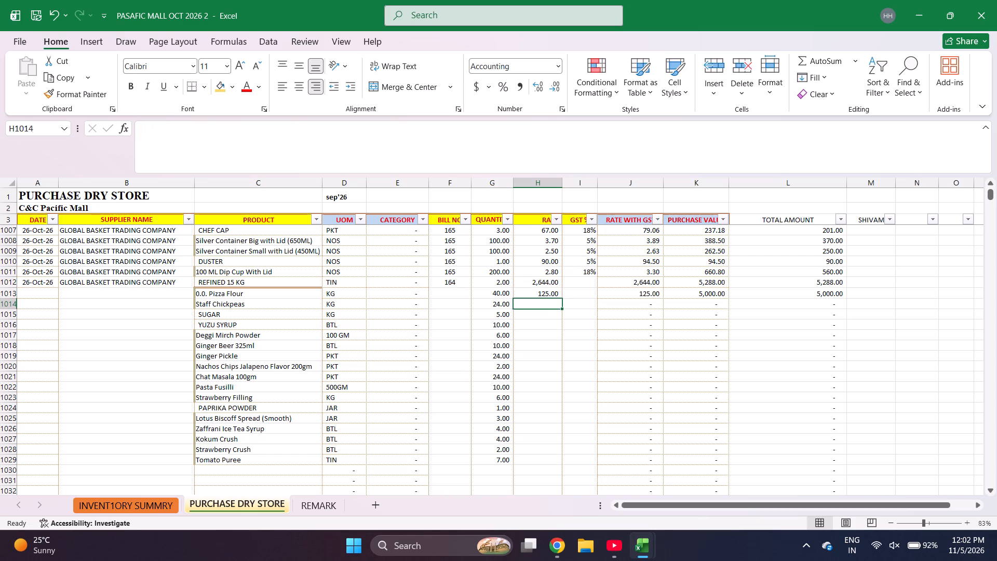
pyautogui.write('49.52')
pyautogui.press('Return')
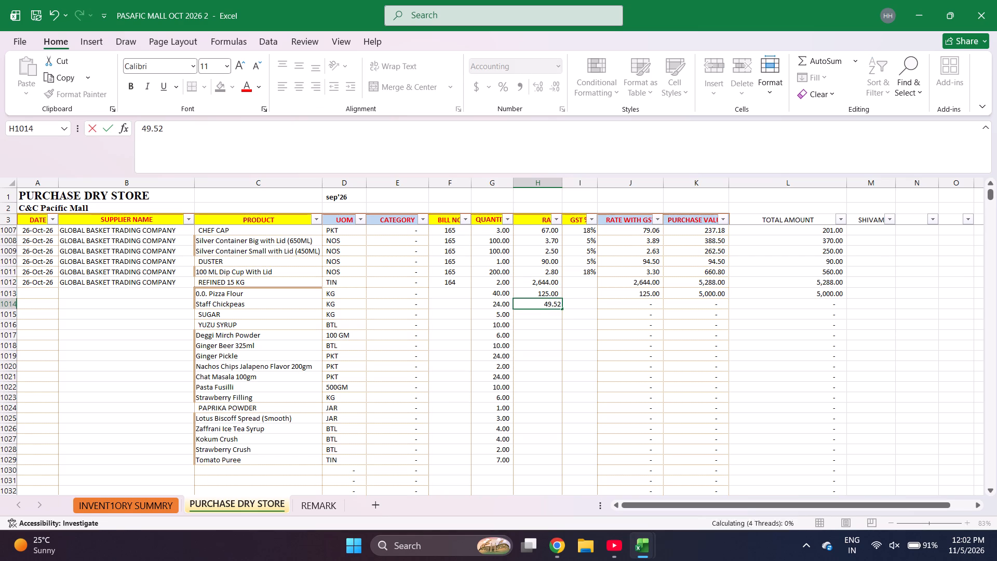
pyautogui.write('135')
pyautogui.press('Return')
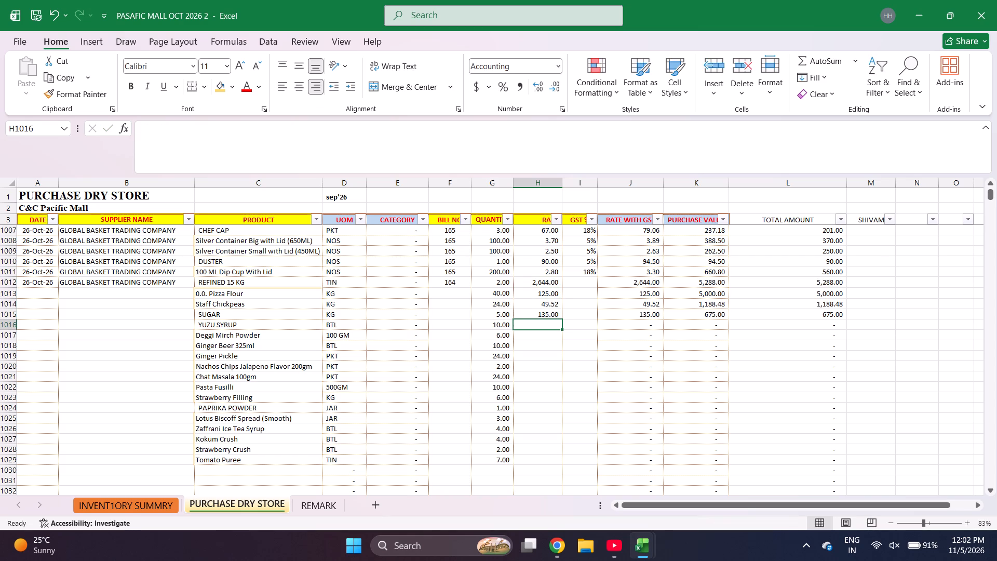
# Enter the rates 69, 510, 112 and 60.50 for the rows from YUZU SYRUP through Ginger Pickle.
pyautogui.write('69')
pyautogui.press('Return')
pyautogui.write('510')
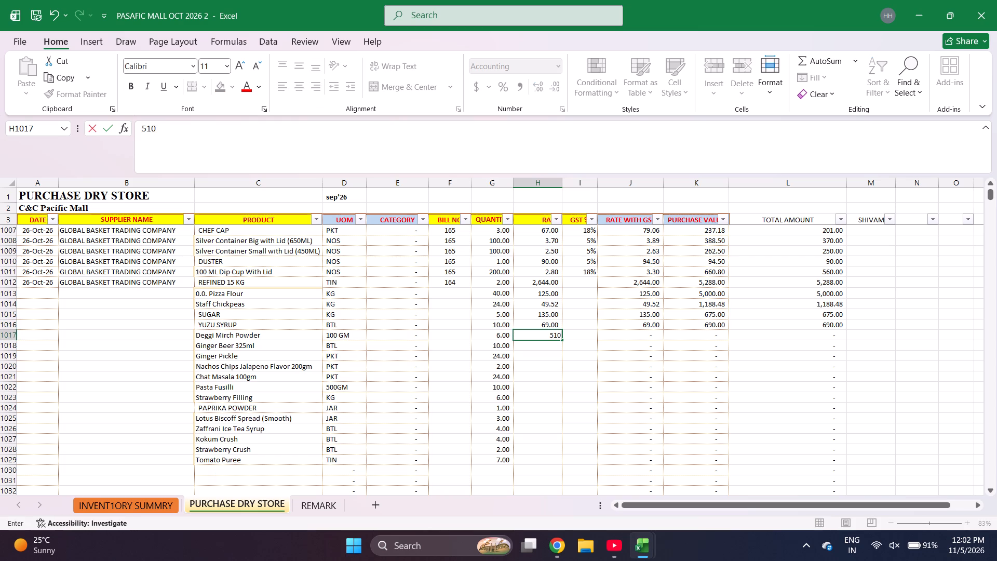
pyautogui.press('Return')
pyautogui.write('112')
pyautogui.press('Return')
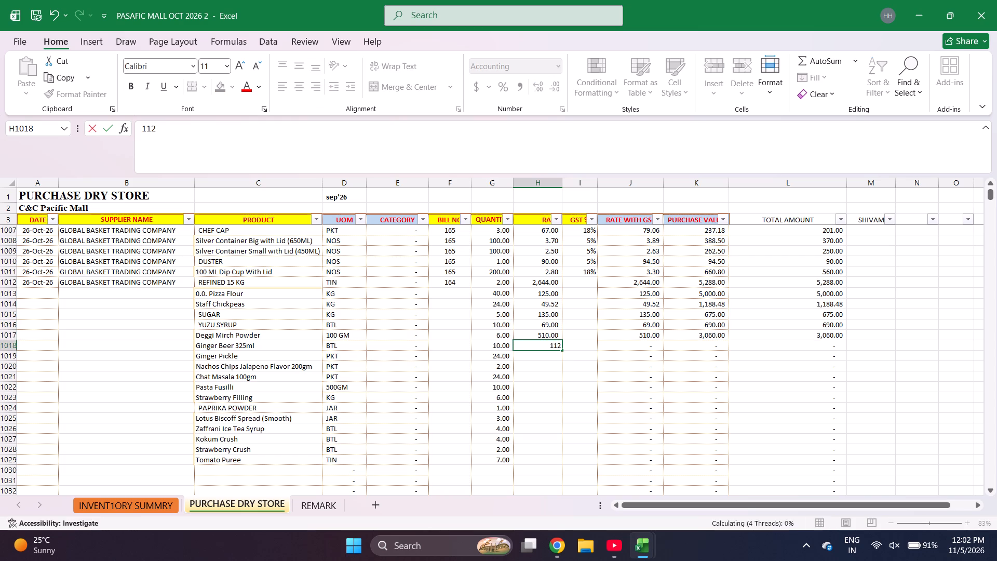
pyautogui.write('6050')
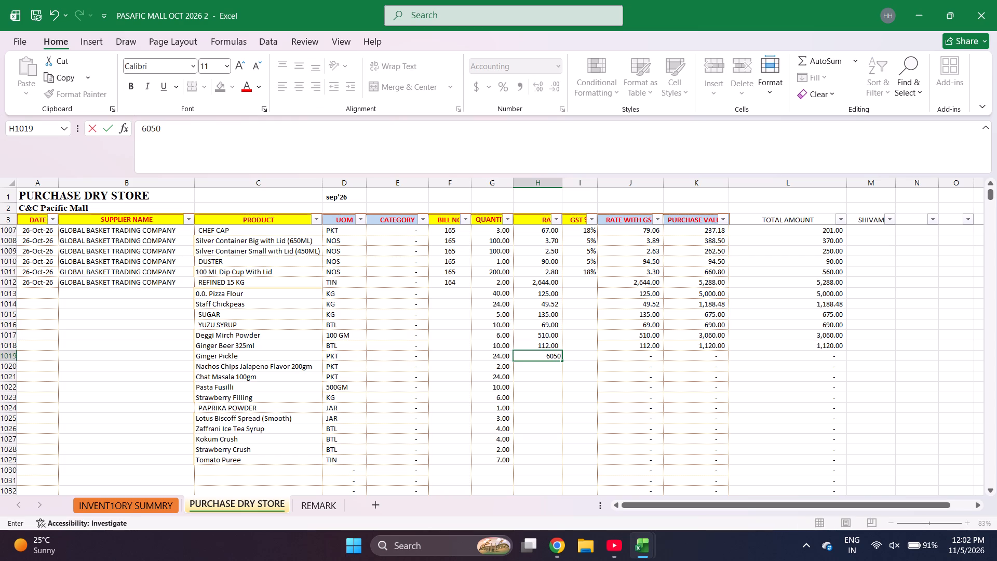
pyautogui.press('BackSpace')
pyautogui.press('BackSpace')
pyautogui.write('50')
pyautogui.press('Return')
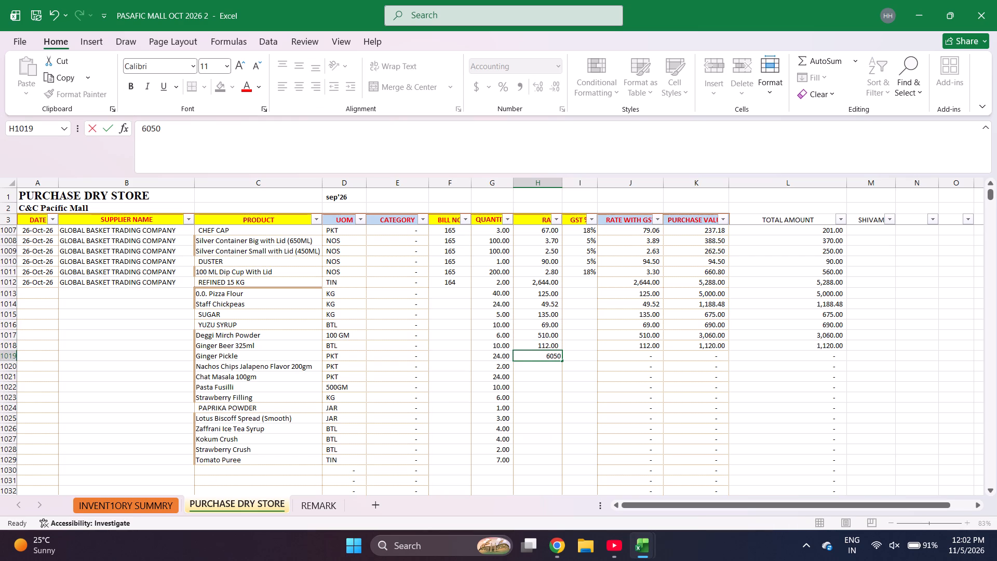
pyautogui.press('Up')
pyautogui.write('60.50')
pyautogui.press('Return')
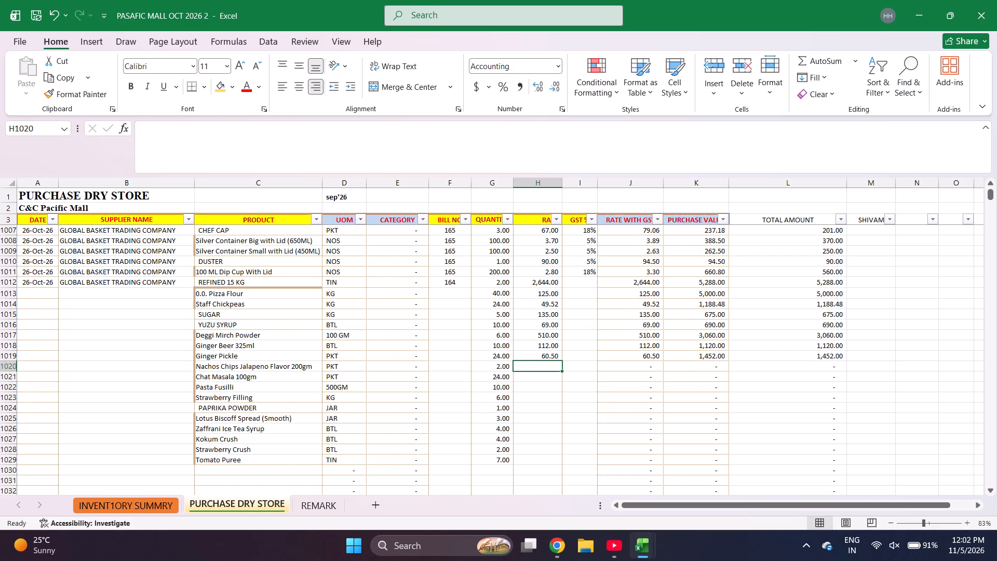
# Enter the rates 535, 72, 84 and 50 for the rows from Nachos Chips Jalapeno Flavor 200gm through Strawberry Filling.
pyautogui.write('535')
pyautogui.press('Return')
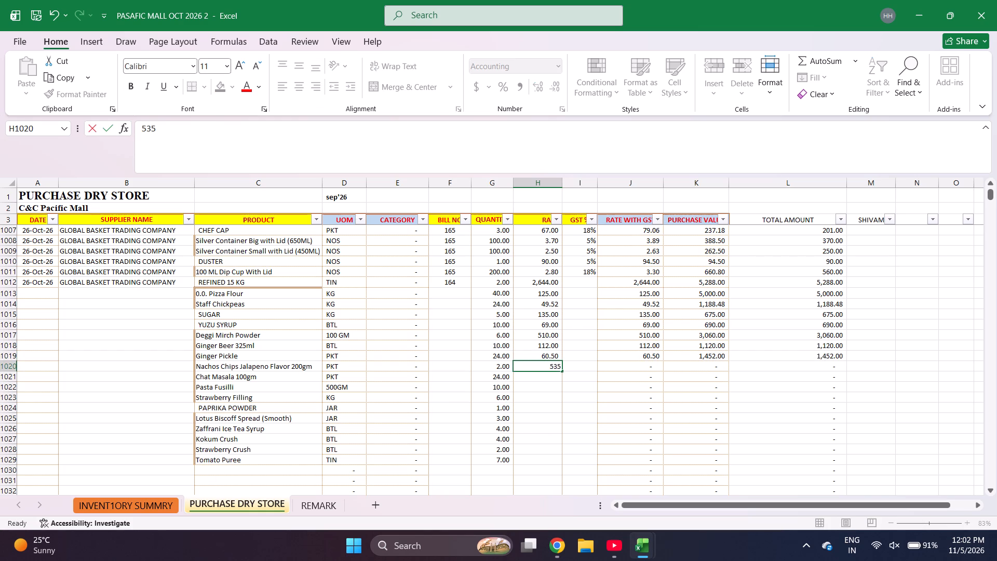
pyautogui.write('72')
pyautogui.press('Return')
pyautogui.write('84')
pyautogui.press('Return')
pyautogui.write('50')
pyautogui.press('Return')
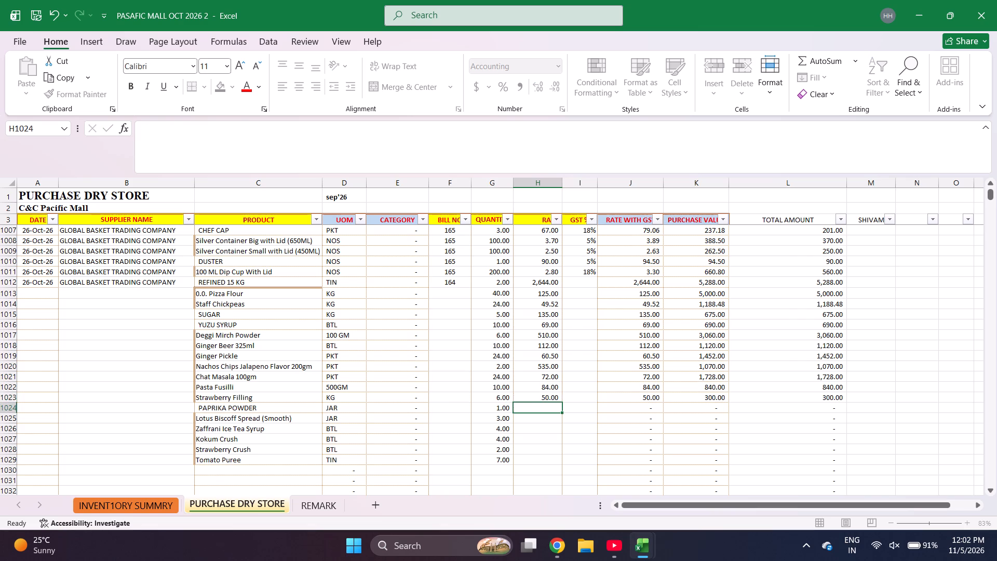
# Enter the rates 288, 360, 430, 510, 195, 195 and 62 from PAPRIKA POWDER through the empty row below Tomato Puree.
pyautogui.write('288')
pyautogui.press('Return')
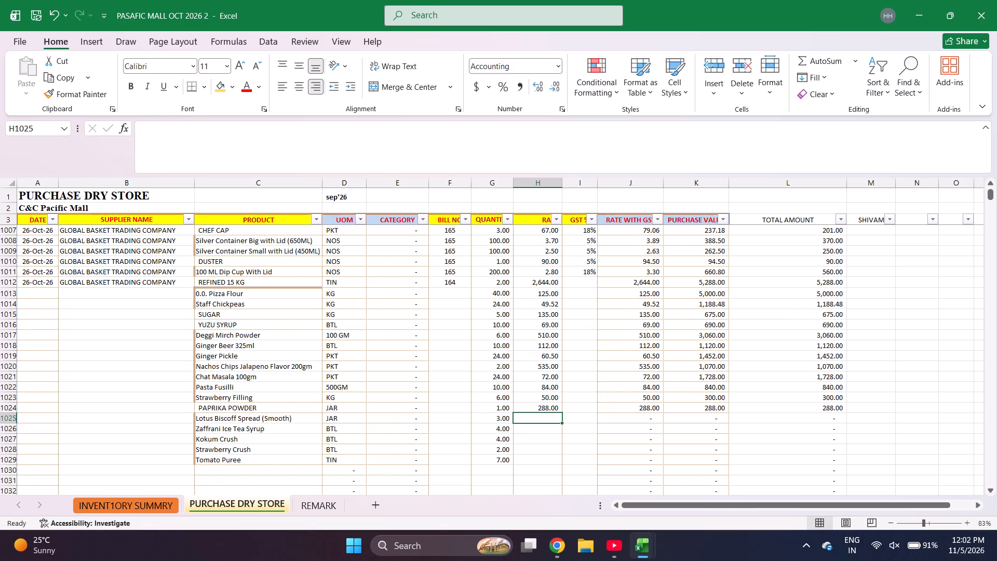
pyautogui.write('360')
pyautogui.press('Return')
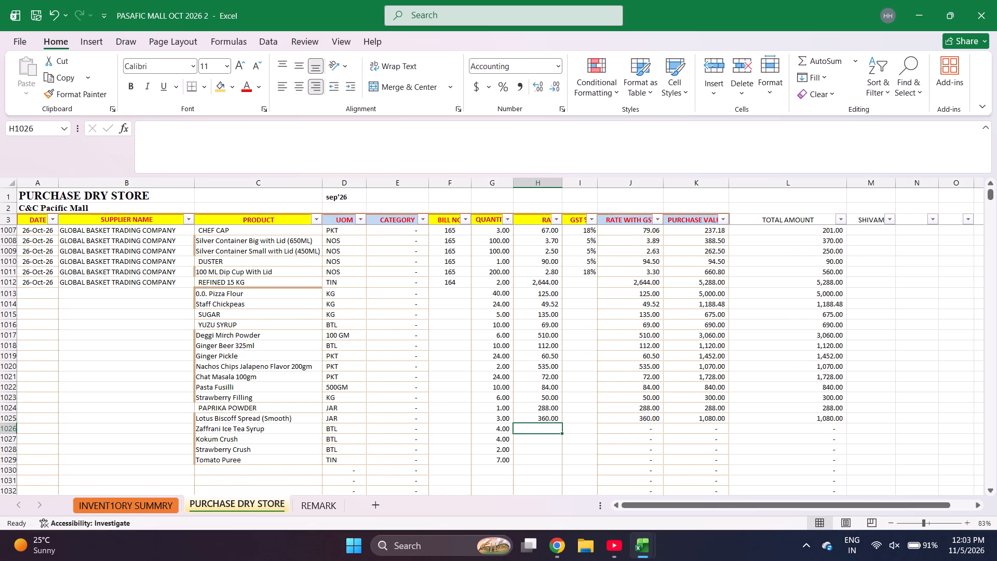
pyautogui.write('430')
pyautogui.press('Return')
pyautogui.write('510')
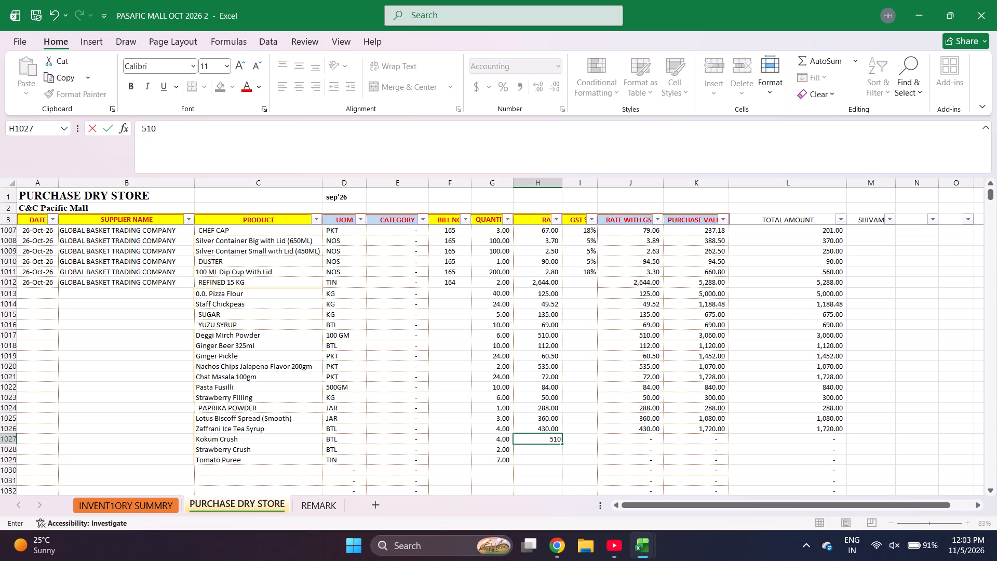
pyautogui.press('Return')
pyautogui.write('195')
pyautogui.press('Return')
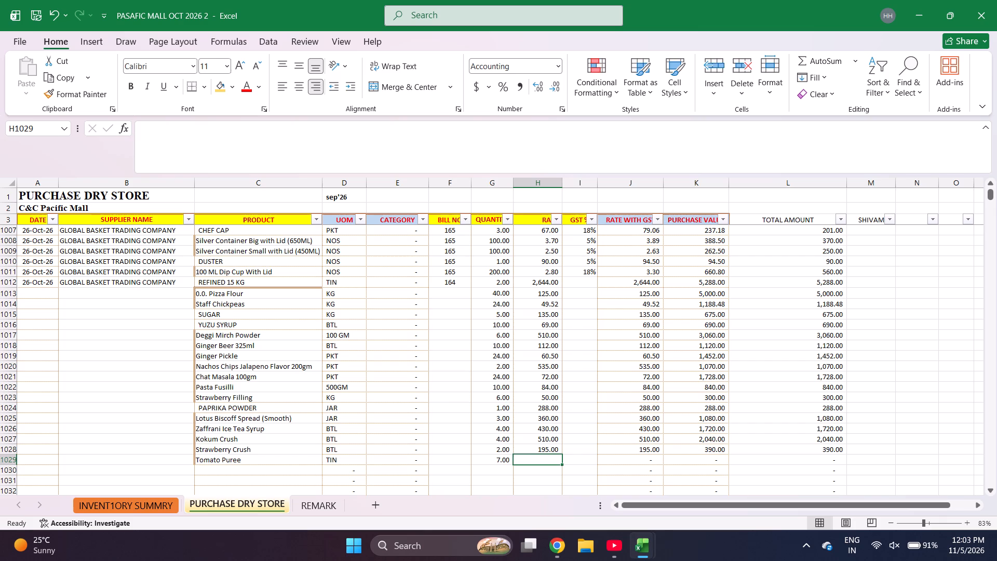
pyautogui.write('195')
pyautogui.press('Return')
pyautogui.write('62')
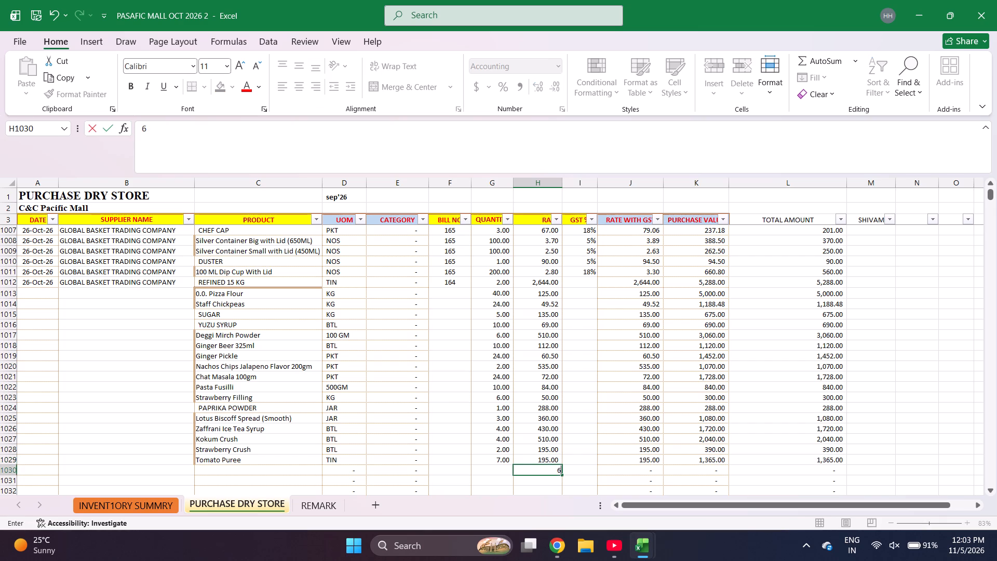
pyautogui.press('Return')
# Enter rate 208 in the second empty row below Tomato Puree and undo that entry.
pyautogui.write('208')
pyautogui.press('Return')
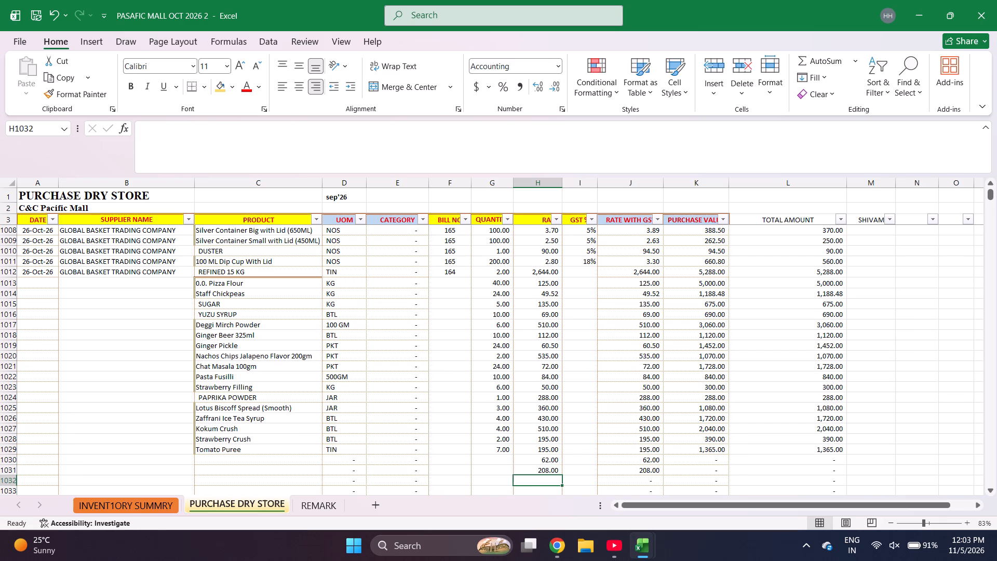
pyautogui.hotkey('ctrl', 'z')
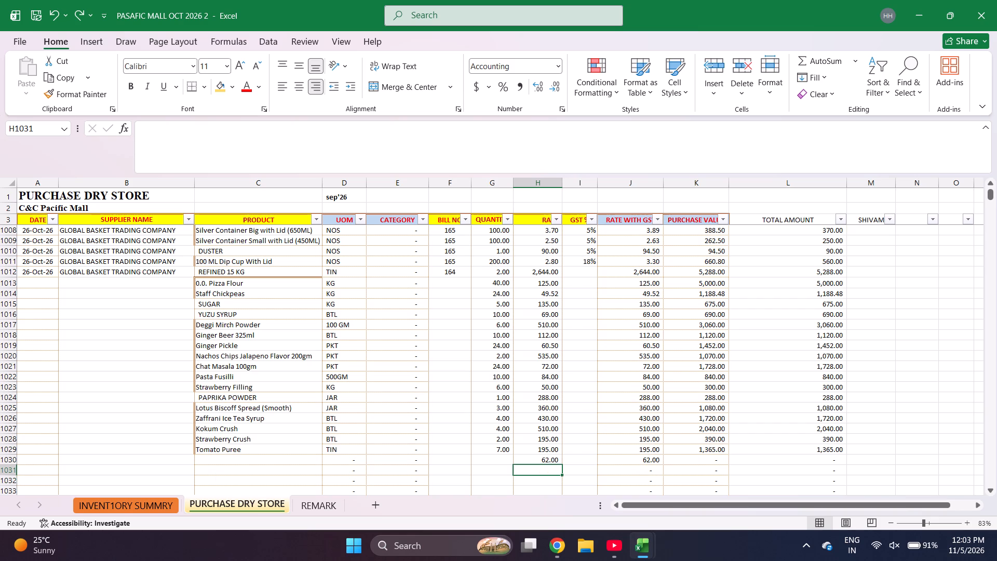
# Review the entered rates against their products and quantities, from the last rate row back up to REFINED 15 KG.
pyautogui.press('Up')
pyautogui.press('Up')
pyautogui.press('Up')
pyautogui.press('Up')
pyautogui.press('Up')
pyautogui.press('Up')
pyautogui.press('Up')
pyautogui.press('Up')
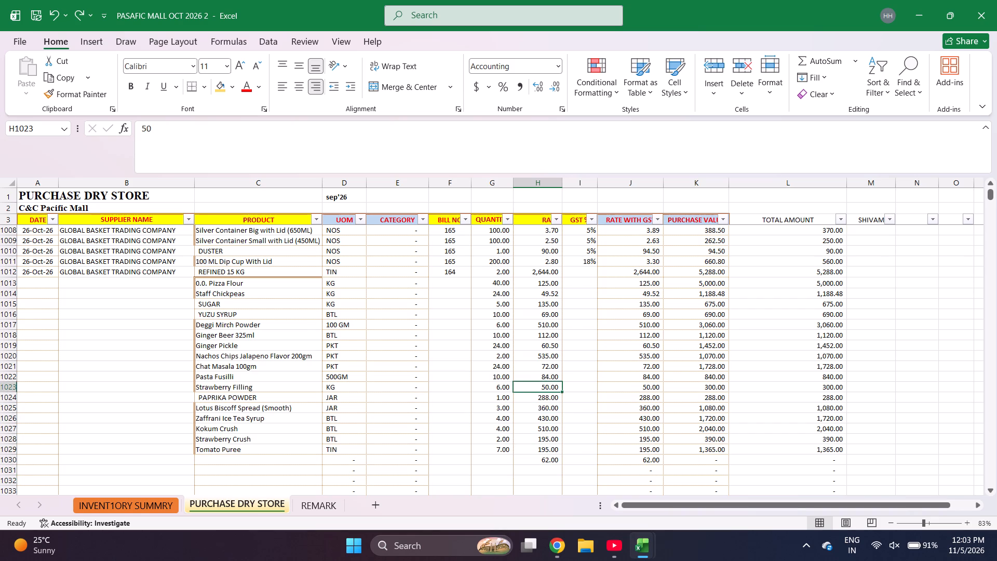
pyautogui.press('Up')
pyautogui.press('Up')
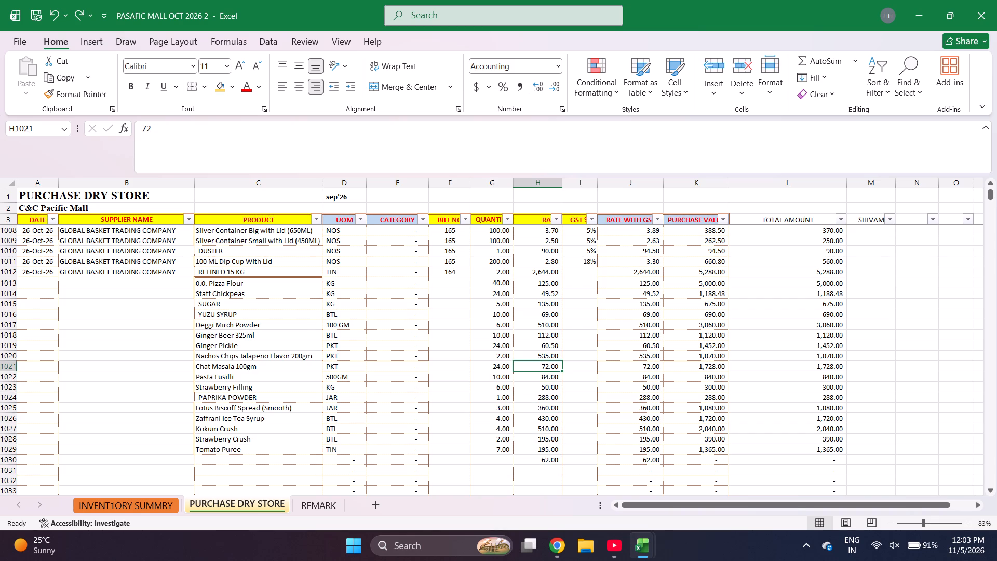
pyautogui.press('Up')
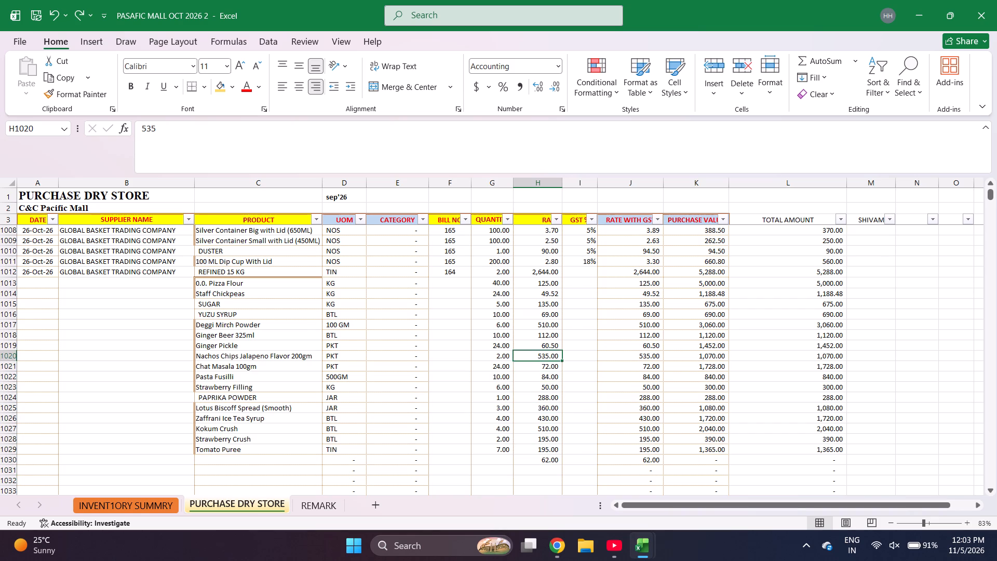
pyautogui.press('Down')
pyautogui.press('Down')
pyautogui.press('Down')
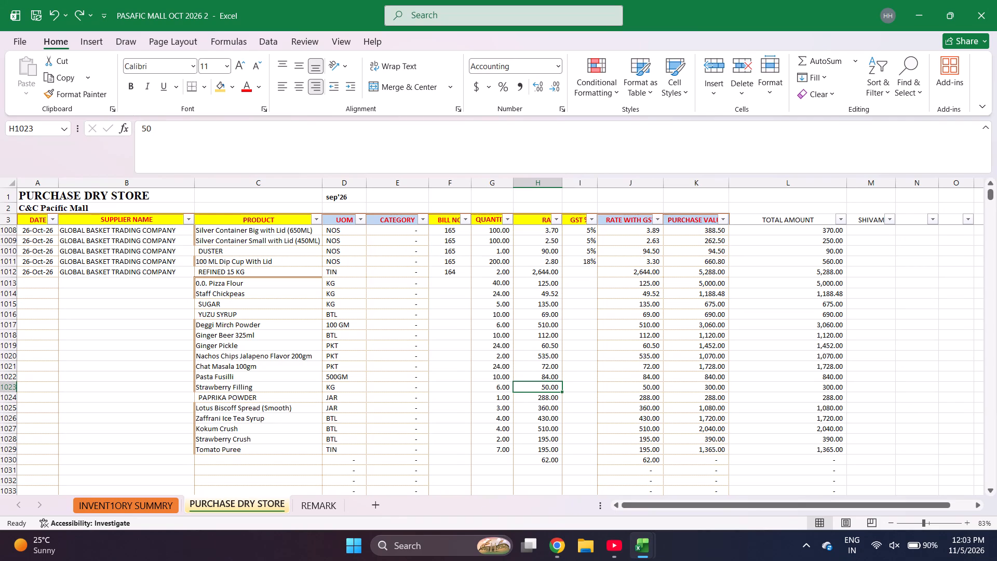
pyautogui.press('Up')
pyautogui.press('Up')
pyautogui.press('Up')
pyautogui.press('Up')
pyautogui.press('Up')
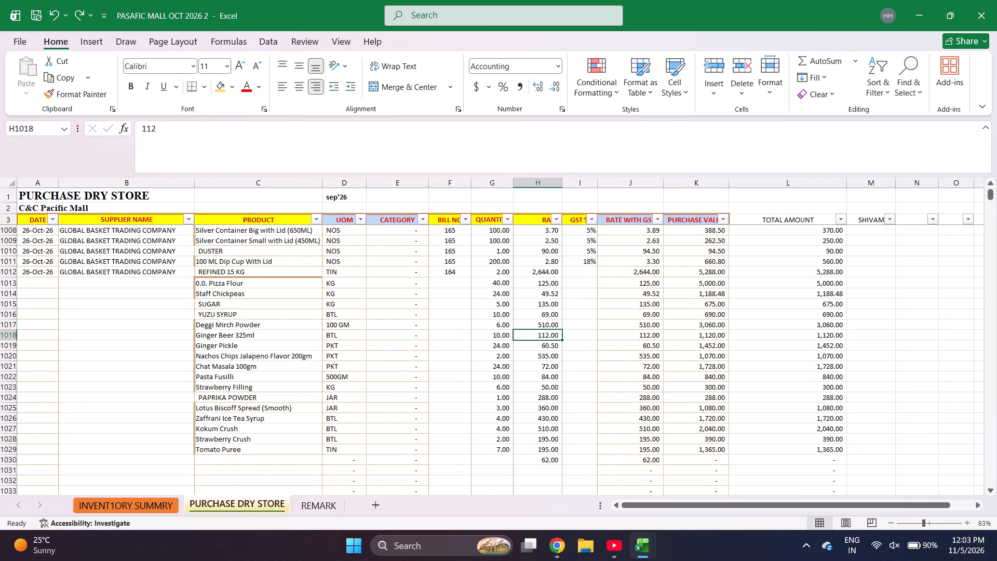
pyautogui.press('Left')
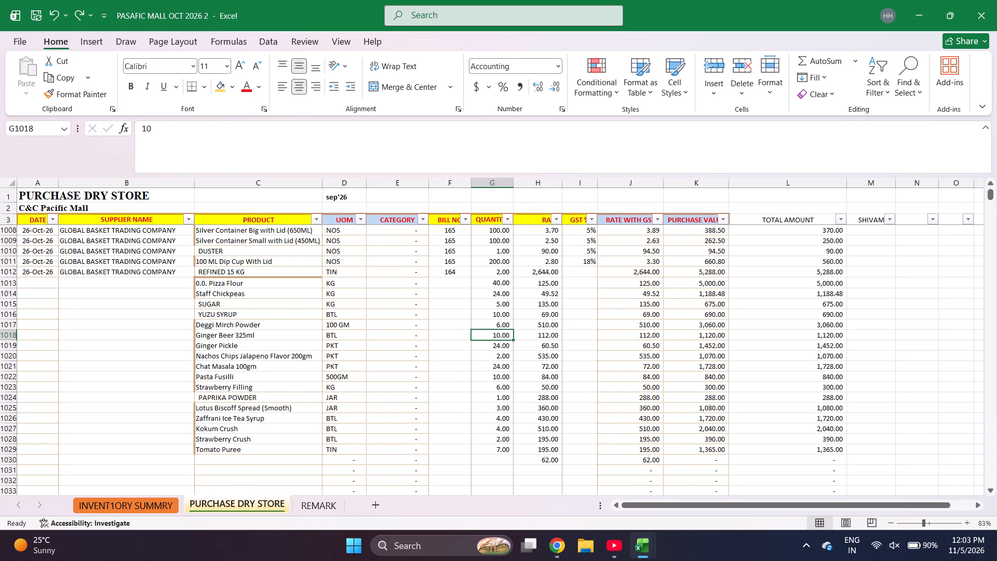
pyautogui.press('Right')
pyautogui.press('Up')
pyautogui.press('Up')
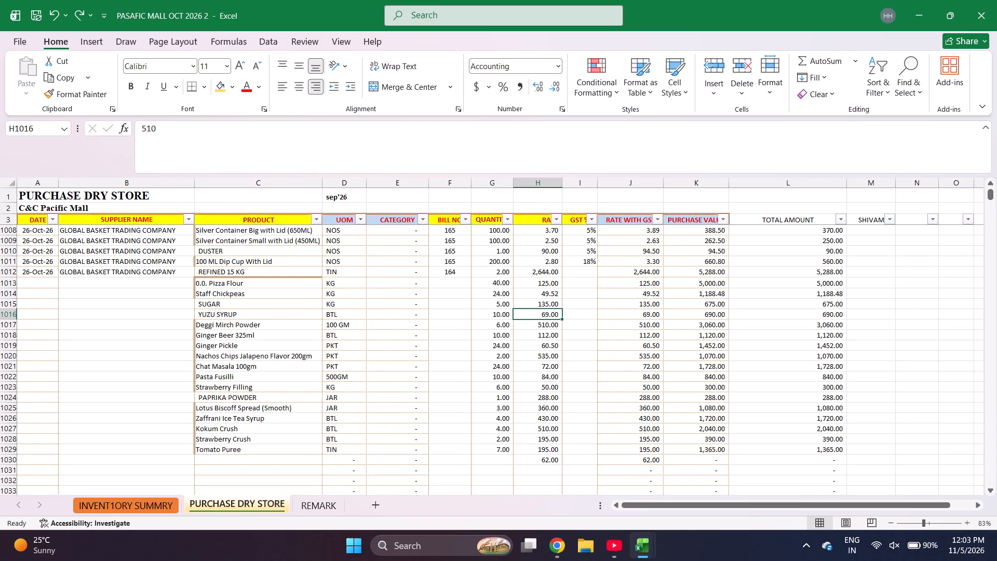
pyautogui.press('Up')
pyautogui.press('Up')
pyautogui.press('Up')
pyautogui.press('Up')
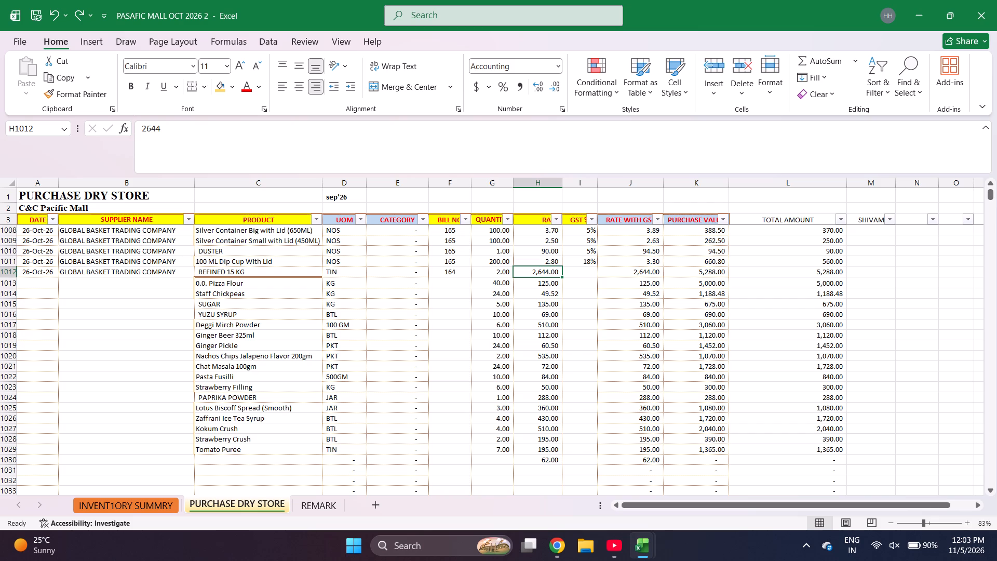
pyautogui.press('Down')
pyautogui.press('Down')
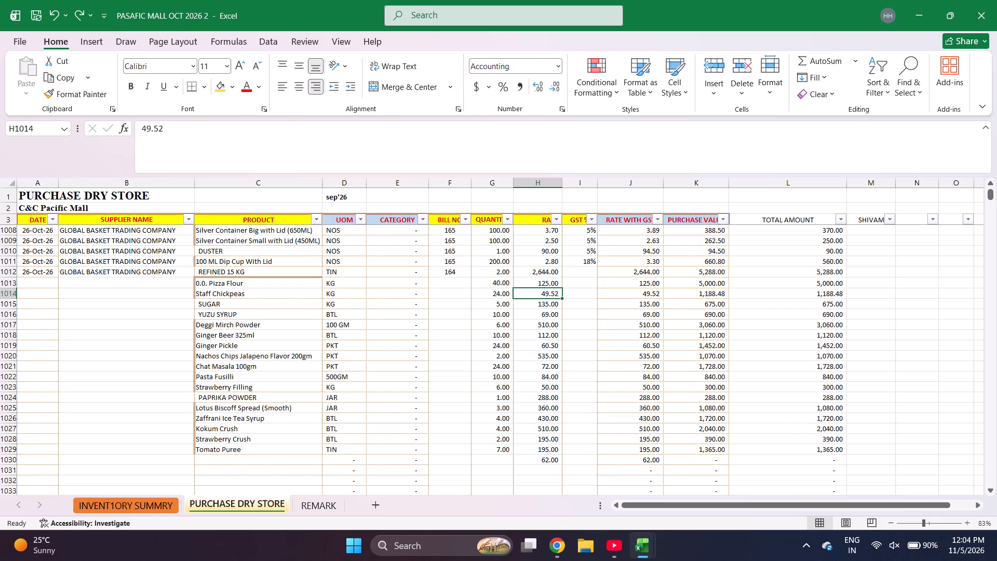
pyautogui.press('Down')
pyautogui.press('Down')
pyautogui.press('Down')
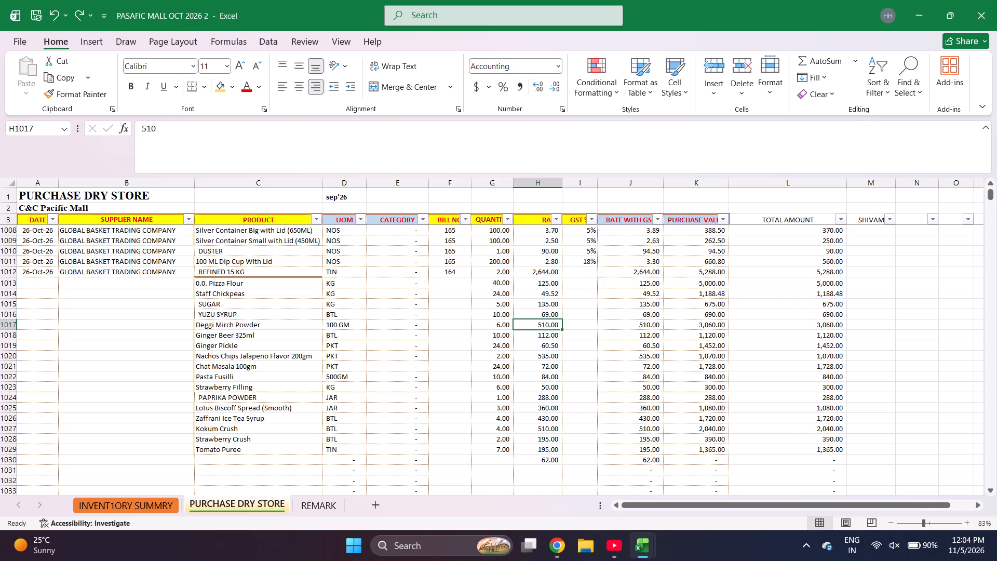
pyautogui.press('Up')
pyautogui.press('Up')
pyautogui.press('Up')
pyautogui.press('Up')
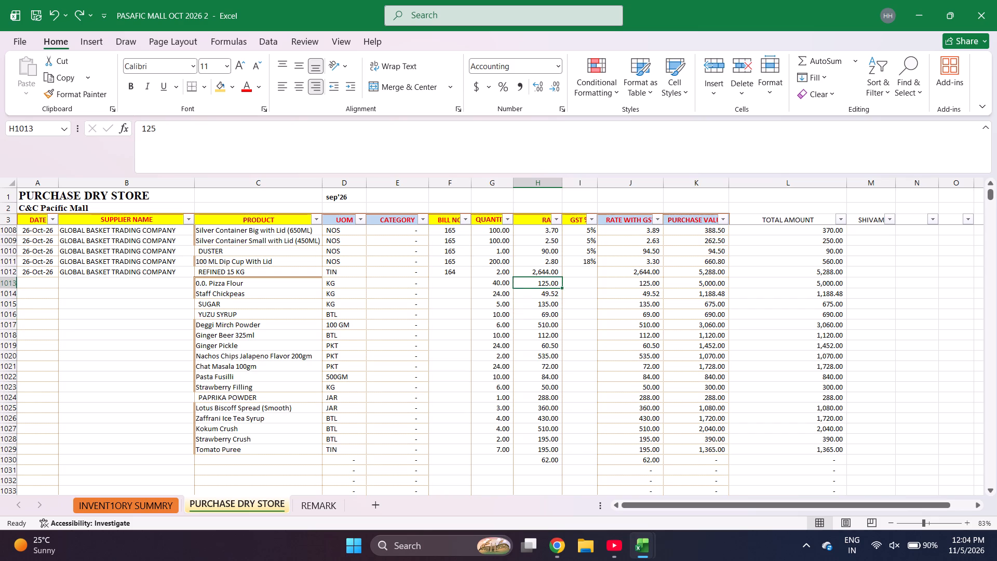
# Re-enter the rates 2644 for REFINED 15 KG and 125 for 0.0. Pizza Flour.
pyautogui.press('Up')
pyautogui.write('2644')
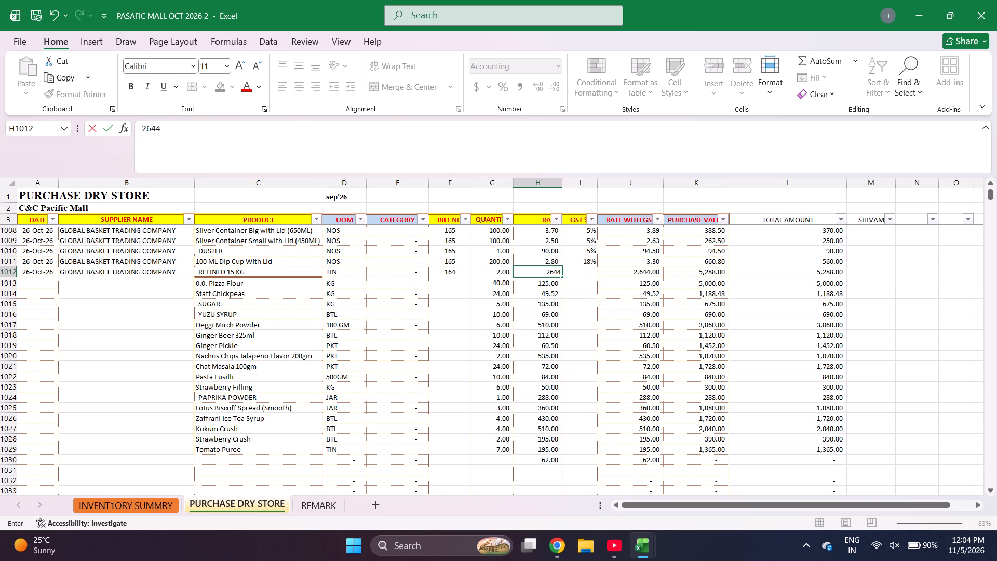
pyautogui.press('Return')
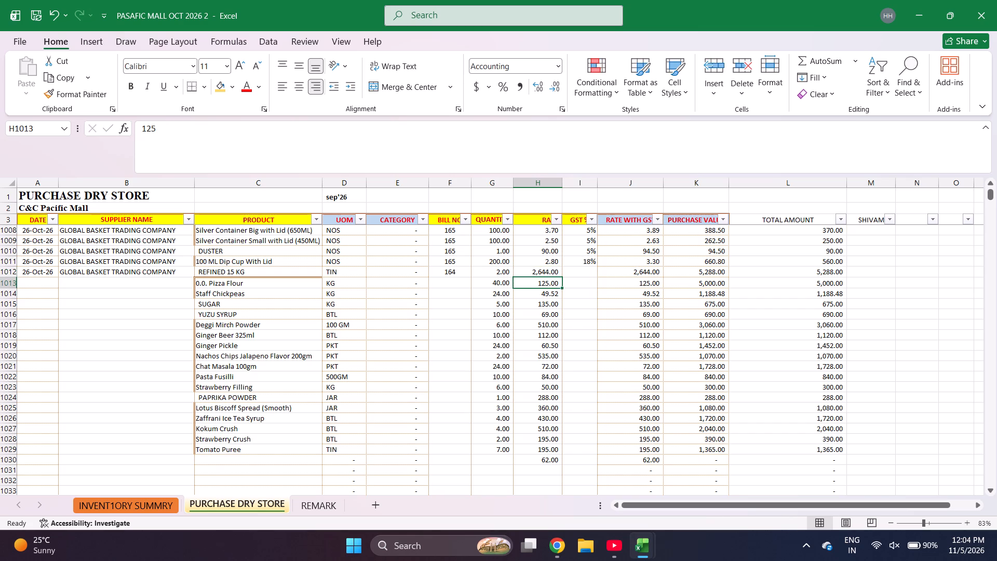
pyautogui.write('125')
pyautogui.press('Return')
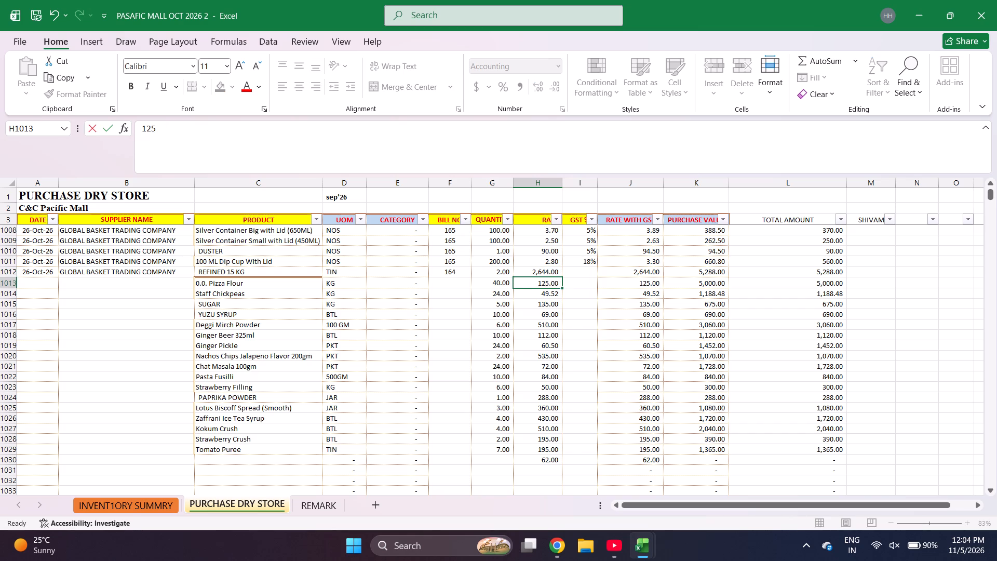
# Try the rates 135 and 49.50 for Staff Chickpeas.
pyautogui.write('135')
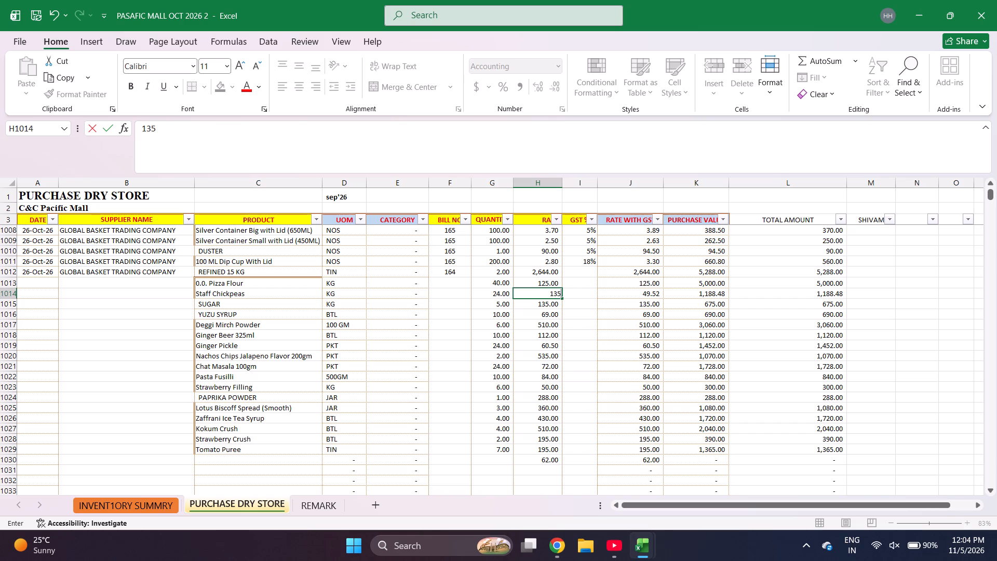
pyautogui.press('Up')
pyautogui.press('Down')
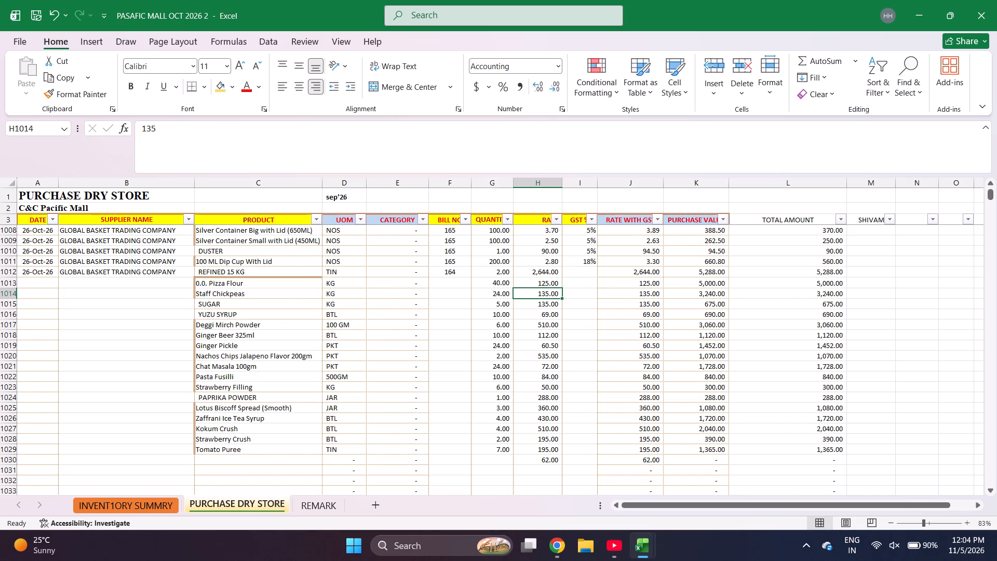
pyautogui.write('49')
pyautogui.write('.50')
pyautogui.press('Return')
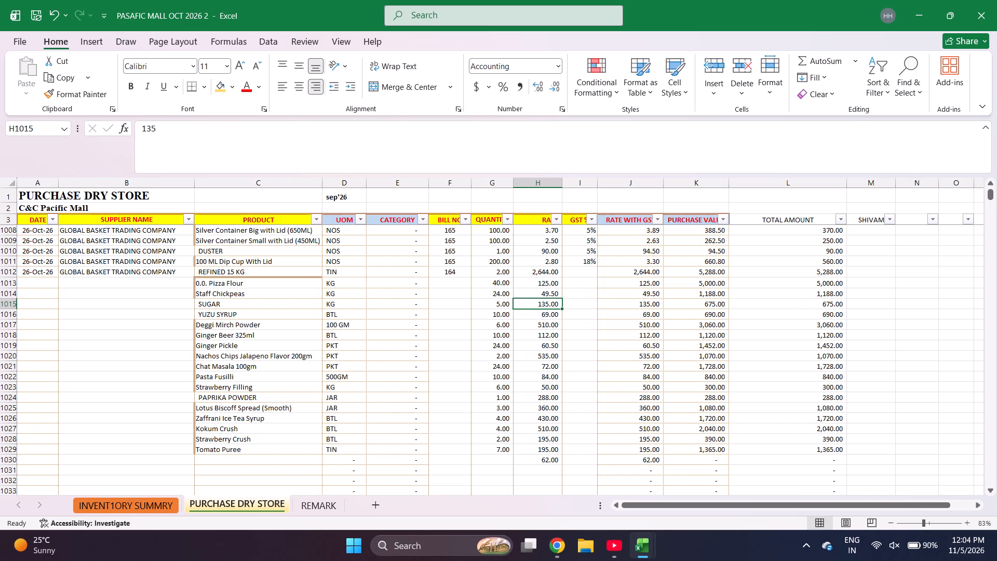
# Enter the rates 49.52, 135 and 69 for Staff Chickpeas, SUGAR and YUZU SYRUP.
pyautogui.press('Up')
pyautogui.write('49.52')
pyautogui.press('Return')
pyautogui.write('135')
pyautogui.press('Return')
pyautogui.write('69')
pyautogui.press('Return')
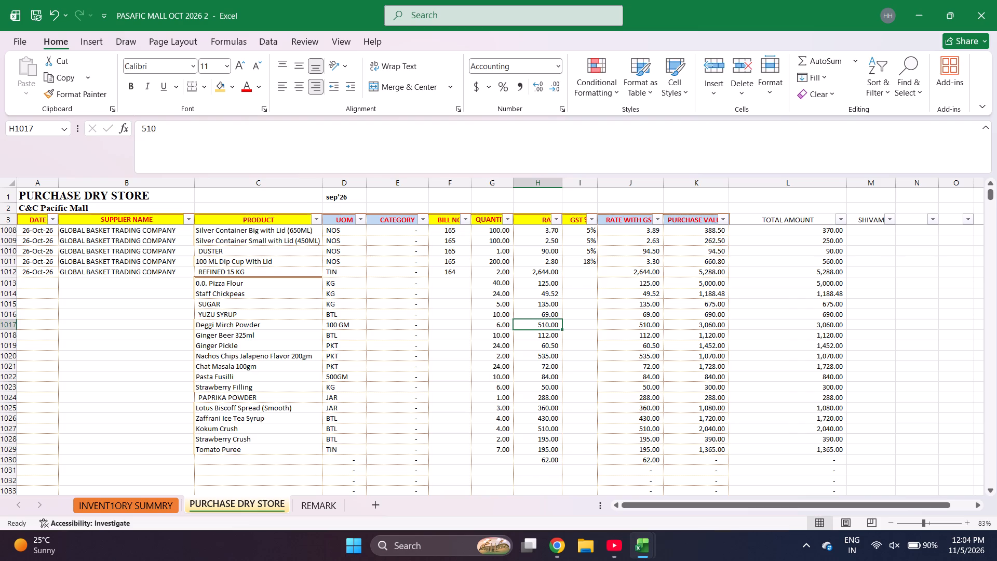
# Examine the rows from YUZU SYRUP up to REFINED 15 KG for a mismatch between products and rates.
pyautogui.press('Up')
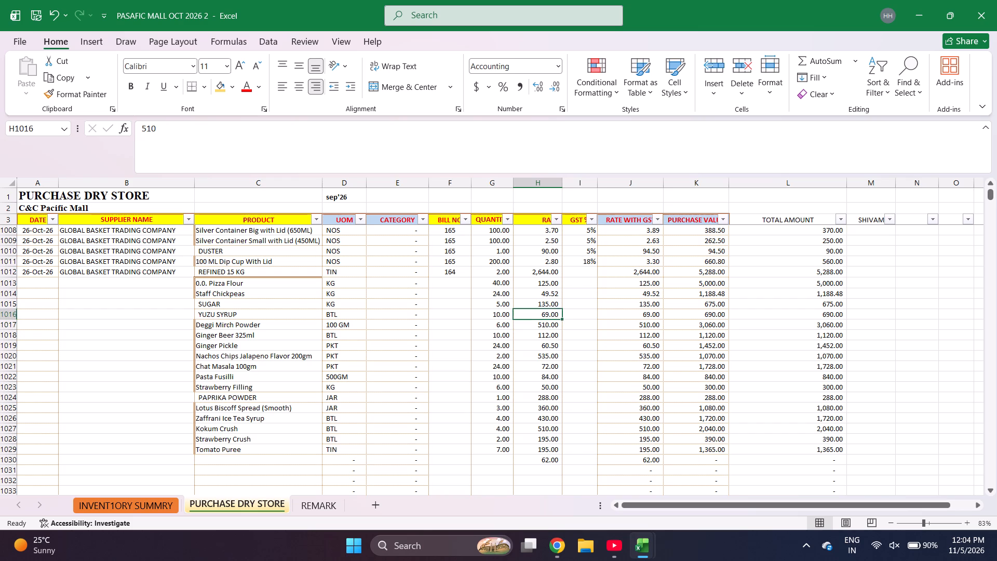
pyautogui.press('Up')
pyautogui.press('Up')
pyautogui.hotkey('shift', 'space')
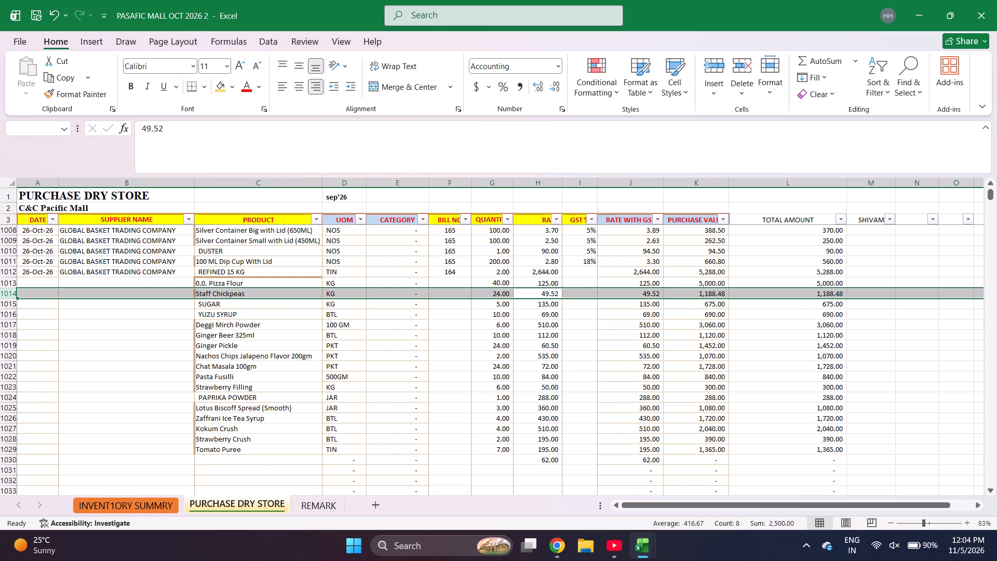
pyautogui.press('Up')
pyautogui.press('Up')
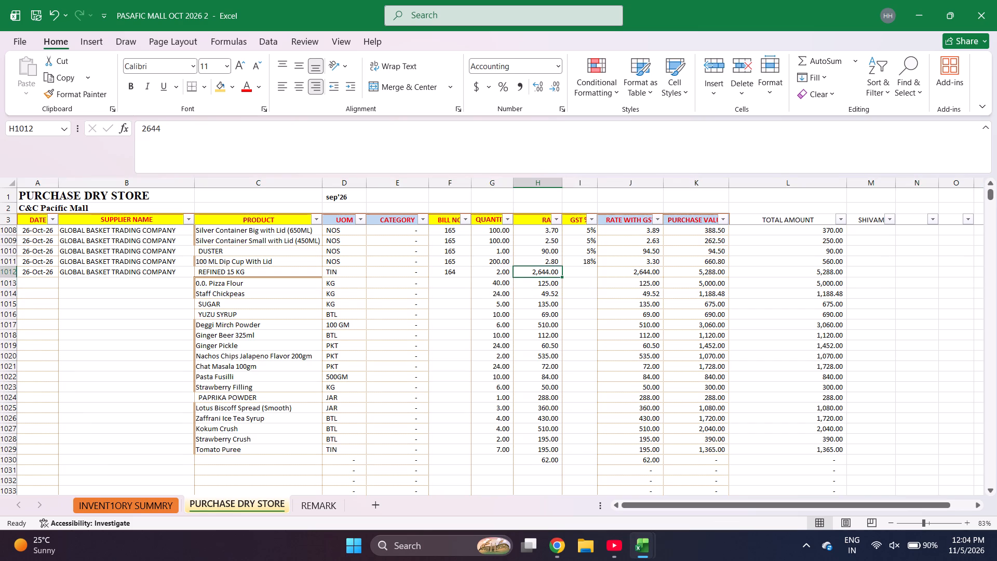
pyautogui.hotkey('shift', 'space')
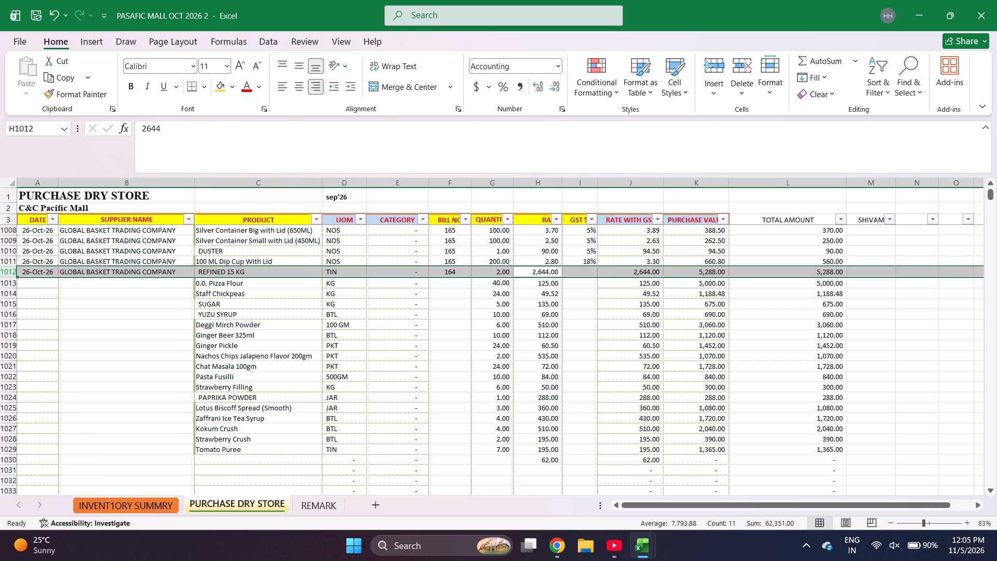
pyautogui.press('Down')
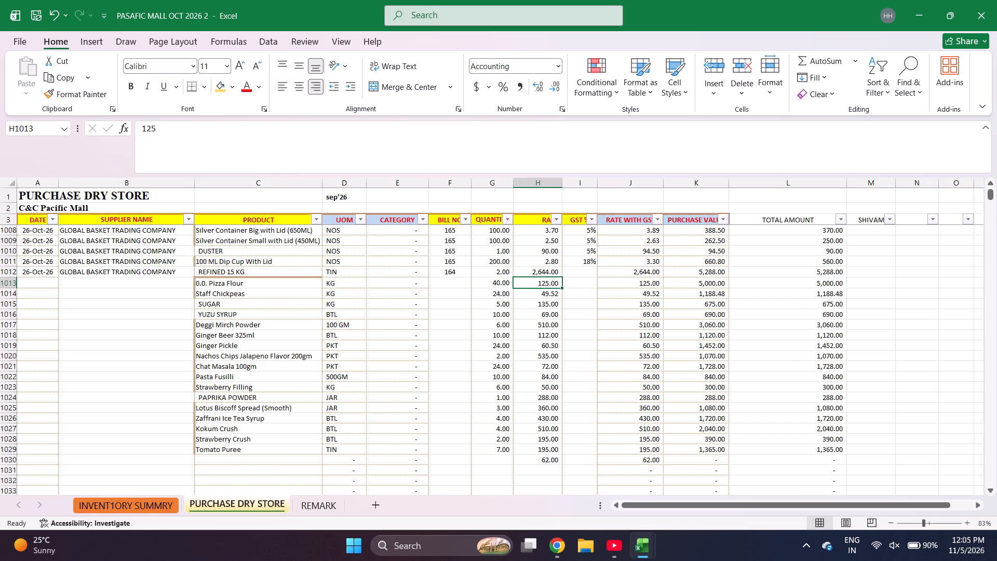
pyautogui.press('Down')
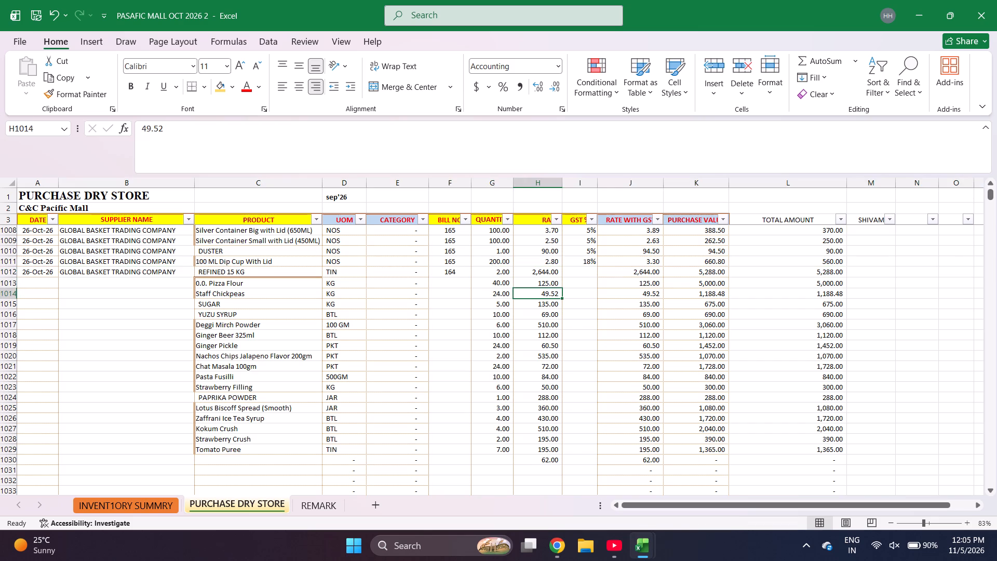
# Copy the product names from Staff Chickpeas through Tomato Puree and paste them one row lower.
pyautogui.press('Left')
pyautogui.press('Left')
pyautogui.press('Left')
pyautogui.press('Left')
pyautogui.press('Left')
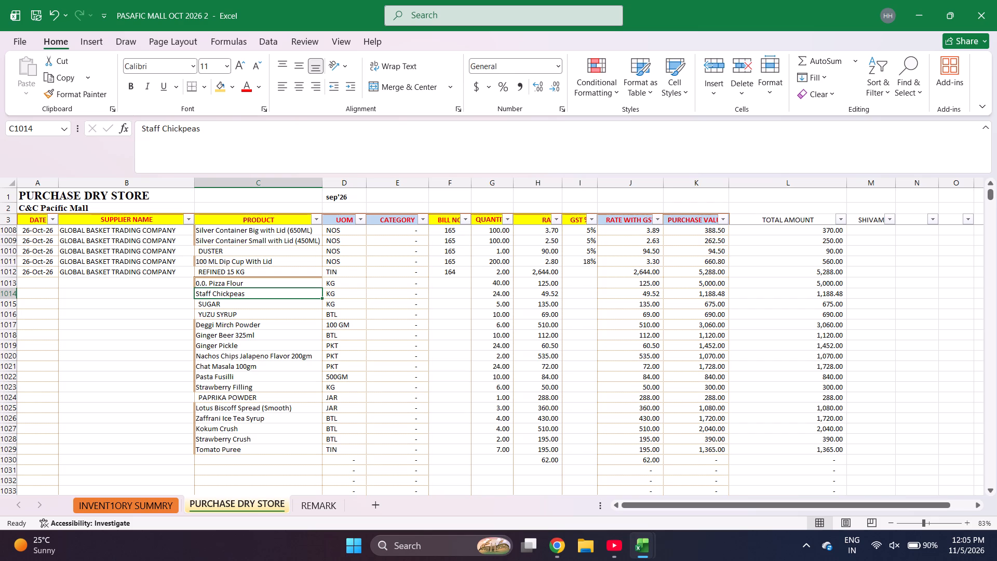
pyautogui.hotkey('ctrl', 'shift', 'Down')
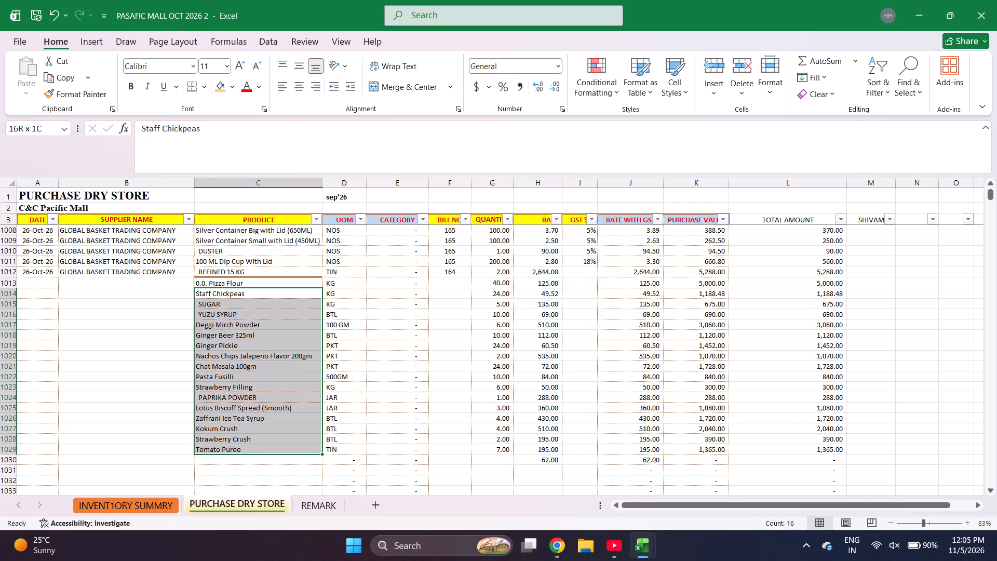
pyautogui.hotkey('ctrl', 'c')
pyautogui.press('Down')
pyautogui.press('Return')
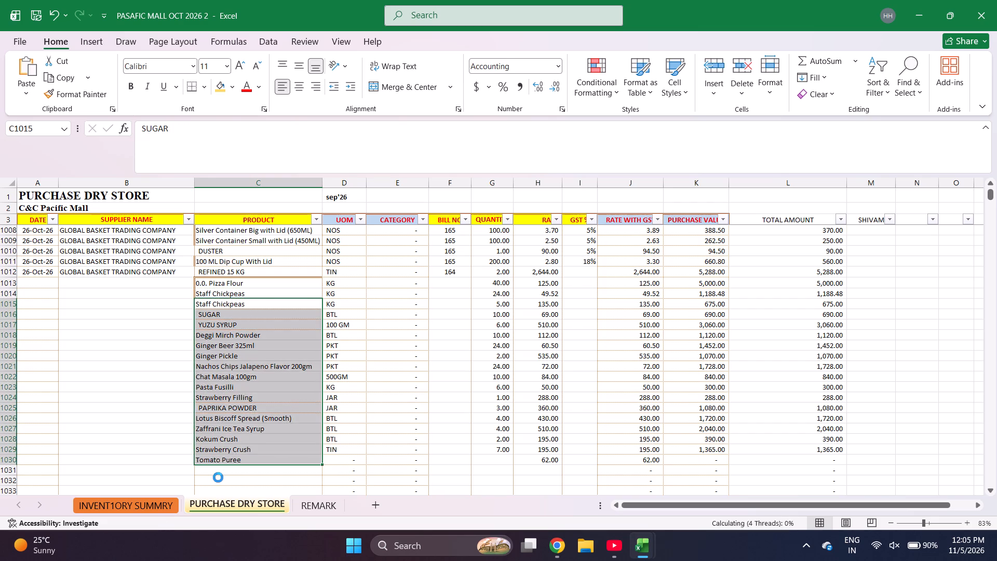
# Enter PASTA PENNE as the product in the row below 0.0. Pizza Flour.
pyautogui.press('Up')
pyautogui.write('PASTRA')
pyautogui.press('BackSpace')
pyautogui.press('BackSpace')
pyautogui.write('A PE')
pyautogui.press('Return')
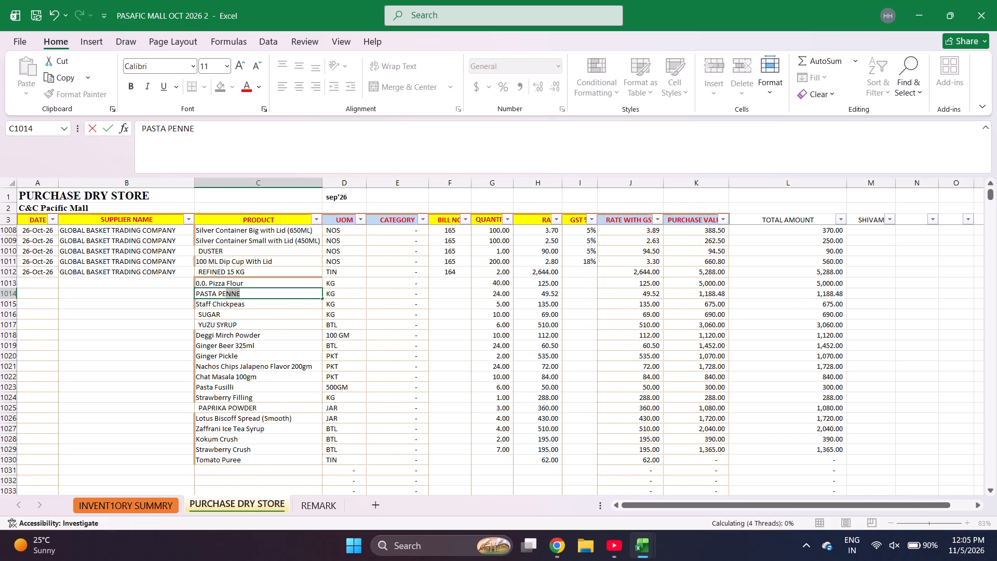
# Check the rates against the product names from PASTA PENNE down to Strawberry Crush.
pyautogui.press('Down')
pyautogui.press('Down')
pyautogui.press('Up')
pyautogui.press('Up')
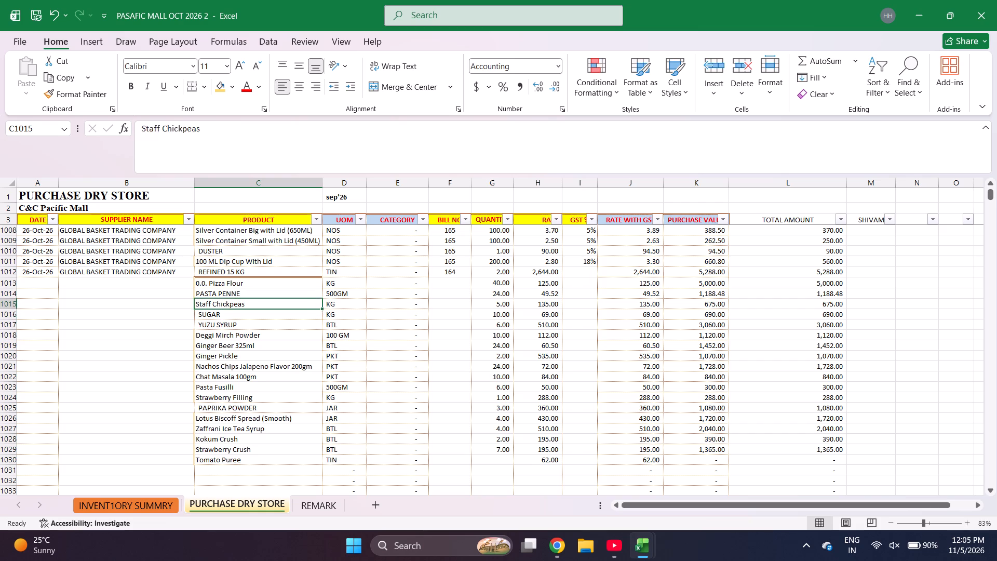
pyautogui.press('Up')
pyautogui.press('Right')
pyautogui.press('Right')
pyautogui.press('Right')
pyautogui.press('Right')
pyautogui.press('Right')
pyautogui.press('Down')
pyautogui.press('Down')
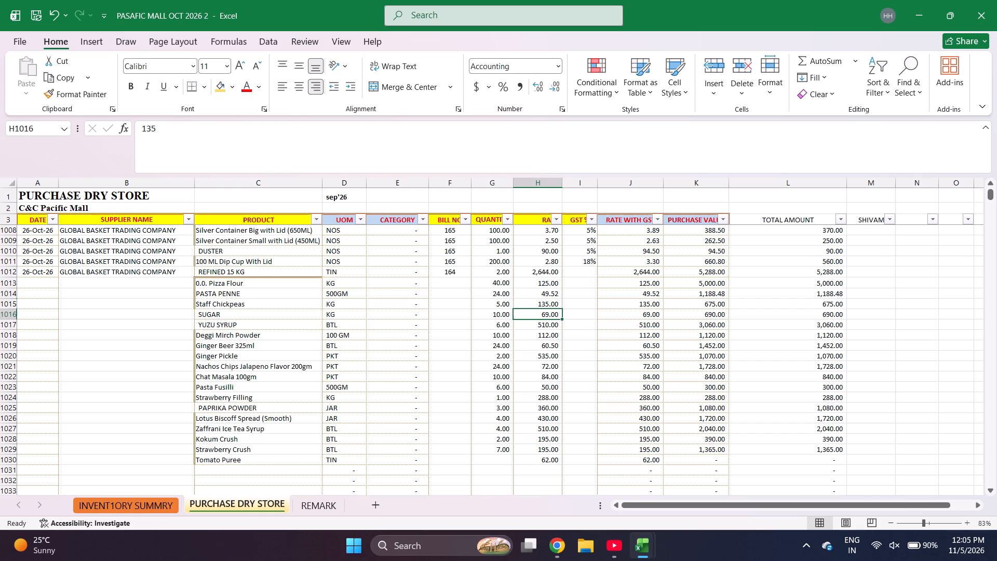
pyautogui.press('Down')
pyautogui.press('Down')
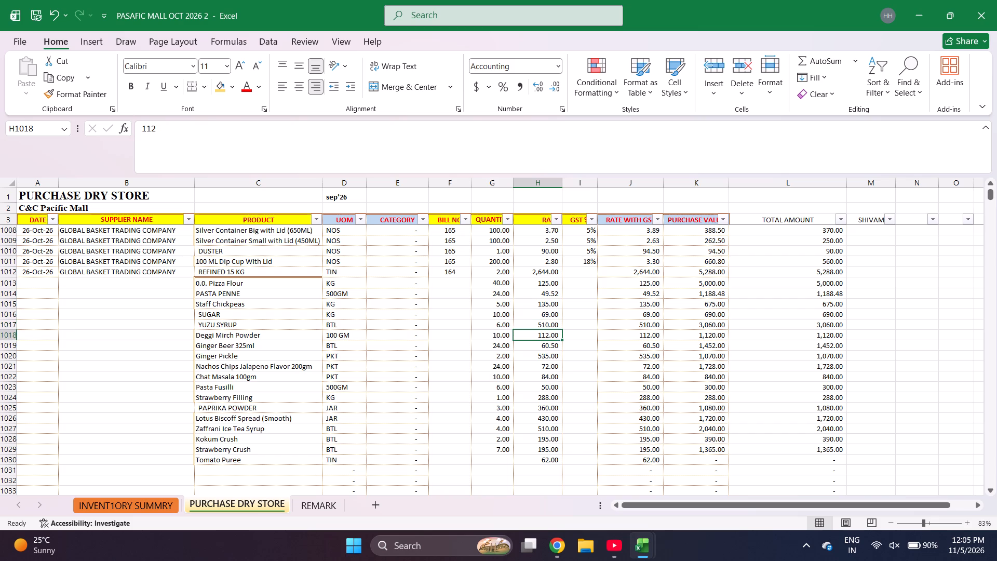
pyautogui.press('Down')
pyautogui.press('Down')
pyautogui.press('Down')
pyautogui.press('Down')
pyautogui.press('Down')
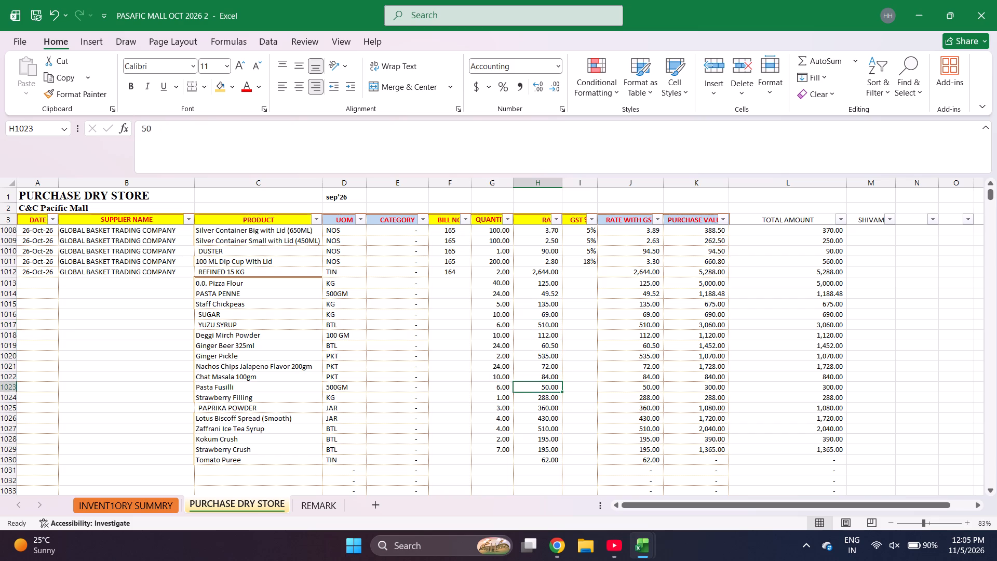
pyautogui.press('Down')
pyautogui.press('Down')
pyautogui.press('Down')
pyautogui.press('Down')
pyautogui.press('Down')
pyautogui.press('Down')
pyautogui.press('Left')
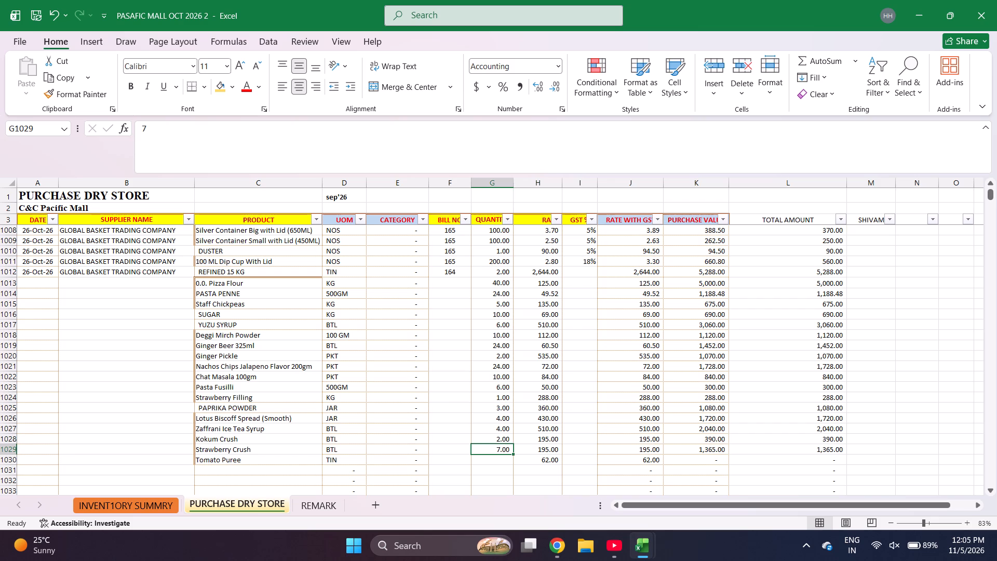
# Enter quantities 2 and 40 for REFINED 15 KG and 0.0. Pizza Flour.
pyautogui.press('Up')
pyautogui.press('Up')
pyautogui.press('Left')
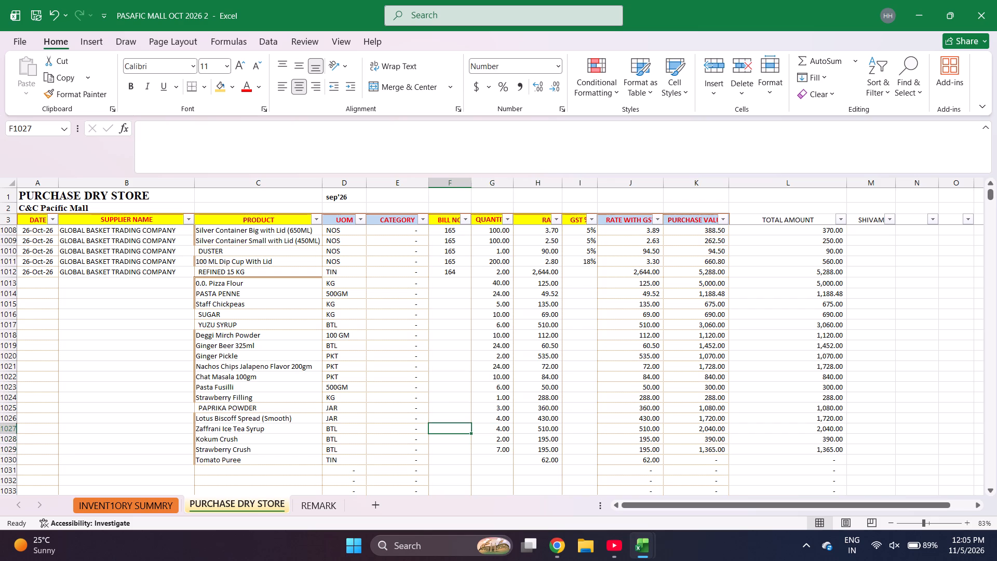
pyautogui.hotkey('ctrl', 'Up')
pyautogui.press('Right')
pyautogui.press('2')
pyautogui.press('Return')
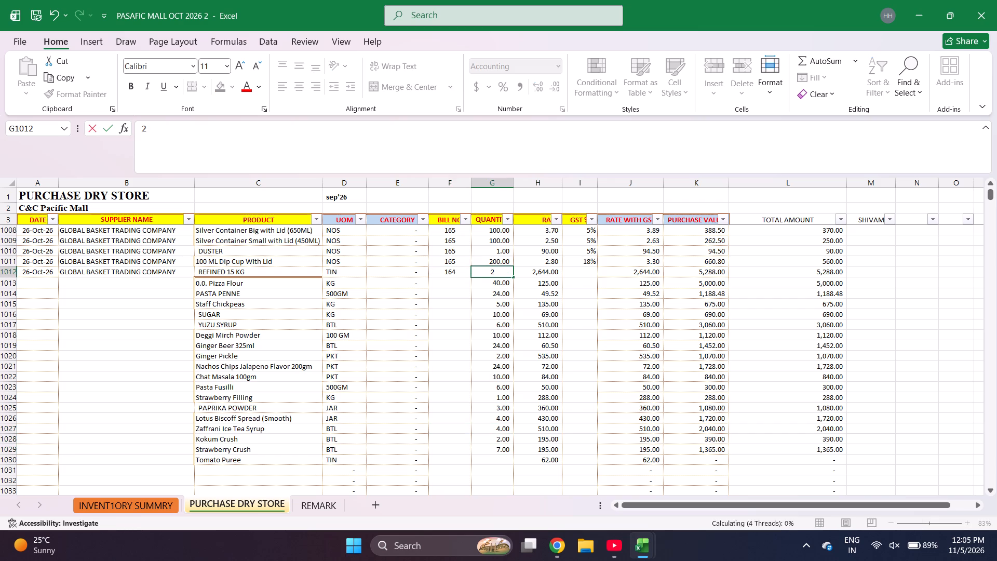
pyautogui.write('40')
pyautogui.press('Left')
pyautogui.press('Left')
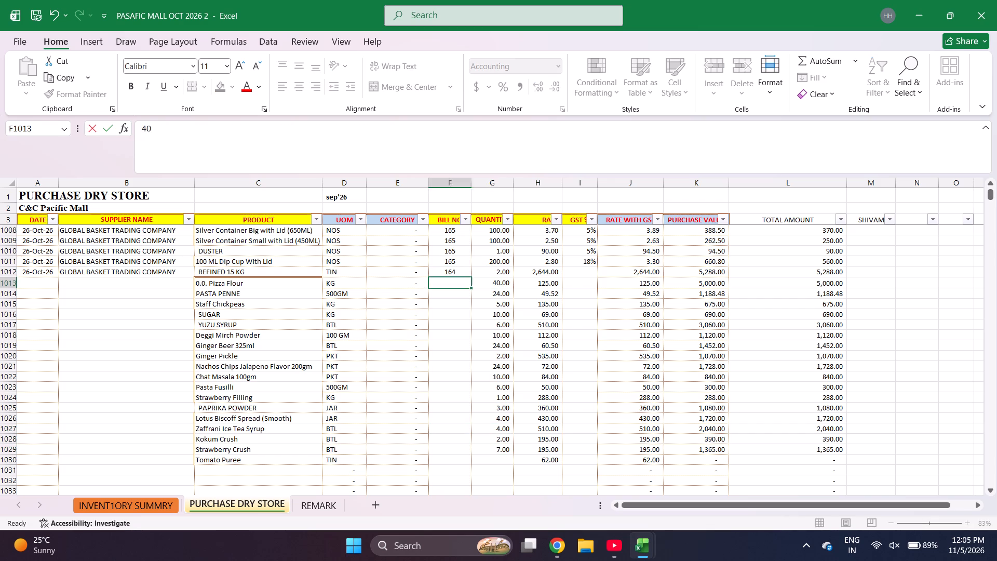
# Review the product list item by item from REFINED 15 KG through Tomato Puree.
pyautogui.press('Up')
pyautogui.press('Left')
pyautogui.press('Left')
pyautogui.hotkey('ctrl', 'shift', 'Down')
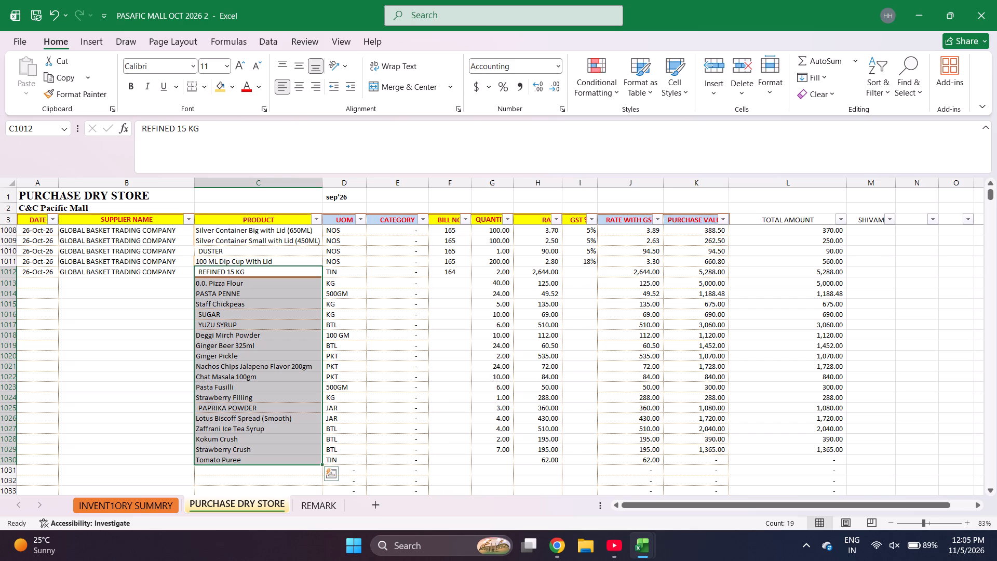
pyautogui.click(226, 272)
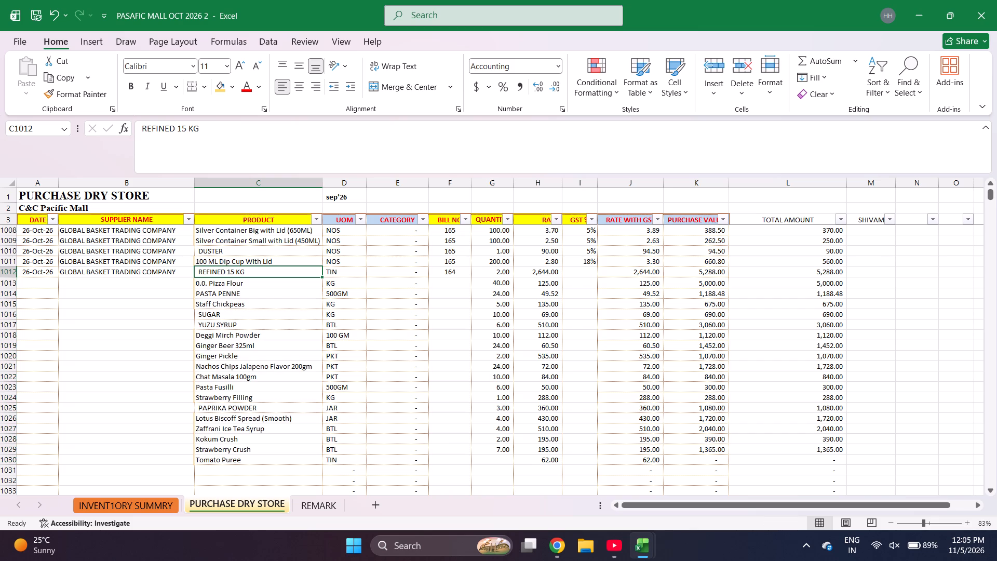
pyautogui.hotkey('shift', 'Down')
pyautogui.hotkey('shift', 'Down')
pyautogui.hotkey('shift', 'Down')
pyautogui.hotkey('shift', 'Down')
pyautogui.hotkey('shift', 'Down')
pyautogui.hotkey('shift', 'Down')
pyautogui.hotkey('shift', 'Down')
pyautogui.hotkey('shift', 'Down')
pyautogui.hotkey('shift', 'Down')
pyautogui.hotkey('shift', 'Down')
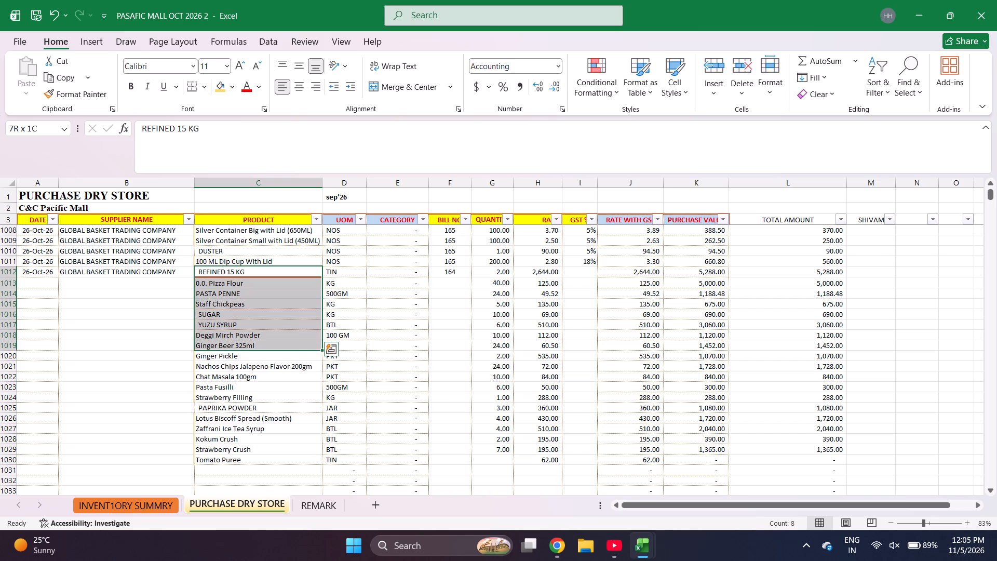
pyautogui.hotkey('shift', 'Down')
pyautogui.hotkey('shift', 'Down')
pyautogui.hotkey('shift', 'Down')
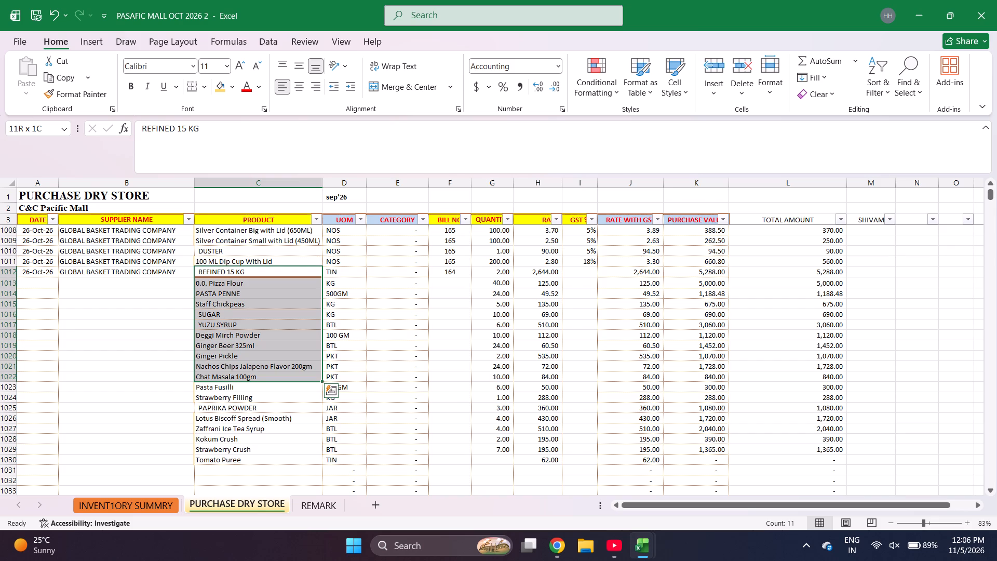
pyautogui.hotkey('shift', 'Down')
pyautogui.hotkey('shift', 'Down')
pyautogui.hotkey('shift', 'Down')
pyautogui.hotkey('shift', 'Down')
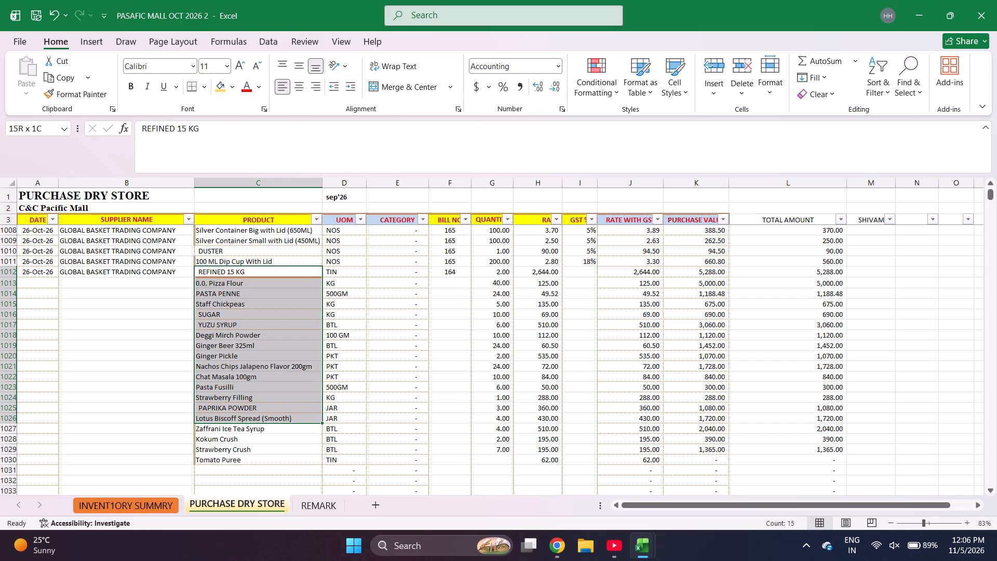
pyautogui.hotkey('shift', 'Down')
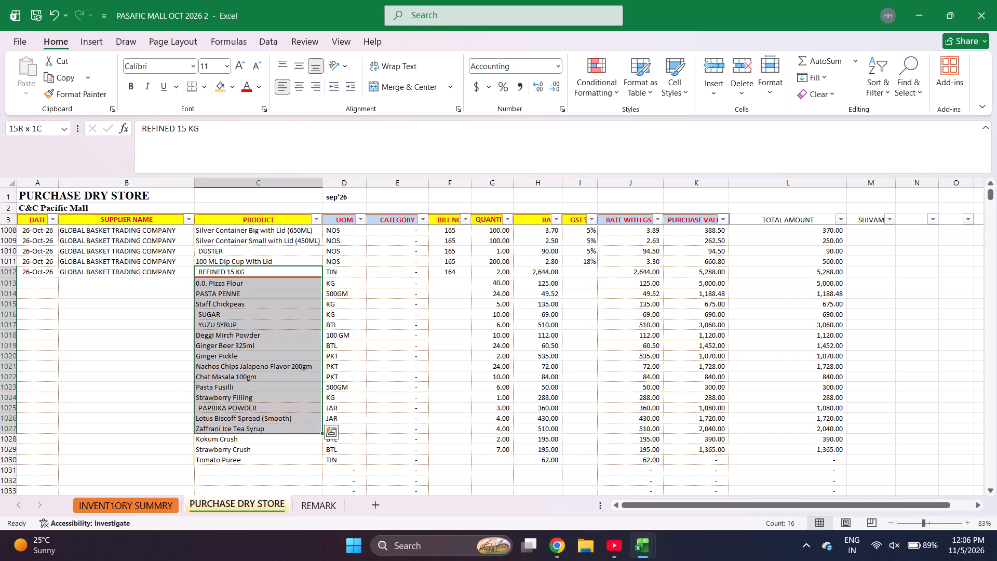
pyautogui.hotkey('shift', 'Down')
pyautogui.hotkey('shift', 'Down')
pyautogui.hotkey('shift', 'Down')
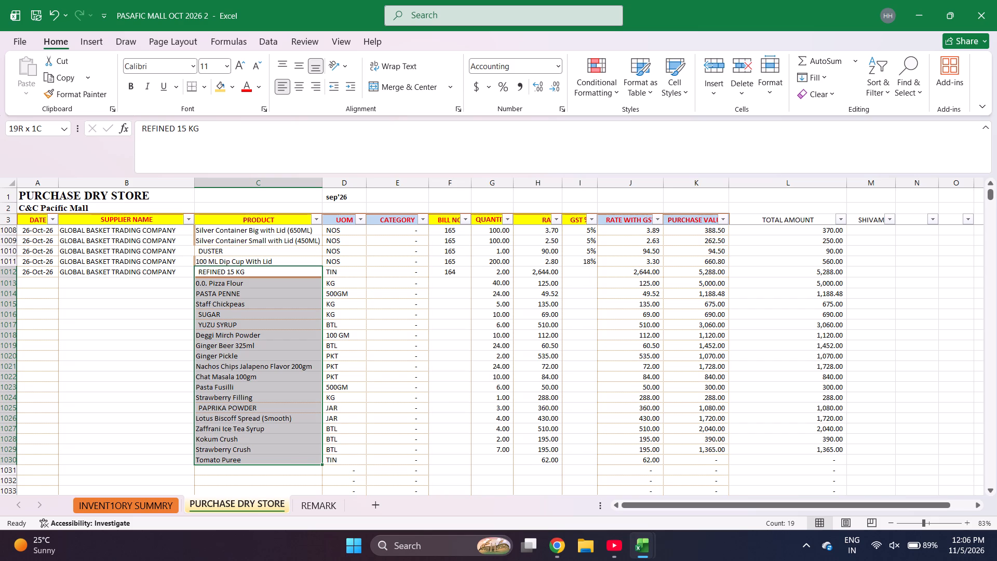
# Enter quantities 2, 40, 24, 5, 10 and 6 for the products from REFINED 15 KG through YUZU SYRUP.
pyautogui.press('Right')
pyautogui.press('Right')
pyautogui.press('Right')
pyautogui.press('Right')
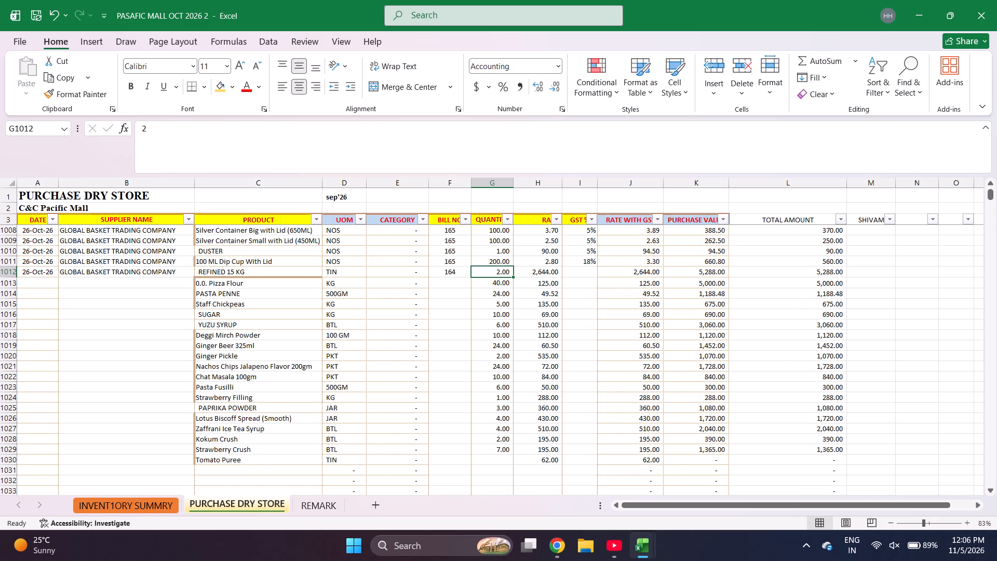
pyautogui.press('2')
pyautogui.press('Return')
pyautogui.write('40')
pyautogui.press('Return')
pyautogui.write('24')
pyautogui.press('Return')
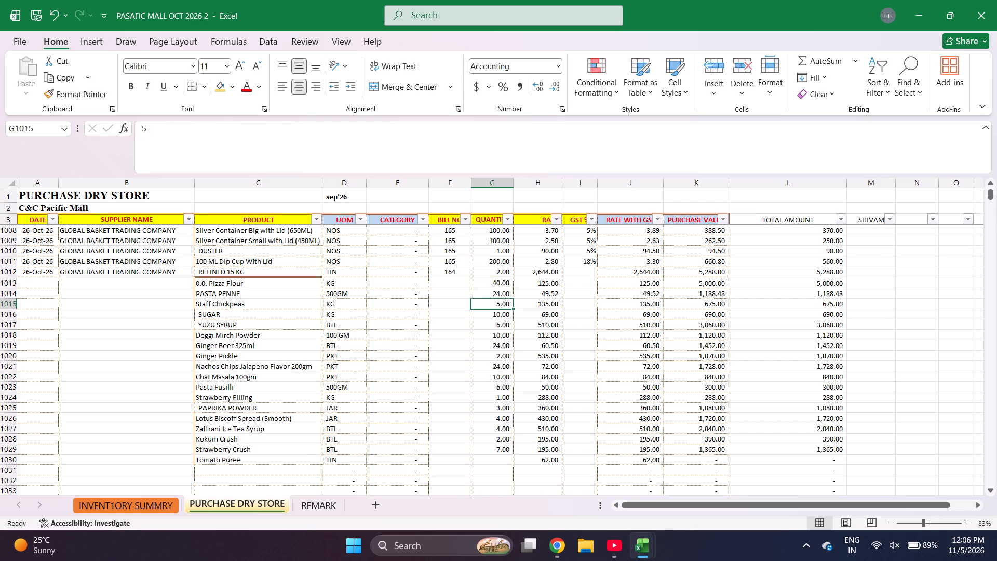
pyautogui.press('5')
pyautogui.press('Return')
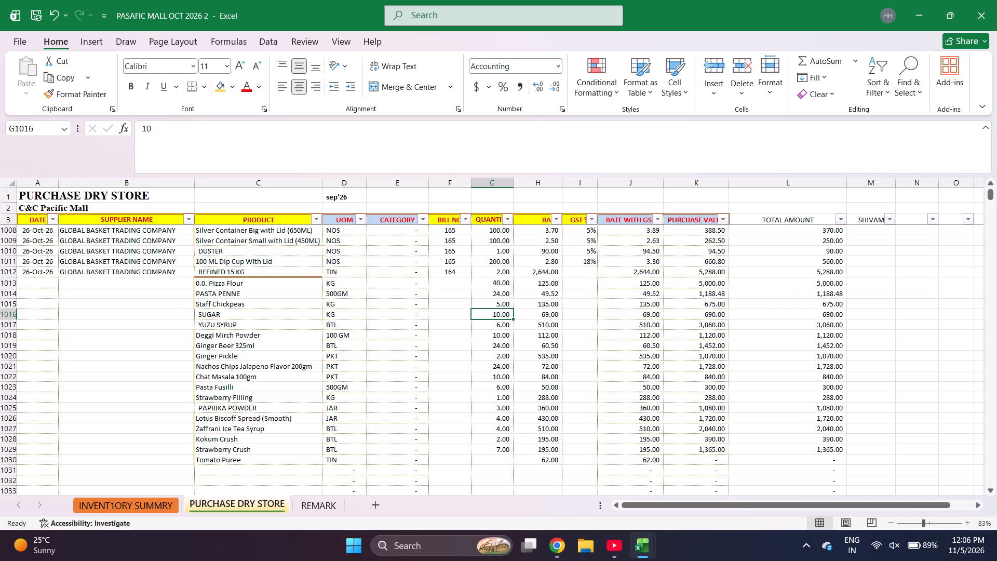
pyautogui.write('10')
pyautogui.press('Return')
pyautogui.press('6')
pyautogui.press('Return')
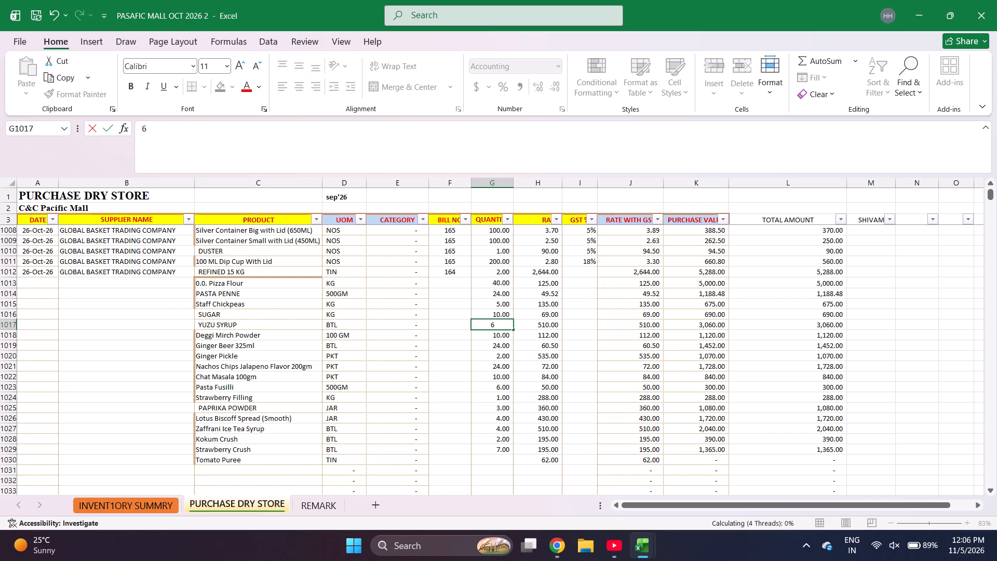
# Enter quantities 10, 24, 2, 24, 10 and 6 for the products from Deggi Mirch Powder through Pasta Fusilli.
pyautogui.write('10')
pyautogui.press('Return')
pyautogui.write('24')
pyautogui.press('Return')
pyautogui.press('2')
pyautogui.press('Return')
pyautogui.write('24')
pyautogui.press('Return')
pyautogui.write('10')
pyautogui.press('Return')
pyautogui.press('6')
pyautogui.press('Return')
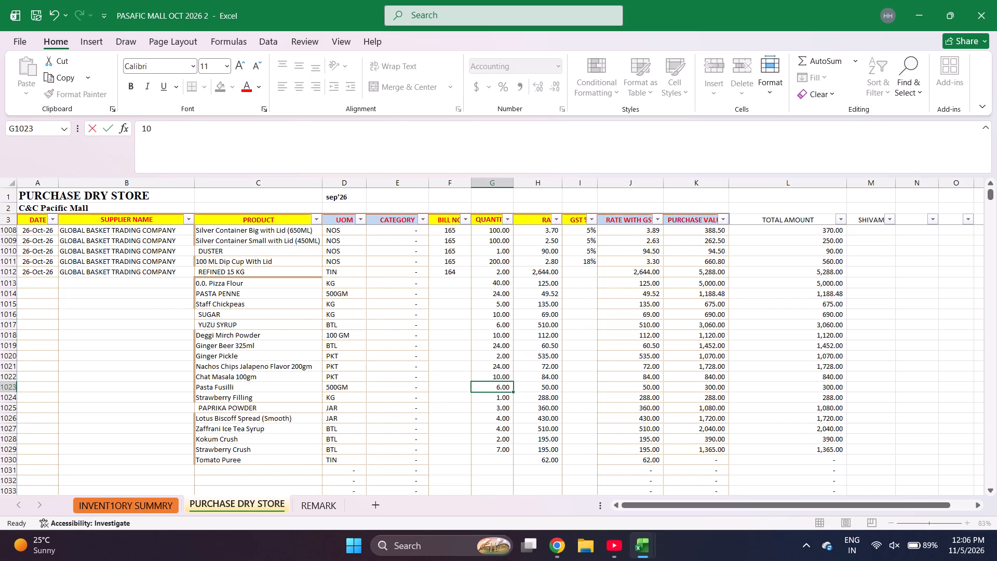
# Enter quantities 1, 3, 4, 4, 2, 2 and 7 for the products from Strawberry Filling through Tomato Puree.
pyautogui.press('1')
pyautogui.press('Return')
pyautogui.press('3')
pyautogui.press('Return')
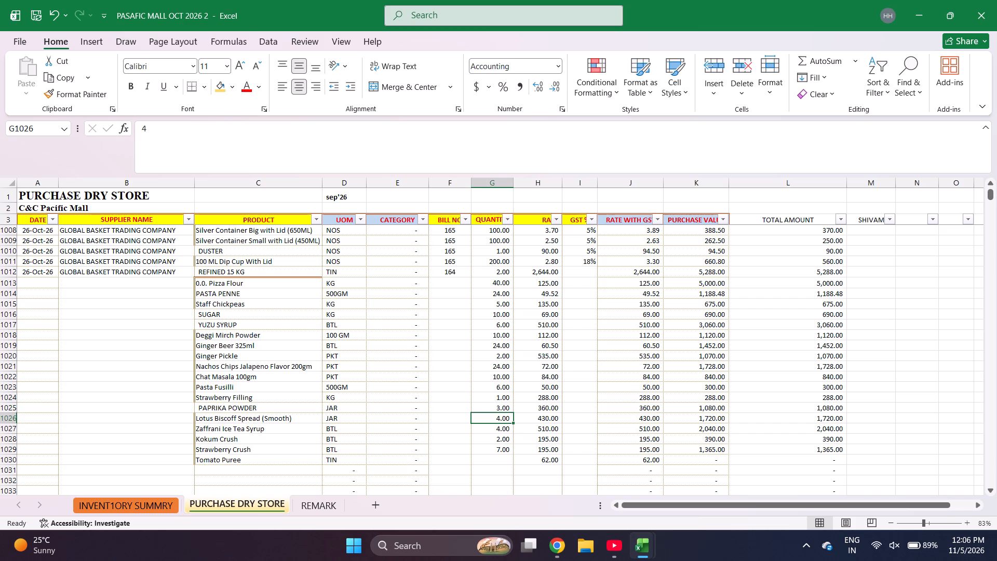
pyautogui.press('4')
pyautogui.press('Return')
pyautogui.press('4')
pyautogui.press('Return')
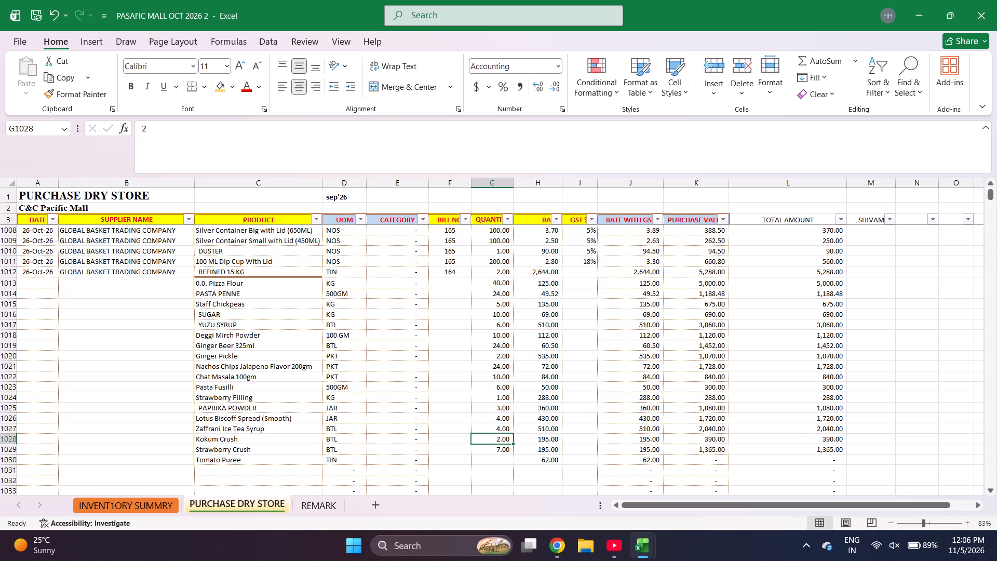
pyautogui.press('2')
pyautogui.press('Return')
pyautogui.press('2')
pyautogui.press('Return')
pyautogui.press('4')
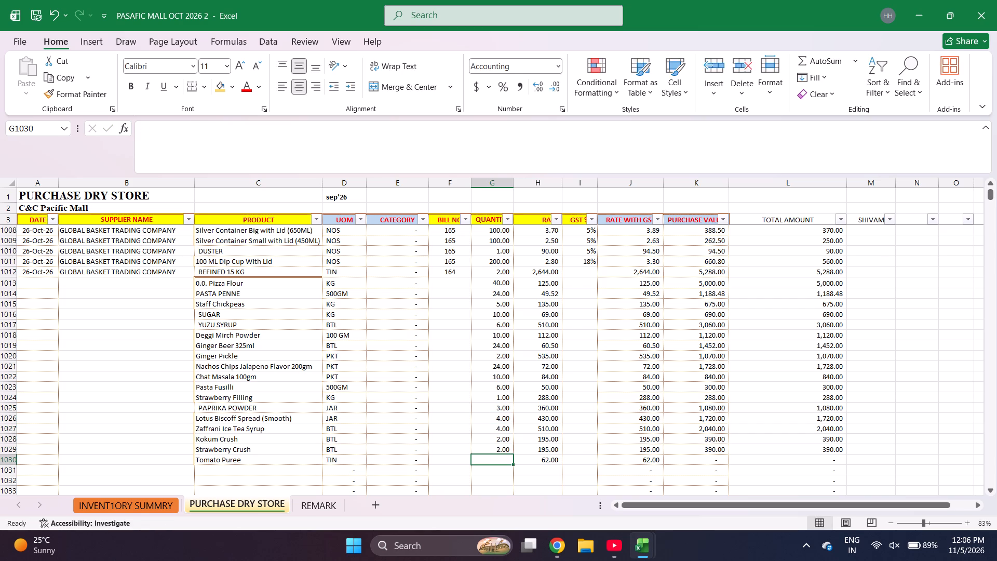
pyautogui.press('BackSpace')
pyautogui.press('7')
pyautogui.press('Return')
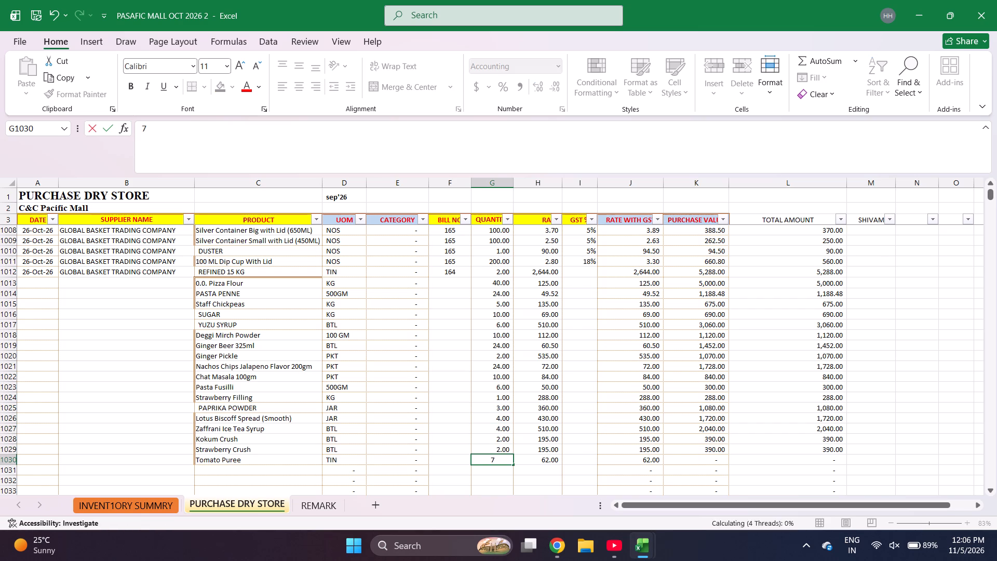
# Set the GST to 5% for REFINED 15 KG and fill it down through Tomato Puree.
pyautogui.press('Right')
pyautogui.press('Right')
pyautogui.hotkey('ctrl', 'Up')
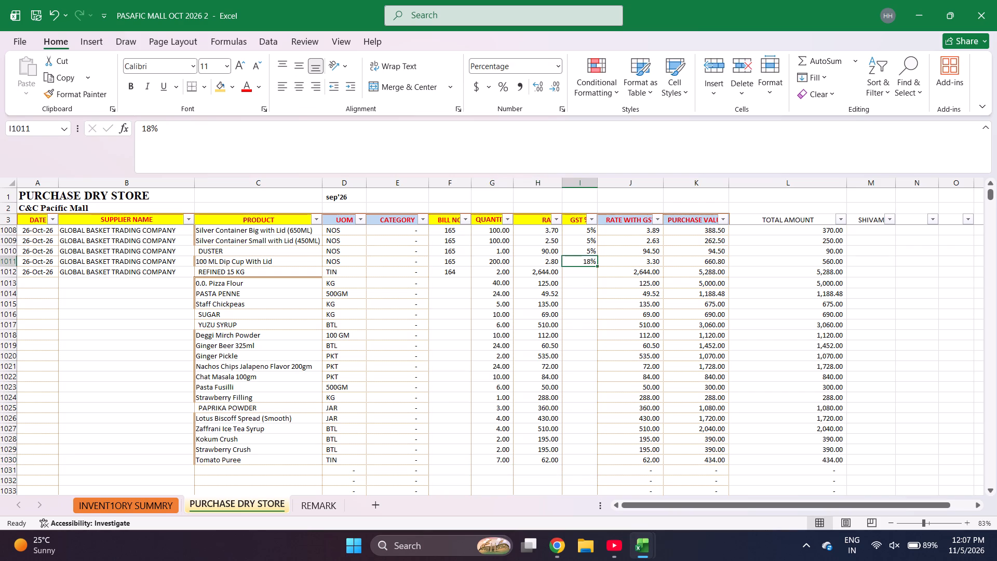
pyautogui.press('Down')
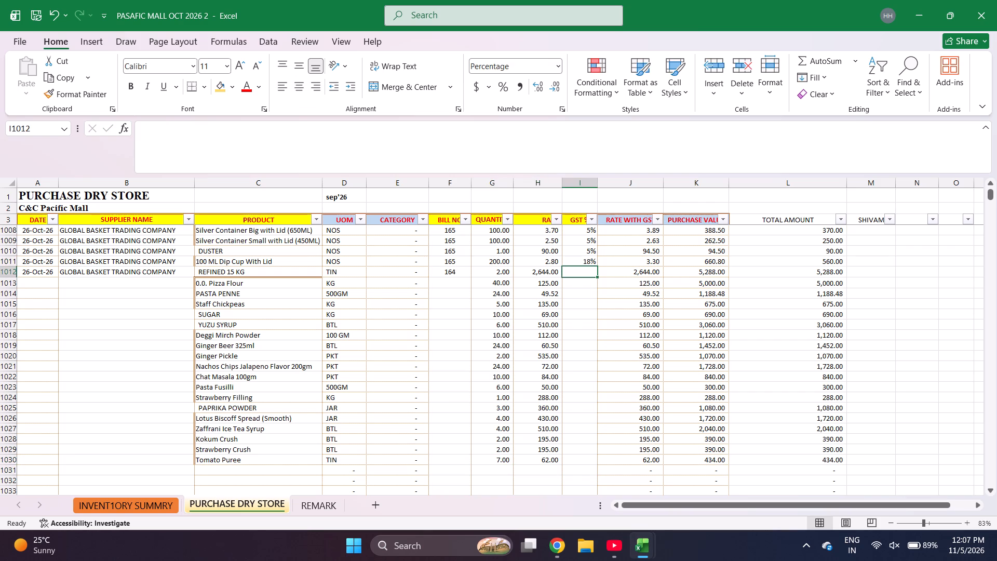
pyautogui.press('Up')
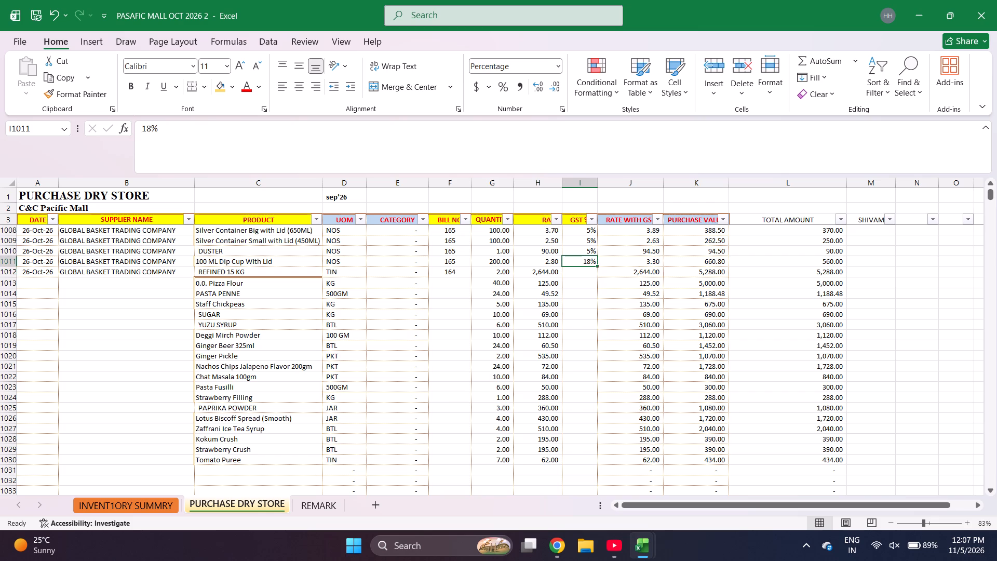
pyautogui.press('Down')
pyautogui.press('5')
pyautogui.hotkey('shift', 'Down')
pyautogui.hotkey('shift', 'Down')
pyautogui.hotkey('shift', 'Down')
pyautogui.hotkey('shift', 'Down')
pyautogui.hotkey('shift', 'Down')
pyautogui.hotkey('shift', 'Down')
pyautogui.hotkey('shift', 'Down')
pyautogui.hotkey('shift', 'Down')
pyautogui.hotkey('shift', 'Down')
pyautogui.hotkey('shift', 'Down')
pyautogui.hotkey('shift', 'Down')
pyautogui.hotkey('shift', 'Down')
pyautogui.hotkey('shift', 'Down')
pyautogui.hotkey('shift', 'Down')
pyautogui.hotkey('shift', 'Down')
pyautogui.hotkey('shift', 'Down')
pyautogui.hotkey('shift', 'Down')
pyautogui.hotkey('shift', 'Down')
pyautogui.hotkey('shift', 'Down')
pyautogui.hotkey('shift', 'Down')
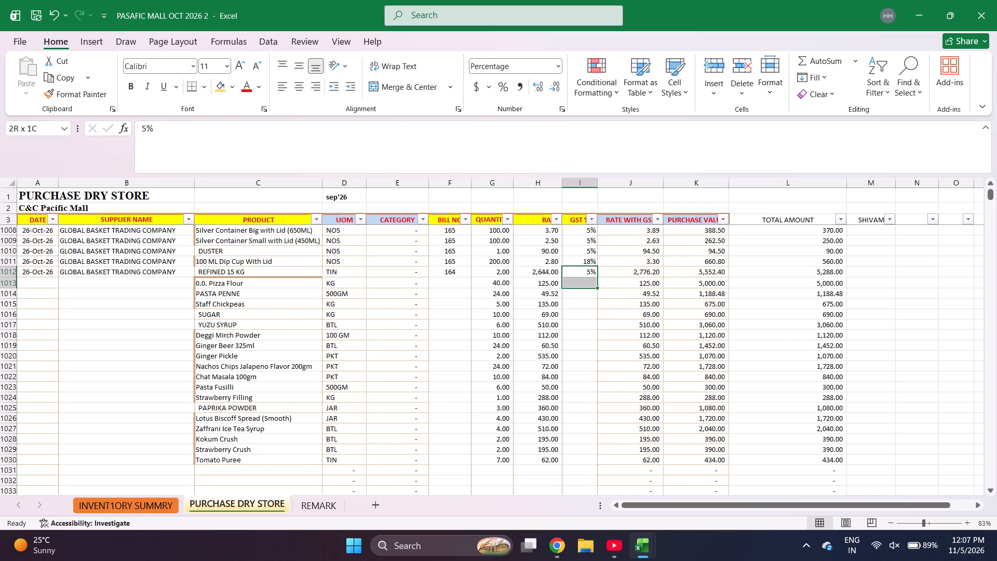
pyautogui.hotkey('shift', 'Down')
pyautogui.hotkey('shift', 'Down')
pyautogui.hotkey('shift', 'Down')
pyautogui.hotkey('shift', 'Down')
pyautogui.hotkey('shift', 'Down')
pyautogui.hotkey('shift', 'Down')
pyautogui.hotkey('shift', 'Down')
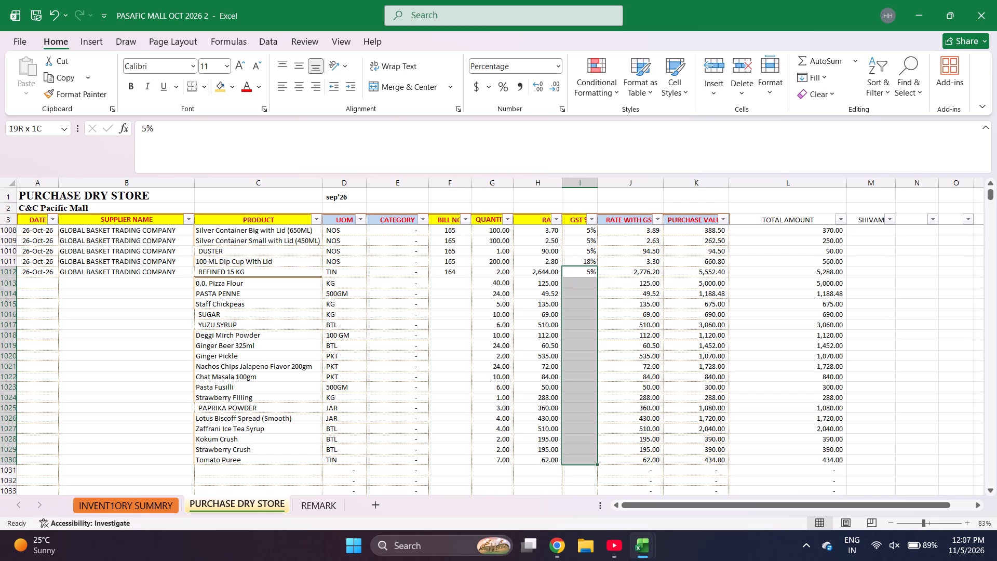
pyautogui.hotkey('ctrl', 'd')
# Set the GST for Ginger Beer 325ml to 40%.
pyautogui.press('Down')
pyautogui.press('Down')
pyautogui.press('Down')
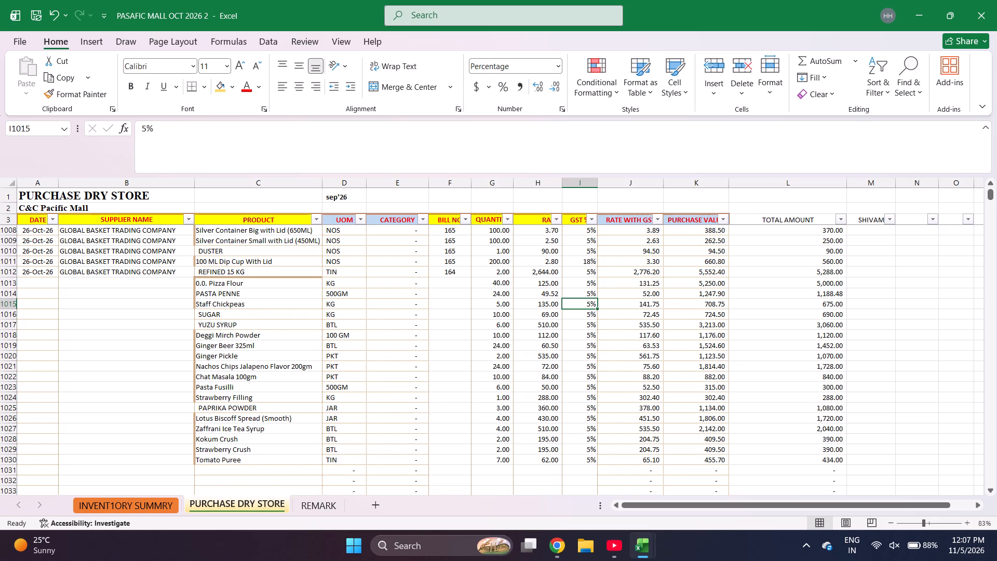
pyautogui.press('Down')
pyautogui.press('Down')
pyautogui.press('Down')
pyautogui.press('Down')
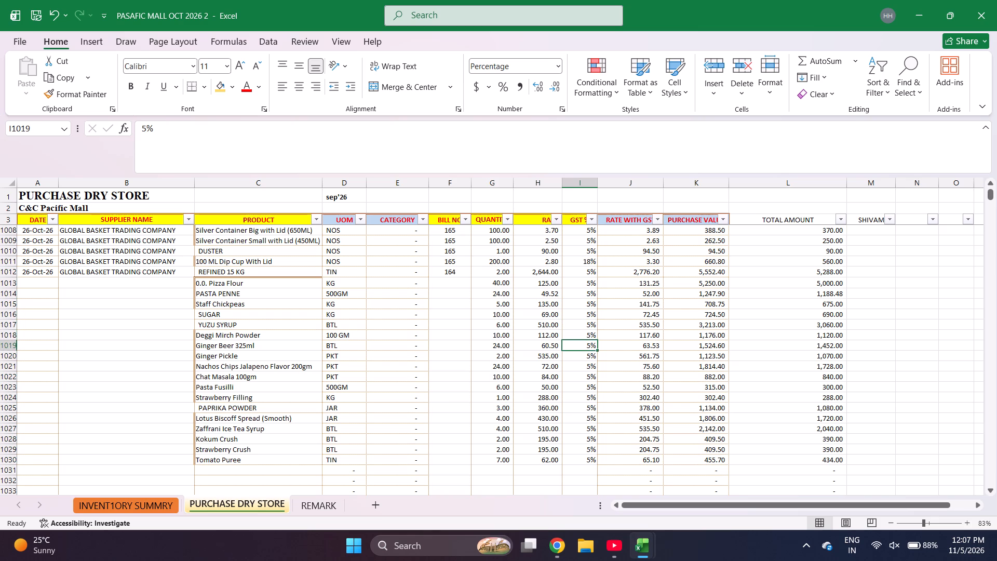
pyautogui.write('40')
pyautogui.press('Left')
pyautogui.press('Left')
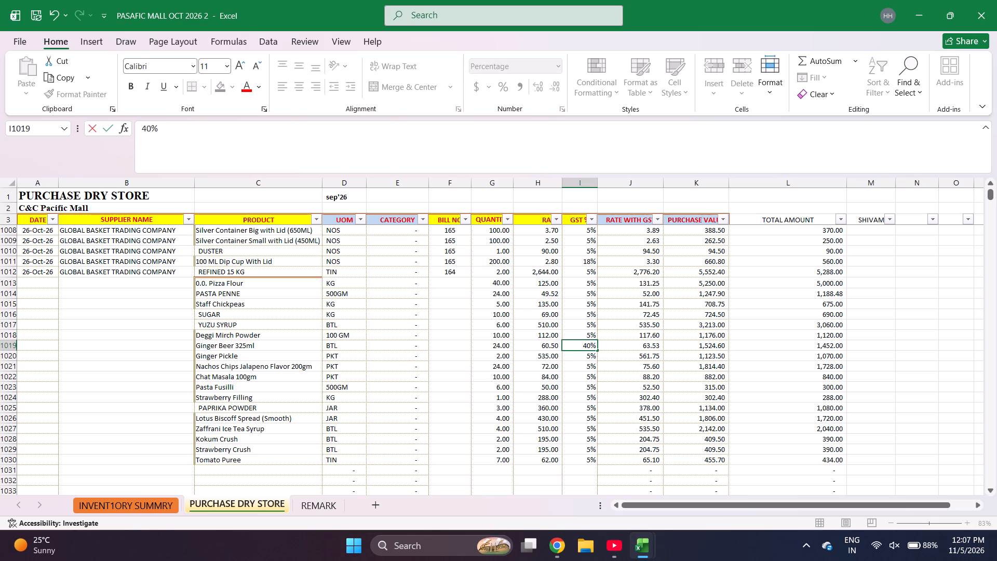
# Fill bill number 164 down from REFINED 15 KG through Tomato Puree.
pyautogui.press('Left')
pyautogui.hotkey('ctrl', 'Up')
pyautogui.hotkey('shift', 'Down')
pyautogui.hotkey('shift', 'Down')
pyautogui.hotkey('shift', 'Down')
pyautogui.hotkey('shift', 'Down')
pyautogui.hotkey('shift', 'Down')
pyautogui.hotkey('shift', 'Down')
pyautogui.hotkey('shift', 'Down')
pyautogui.hotkey('shift', 'Down')
pyautogui.hotkey('shift', 'Down')
pyautogui.hotkey('shift', 'Down')
pyautogui.hotkey('shift', 'Down')
pyautogui.hotkey('shift', 'Down')
pyautogui.hotkey('shift', 'Down')
pyautogui.hotkey('shift', 'Down')
pyautogui.hotkey('shift', 'Down')
pyautogui.hotkey('shift', 'Down')
pyautogui.hotkey('shift', 'Down')
pyautogui.hotkey('shift', 'Down')
pyautogui.hotkey('shift', 'Down')
pyautogui.hotkey('shift', 'Down')
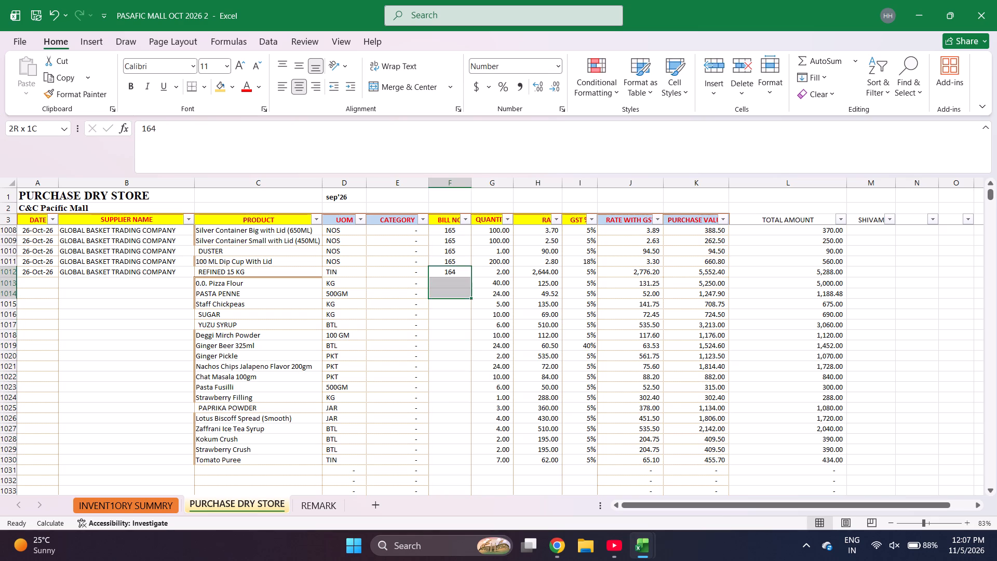
pyautogui.hotkey('shift', 'Down')
pyautogui.hotkey('shift', 'Down')
pyautogui.hotkey('shift', 'Up')
pyautogui.hotkey('shift', 'Up')
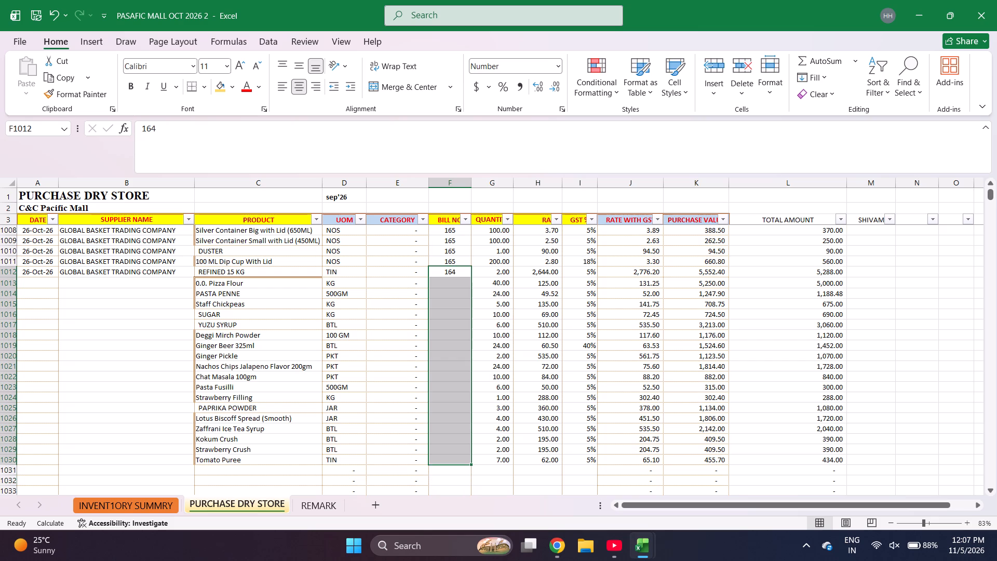
pyautogui.hotkey('ctrl', 'd')
# Fill the date 26-Oct-26 and supplier GLOBAL BASKET TRADING COMPANY down from REFINED 15 KG through Tomato Puree.
pyautogui.hotkey('ctrl', 'Left')
pyautogui.hotkey('shift', 'Right')
pyautogui.hotkey('shift', 'Down')
pyautogui.hotkey('shift', 'Down')
pyautogui.hotkey('shift', 'Down')
pyautogui.hotkey('shift', 'Down')
pyautogui.hotkey('shift', 'Down')
pyautogui.hotkey('shift', 'Down')
pyautogui.hotkey('shift', 'Down')
pyautogui.hotkey('shift', 'Down')
pyautogui.hotkey('shift', 'Down')
pyautogui.hotkey('shift', 'Down')
pyautogui.hotkey('shift', 'Down')
pyautogui.hotkey('shift', 'Down')
pyautogui.hotkey('shift', 'Down')
pyautogui.hotkey('shift', 'Down')
pyautogui.hotkey('shift', 'Down')
pyautogui.hotkey('shift', 'Down')
pyautogui.hotkey('shift', 'Down')
pyautogui.hotkey('shift', 'Down')
pyautogui.hotkey('shift', 'Down')
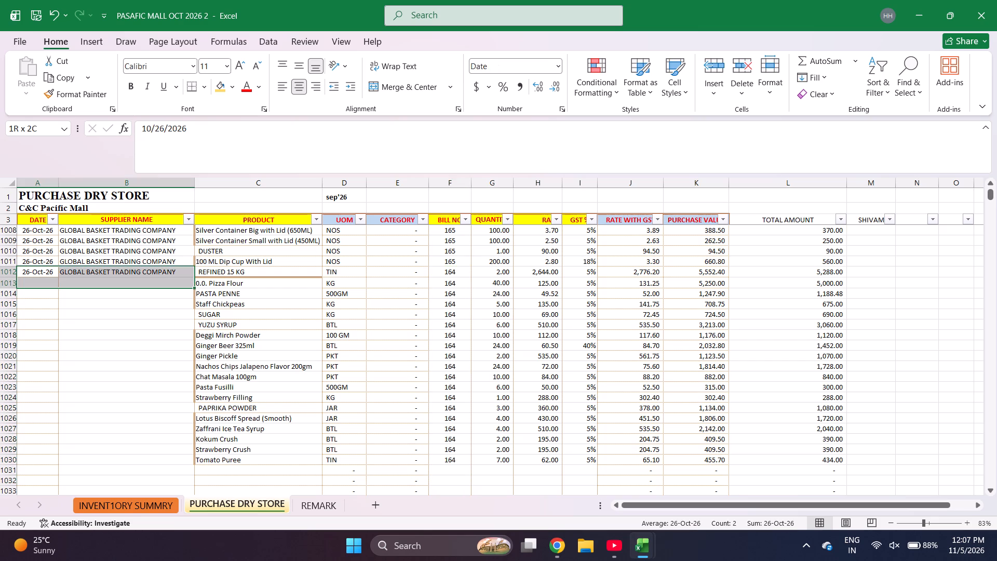
pyautogui.hotkey('shift', 'Down')
pyautogui.hotkey('shift', 'Down')
pyautogui.hotkey('shift', 'Down')
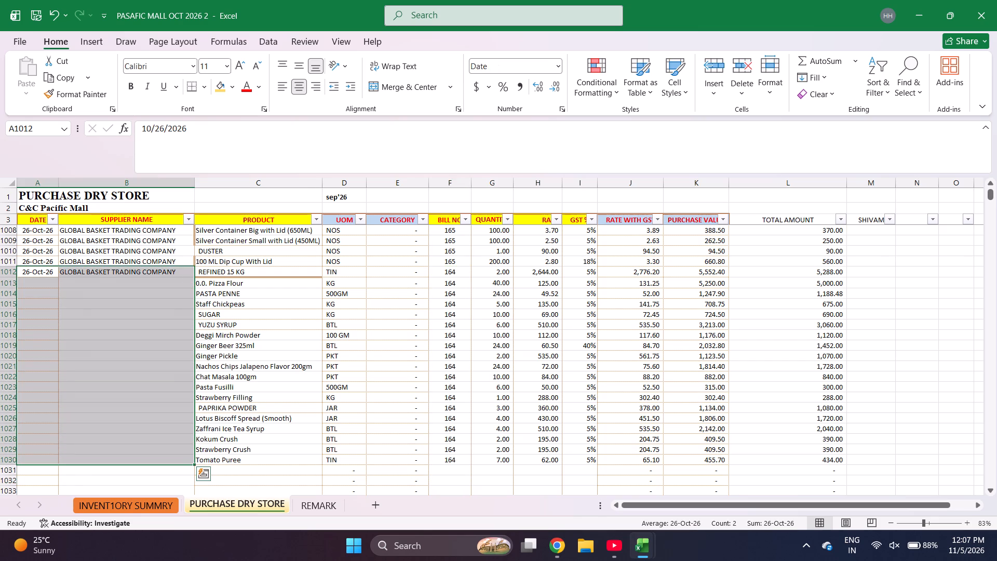
pyautogui.hotkey('ctrl', 'd')
# Check the combined purchase value of bill 164's rows, from REFINED 15 KG through Tomato Puree.
pyautogui.hotkey('ctrl', 'Right')
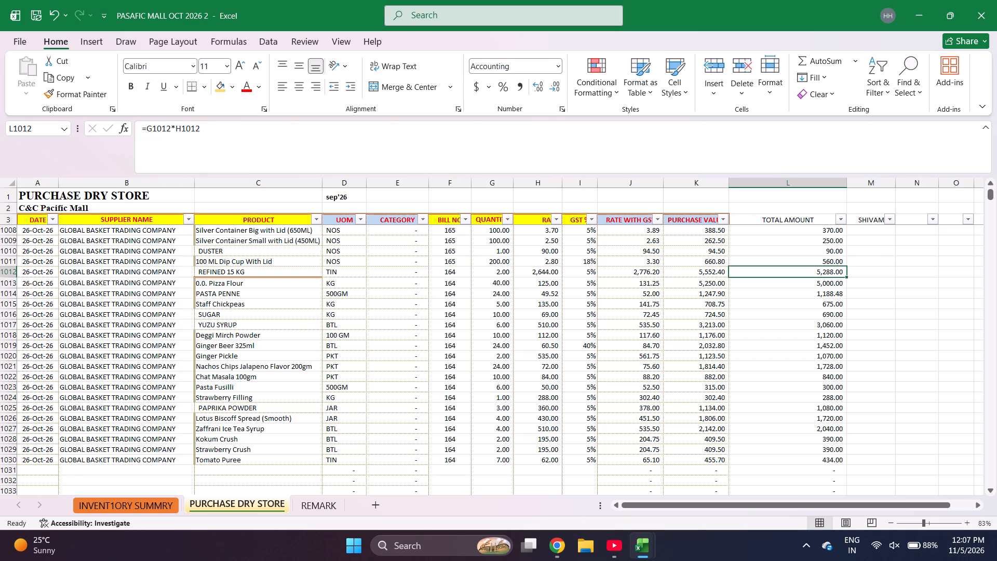
pyautogui.press('Left')
pyautogui.hotkey('shift', 'Down')
pyautogui.hotkey('shift', 'Down')
pyautogui.hotkey('shift', 'Down')
pyautogui.hotkey('shift', 'Down')
pyautogui.hotkey('shift', 'Down')
pyautogui.hotkey('shift', 'Down')
pyautogui.hotkey('shift', 'Down')
pyautogui.hotkey('shift', 'Down')
pyautogui.hotkey('shift', 'Down')
pyautogui.hotkey('shift', 'Down')
pyautogui.hotkey('shift', 'Down')
pyautogui.hotkey('shift', 'Down')
pyautogui.hotkey('shift', 'Down')
pyautogui.hotkey('shift', 'Down')
pyautogui.hotkey('shift', 'Down')
pyautogui.hotkey('shift', 'Down')
pyautogui.hotkey('shift', 'Down')
pyautogui.hotkey('shift', 'Down')
pyautogui.hotkey('shift', 'Down')
pyautogui.hotkey('shift', 'Down')
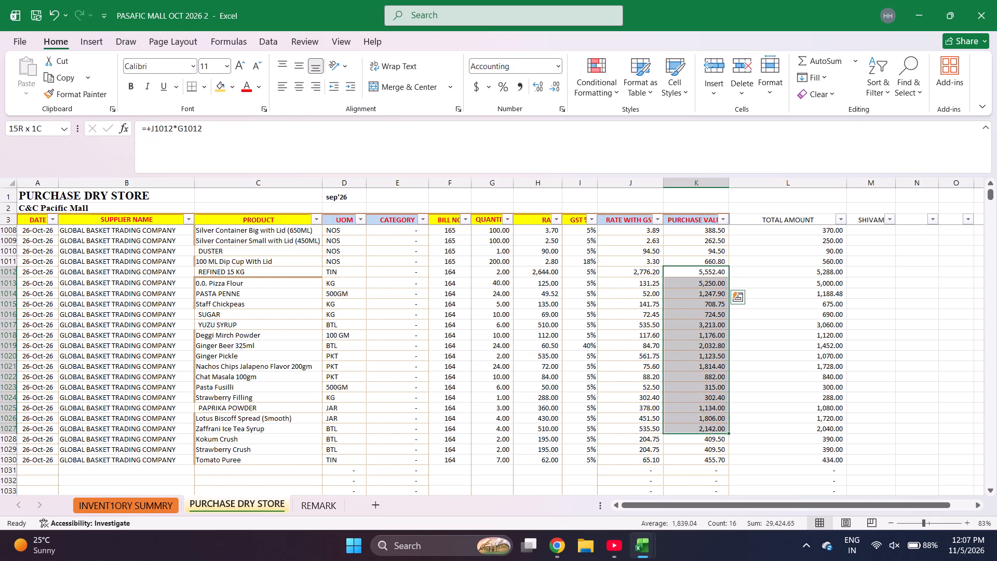
pyautogui.hotkey('shift', 'Up')
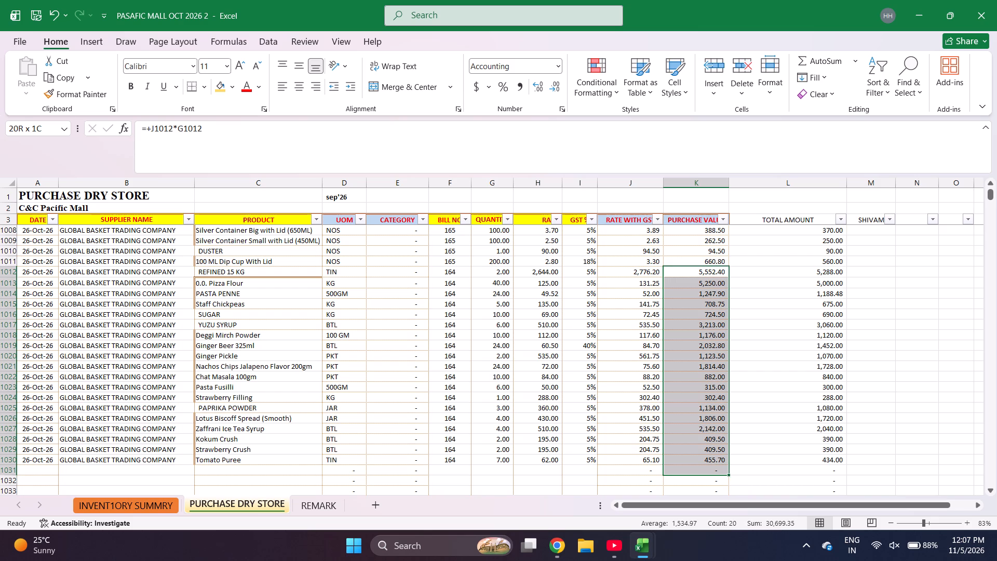
# Enter 30699.35+35413.85 in the SHIVAM column on the Tomato Puree row.
pyautogui.click(880, 461)
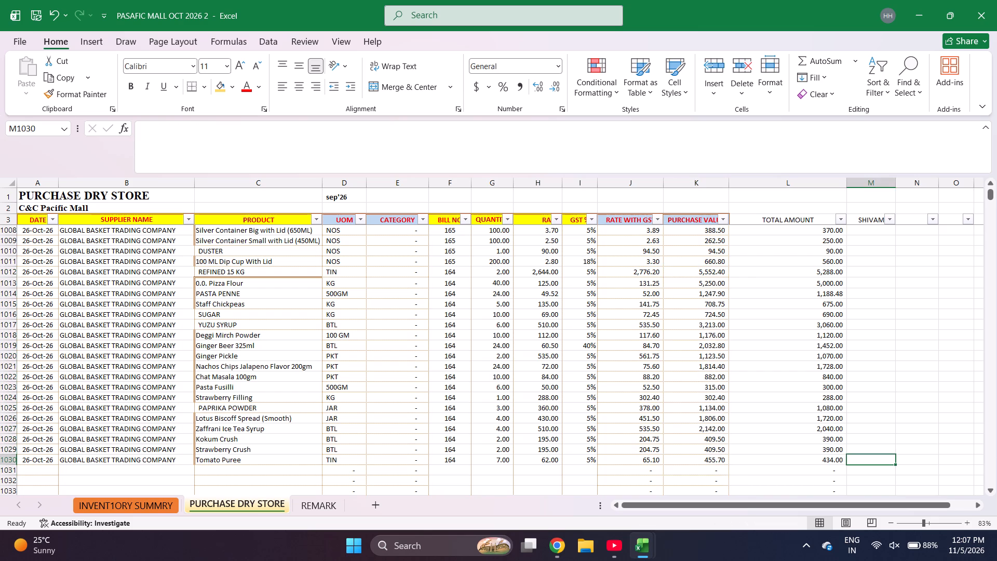
pyautogui.write('30')
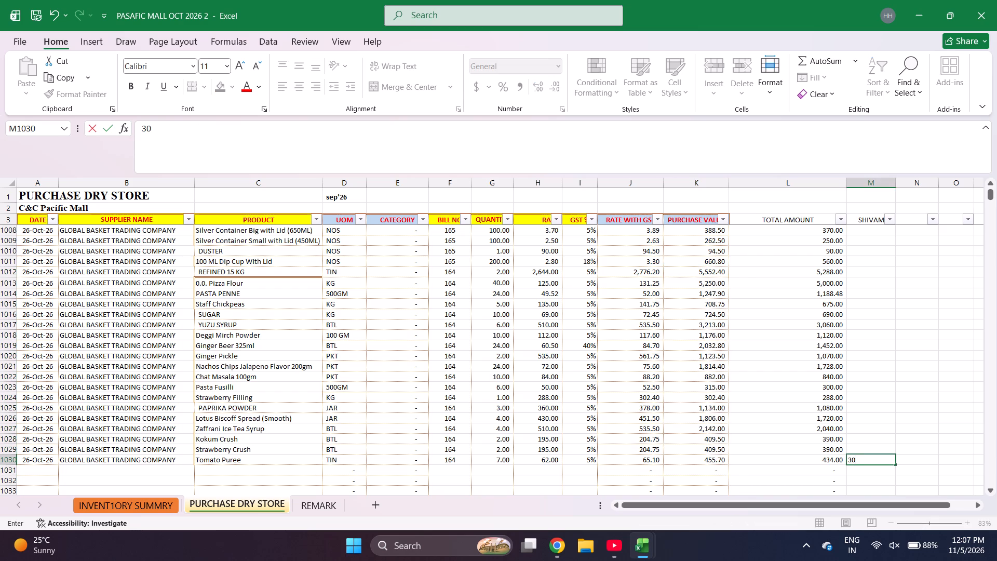
pyautogui.write('699')
pyautogui.write('.35')
pyautogui.press('+')
pyautogui.write('35')
pyautogui.write('413')
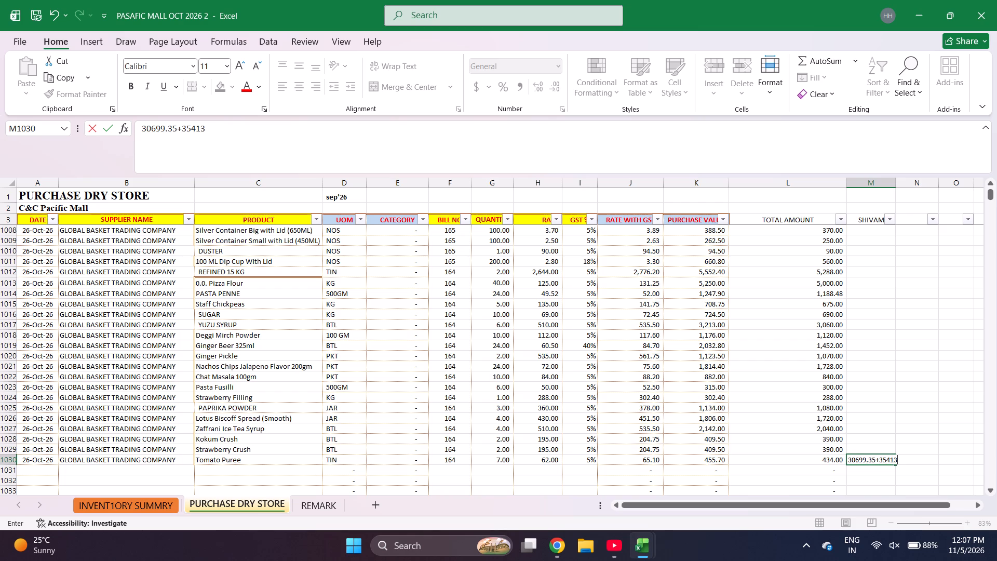
pyautogui.write('.85')
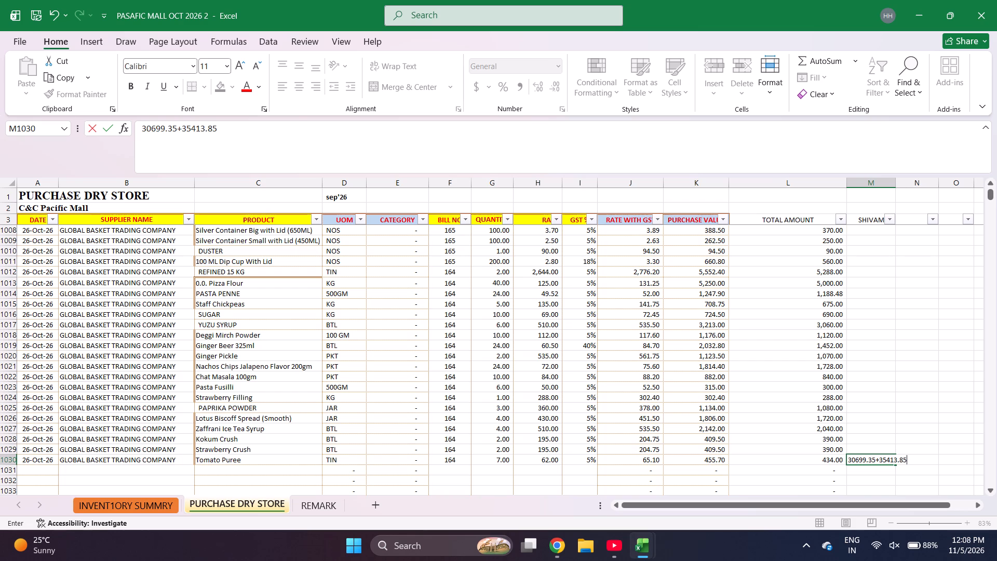
pyautogui.click(846, 459)
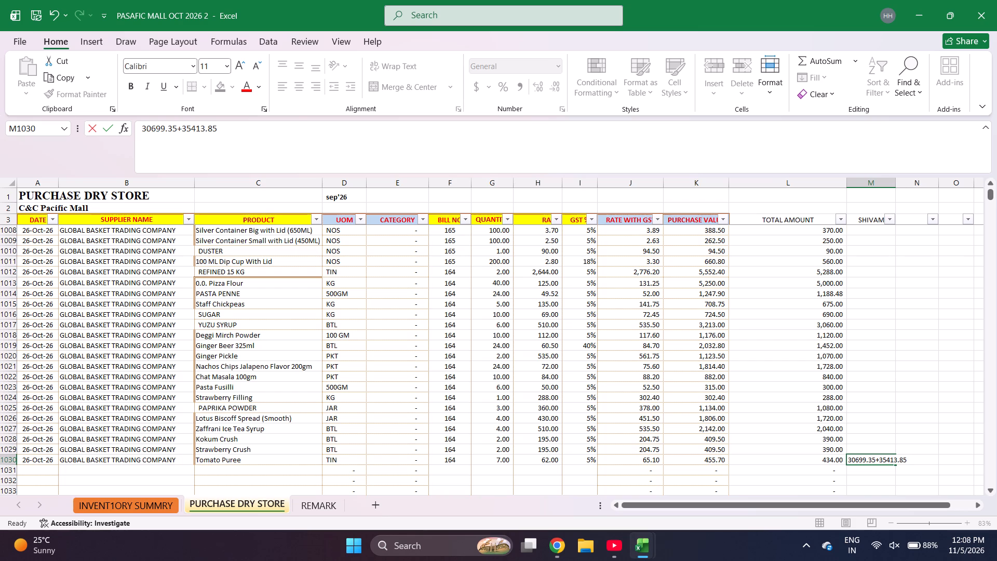
pyautogui.click(851, 460)
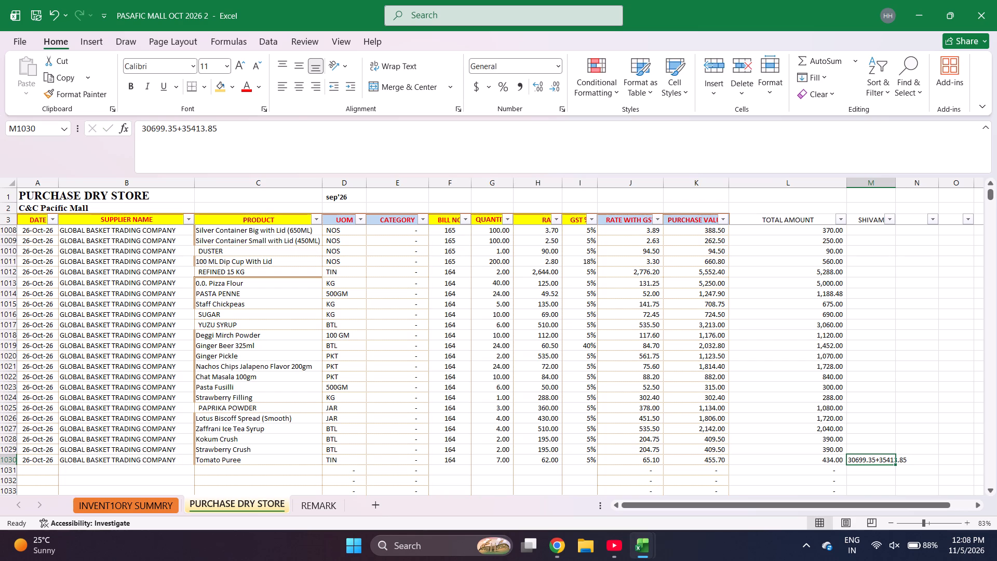
pyautogui.press('Return')
pyautogui.press('Up')
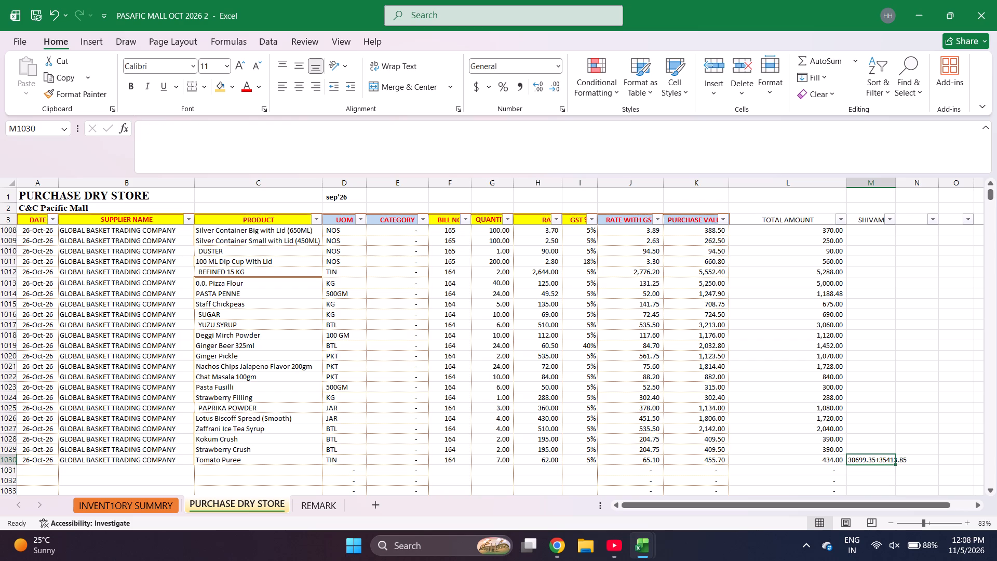
# Turn the 30699.35+35413.85 entry on the Tomato Puree row into a calculating formula with a leading plus sign.
pyautogui.click(587, 148)
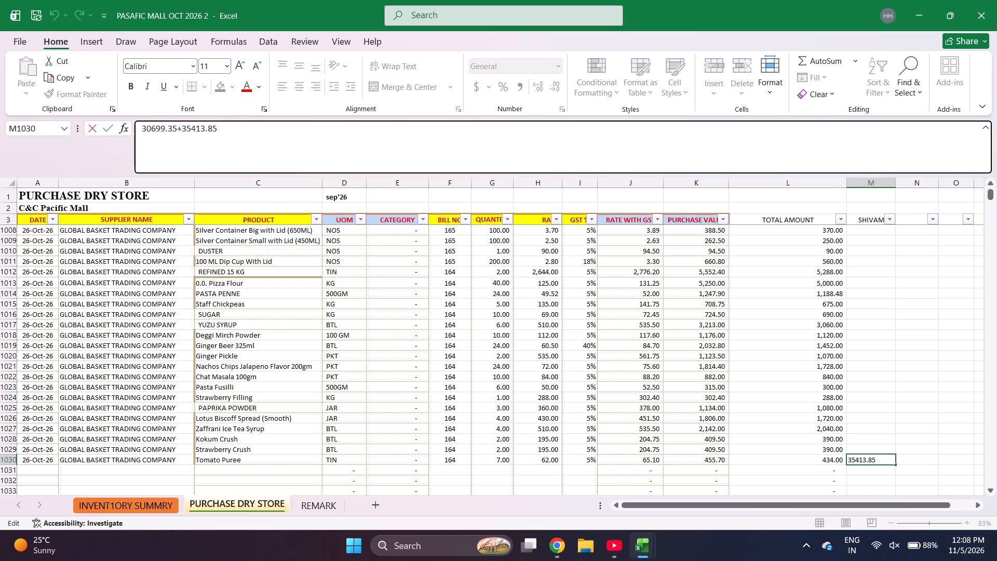
pyautogui.press('Left')
pyautogui.press('Left')
pyautogui.press('Left')
pyautogui.press('Left')
pyautogui.press('Left')
pyautogui.press('Left')
pyautogui.press('Left')
pyautogui.press('Left')
pyautogui.press('Left')
pyautogui.press('Left')
pyautogui.press('Left')
pyautogui.press('Left')
pyautogui.press('Left')
pyautogui.press('Left')
pyautogui.press('Left')
pyautogui.press('Left')
pyautogui.press('Left')
pyautogui.press('Left')
pyautogui.press('Left')
pyautogui.press('Left')
pyautogui.press('+')
pyautogui.press('Return')
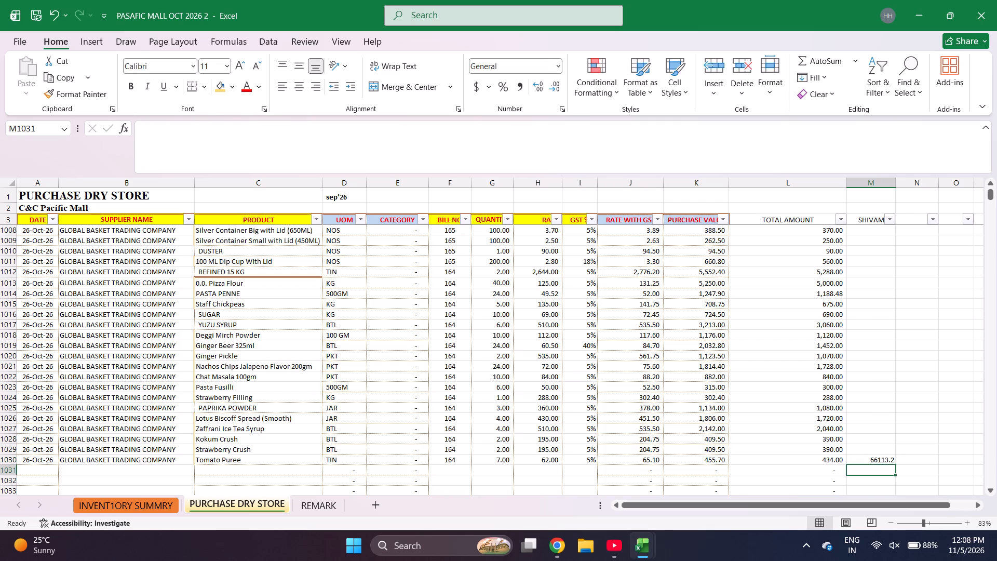
# Examine the bill numbers to locate where bill 164 starts below bill 165, and go to the purchase value of its REFINED 15 KG row.
pyautogui.press('Left')
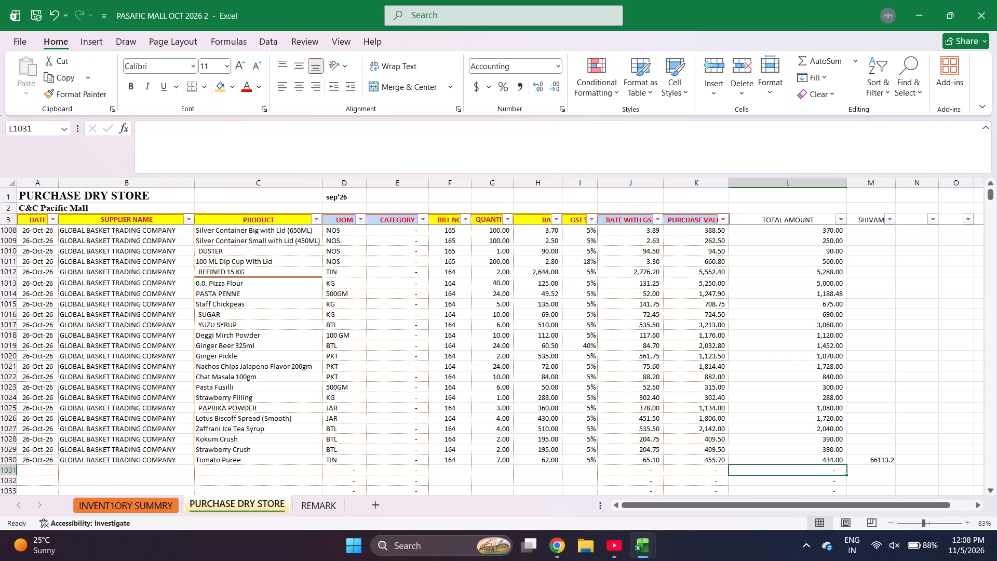
pyautogui.press('Left')
pyautogui.press('Left')
pyautogui.press('Right')
pyautogui.hotkey('ctrl', 'Up')
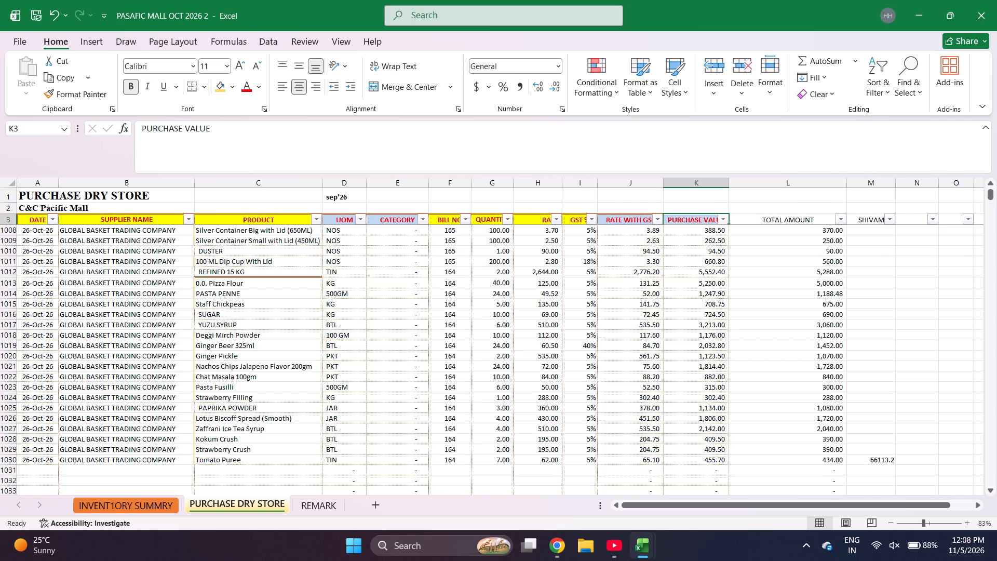
pyautogui.hotkey('ctrl', 'Down')
pyautogui.press('Left')
pyautogui.hotkey('ctrl', 'Left')
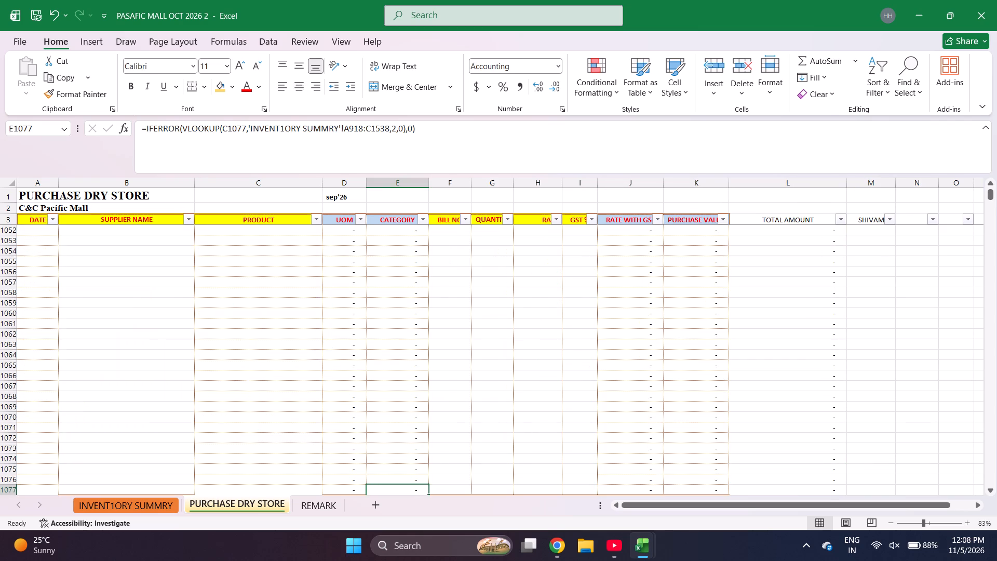
pyautogui.press('Right')
pyautogui.hotkey('ctrl', 'Up')
pyautogui.press('Up')
pyautogui.press('Up')
pyautogui.press('Up')
pyautogui.press('Up')
pyautogui.press('Up')
pyautogui.press('Up')
pyautogui.press('Up')
pyautogui.press('Up')
pyautogui.press('Up')
pyautogui.press('Up')
pyautogui.press('Up')
pyautogui.press('Up')
pyautogui.press('Up')
pyautogui.press('Up')
pyautogui.press('Up')
pyautogui.press('Up')
pyautogui.press('Up')
pyautogui.press('Up')
pyautogui.press('Up')
pyautogui.press('Up')
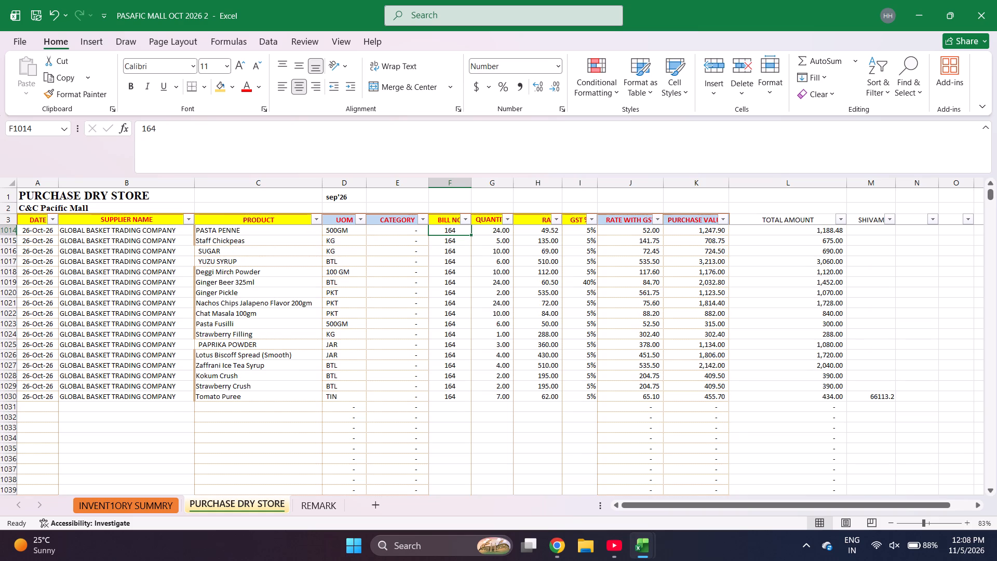
pyautogui.press('Up')
pyautogui.press('Up')
pyautogui.press('Up')
pyautogui.press('Up')
pyautogui.press('Up')
pyautogui.press('Up')
pyautogui.press('Up')
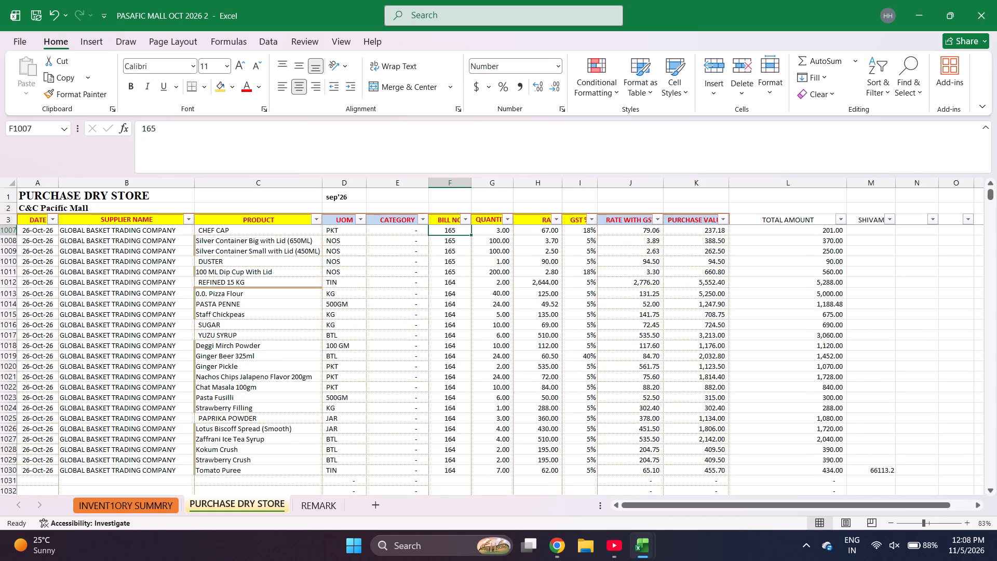
pyautogui.press('Up')
pyautogui.press('Up')
pyautogui.press('Down')
pyautogui.press('Down')
pyautogui.press('Down')
pyautogui.press('Down')
pyautogui.press('Down')
pyautogui.press('Down')
pyautogui.press('Down')
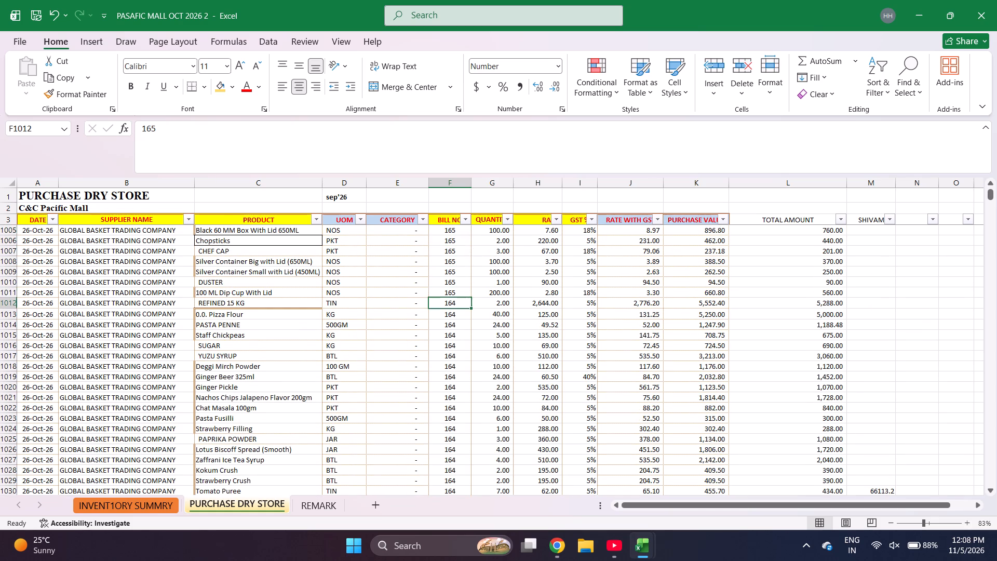
pyautogui.press('Right')
pyautogui.press('Right')
pyautogui.press('Right')
pyautogui.press('Right')
pyautogui.press('Right')
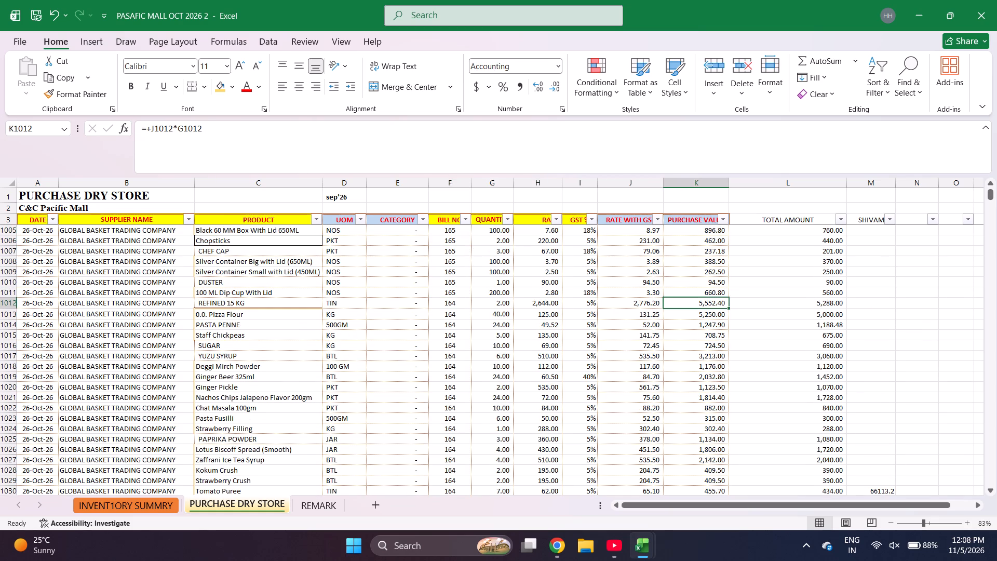
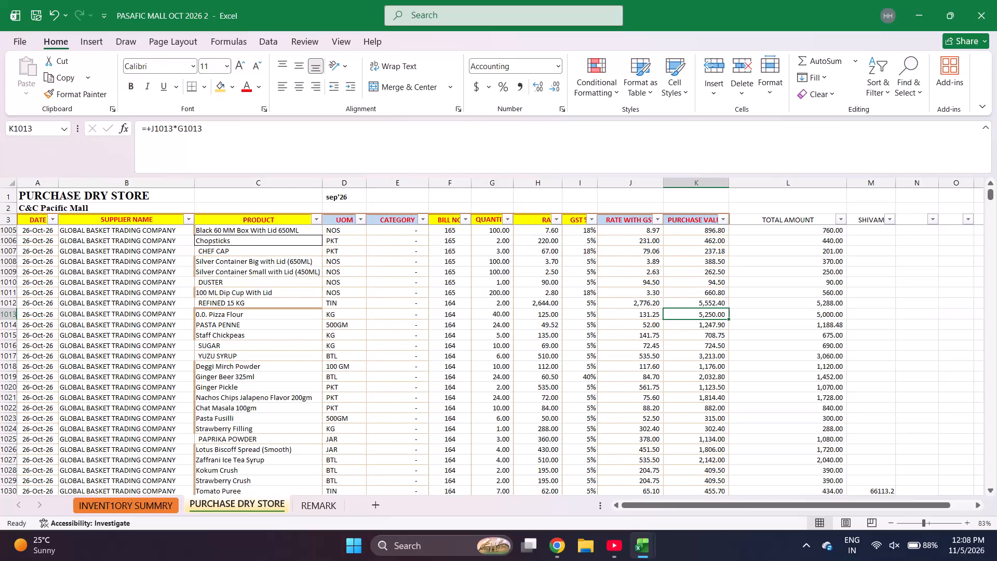
# Examine the purchase values of bill 164's rows one by one, from 0.0. Pizza Flour down to Tomato Puree.
pyautogui.press('Down')
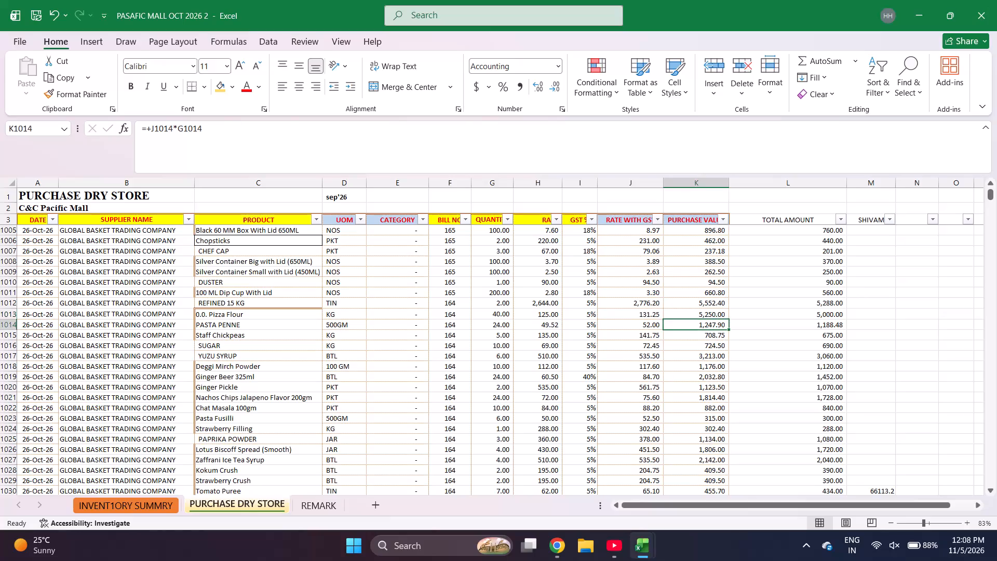
pyautogui.press('Down')
pyautogui.press('Down')
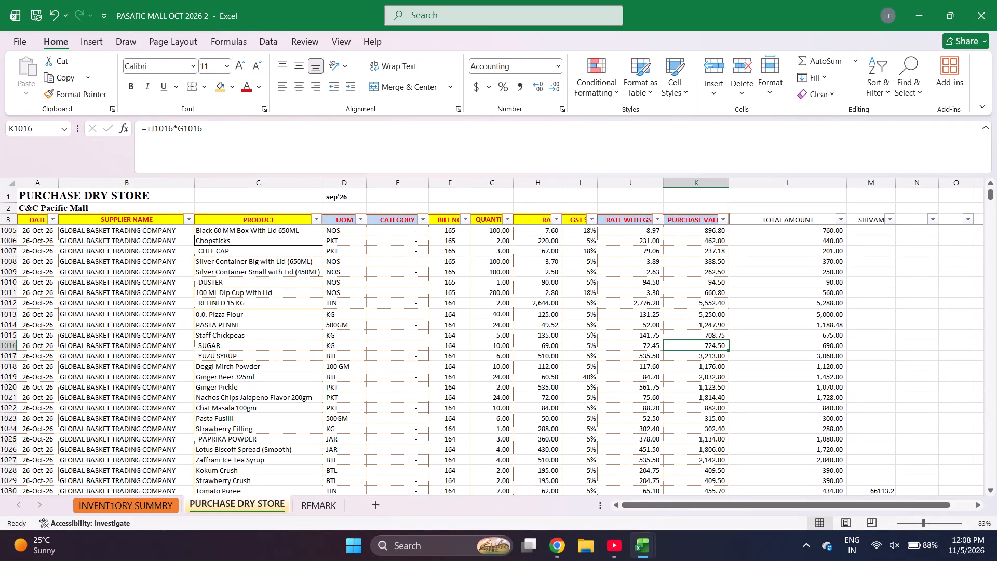
pyautogui.press('Down')
pyautogui.press('Down')
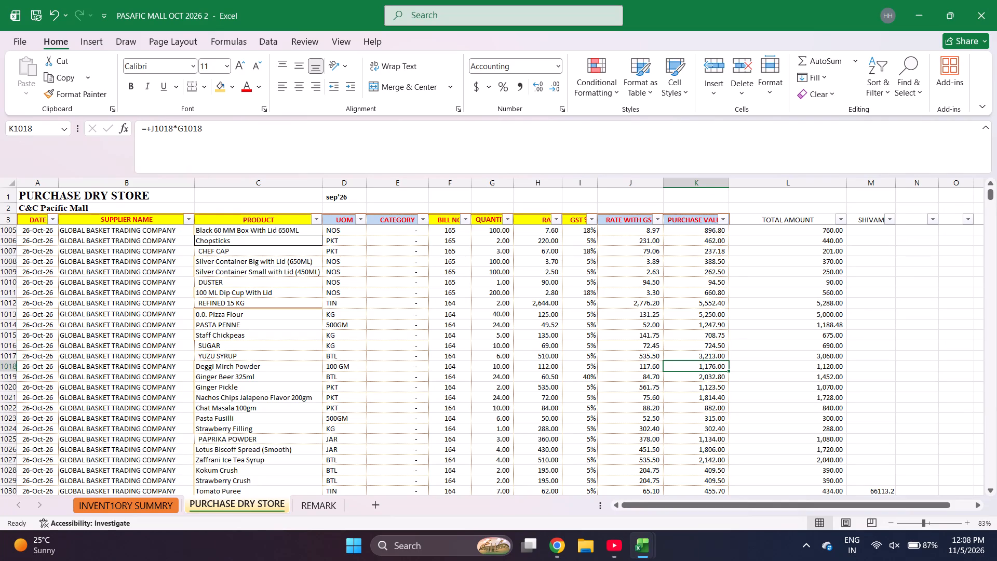
pyautogui.press('Down')
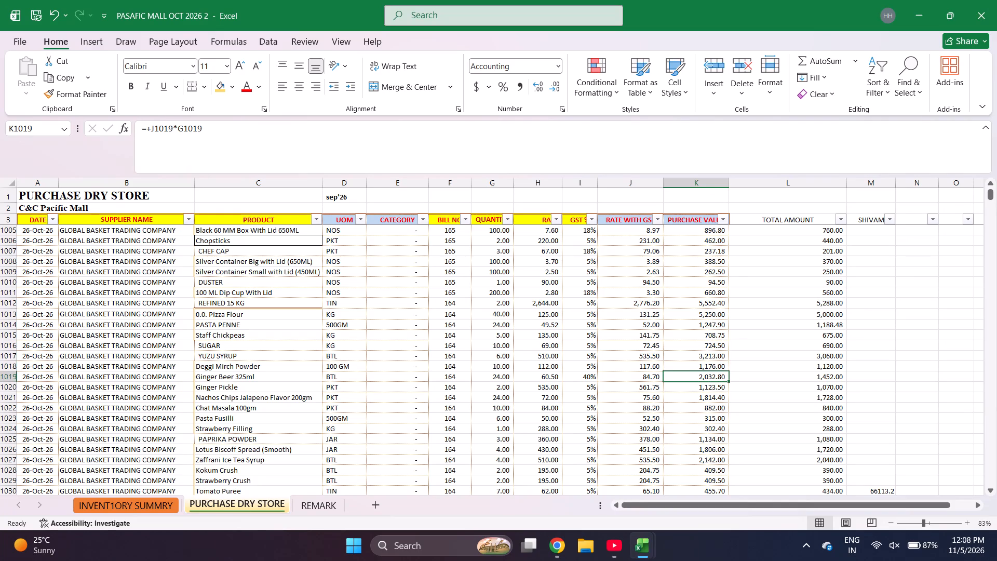
pyautogui.press('Down')
pyautogui.press('Down')
pyautogui.press('Down')
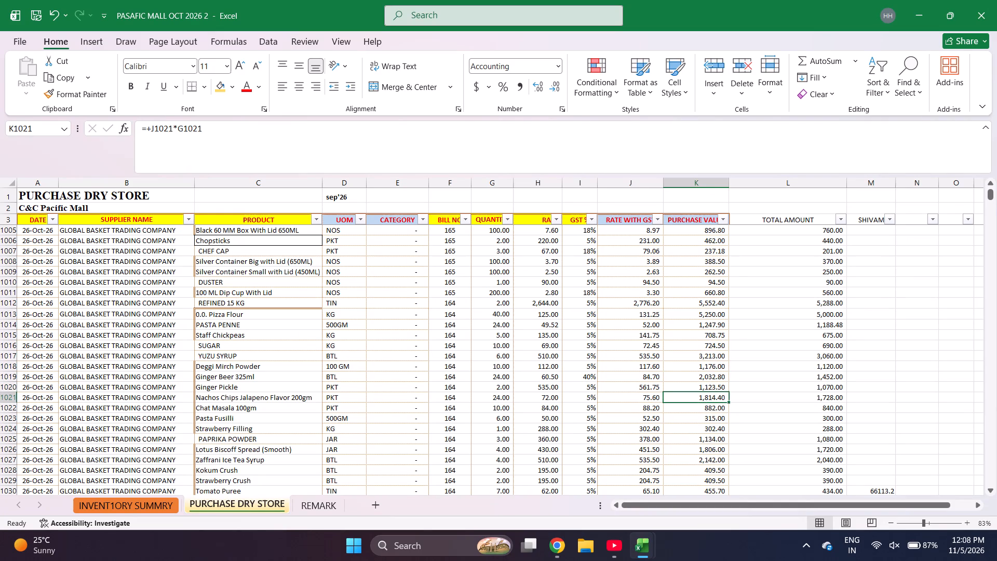
pyautogui.press('Down')
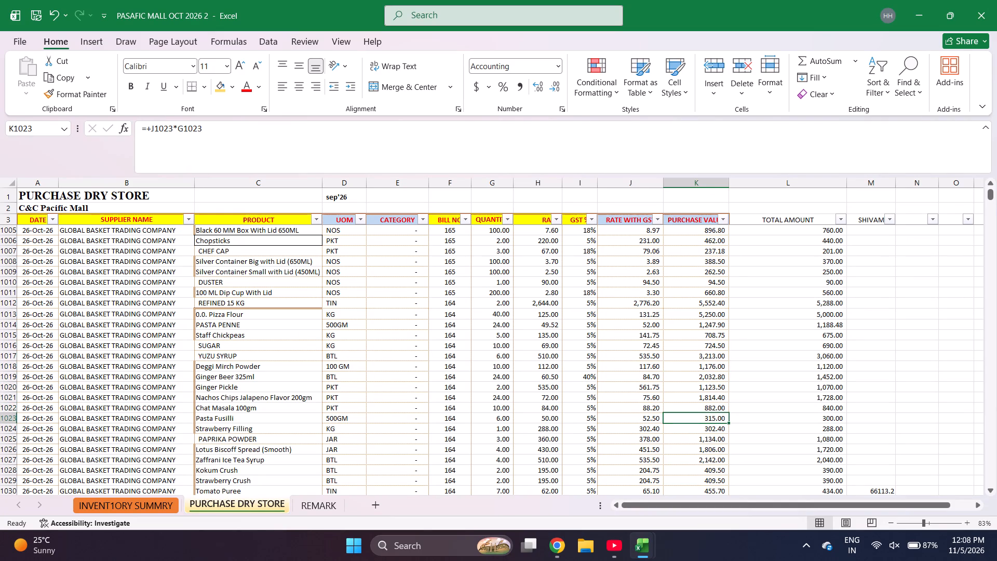
pyautogui.press('Down')
pyautogui.press('Down')
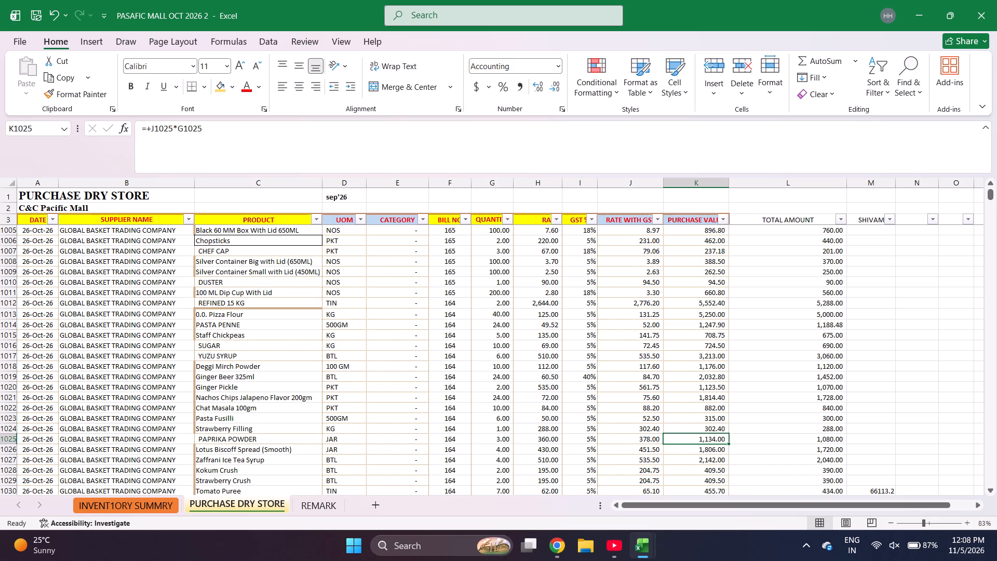
pyautogui.press('Down')
pyautogui.press('Down')
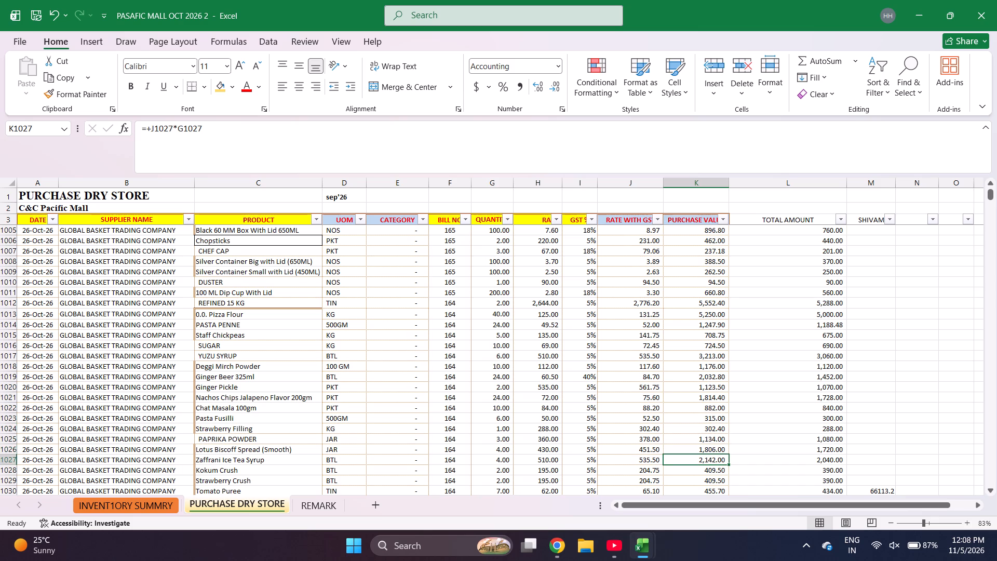
pyautogui.press('Down')
pyautogui.press('Down')
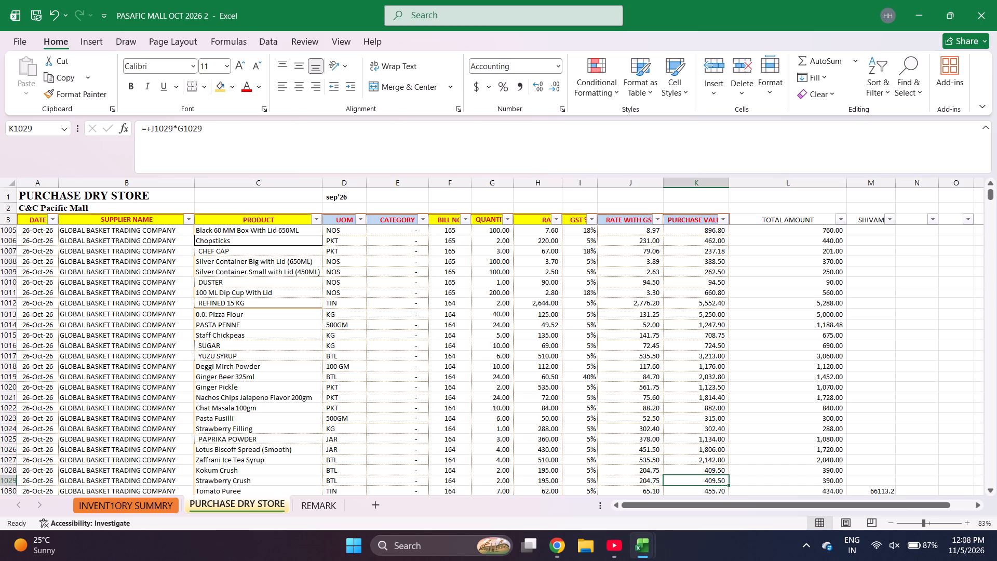
pyautogui.press('Down')
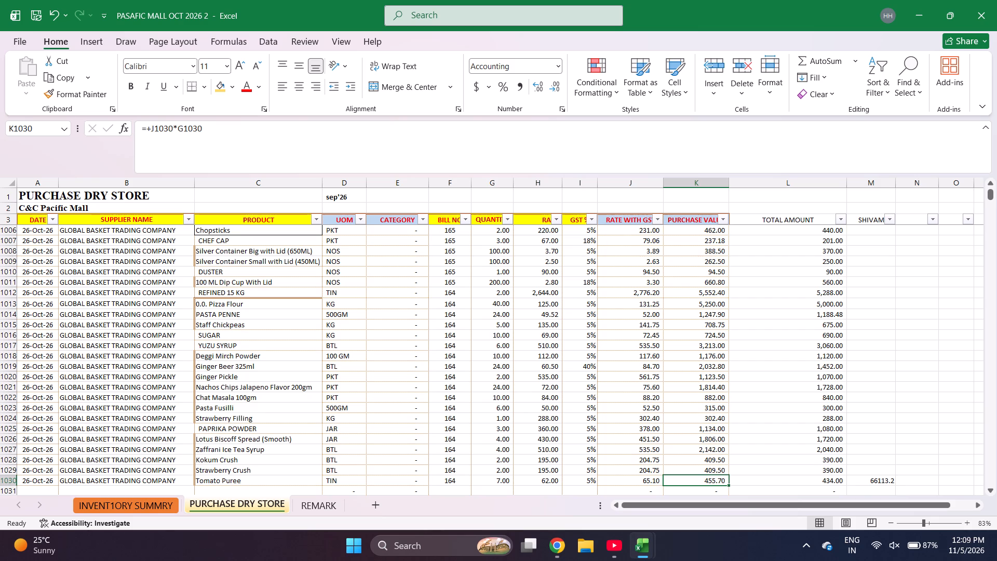
# Change the SHIVAM formula on the Tomato Puree row to =30699.35+1092+3622.50.
pyautogui.press('Right')
pyautogui.press('Right')
pyautogui.press('Right')
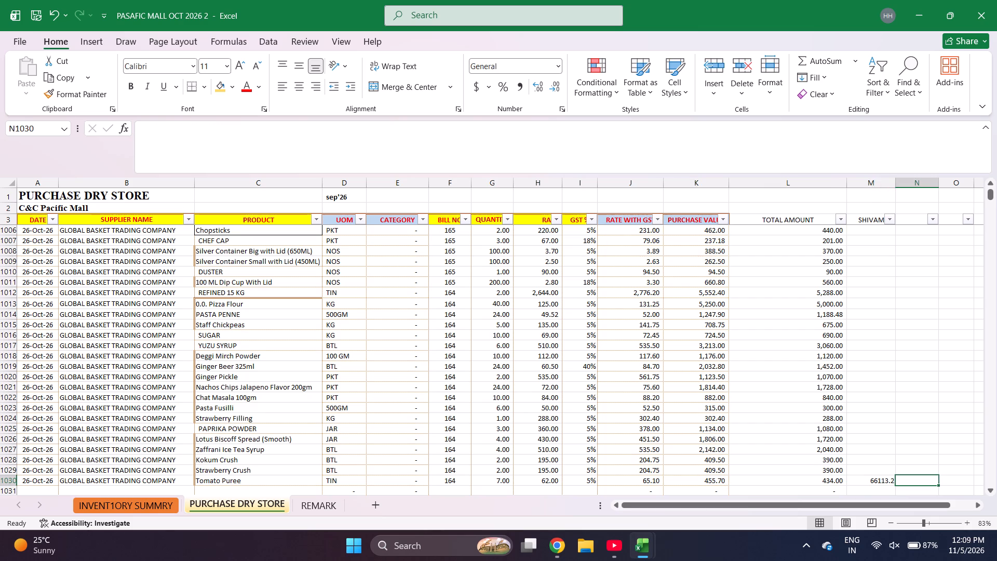
pyautogui.press('Down')
pyautogui.press('Up')
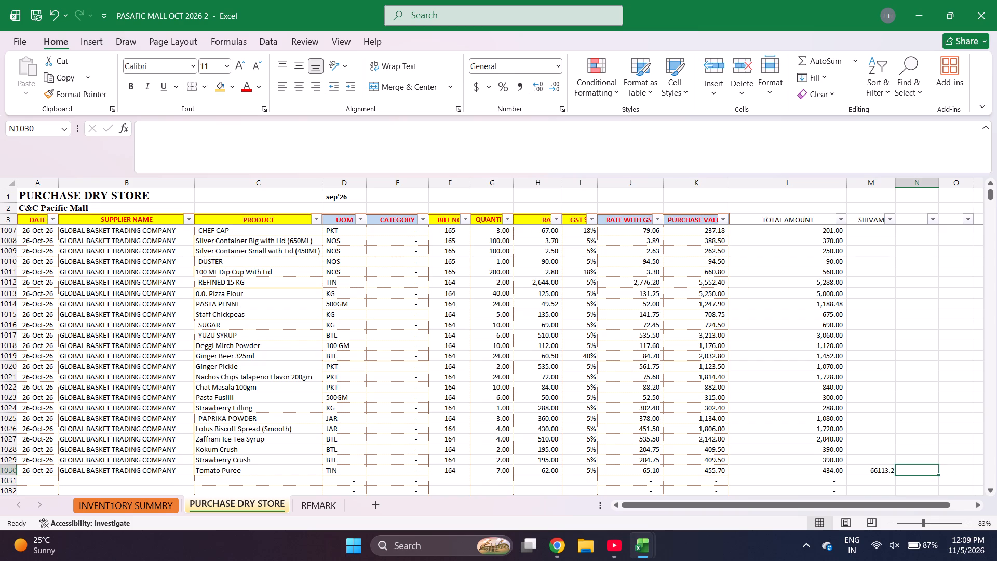
pyautogui.press('Left')
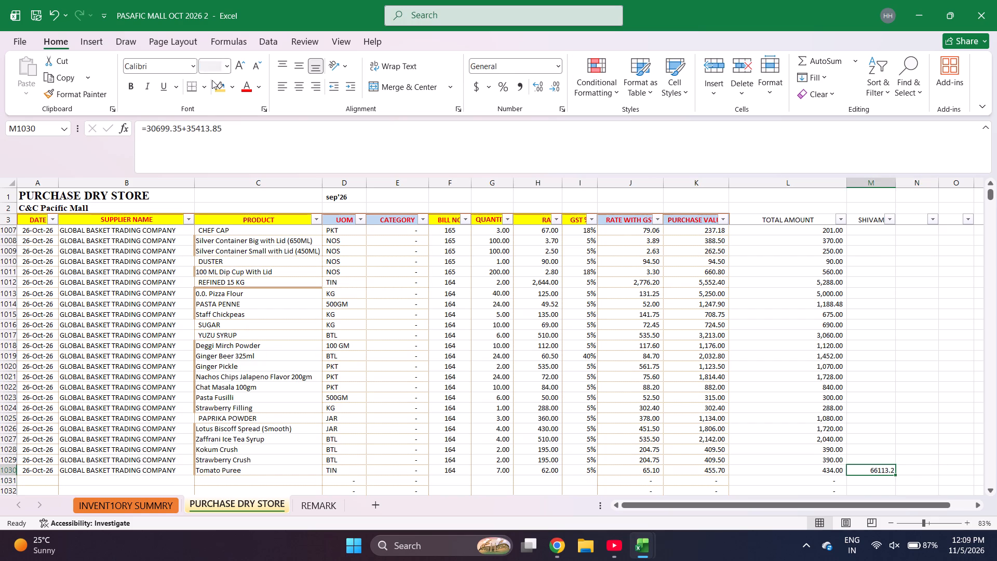
pyautogui.click(228, 127)
pyautogui.press('BackSpace')
pyautogui.press('BackSpace')
pyautogui.press('BackSpace')
pyautogui.press('BackSpace')
pyautogui.press('BackSpace')
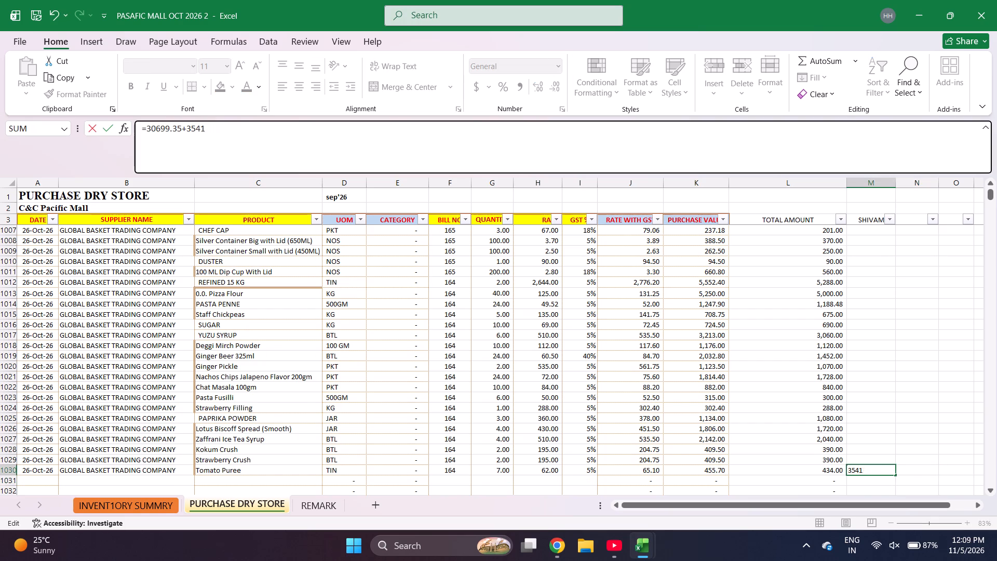
pyautogui.press('BackSpace')
pyautogui.press('BackSpace')
pyautogui.press('BackSpace')
pyautogui.write('109')
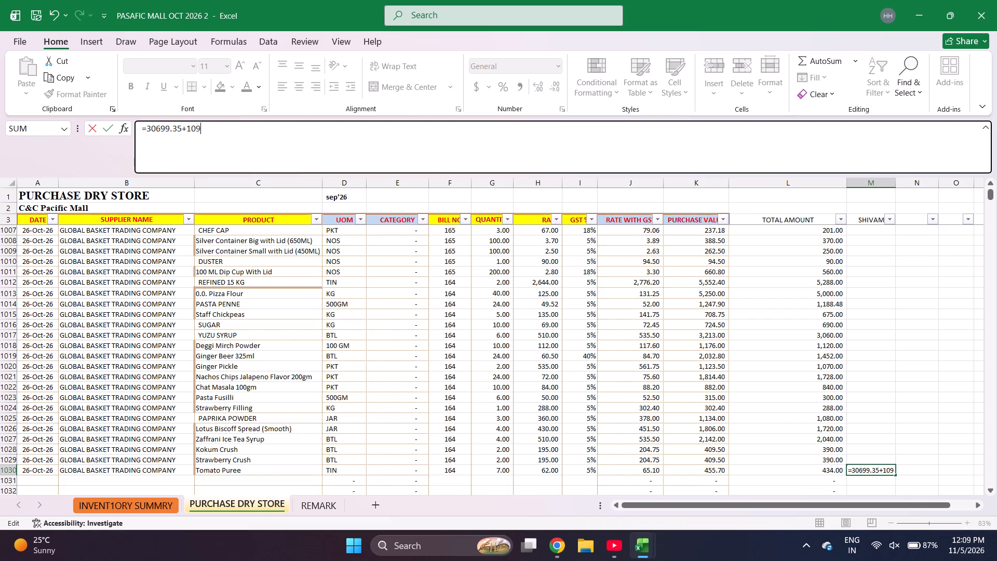
pyautogui.write('2+')
pyautogui.write('36')
pyautogui.write('22.50')
pyautogui.press('Return')
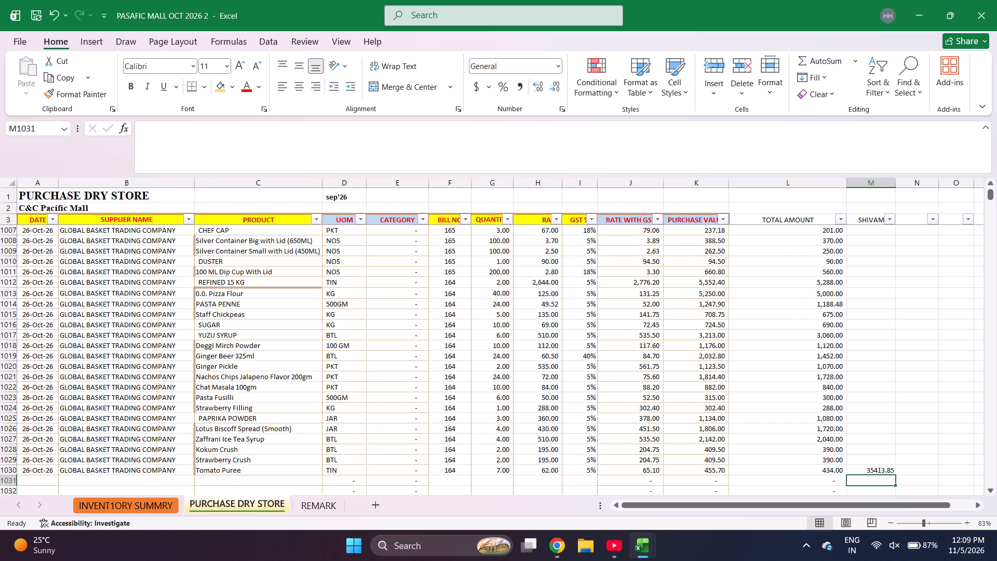
# Start a new purchase row below Tomato Puree, copying the date from above and entering SAAVINYA ENTERPRISES as supplier.
pyautogui.press('Up')
pyautogui.press('Left')
pyautogui.press('Left')
pyautogui.press('Left')
pyautogui.press('Left')
pyautogui.press('Left')
pyautogui.press('Left')
pyautogui.press('Left')
pyautogui.press('Left')
pyautogui.press('Left')
pyautogui.press('Left')
pyautogui.press('Left')
pyautogui.press('Left')
pyautogui.press('Left')
pyautogui.press('Left')
pyautogui.press('Left')
pyautogui.press('Left')
pyautogui.press('Left')
pyautogui.press('Left')
pyautogui.press('Left')
pyautogui.press('Left')
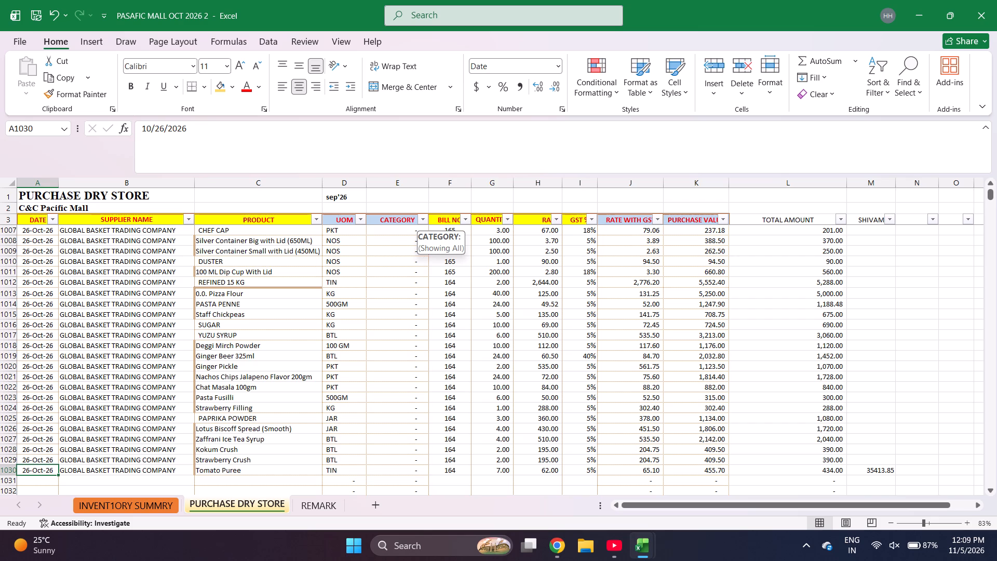
pyautogui.press('Down')
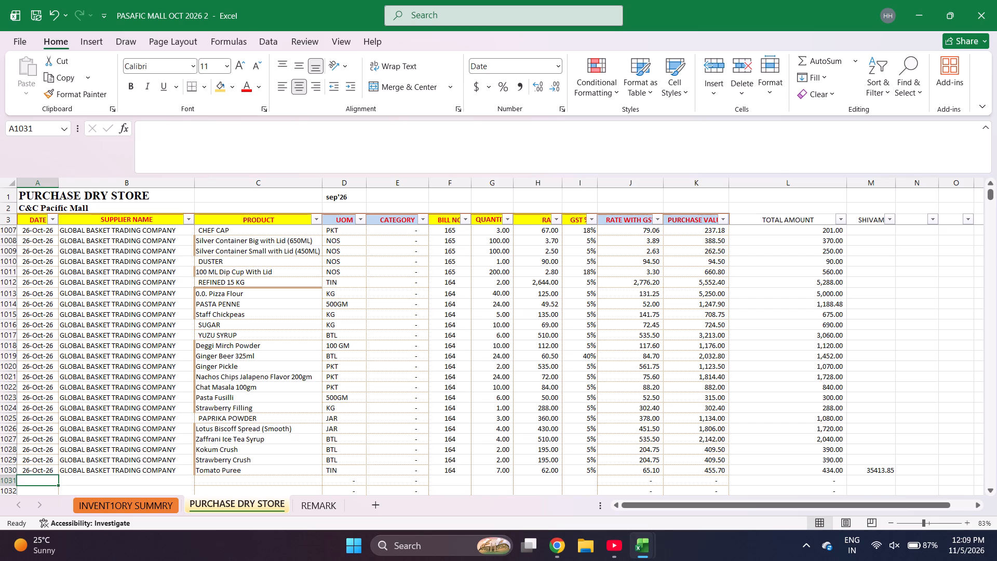
pyautogui.hotkey('ctrl', 'd')
pyautogui.press('Right')
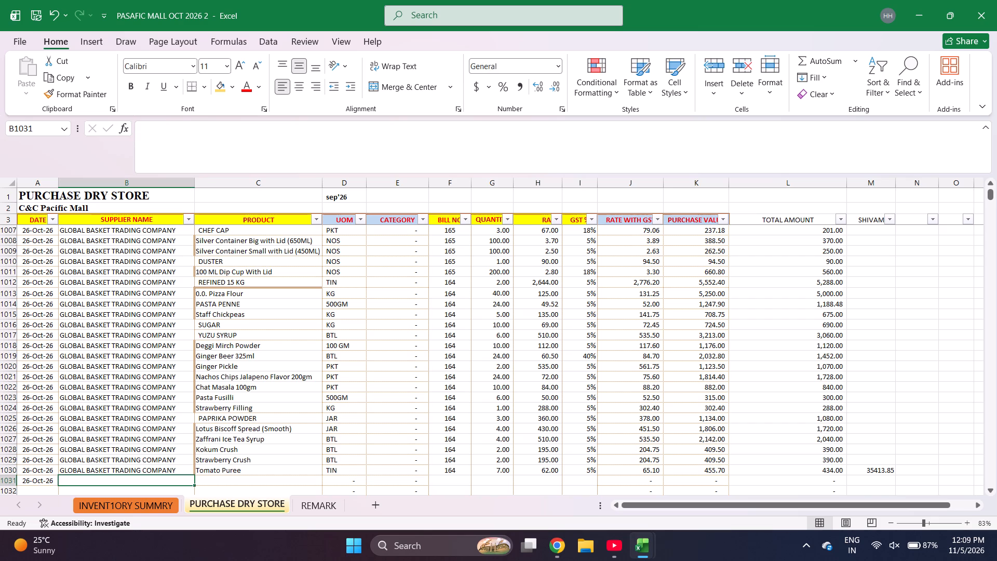
pyautogui.write('SAAVINYA ENTERPRISES')
pyautogui.press('Right')
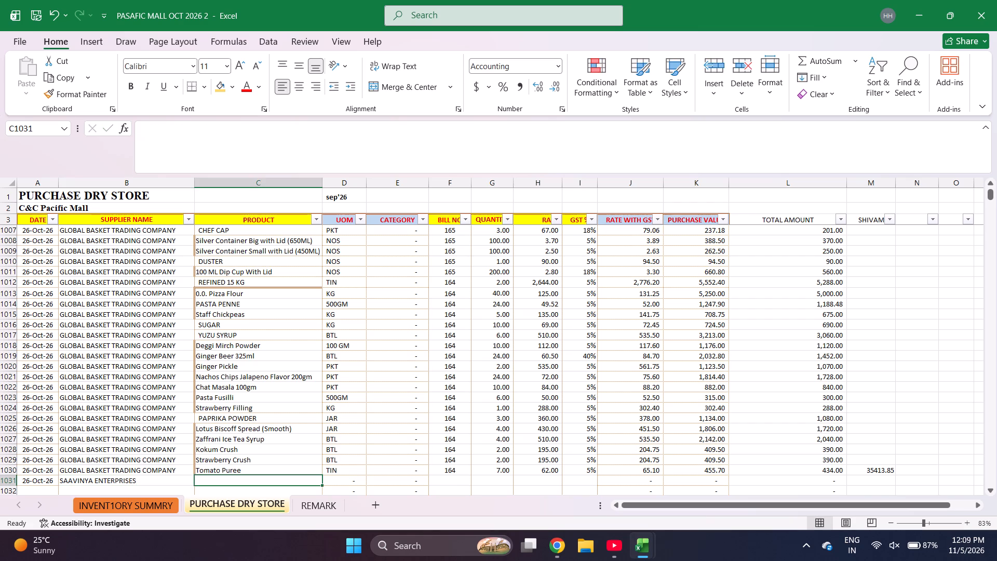
# Find Lychee Rose Syrup 500ml in the inventory summary sheet and copy it into the new SAAVINYA ENTERPRISES row's product cell.
pyautogui.hotkey('ctrl', 'pageup')
pyautogui.hotkey('ctrl', 'f')
pyautogui.write('LYX')
pyautogui.press('BackSpace')
pyautogui.write('CHE')
pyautogui.press('Return')
pyautogui.press('Escape')
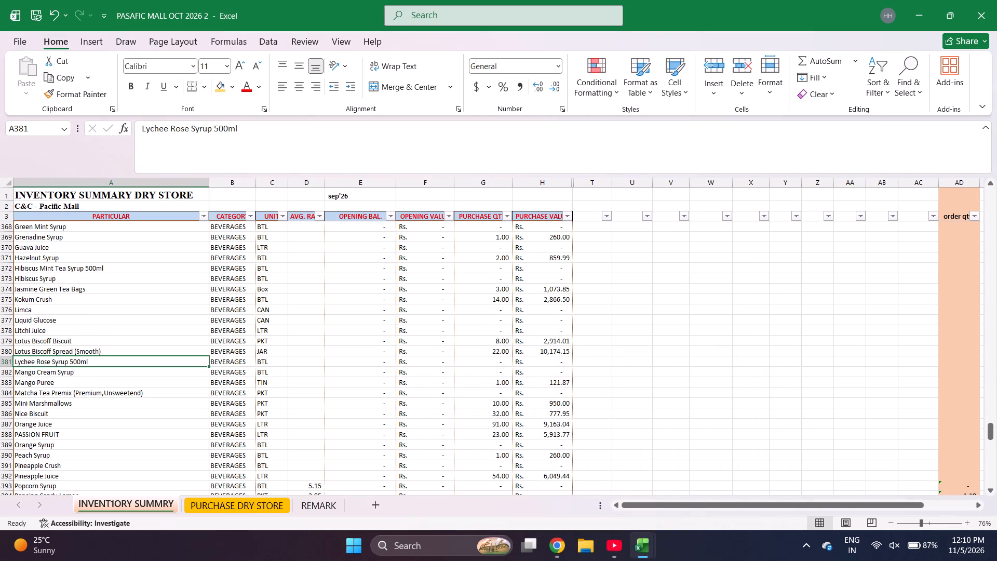
pyautogui.hotkey('ctrl', 'c')
pyautogui.hotkey('ctrl', 'pagedown')
pyautogui.press('Return')
pyautogui.press('Return')
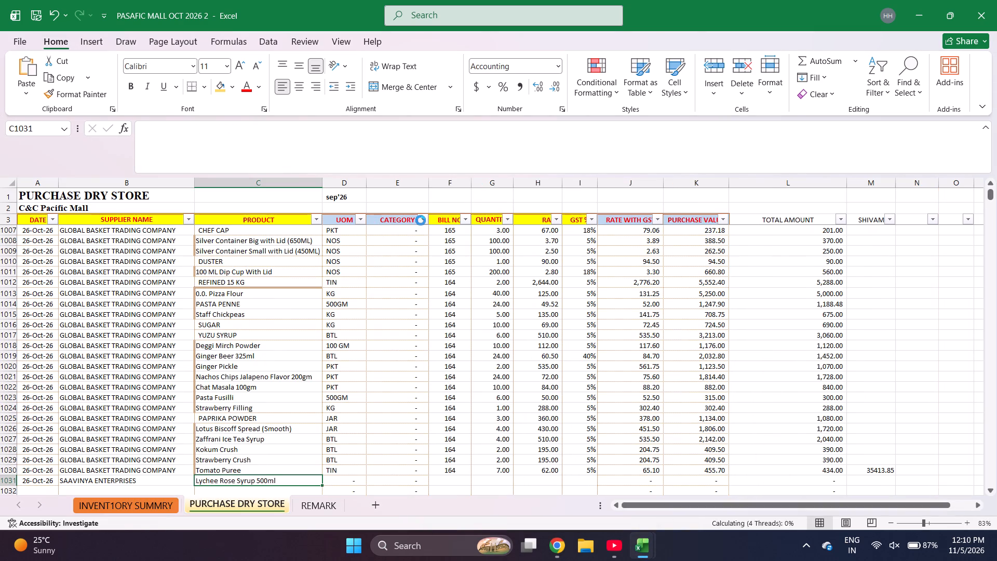
# Enter bill number 276, quantity 4, rate 325 and GST 5% for Lychee Rose Syrup 500ml.
pyautogui.press('Up')
pyautogui.press('Right')
pyautogui.press('Right')
pyautogui.press('Right')
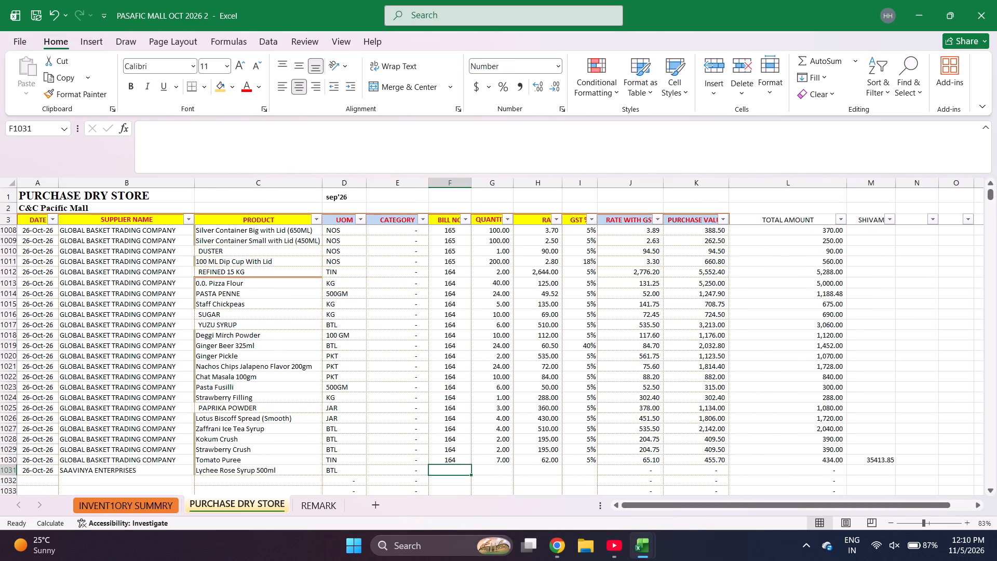
pyautogui.press('Right')
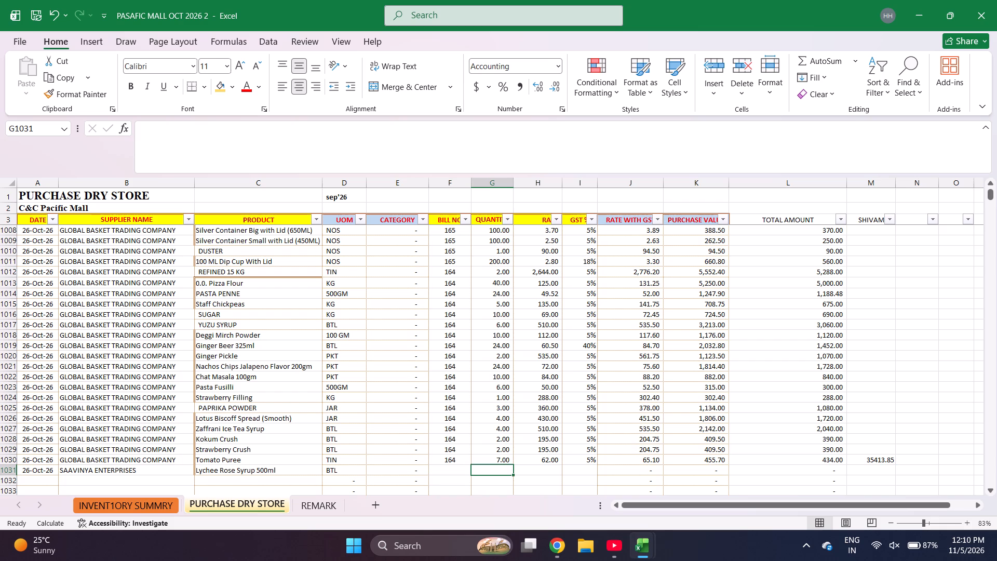
pyautogui.press('Left')
pyautogui.press('2')
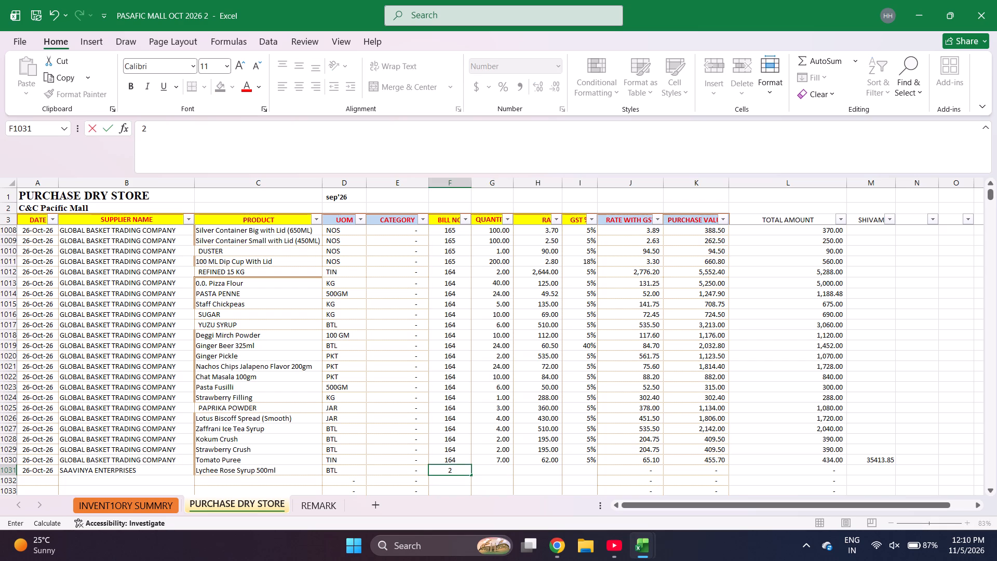
pyautogui.write('76')
pyautogui.press('Right')
pyautogui.press('4')
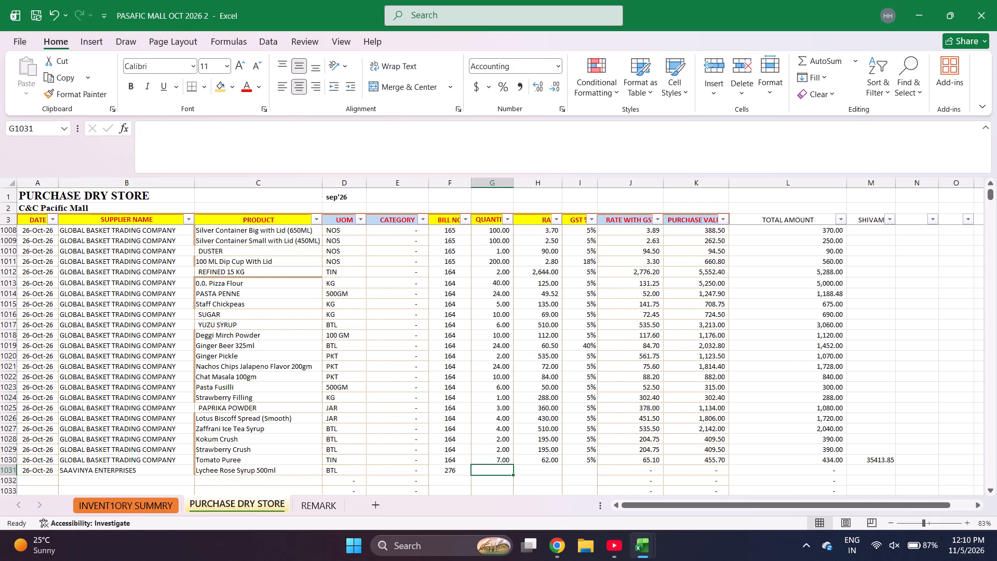
pyautogui.press('Right')
pyautogui.press('2')
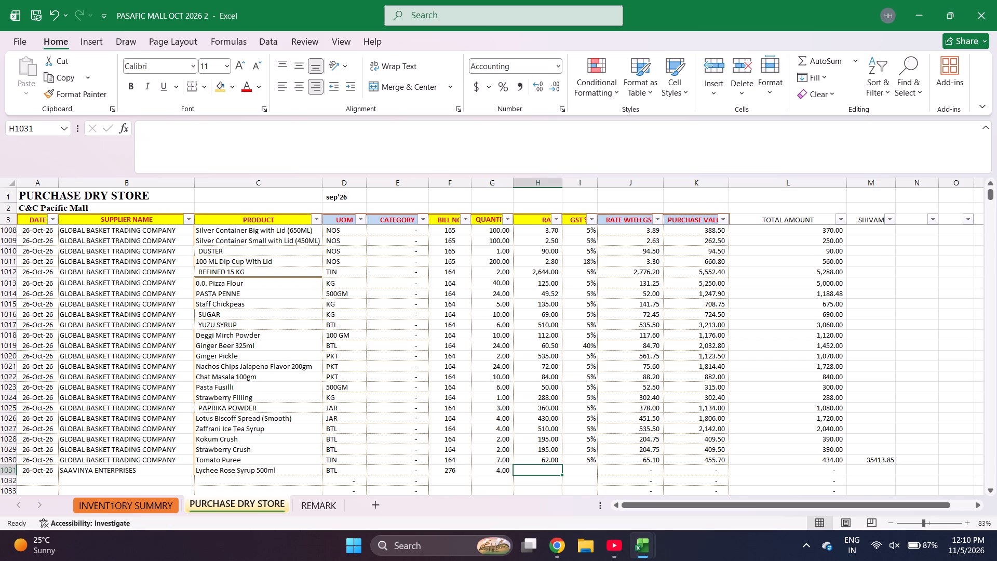
pyautogui.press('Escape')
pyautogui.write('325')
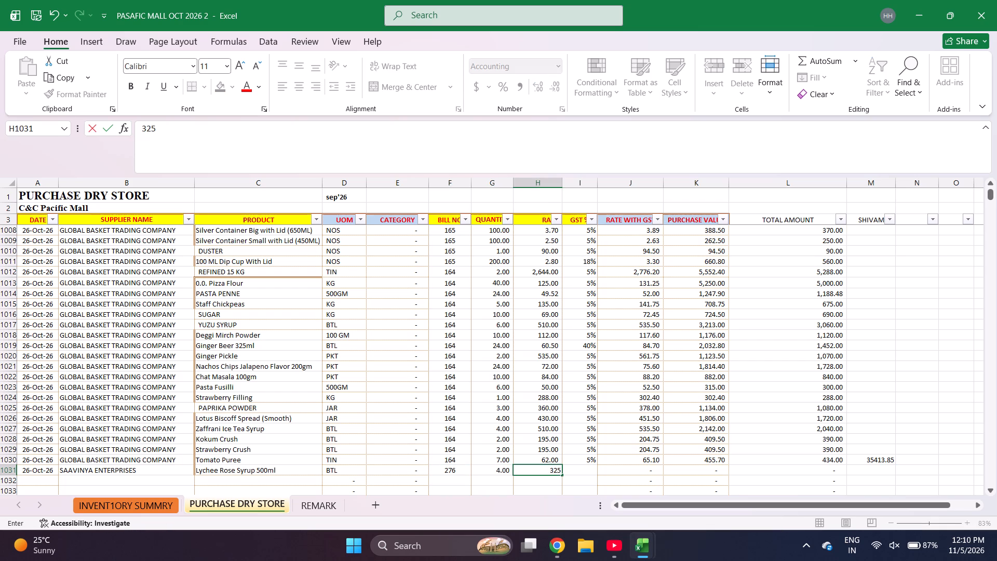
pyautogui.press('Right')
pyautogui.press('5')
pyautogui.press('Right')
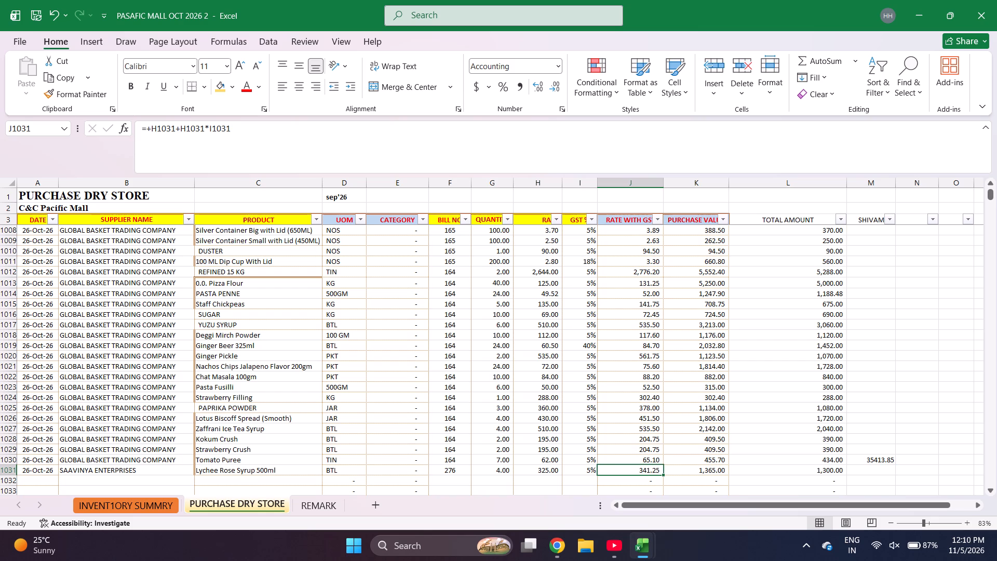
# Search the BILL NO column filter for bill 2815.
pyautogui.press('Left')
pyautogui.press('Left')
pyautogui.press('Left')
pyautogui.press('Left')
pyautogui.press('Left')
pyautogui.press('Left')
pyautogui.press('Left')
pyautogui.press('Left')
pyautogui.press('Left')
pyautogui.press('Left')
pyautogui.press('Left')
pyautogui.press('Left')
pyautogui.press('Left')
pyautogui.press('Left')
pyautogui.press('Left')
pyautogui.press('Left')
pyautogui.press('Left')
pyautogui.press('Left')
pyautogui.press('Left')
pyautogui.press('Left')
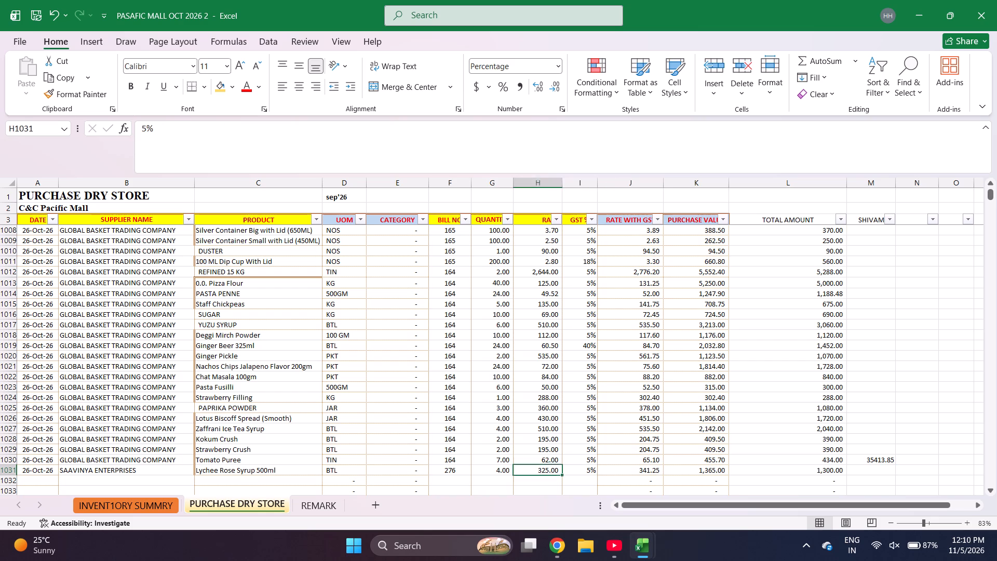
pyautogui.click(468, 220)
pyautogui.press('e')
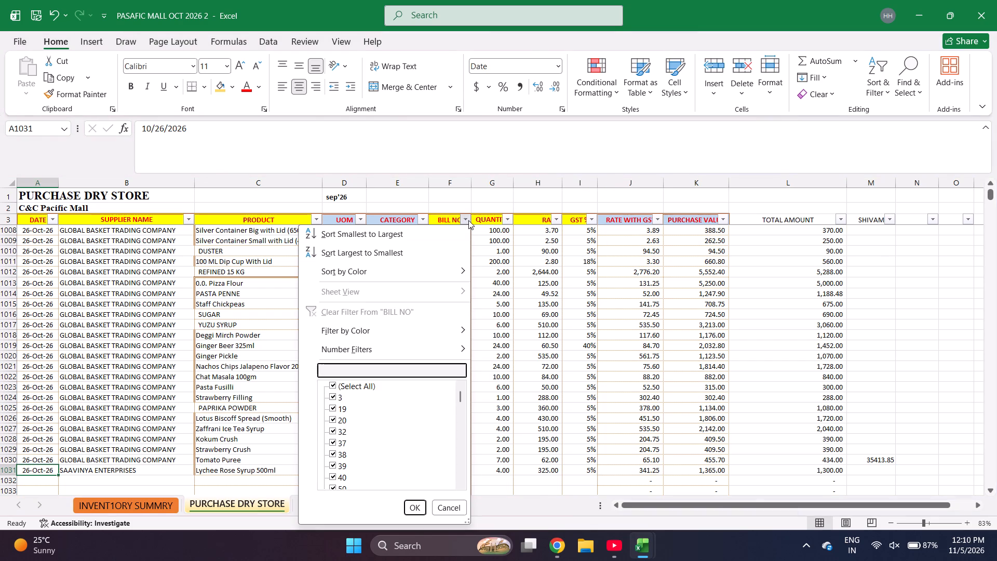
pyautogui.write('HYP')
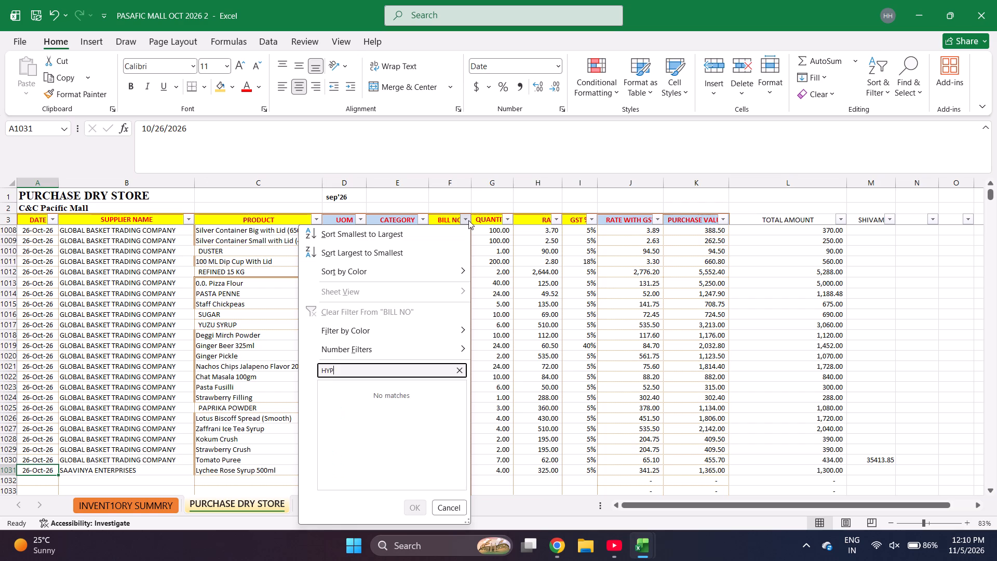
pyautogui.press('BackSpace')
pyautogui.press('BackSpace')
pyautogui.press('BackSpace')
pyautogui.press('BackSpace')
pyautogui.press('BackSpace')
pyautogui.press('BackSpace')
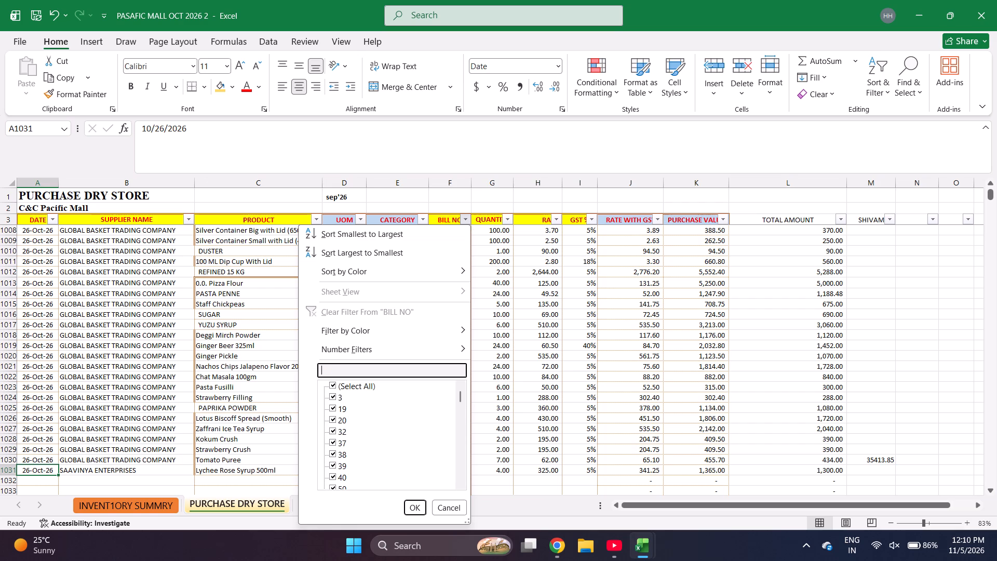
pyautogui.write('2815')
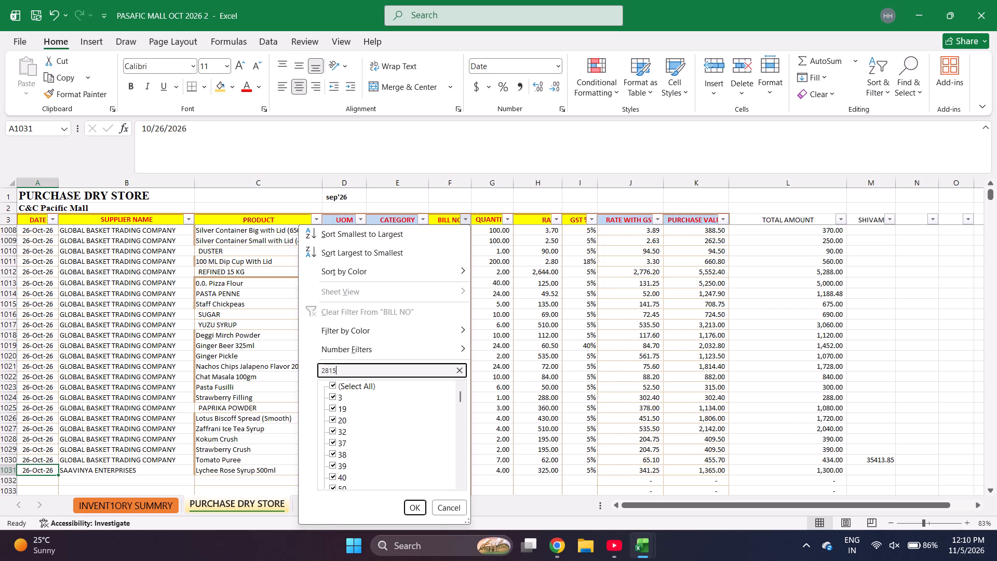
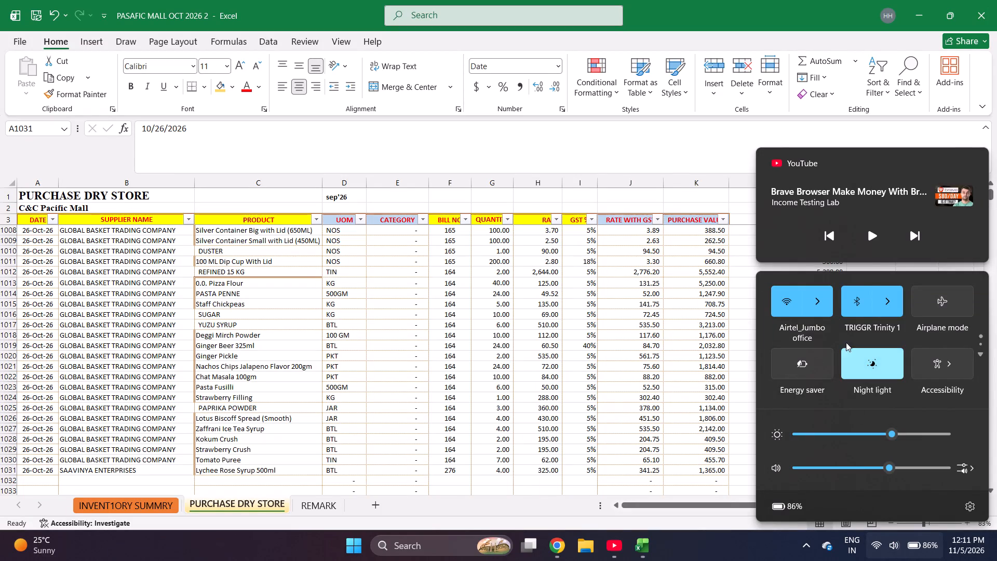
# Turn off Bluetooth in the system quick settings and return to the purchase sheet.
pyautogui.click(867, 306)
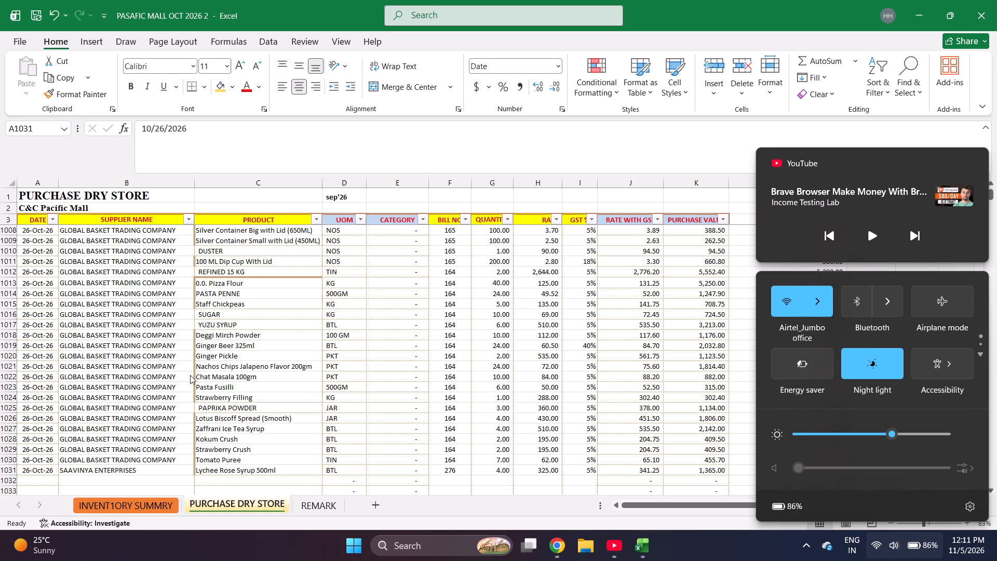
pyautogui.click(38, 417)
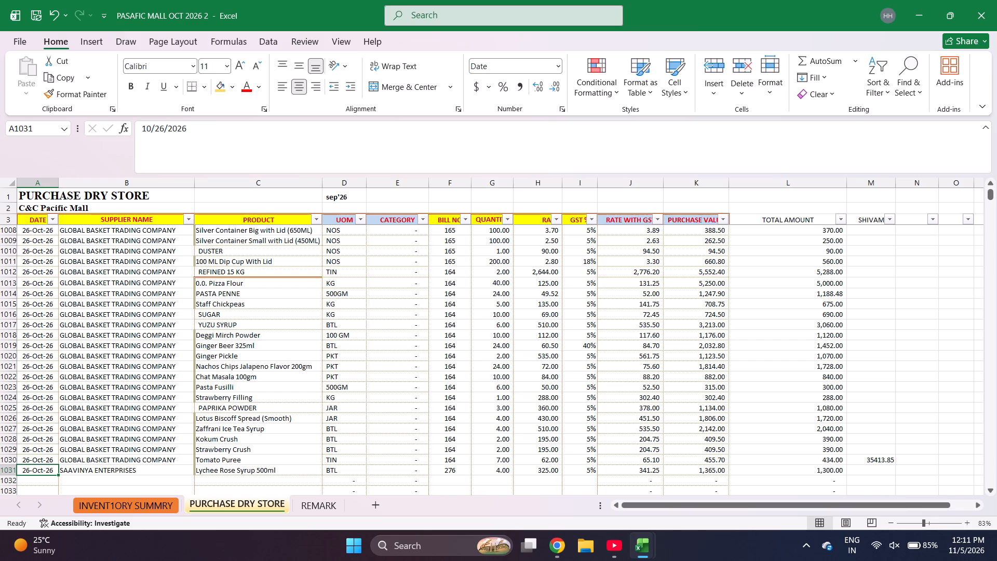
# Go to the empty date cell directly below the Lychee Rose Syrup 500ml row for the next purchase entry.
pyautogui.press('Down')
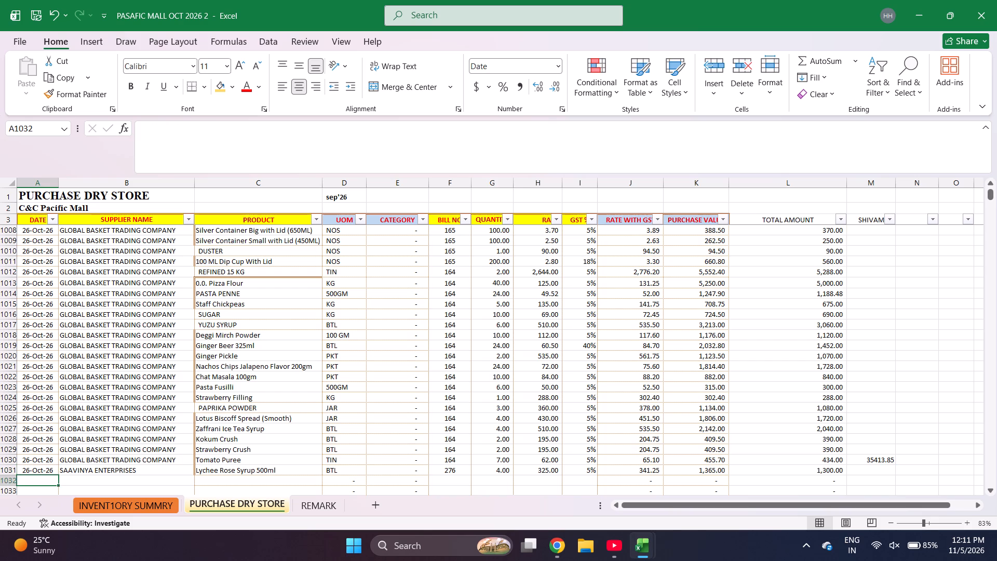
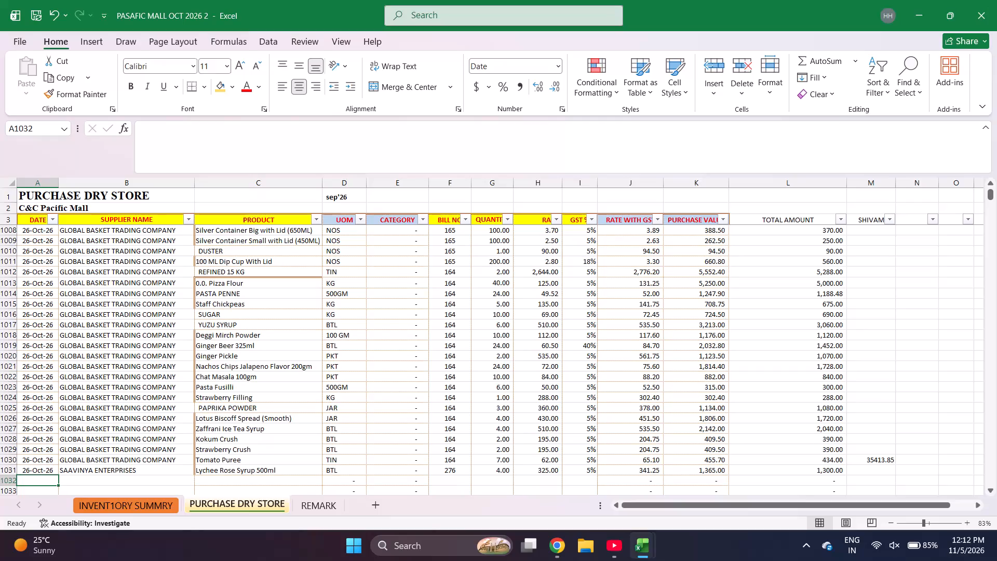
# Search the bill number filter values for 8714, 87037 and 7037 without applying a filter.
pyautogui.click(468, 221)
pyautogui.press('e')
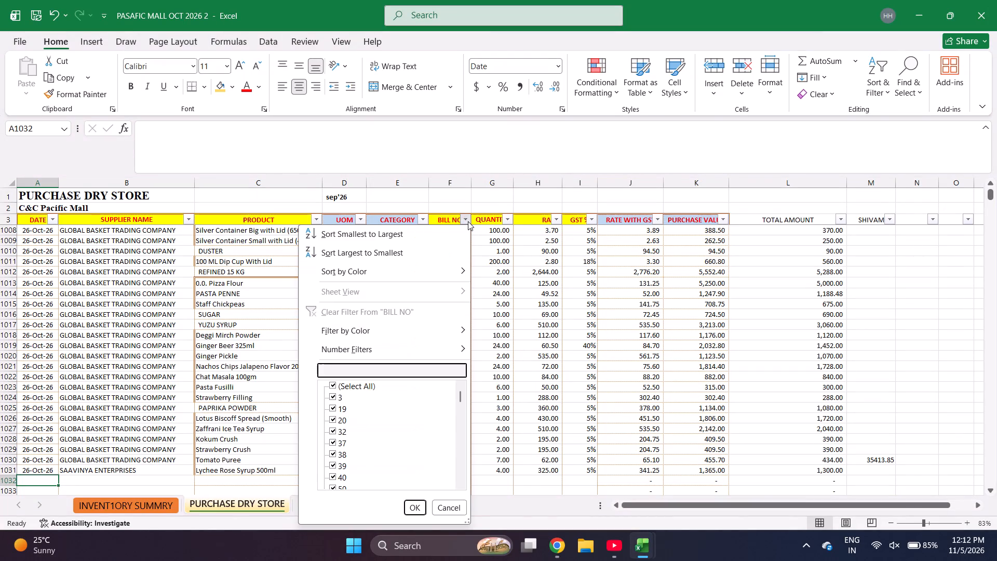
pyautogui.write('8714')
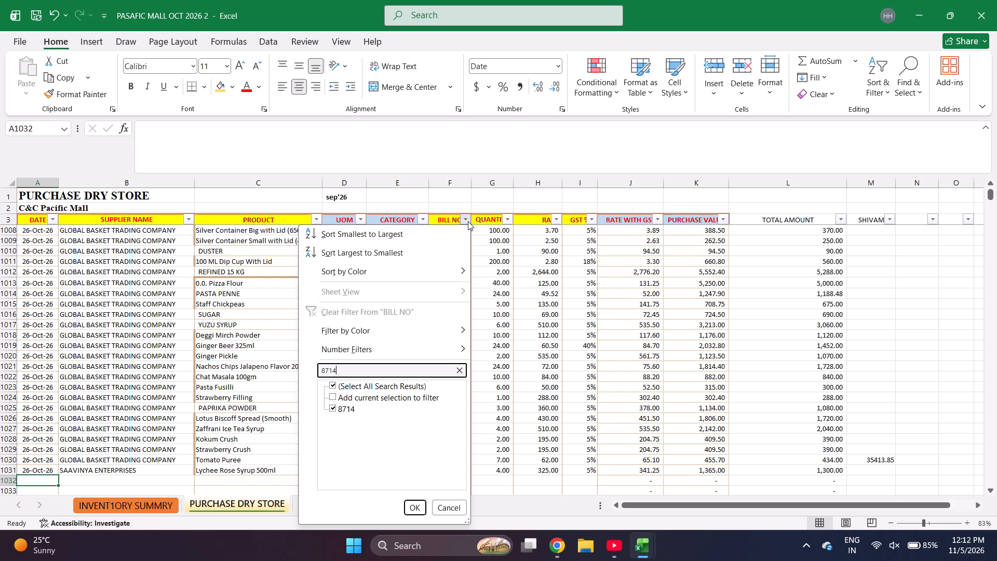
pyautogui.press('BackSpace')
pyautogui.press('BackSpace')
pyautogui.press('BackSpace')
pyautogui.press('BackSpace')
pyautogui.press('BackSpace')
pyautogui.press('BackSpace')
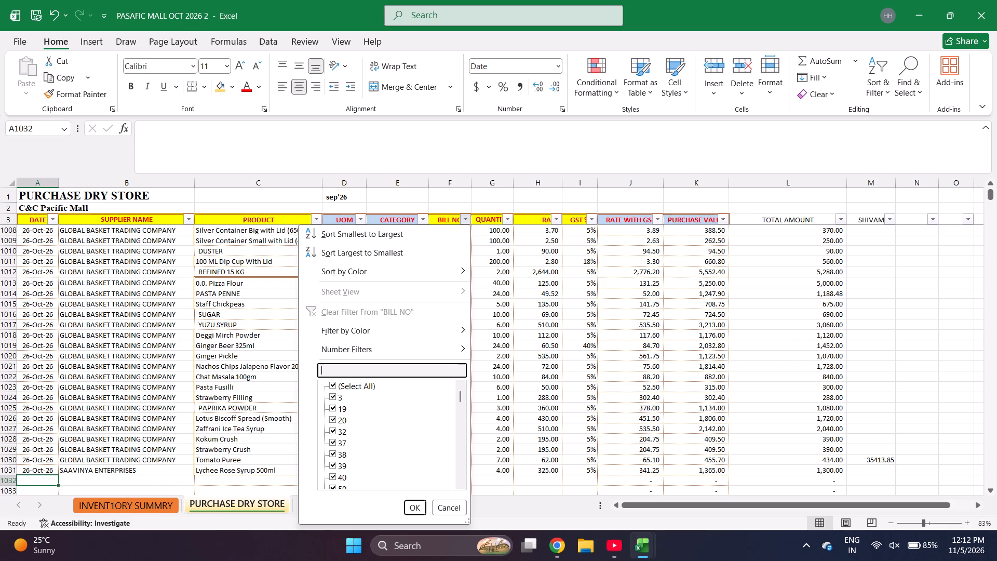
pyautogui.press('BackSpace')
pyautogui.press('BackSpace')
pyautogui.write('87')
pyautogui.write('037')
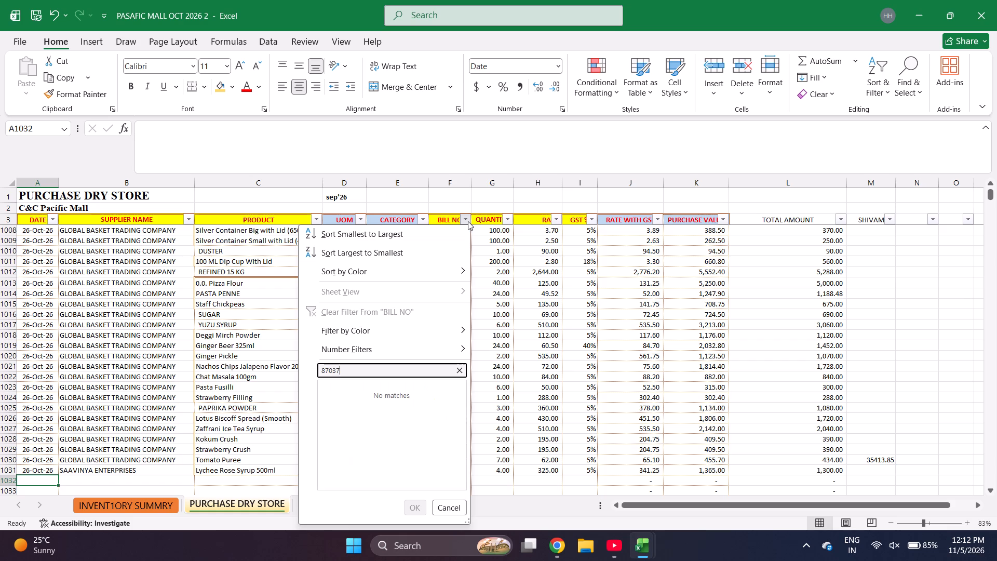
pyautogui.press('BackSpace')
pyautogui.press('BackSpace')
pyautogui.press('BackSpace')
pyautogui.press('BackSpace')
pyautogui.press('BackSpace')
pyautogui.press('BackSpace')
pyautogui.write('7037')
pyautogui.press('Escape')
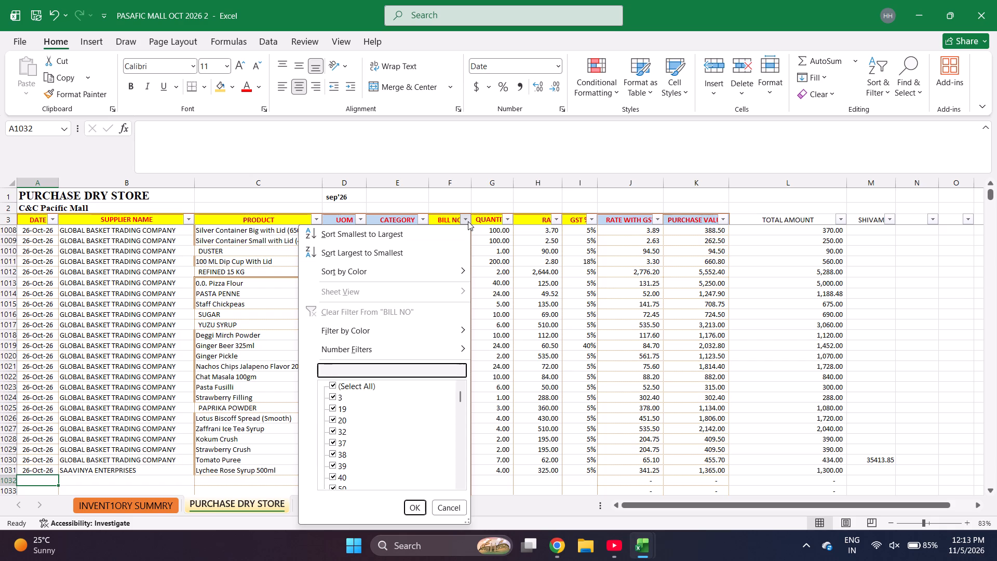
# Review the earlier late-October purchase rows above the next empty entry row.
pyautogui.scroll(3, 124, 356)
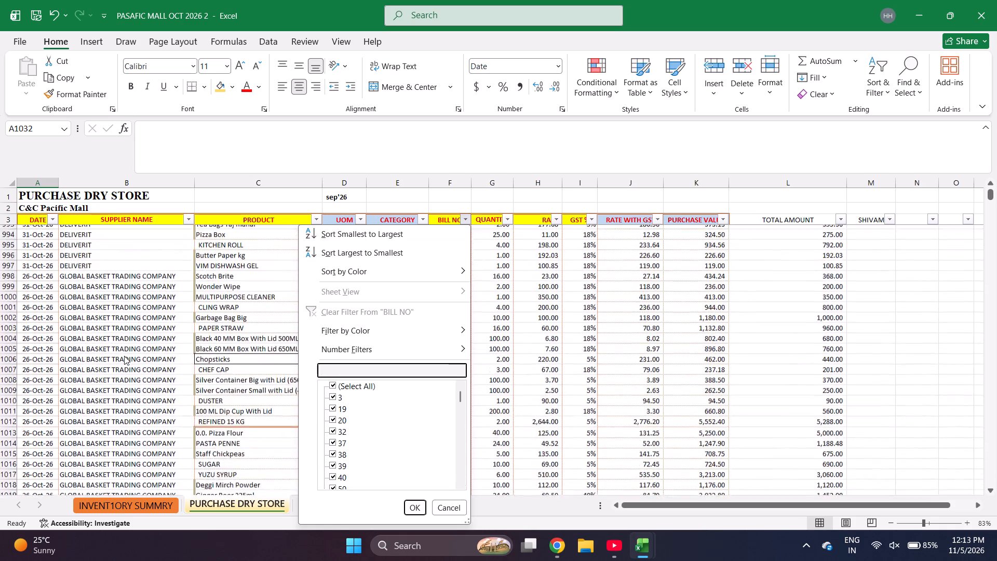
pyautogui.scroll(3, 124, 356)
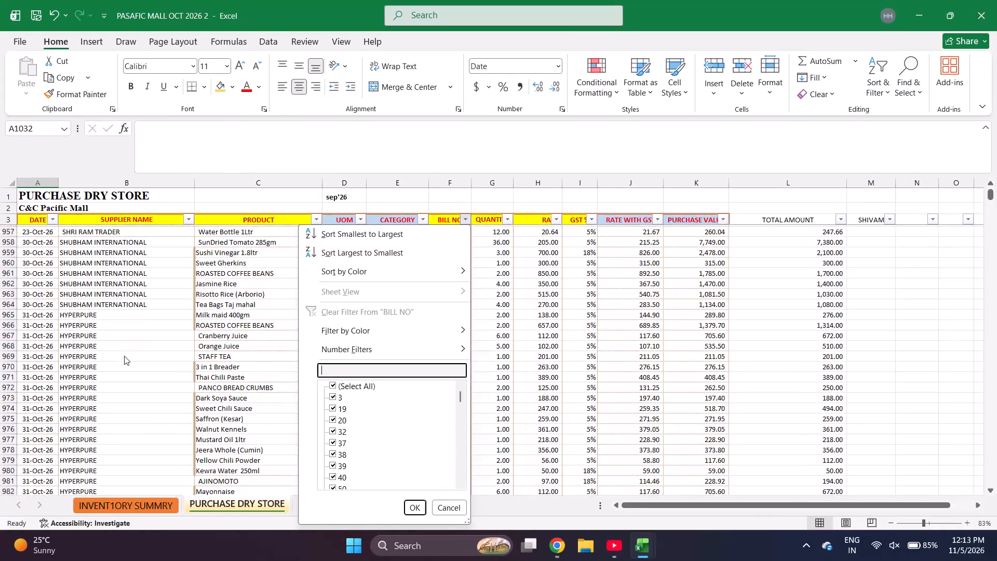
pyautogui.scroll(2, 124, 356)
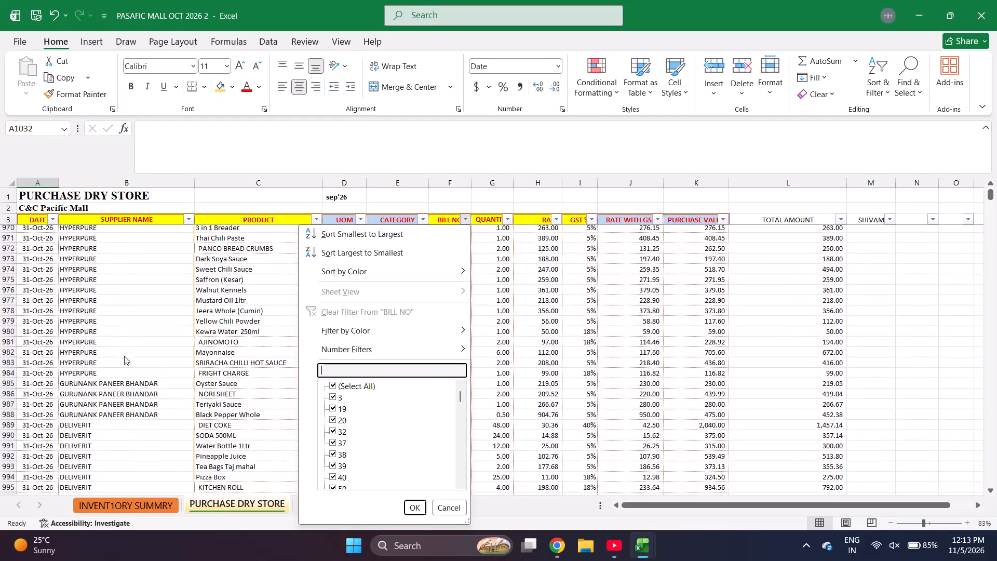
pyautogui.scroll(1, 124, 356)
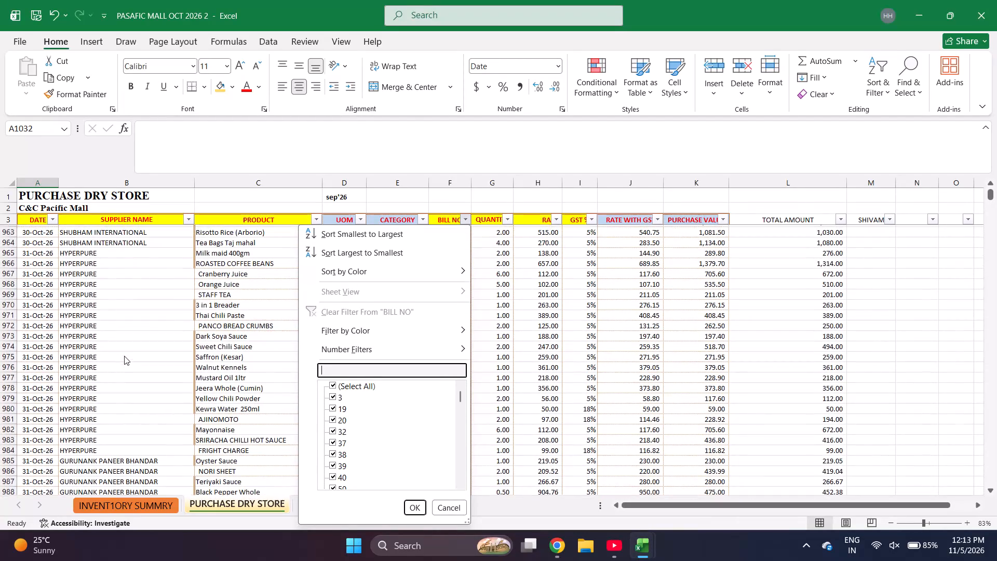
pyautogui.scroll(1, 124, 356)
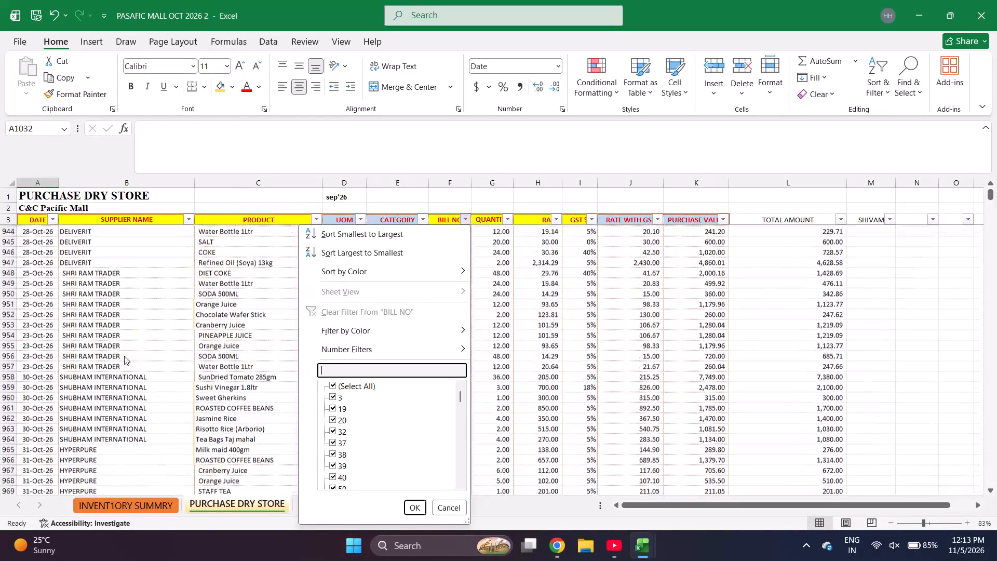
pyautogui.scroll(3, 124, 356)
pyautogui.scroll(-1, 124, 356)
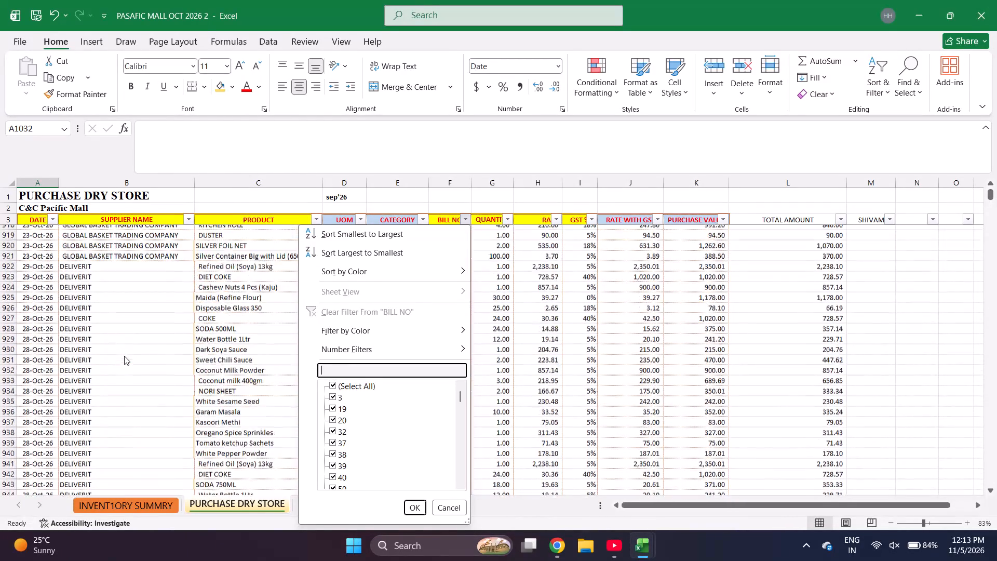
pyautogui.scroll(-1, 124, 356)
pyautogui.scroll(2, 124, 356)
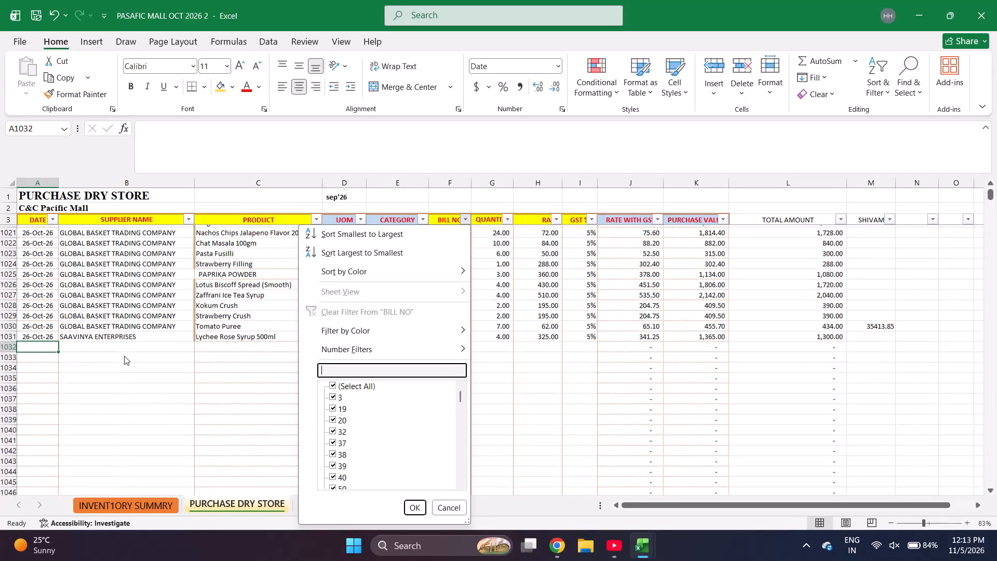
# Start the next purchase row with date 10-30-26, supplier HYPERPURE and product AJINOMOTO.
pyautogui.click(31, 343)
pyautogui.write('10-30-26')
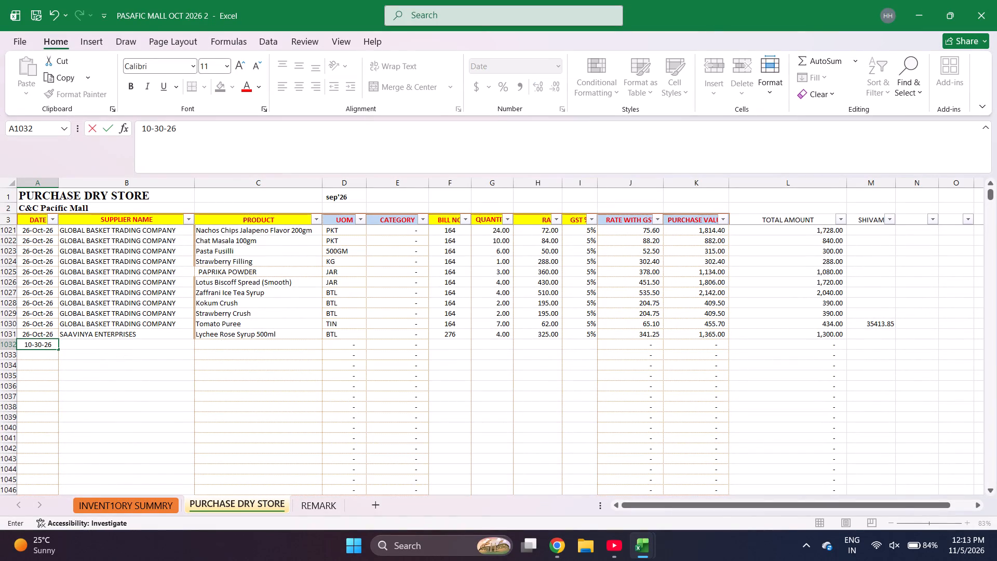
pyautogui.press('Right')
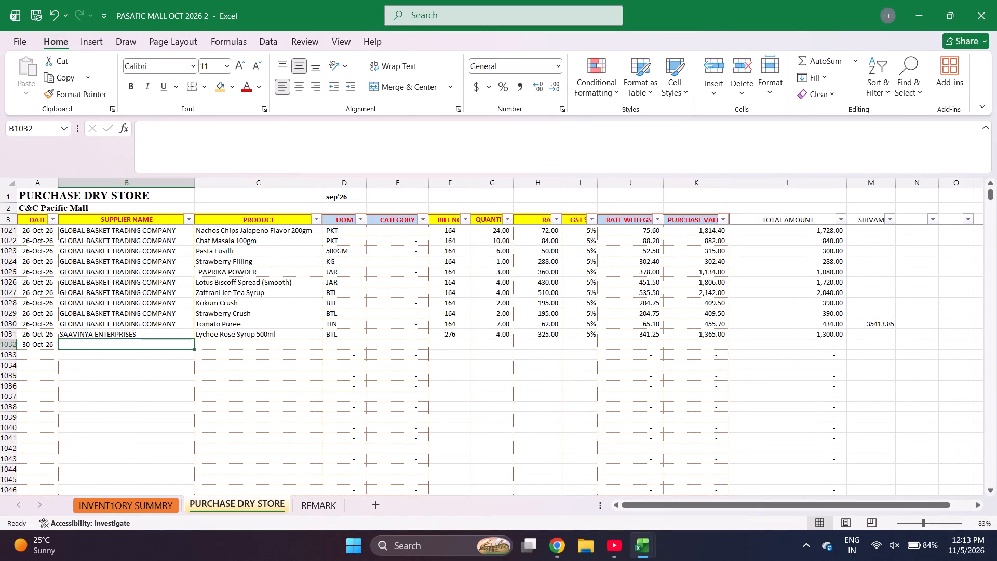
pyautogui.write('HY')
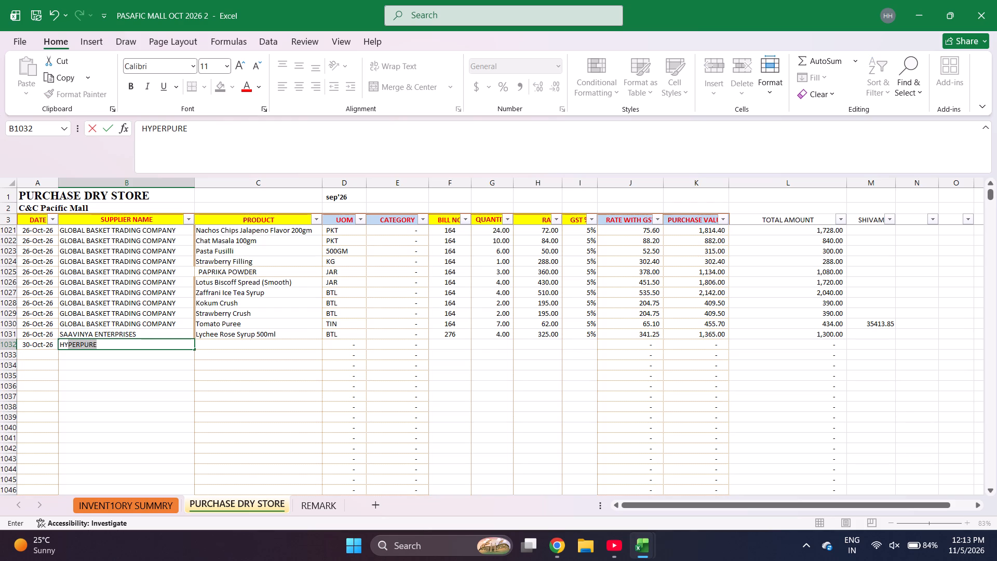
pyautogui.press('Right')
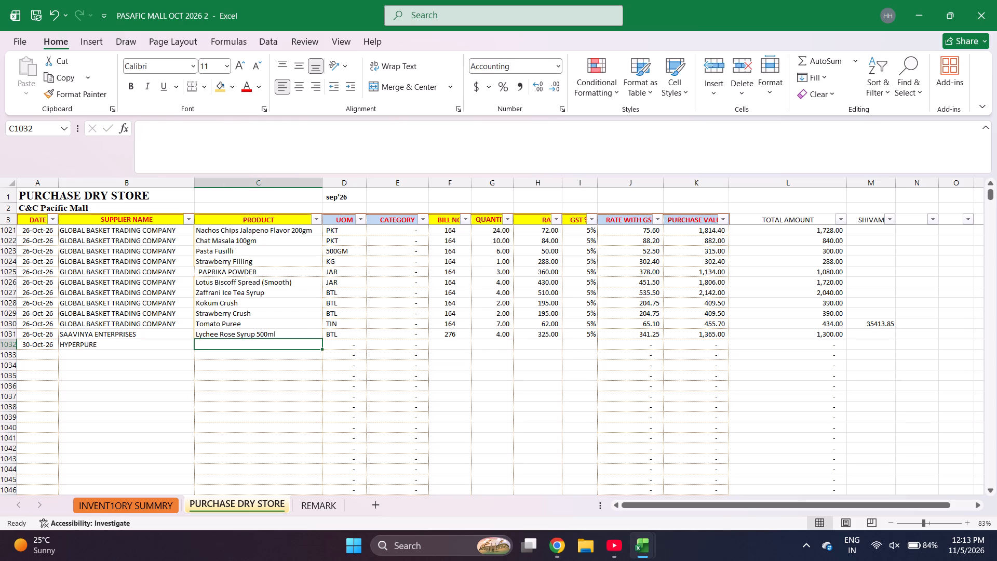
pyautogui.write('AJINO')
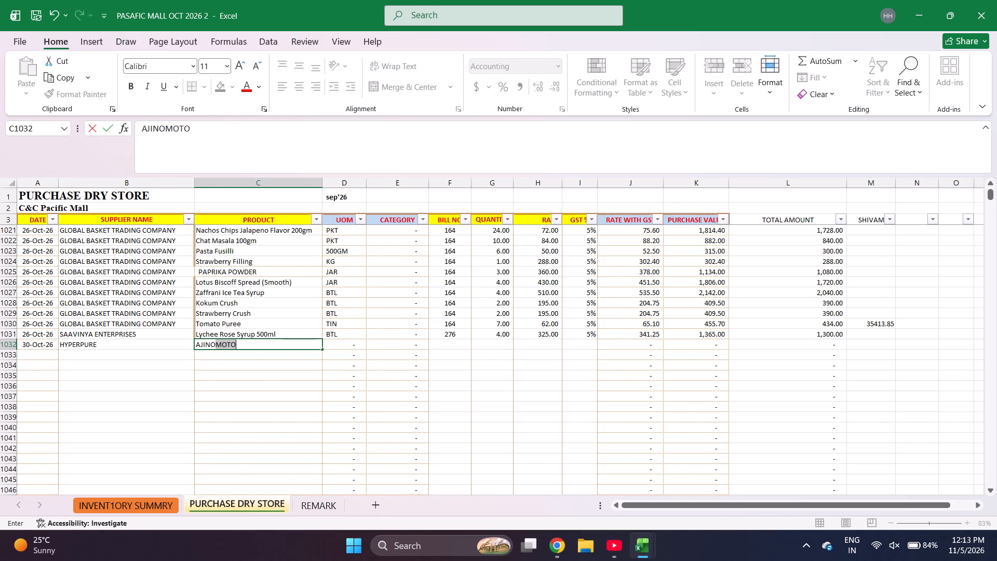
pyautogui.press('Return')
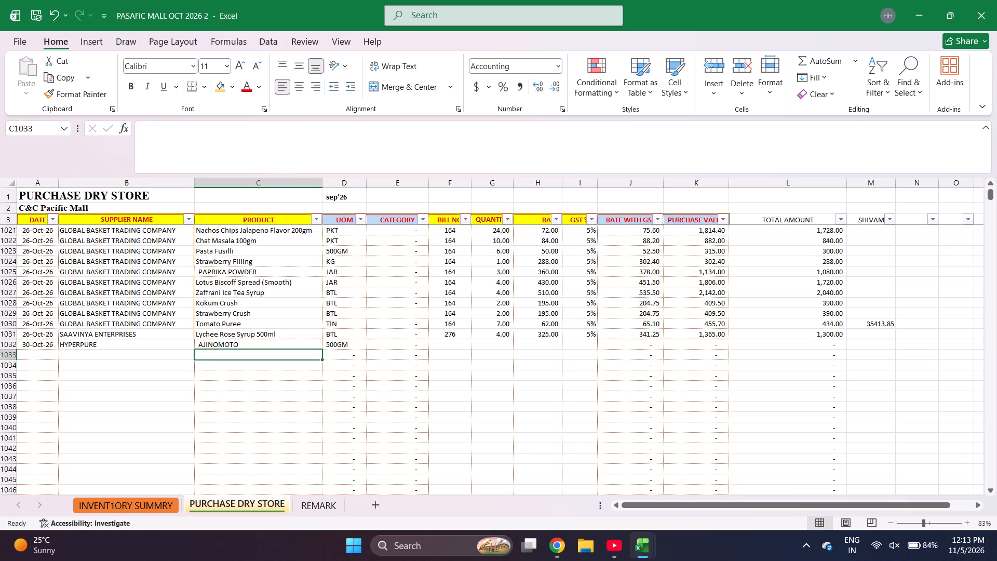
# Find Mustard Oil 1ltr in the inventory summary and copy it into the product cell below AJINOMOTO.
pyautogui.hotkey('ctrl', 'pageup')
pyautogui.hotkey('ctrl', 'f')
pyautogui.write('MUST')
pyautogui.press('Return')
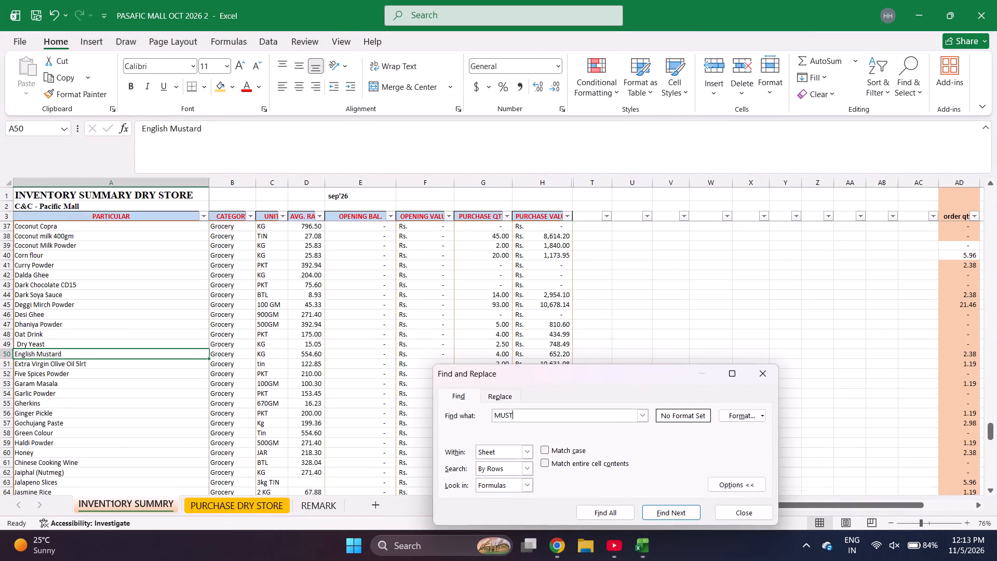
pyautogui.press('Return')
pyautogui.press('Escape')
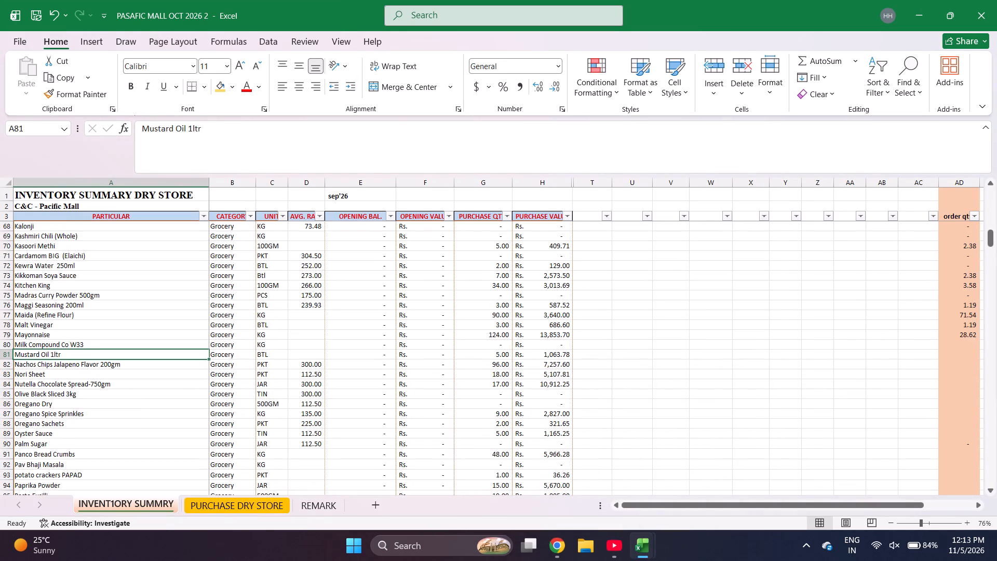
pyautogui.hotkey('ctrl', 'c')
pyautogui.hotkey('ctrl', 'pagedown')
pyautogui.press('Return')
pyautogui.press('Return')
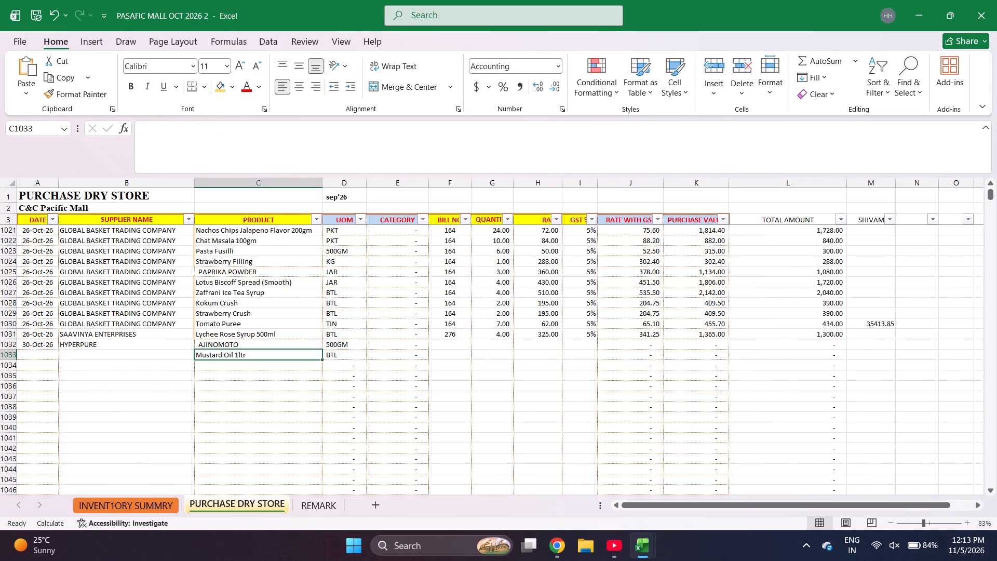
# Find Tomato Ketchup 6KG in the inventory summary and copy it into the product cell below Mustard Oil 1ltr.
pyautogui.hotkey('ctrl', 'pageup')
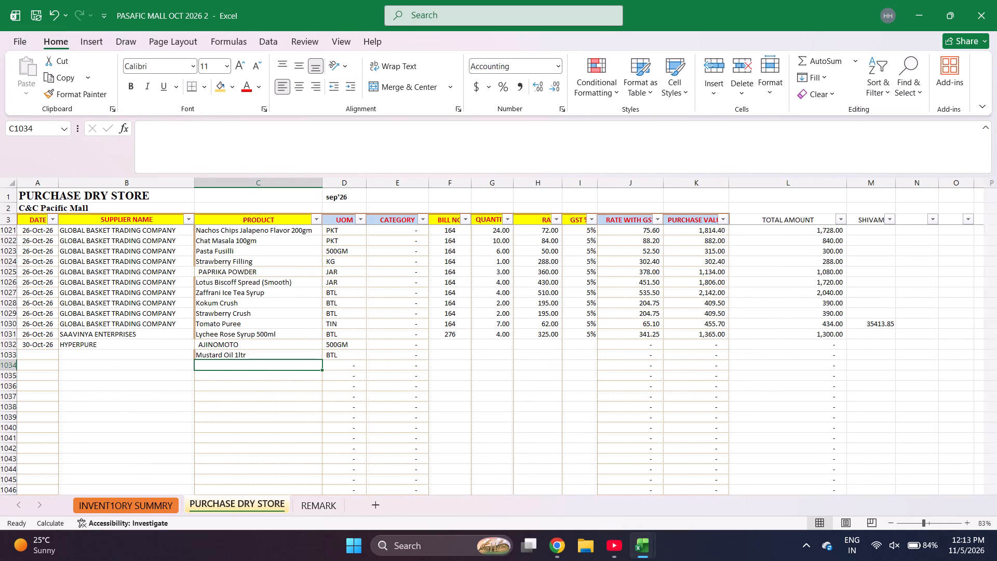
pyautogui.hotkey('ctrl', 'f')
pyautogui.write('KETCH')
pyautogui.press('Return')
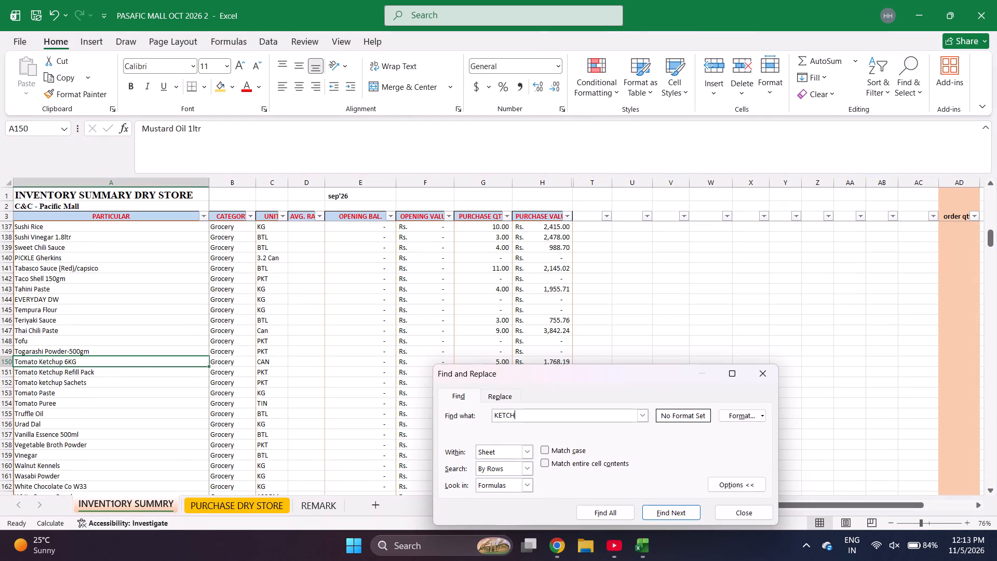
pyautogui.press('Escape')
pyautogui.hotkey('ctrl', 'c')
pyautogui.hotkey('ctrl', 'pagedown')
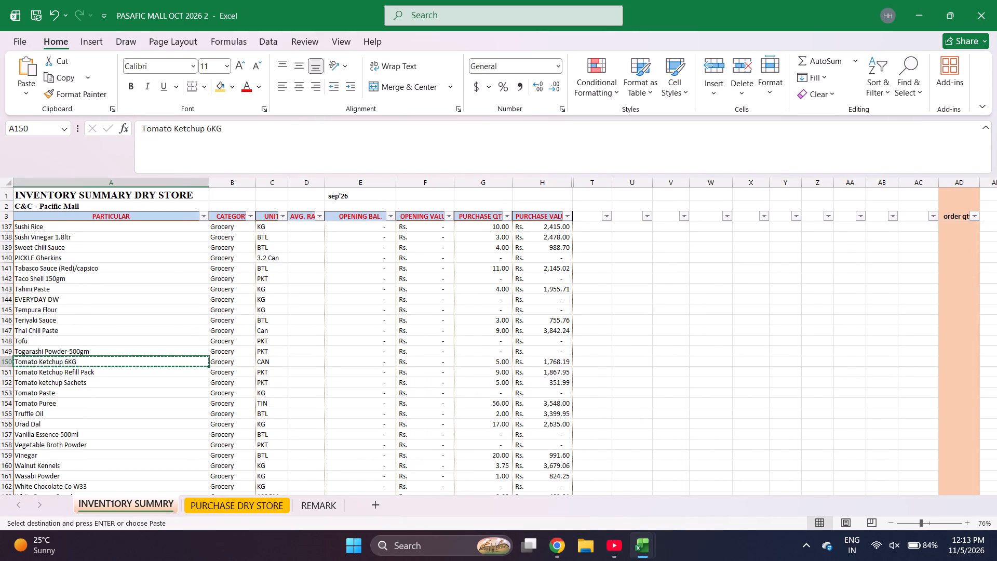
pyautogui.press('Return')
pyautogui.press('Return')
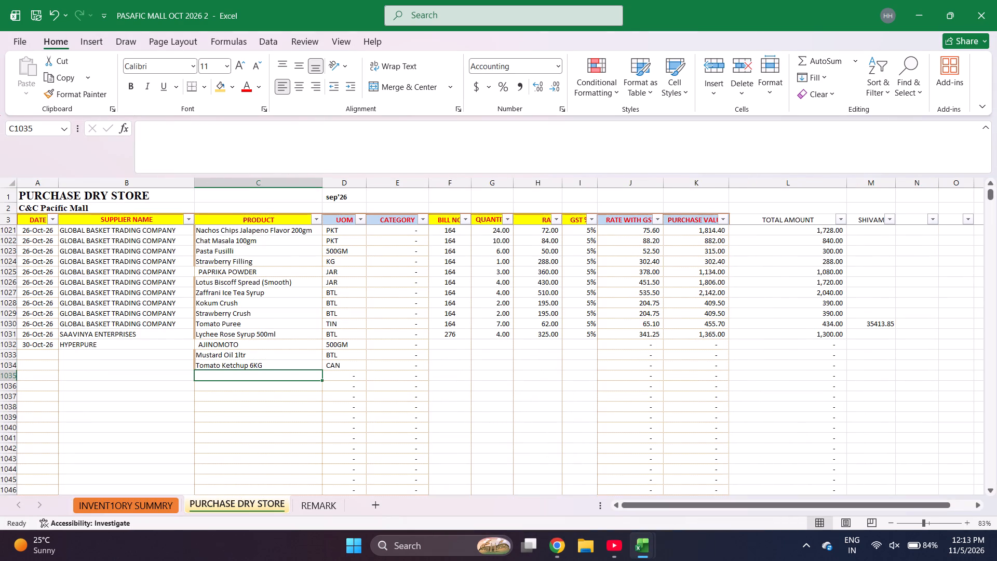
# Find Dark Soya Sauce in the inventory summary and copy it into the product cell below Tomato Ketchup 6KG.
pyautogui.hotkey('ctrl', 'pageup')
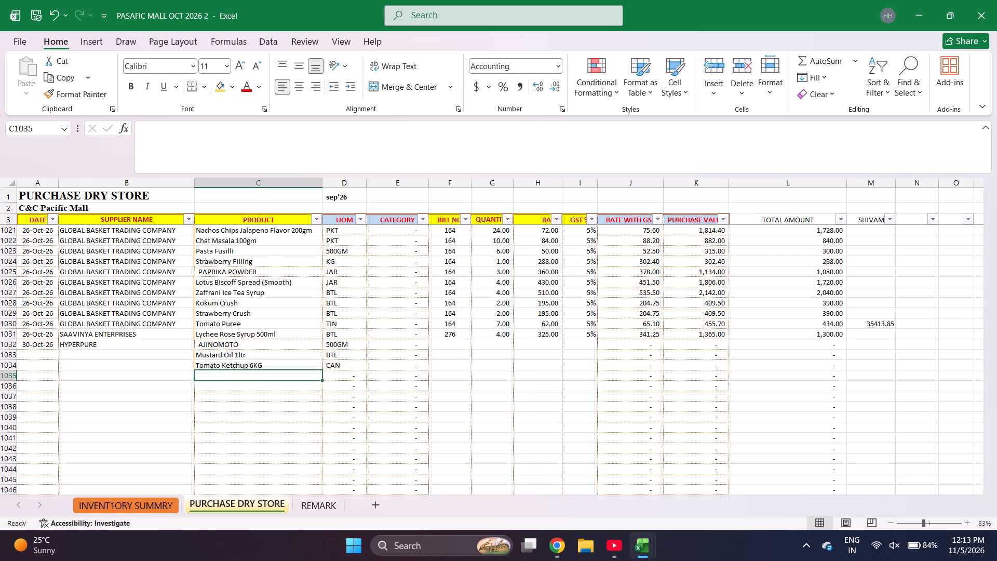
pyautogui.hotkey('ctrl', 'f')
pyautogui.write('DARK SO')
pyautogui.press('Return')
pyautogui.press('Escape')
pyautogui.hotkey('ctrl', 'c')
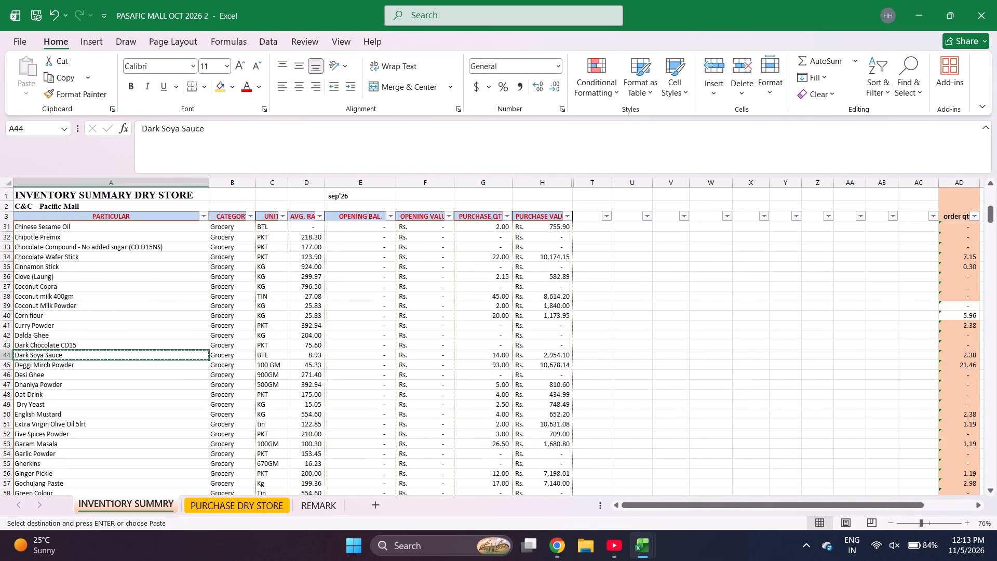
pyautogui.hotkey('ctrl', 'pagedown')
pyautogui.press('Return')
pyautogui.press('Return')
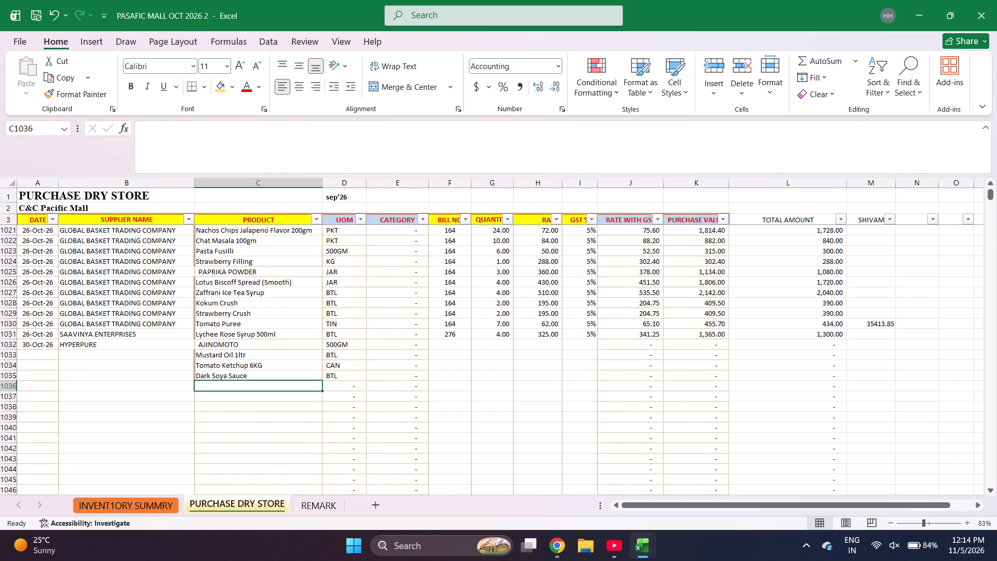
# Find Pitted Olive Black Whole 450gm in the inventory summary and copy it into the product cell below Dark Soya Sauce.
pyautogui.hotkey('ctrl', 'pageup')
pyautogui.hotkey('ctrl', 'f')
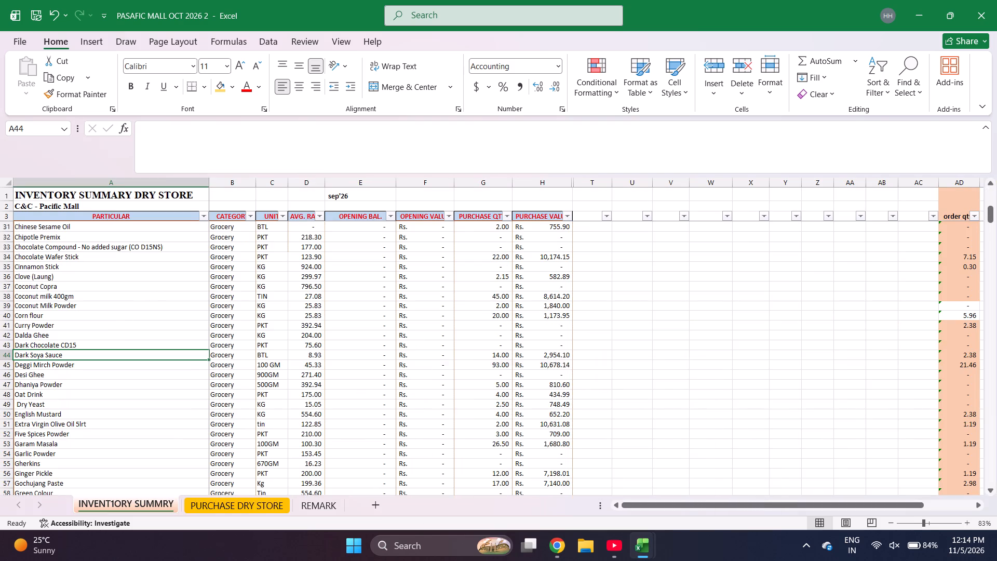
pyautogui.write('OLIVE')
pyautogui.press('Return')
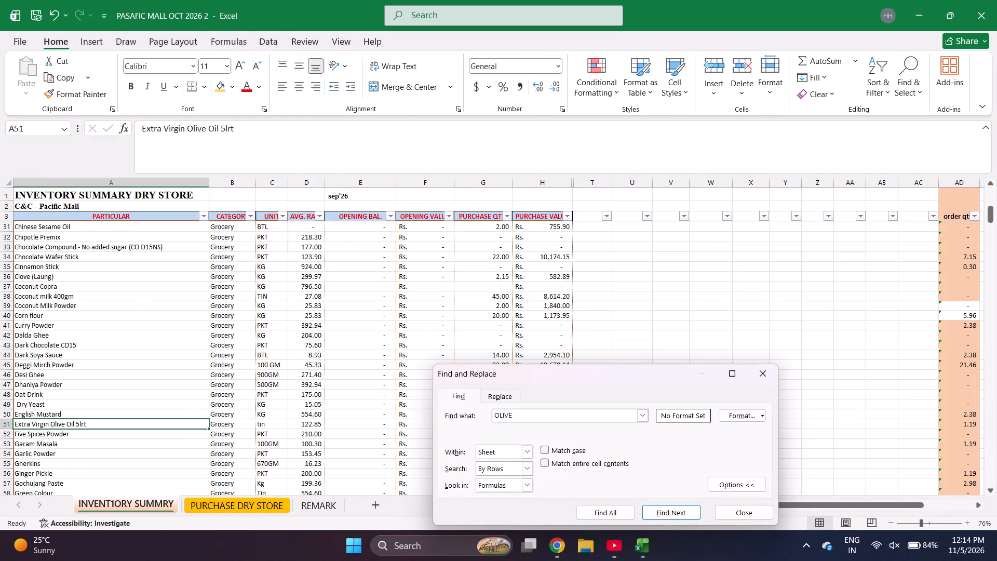
pyautogui.press('Return')
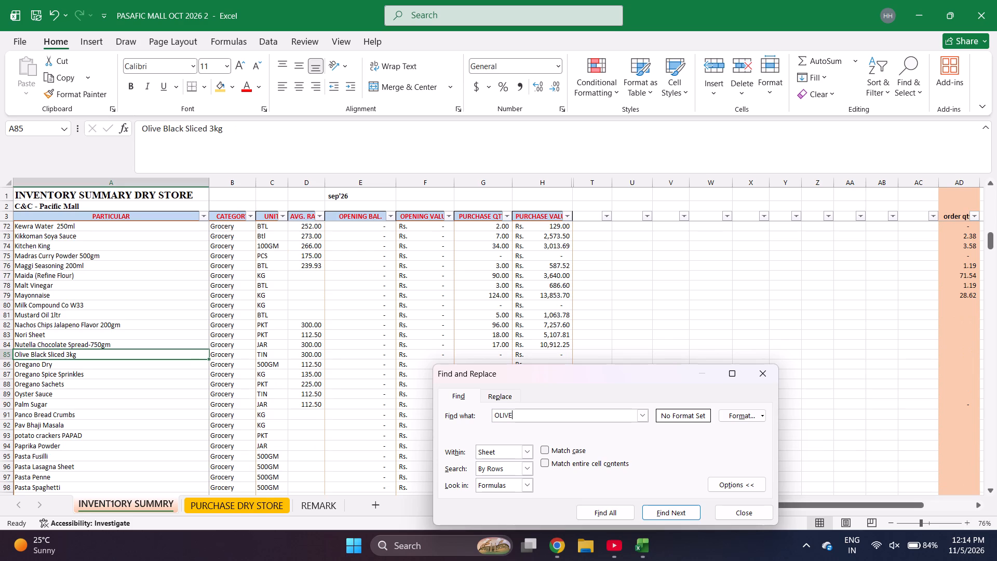
pyautogui.press('Return')
pyautogui.press('Escape')
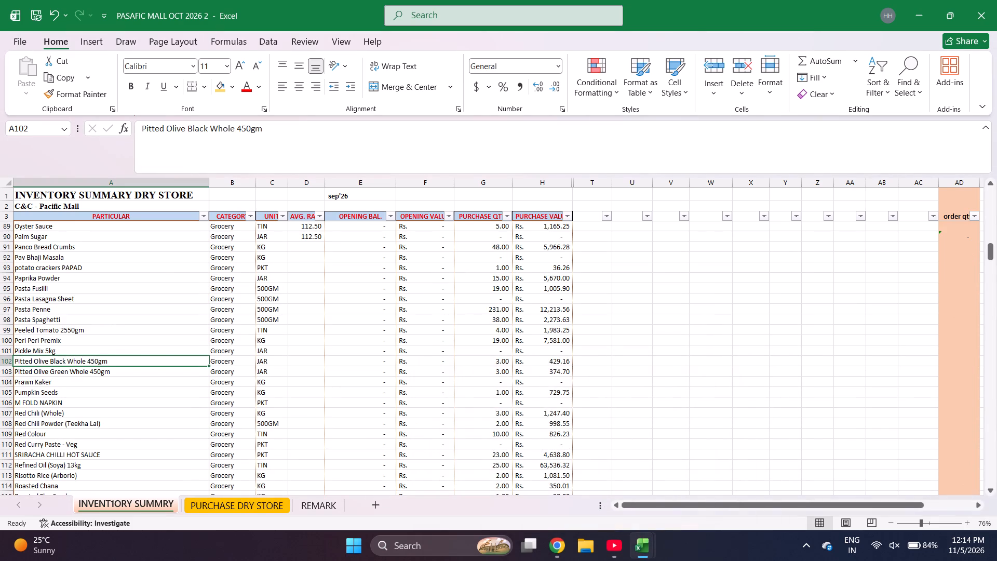
pyautogui.hotkey('ctrl', 'c')
pyautogui.hotkey('ctrl', 'pagedown')
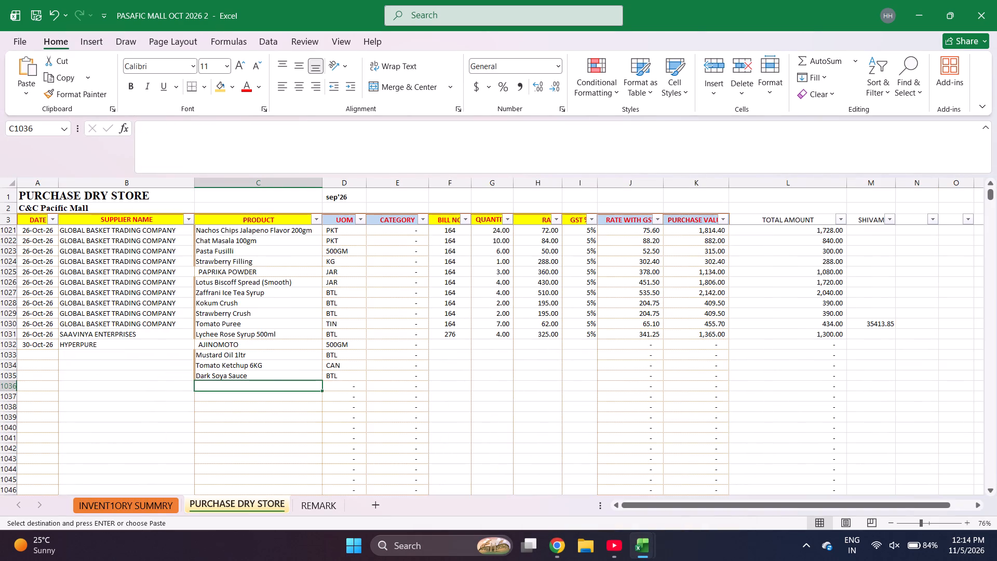
pyautogui.press('Return')
pyautogui.press('Return')
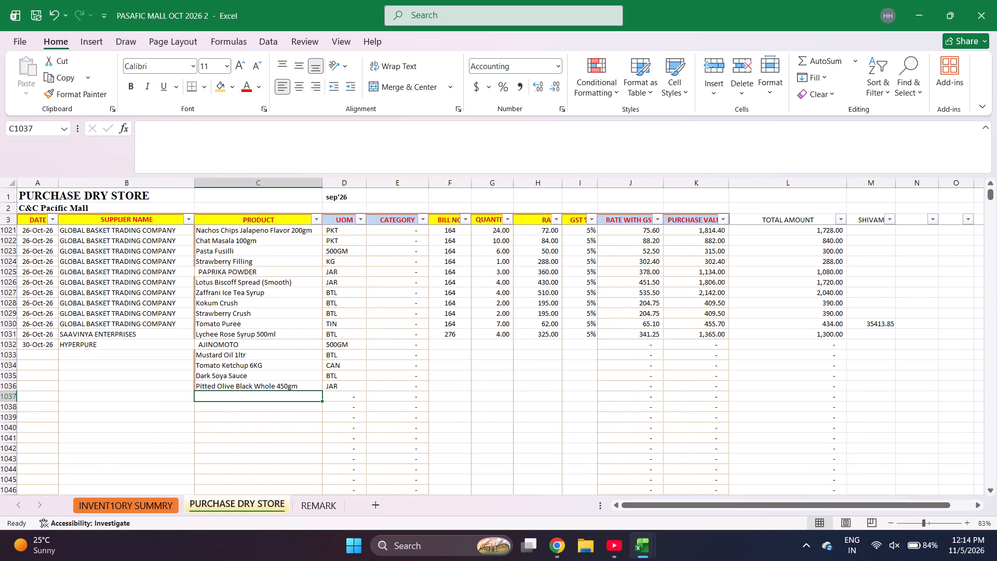
# Find Canned Fruits in the inventory summary and copy it into the product cell below Pitted Olive Black Whole 450gm.
pyautogui.hotkey('ctrl', 'pageup')
pyautogui.hotkey('ctrl', 'f')
pyautogui.write('COCO')
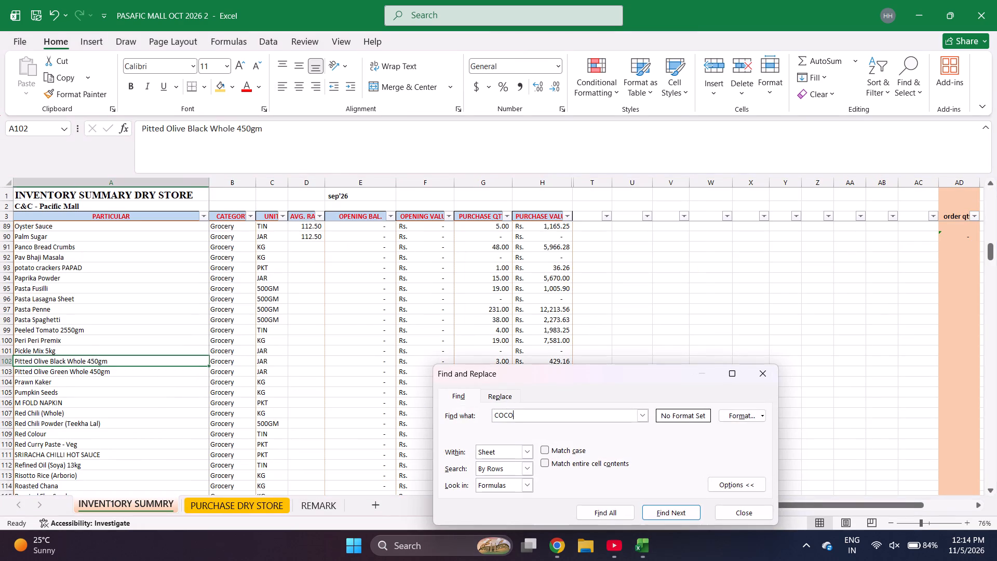
pyautogui.press('BackSpace')
pyautogui.press('BackSpace')
pyautogui.press('BackSpace')
pyautogui.press('BackSpace')
pyautogui.press('BackSpace')
pyautogui.press('BackSpace')
pyautogui.press('BackSpace')
pyautogui.press('BackSpace')
pyautogui.write('CANNED F')
pyautogui.press('Return')
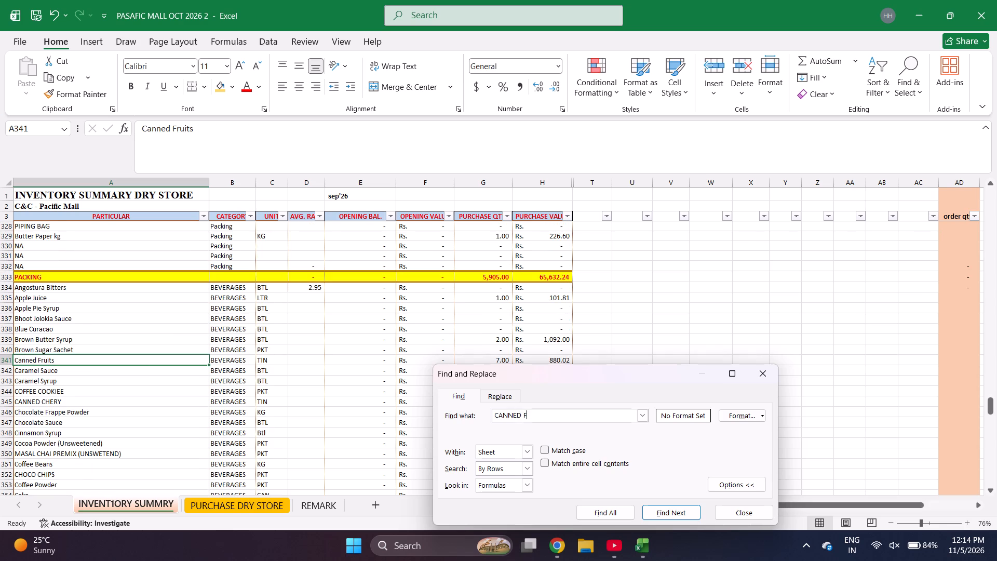
pyautogui.press('Escape')
pyautogui.hotkey('ctrl', 'c')
pyautogui.hotkey('ctrl', 'pagedown')
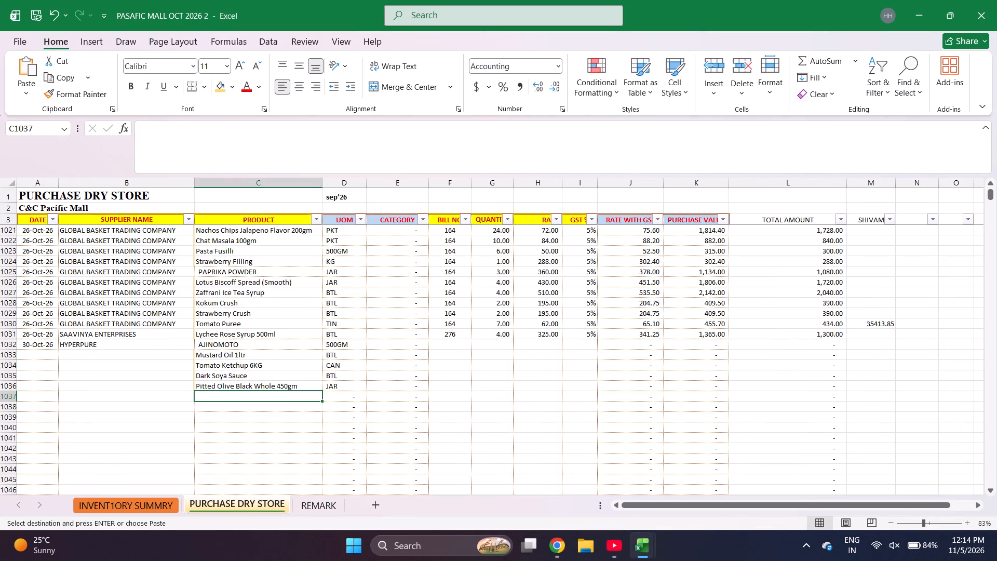
pyautogui.press('Return')
pyautogui.press('Return')
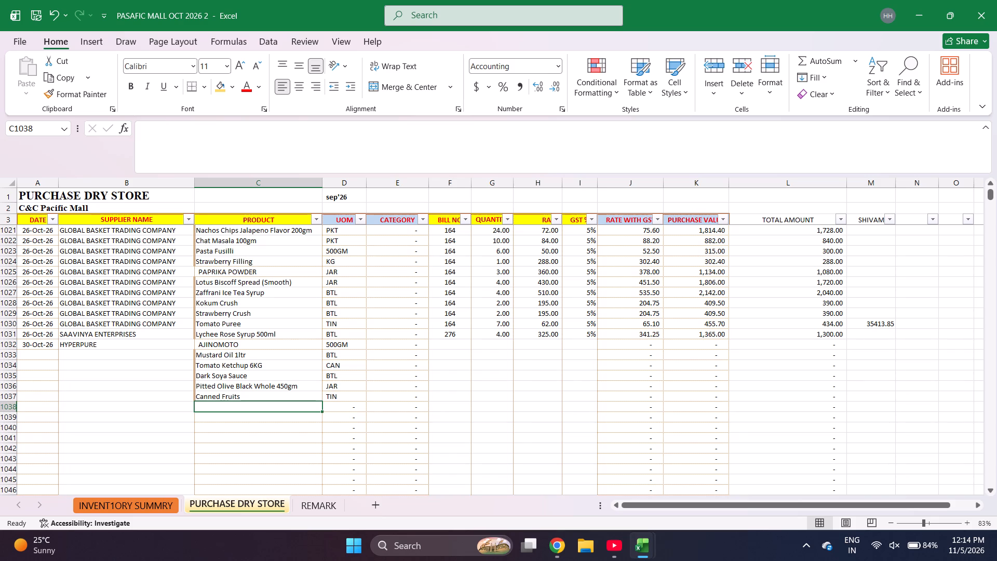
# Find ARHAR DAL in the inventory summary and copy it into the product cell below Canned Fruits.
pyautogui.hotkey('ctrl', 'pageup')
pyautogui.hotkey('ctrl', 'f')
pyautogui.write('ARH')
pyautogui.press('Return')
pyautogui.press('Escape')
pyautogui.hotkey('ctrl', 'c')
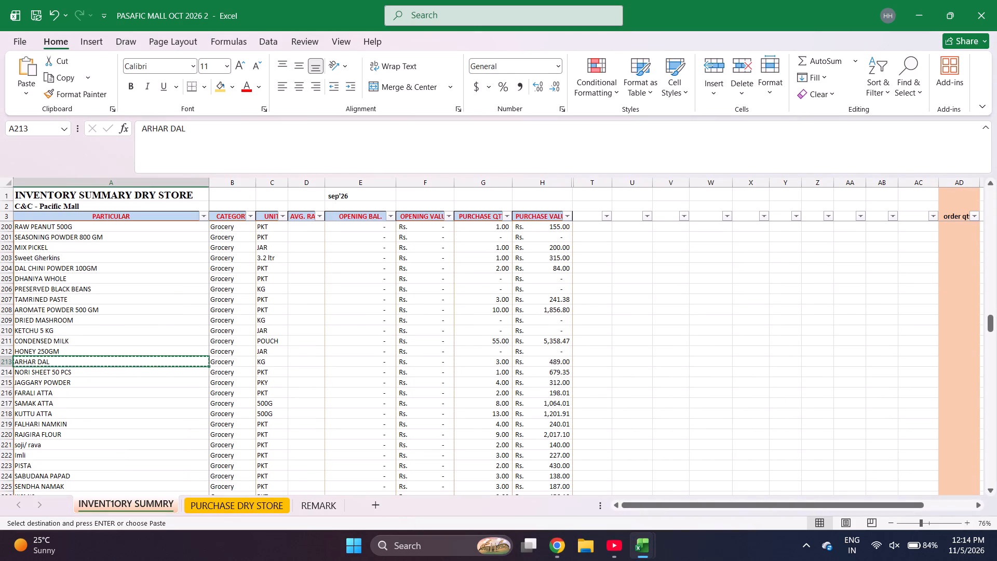
pyautogui.hotkey('ctrl', 'pagedown')
pyautogui.press('Return')
pyautogui.press('Return')
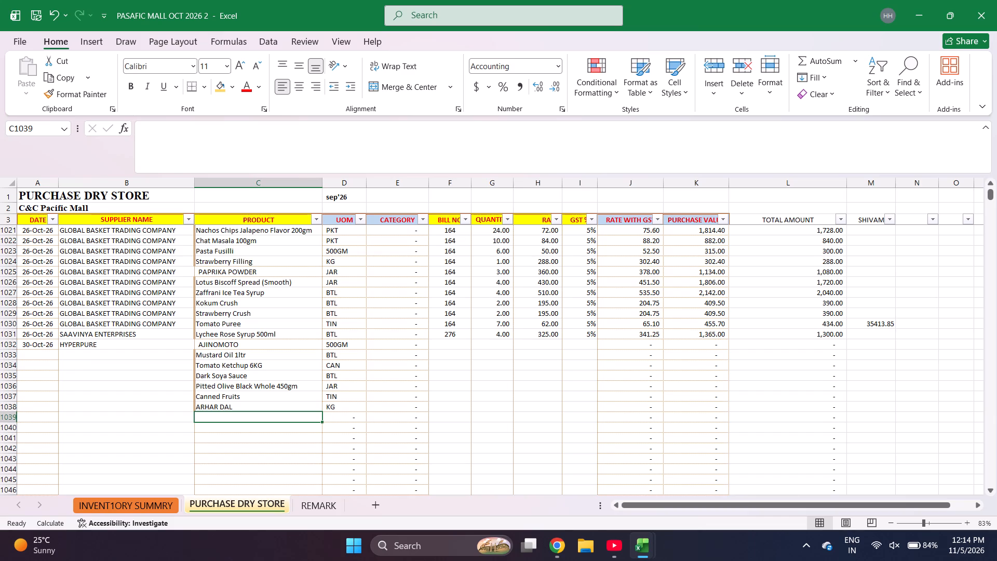
# Find Tomato ketchup Sachets in the inventory summary and copy it into the product cell below ARHAR DAL.
pyautogui.hotkey('ctrl', 'pageup')
pyautogui.hotkey('ctrl', 'f')
pyautogui.write('KETCH')
pyautogui.press('Return')
pyautogui.press('Escape')
pyautogui.press('Return')
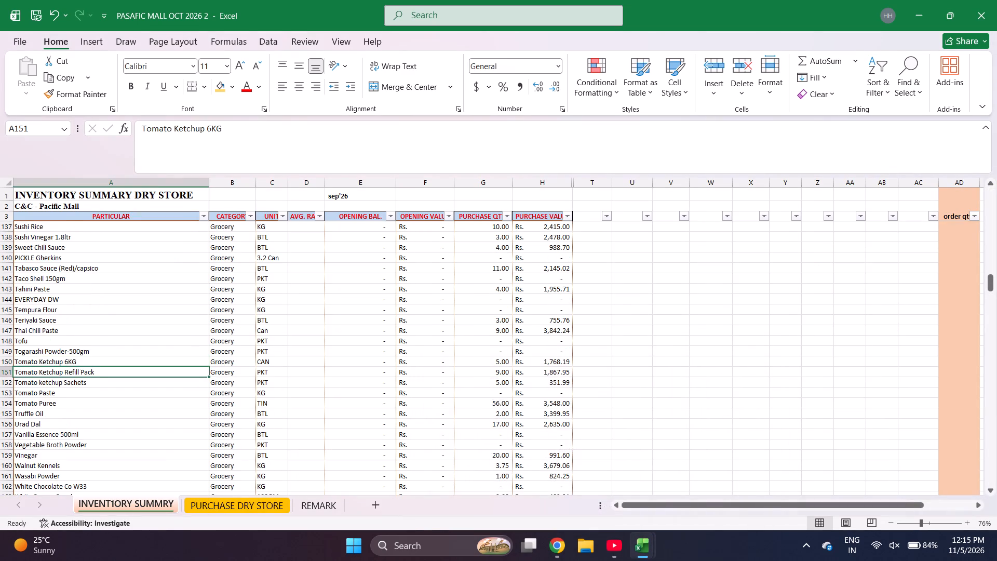
pyautogui.press('Return')
pyautogui.hotkey('ctrl', 'c')
pyautogui.hotkey('ctrl', 'pagedown')
pyautogui.press('Return')
pyautogui.press('Return')
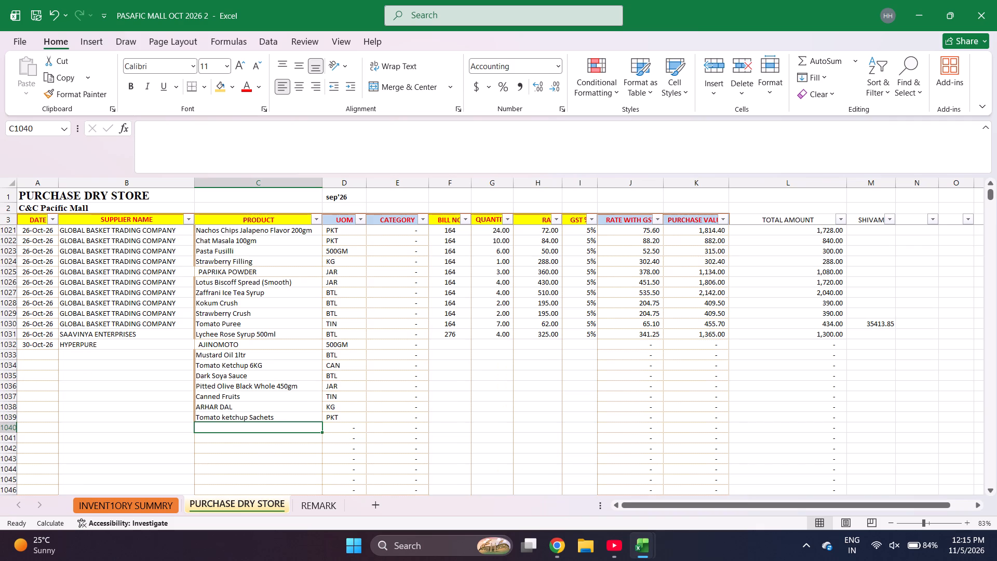
# Find English Mustard in the inventory summary and copy it into the product cell below Tomato ketchup Sachets.
pyautogui.hotkey('ctrl', 'pageup')
pyautogui.hotkey('ctrl', 'f')
pyautogui.write('ENG')
pyautogui.press('Return')
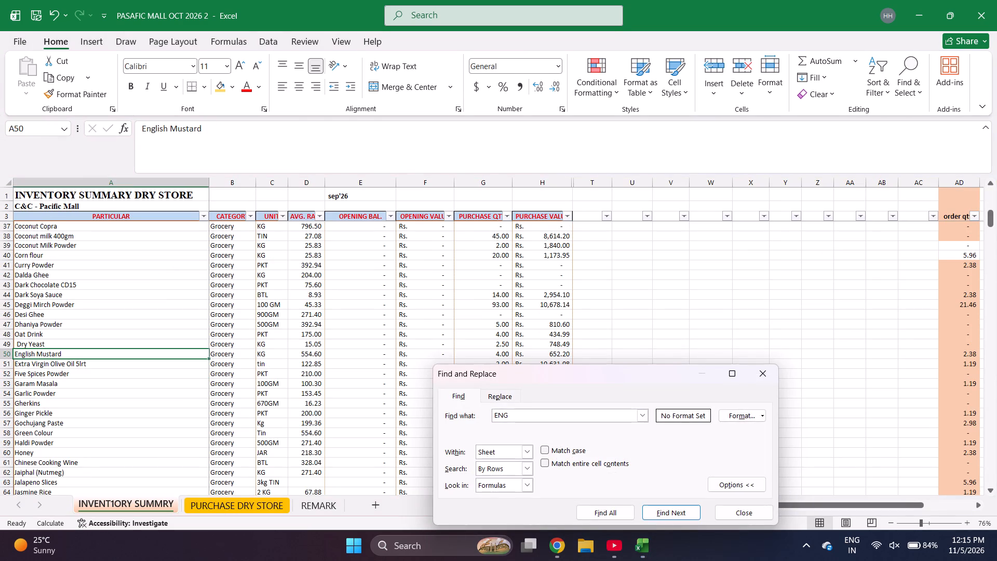
pyautogui.press('Escape')
pyautogui.hotkey('ctrl', 'c')
pyautogui.hotkey('ctrl', 'pagedown')
pyautogui.press('Return')
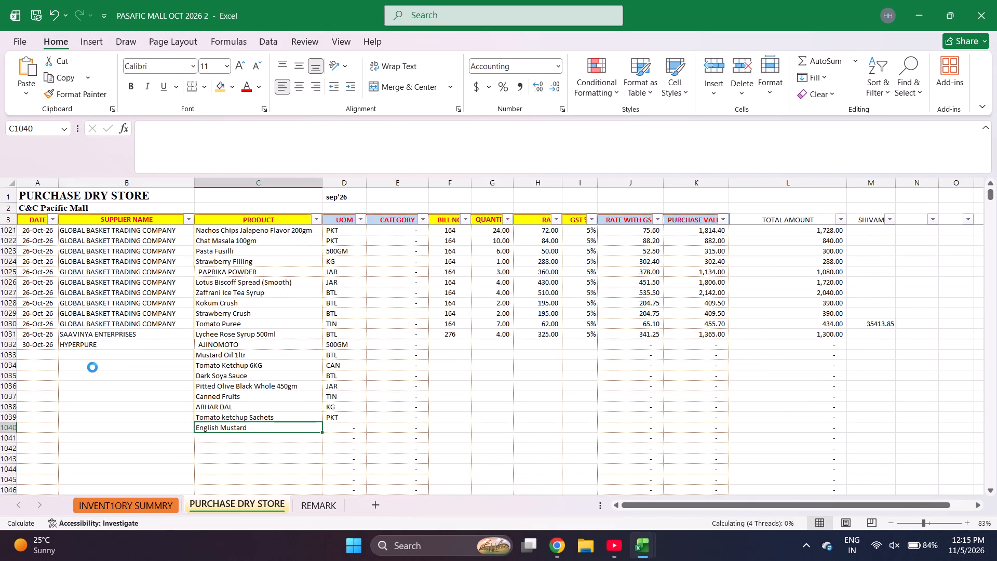
pyautogui.press('Return')
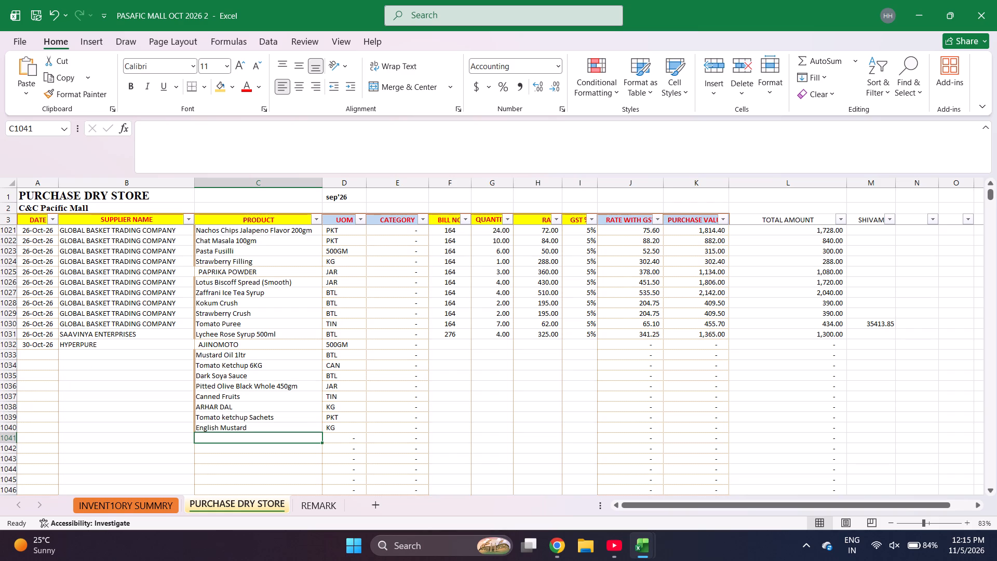
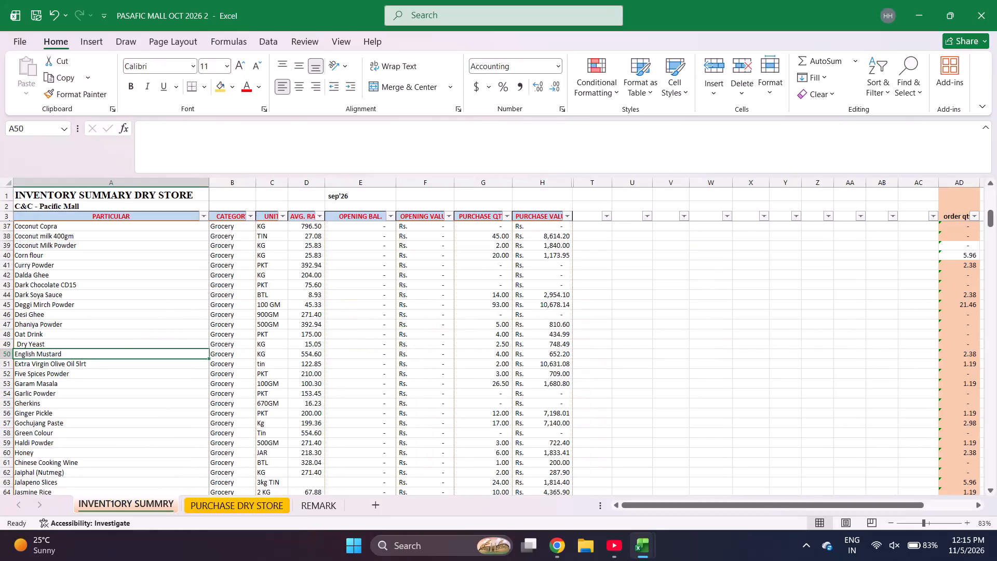
# Find Jalapeno Slices in the inventory summary and copy it into the product cell below English Mustard.
pyautogui.write('JALA')
pyautogui.press('Return')
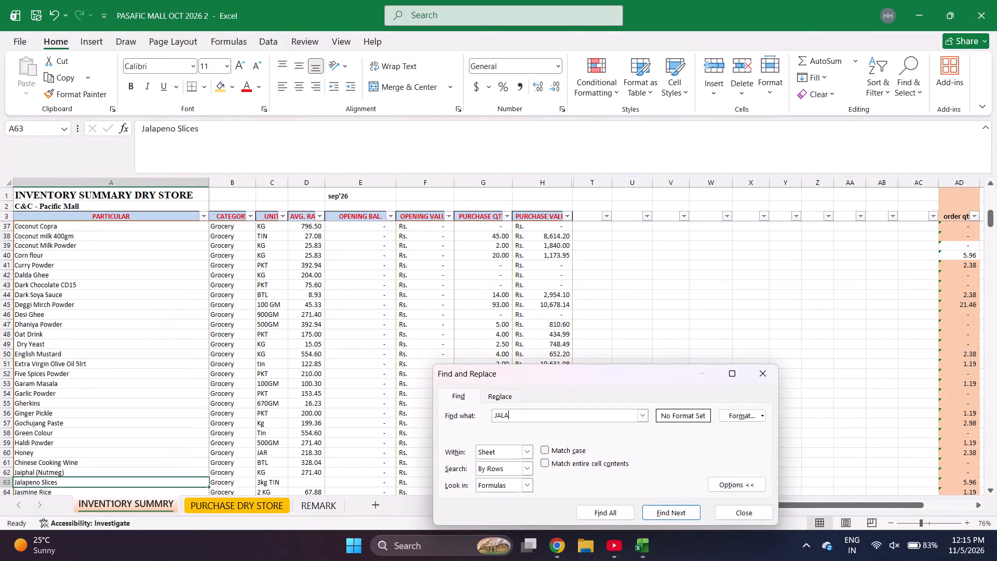
pyautogui.press('Return')
pyautogui.press('Return')
pyautogui.press('Return')
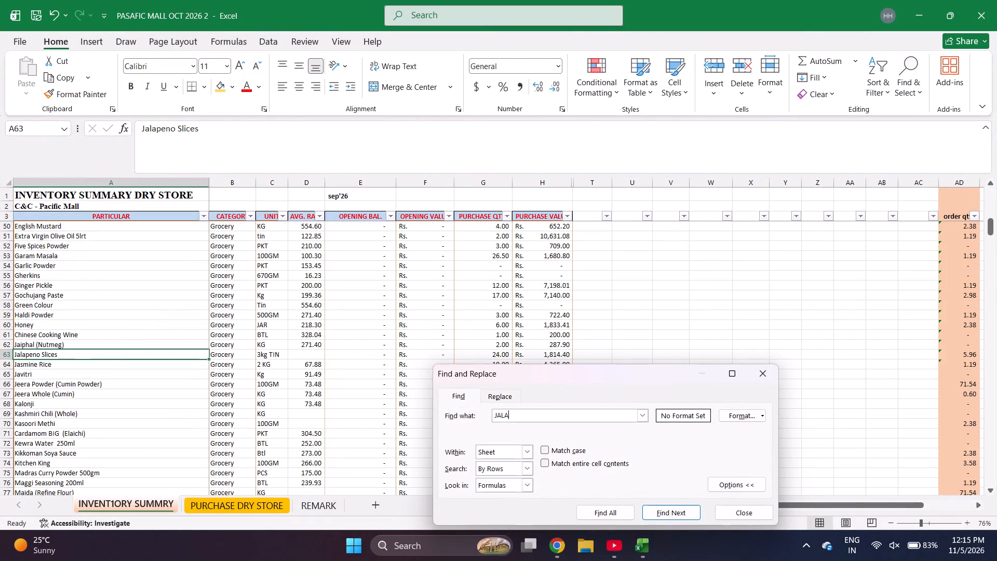
pyautogui.press('Return')
pyautogui.press('Escape')
pyautogui.hotkey('ctrl', 'c')
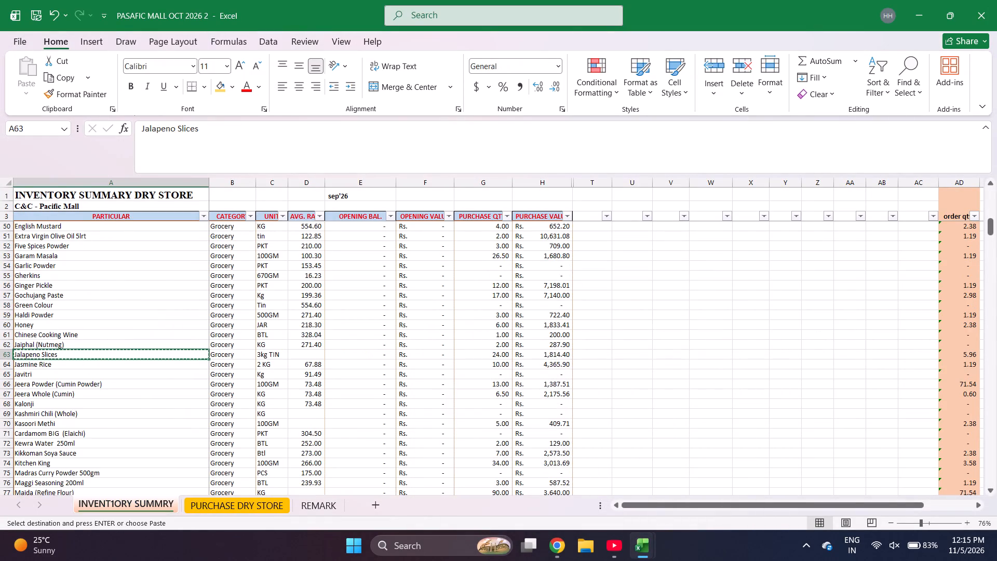
pyautogui.hotkey('ctrl', 'pagedown')
pyautogui.press('Return')
pyautogui.press('Return')
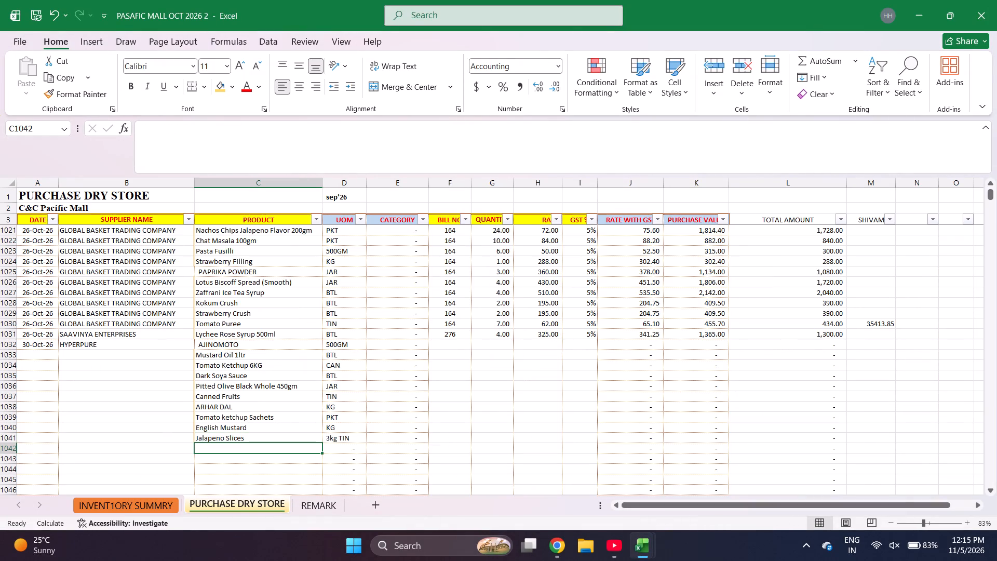
# Enter PANCO BREAD CRUMBS and Mayonnaise in the two product cells below Jalapeno Slices.
pyautogui.write('PANCO')
pyautogui.press('Return')
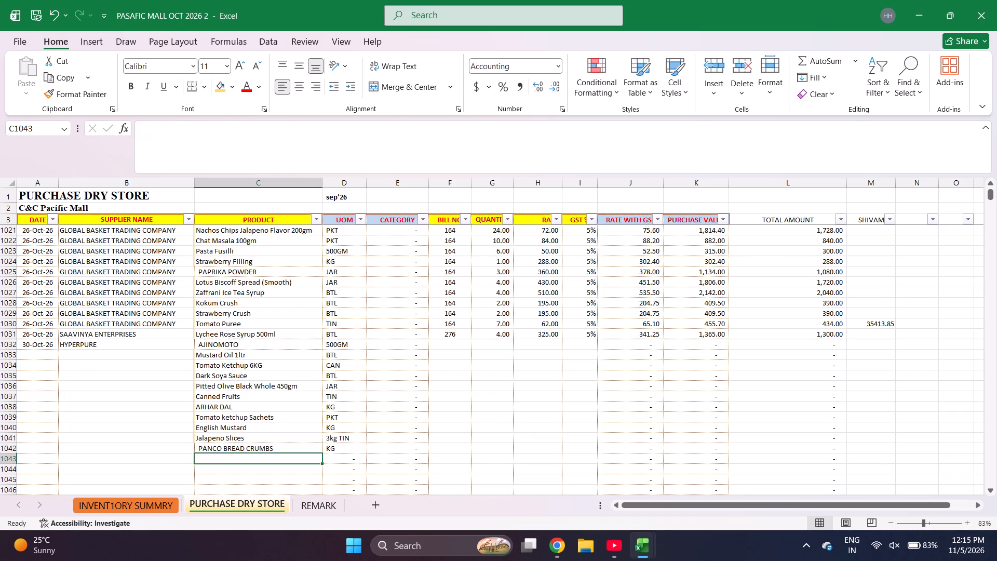
pyautogui.write('MAYO')
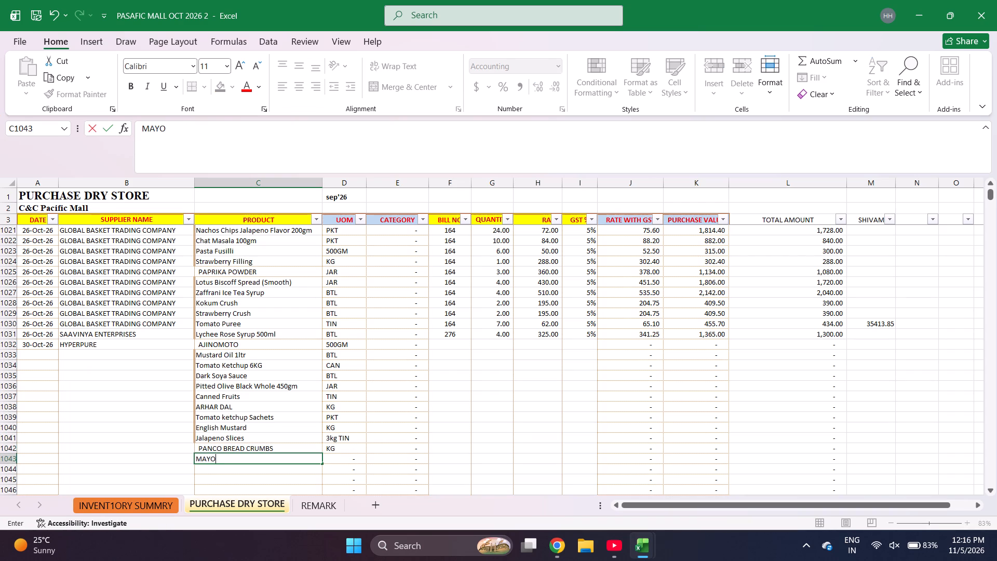
pyautogui.write('NN')
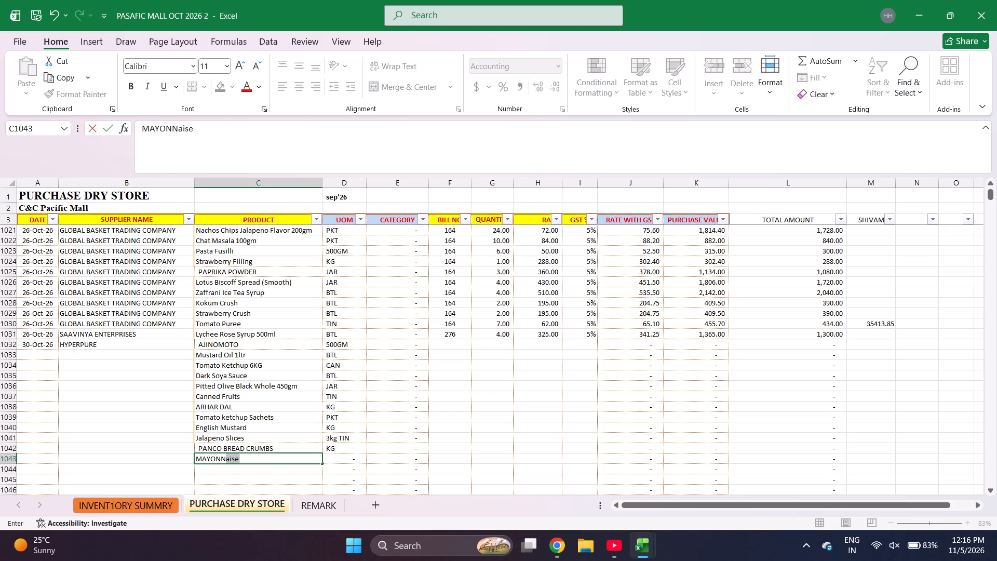
pyautogui.press('Return')
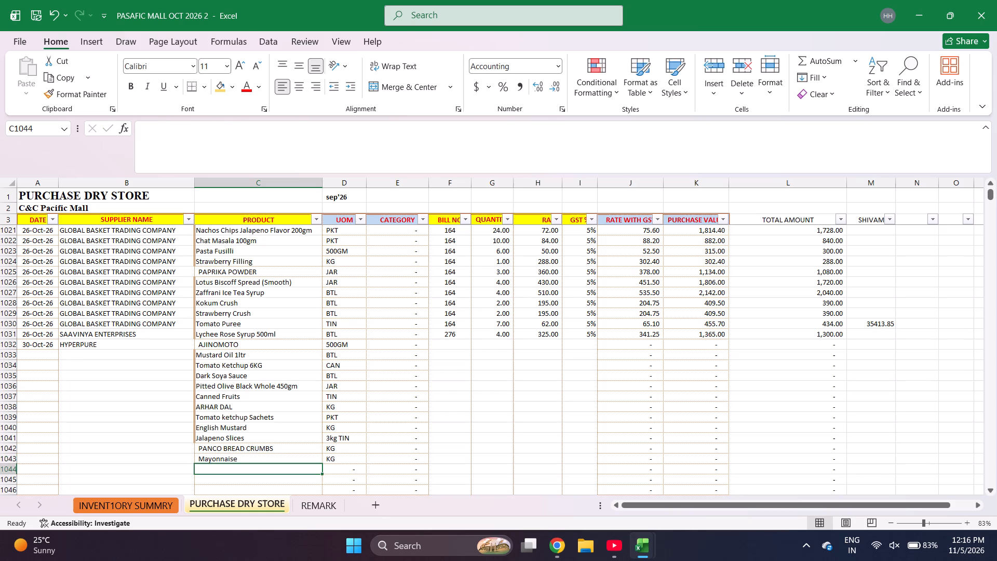
# Find SRIRACHA CHILLI HOT SAUCE in the inventory summary and copy it into the product cell below Mayonnaise.
pyautogui.write('SIRA')
pyautogui.hotkey('ctrl', 'pageup')
pyautogui.hotkey('ctrl', 'f')
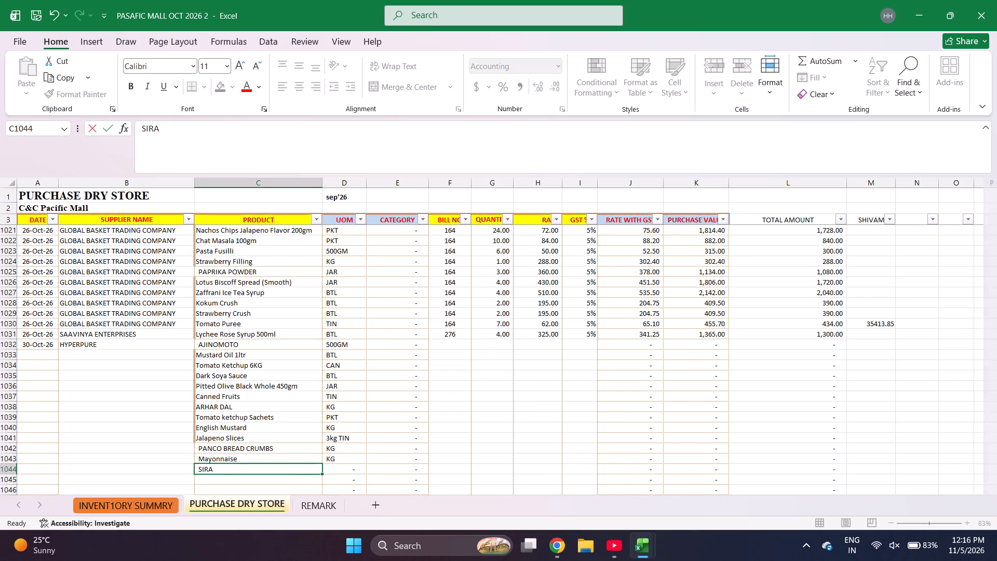
pyautogui.write('SR')
pyautogui.press('Return')
pyautogui.press('Escape')
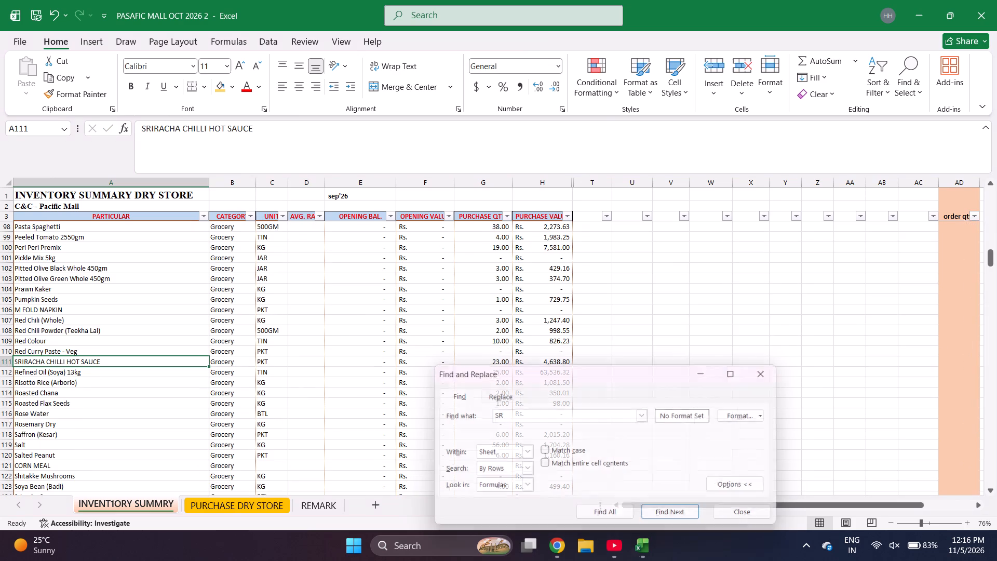
pyautogui.hotkey('ctrl', 'c')
pyautogui.hotkey('ctrl', 'pagedown')
pyautogui.press('Return')
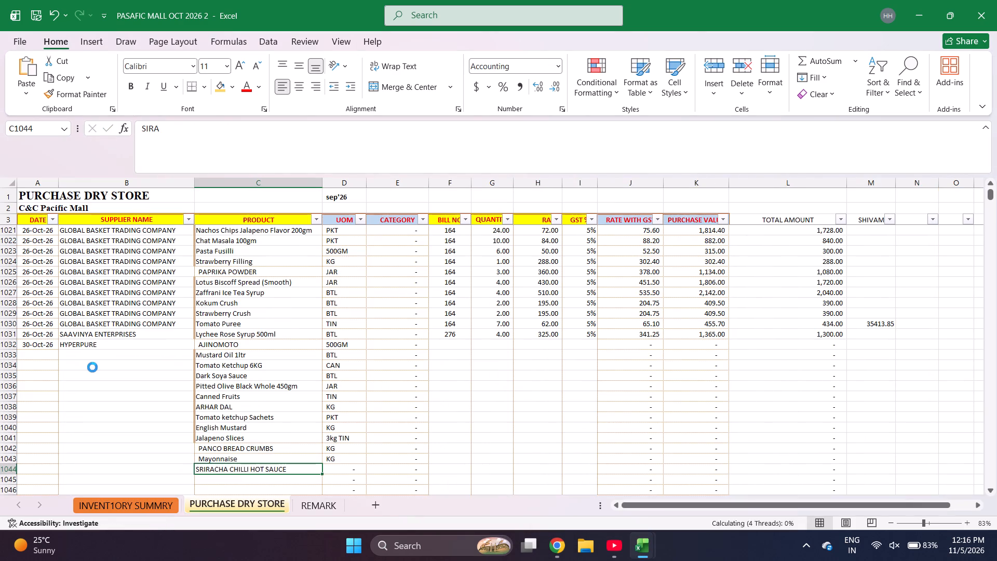
pyautogui.press('Return')
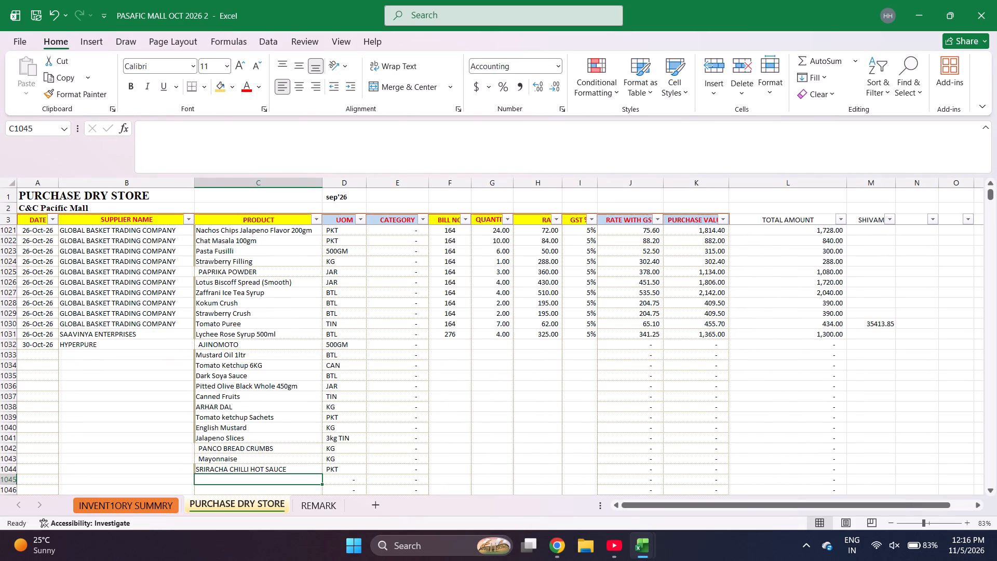
# Enter CHANA DAL in the product cell below SRIRACHA CHILLI HOT SAUCE.
pyautogui.write('CHAN')
pyautogui.write('A DAL')
pyautogui.press('Return')
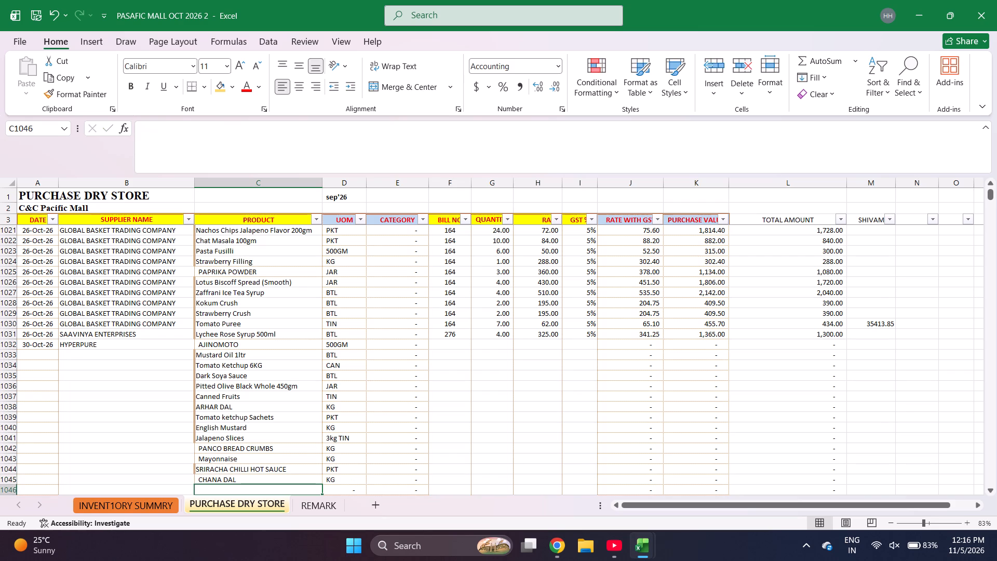
# Enter bill number 7037 for HYPERPURE's first product row, AJINOMOTO.
pyautogui.press('Left')
pyautogui.hotkey('ctrl', 'Up')
pyautogui.press('Right')
pyautogui.hotkey('ctrl', 'shift', 'Down')
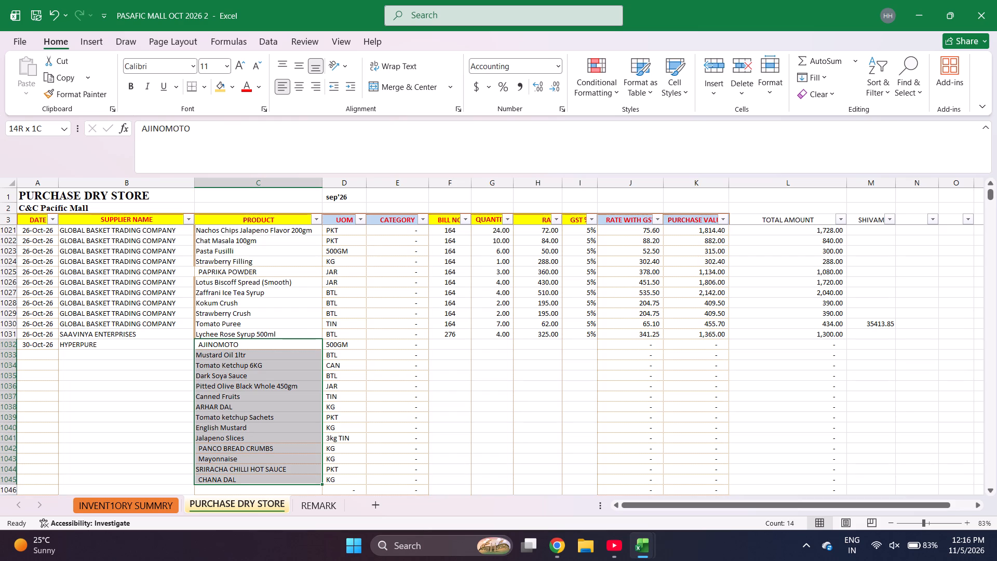
pyautogui.press('Right')
pyautogui.press('Right')
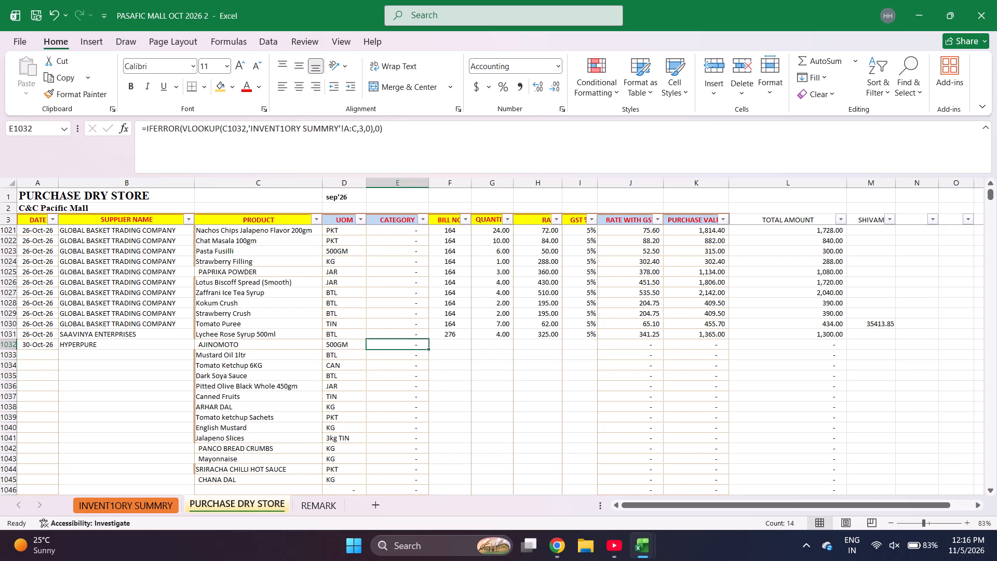
pyautogui.press('Right')
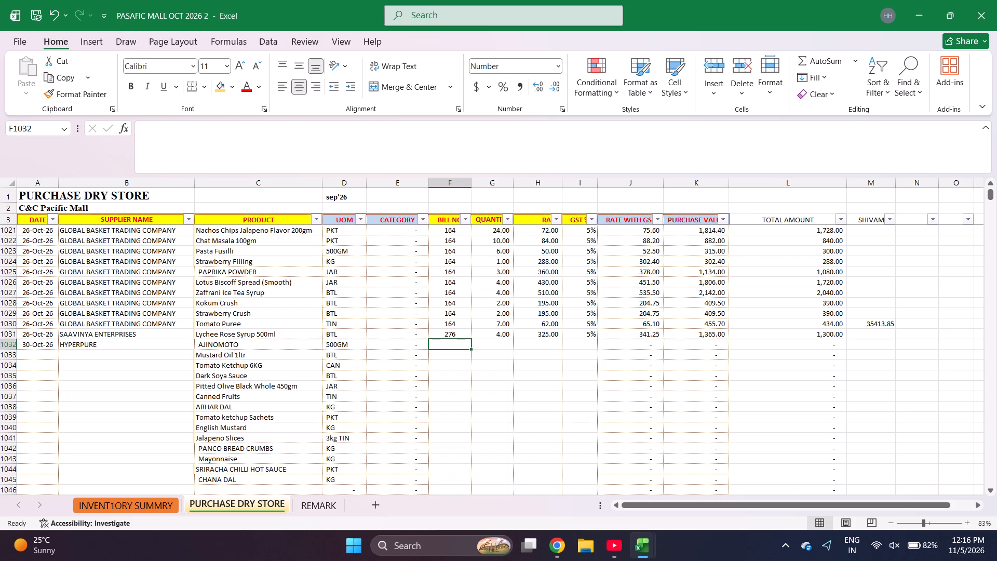
pyautogui.press('4')
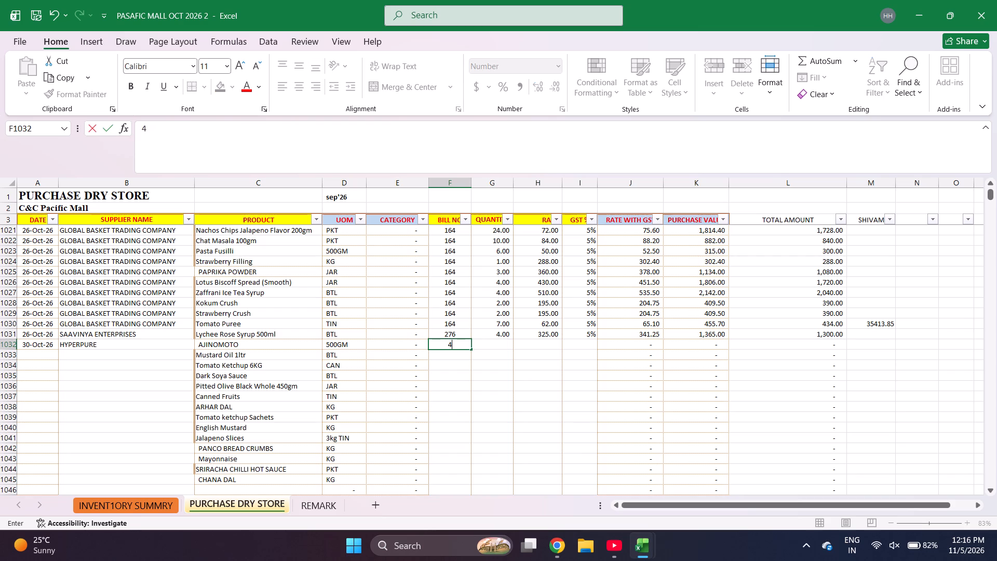
pyautogui.press('BackSpace')
pyautogui.write('7037')
pyautogui.press('Right')
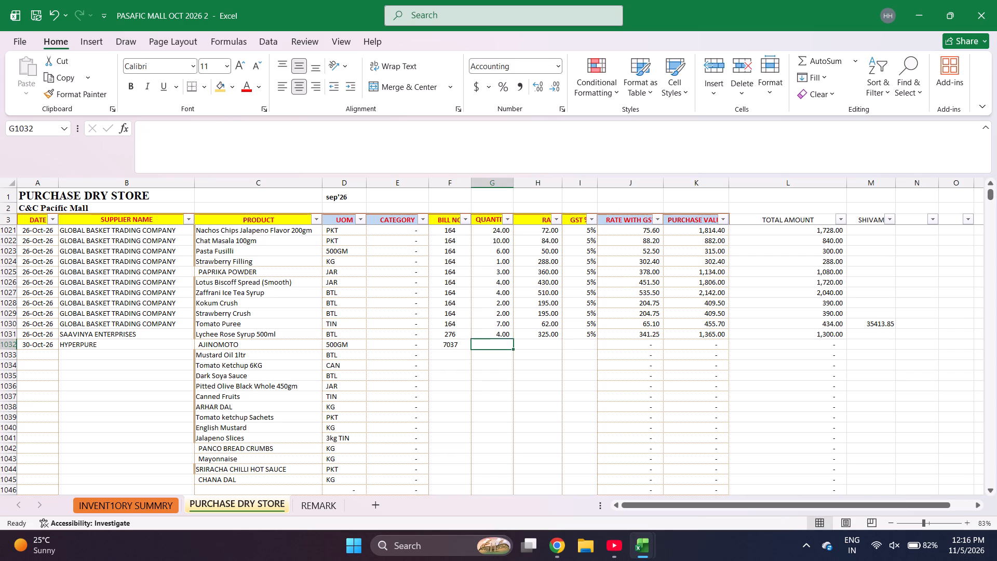
# Enter a quantity of 1 for each HYPERPURE product from AJINOMOTO down to Pitted Olive Black Whole 450gm.
pyautogui.press('1')
pyautogui.press('Return')
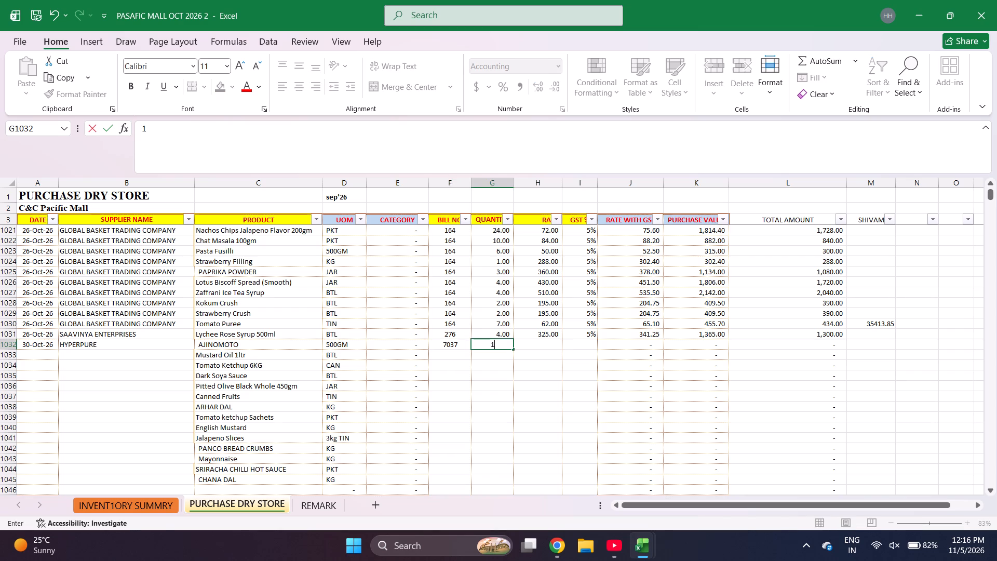
pyautogui.press('1')
pyautogui.press('Return')
pyautogui.press('1')
pyautogui.press('Return')
pyautogui.press('1')
pyautogui.press('Return')
pyautogui.press('1')
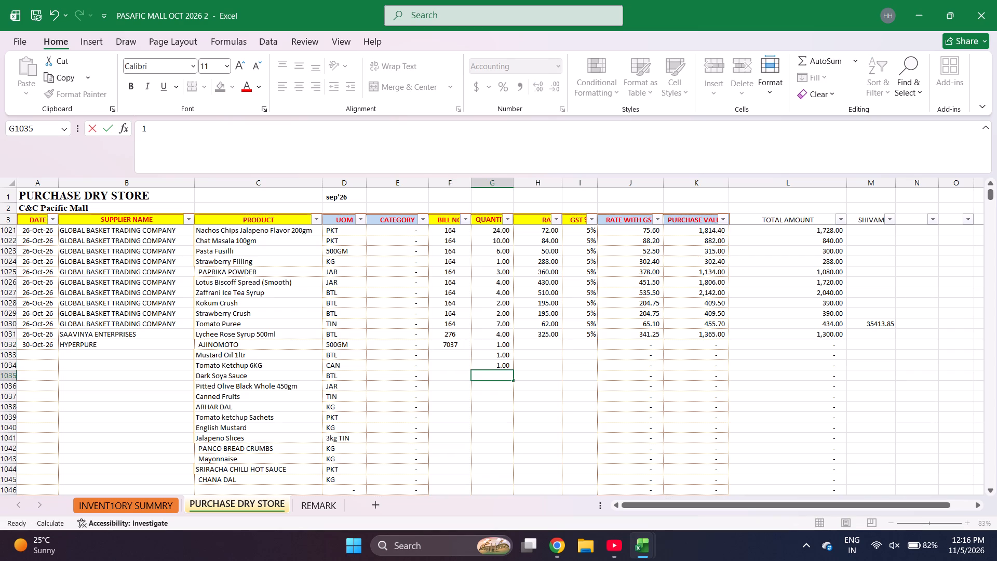
pyautogui.press('Return')
# Enter quantities 4 for Canned Fruits, 1 for ARHAR DAL, 3 for Tomato ketchup Sachets and 1 for English Mustard.
pyautogui.press('4')
pyautogui.press('Return')
pyautogui.press('1')
pyautogui.press('Return')
pyautogui.press('3')
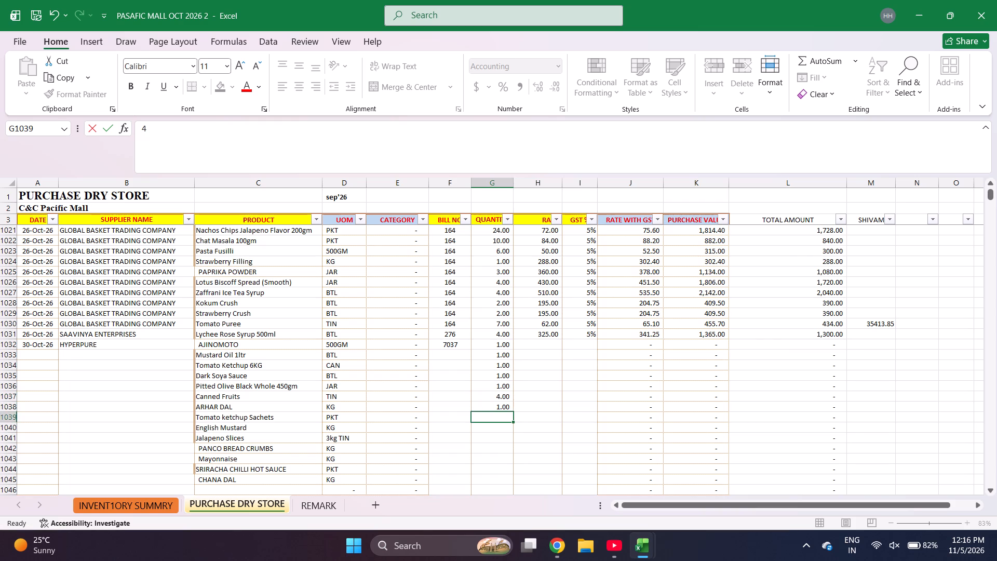
pyautogui.press('Return')
pyautogui.press('1')
pyautogui.press('Return')
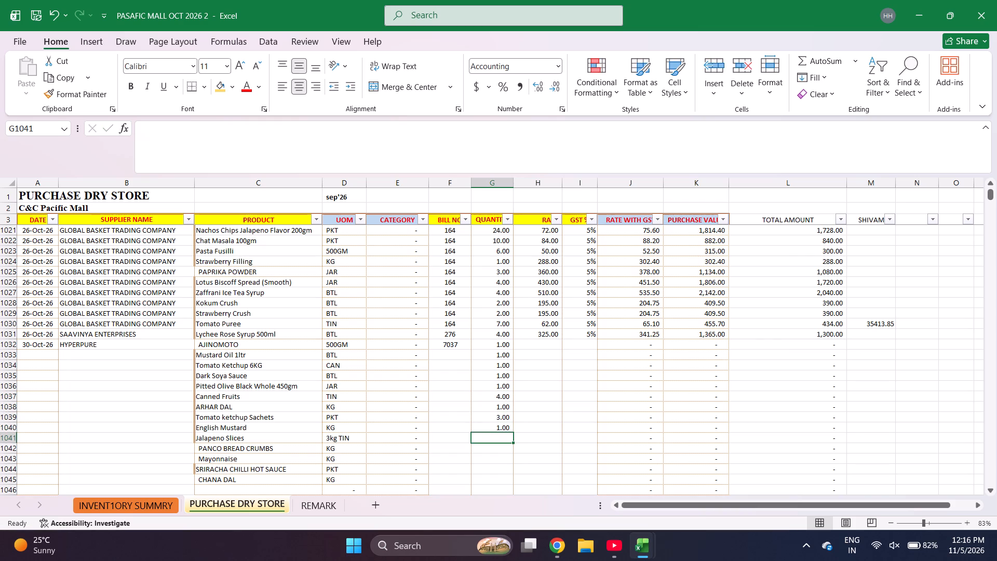
# Enter quantities 1, 1, 2, 6 and 1 for Jalapeno Slices through CHANA DAL, plus 3 in the row below.
pyautogui.press('1')
pyautogui.press('Return')
pyautogui.press('1')
pyautogui.press('Return')
pyautogui.press('2')
pyautogui.press('Return')
pyautogui.press('6')
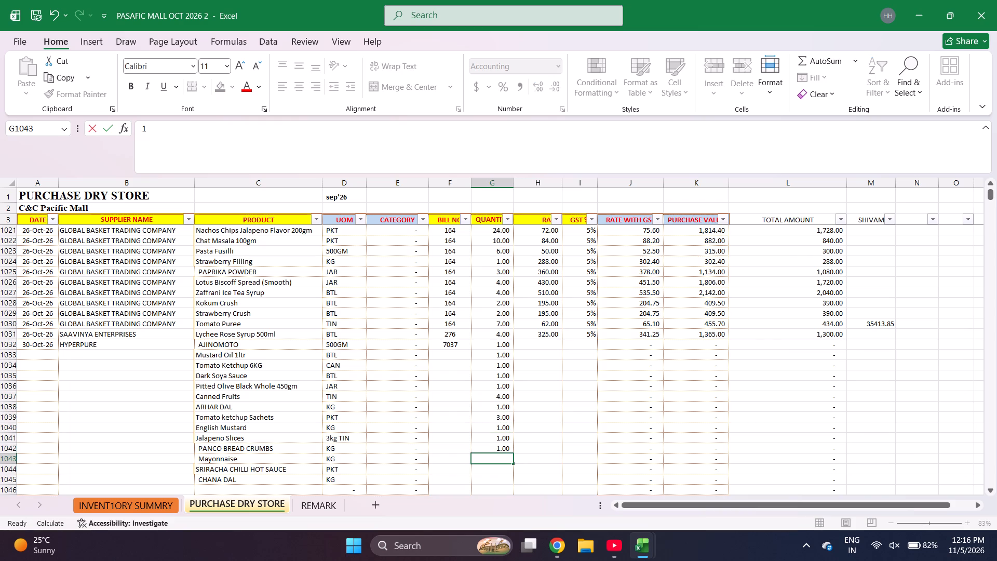
pyautogui.press('Return')
pyautogui.press('1')
pyautogui.press('Return')
pyautogui.press('3')
pyautogui.press('Return')
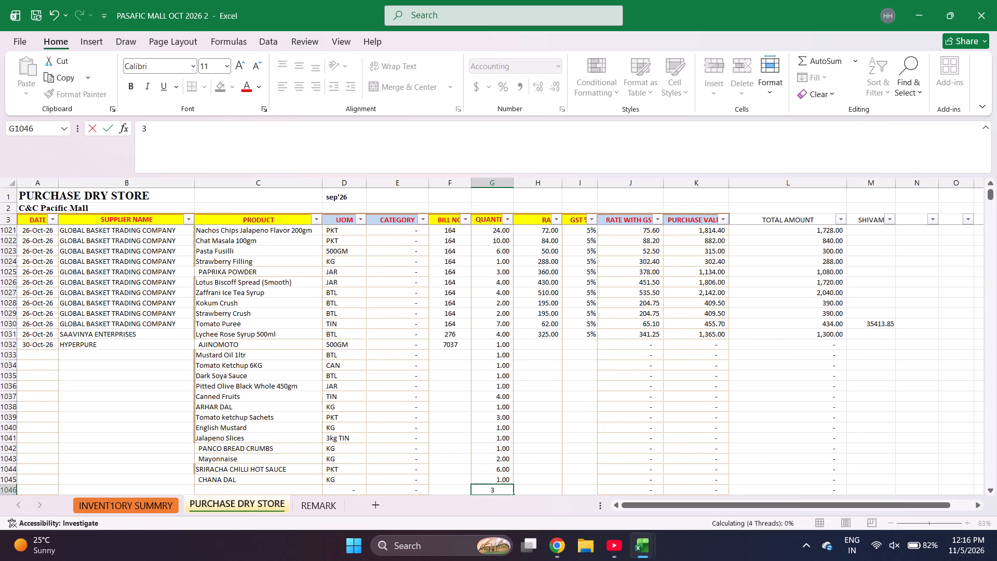
# Check the HYPERPURE quantities against their products, working upward from the last entry to Jalapeno Slices.
pyautogui.press('Up')
pyautogui.press('Up')
pyautogui.press('Down')
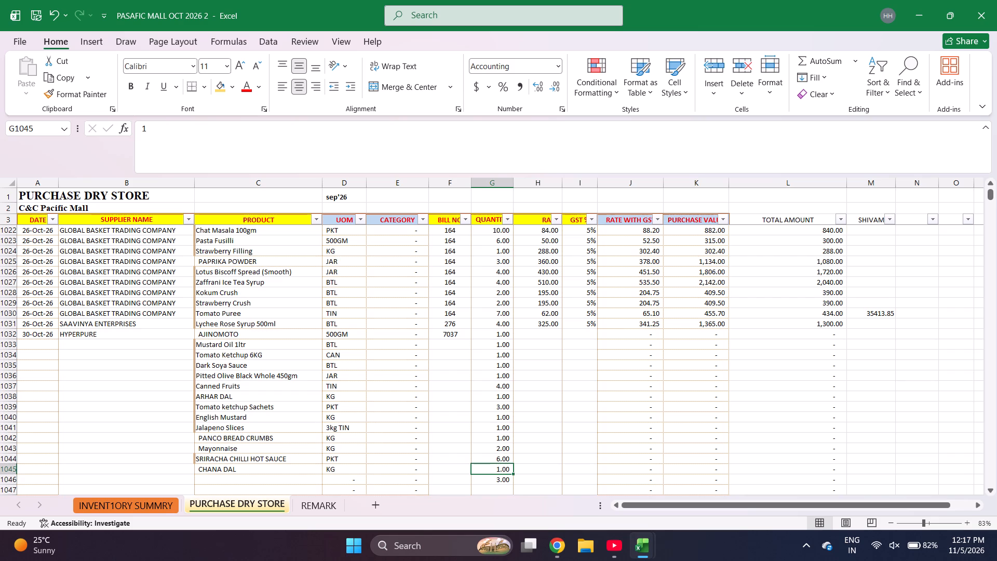
pyautogui.press('Up')
pyautogui.press('Up')
pyautogui.press('Up')
pyautogui.press('Up')
pyautogui.press('Up')
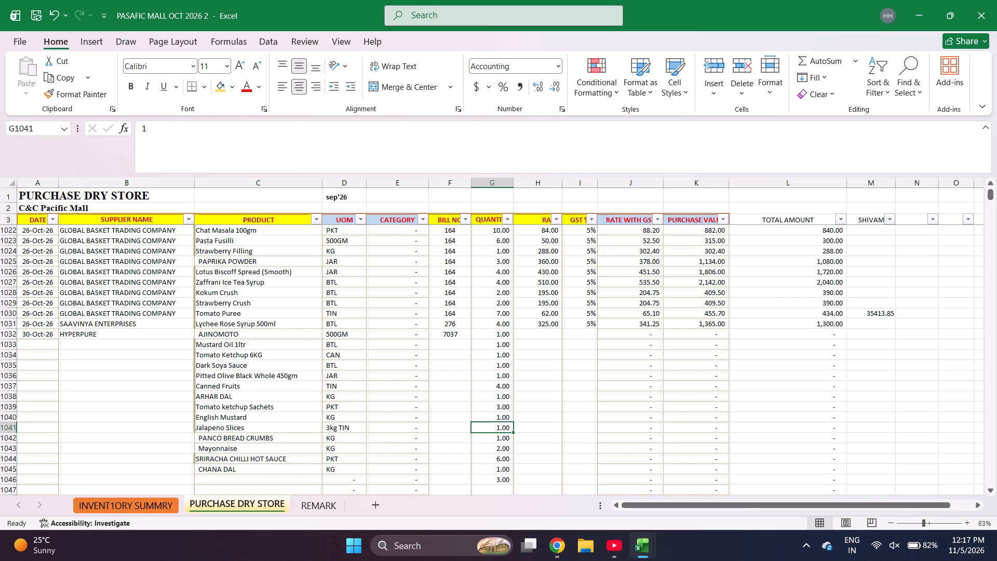
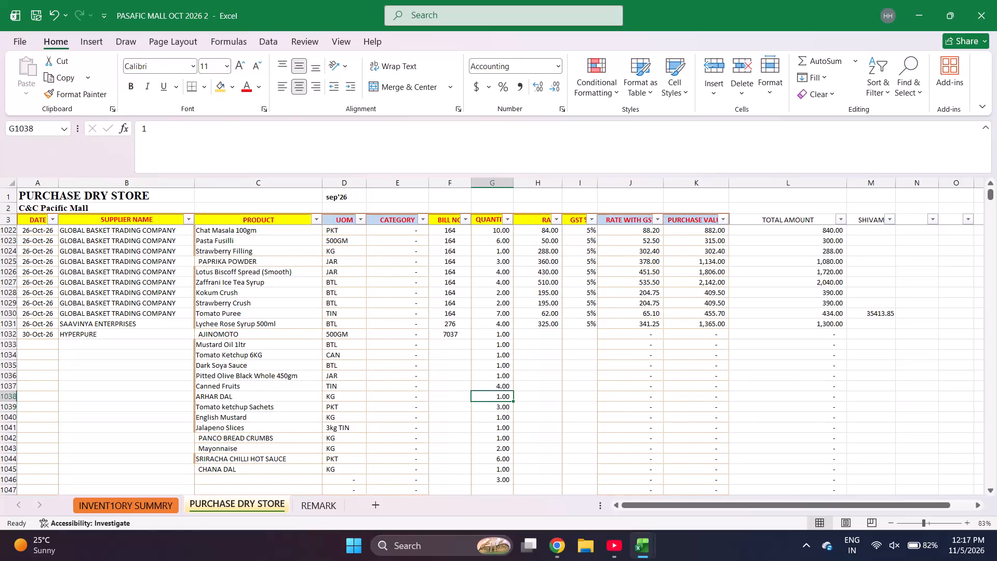
# Remove the Canned Fruits quantity, move all quantities below it up one row, and clear the leftover entry under CHANA DAL.
pyautogui.press('Up')
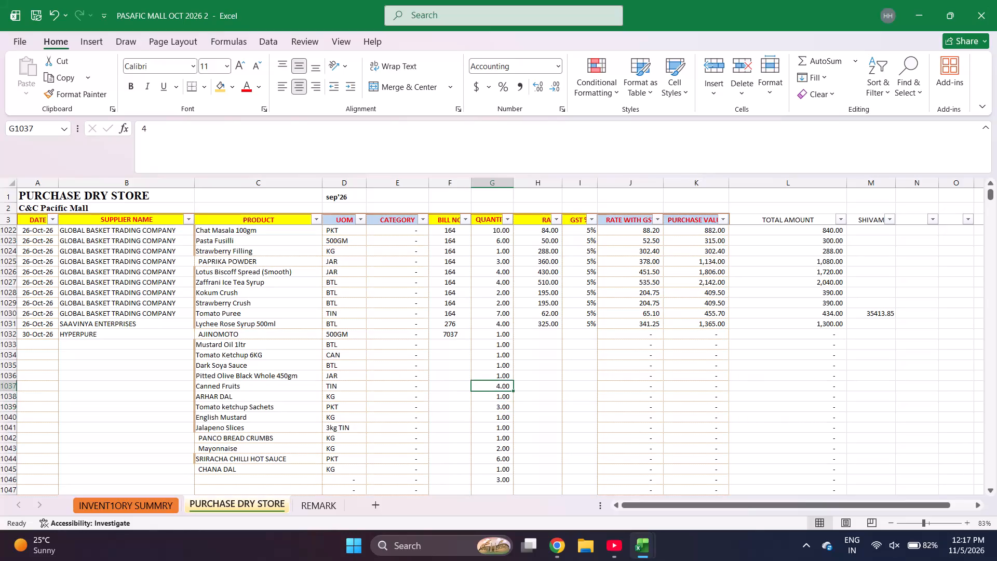
pyautogui.press('Delete')
pyautogui.press('Down')
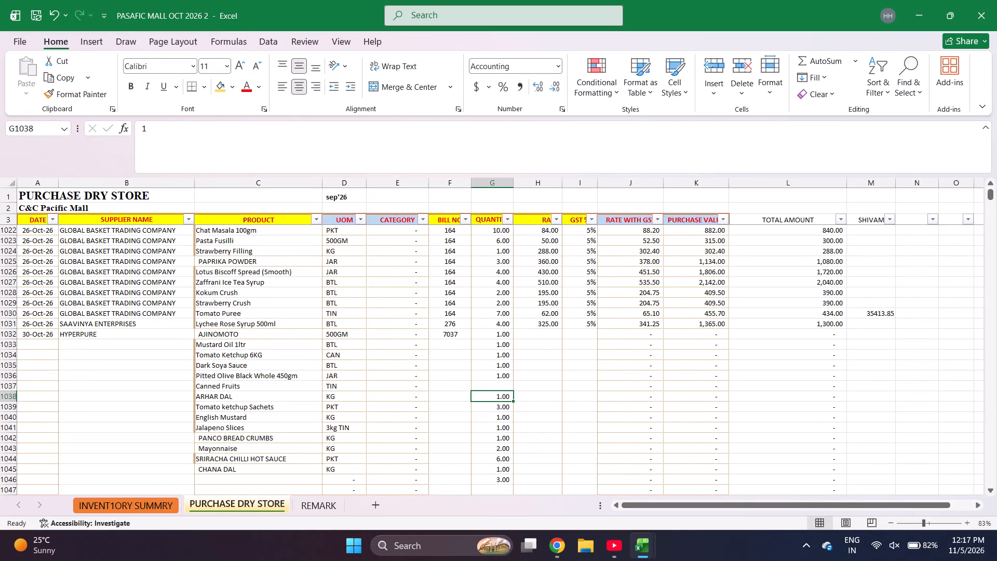
pyautogui.hotkey('ctrl', 'shift', 'Down')
pyautogui.hotkey('ctrl', 'c')
pyautogui.press('Up')
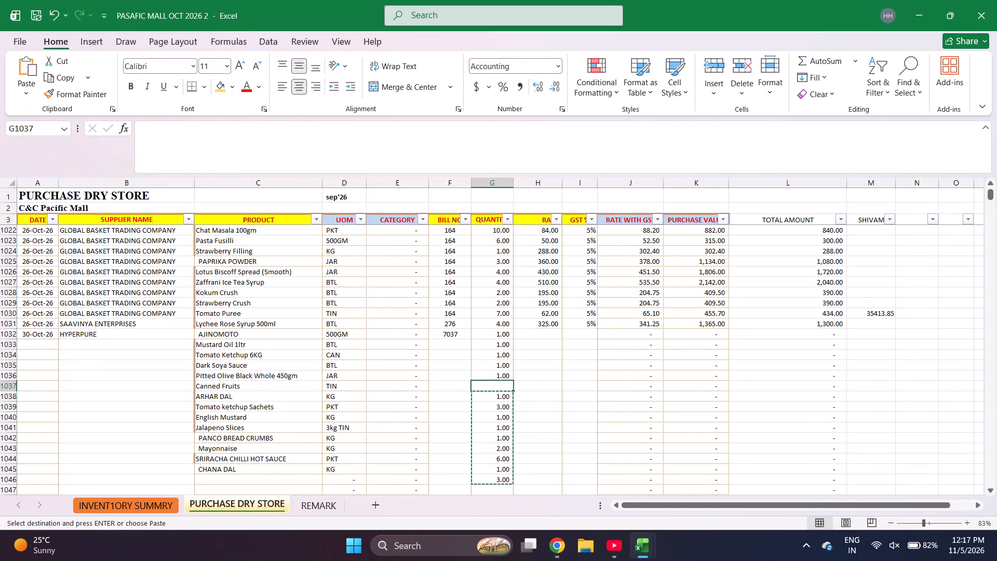
pyautogui.press('Return')
pyautogui.press('Down')
pyautogui.press('Down')
pyautogui.press('Down')
pyautogui.press('Down')
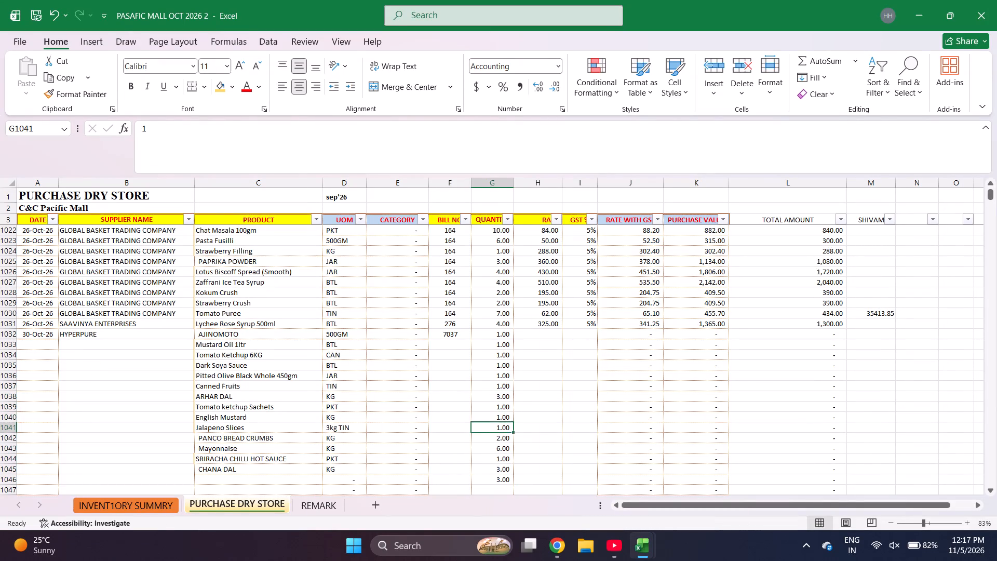
pyautogui.press('Down')
pyautogui.press('Down')
pyautogui.press('Down')
pyautogui.press('Down')
pyautogui.press('Down')
pyautogui.press('Delete')
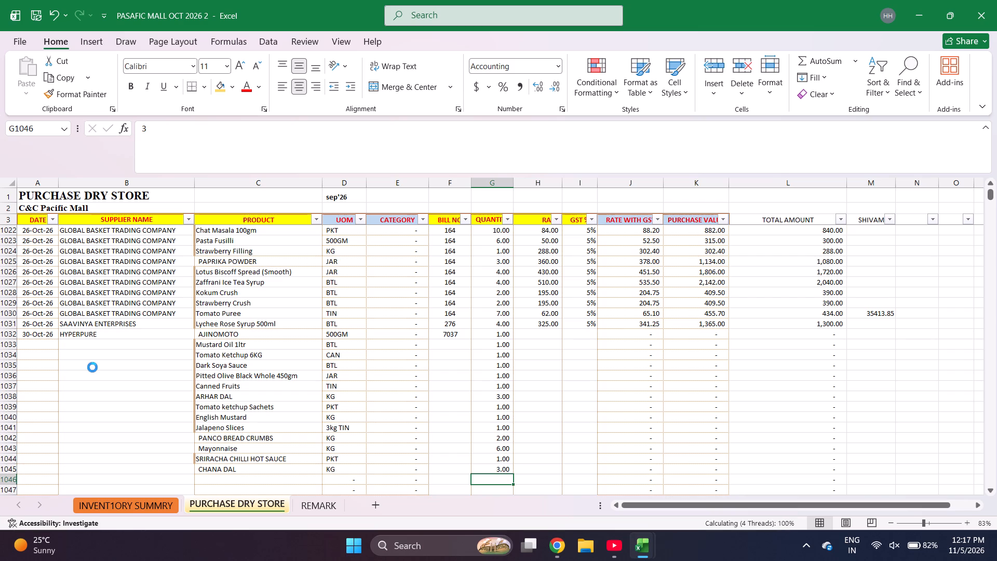
# Enter rates 97, 218, 342, 188 and 123 for the HYPERPURE products from AJINOMOTO through Pitted Olive Black Whole 450gm.
pyautogui.press('Right')
pyautogui.hotkey('ctrl', 'Up')
pyautogui.press('Down')
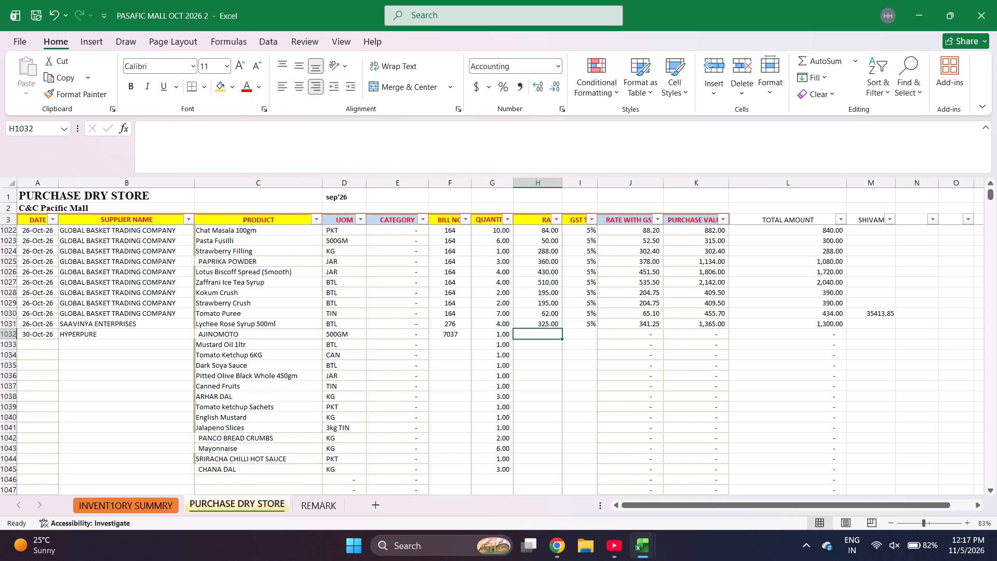
pyautogui.write('97')
pyautogui.press('Return')
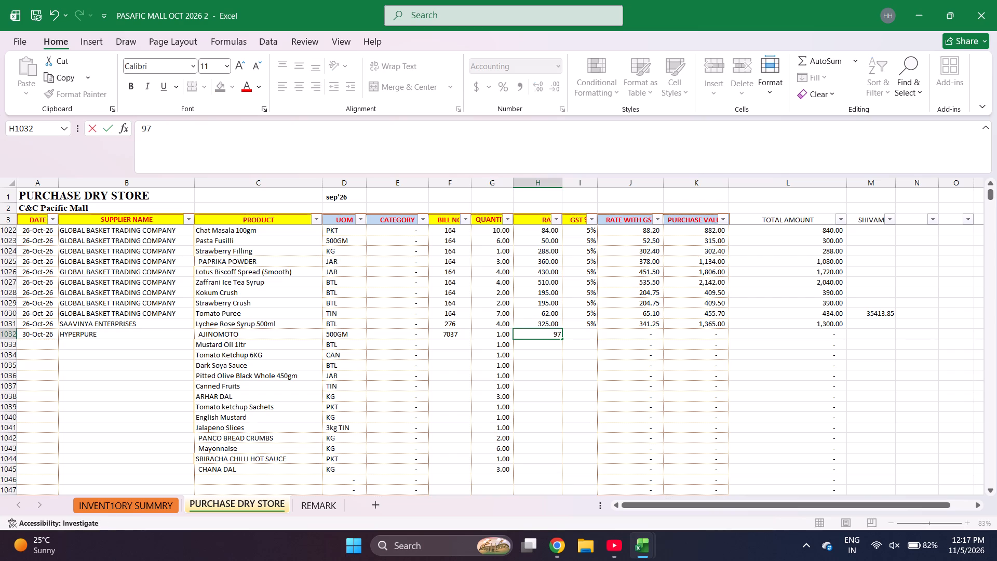
pyautogui.write('218')
pyautogui.press('Return')
pyautogui.write('342')
pyautogui.press('Return')
pyautogui.write('188')
pyautogui.press('Return')
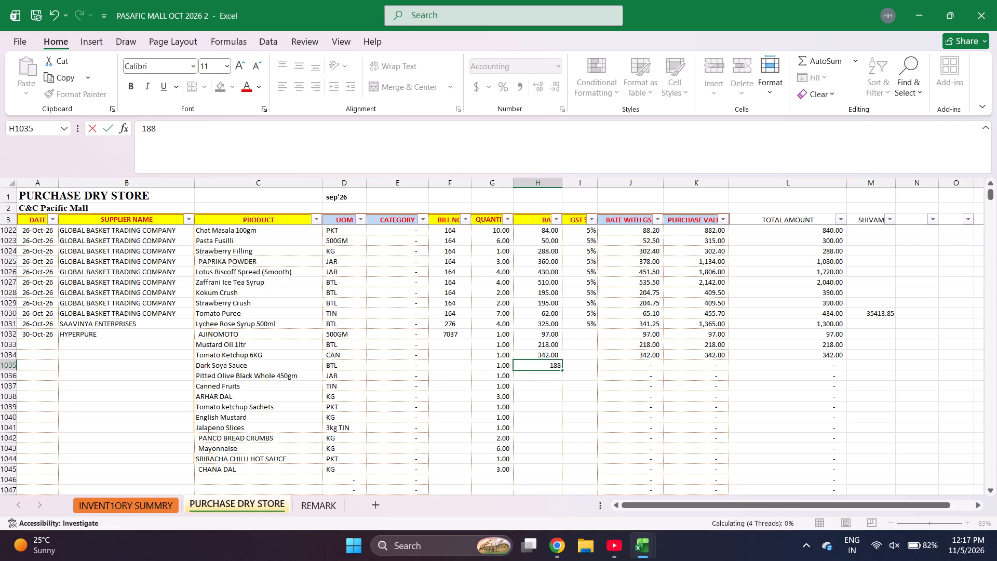
pyautogui.write('123')
pyautogui.press('Return')
# Enter rates 197 for Canned Fruits, 105 for ARHAR DAL, 159 for Tomato ketchup Sachets and 70 for English Mustard.
pyautogui.write('194')
pyautogui.press('BackSpace')
pyautogui.press('7')
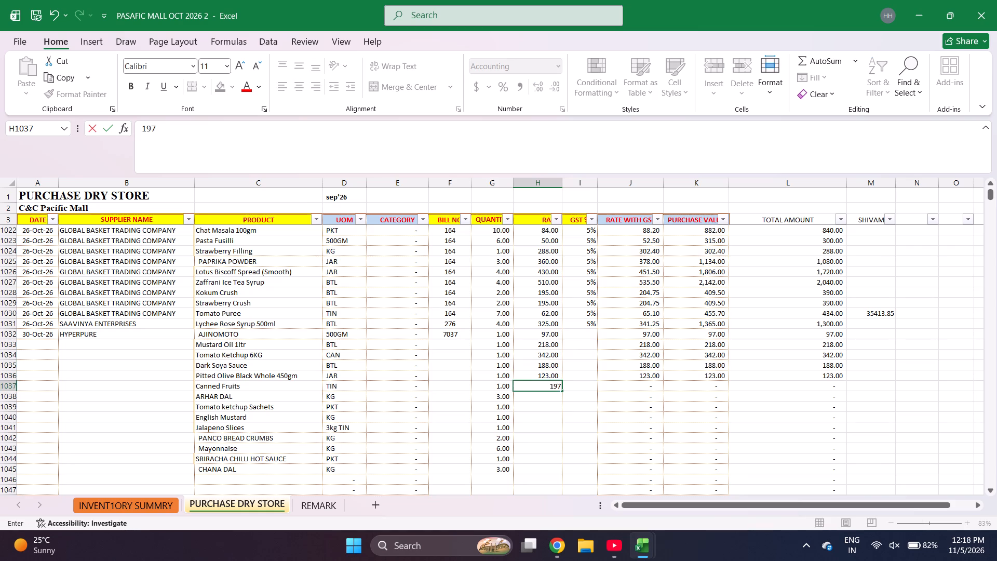
pyautogui.press('Return')
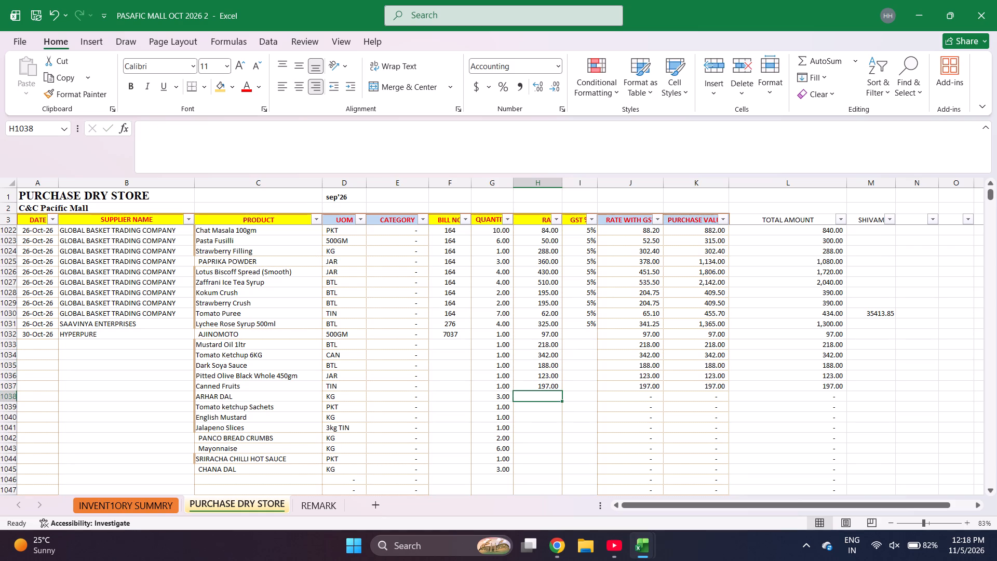
pyautogui.write('105')
pyautogui.press('Return')
pyautogui.write('159')
pyautogui.press('Return')
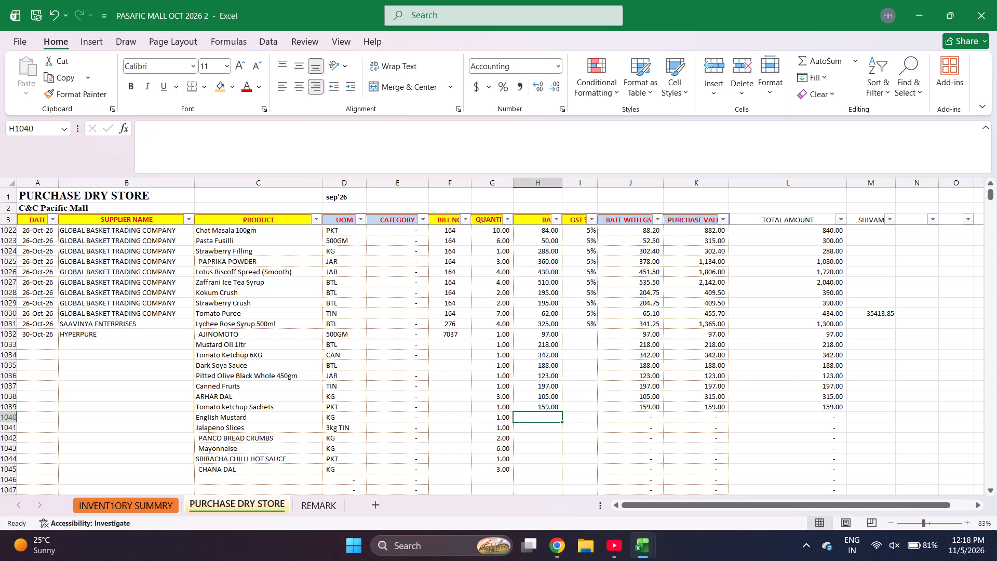
pyautogui.write('70')
pyautogui.press('Return')
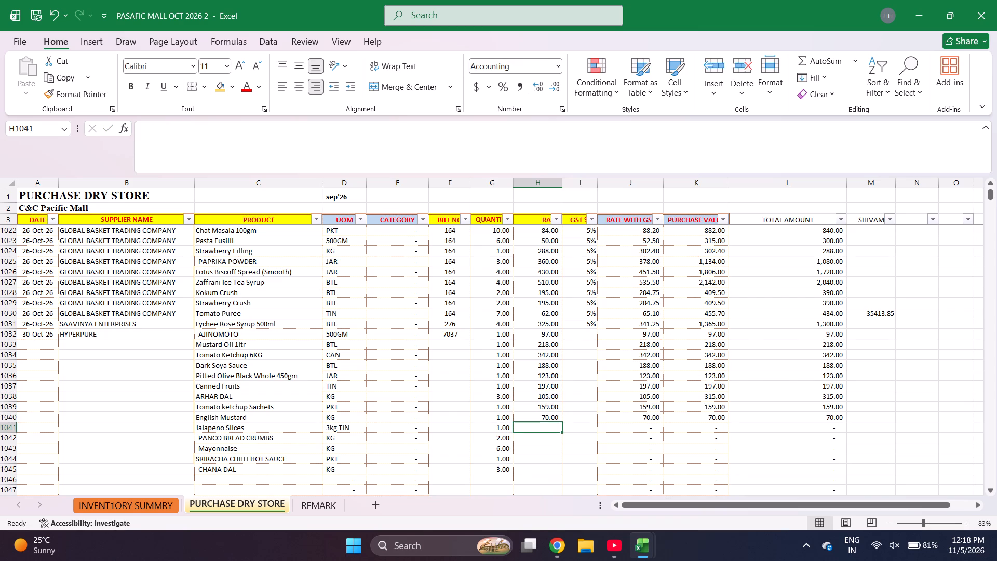
# Enter rates 164, 277, 125, 112 and 208 for Jalapeno Slices through CHANA DAL, plus 123 in the row below.
pyautogui.write('164')
pyautogui.press('Return')
pyautogui.write('277')
pyautogui.press('Return')
pyautogui.write('125')
pyautogui.press('Return')
pyautogui.write('122')
pyautogui.press('BackSpace')
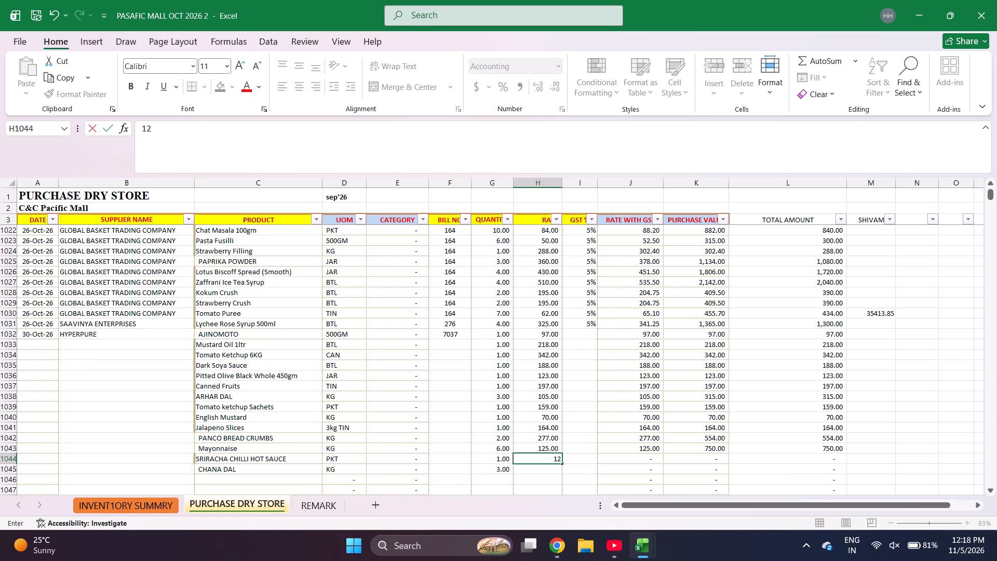
pyautogui.press('BackSpace')
pyautogui.write('11')
pyautogui.press('BackSpace')
pyautogui.press('2')
pyautogui.press('Return')
pyautogui.write('208')
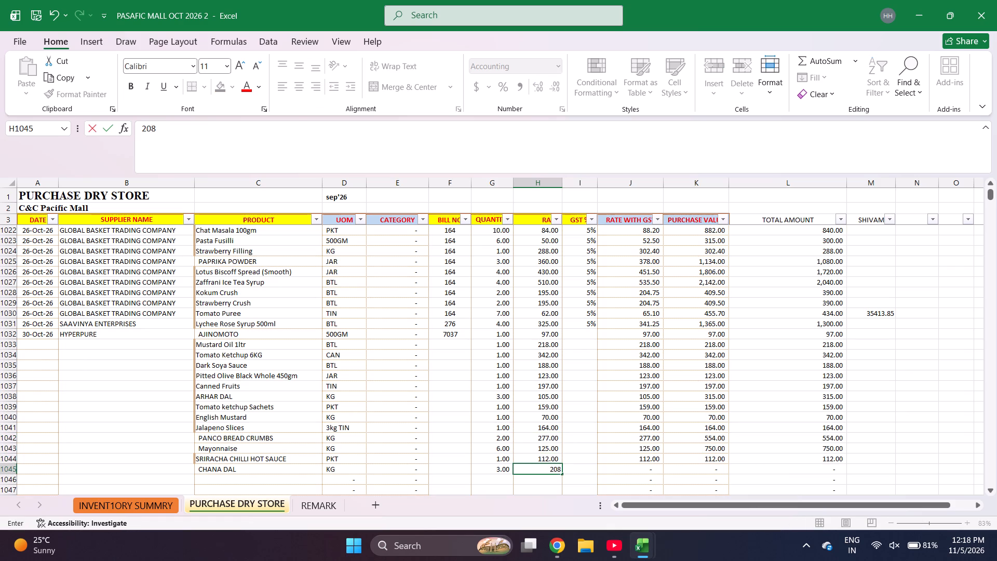
pyautogui.press('Return')
pyautogui.write('123')
pyautogui.press('Up')
# Remove the Canned Fruits rate, move all rates below it up one row, and clear the leftover entry under CHANA DAL.
pyautogui.press('Up')
pyautogui.press('Up')
pyautogui.press('Up')
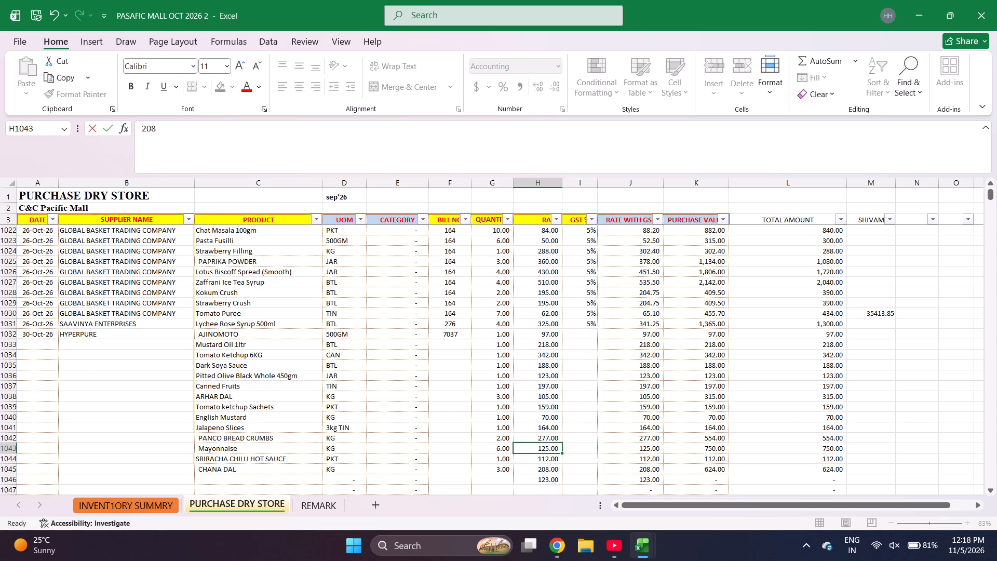
pyautogui.press('Up')
pyautogui.press('Up')
pyautogui.press('Up')
pyautogui.press('Up')
pyautogui.press('Up')
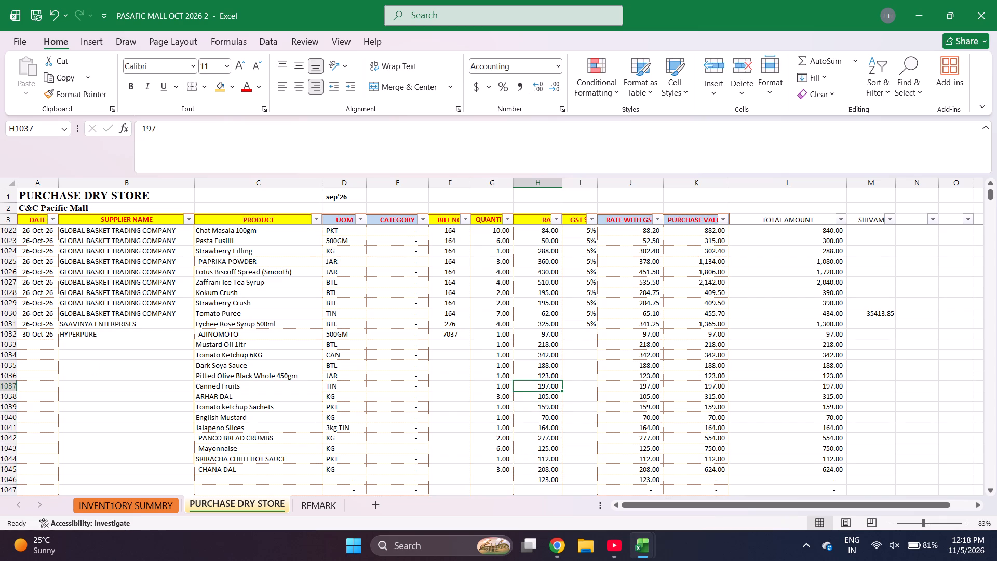
pyautogui.press('Down')
pyautogui.press('Up')
pyautogui.press('Delete')
pyautogui.press('Down')
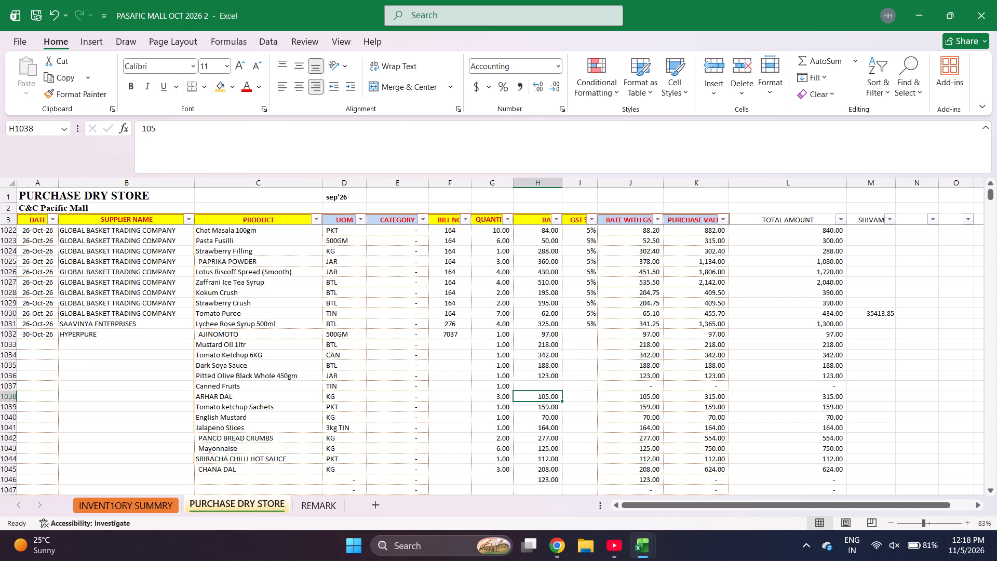
pyautogui.hotkey('ctrl', 'shift', 'Down')
pyautogui.hotkey('ctrl', 'c')
pyautogui.press('Up')
pyautogui.press('Return')
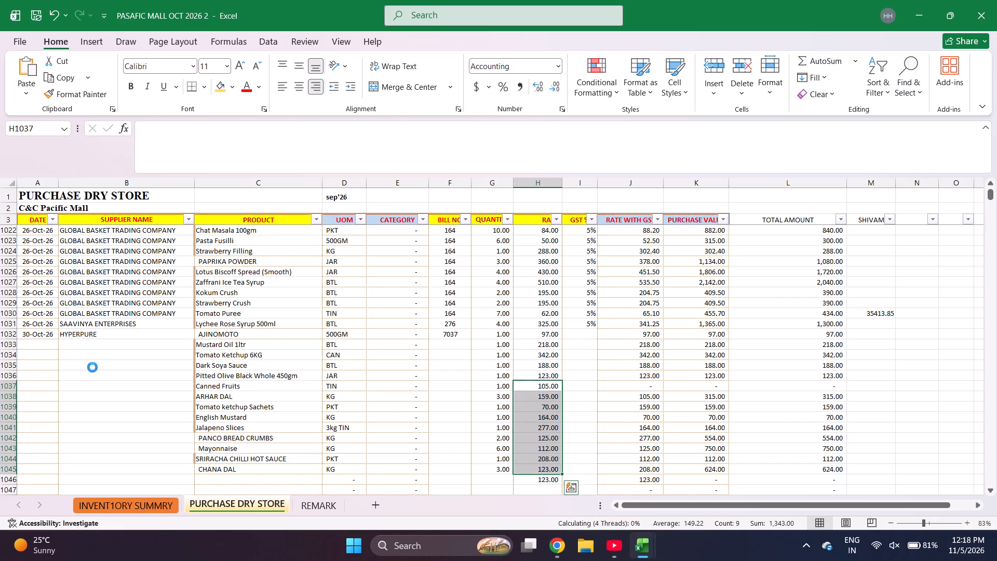
pyautogui.hotkey('ctrl', 'Down')
pyautogui.press('Delete')
# Set the GST for AJINOMOTO to 18%.
pyautogui.press('Right')
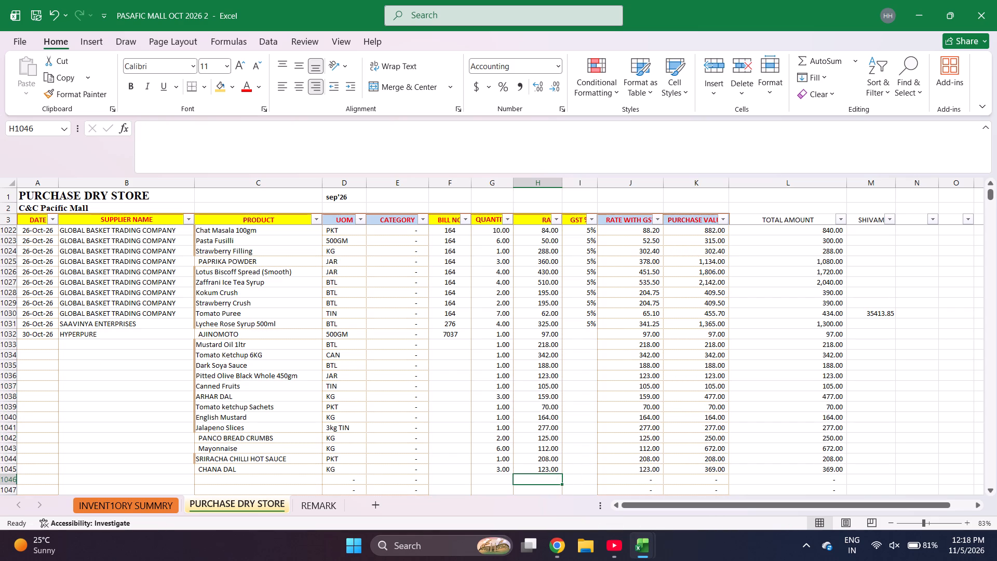
pyautogui.hotkey('ctrl', 'Up')
pyautogui.press('Down')
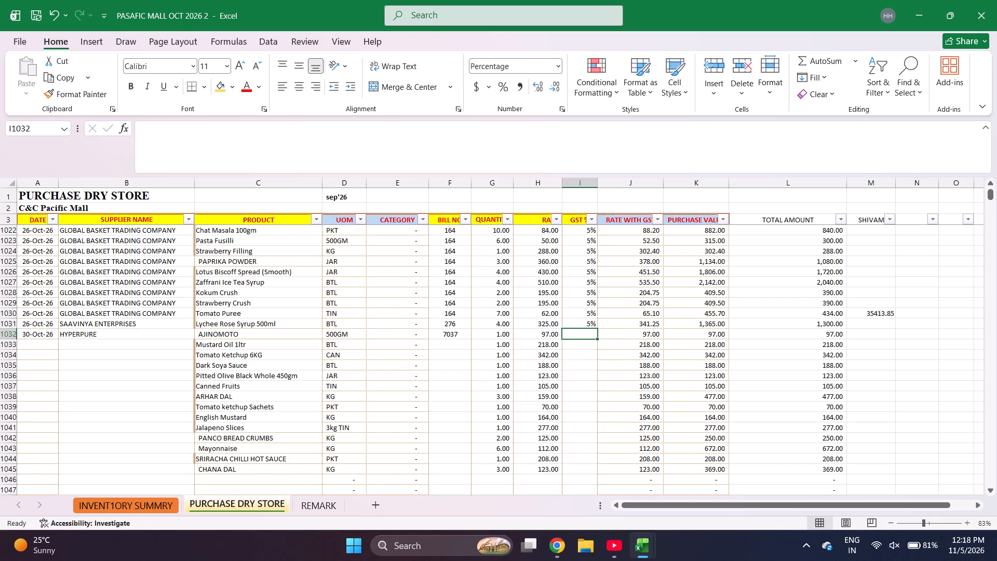
pyautogui.write('18')
pyautogui.press('Return')
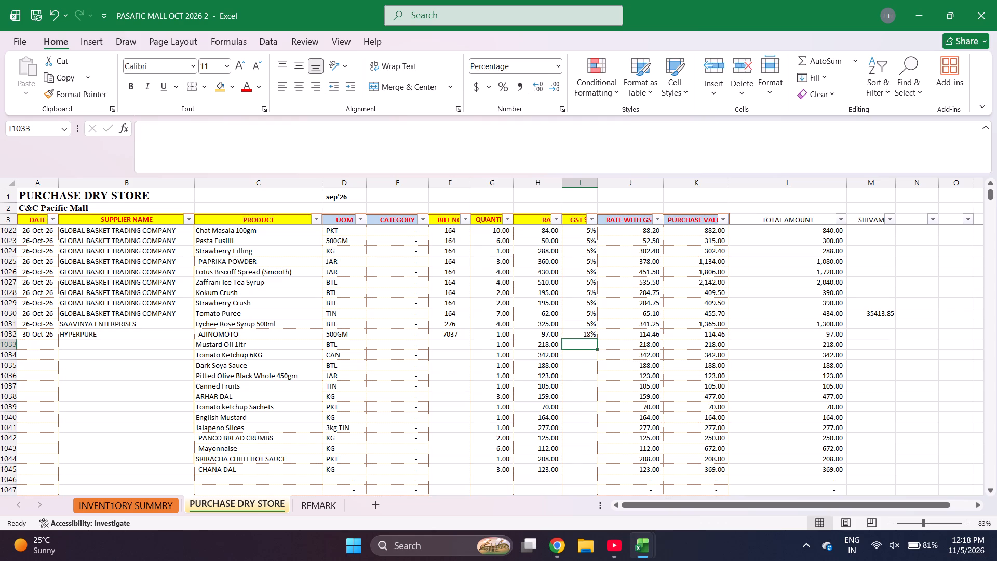
# Set the GST for Mustard Oil 1ltr to 5% and fill it down through SRIRACHA CHILLI HOT SAUCE.
pyautogui.press('5')
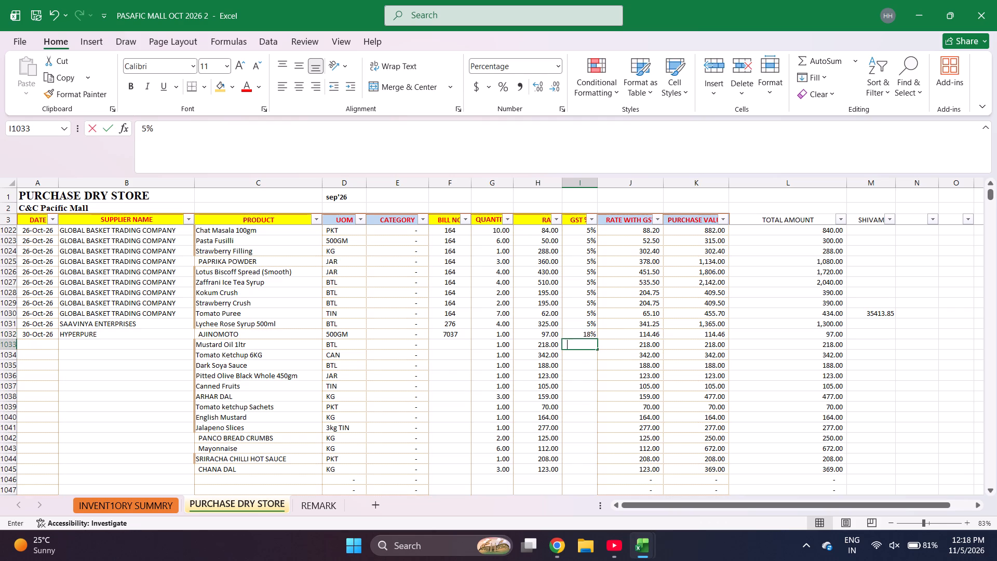
pyautogui.press('Return')
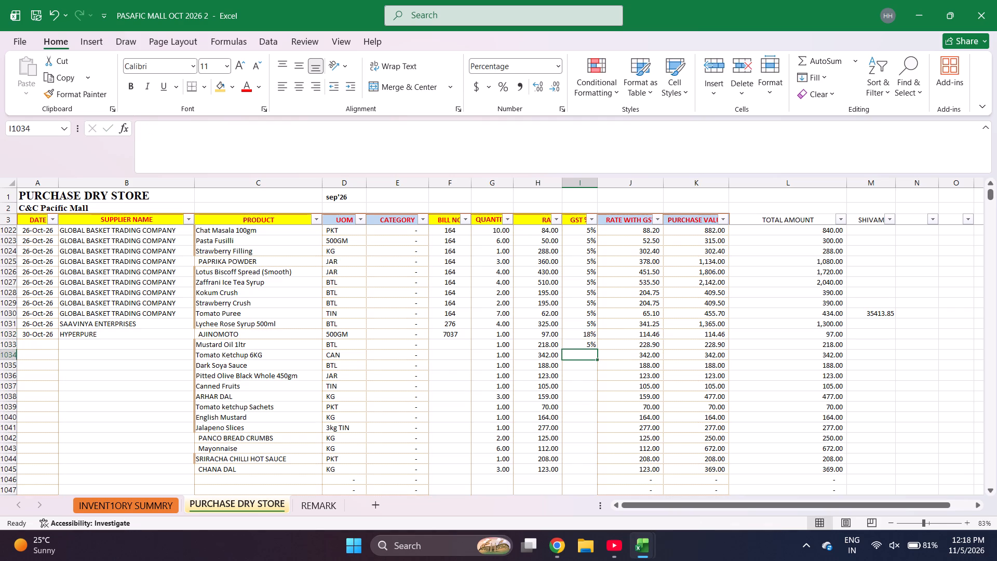
pyautogui.press('Up')
pyautogui.hotkey('shift', 'Down')
pyautogui.hotkey('shift', 'Down')
pyautogui.hotkey('shift', 'Down')
pyautogui.hotkey('shift', 'Down')
pyautogui.hotkey('shift', 'Down')
pyautogui.hotkey('shift', 'Down')
pyautogui.hotkey('shift', 'Down')
pyautogui.hotkey('shift', 'Down')
pyautogui.hotkey('shift', 'Down')
pyautogui.hotkey('shift', 'Down')
pyautogui.hotkey('shift', 'Down')
pyautogui.hotkey('shift', 'Down')
pyautogui.hotkey('shift', 'Down')
pyautogui.hotkey('shift', 'Down')
pyautogui.hotkey('shift', 'Down')
pyautogui.hotkey('shift', 'Down')
pyautogui.hotkey('shift', 'Down')
pyautogui.hotkey('shift', 'Down')
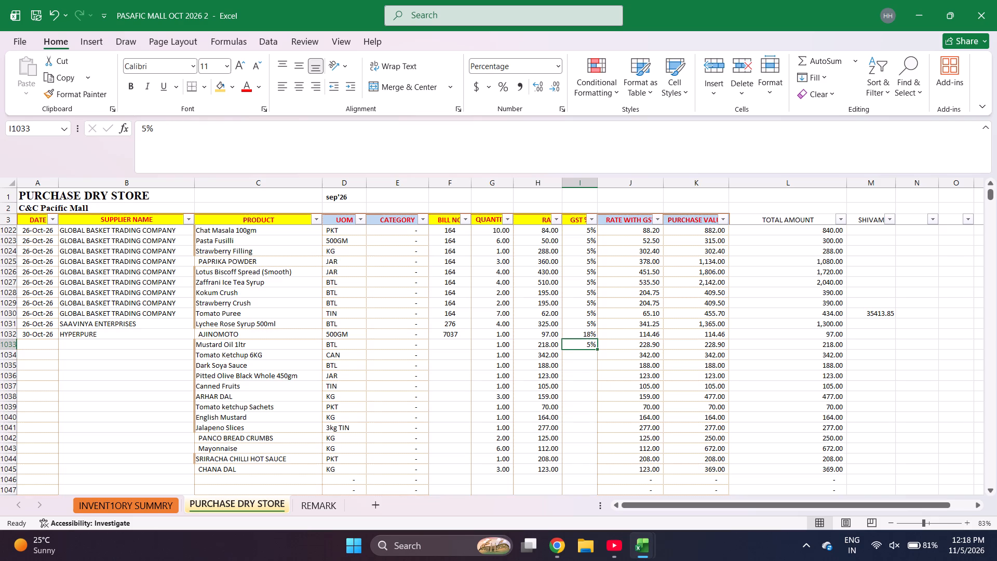
pyautogui.hotkey('shift', 'Up')
pyautogui.hotkey('shift', 'Up')
pyautogui.hotkey('shift', 'Up')
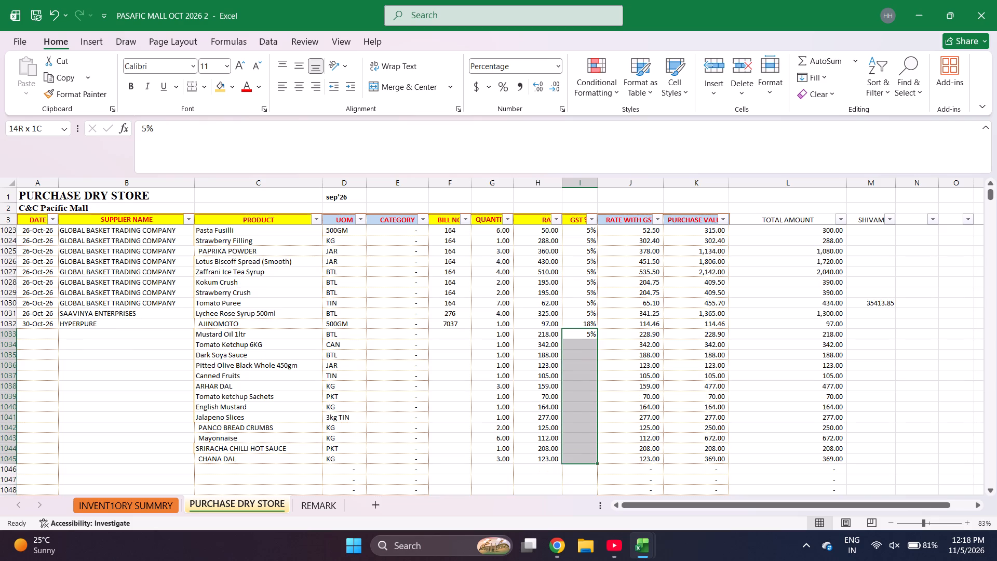
pyautogui.hotkey('shift', 'Up')
pyautogui.hotkey('ctrl', 'd')
# Set the GST for CHANA DAL to 0%.
pyautogui.hotkey('ctrl', 'Down')
pyautogui.press('Down')
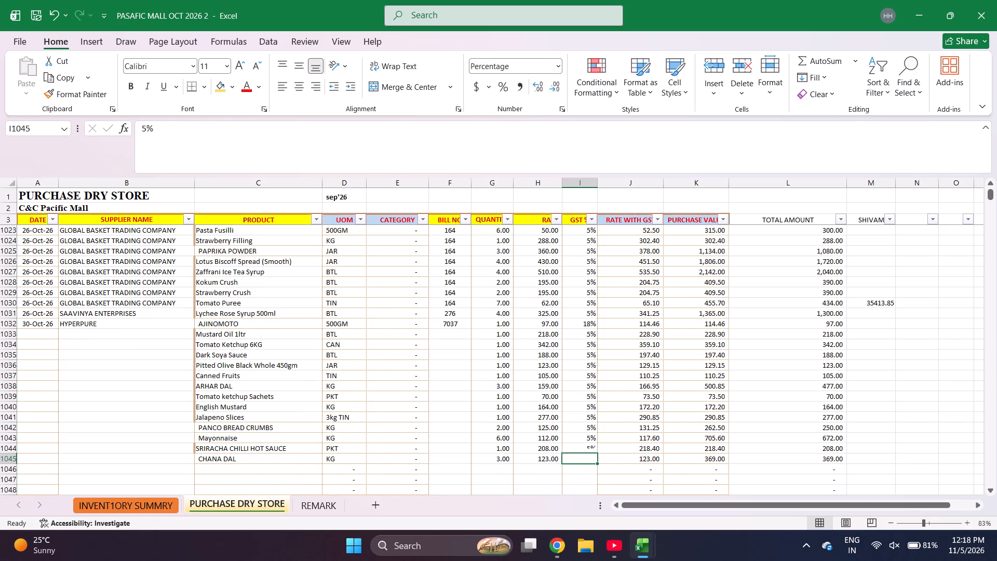
pyautogui.press('0')
pyautogui.press('Return')
# Fill bill number 7037 down from AJINOMOTO through the CHANA DAL row.
pyautogui.press('Left')
pyautogui.press('Left')
pyautogui.press('Left')
pyautogui.hotkey('ctrl', 'Up')
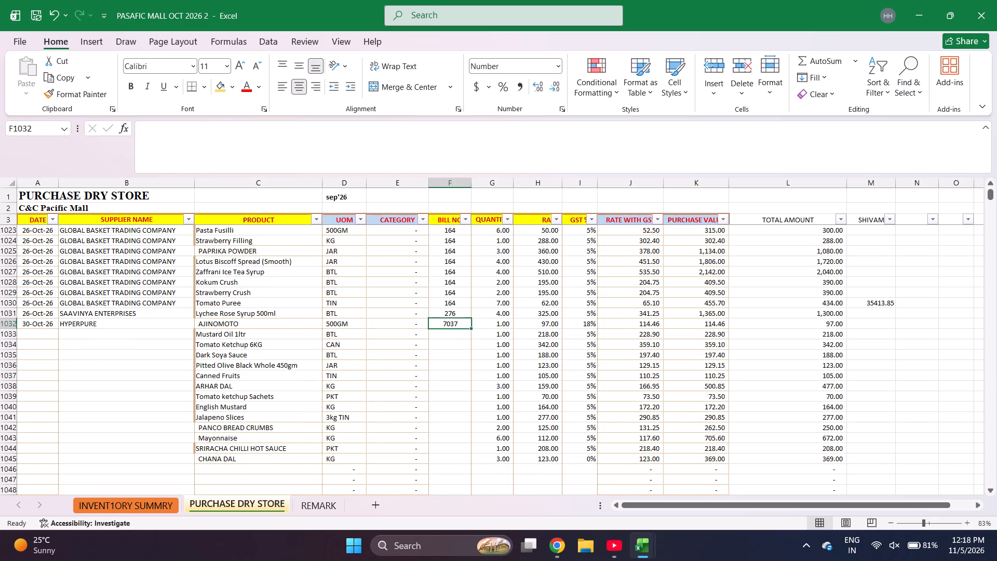
pyautogui.hotkey('shift', 'Down')
pyautogui.hotkey('shift', 'Down')
pyautogui.hotkey('shift', 'Down')
pyautogui.hotkey('shift', 'Down')
pyautogui.hotkey('shift', 'Down')
pyautogui.hotkey('shift', 'Down')
pyautogui.hotkey('shift', 'Down')
pyautogui.hotkey('shift', 'Down')
pyautogui.hotkey('shift', 'Down')
pyautogui.hotkey('shift', 'Down')
pyautogui.hotkey('shift', 'Down')
pyautogui.hotkey('shift', 'Down')
pyautogui.hotkey('shift', 'Down')
pyautogui.hotkey('shift', 'Down')
pyautogui.hotkey('shift', 'Down')
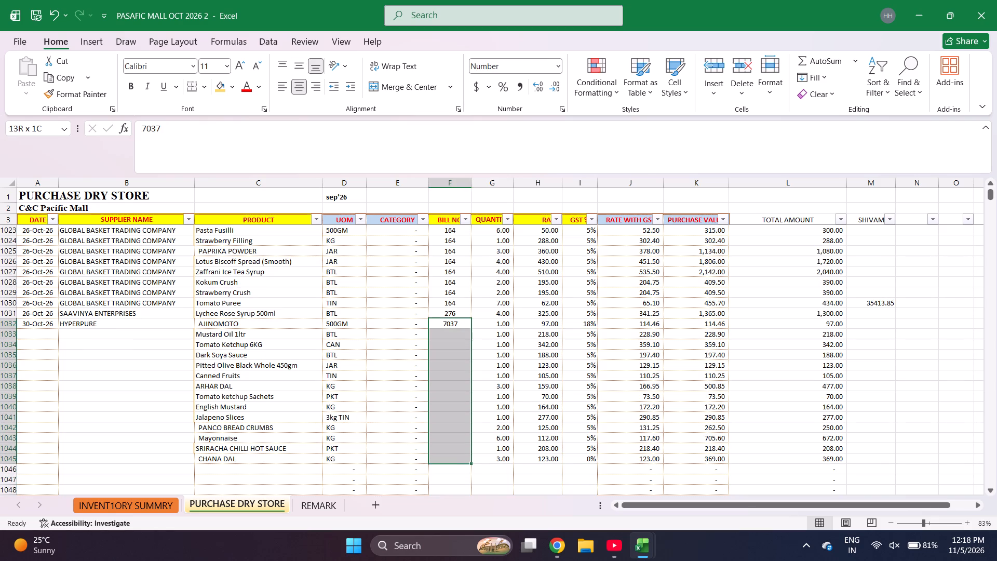
pyautogui.hotkey('ctrl', 'd')
# Fill the 30-Oct-26 date and the HYPERPURE supplier name down through the CHANA DAL row.
pyautogui.hotkey('ctrl', 'Left')
pyautogui.hotkey('shift', 'Right')
pyautogui.hotkey('shift', 'Down')
pyautogui.hotkey('shift', 'Down')
pyautogui.hotkey('shift', 'Down')
pyautogui.hotkey('shift', 'Down')
pyautogui.hotkey('shift', 'Down')
pyautogui.hotkey('shift', 'Down')
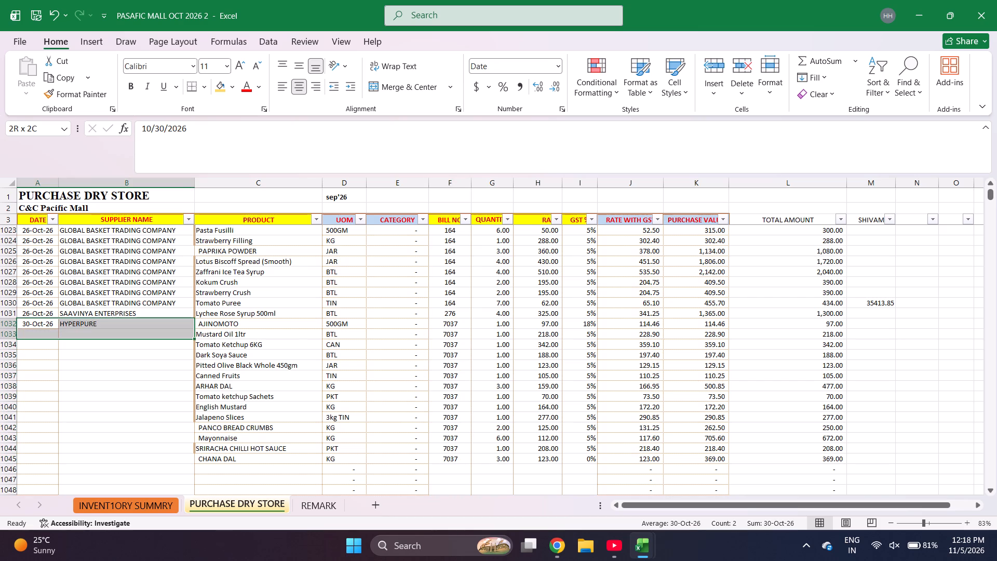
pyautogui.hotkey('shift', 'Down')
pyautogui.hotkey('shift', 'Down')
pyautogui.hotkey('shift', 'Down')
pyautogui.hotkey('shift', 'Down')
pyautogui.hotkey('shift', 'Down')
pyautogui.hotkey('shift', 'Down')
pyautogui.hotkey('shift', 'Down')
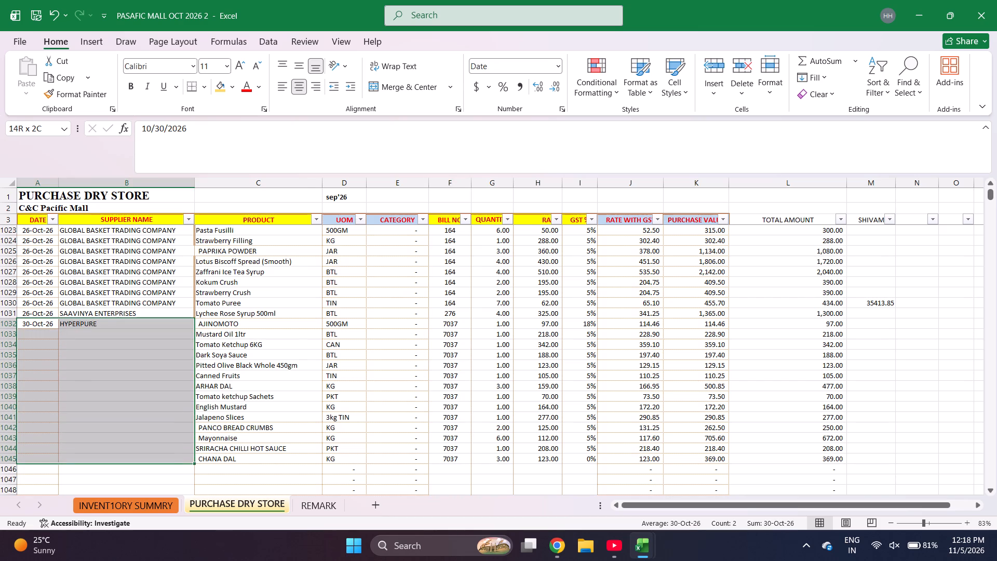
pyautogui.hotkey('ctrl', 'd')
# Check the total purchase value of HYPERPURE bill 7037, from the AJINOMOTO row through the CHANA DAL row.
pyautogui.hotkey('ctrl', 'Right')
pyautogui.press('Left')
pyautogui.hotkey('shift', 'Down')
pyautogui.hotkey('shift', 'Down')
pyautogui.hotkey('shift', 'Down')
pyautogui.hotkey('shift', 'Down')
pyautogui.hotkey('shift', 'Down')
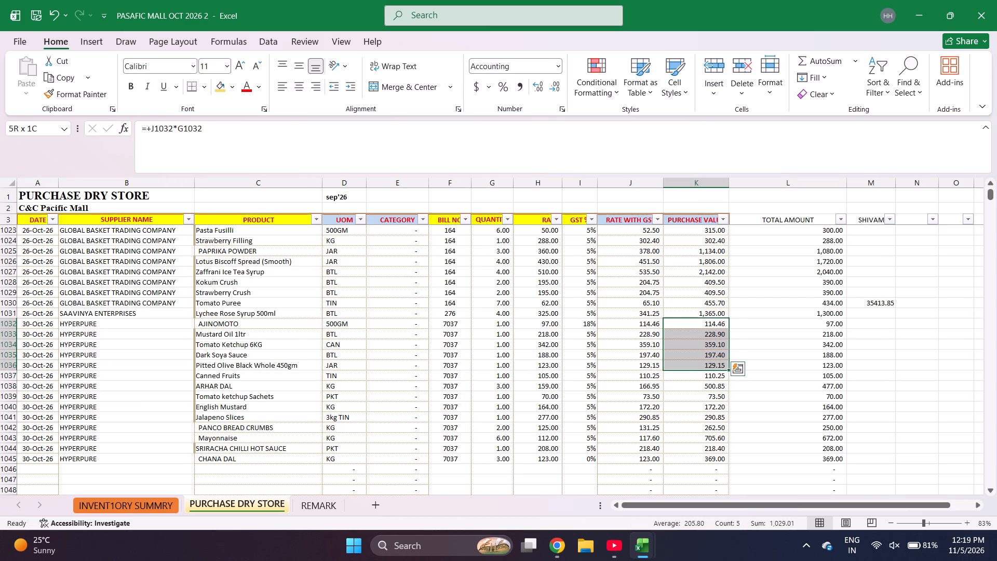
pyautogui.hotkey('shift', 'Down')
pyautogui.hotkey('shift', 'Down')
pyautogui.hotkey('shift', 'Down')
pyautogui.hotkey('shift', 'Down')
pyautogui.hotkey('shift', 'Down')
pyautogui.hotkey('shift', 'Down')
pyautogui.hotkey('shift', 'Down')
pyautogui.hotkey('shift', 'Down')
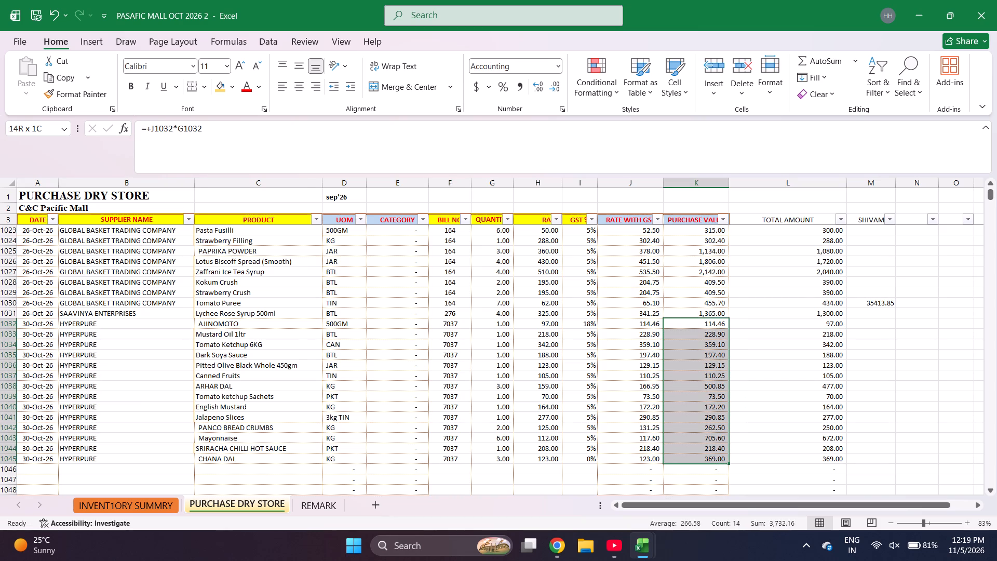
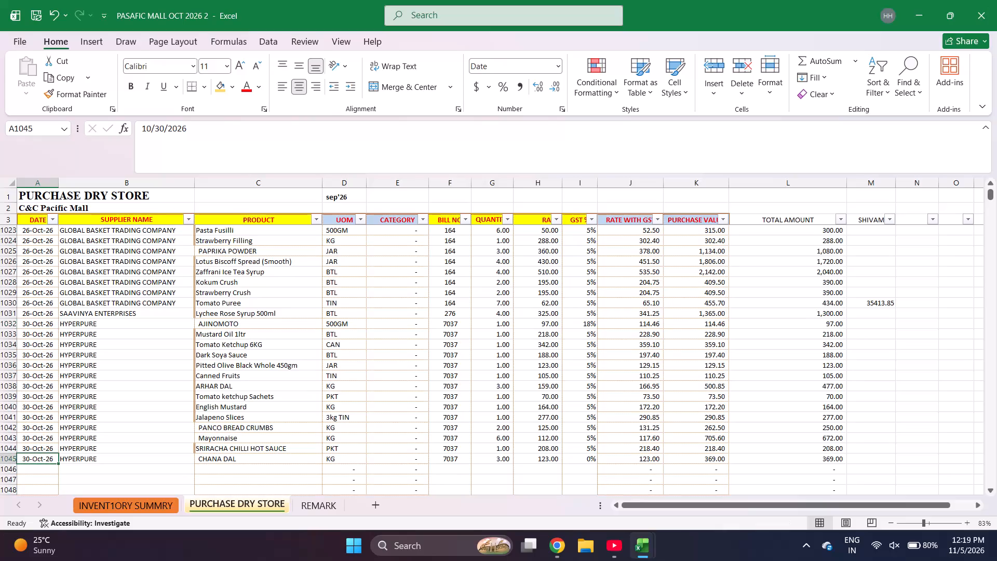
# Add a FRIGHT CHARGE row directly below CHANA DAL, filling down the 30-Oct-26 date and the HYPERPURE supplier name.
pyautogui.hotkey('shift', 'Right')
pyautogui.hotkey('ctrl', 'd')
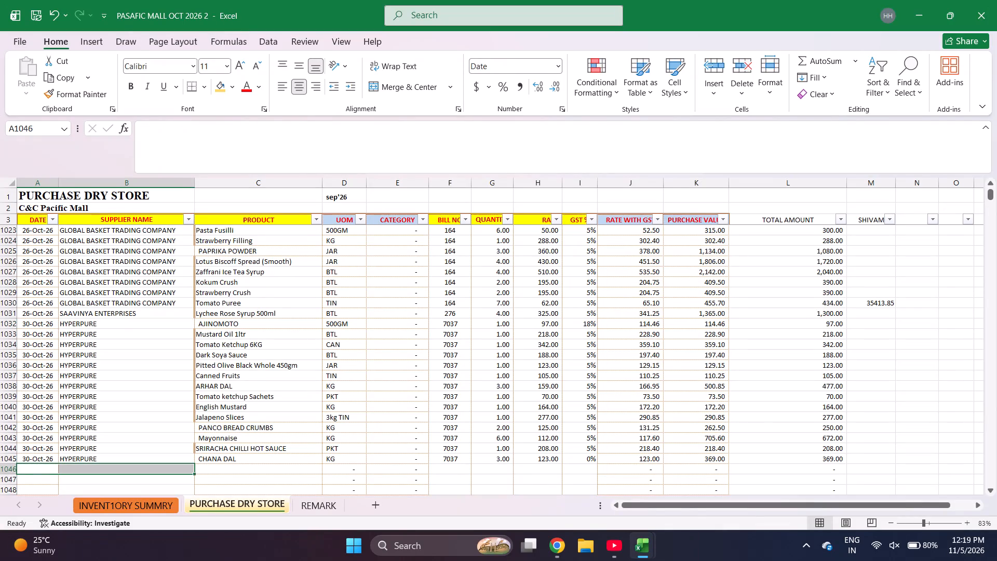
pyautogui.press('Right')
pyautogui.press('Right')
pyautogui.write('FR')
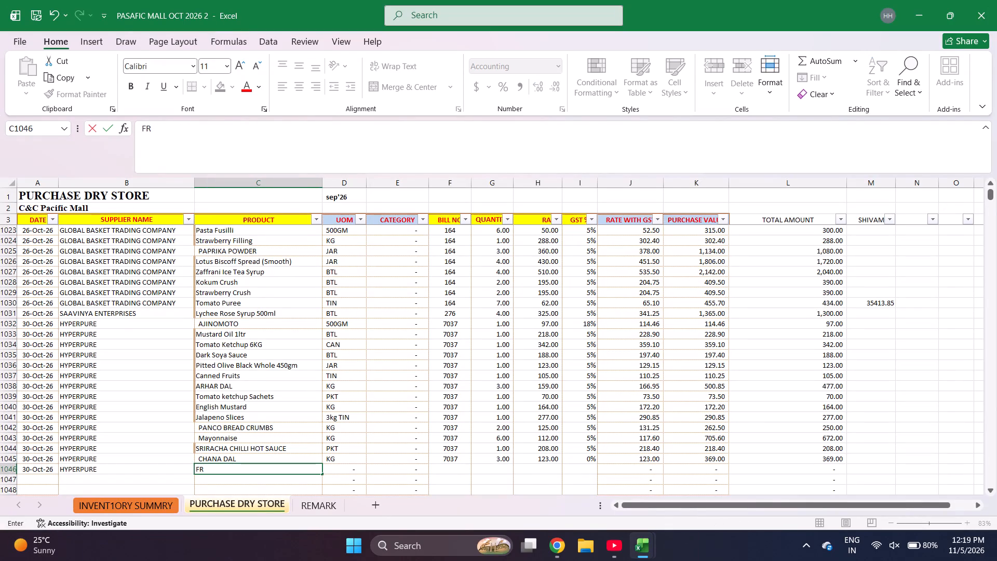
pyautogui.press('i')
# Complete the FRIGHT CHARGE row with bill number 7037, quantity 1, rate 99 and 18% GST.
pyautogui.press('Right')
pyautogui.press('Right')
pyautogui.press('Right')
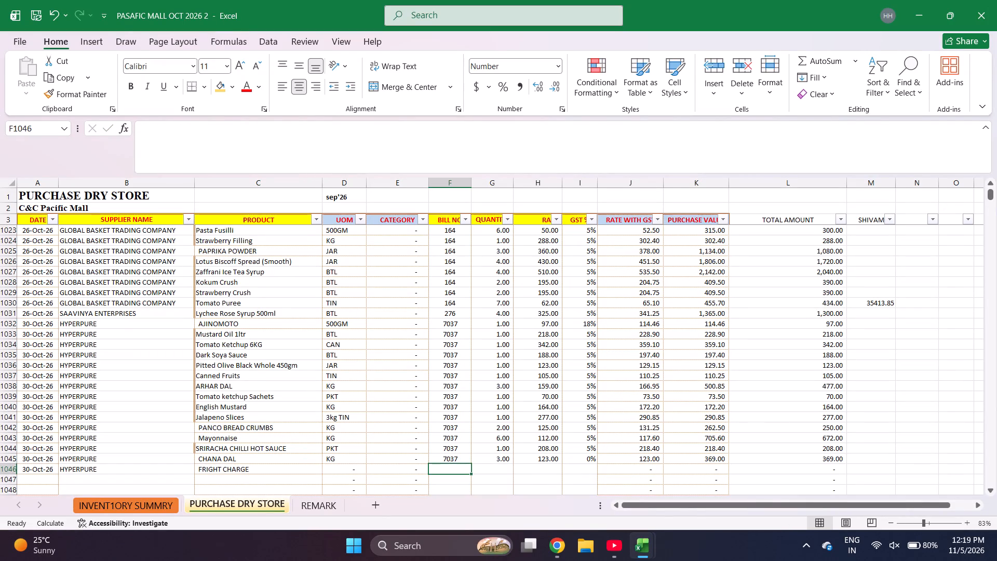
pyautogui.hotkey('ctrl', 'd')
pyautogui.press('Right')
pyautogui.press('1')
pyautogui.press('Right')
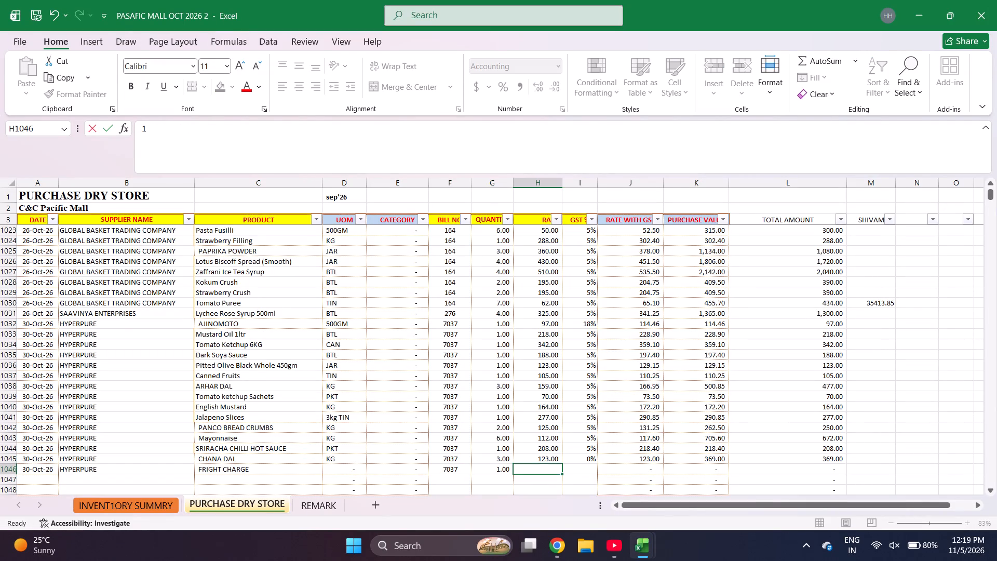
pyautogui.write('99')
pyautogui.press('Right')
pyautogui.write('18')
pyautogui.press('Right')
pyautogui.press('Right')
pyautogui.hotkey('ctrl', 'Left')
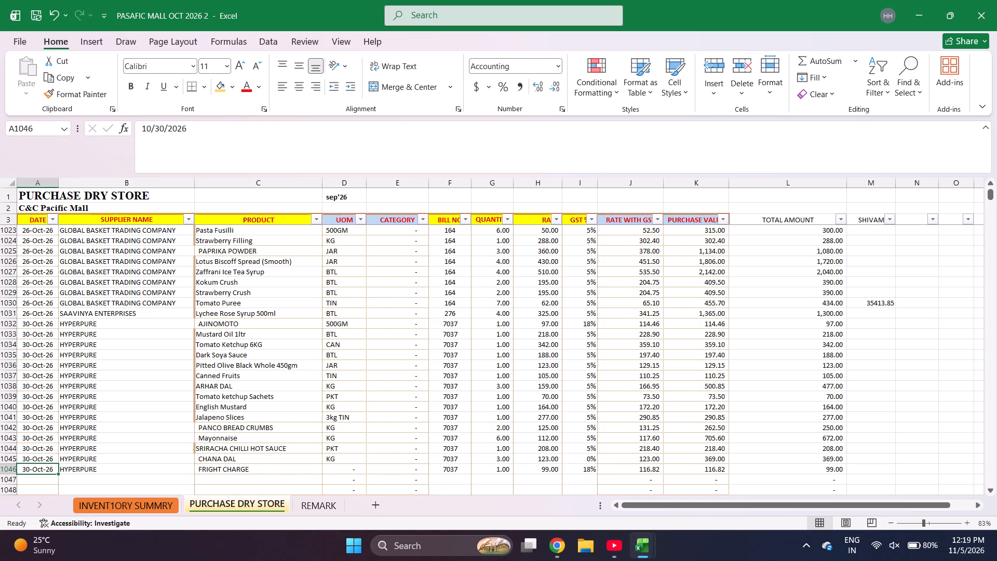
# Enter 827.40 in the SHIVAM column of the FRIGHT CHARGE row for HYPERPURE bill 7037.
pyautogui.press('Down')
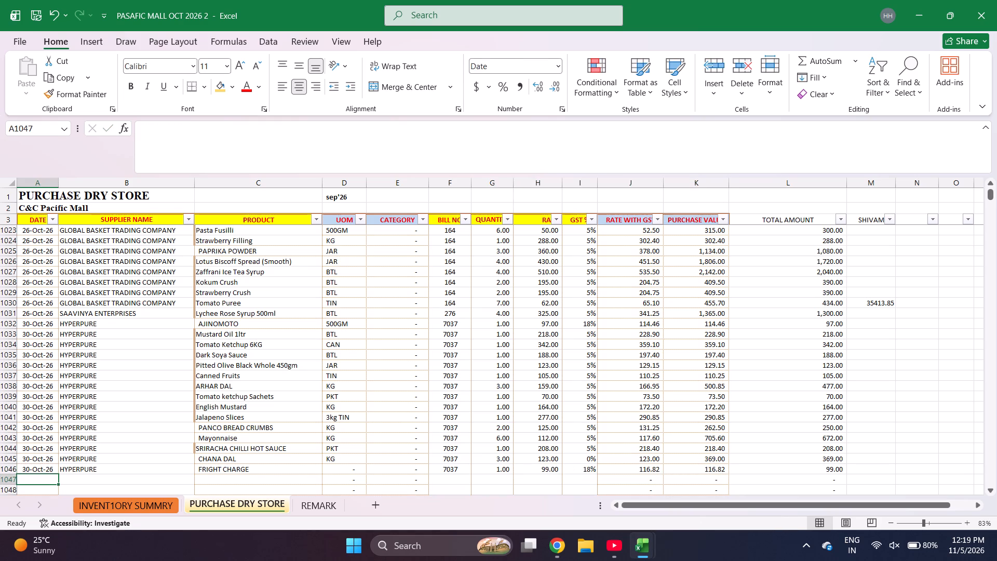
pyautogui.press('Up')
pyautogui.press('Right')
pyautogui.press('Right')
pyautogui.press('Right')
pyautogui.press('Right')
pyautogui.press('Right')
pyautogui.press('Right')
pyautogui.press('Right')
pyautogui.press('Right')
pyautogui.press('Right')
pyautogui.press('Right')
pyautogui.press('Right')
pyautogui.press('Right')
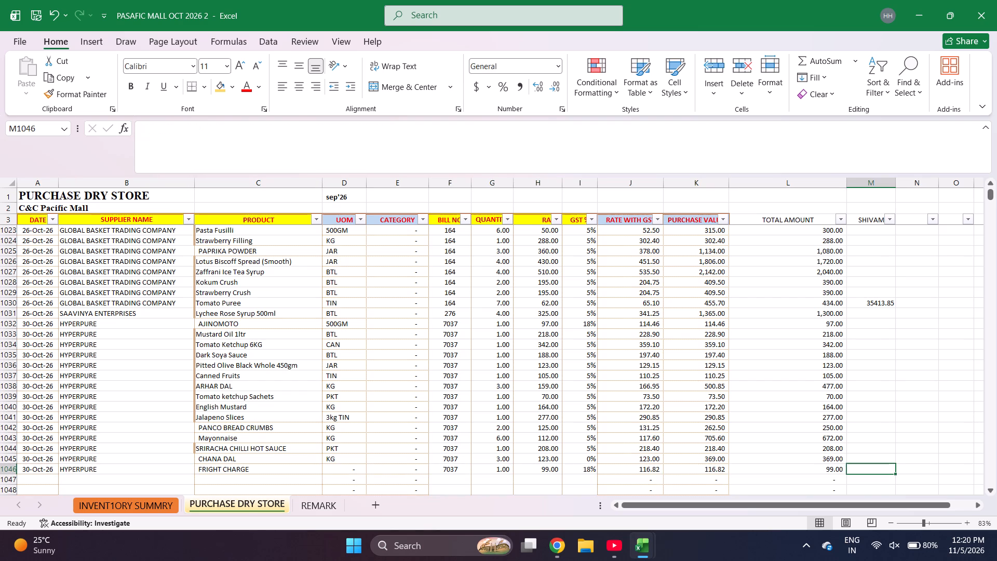
pyautogui.write('827.40')
pyautogui.press('Return')
pyautogui.press('Left')
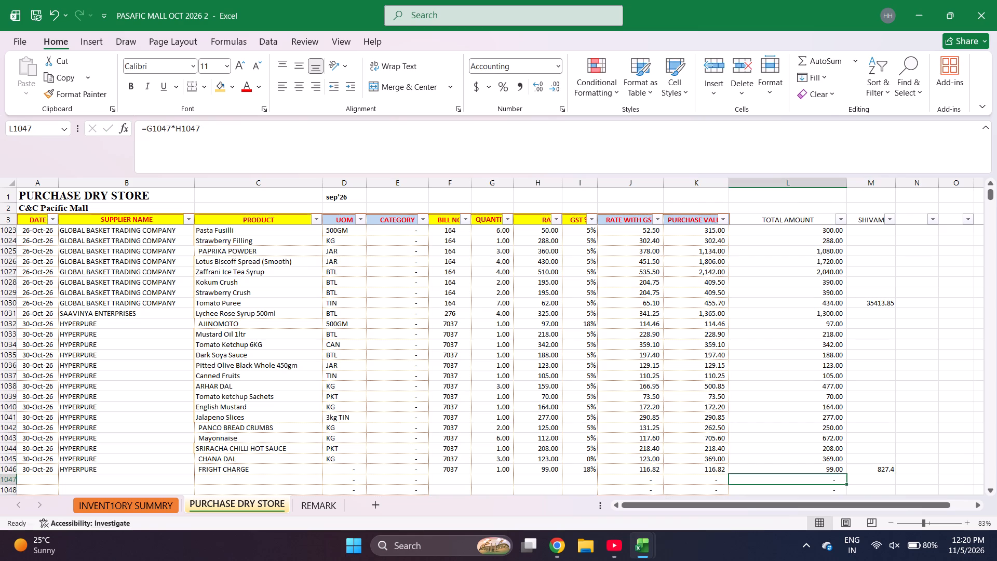
pyautogui.hotkey('ctrl', 'Left')
pyautogui.hotkey('ctrl', 'Left')
pyautogui.hotkey('ctrl', 'Left')
pyautogui.hotkey('ctrl', 'Left')
pyautogui.hotkey('ctrl', 'Left')
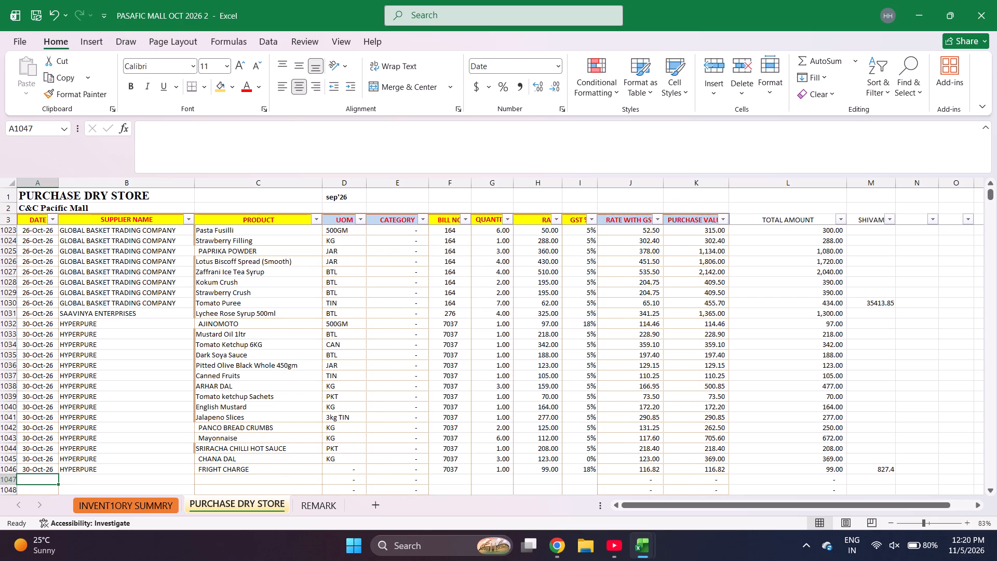
# Search the bill number filter for bill 6404.
pyautogui.click(465, 220)
pyautogui.press('e')
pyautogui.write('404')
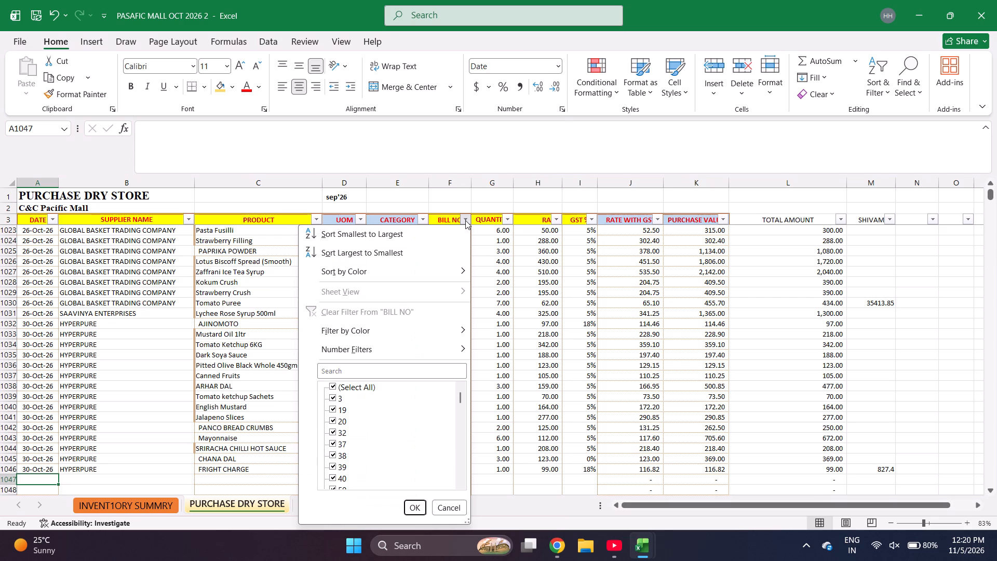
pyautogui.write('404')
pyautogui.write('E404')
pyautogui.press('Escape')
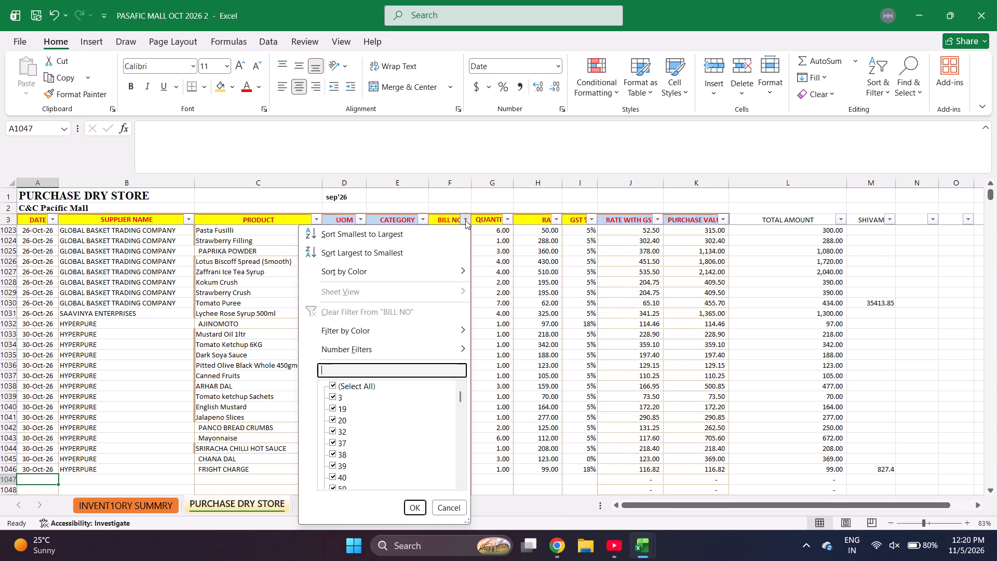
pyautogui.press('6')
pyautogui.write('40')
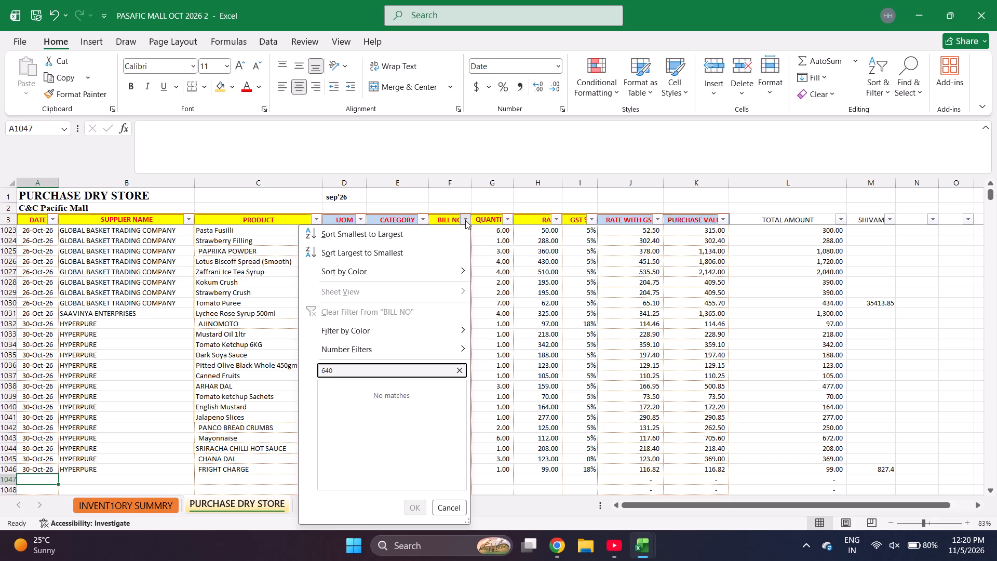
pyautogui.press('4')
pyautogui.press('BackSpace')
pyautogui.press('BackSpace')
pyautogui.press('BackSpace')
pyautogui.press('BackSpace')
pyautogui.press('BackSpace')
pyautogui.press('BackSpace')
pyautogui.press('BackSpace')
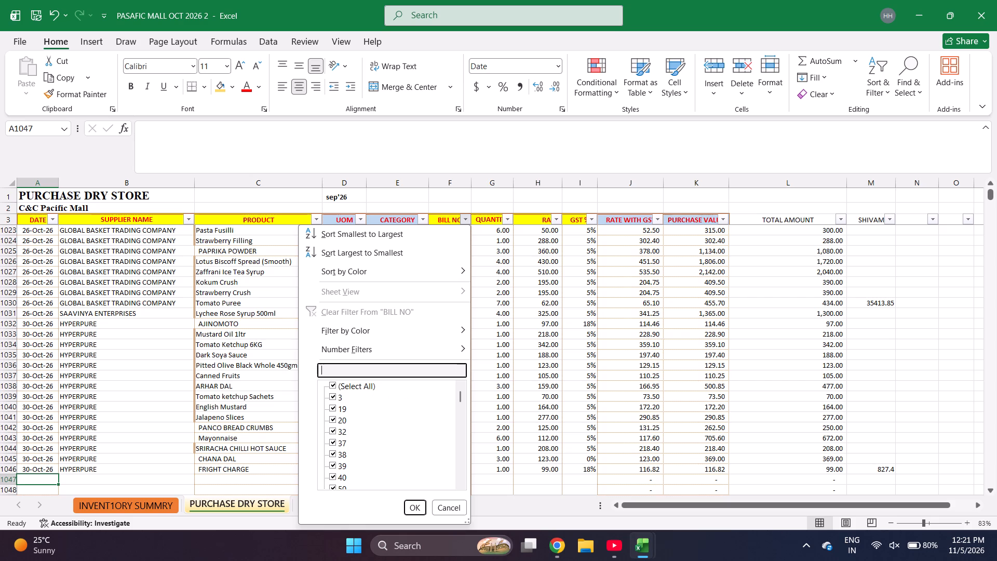
pyautogui.moveTo(188, 315); pyautogui.dragTo(190, 221)
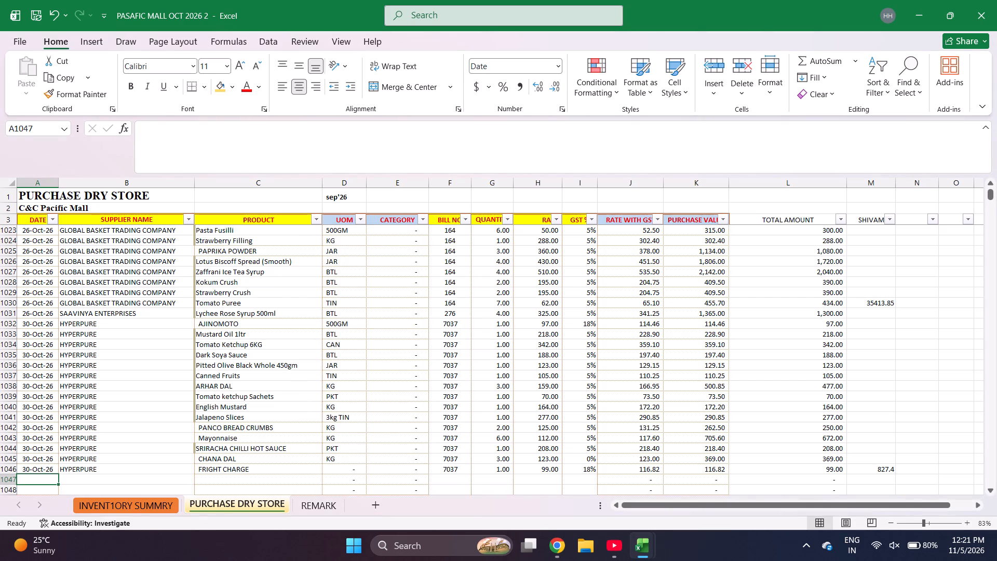
# Search the supplier name filter for HONEY.
pyautogui.click(190, 221)
pyautogui.write('EHONEY')
pyautogui.press('Return')
pyautogui.press('BackSpace')
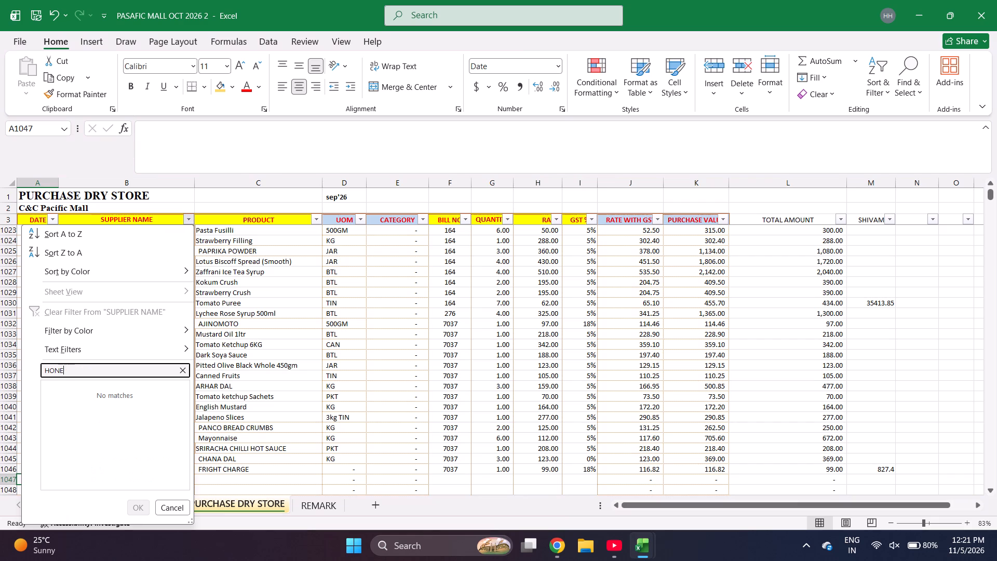
pyautogui.press('BackSpace')
pyautogui.press('BackSpace')
pyautogui.press('BackSpace')
pyautogui.press('BackSpace')
pyautogui.press('BackSpace')
pyautogui.press('BackSpace')
# Filter the supplier name column to the suppliers matching HYPER.
pyautogui.write('HYPER')
pyautogui.press('Return')
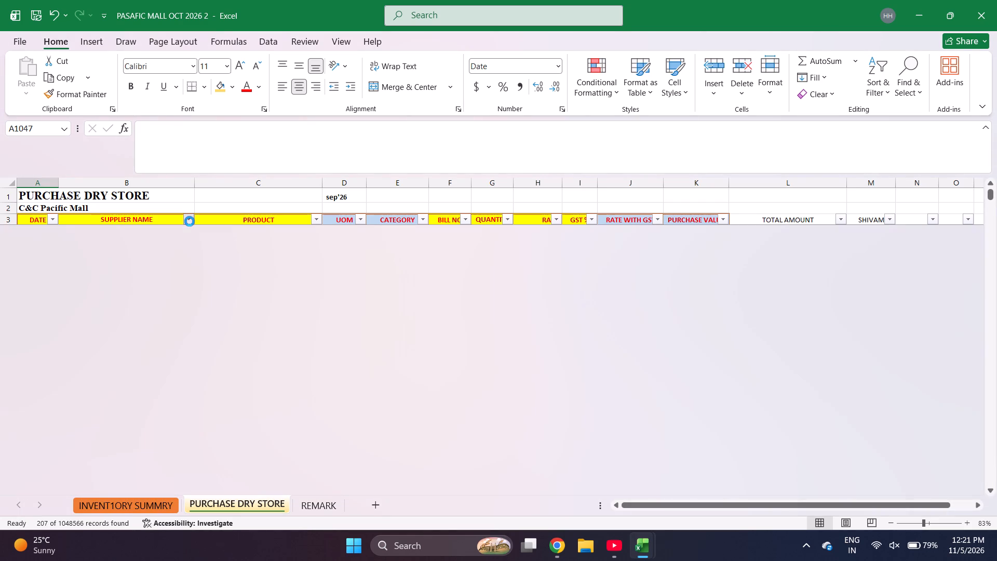
# Look back through the filtered HYPERPURE purchase rows, from bill 7037 up to the early October bills.
pyautogui.scroll(1, 281, 299)
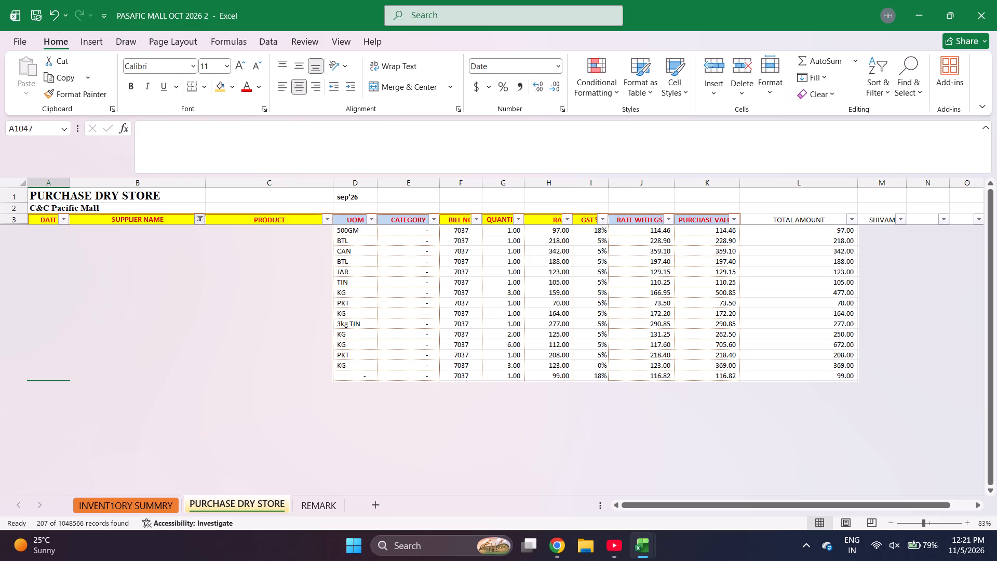
pyautogui.press('Up')
pyautogui.press('Up')
pyautogui.scroll(1, 281, 299)
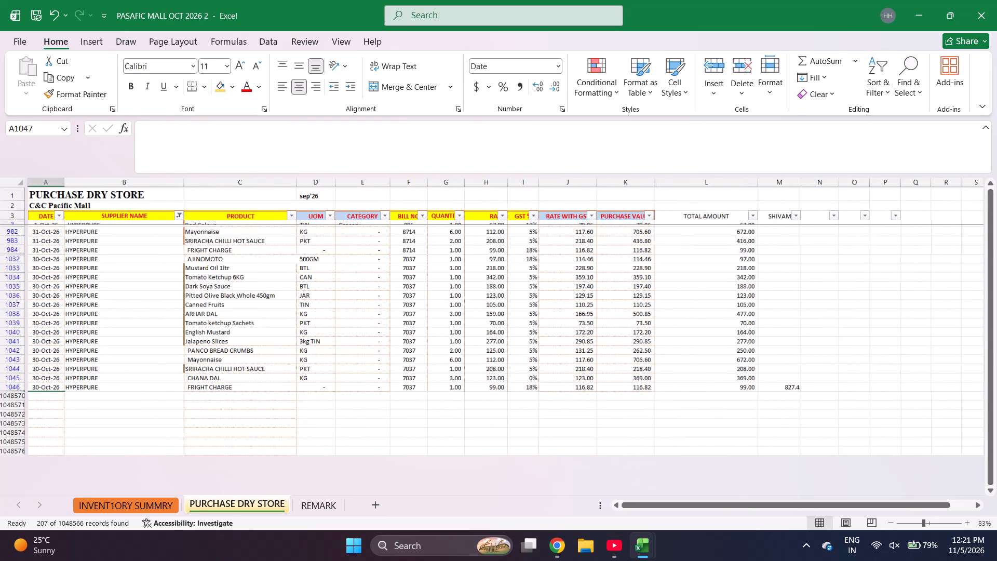
pyautogui.click(149, 393)
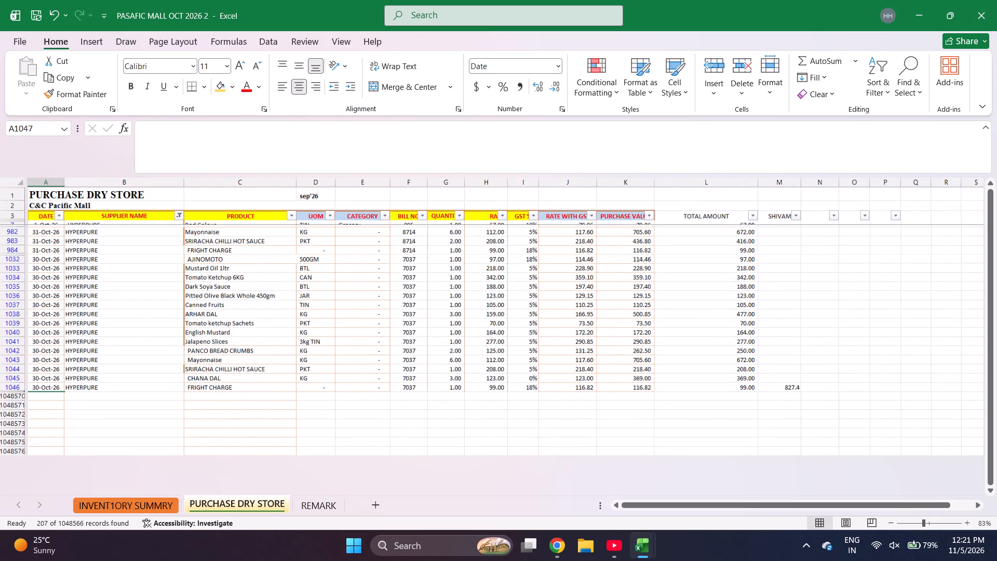
pyautogui.hotkey('ctrl', 'Up')
pyautogui.scroll(1, 149, 393)
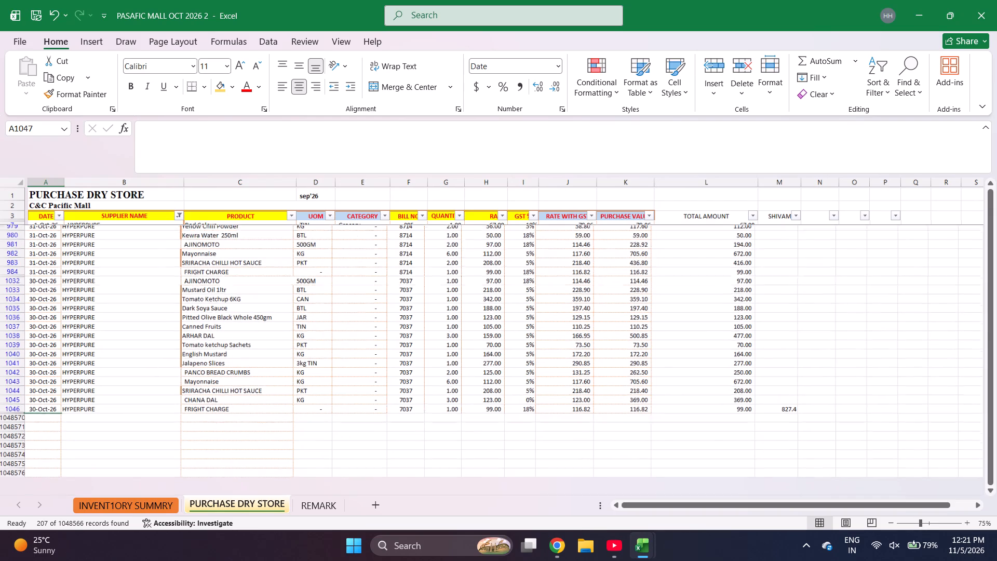
pyautogui.scroll(4, 149, 393)
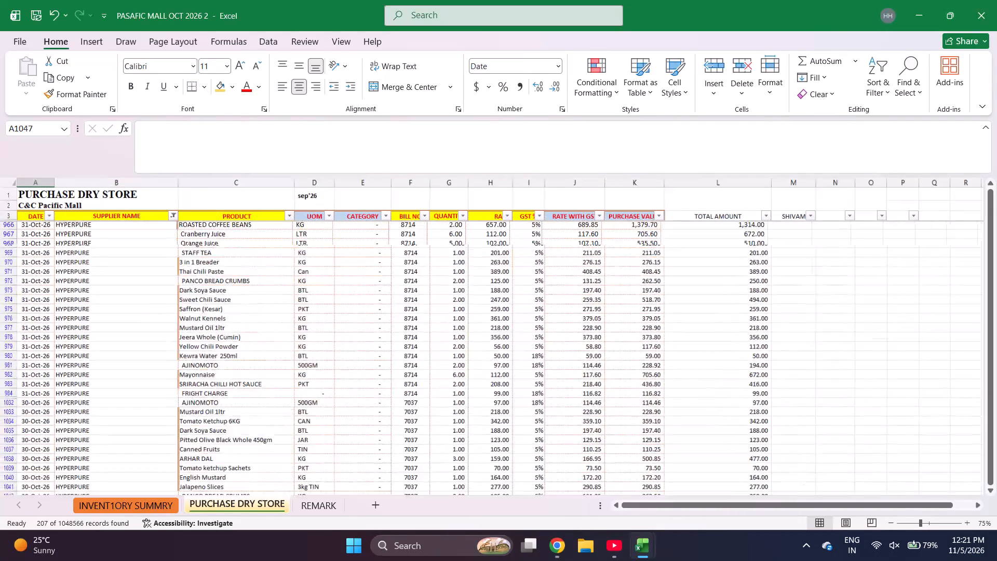
pyautogui.scroll(1, 149, 393)
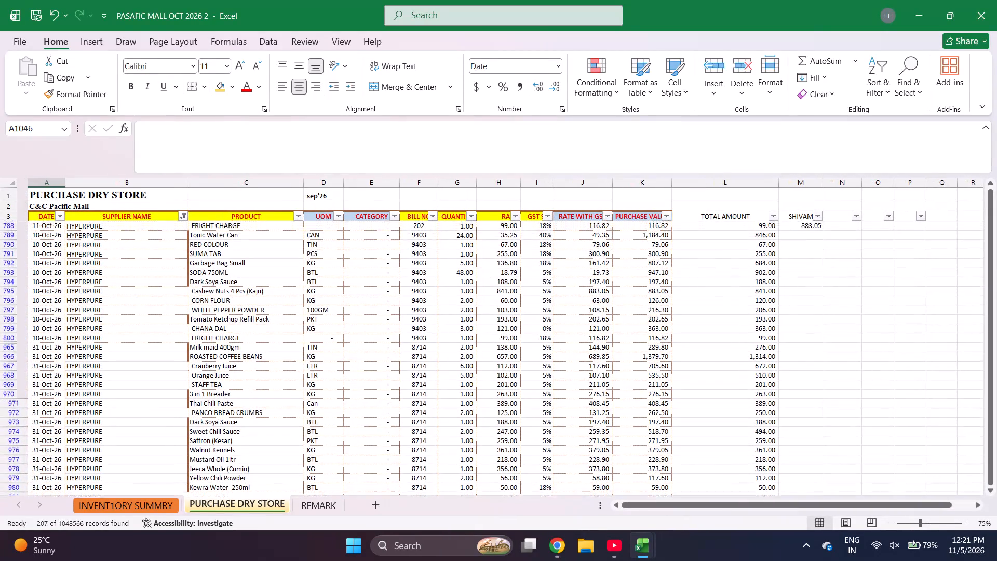
pyautogui.scroll(2, 149, 393)
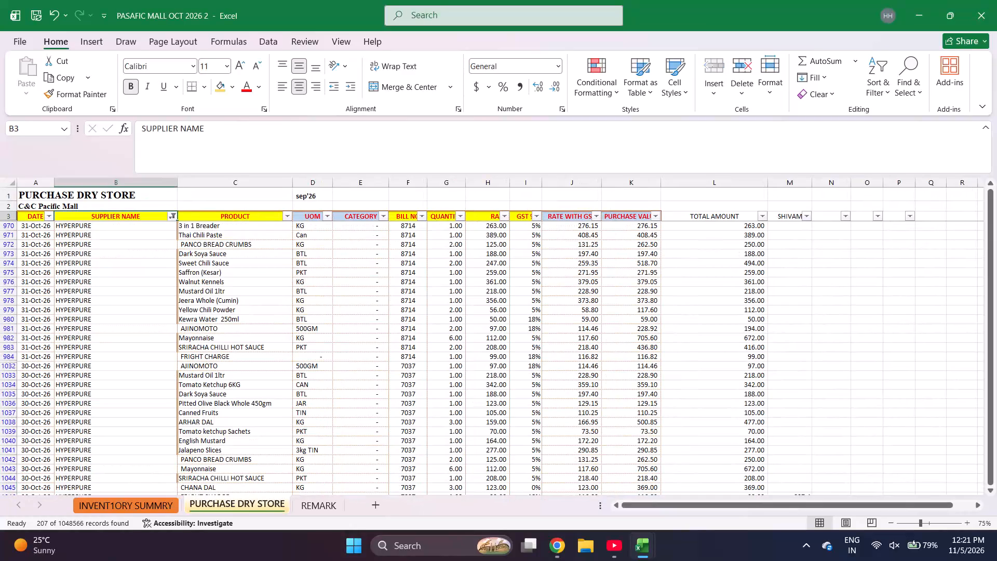
pyautogui.hscroll(1, 149, 393)
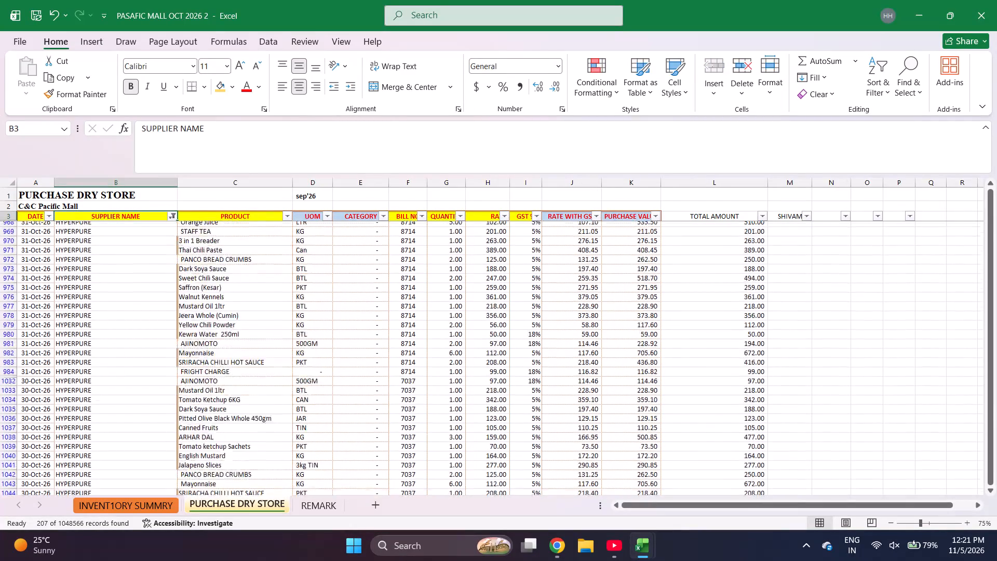
pyautogui.hscroll(1, 149, 393)
pyautogui.scroll(2, 149, 393)
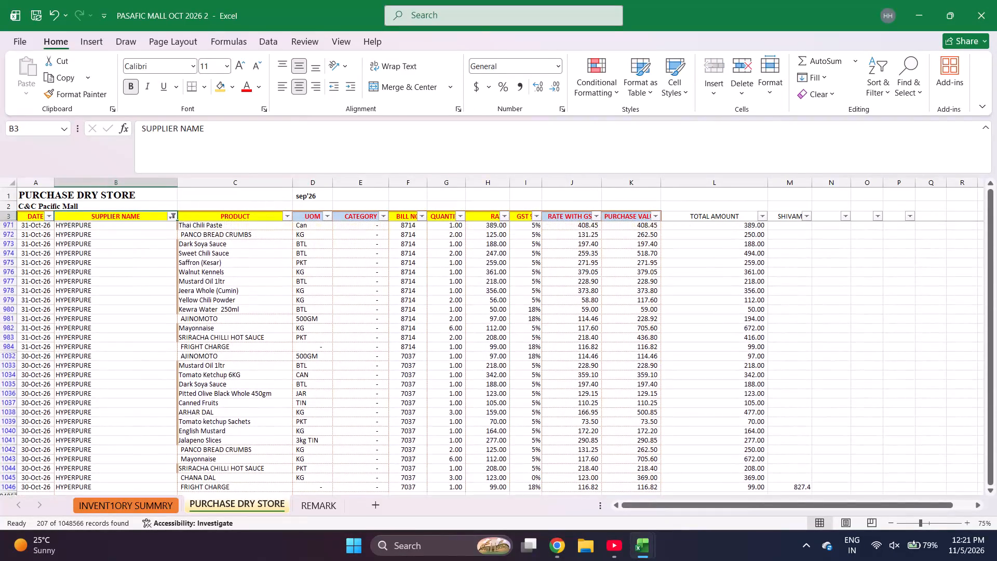
pyautogui.scroll(2, 149, 393)
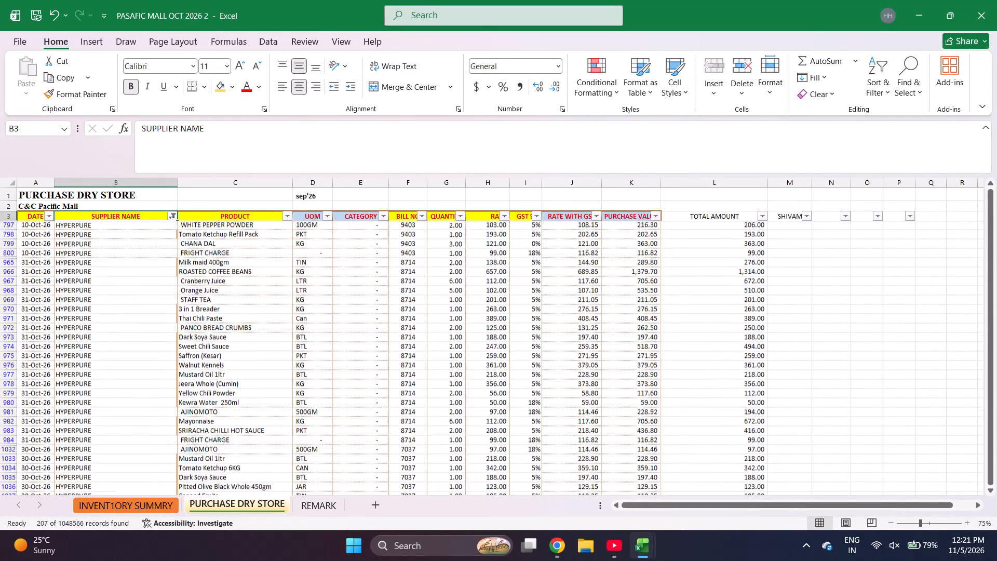
pyautogui.scroll(2, 149, 393)
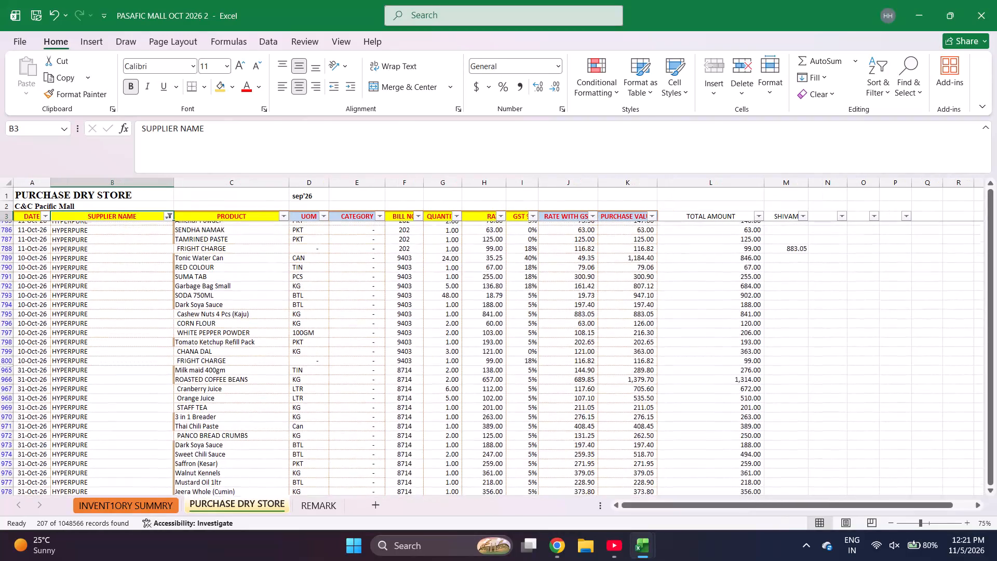
pyautogui.scroll(3, 149, 393)
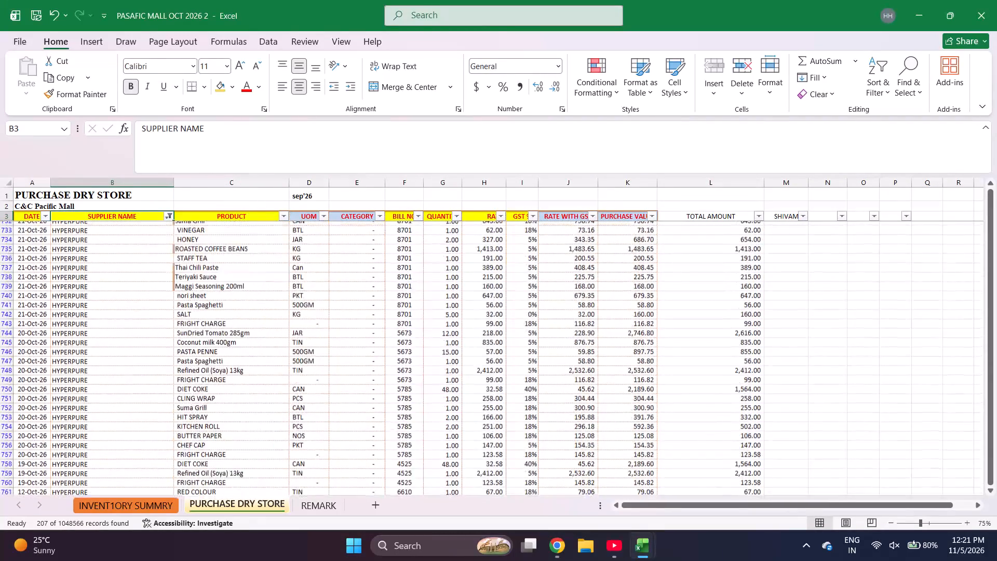
pyautogui.scroll(4, 149, 393)
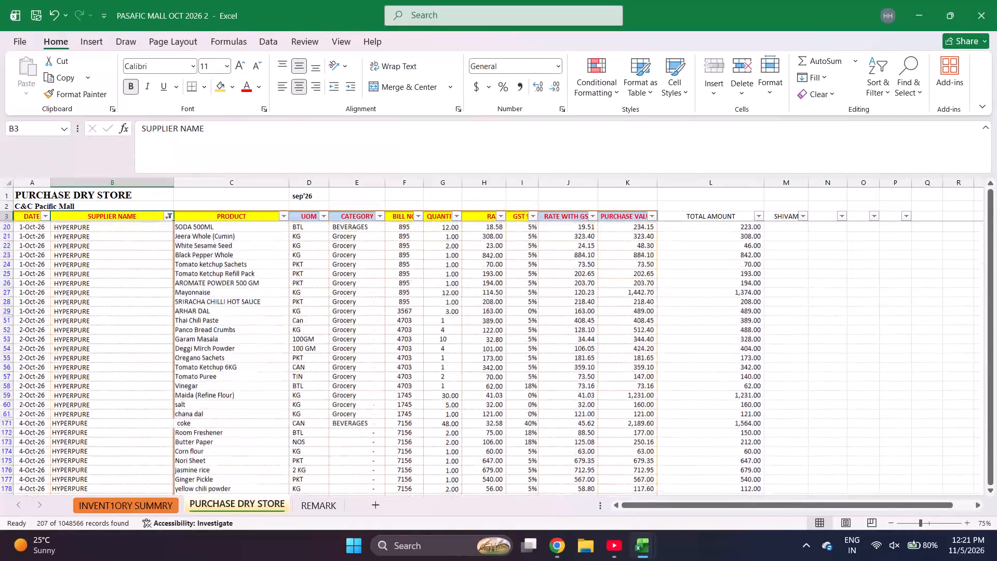
pyautogui.scroll(1, 149, 393)
# Review the HYPERPURE bills from bill 895 down to bill 7037, checking purchase values and SHIVAM column entries.
pyautogui.scroll(-2, 149, 393)
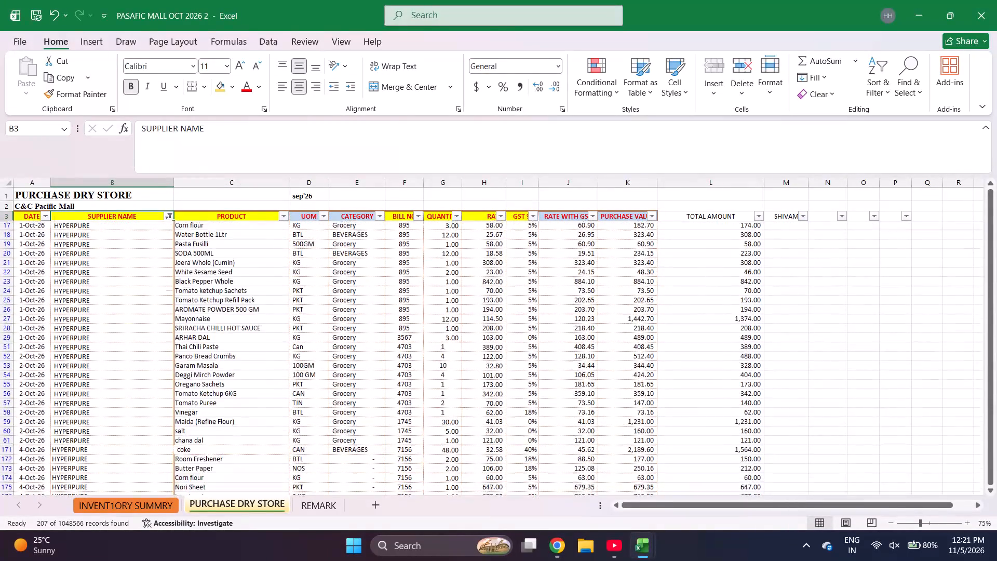
pyautogui.scroll(-2, 149, 393)
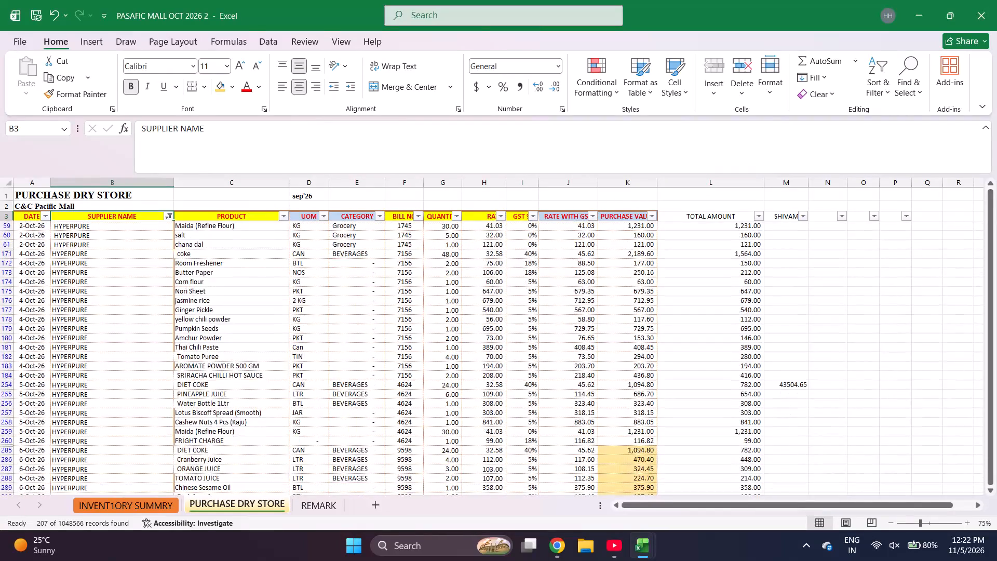
pyautogui.scroll(-4, 149, 393)
pyautogui.scroll(2, 149, 393)
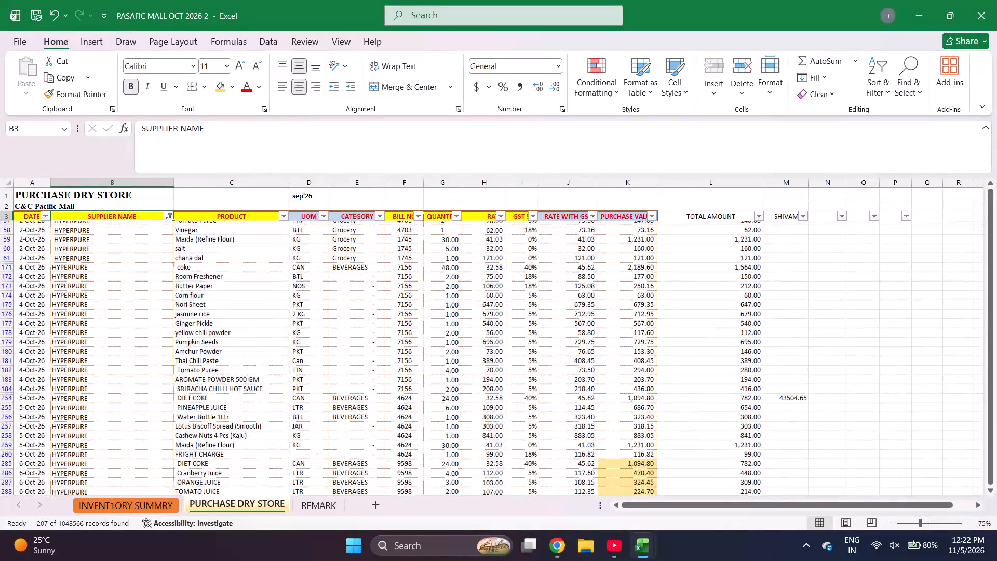
pyautogui.scroll(1, 149, 393)
pyautogui.scroll(-2, 149, 393)
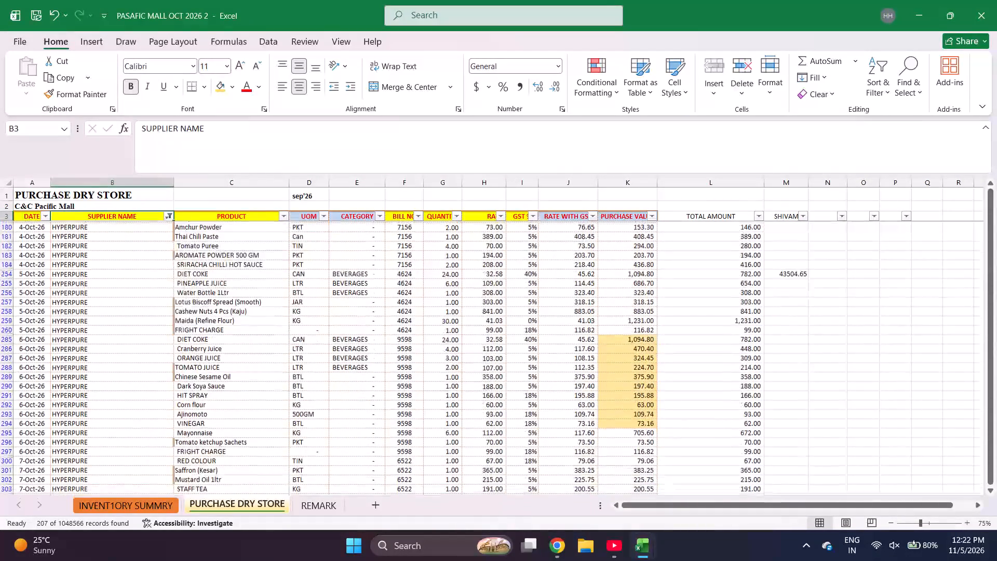
pyautogui.scroll(-2, 149, 393)
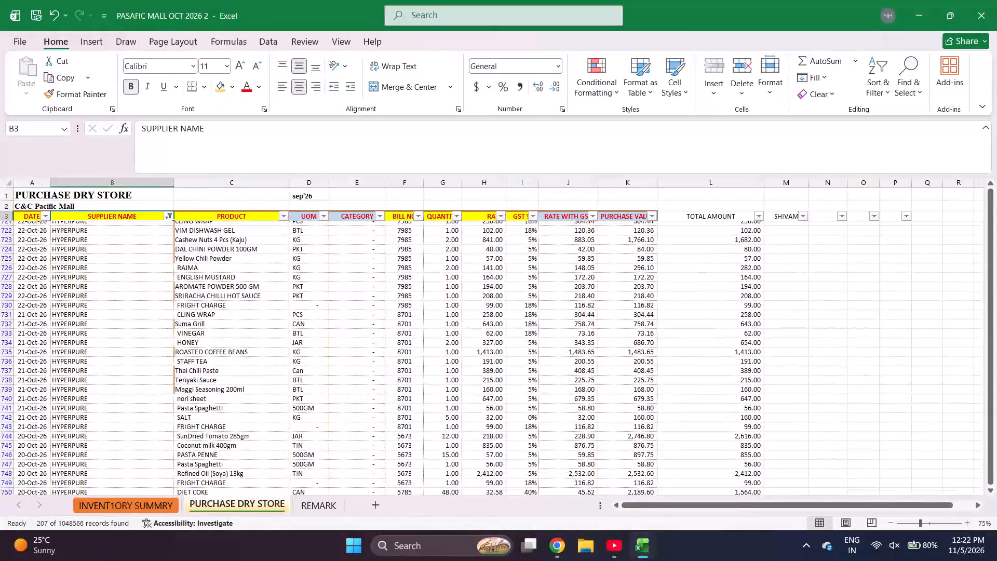
pyautogui.scroll(-1, 149, 393)
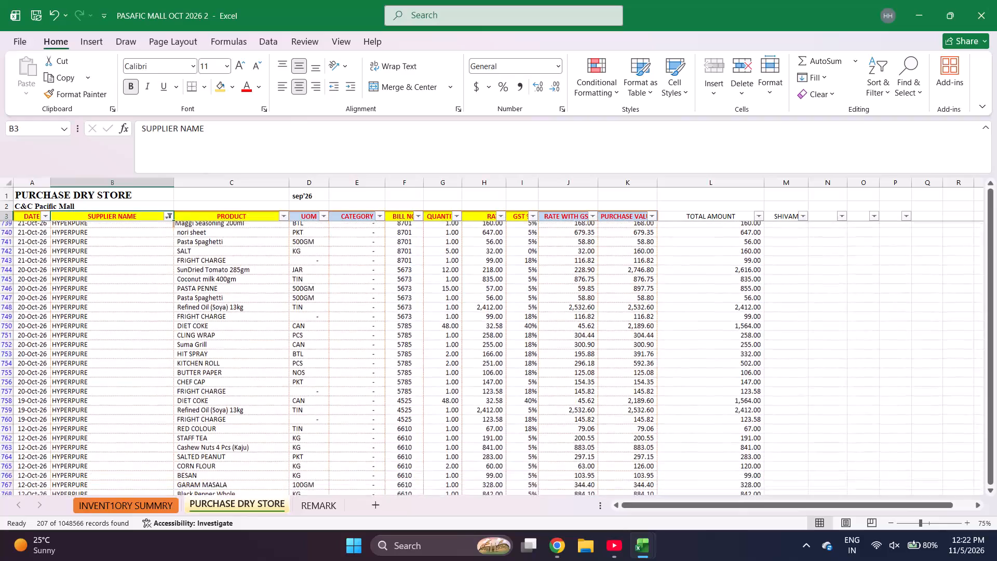
pyautogui.scroll(-2, 149, 393)
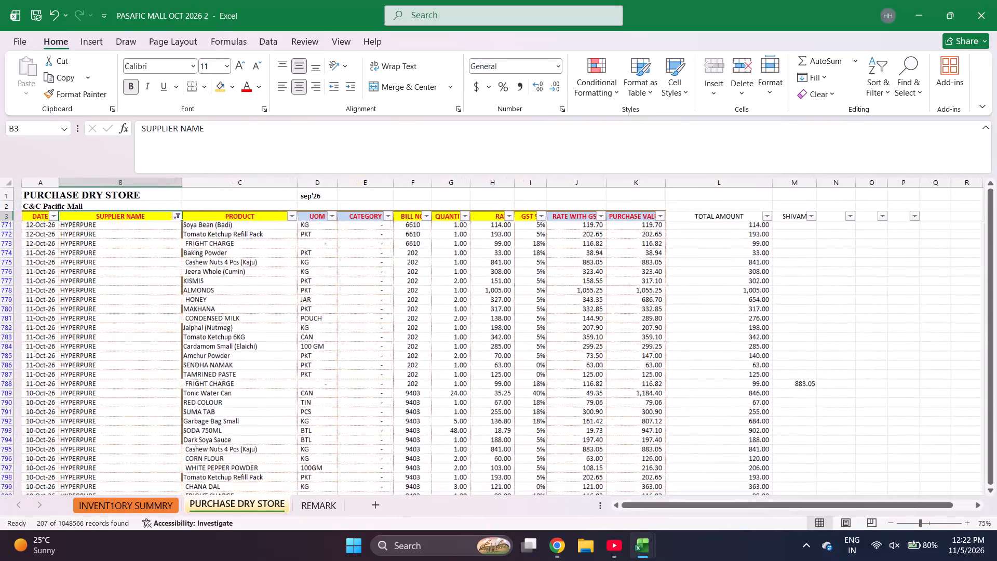
pyautogui.scroll(-4, 149, 393)
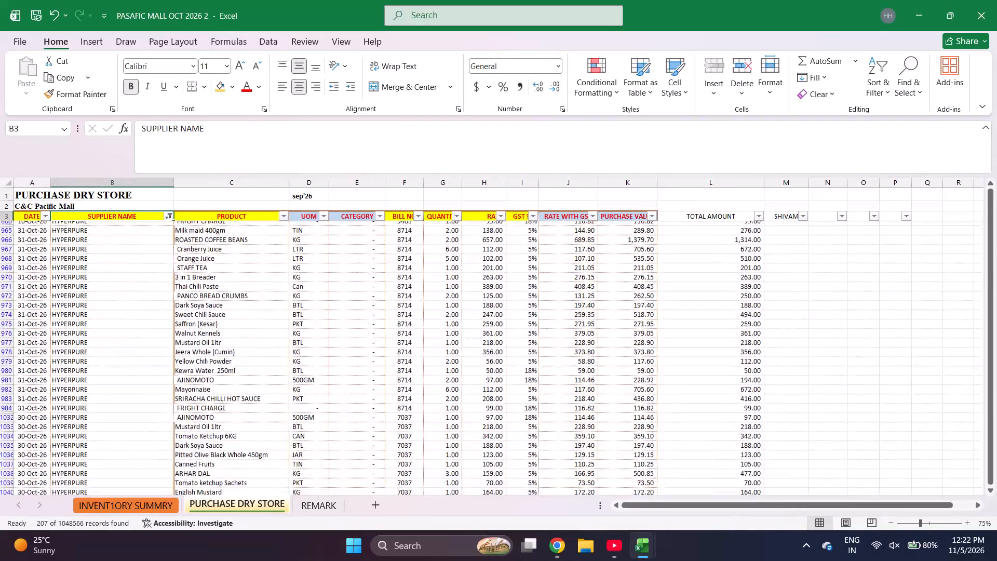
pyautogui.scroll(-2, 149, 393)
# Undo the last action on the PURCHASE DRY STORE sheet.
pyautogui.click(149, 393)
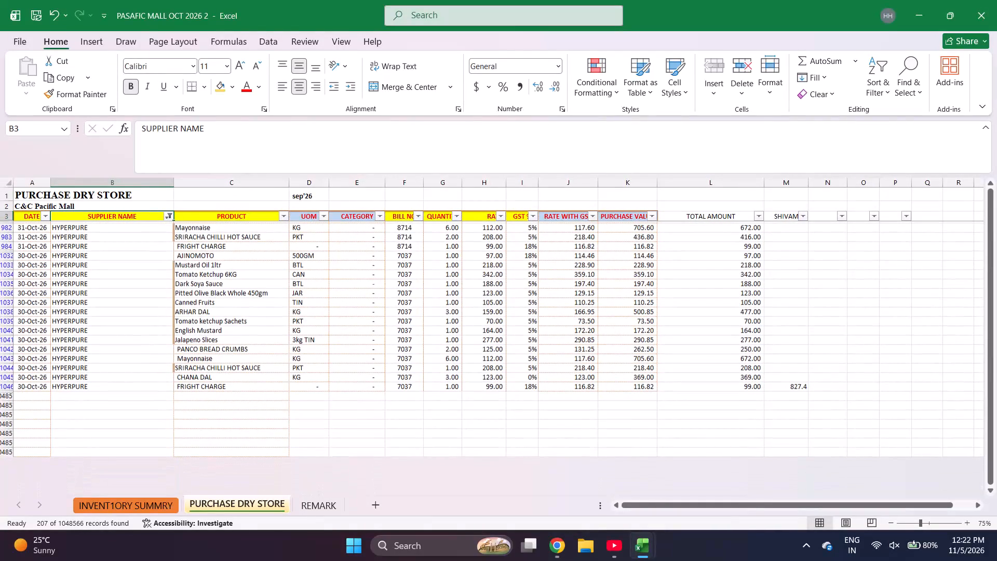
pyautogui.click(142, 402)
pyautogui.hotkey('ctrl', 'z')
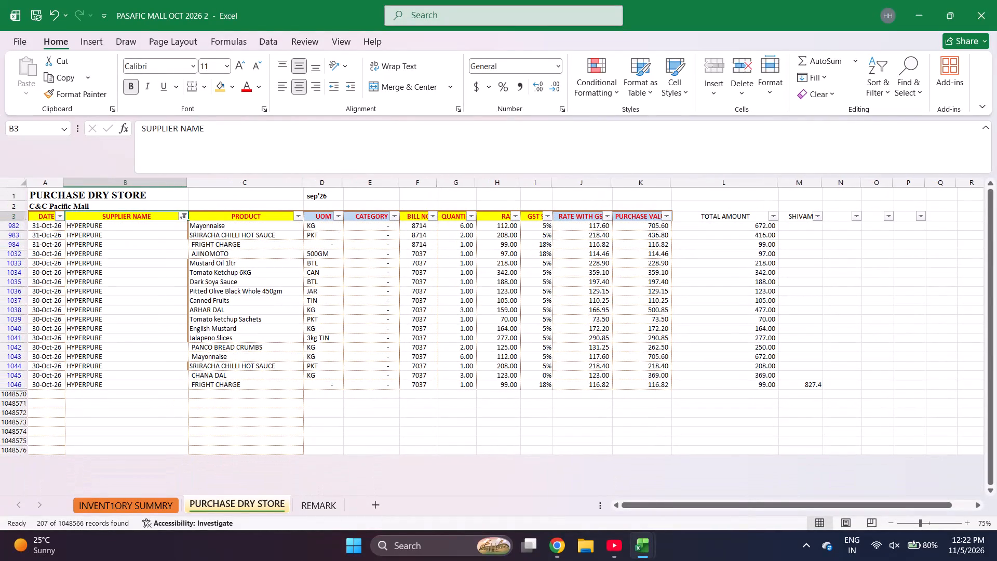
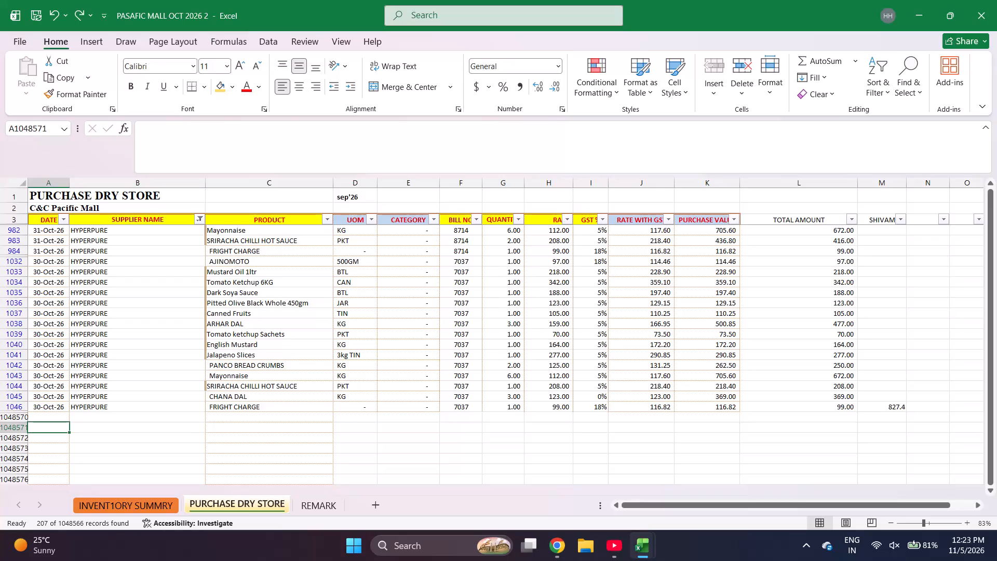
# Look back through the filtered HYPERPURE purchase rows, from the end of the list up to the mid-October bills 6610 and 202.
pyautogui.press('Down')
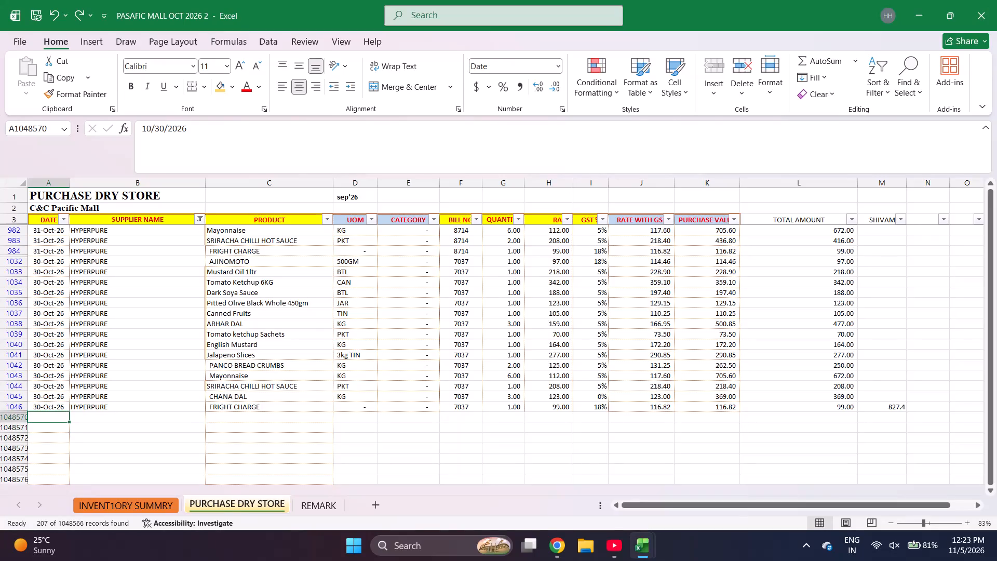
pyautogui.press('Up')
pyautogui.press('Up')
pyautogui.hotkey('ctrl', 'Up')
pyautogui.hotkey('ctrl', 'Up')
pyautogui.press('Up')
pyautogui.press('Up')
pyautogui.press('Up')
pyautogui.press('Up')
pyautogui.press('Up')
pyautogui.press('Up')
pyautogui.press('Up')
pyautogui.press('Up')
pyautogui.press('Up')
pyautogui.press('Up')
pyautogui.press('Up')
pyautogui.press('Up')
pyautogui.press('Up')
pyautogui.press('Up')
pyautogui.press('Up')
pyautogui.press('Up')
pyautogui.press('Up')
pyautogui.press('Up')
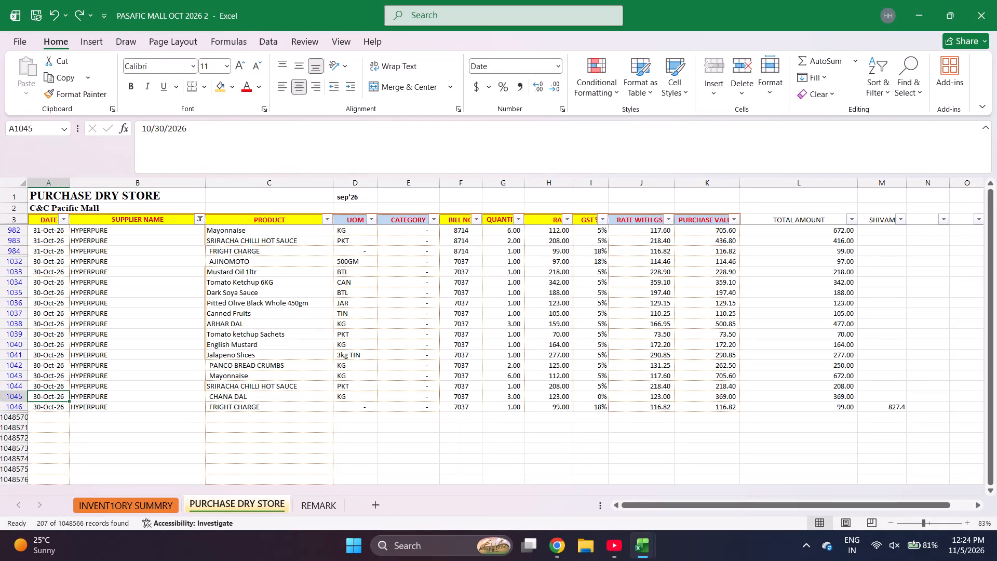
pyautogui.scroll(5, 142, 402)
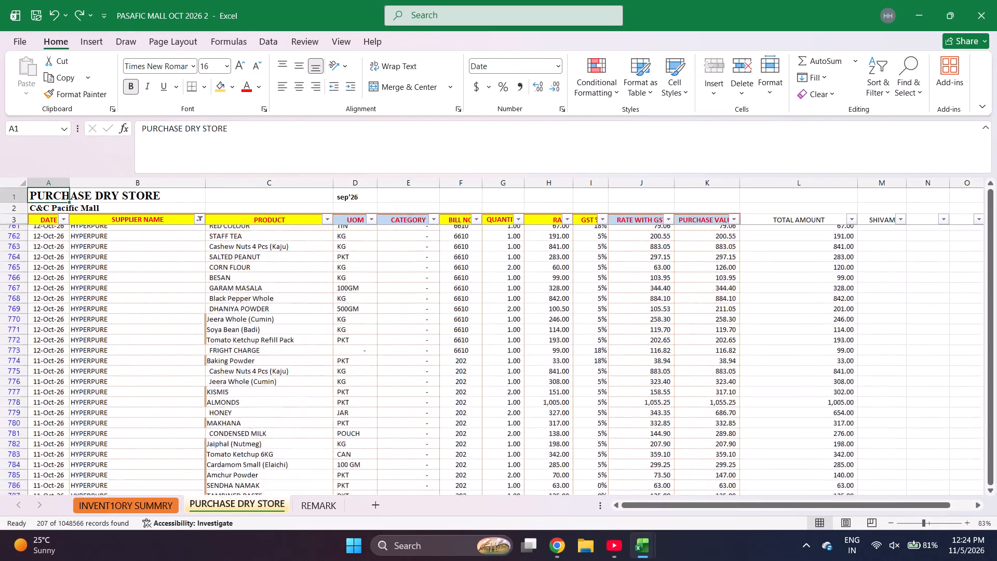
pyautogui.scroll(3, 142, 402)
pyautogui.scroll(-1, 142, 402)
# Undo the HYPERPURE supplier filter on the PURCHASE DRY STORE sheet.
pyautogui.hotkey('ctrl', 'z')
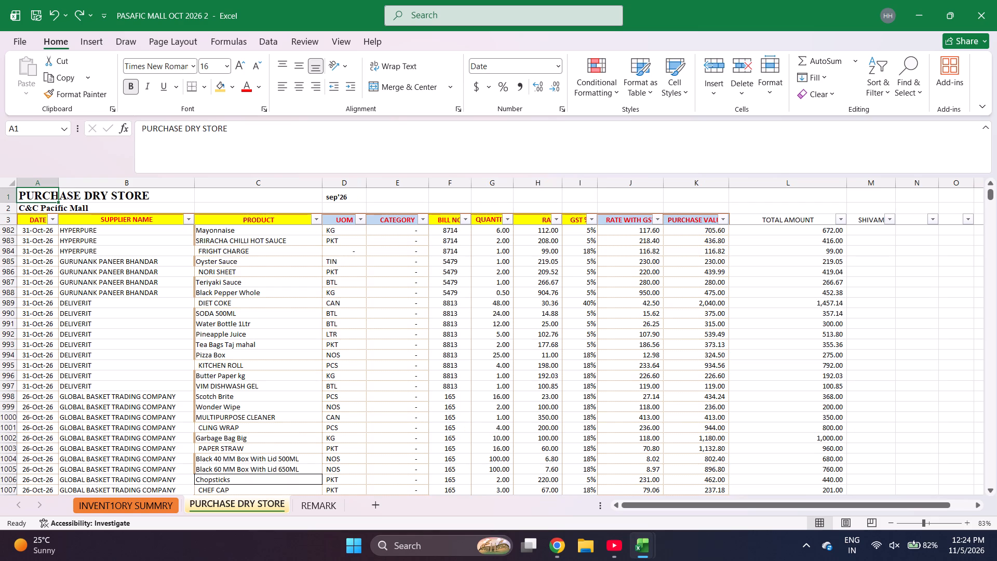
# Start a new entry below the last purchase row with date 10-29-2026 and the supplier HYPERPURE filled down from above.
pyautogui.hotkey('ctrl', 'Down')
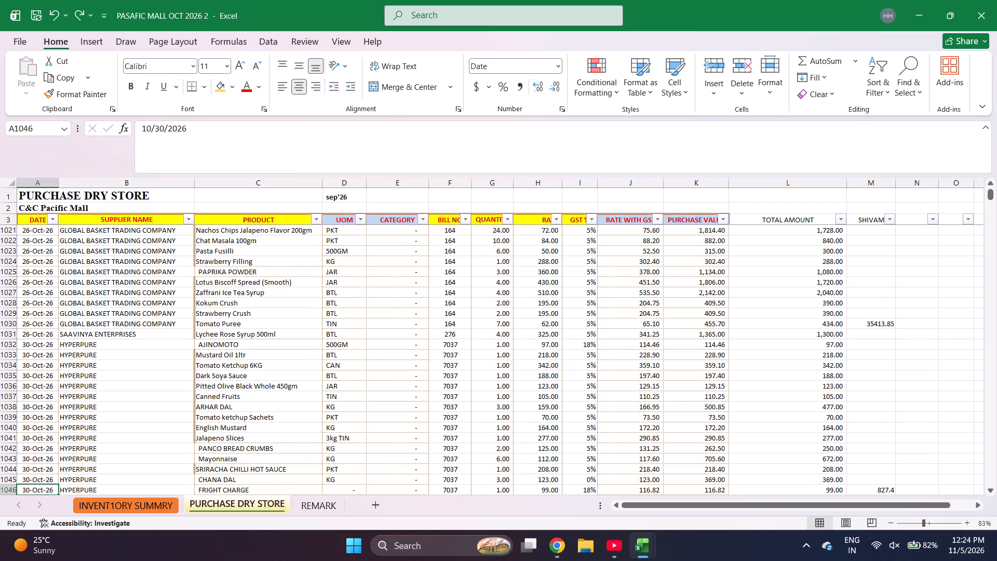
pyautogui.press('Left')
pyautogui.press('Down')
pyautogui.press('Up')
pyautogui.press('Down')
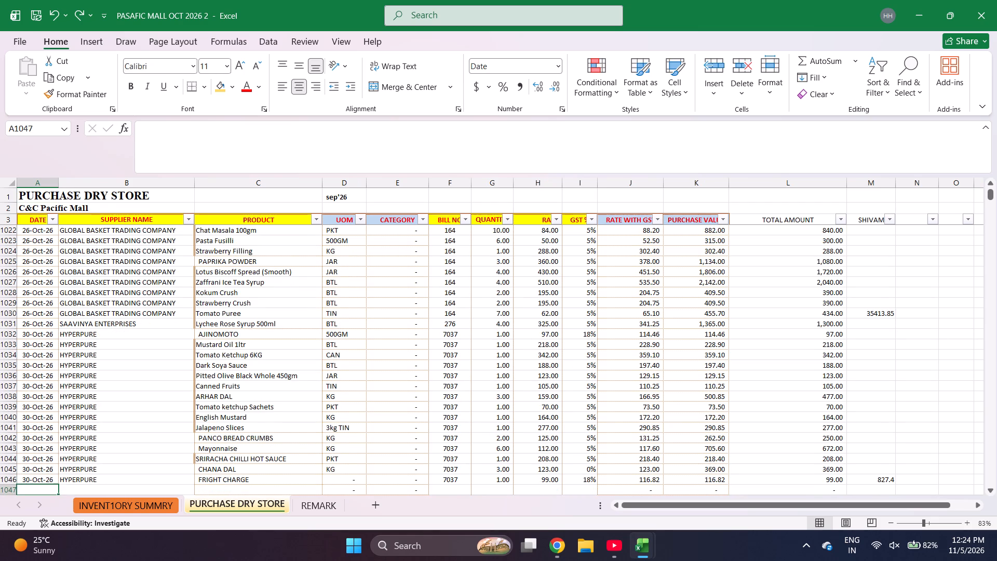
pyautogui.write('10-29-2026')
pyautogui.press('Right')
pyautogui.hotkey('ctrl', 'd')
pyautogui.press('Right')
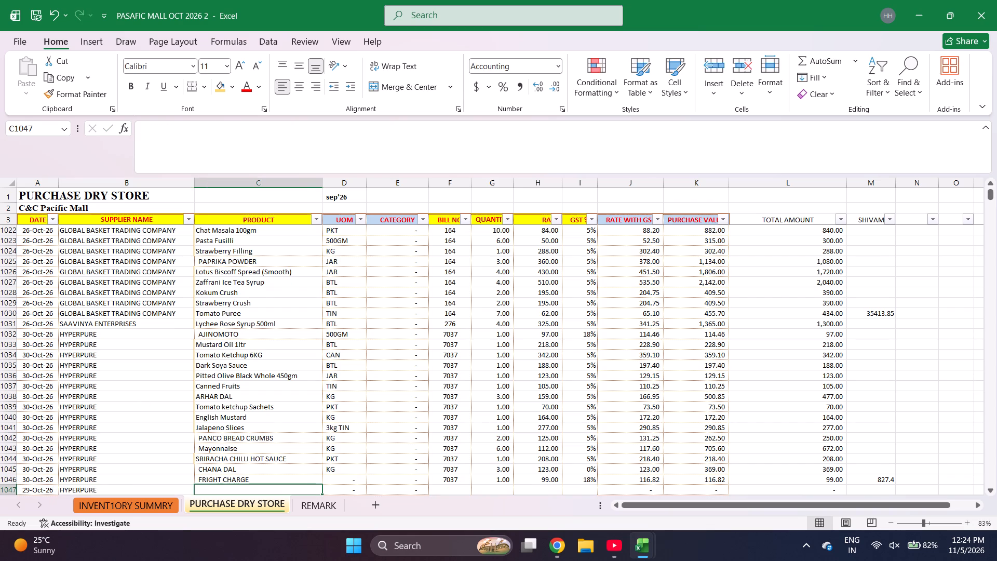
# Enter HONEY as the new entry's product and RED COLOUR in the product cell below it.
pyautogui.write('HONRY')
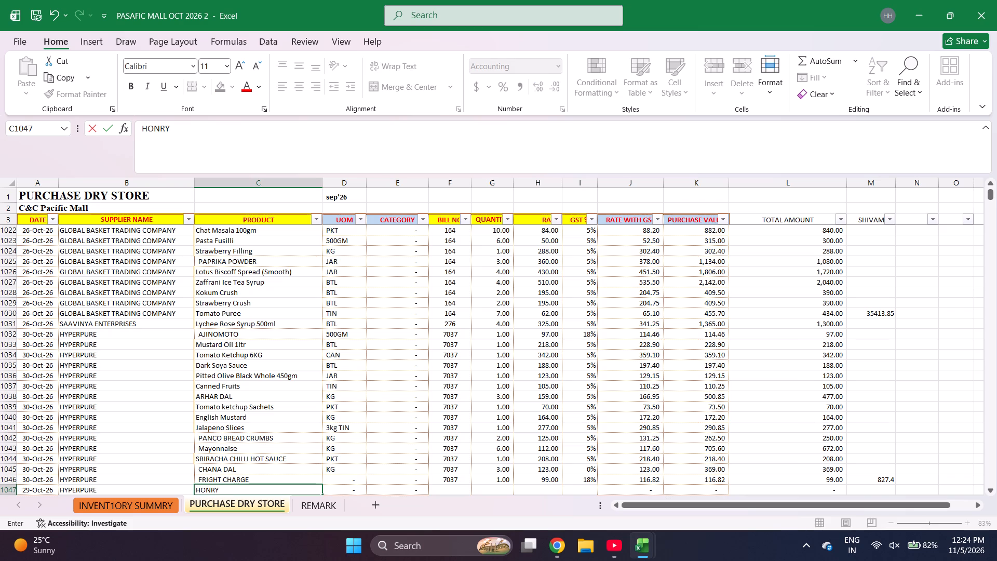
pyautogui.press('BackSpace')
pyautogui.press('BackSpace')
pyautogui.write('EY')
pyautogui.press('Return')
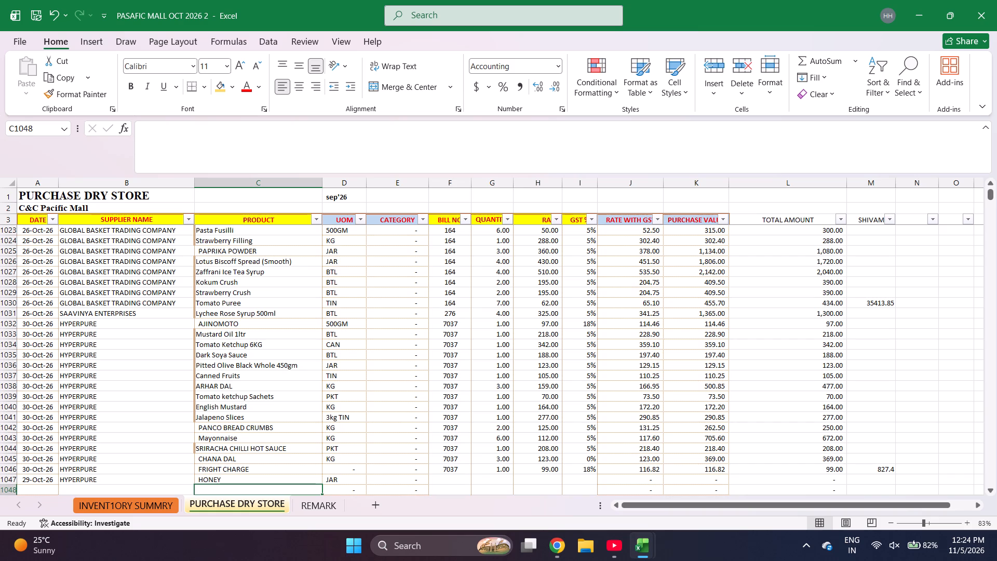
pyautogui.write('RED COLOUR')
pyautogui.press('Return')
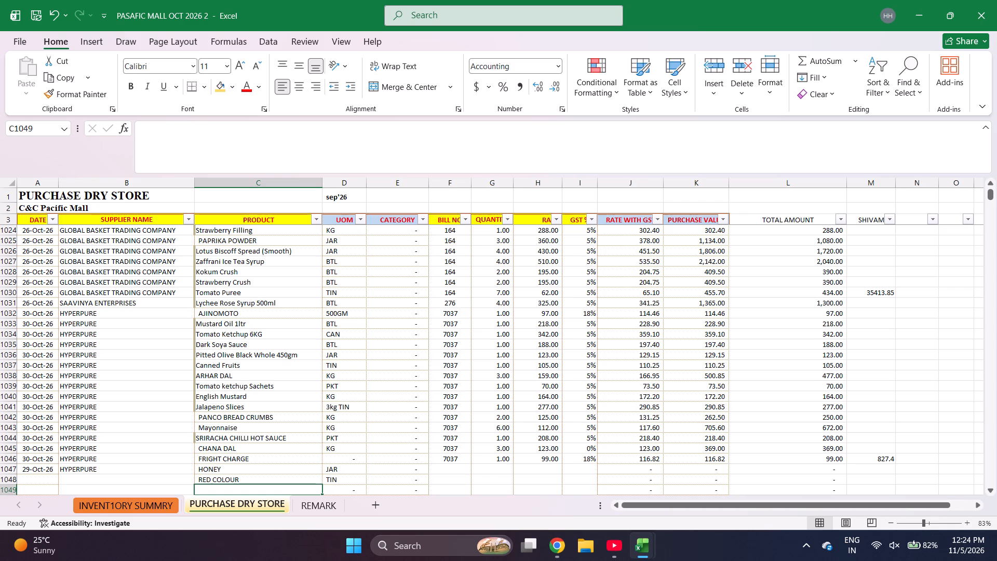
# Find ROASTED COFFEE BEANS in the inventory summary by searching COFFEE B and copy it into the product cell below RED COLOUR.
pyautogui.hotkey('ctrl', 'pageup')
pyautogui.hotkey('ctrl', 'f')
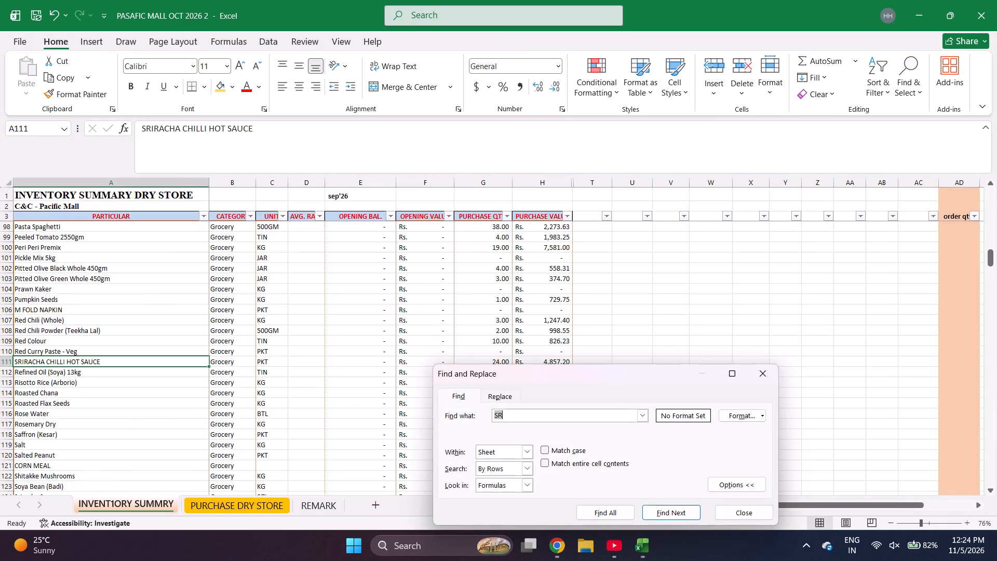
pyautogui.write('COFFEE B')
pyautogui.press('Return')
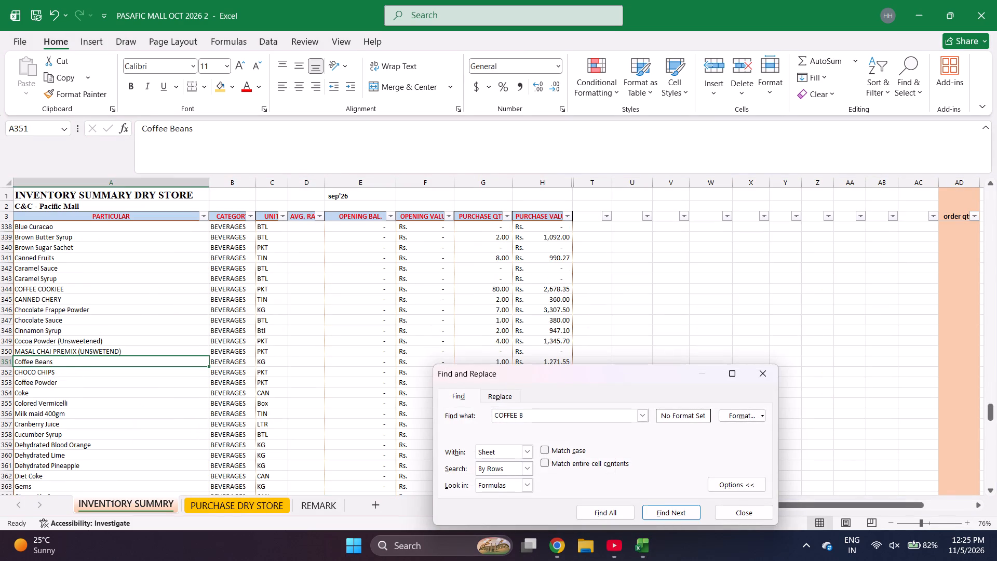
pyautogui.press('Return')
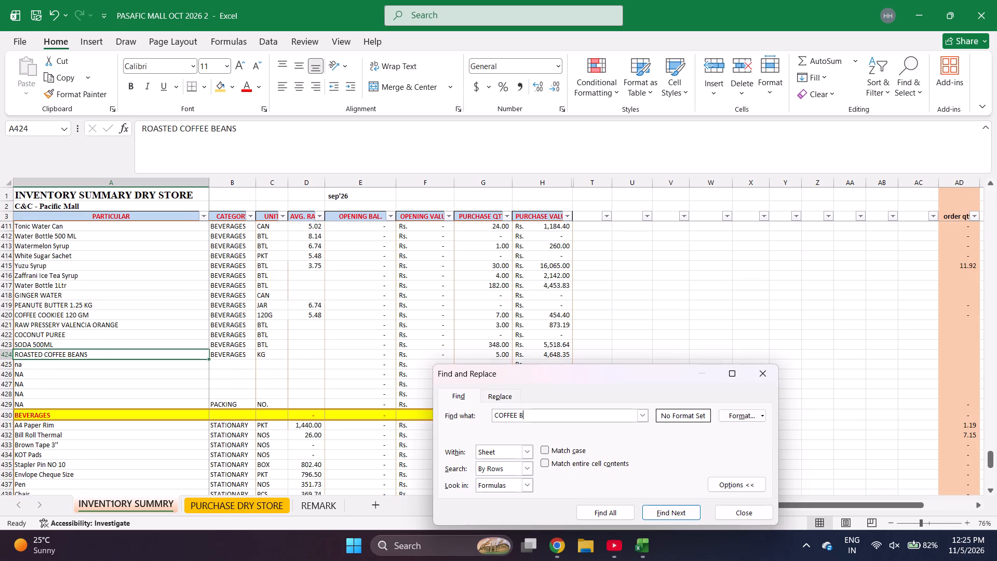
pyautogui.press('Escape')
pyautogui.hotkey('ctrl', 'c')
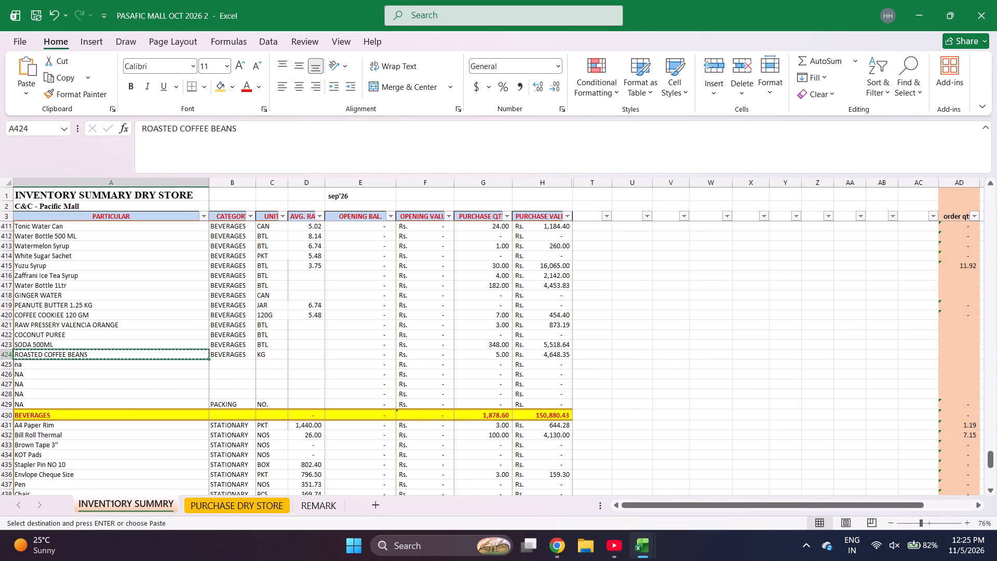
pyautogui.hotkey('ctrl', 'pagedown')
pyautogui.press('Return')
pyautogui.press('Return')
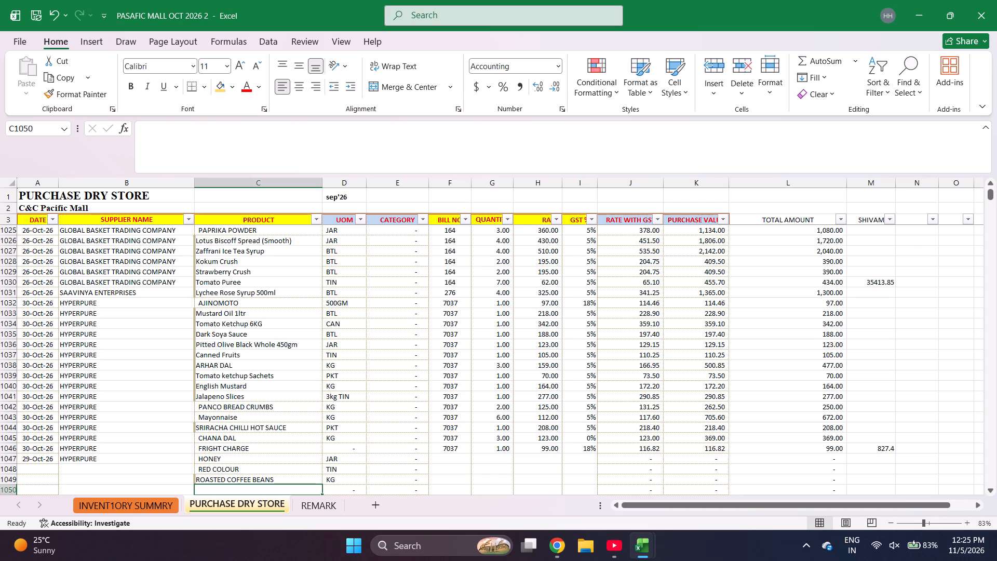
# Find Water Bottle 500 ML in the inventory summary by searching WATER B and copy it into the next empty product cell.
pyautogui.hotkey('ctrl', 'pageup')
pyautogui.hotkey('ctrl', 'f')
pyautogui.write('WATER B')
pyautogui.press('Return')
pyautogui.press('Escape')
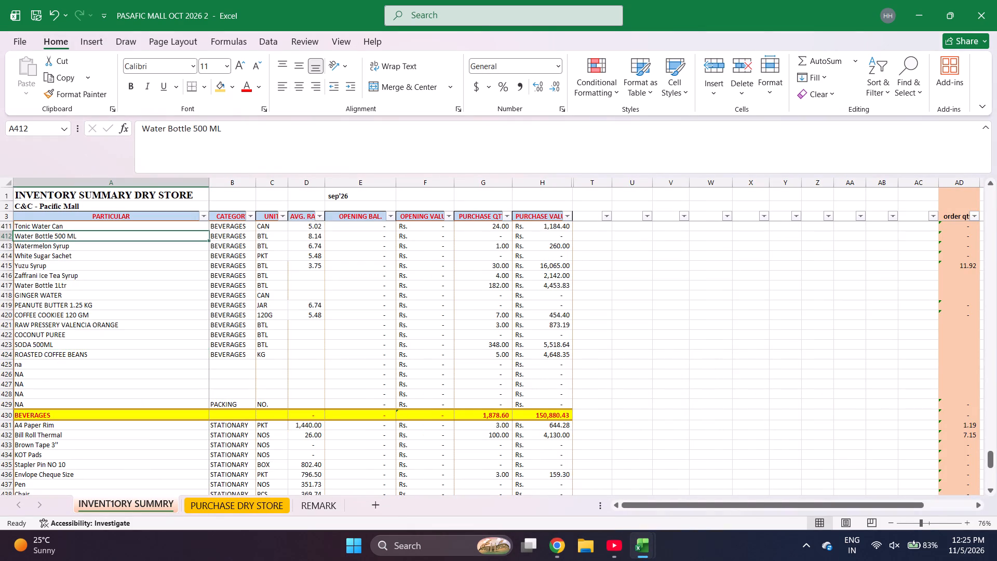
pyautogui.hotkey('ctrl', 'c')
pyautogui.hotkey('ctrl', 'pagedown')
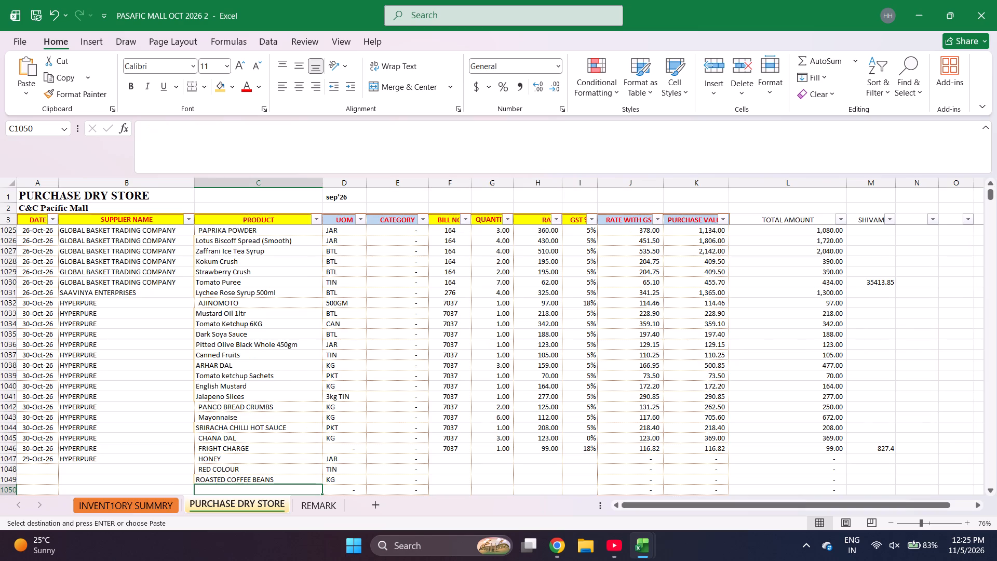
pyautogui.press('Return')
pyautogui.press('Return')
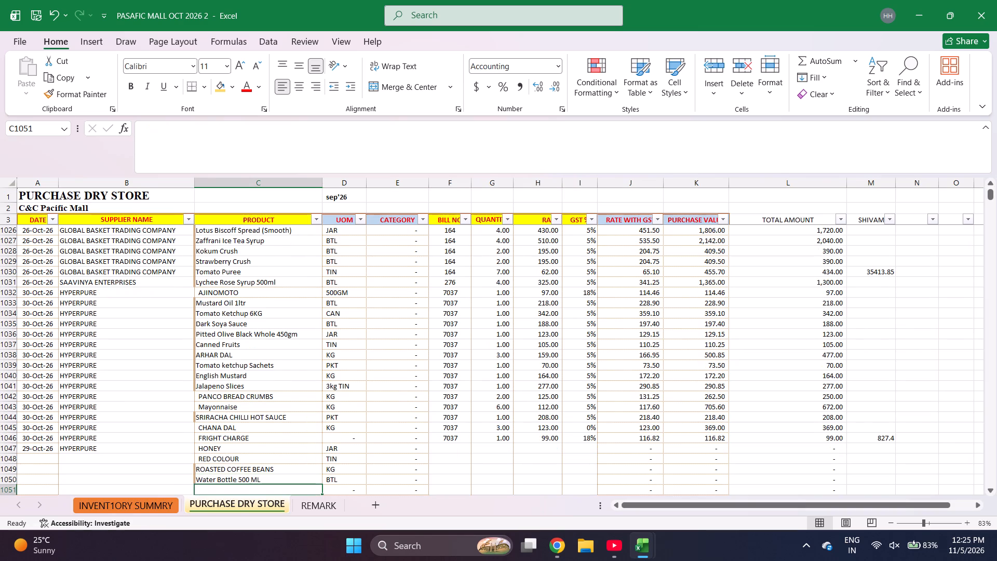
# Find 3 in 1 Breader in the inventory summary by searching 3 IN and copy it into the next empty product cell.
pyautogui.hotkey('ctrl', 'pageup')
pyautogui.hotkey('ctrl', 'f')
pyautogui.write('3 IN B')
pyautogui.press('Return')
pyautogui.press('Return')
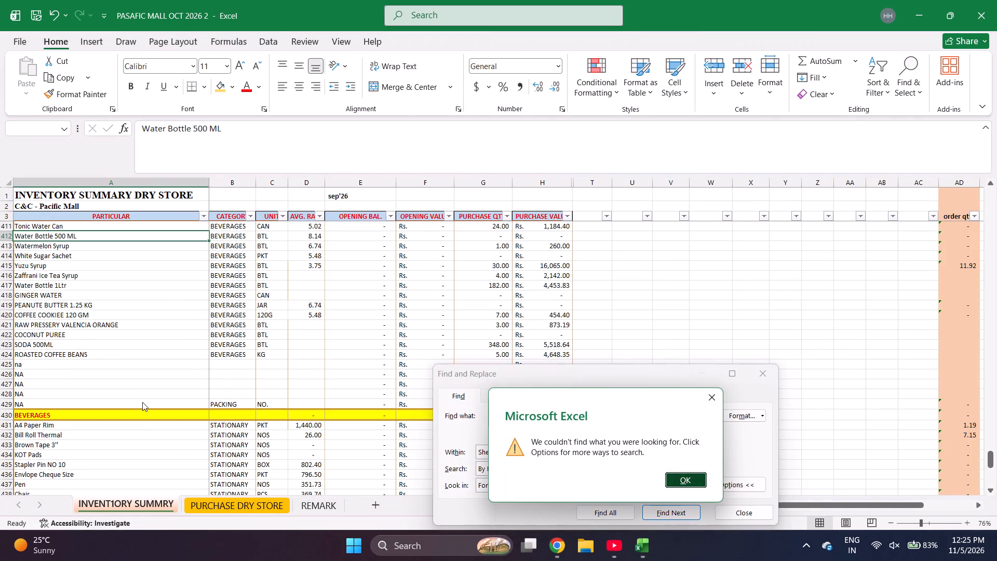
pyautogui.press('BackSpace')
pyautogui.press('BackSpace')
pyautogui.press('Return')
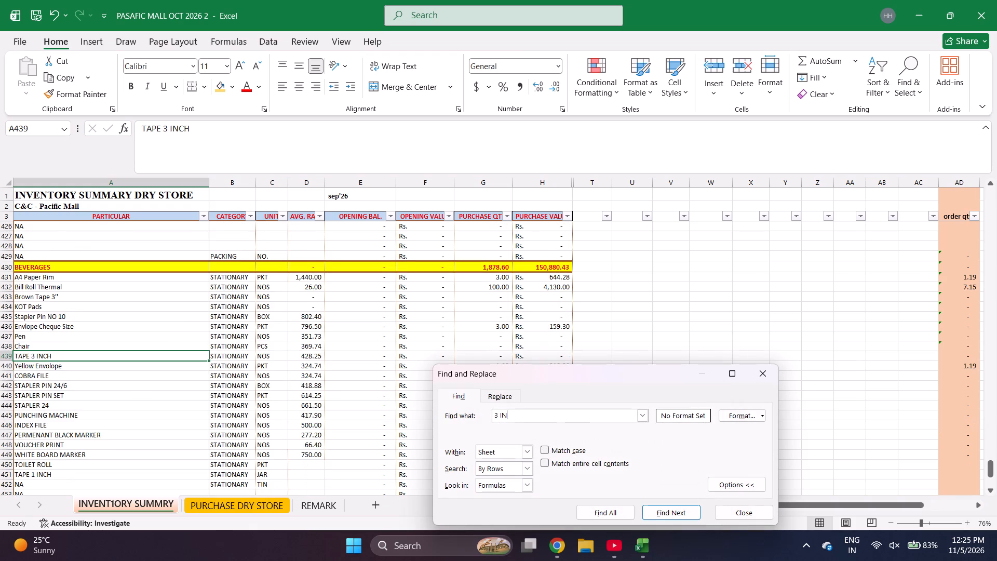
pyautogui.press('Return')
pyautogui.press('Escape')
pyautogui.hotkey('ctrl', 'c')
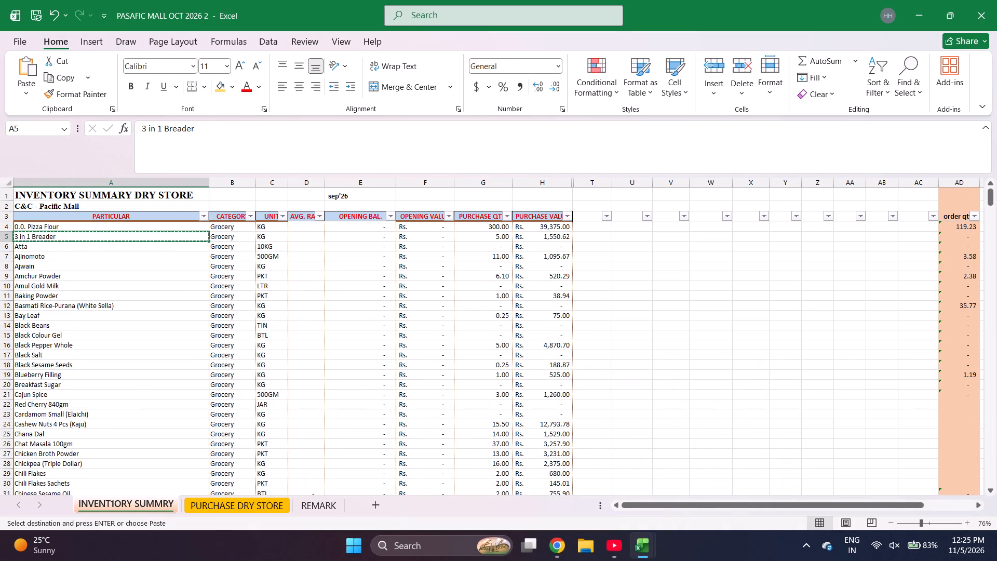
pyautogui.hotkey('ctrl', 'pagedown')
pyautogui.press('Return')
pyautogui.press('Return')
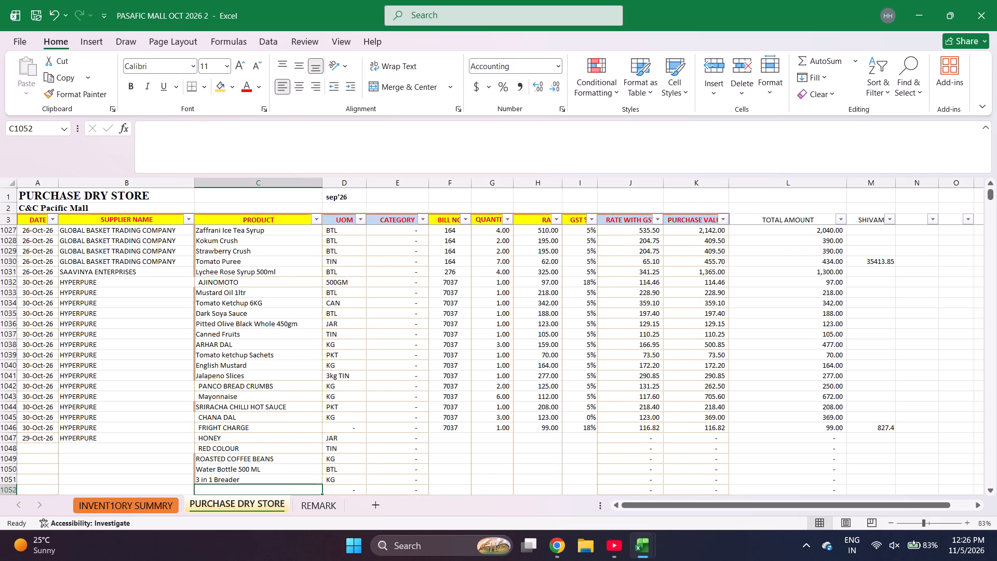
# Find Mango Puree in the inventory summary by searching MANGO and copy it into the next empty product cell.
pyautogui.hotkey('ctrl', 'pageup')
pyautogui.hotkey('ctrl', 'f')
pyautogui.write('MANGO')
pyautogui.press('Return')
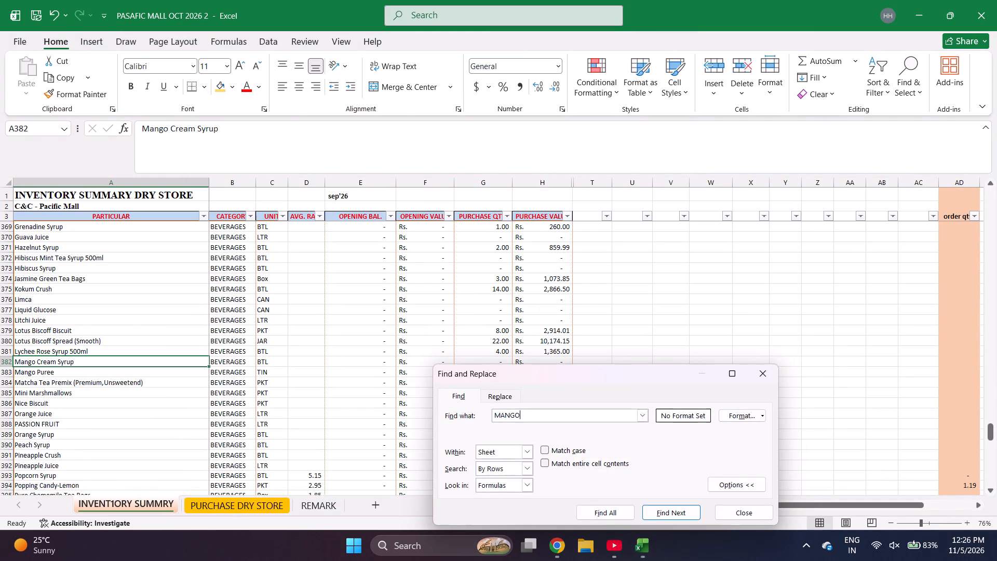
pyautogui.press('Return')
pyautogui.press('Escape')
pyautogui.hotkey('ctrl', 'c')
pyautogui.hotkey('ctrl', 'pagedown')
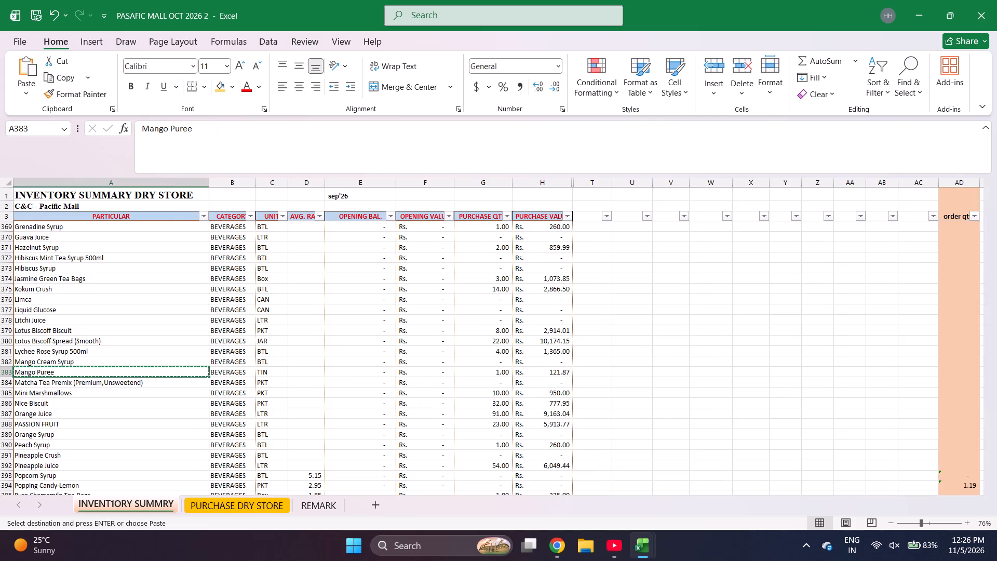
pyautogui.press('Return')
pyautogui.press('Return')
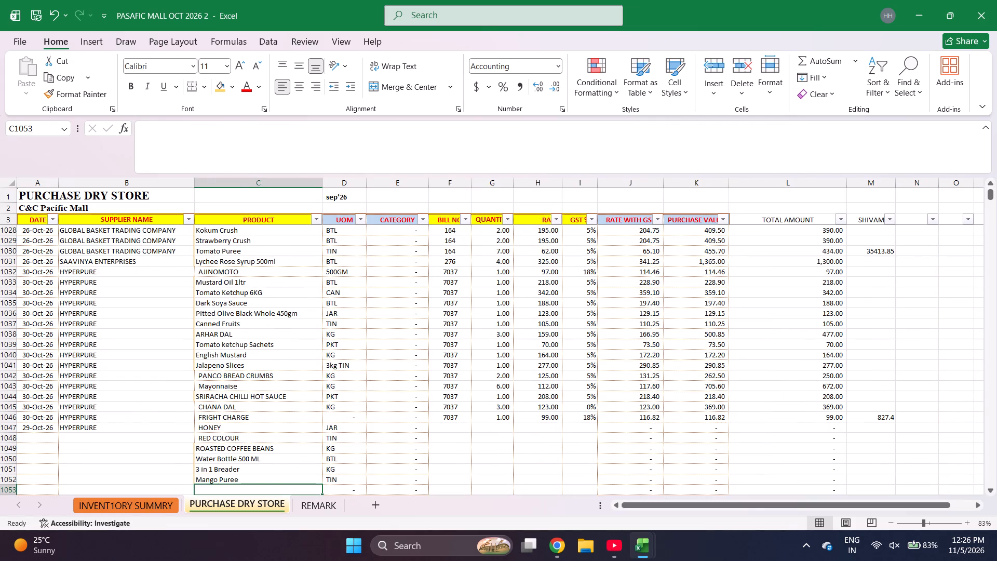
# Enter HIT SPRAY as the product in the row below Mango Puree.
pyautogui.write('HIT')
pyautogui.press('space')
pyautogui.write('SPRAY')
pyautogui.press('Return')
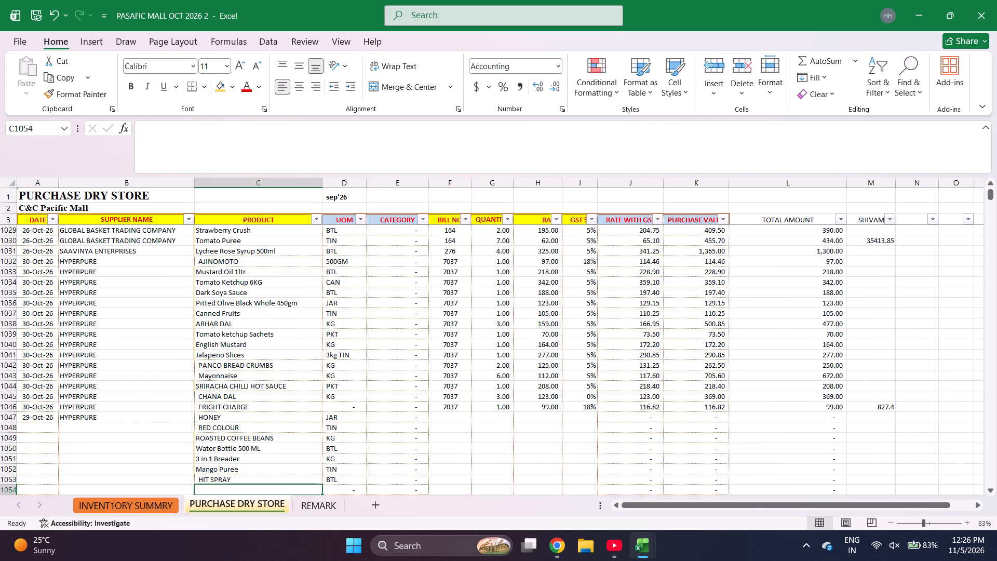
# Find Silver Foil in the inventory summary by searching SILV and copy it into the product cell below HIT SPRAY.
pyautogui.hotkey('ctrl', 'pageup')
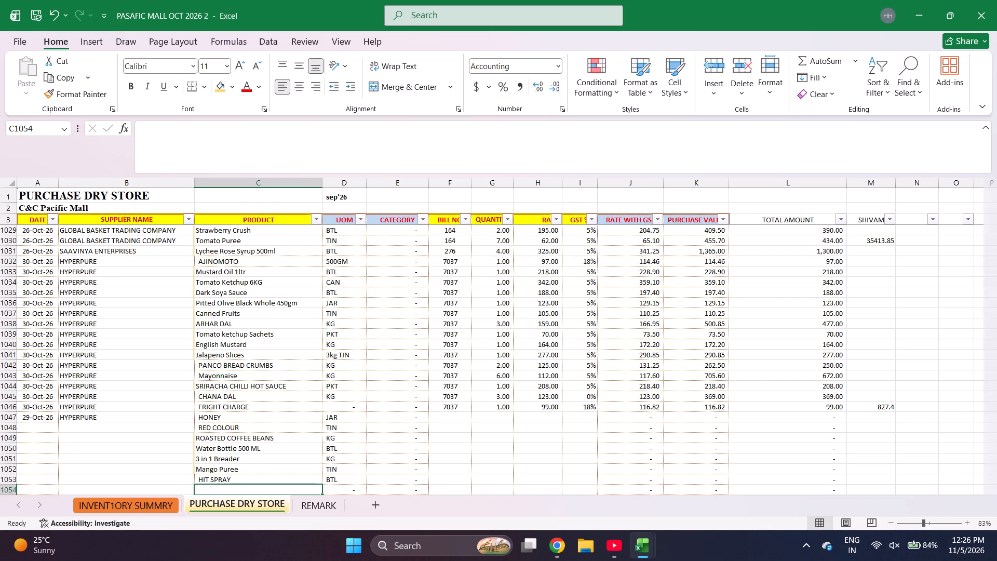
pyautogui.hotkey('ctrl', 'f')
pyautogui.write('DS')
pyautogui.press('BackSpace')
pyautogui.press('BackSpace')
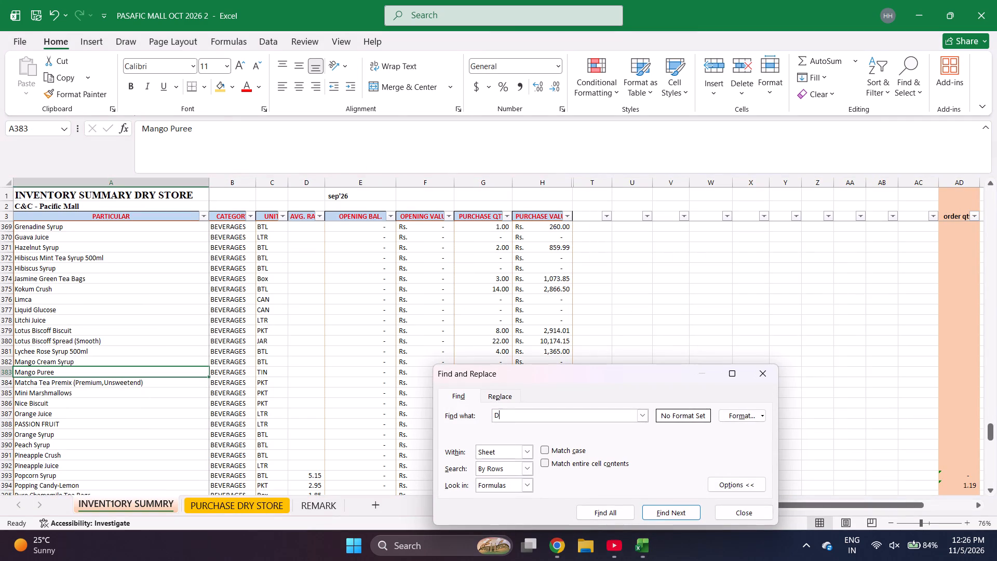
pyautogui.write('SILV')
pyautogui.press('Return')
pyautogui.press('Return')
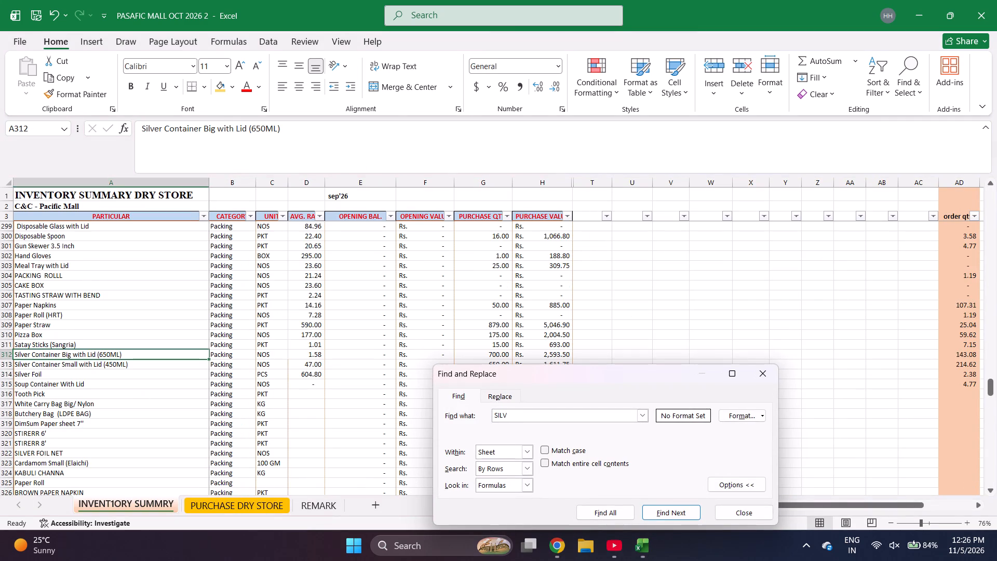
pyautogui.press('Return')
pyautogui.press('Escape')
pyautogui.hotkey('ctrl', 'c')
pyautogui.hotkey('ctrl', 'pagedown')
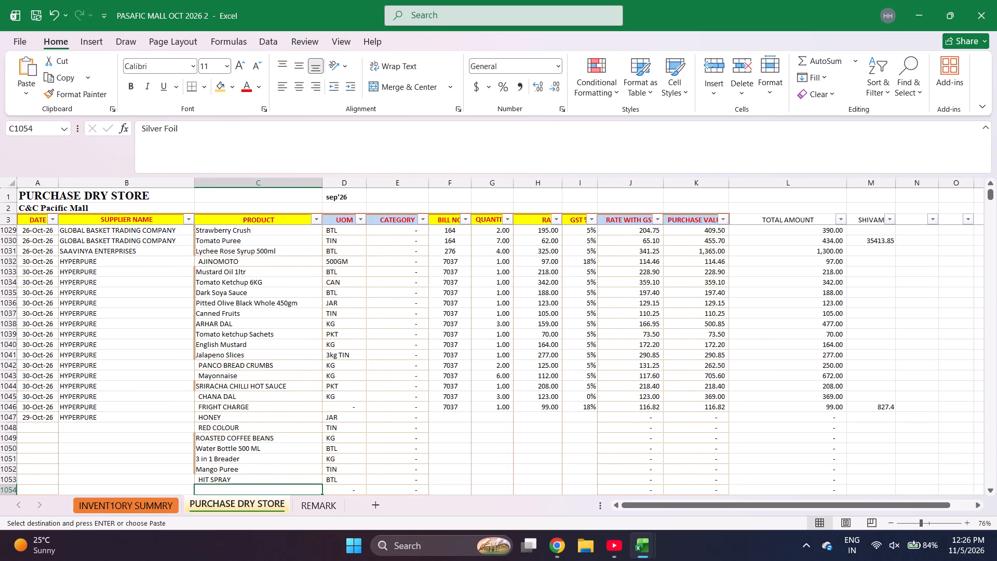
pyautogui.press('Return')
pyautogui.press('Return')
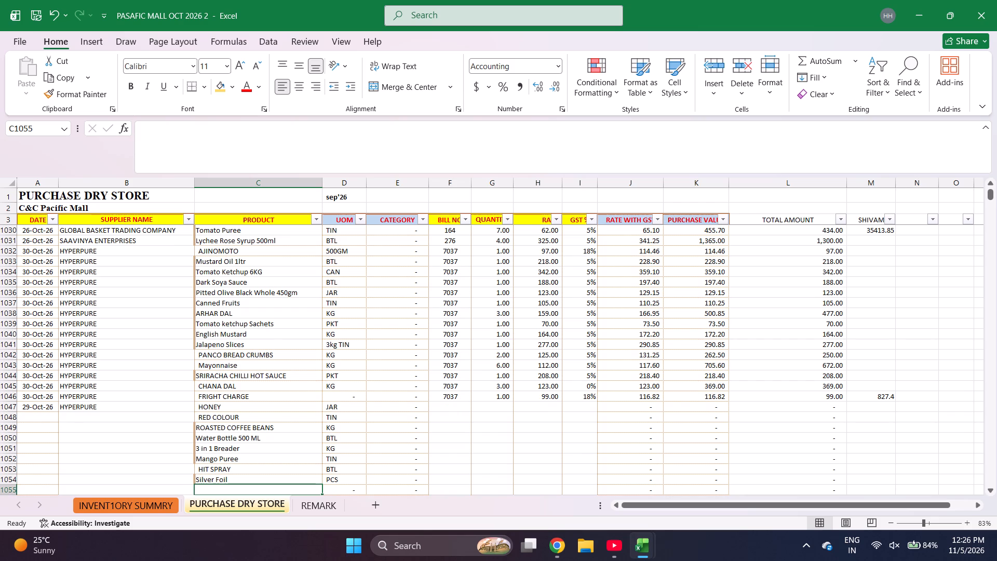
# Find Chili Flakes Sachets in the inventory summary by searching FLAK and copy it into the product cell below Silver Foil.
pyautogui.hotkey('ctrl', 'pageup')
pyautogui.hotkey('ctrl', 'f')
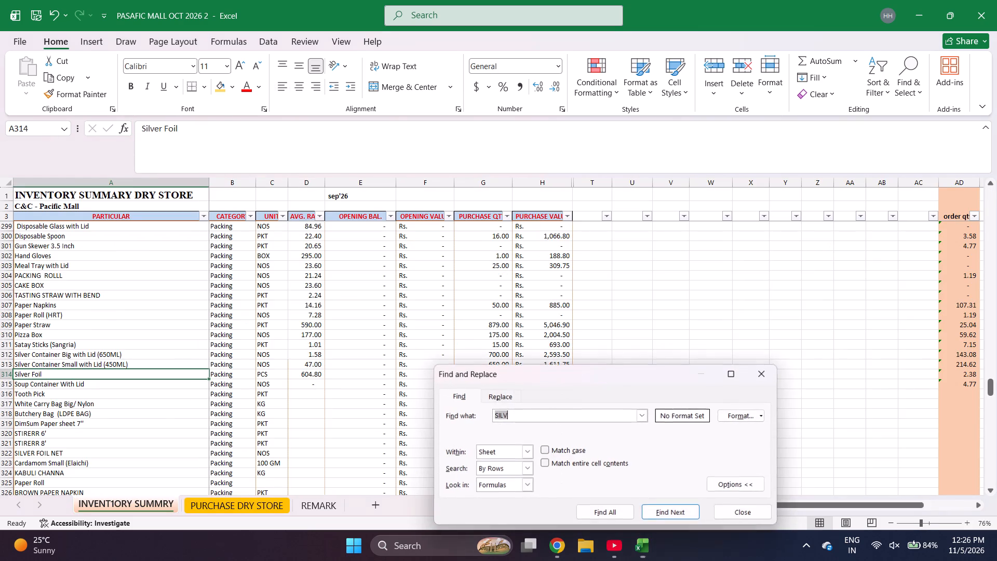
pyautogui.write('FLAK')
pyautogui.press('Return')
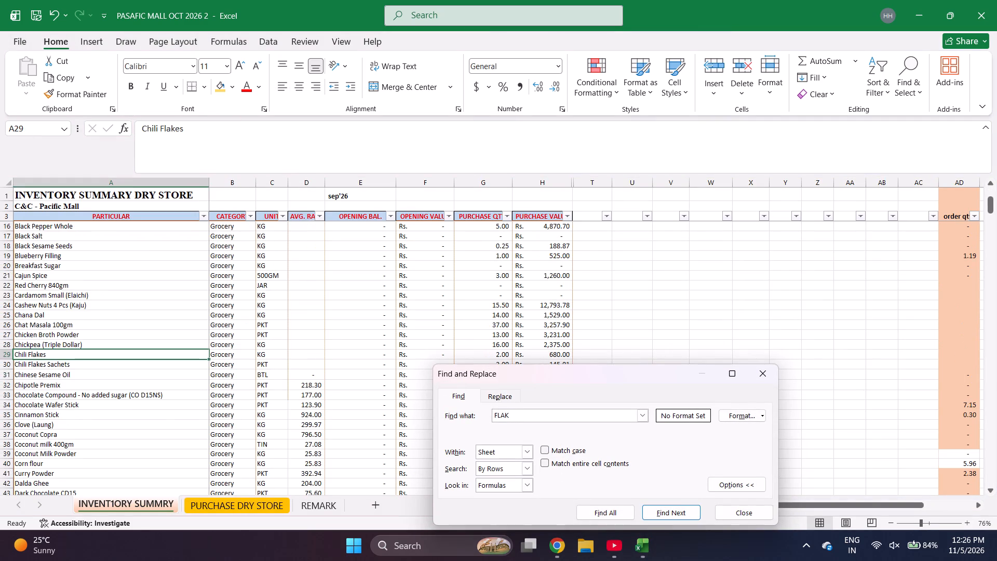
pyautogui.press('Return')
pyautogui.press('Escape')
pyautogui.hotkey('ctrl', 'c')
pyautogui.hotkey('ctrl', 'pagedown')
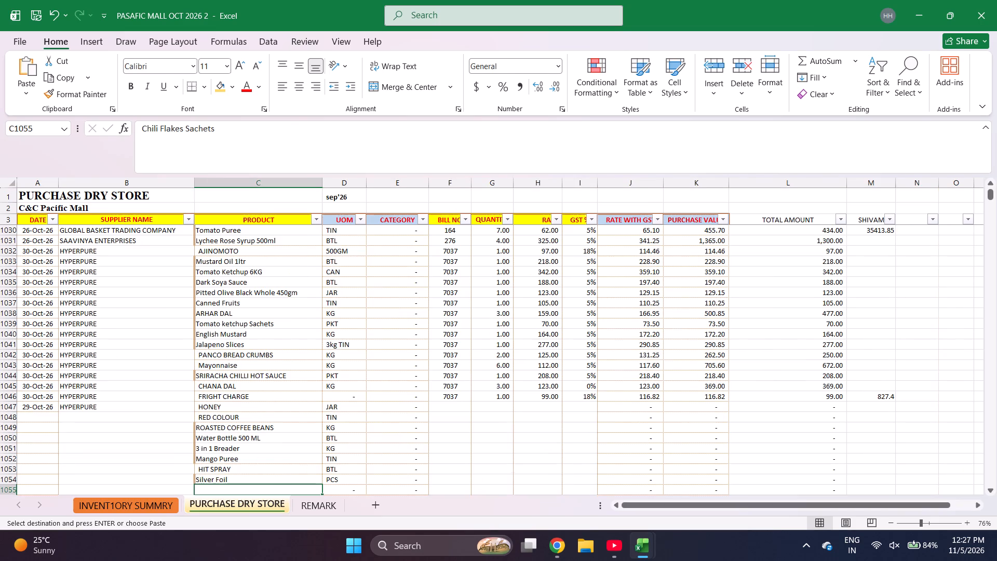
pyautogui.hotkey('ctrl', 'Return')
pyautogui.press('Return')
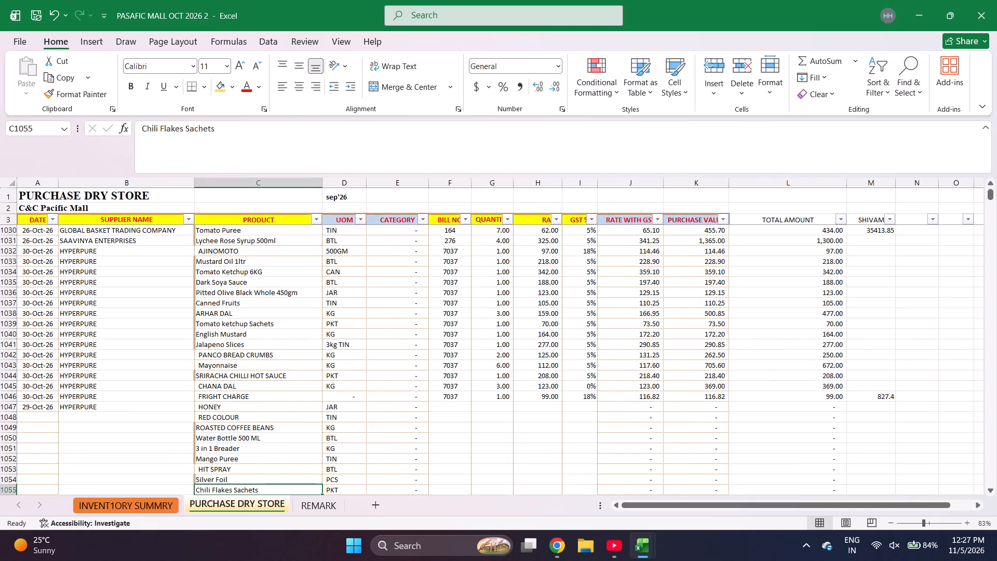
# Enter AJINOMOTO and SRIRACHA CHILLI HOT SAUCE as the products in the two rows directly below Silver Foil.
pyautogui.write('AJINO')
pyautogui.press('Return')
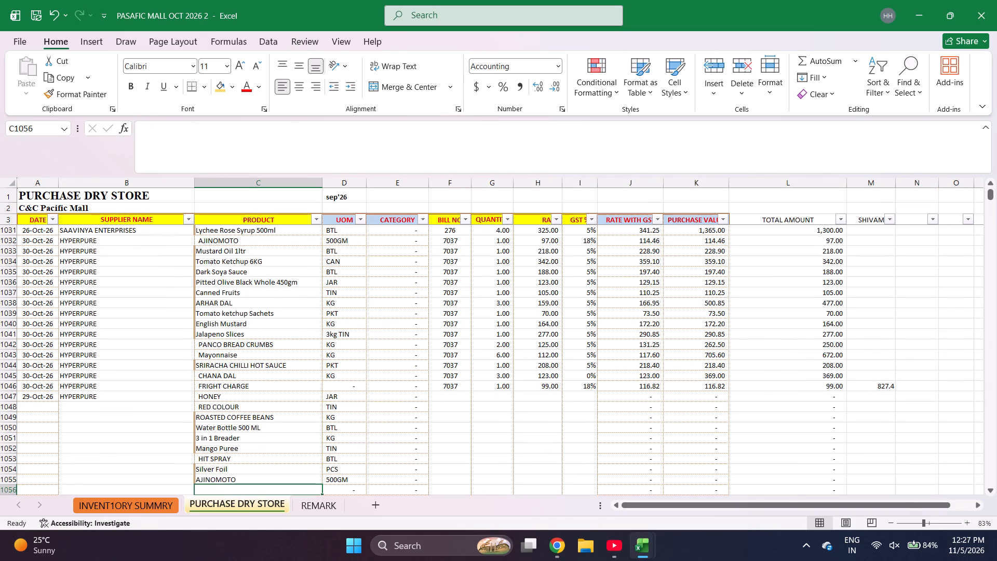
pyautogui.write('SR')
pyautogui.press('Return')
# Copy the four products from HIT SPRAY to SRIRACHA CHILLI HOT SAUCE one row down to make room below Mango Puree.
pyautogui.press('Left')
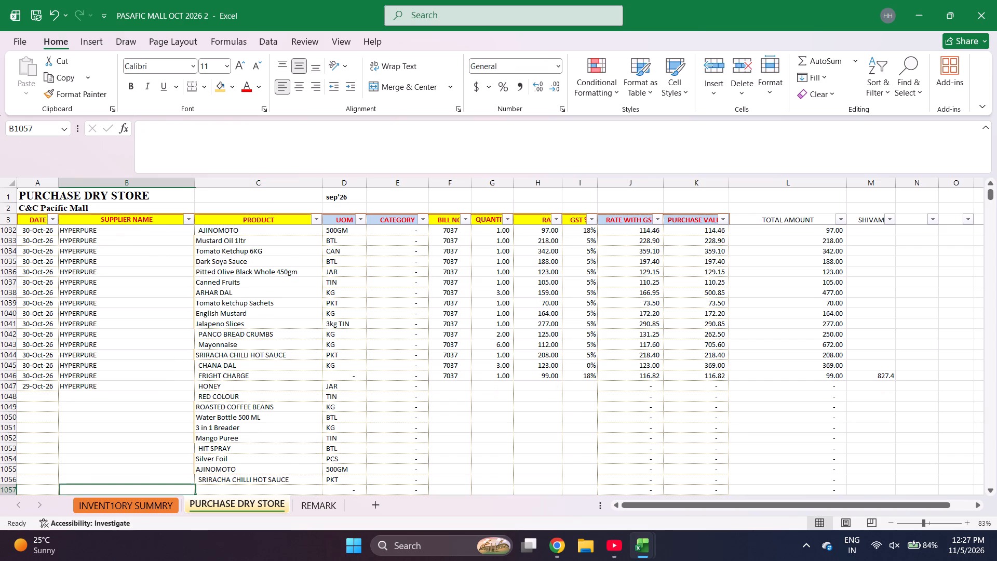
pyautogui.hotkey('ctrl', 'Up')
pyautogui.press('Right')
pyautogui.hotkey('ctrl', 'shift', 'Down')
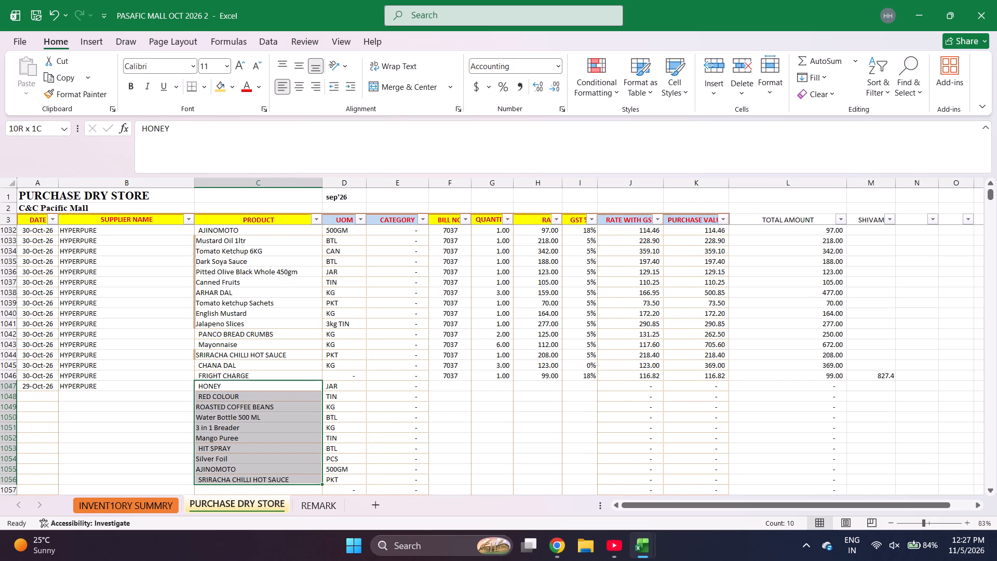
pyautogui.press('Up')
pyautogui.press('Down')
pyautogui.press('Down')
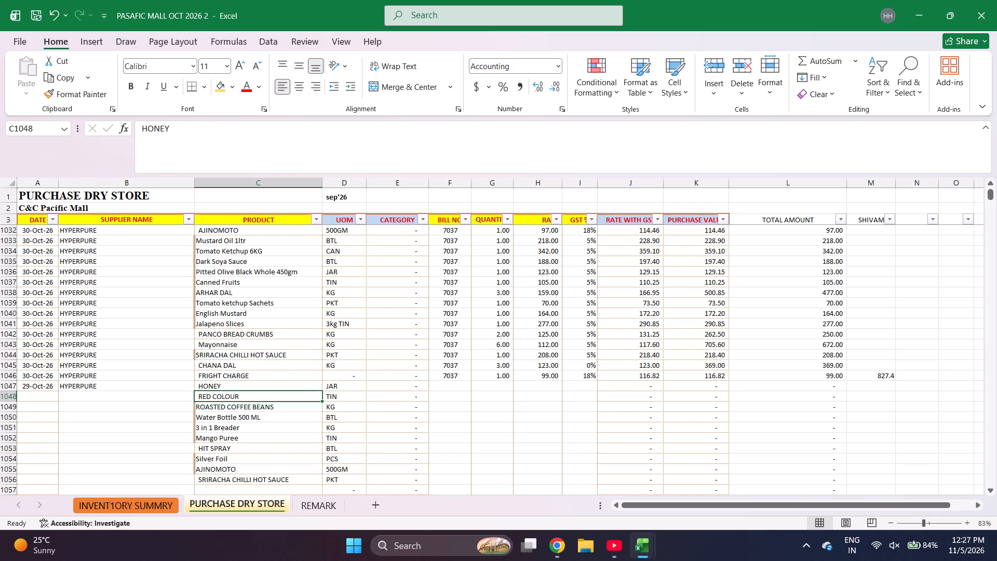
pyautogui.press('Down')
pyautogui.press('Down')
pyautogui.press('Down')
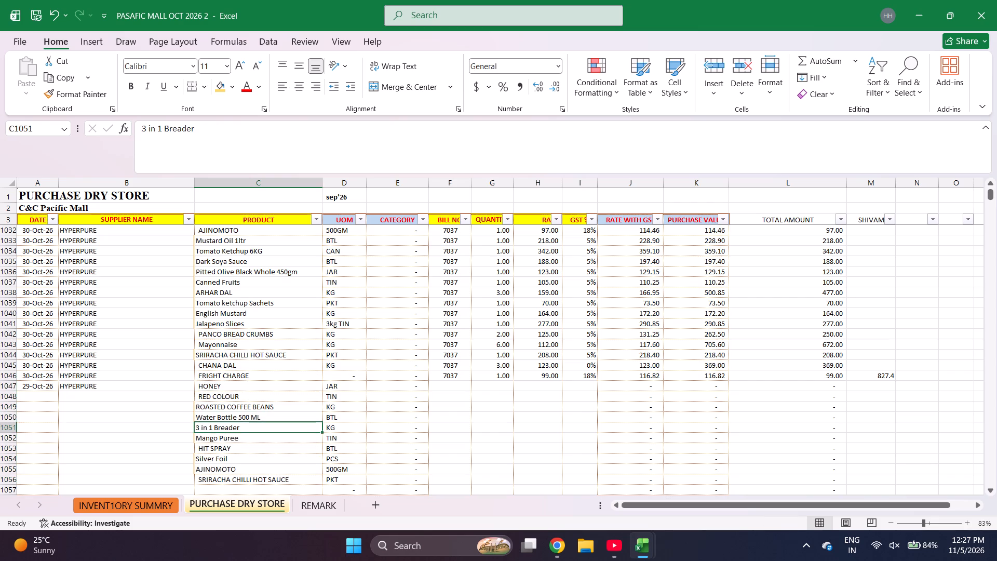
pyautogui.press('Down')
pyautogui.press('Down')
pyautogui.hotkey('ctrl', 'shift', 'Down')
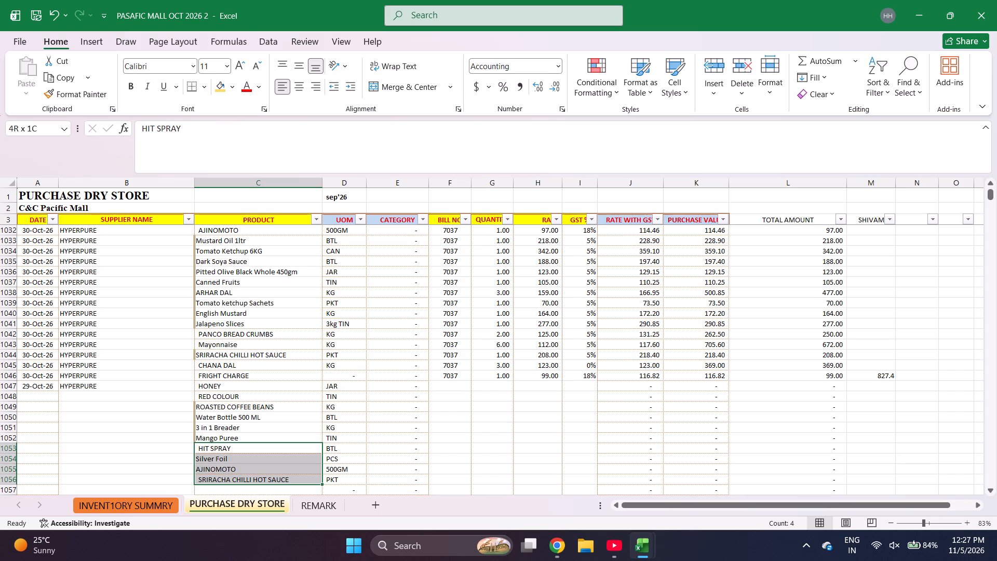
pyautogui.hotkey('ctrl', 'c')
pyautogui.press('Down')
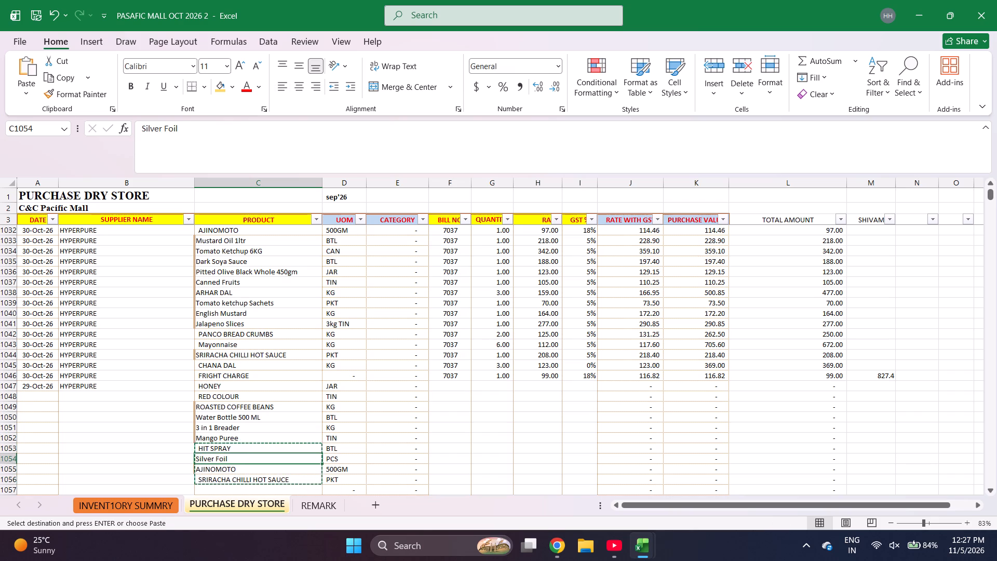
pyautogui.press('Return')
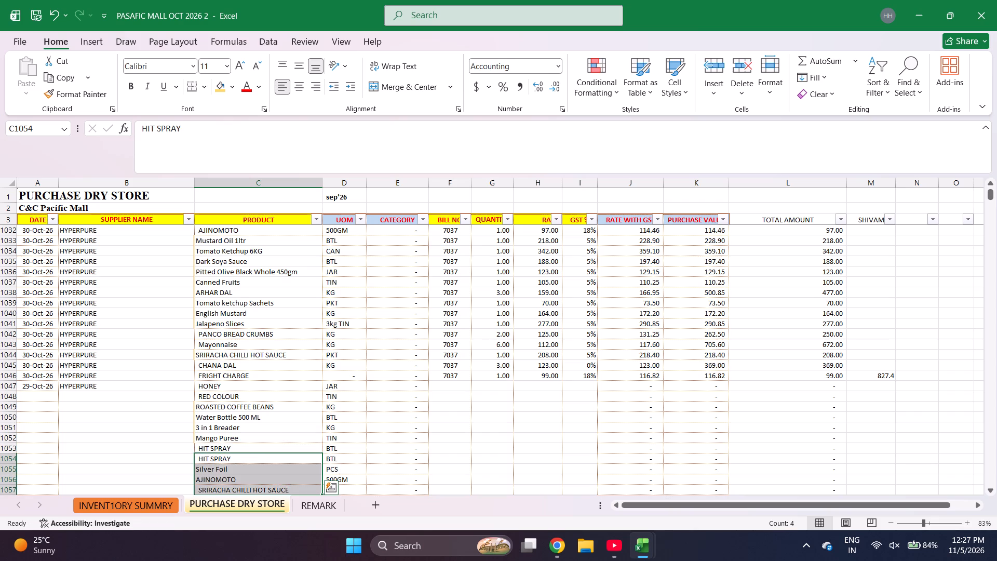
# Find Panco Bread Crumbs in the inventory summary by searching PANCO and copy it into the product cell directly below Mango Puree.
pyautogui.press('Up')
pyautogui.hotkey('ctrl', 'pageup')
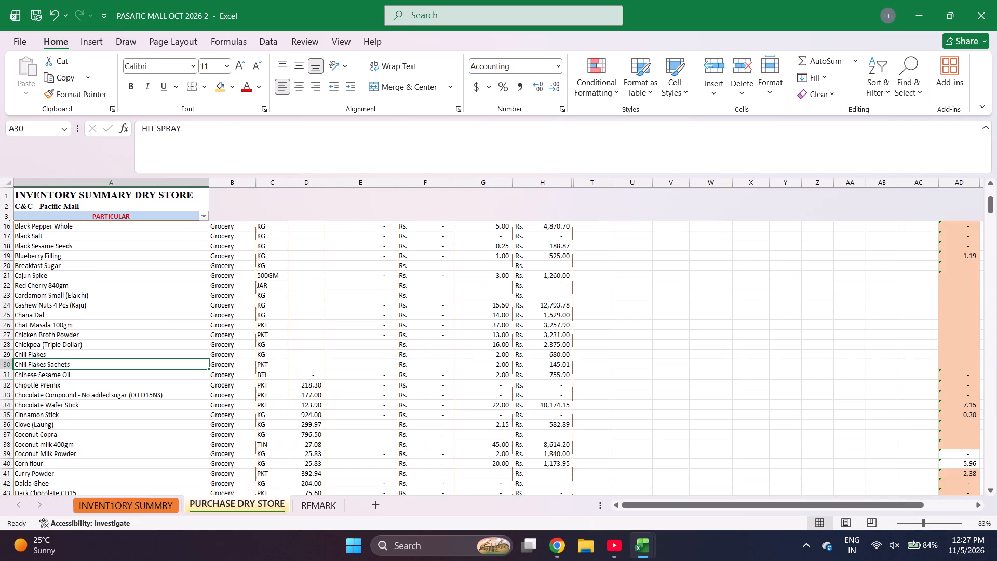
pyautogui.hotkey('ctrl', 'f')
pyautogui.write('PANCO')
pyautogui.press('Return')
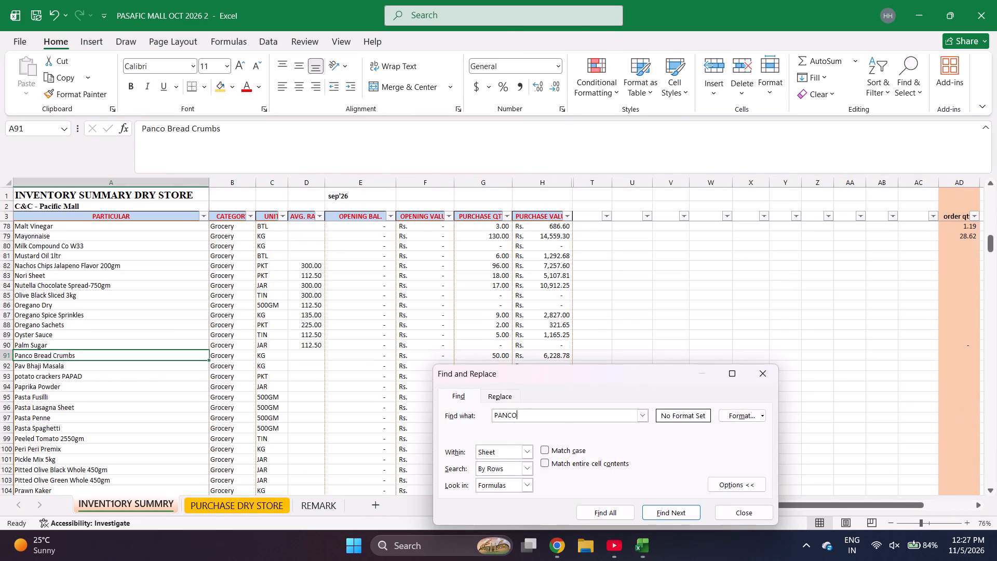
pyautogui.press('Escape')
pyautogui.hotkey('ctrl', 'c')
pyautogui.hotkey('ctrl', 'pagedown')
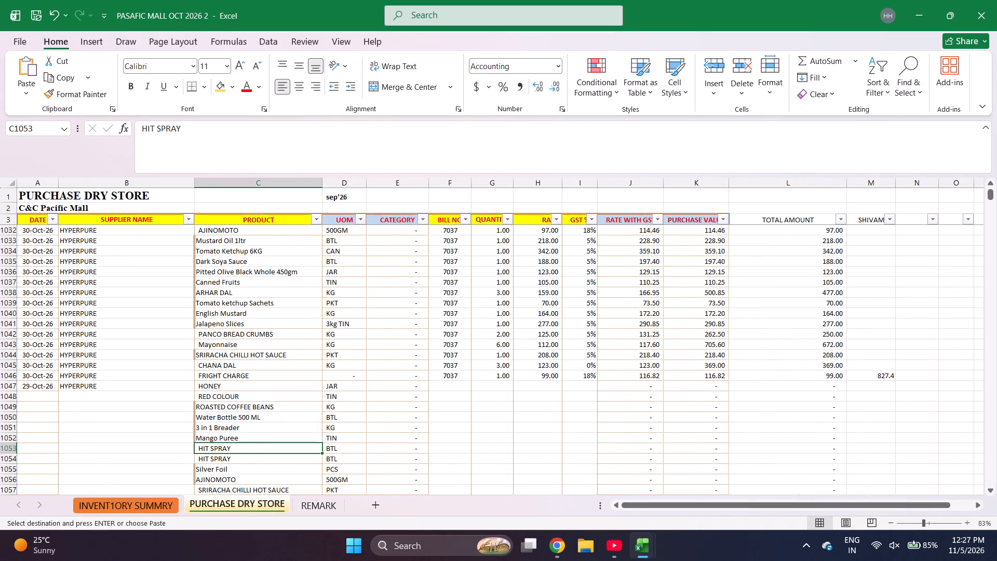
pyautogui.press('Return')
# Check the 29 October bill's product entries and their count, from HONEY down the list.
pyautogui.press('Down')
pyautogui.press('Up')
pyautogui.press('Up')
pyautogui.press('Up')
pyautogui.press('Up')
pyautogui.press('Up')
pyautogui.press('Up')
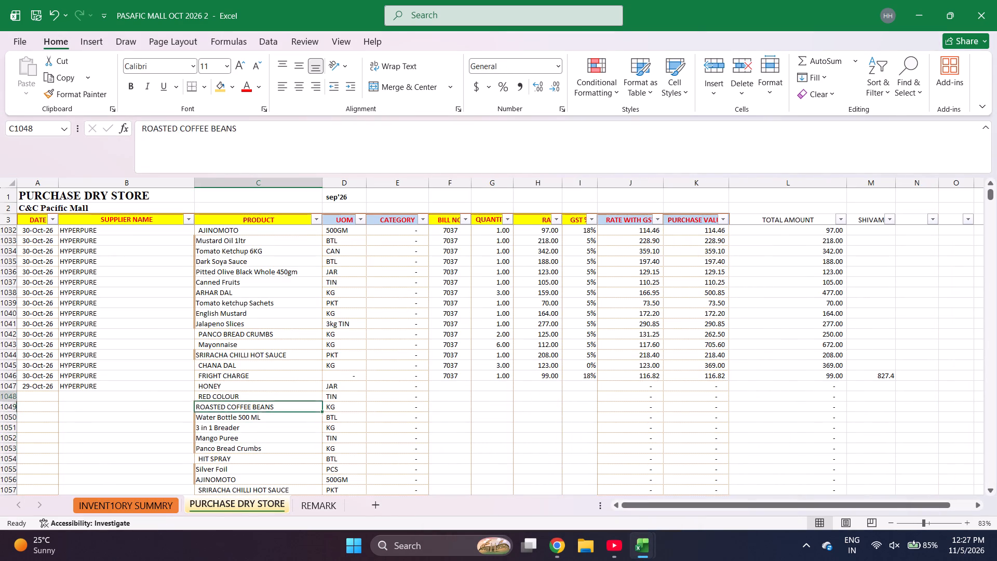
pyautogui.press('Up')
pyautogui.hotkey('ctrl', 'shift', 'Down')
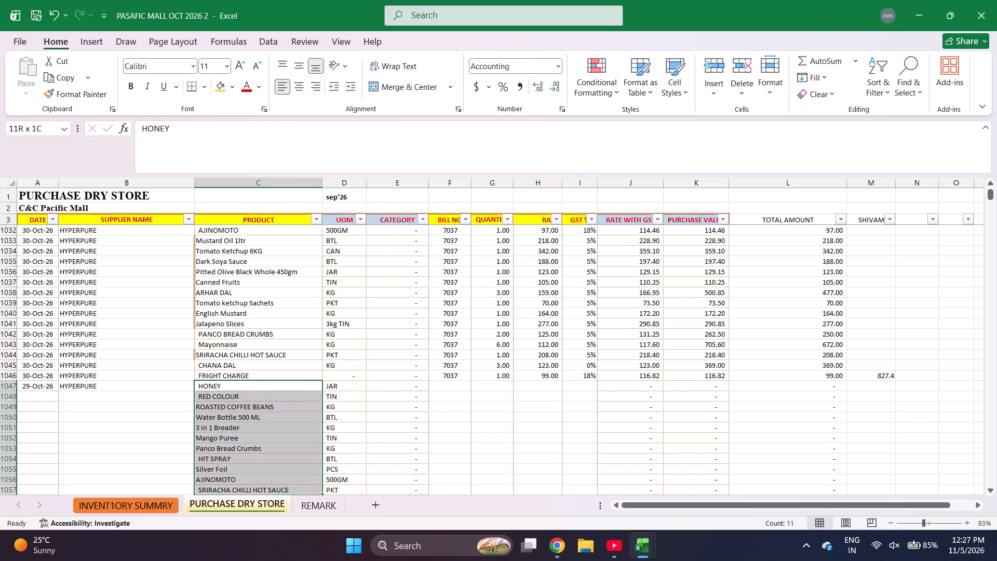
pyautogui.hotkey('shift', 'Up')
pyautogui.hotkey('shift', 'Up')
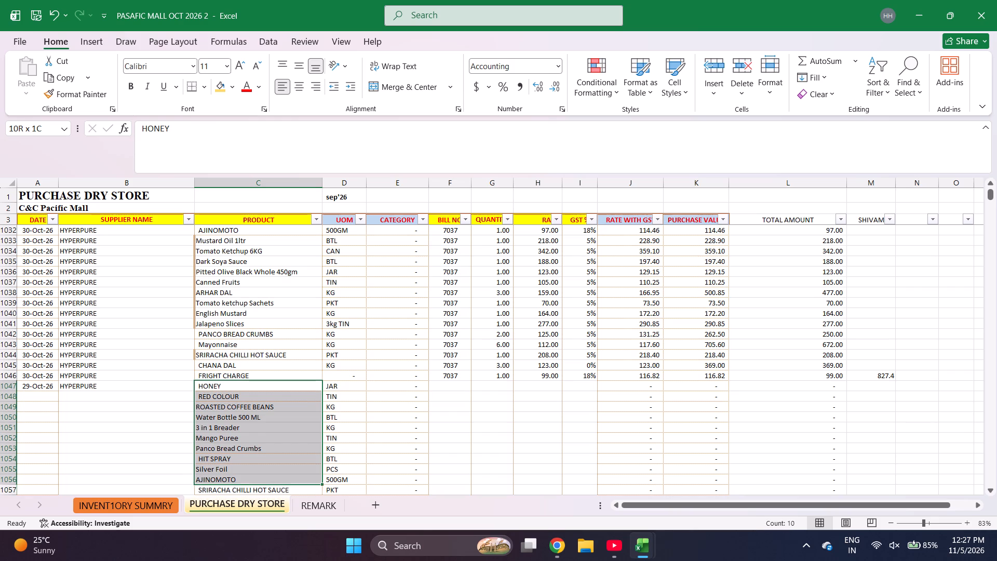
pyautogui.hotkey('shift', 'Up')
pyautogui.hotkey('shift', 'Up')
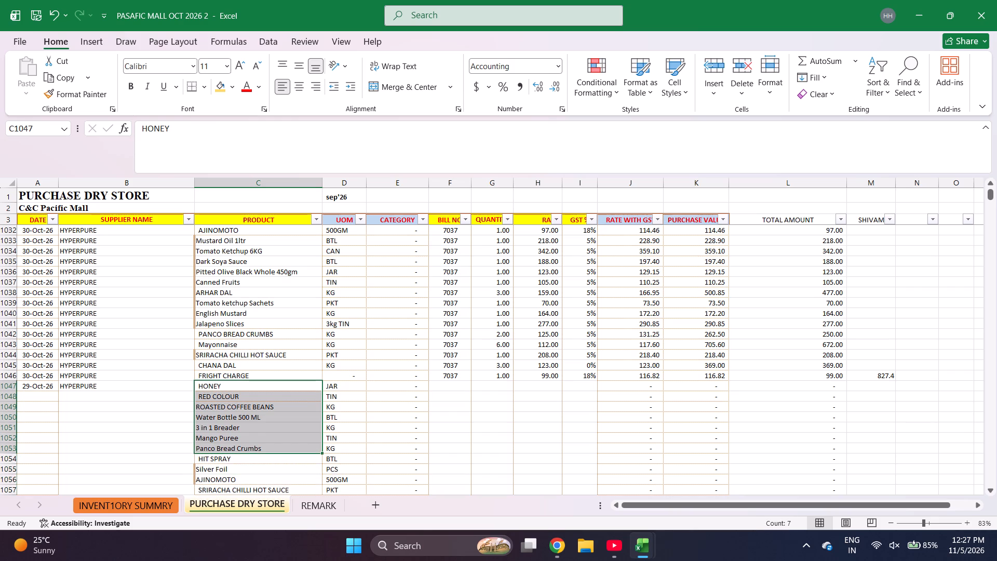
pyautogui.hotkey('shift', 'Down')
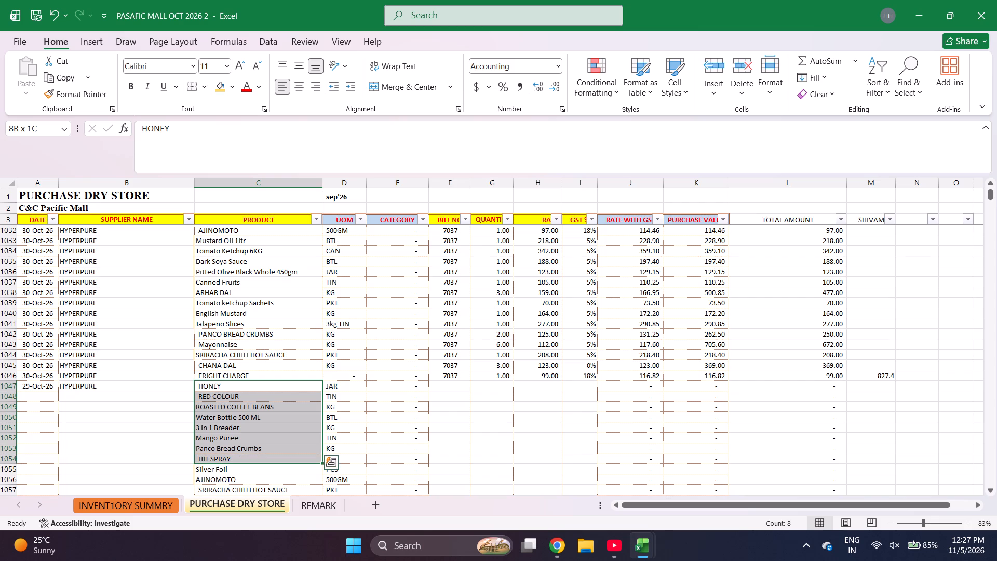
pyautogui.hotkey('shift', 'Down')
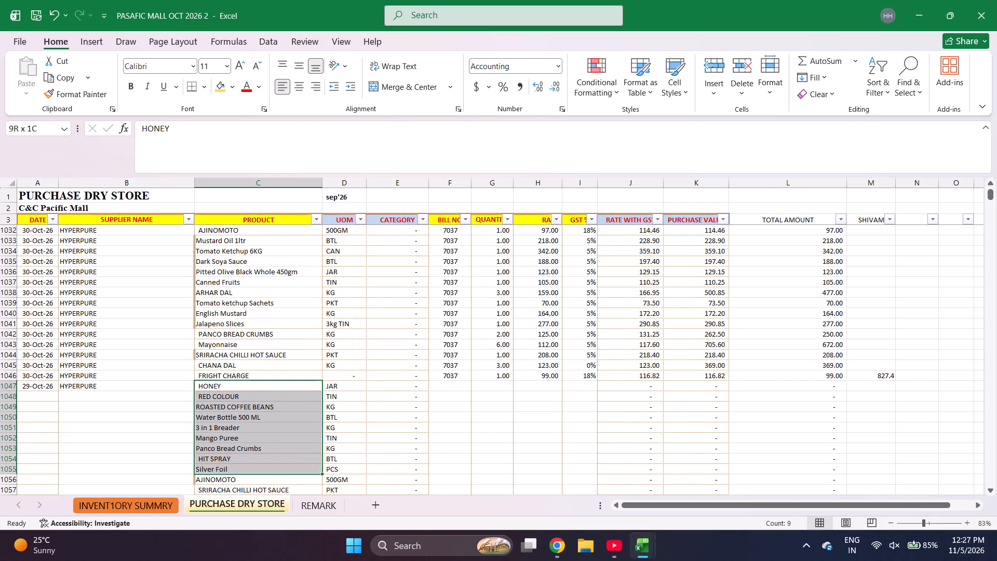
pyautogui.hotkey('shift', 'Down')
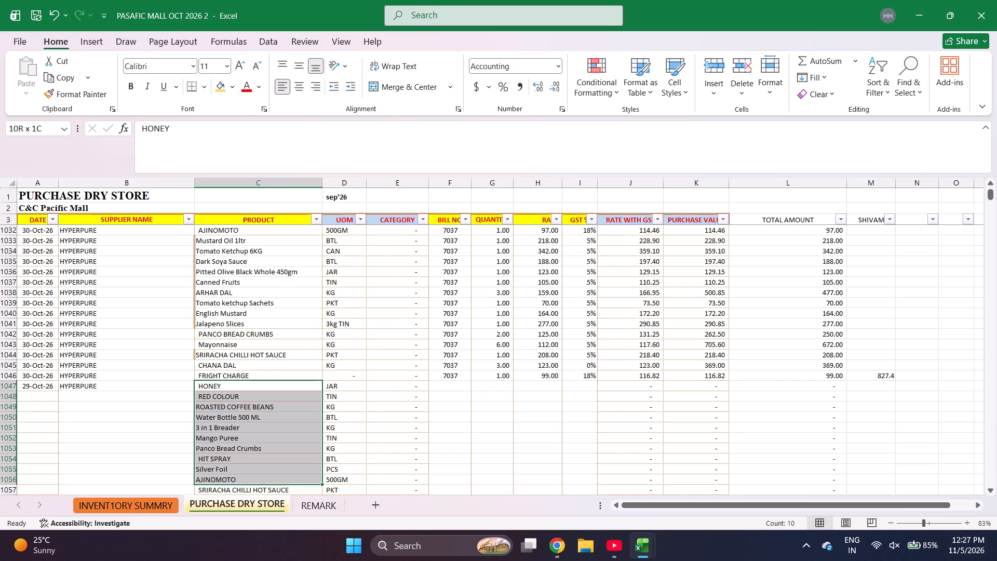
# Copy AJINOMOTO and SRIRACHA CHILLI HOT SAUCE one row down to make room below Silver Foil.
pyautogui.press('Down')
pyautogui.press('Down')
pyautogui.press('Down')
pyautogui.press('Down')
pyautogui.press('Down')
pyautogui.press('Down')
pyautogui.press('Down')
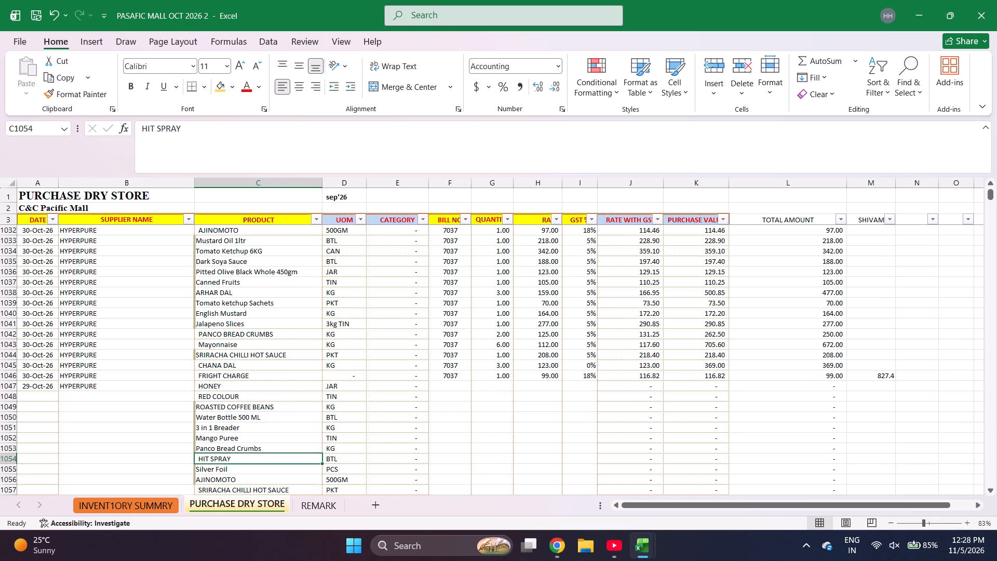
pyautogui.press('Down')
pyautogui.press('Down')
pyautogui.hotkey('shift', 'Down')
pyautogui.hotkey('ctrl', 'c')
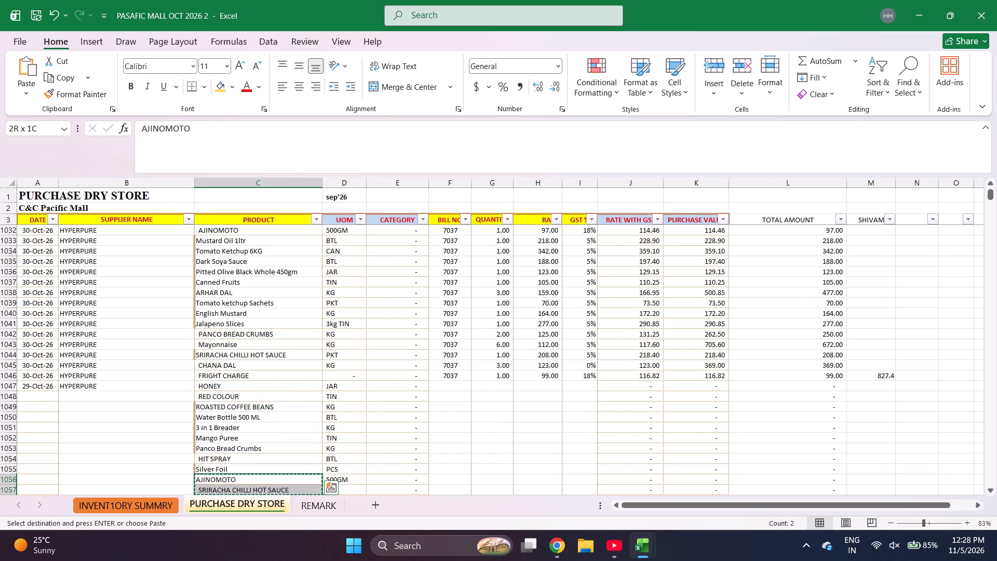
pyautogui.press('Down')
pyautogui.press('Return')
# Find Chili Flakes Sachets in the inventory summary using the earlier FLAK search and copy it into the product cell below Silver Foil.
pyautogui.press('Up')
pyautogui.hotkey('ctrl', 'pageup')
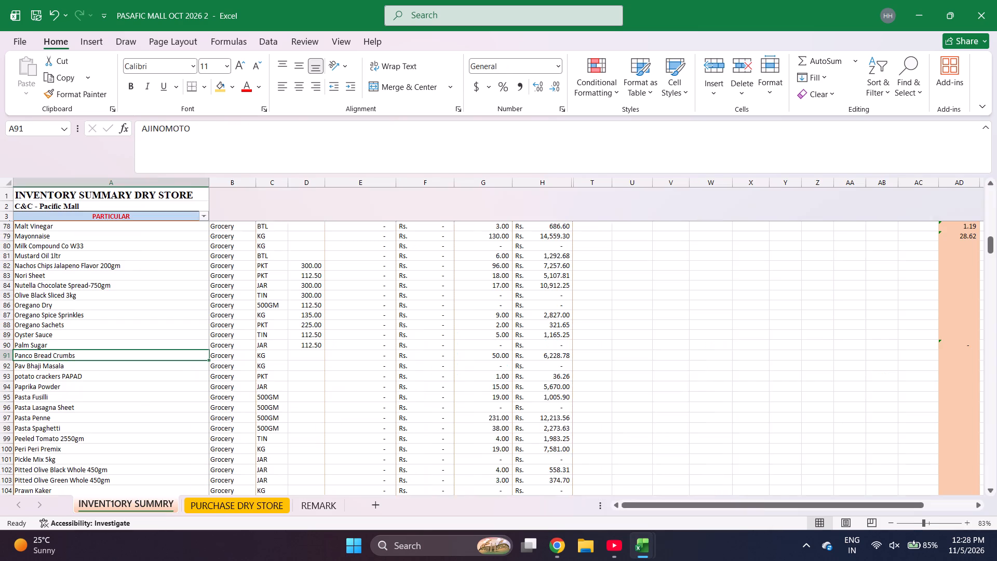
pyautogui.hotkey('ctrl', 'f')
pyautogui.press('Down')
pyautogui.press('Down')
pyautogui.press('Down')
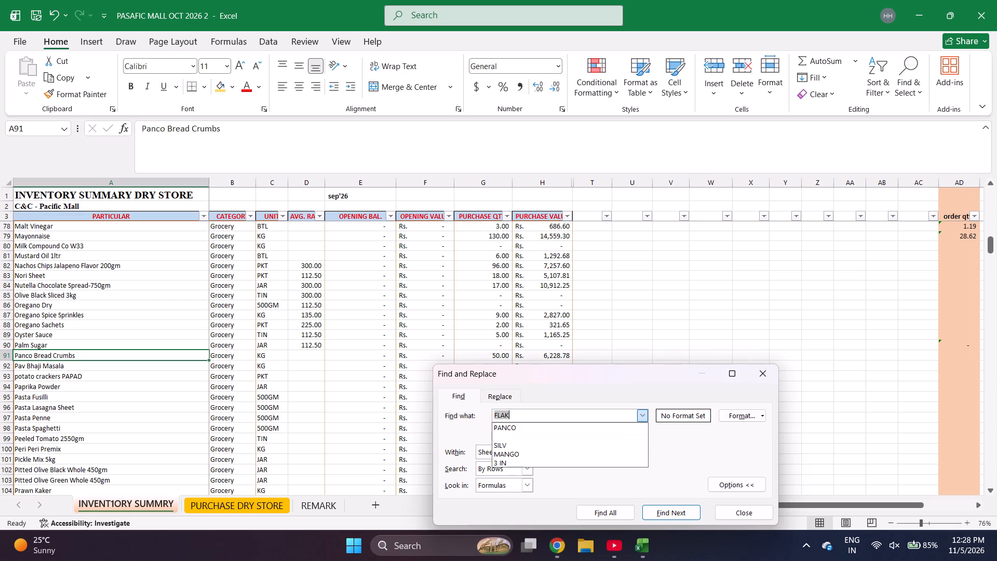
pyautogui.press('Up')
pyautogui.press('Return')
pyautogui.press('Return')
pyautogui.press('Escape')
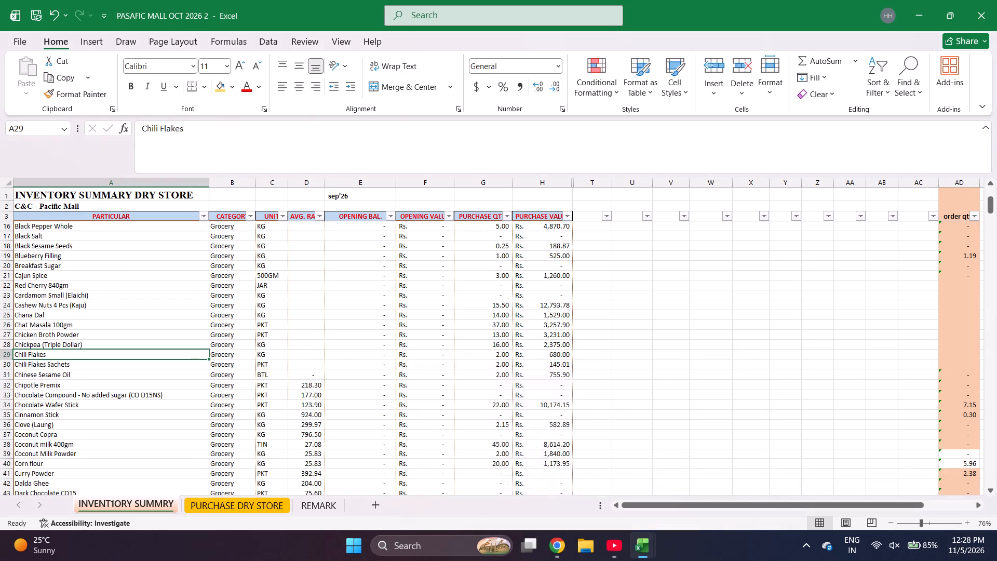
pyautogui.press('Down')
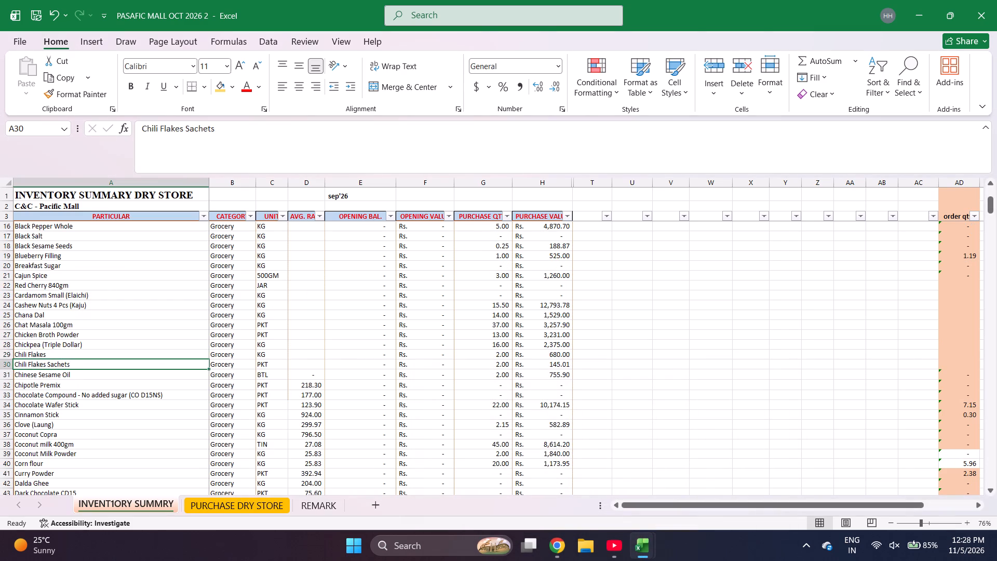
pyautogui.hotkey('ctrl', 'c')
pyautogui.hotkey('ctrl', 'pagedown')
pyautogui.press('Return')
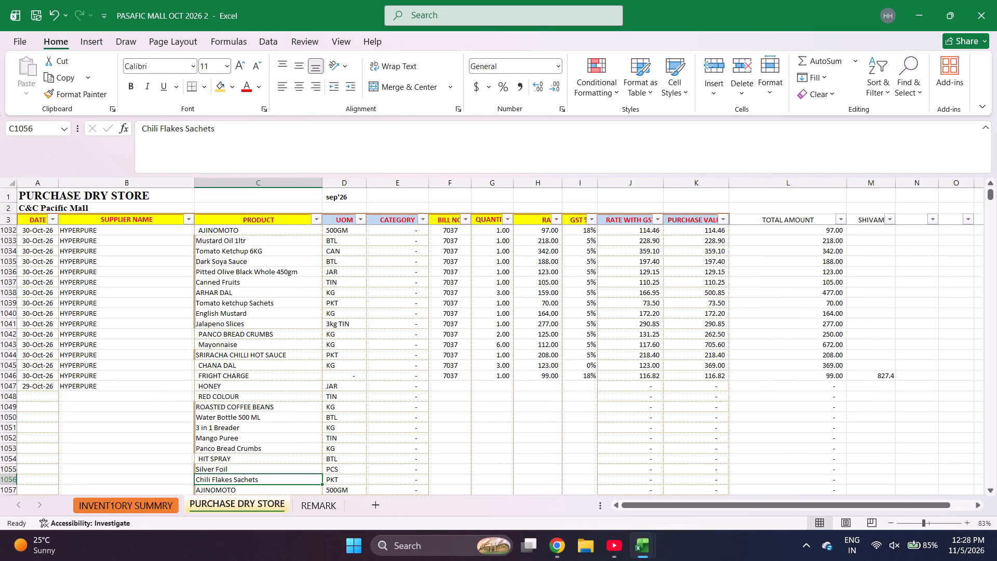
# Enter bill number 6404 in the HONEY row of the 29 October HYPERPURE bill.
pyautogui.press('Right')
pyautogui.press('Right')
pyautogui.press('Right')
pyautogui.hotkey('ctrl', 'Up')
pyautogui.press('Down')
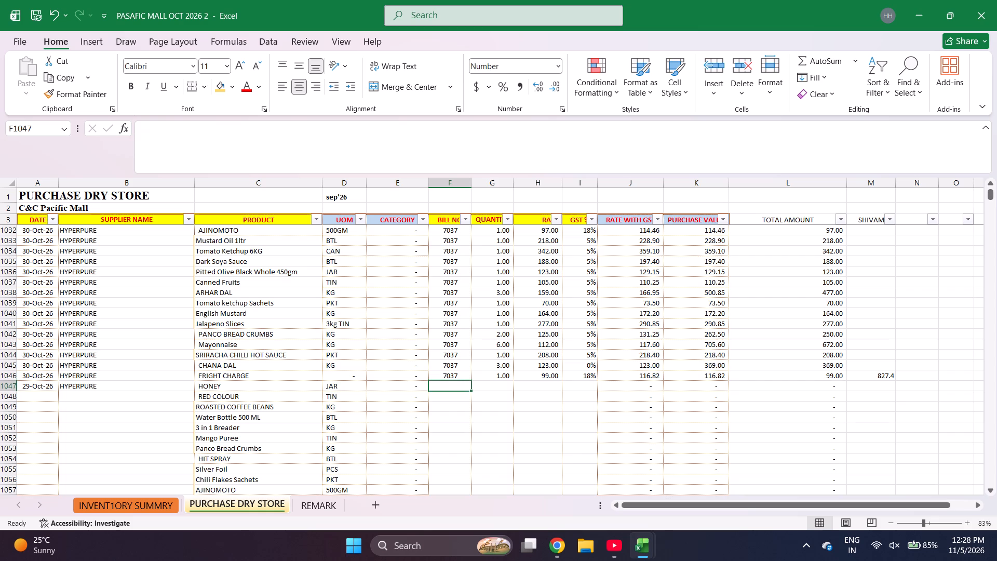
pyautogui.write('6404')
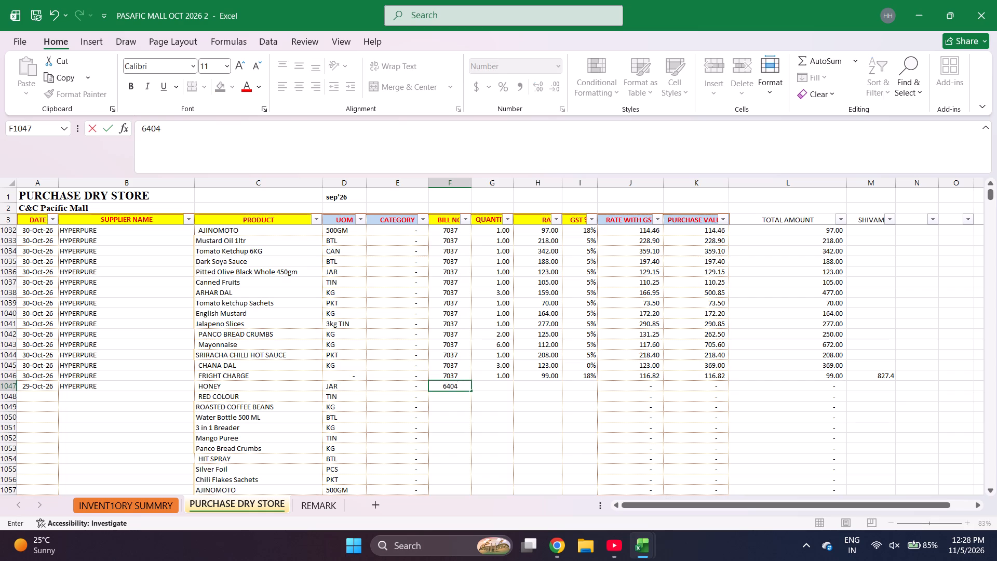
# Enter quantities 1, 2, 2, 1, 1 and 1 for the six products from HONEY down to Mango Puree.
pyautogui.press('Right')
pyautogui.press('1')
pyautogui.press('Return')
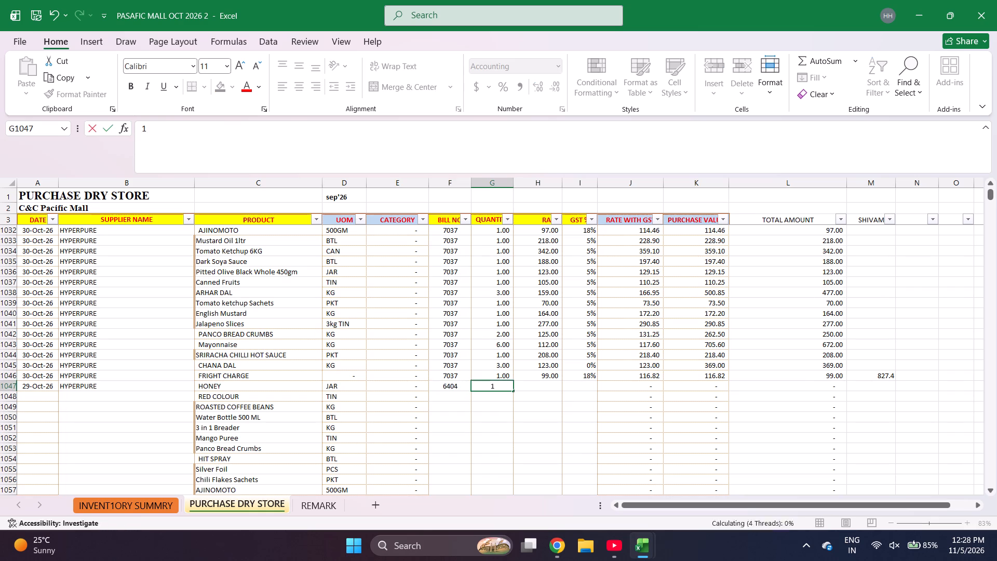
pyautogui.press('2')
pyautogui.press('Return')
pyautogui.press('2')
pyautogui.press('Return')
pyautogui.press('1')
pyautogui.press('Return')
pyautogui.press('1')
pyautogui.press('Return')
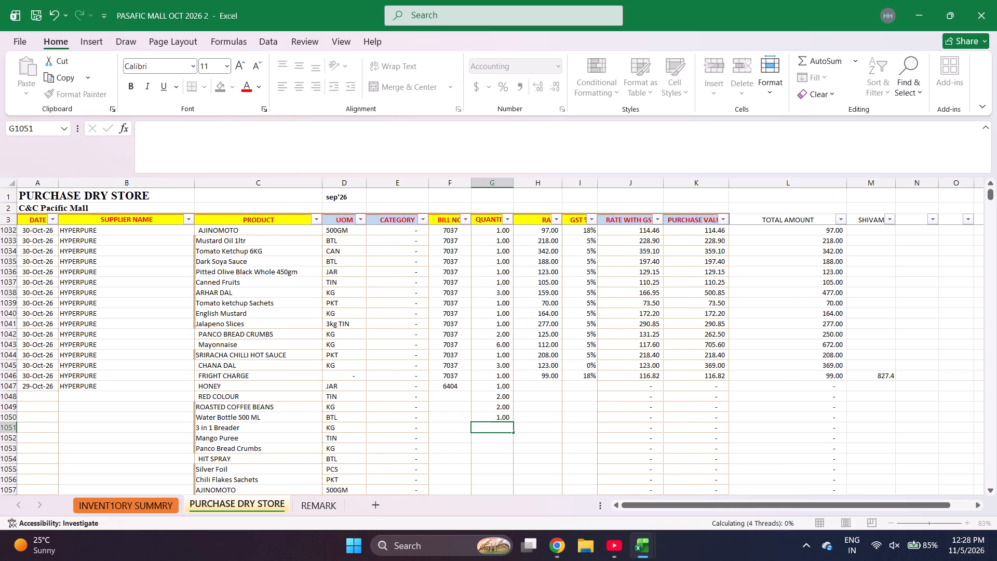
pyautogui.press('1')
pyautogui.press('Return')
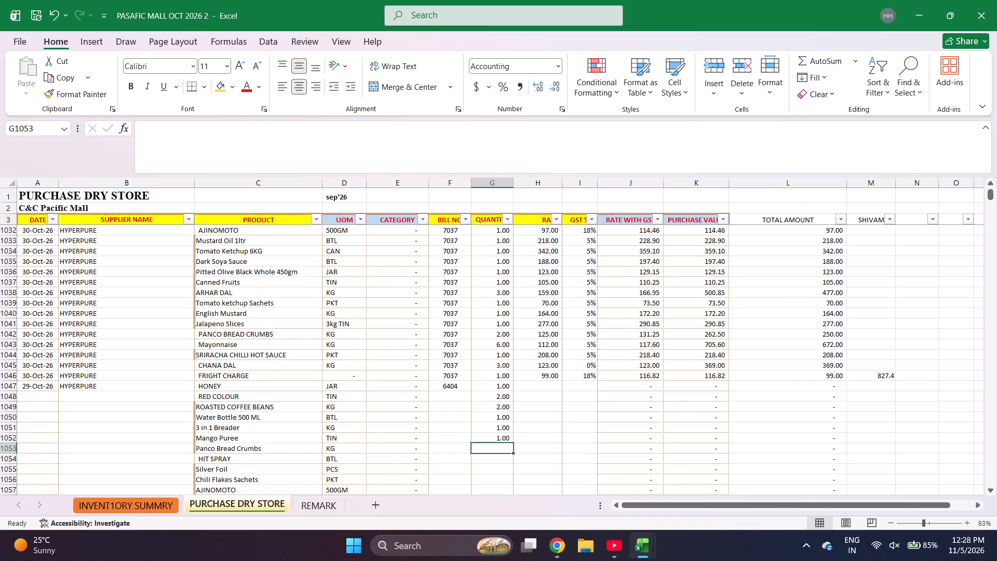
# Enter quantities 4, 2, 1, 1, 1 and 2 for the six products from Panco Bread Crumbs down to SRIRACHA CHILLI HOT SAUCE.
pyautogui.press('4')
pyautogui.press('Return')
pyautogui.press('2')
pyautogui.press('Return')
pyautogui.press('1')
pyautogui.press('Return')
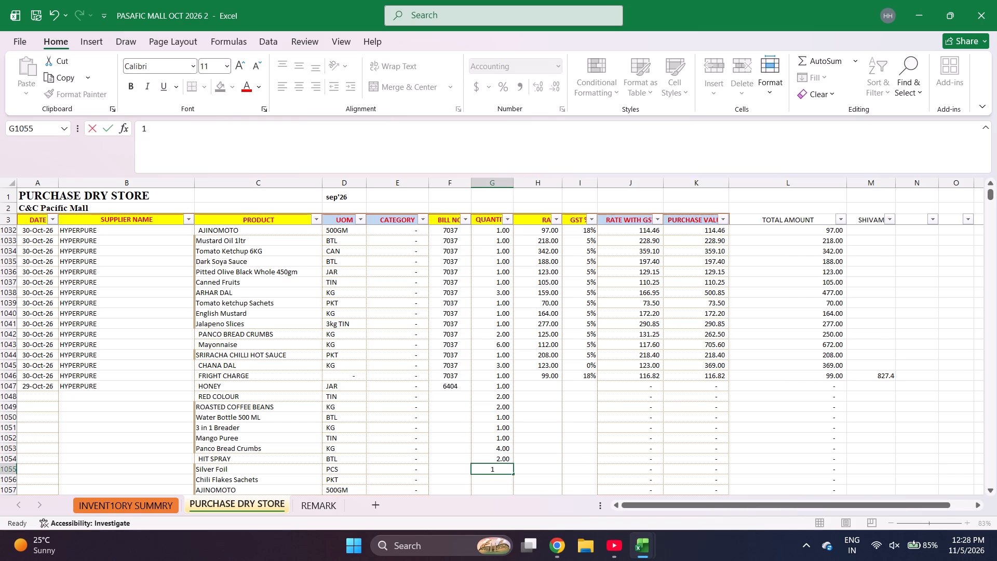
pyautogui.press('1')
pyautogui.press('Return')
pyautogui.press('1')
pyautogui.press('Return')
pyautogui.press('2')
pyautogui.press('Return')
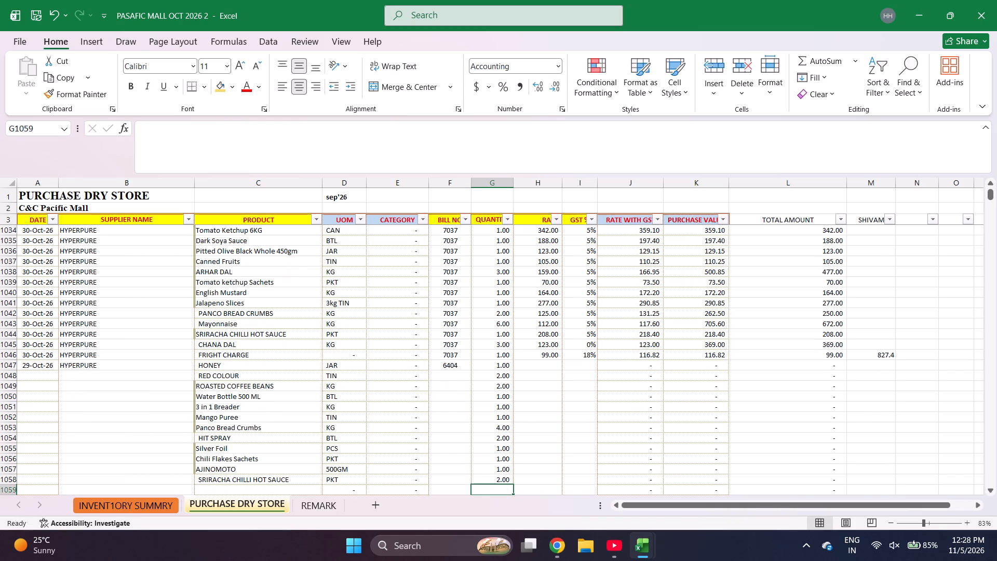
# Enter rates 224, 65, 657, 328, 263 and 160 for the six products from HONEY down to Mango Puree.
pyautogui.press('Right')
pyautogui.hotkey('ctrl', 'Up')
pyautogui.press('Down')
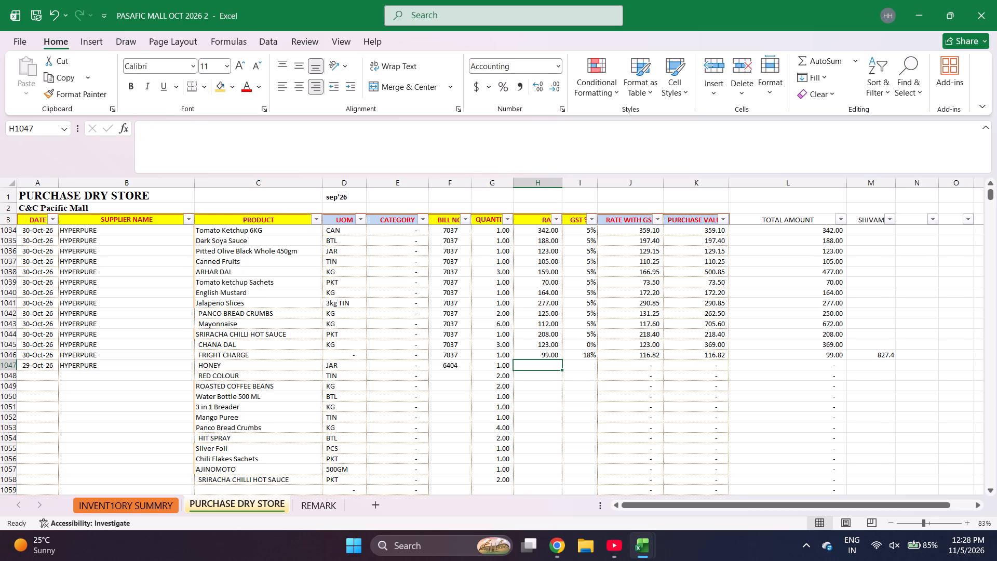
pyautogui.write('224')
pyautogui.press('Return')
pyautogui.write('65')
pyautogui.press('Return')
pyautogui.write('657')
pyautogui.press('Return')
pyautogui.write('328')
pyautogui.press('Return')
pyautogui.write('63')
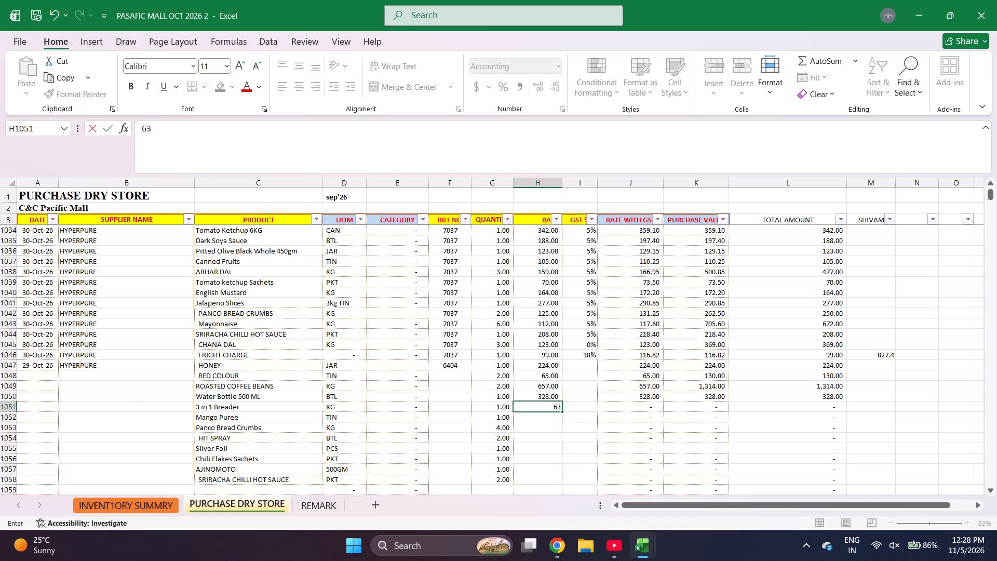
pyautogui.press('Escape')
pyautogui.write('263')
pyautogui.press('Return')
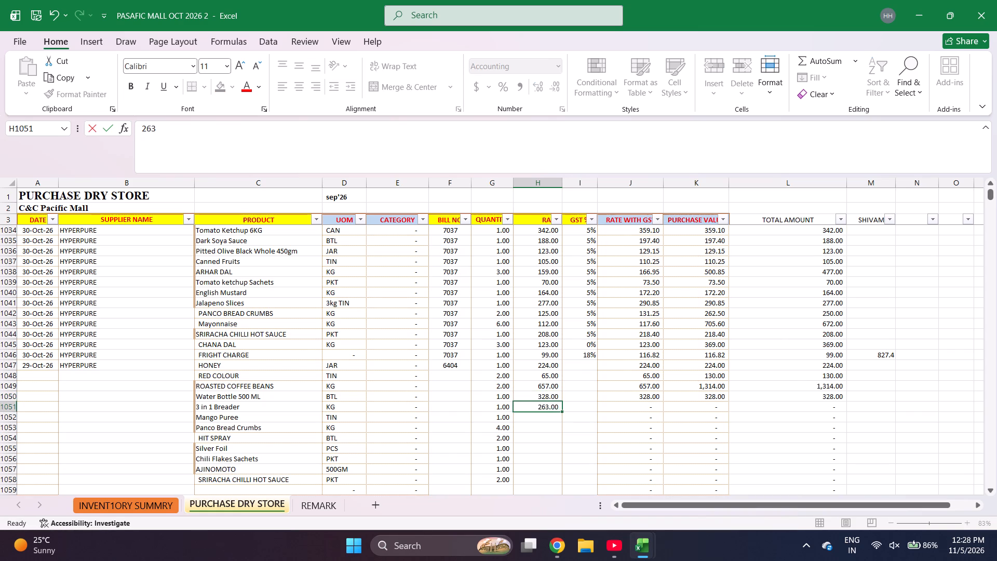
pyautogui.write('160')
pyautogui.press('Return')
# Enter rates 122, 166, 434, 172, 97 and 208 for the six products from Panco Bread Crumbs down to SRIRACHA CHILLI HOT SAUCE.
pyautogui.write('122')
pyautogui.press('Return')
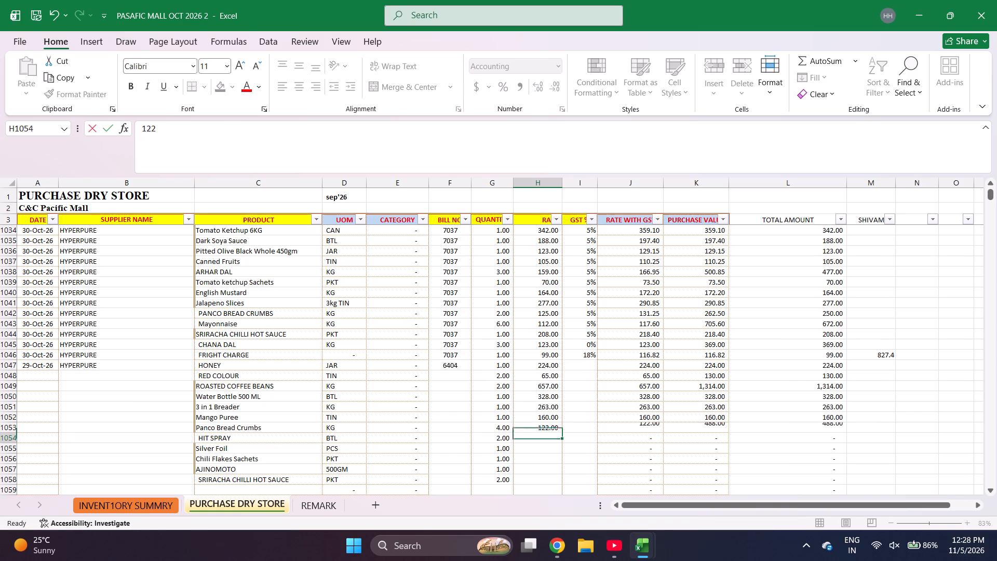
pyautogui.write('166')
pyautogui.press('Return')
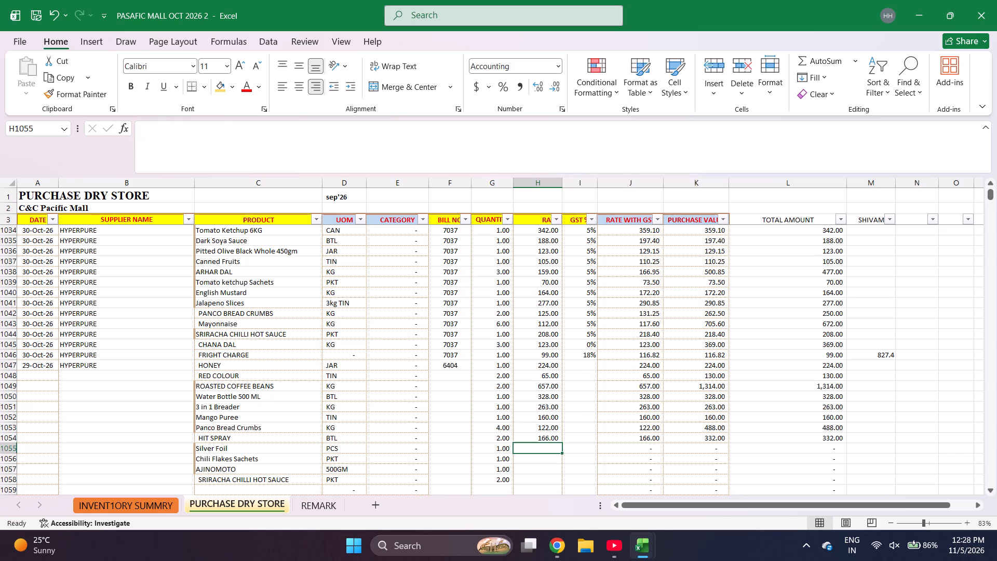
pyautogui.press('4')
pyautogui.write('35')
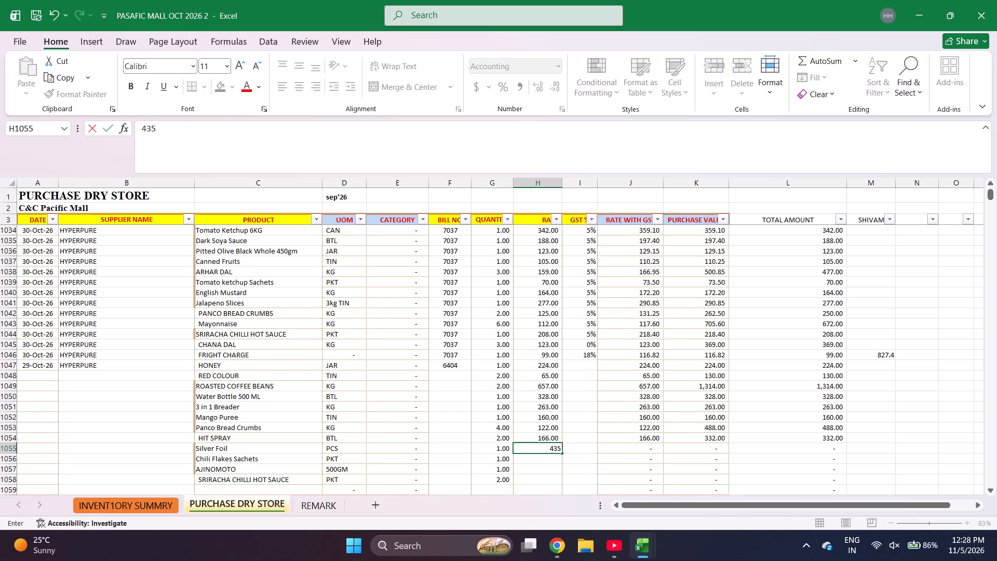
pyautogui.press('BackSpace')
pyautogui.press('4')
pyautogui.press('Return')
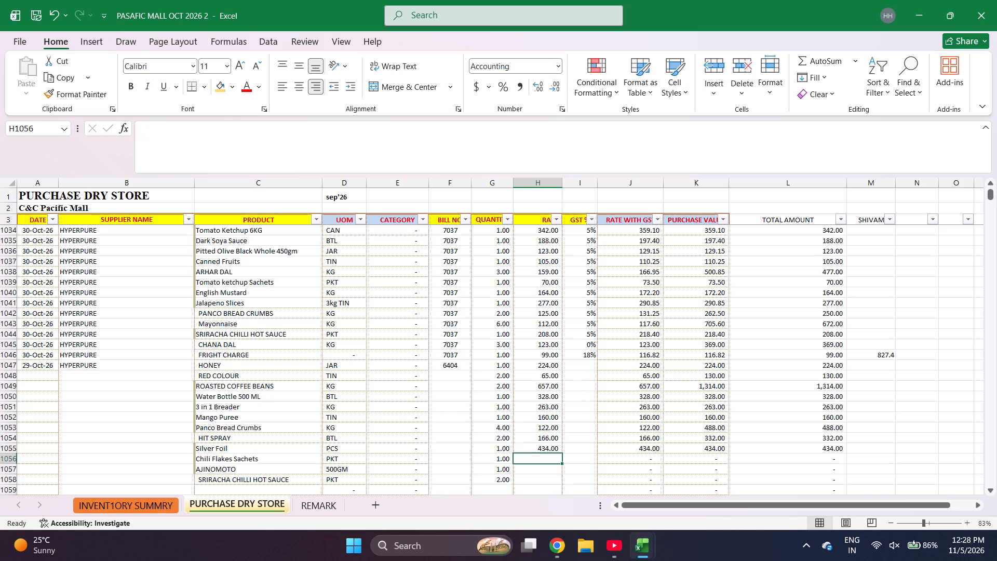
pyautogui.write('172')
pyautogui.press('Return')
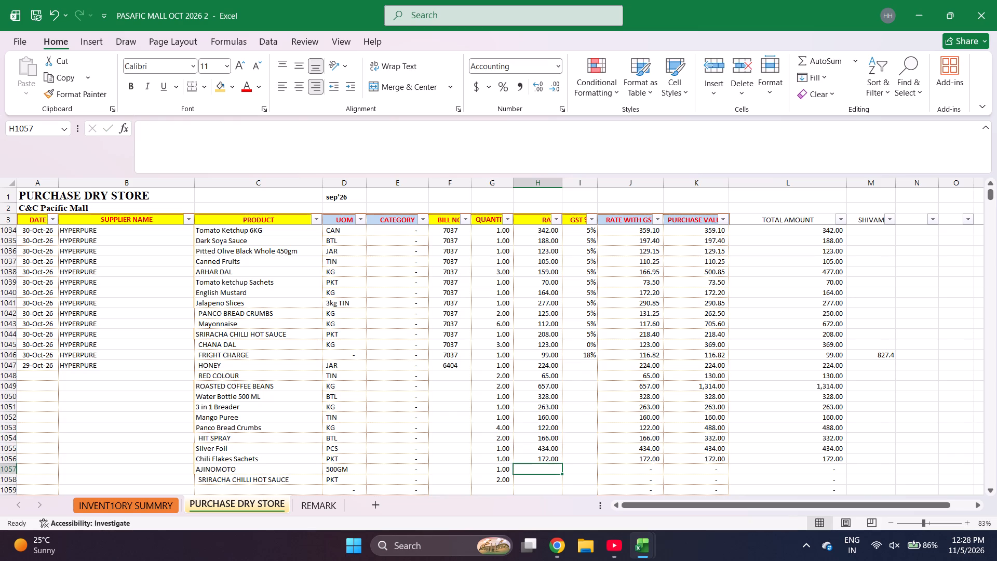
pyautogui.write('97')
pyautogui.press('Return')
pyautogui.write('208')
pyautogui.press('Return')
# Enter GST 5% for HONEY, 18% for RED COLOUR, and 5% for each product from ROASTED COFFEE BEANS down to Mango Puree.
pyautogui.press('Right')
pyautogui.hotkey('ctrl', 'Up')
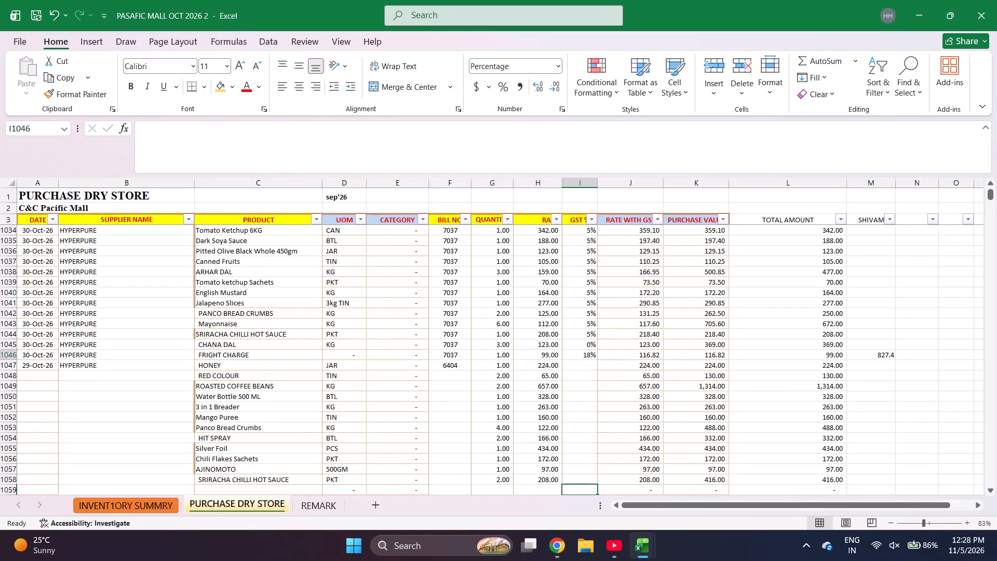
pyautogui.press('Down')
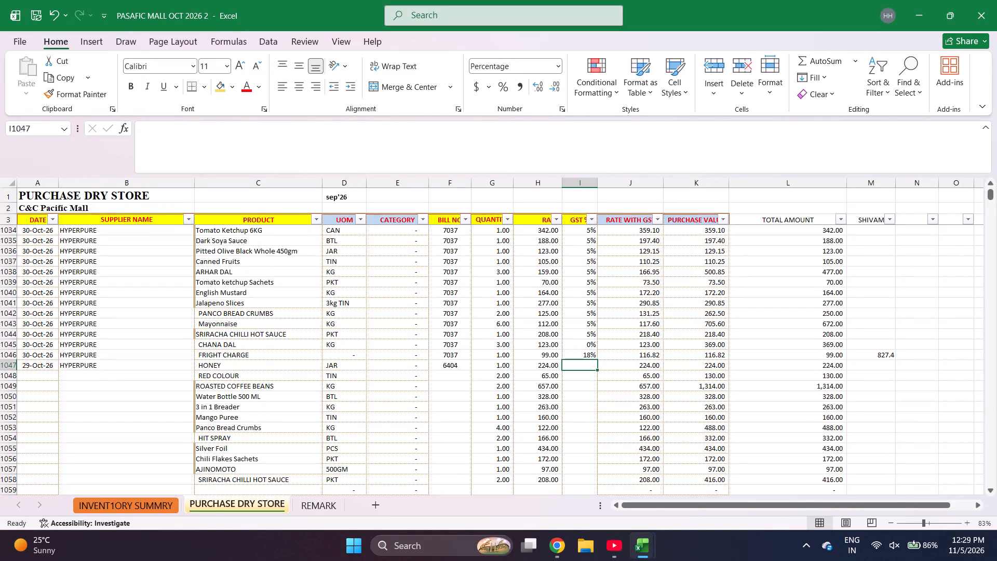
pyautogui.press('5')
pyautogui.press('Return')
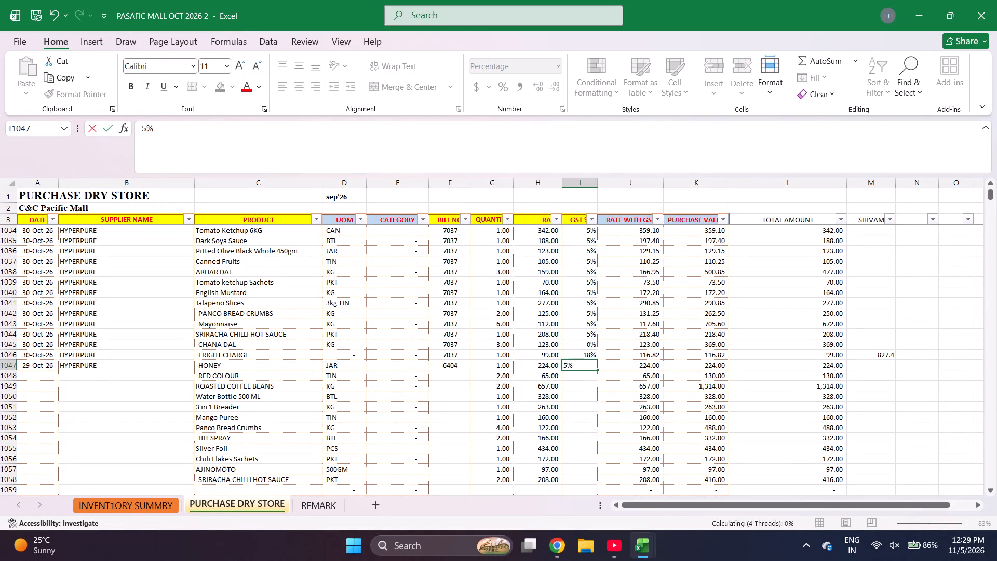
pyautogui.write('18')
pyautogui.press('Return')
pyautogui.press('1')
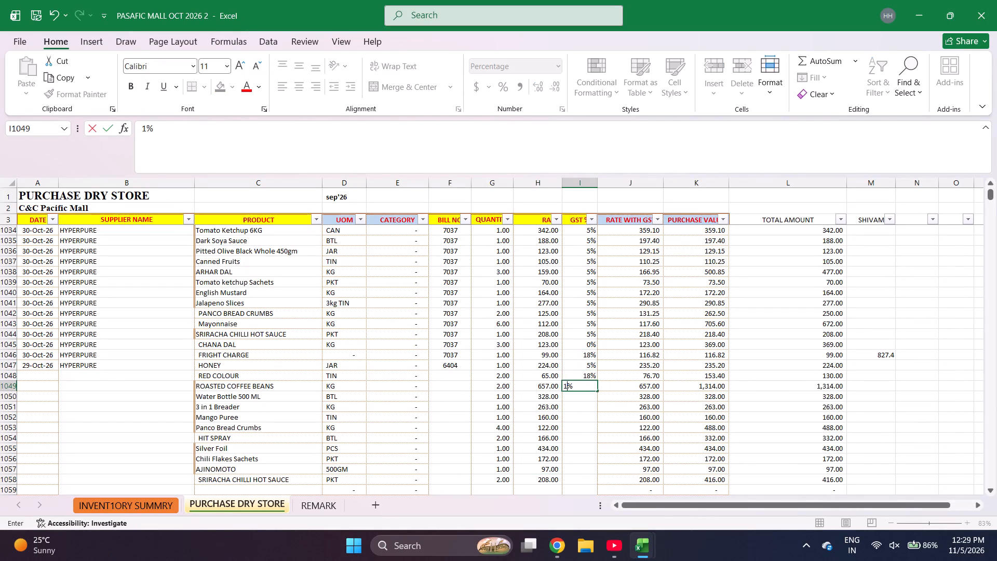
pyautogui.press('Escape')
pyautogui.press('5')
pyautogui.press('Return')
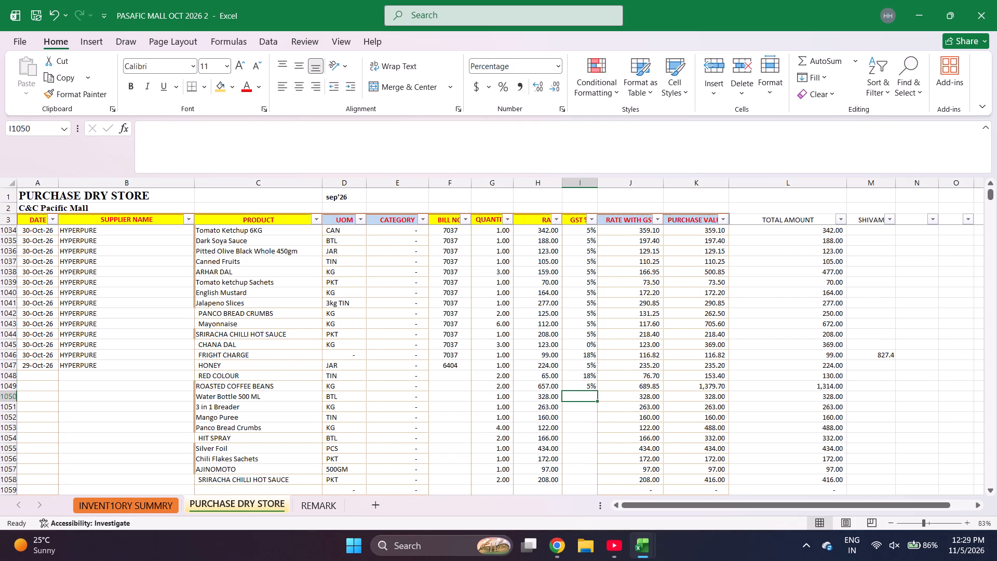
pyautogui.press('5')
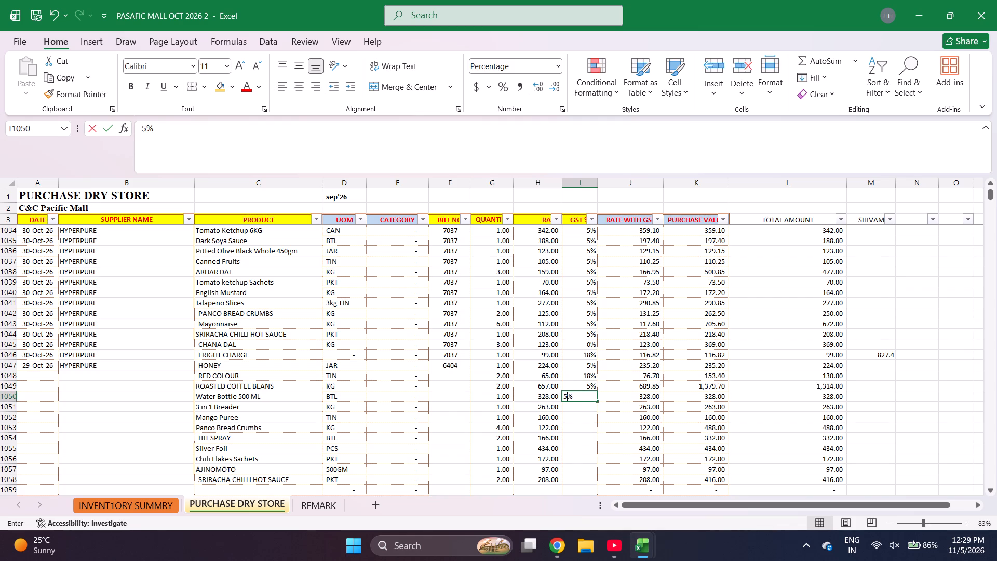
pyautogui.press('Return')
pyautogui.press('5')
pyautogui.press('Return')
pyautogui.press('5')
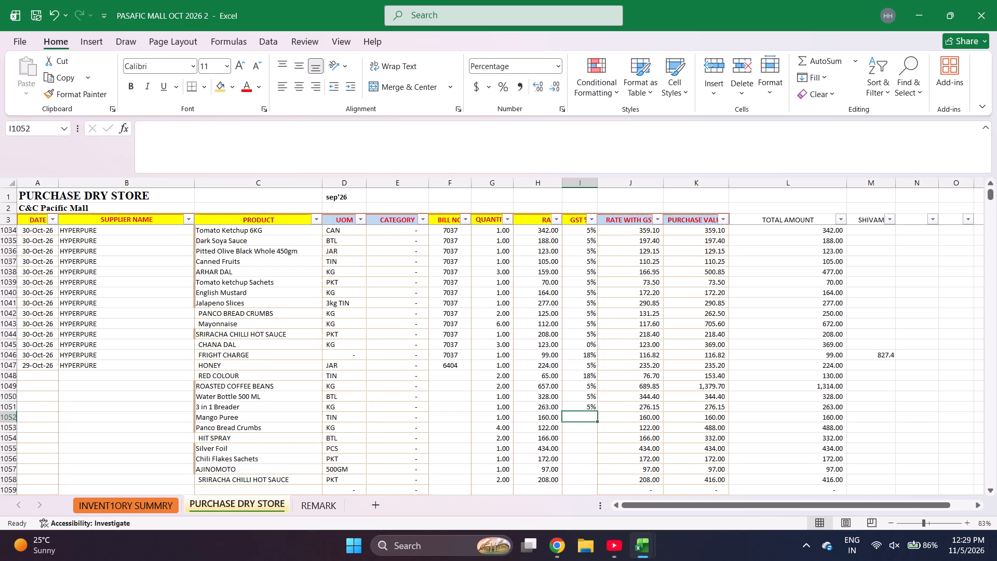
pyautogui.press('Return')
# Enter GST 5%, 18%, 18%, 5%, 18% and 5% for the products from Panco Bread Crumbs down to SRIRACHA CHILLI HOT SAUCE.
pyautogui.press('5')
pyautogui.press('Return')
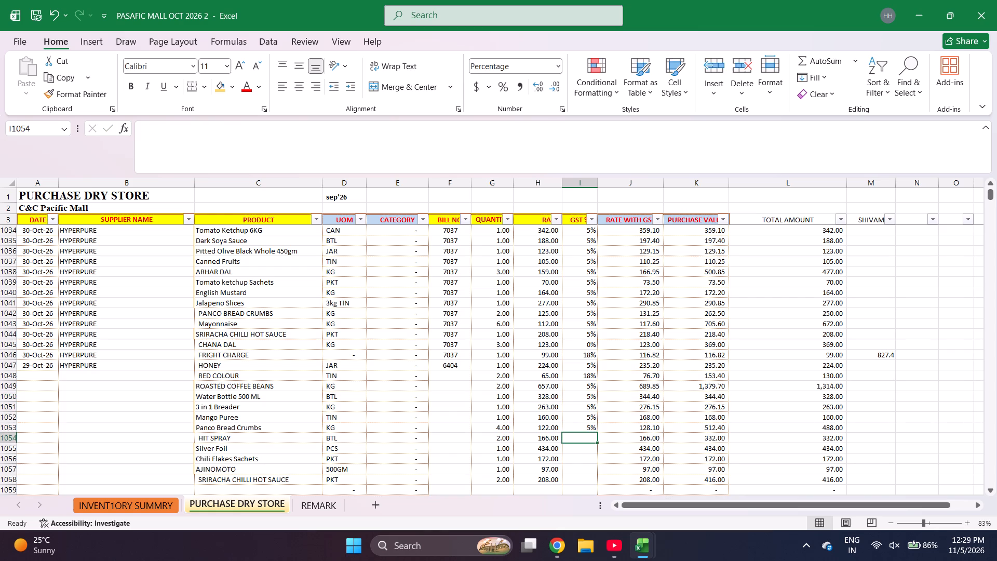
pyautogui.write('18')
pyautogui.press('Return')
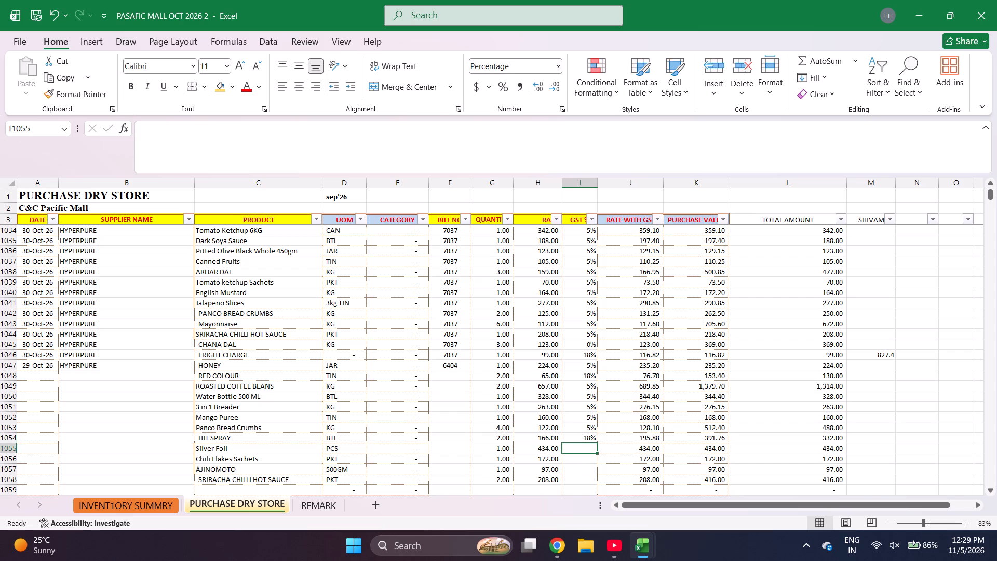
pyautogui.write('18')
pyautogui.press('Return')
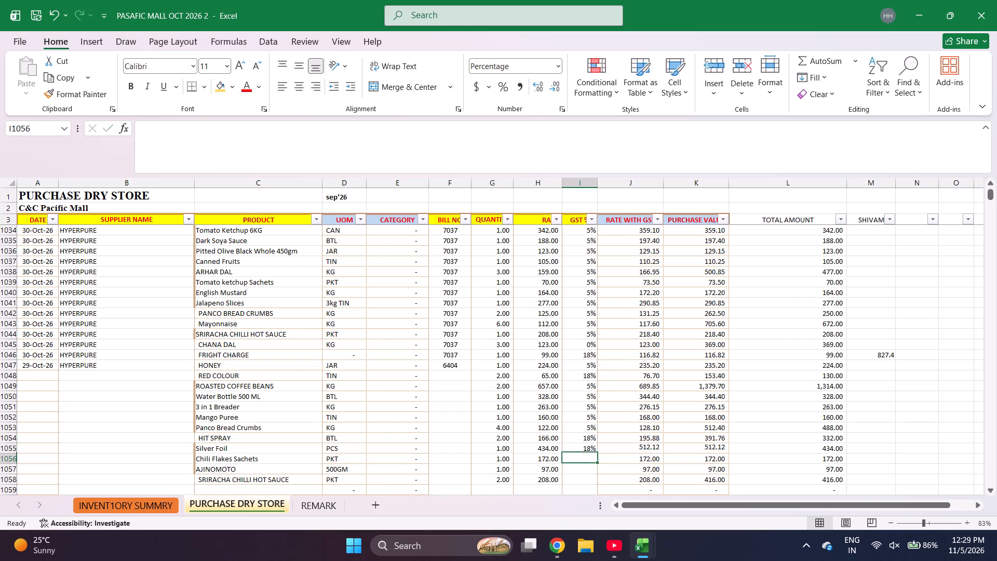
pyautogui.press('5')
pyautogui.press('Return')
pyautogui.write('18')
pyautogui.press('Return')
pyautogui.press('5')
pyautogui.press('Return')
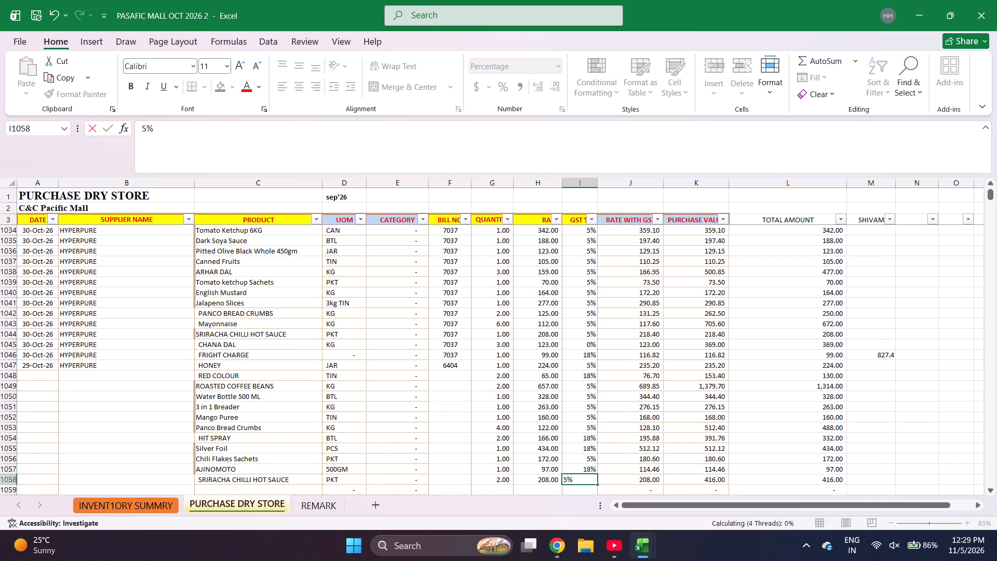
# Fill bill number 6404 down from the HONEY row to the SRIRACHA CHILLI HOT SAUCE row.
pyautogui.press('Left')
pyautogui.press('Left')
pyautogui.press('Left')
pyautogui.hotkey('ctrl', 'Up')
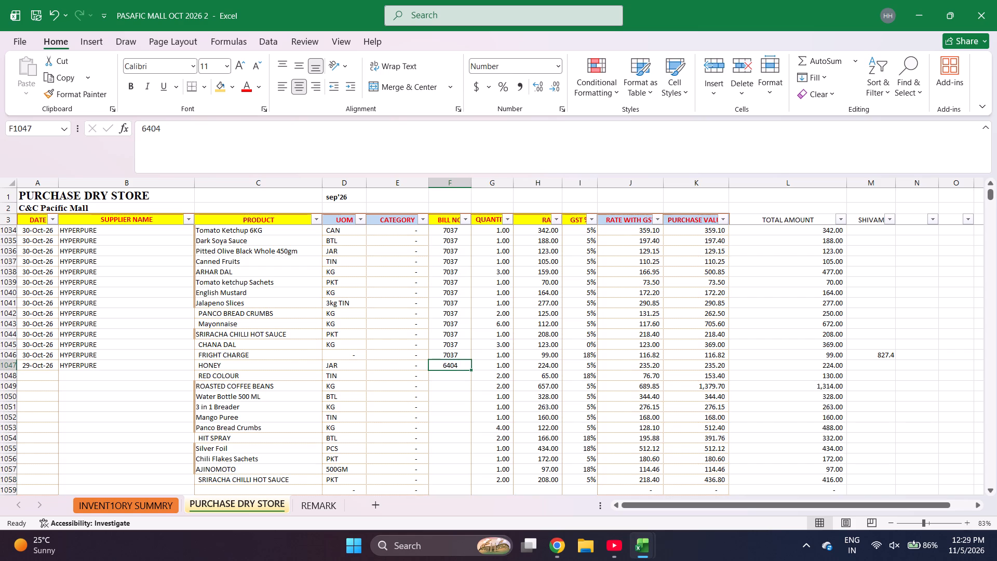
pyautogui.hotkey('shift', 'Down')
pyautogui.hotkey('shift', 'Down')
pyautogui.hotkey('shift', 'Down')
pyautogui.hotkey('shift', 'Down')
pyautogui.hotkey('shift', 'Down')
pyautogui.hotkey('shift', 'Down')
pyautogui.hotkey('shift', 'Down')
pyautogui.hotkey('shift', 'Down')
pyautogui.hotkey('shift', 'Down')
pyautogui.hotkey('shift', 'Down')
pyautogui.hotkey('shift', 'Down')
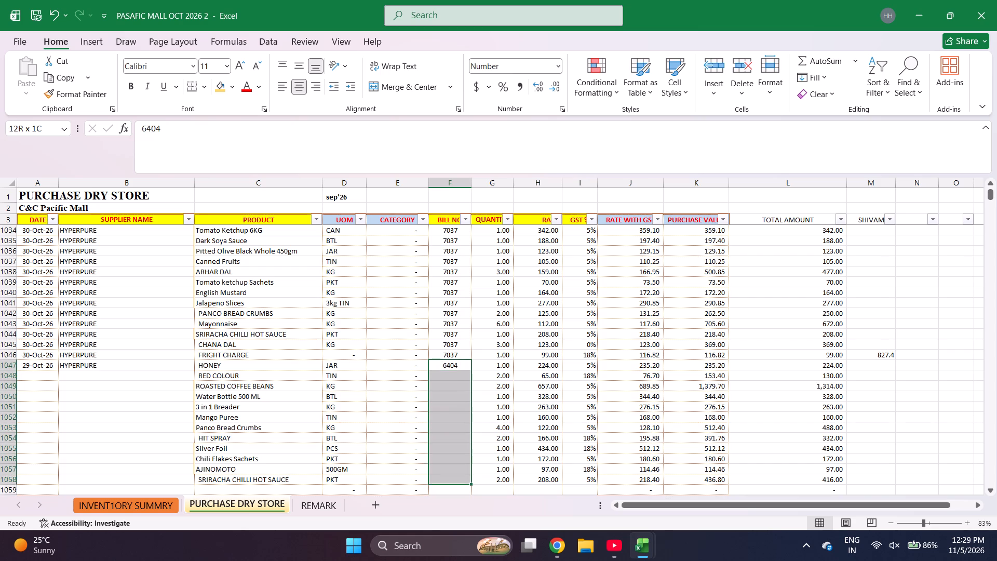
pyautogui.hotkey('ctrl', 'd')
# Fill the 29-Oct-26 date and HYPERPURE supplier name down from the HONEY row to the SRIRACHA CHILLI HOT SAUCE row.
pyautogui.hotkey('ctrl', 'Left')
pyautogui.hotkey('shift', 'Right')
pyautogui.hotkey('shift', 'Down')
pyautogui.hotkey('shift', 'Down')
pyautogui.hotkey('shift', 'Down')
pyautogui.hotkey('shift', 'Down')
pyautogui.hotkey('shift', 'Down')
pyautogui.hotkey('shift', 'Down')
pyautogui.hotkey('shift', 'Down')
pyautogui.hotkey('shift', 'Down')
pyautogui.hotkey('shift', 'Down')
pyautogui.hotkey('shift', 'Down')
pyautogui.hotkey('shift', 'Down')
pyautogui.hotkey('shift', 'Down')
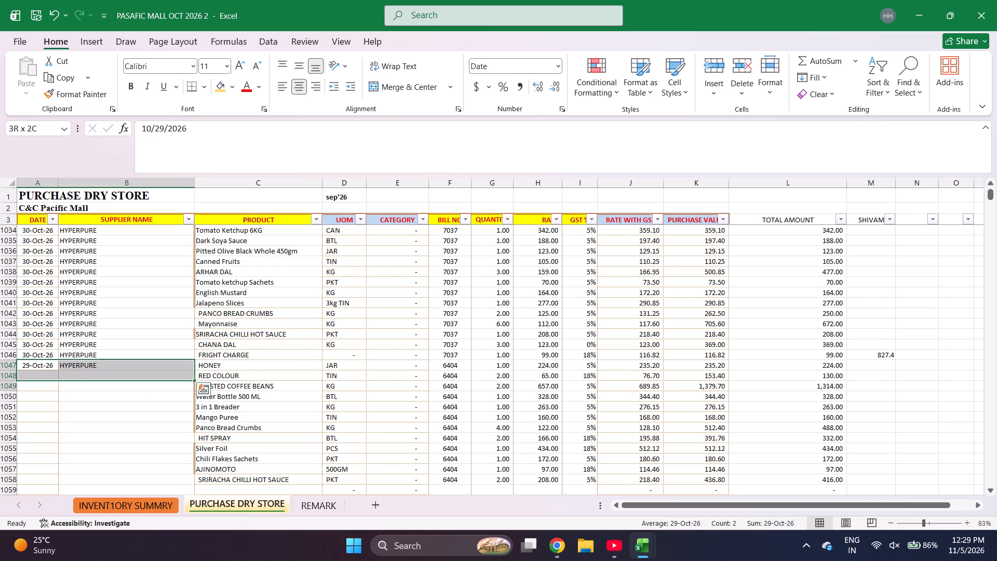
pyautogui.hotkey('shift', 'Up')
pyautogui.hotkey('ctrl', 'd')
# Check the sum of bill 6404's purchase values from HONEY down to SRIRACHA CHILLI HOT SAUCE.
pyautogui.hotkey('ctrl', 'Right')
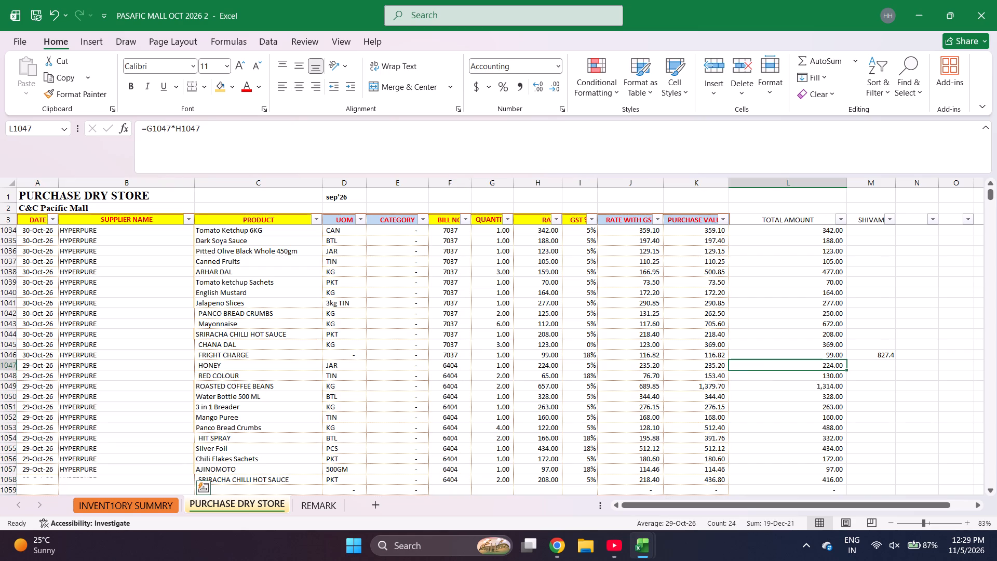
pyautogui.press('Left')
pyautogui.hotkey('shift', 'Down')
pyautogui.hotkey('shift', 'Down')
pyautogui.hotkey('shift', 'Down')
pyautogui.hotkey('shift', 'Down')
pyautogui.hotkey('shift', 'Down')
pyautogui.hotkey('shift', 'Down')
pyautogui.hotkey('shift', 'Down')
pyautogui.hotkey('shift', 'Down')
pyautogui.hotkey('shift', 'Down')
pyautogui.hotkey('shift', 'Down')
pyautogui.hotkey('shift', 'Down')
pyautogui.hotkey('shift', 'Up')
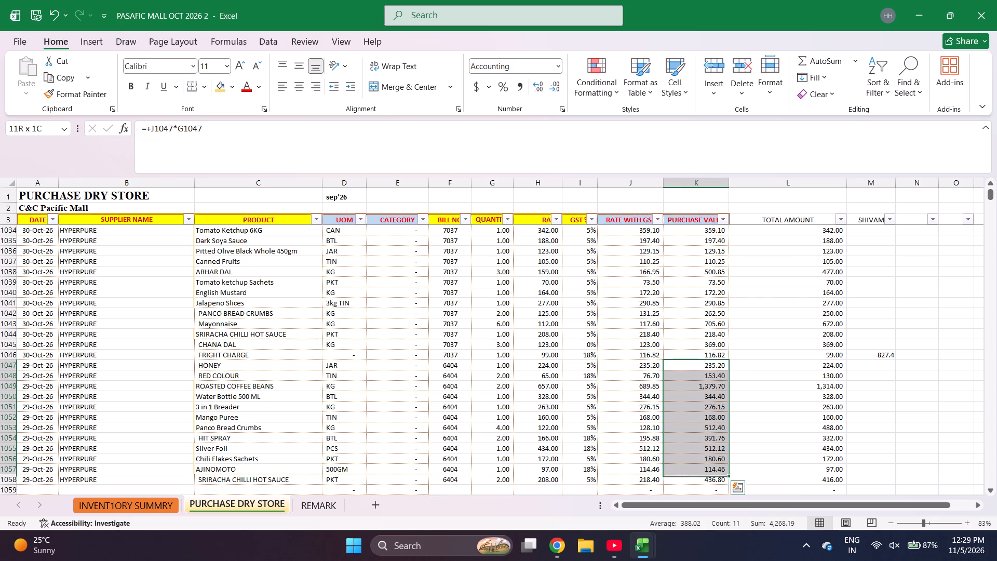
pyautogui.hotkey('shift', 'Down')
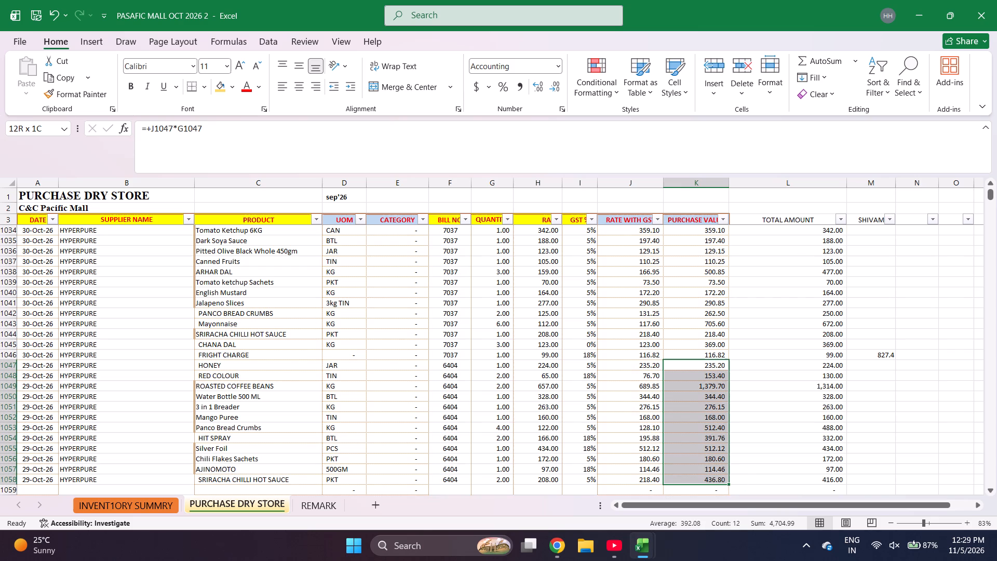
# Add a FRIGHT CHARGE row below SRIRACHA CHILLI HOT SAUCE, filling down the 29-Oct-26 date, HYPERPURE supplier and bill number 6404.
pyautogui.press('Left')
pyautogui.hotkey('ctrl', 'Left')
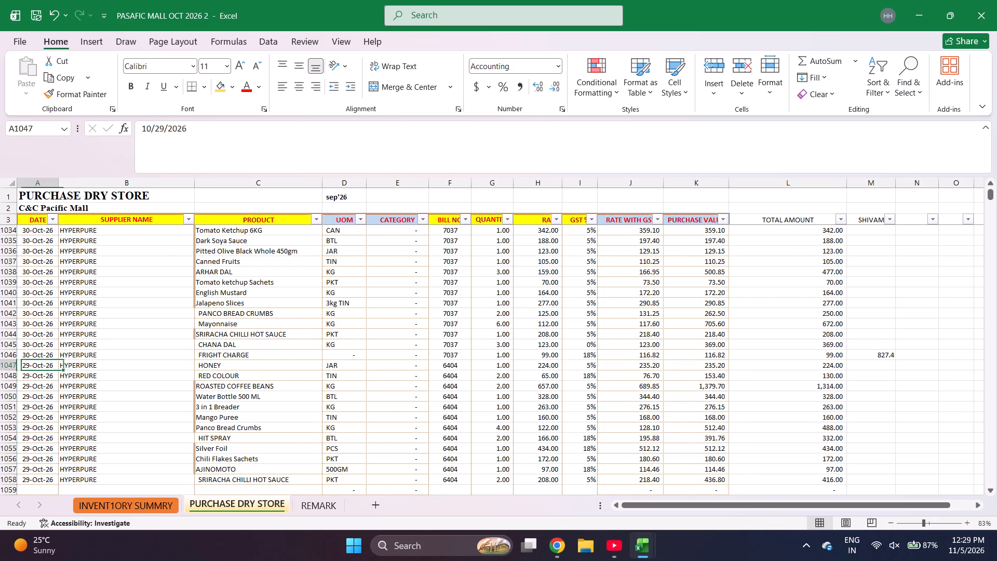
pyautogui.hotkey('ctrl', 'Left')
pyautogui.hotkey('ctrl', 'Down')
pyautogui.press('Down')
pyautogui.hotkey('shift', 'Right')
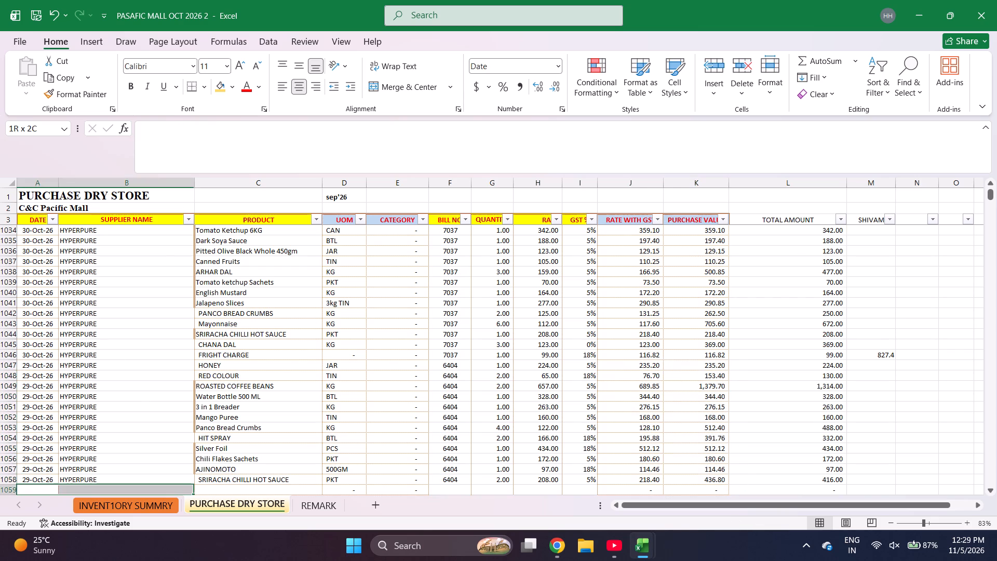
pyautogui.hotkey('ctrl', 'd')
pyautogui.press('Right')
pyautogui.press('Right')
pyautogui.write('FR')
pyautogui.press('Right')
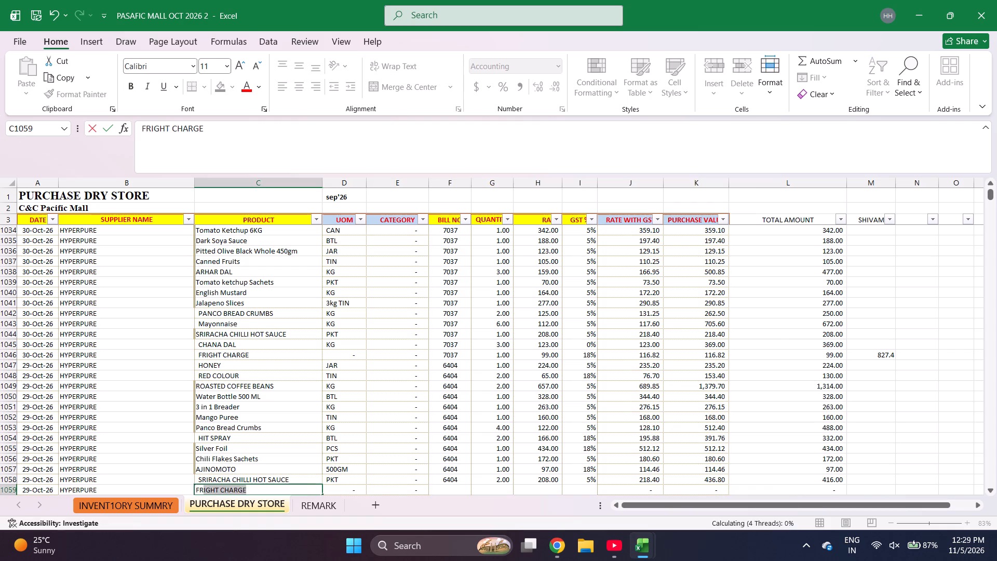
pyautogui.press('Right')
pyautogui.press('Right')
pyautogui.hotkey('ctrl', 'd')
# Enter quantity 1, rate 99 and GST 18% in bill 6404's FRIGHT CHARGE row.
pyautogui.press('Right')
pyautogui.press('1')
pyautogui.press('Right')
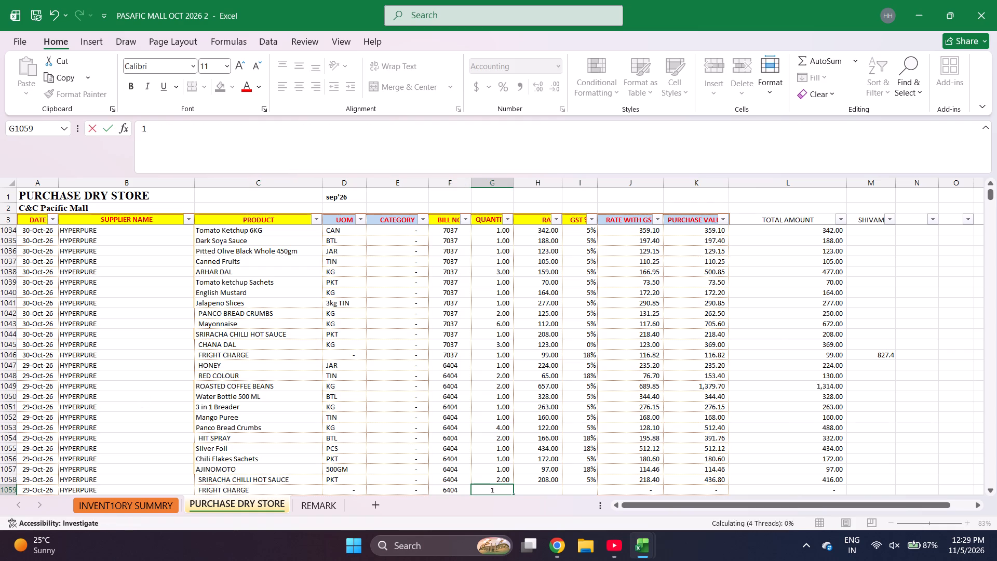
pyautogui.write('99')
pyautogui.press('Right')
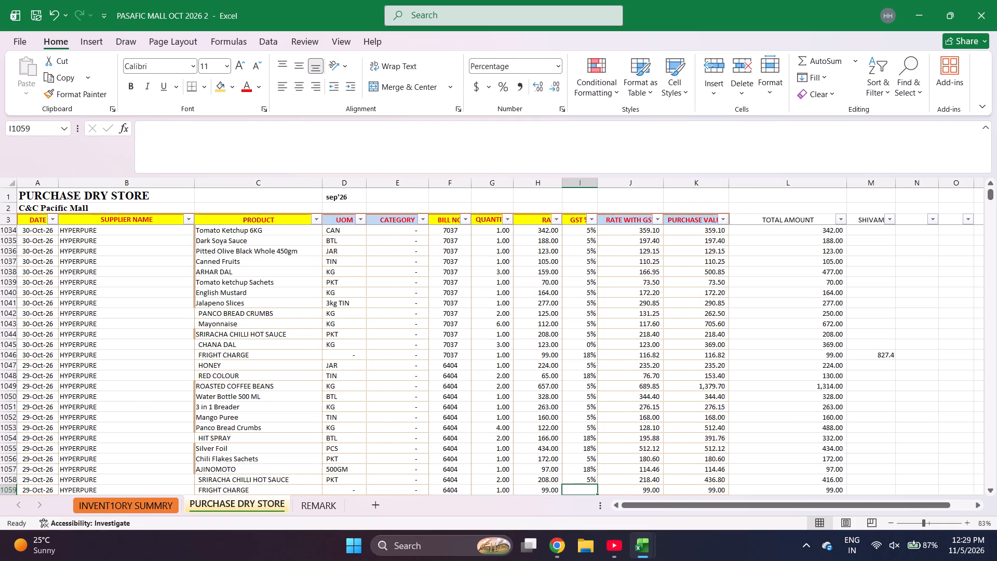
pyautogui.write('18')
pyautogui.press('Right')
# Check the sum of bill 6404's purchase values from the FRIGHT CHARGE row up to HONEY.
pyautogui.press('Right')
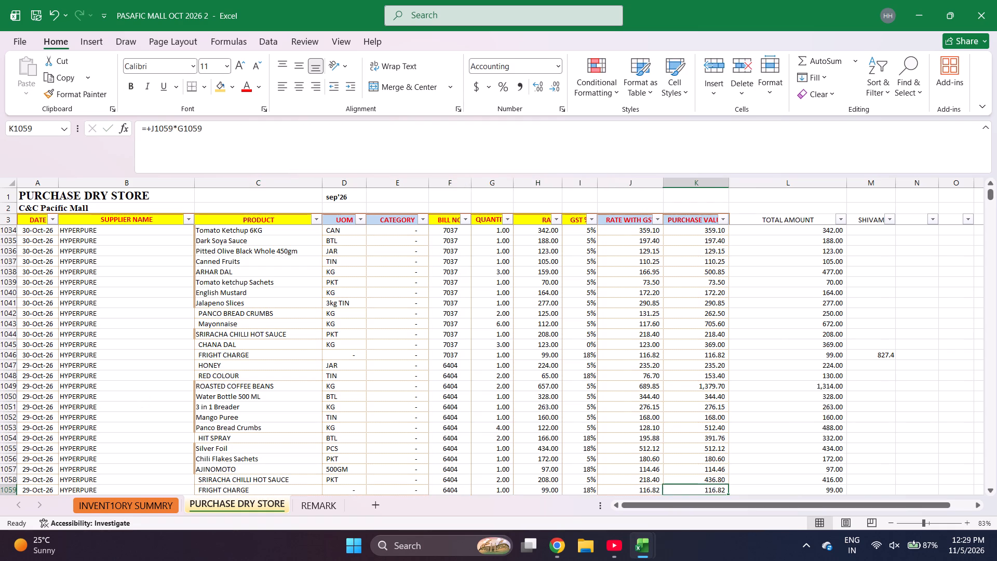
pyautogui.hotkey('shift', 'Up')
pyautogui.hotkey('shift', 'Up')
pyautogui.hotkey('shift', 'Up')
pyautogui.hotkey('shift', 'Up')
pyautogui.hotkey('shift', 'Up')
pyautogui.hotkey('shift', 'Up')
pyautogui.hotkey('shift', 'Up')
pyautogui.hotkey('shift', 'Up')
pyautogui.hotkey('shift', 'Up')
pyautogui.hotkey('shift', 'Up')
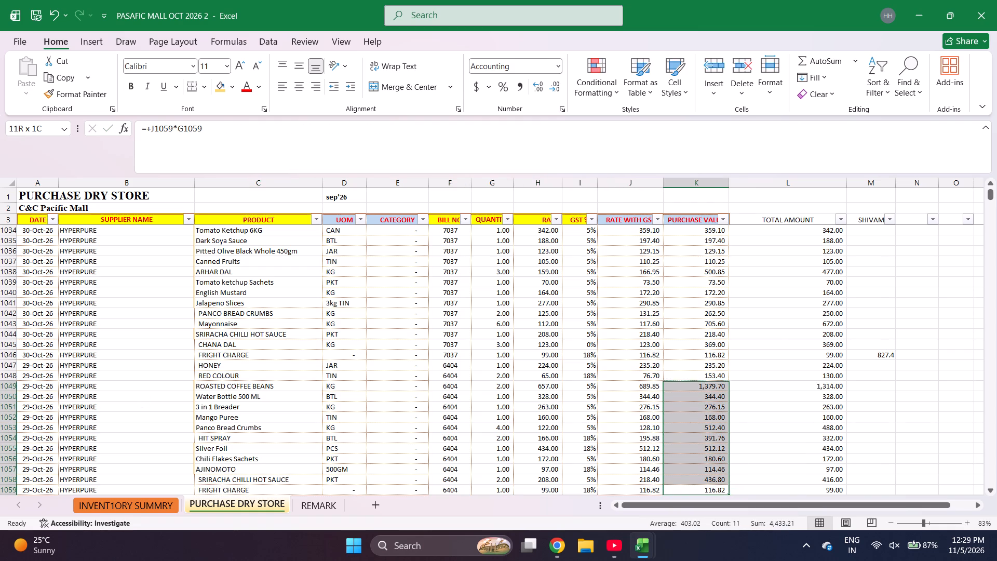
pyautogui.hotkey('shift', 'Up')
pyautogui.hotkey('shift', 'Up')
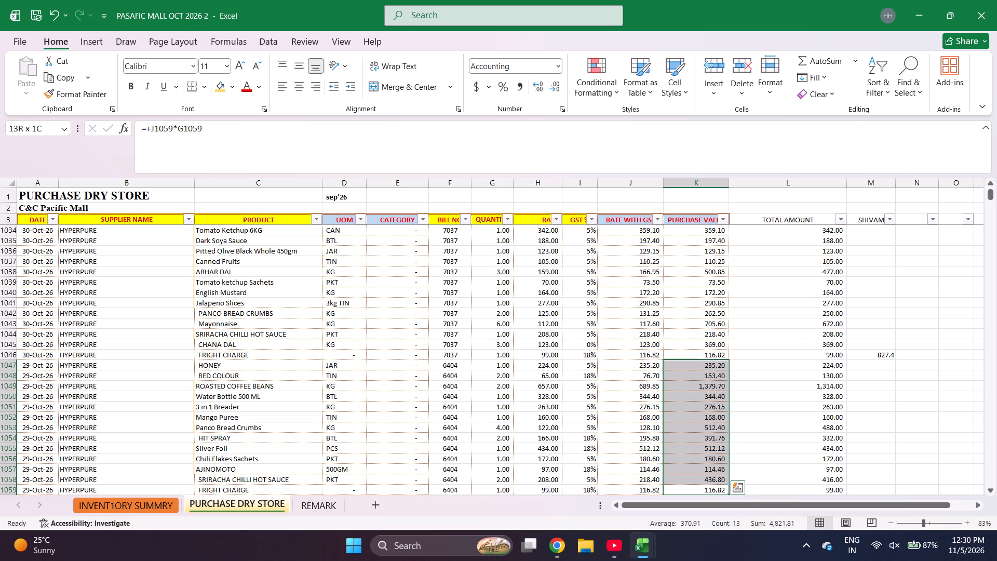
# Look up bill number 4280 in the BILL NO filter, leaving the filter unapplied.
pyautogui.click(465, 223)
pyautogui.press('e')
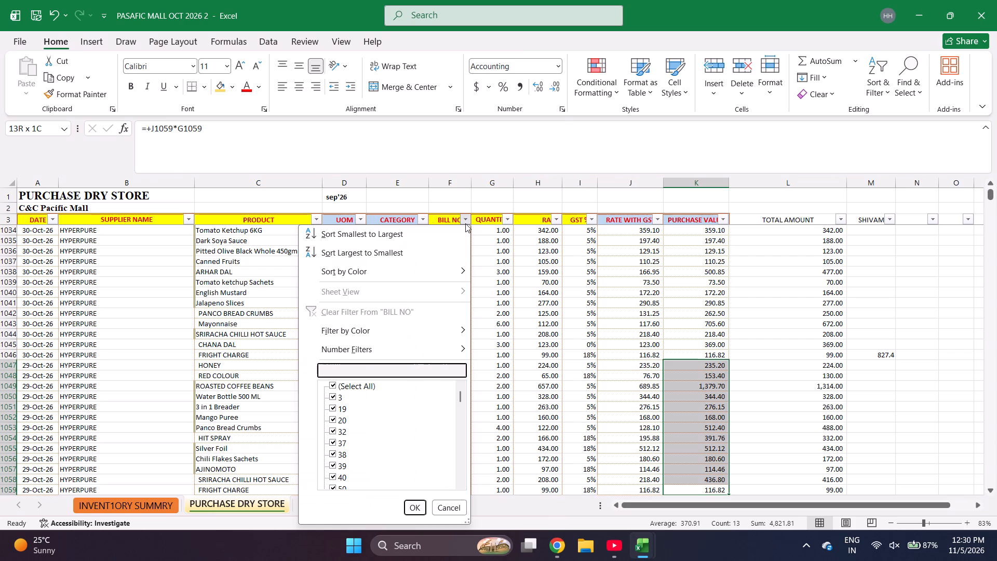
pyautogui.write('4280')
pyautogui.press('Escape')
pyautogui.press('Escape')
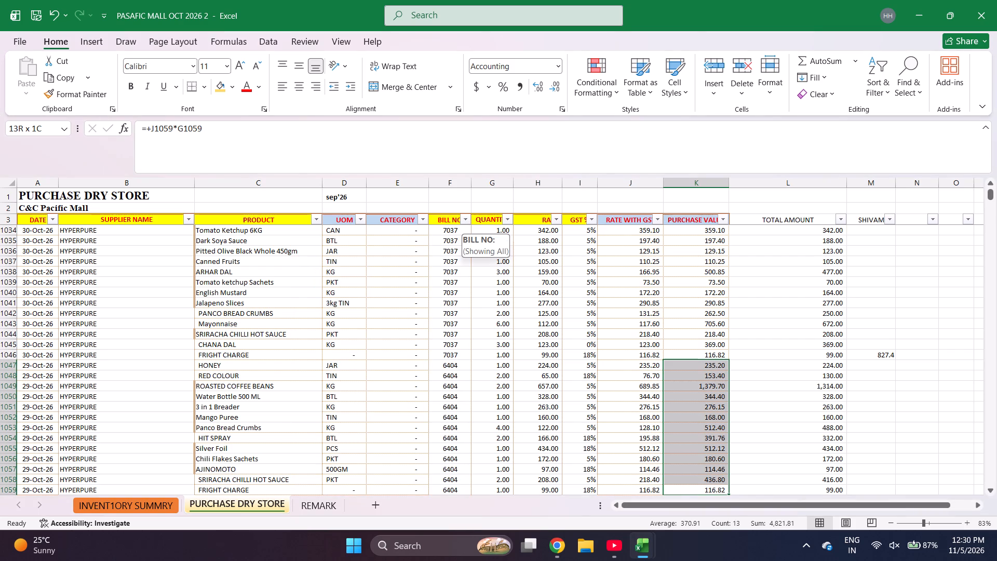
# Start a new row below bill 6404's FRIGHT CHARGE with date entry 110-27-2026, supplier HYPERPURE and product COKE.
pyautogui.hotkey('ctrl', 'Left')
pyautogui.hotkey('ctrl', 'Down')
pyautogui.hotkey('ctrl', 'Up')
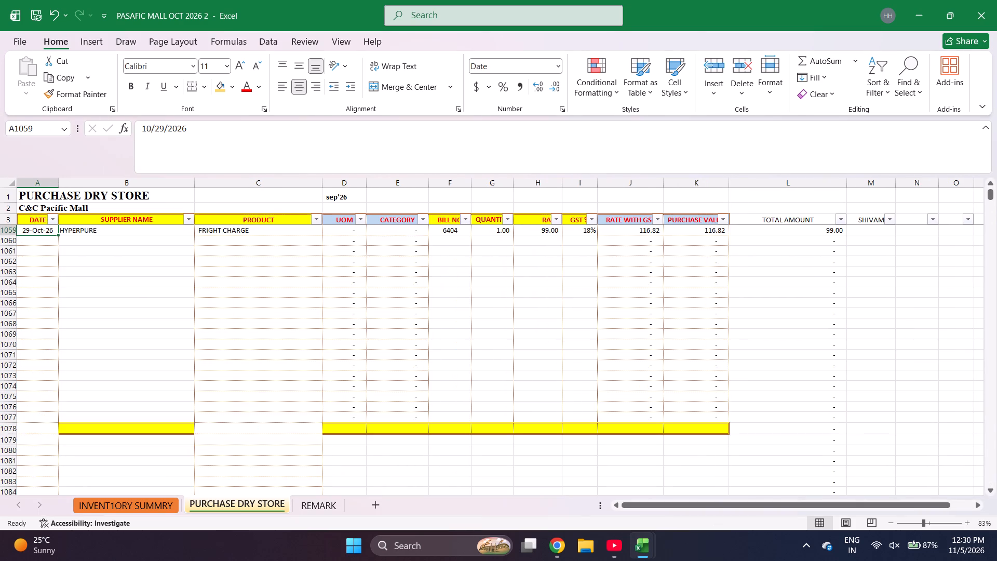
pyautogui.press('Down')
pyautogui.write('1027-')
pyautogui.press('BackSpace')
pyautogui.press('BackSpace')
pyautogui.press('BackSpace')
pyautogui.press('BackSpace')
pyautogui.write('10-27-2026')
pyautogui.press('Right')
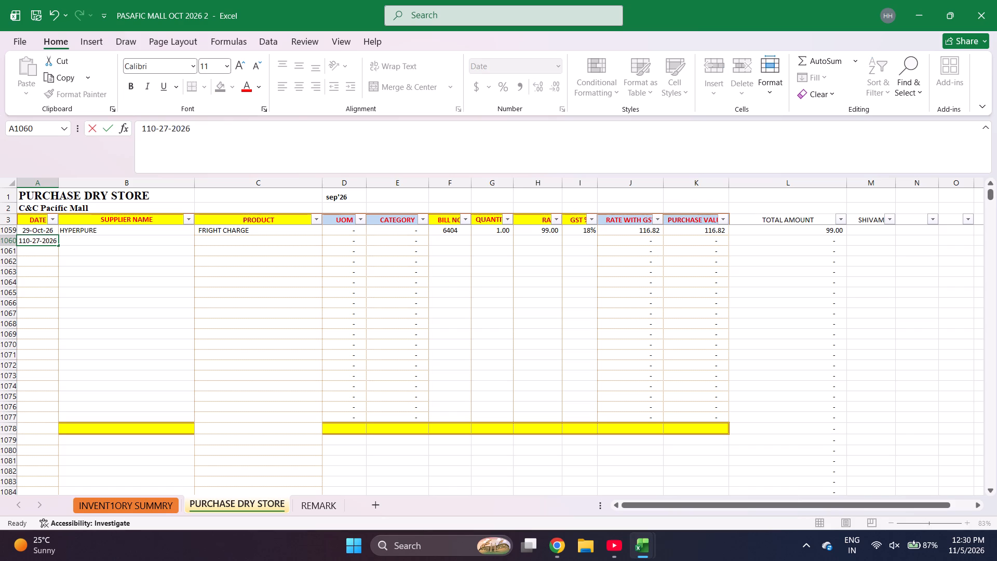
pyautogui.hotkey('ctrl', 'd')
pyautogui.press('Right')
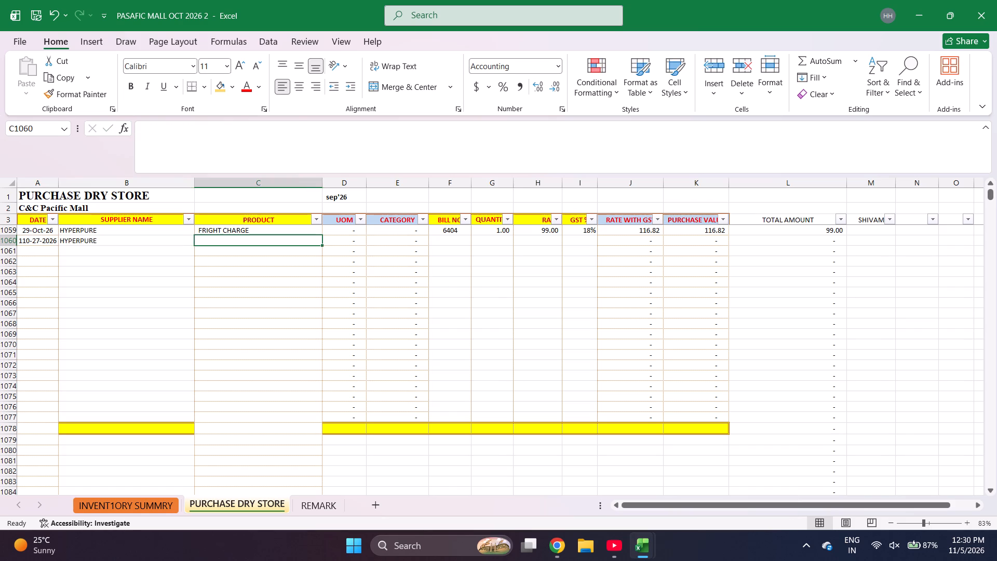
pyautogui.write('COKE')
pyautogui.press('Return')
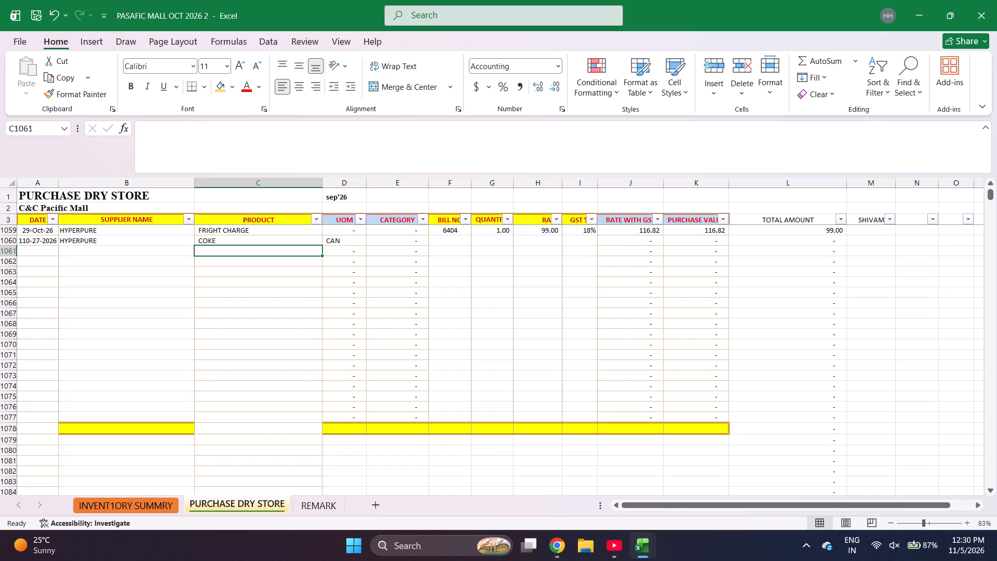
# Add Water Bottle 1Ltr as the product below COKE, copying its name from the inventory summary sheet.
pyautogui.write('WATER B')
pyautogui.hotkey('ctrl', 'pageup')
pyautogui.hotkey('ctrl', 'f')
pyautogui.write('WATER B')
pyautogui.press('Return')
pyautogui.press('Return')
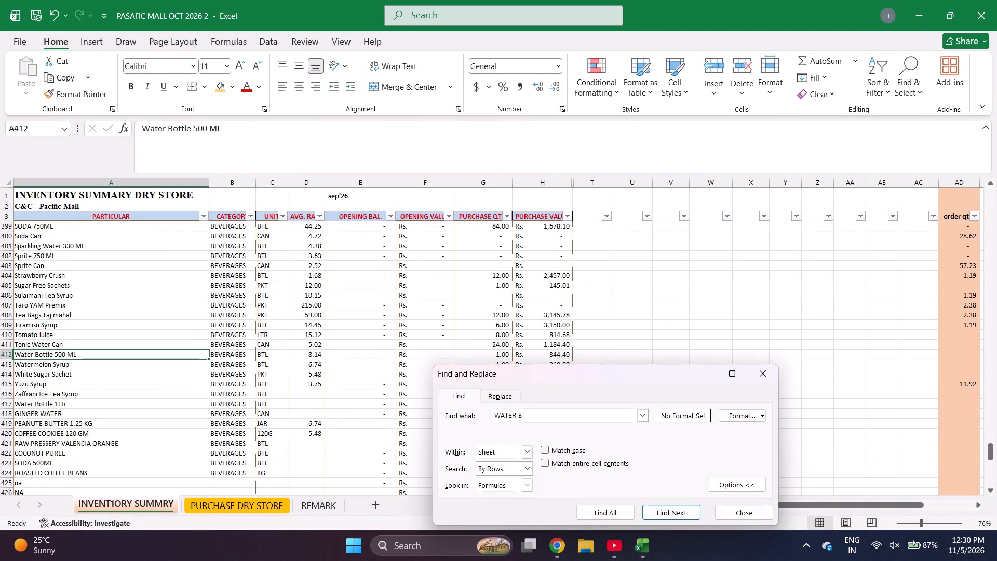
pyautogui.press('Escape')
pyautogui.hotkey('ctrl', 'c')
pyautogui.hotkey('ctrl', 'pagedown')
pyautogui.press('Return')
pyautogui.press('Return')
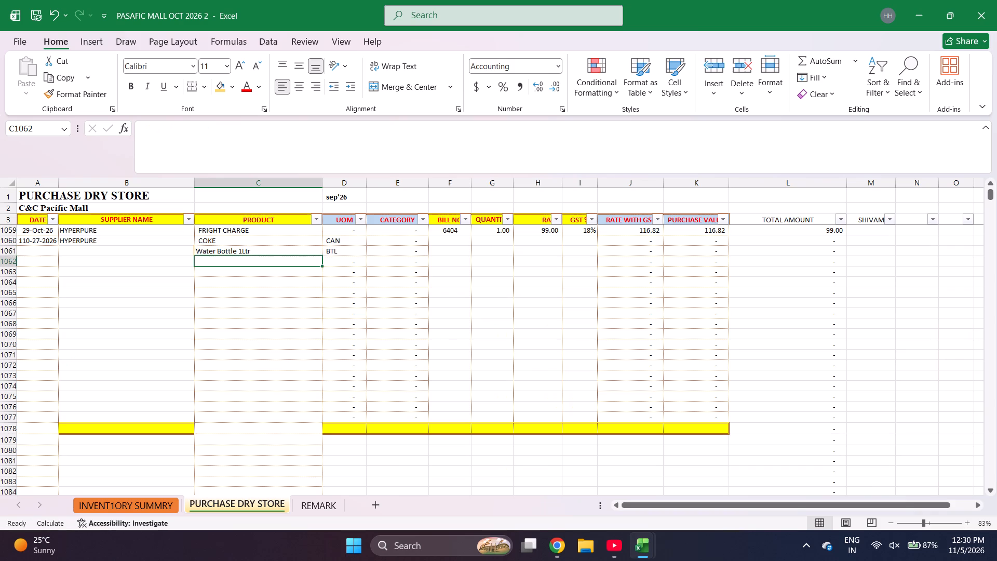
# Add Thai Chili Paste as the product below Water Bottle 1Ltr, copying its name from the inventory summary sheet.
pyautogui.hotkey('ctrl', 'pageup')
pyautogui.hotkey('ctrl', 'f')
pyautogui.write('TAHI')
pyautogui.press('BackSpace')
pyautogui.press('BackSpace')
pyautogui.press('BackSpace')
pyautogui.write('HAI')
pyautogui.press('Return')
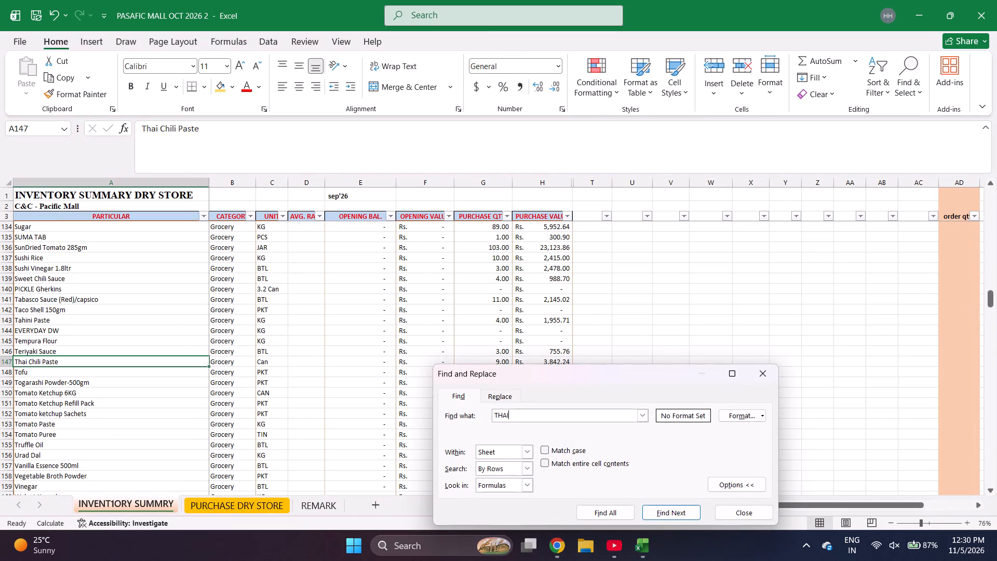
pyautogui.press('Escape')
pyautogui.hotkey('ctrl', 'c')
pyautogui.hotkey('ctrl', 'pagedown')
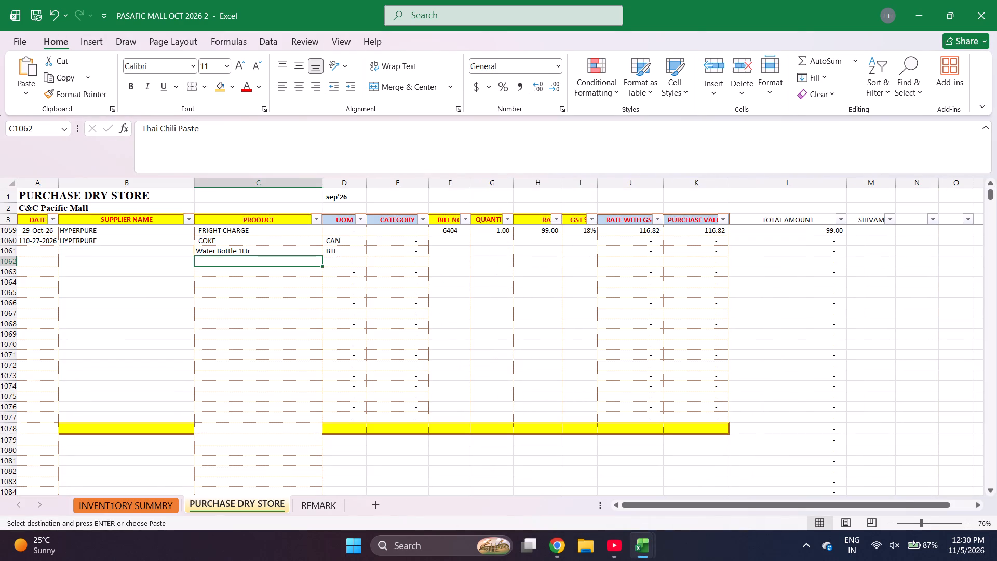
pyautogui.press('Return')
pyautogui.press('Return')
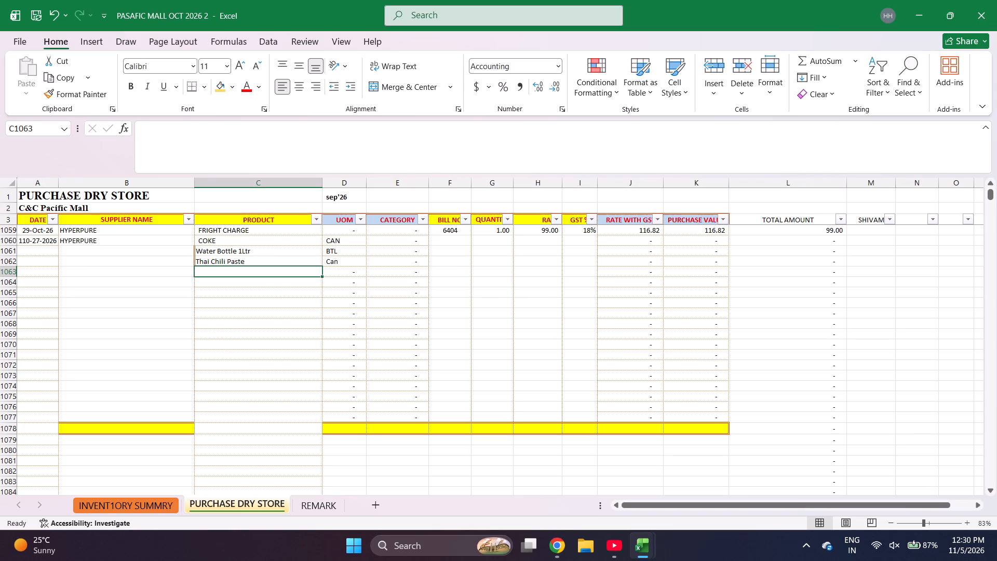
# Enter Oyster Sauce and SUSHI RICE as the two products below Thai Chili Paste.
pyautogui.write('OY')
pyautogui.press('s')
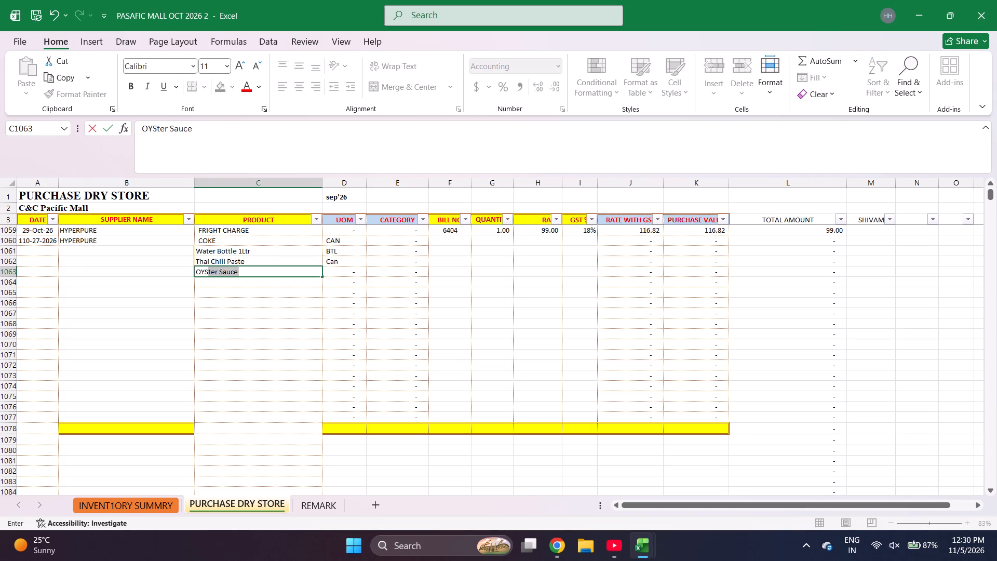
pyautogui.press('Return')
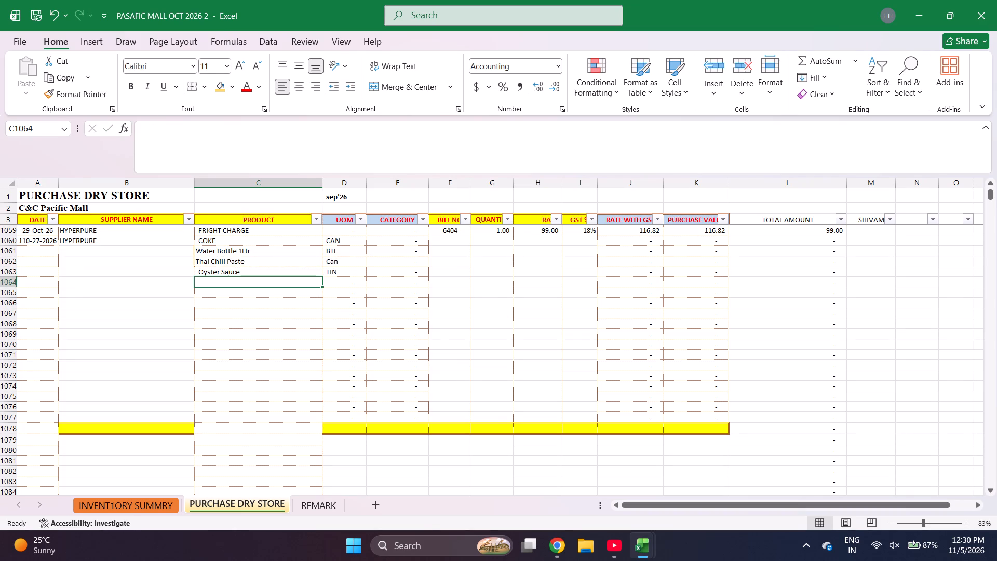
pyautogui.write('SI')
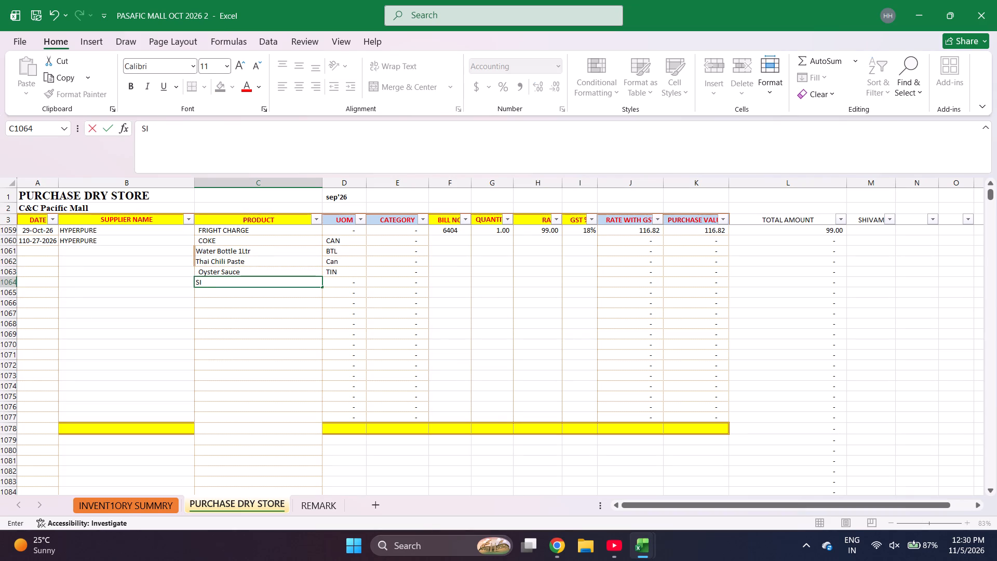
pyautogui.press('BackSpace')
pyautogui.write('USHI RICE')
pyautogui.press('Return')
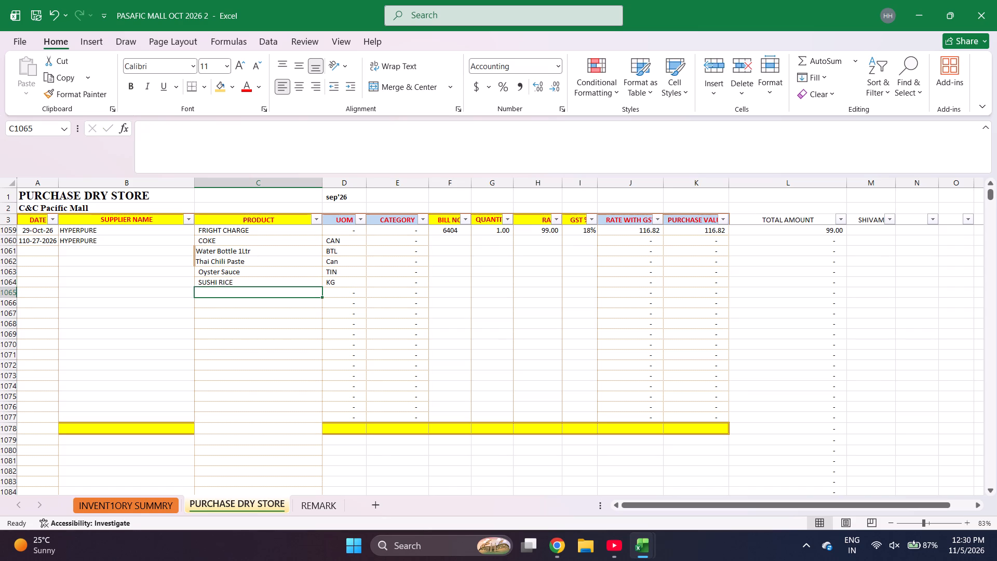
# Add Cashew Nuts 4 Pcs (Kaju) as the product below SUSHI RICE, copying its name from the inventory summary sheet.
pyautogui.write('CASHEW NUT')
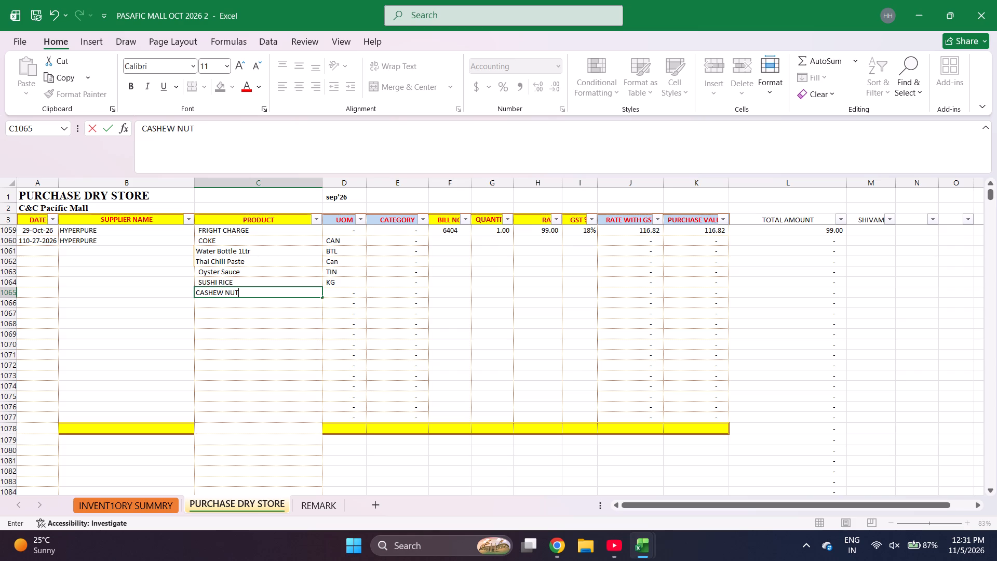
pyautogui.press('space')
pyautogui.hotkey('ctrl', 'pageup')
pyautogui.hotkey('ctrl', 'f')
pyautogui.write('CASHEW')
pyautogui.press('Return')
pyautogui.press('Return')
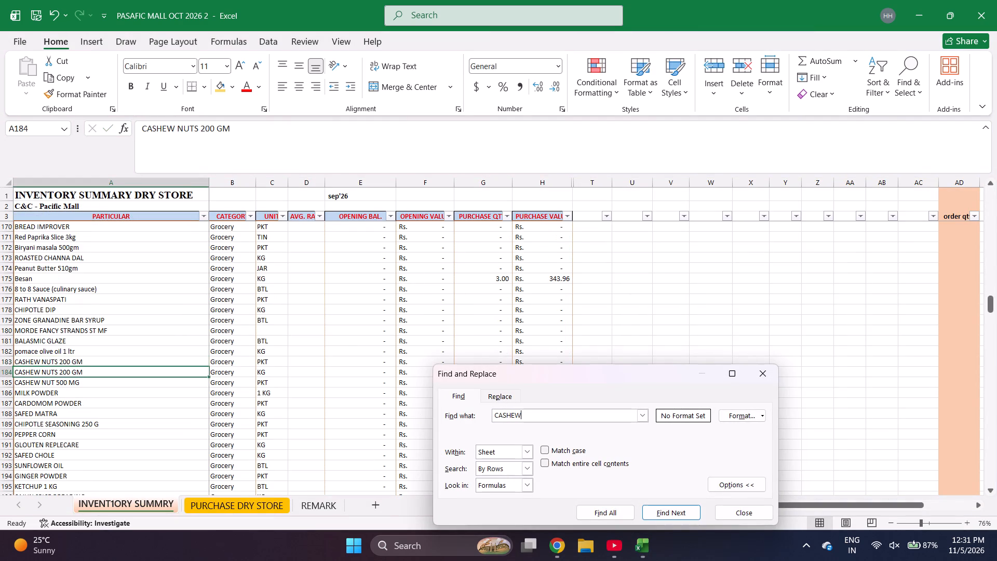
pyautogui.press('Return')
pyautogui.press('Return')
pyautogui.press('Escape')
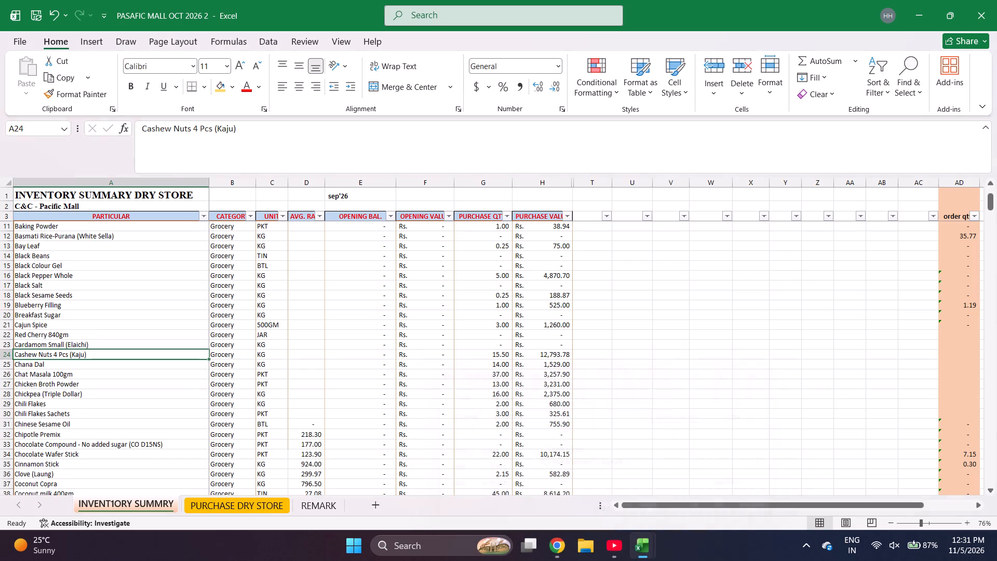
pyautogui.hotkey('ctrl', 'c')
pyautogui.hotkey('ctrl', 'pagedown')
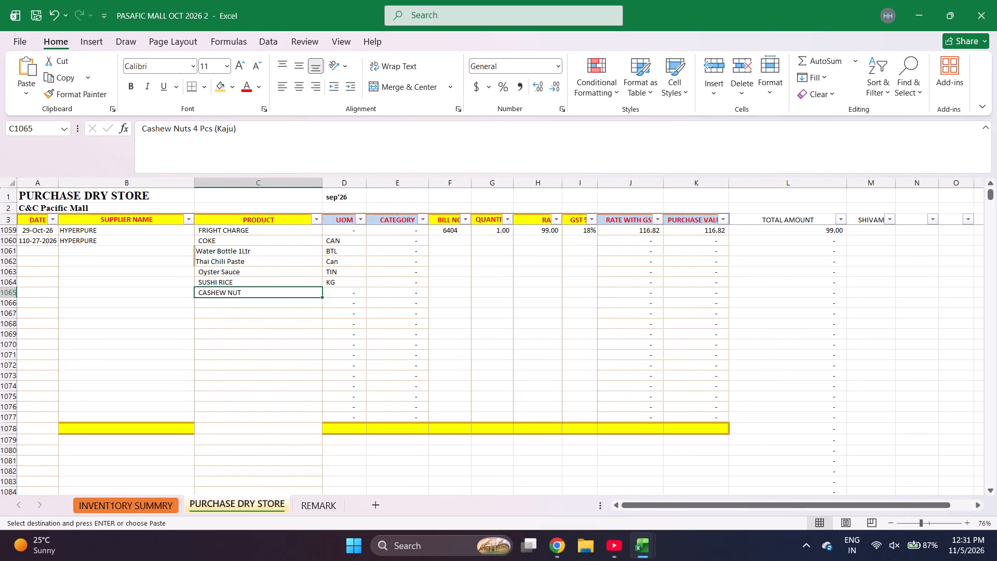
pyautogui.press('Return')
pyautogui.press('Return')
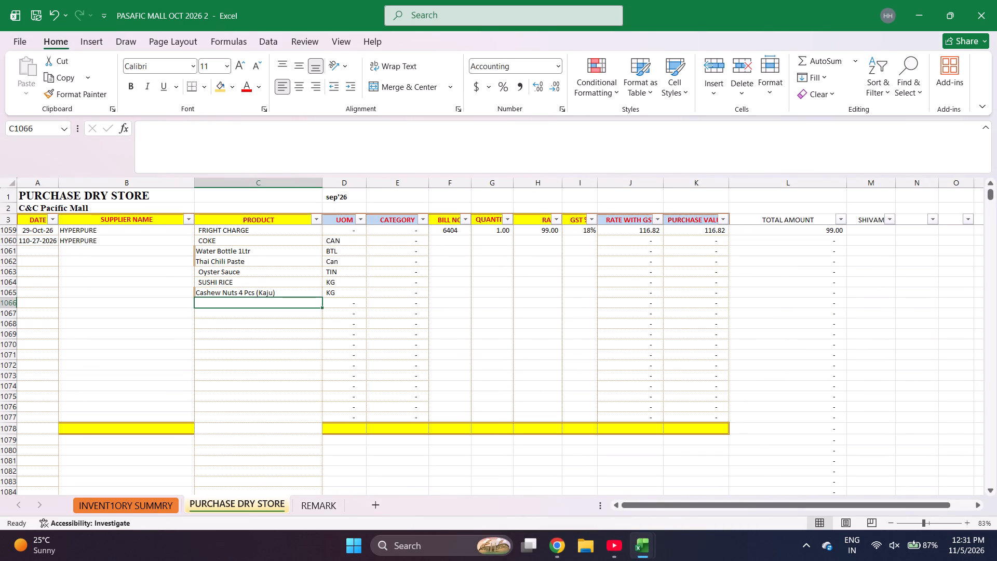
# Add Black Pepper Whole as the product below Cashew Nuts, copying its name from the inventory summary sheet.
pyautogui.hotkey('ctrl', 'pageup')
pyautogui.hotkey('ctrl', 'f')
pyautogui.write('BLA')
pyautogui.write('CK P')
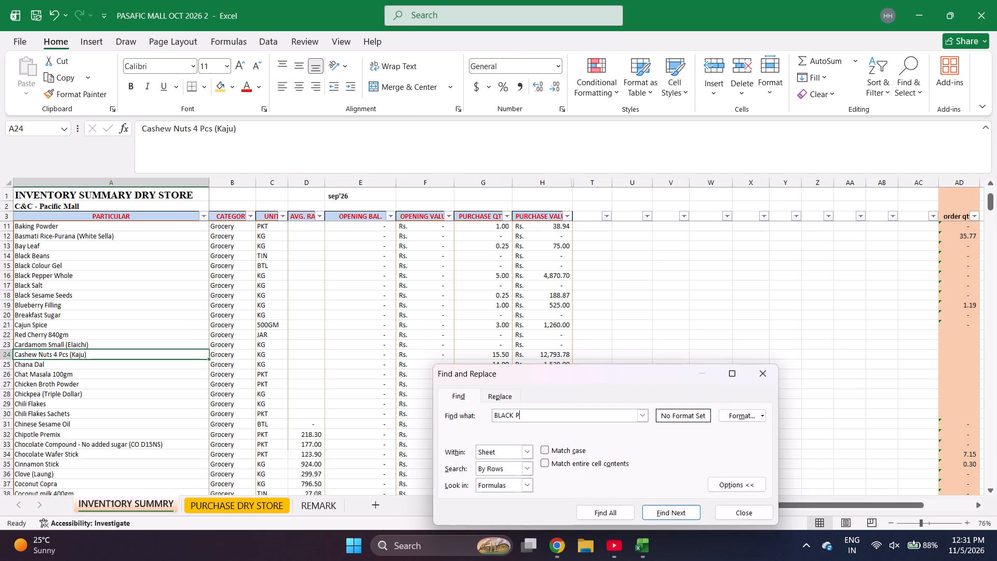
pyautogui.press('Return')
pyautogui.press('Escape')
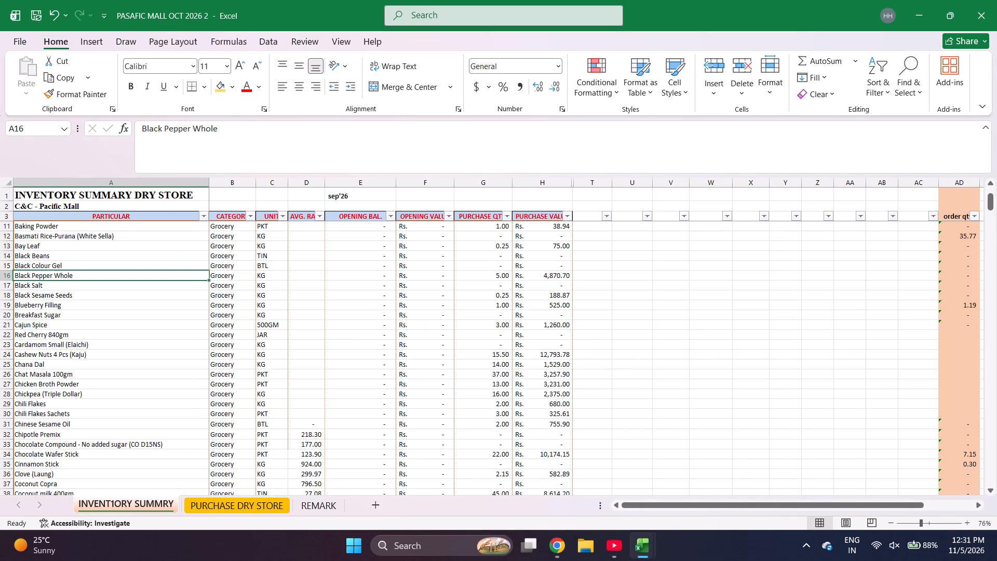
pyautogui.press('Escape')
pyautogui.hotkey('ctrl', 'c')
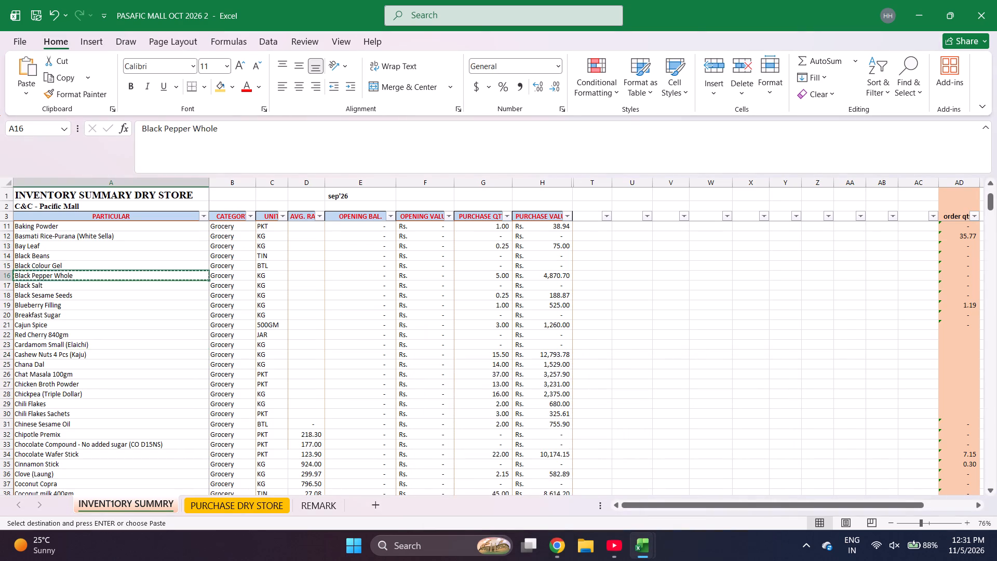
pyautogui.hotkey('ctrl', 'pagedown')
pyautogui.press('Return')
# Look through the recent bills' product rows in the purchase sheet, between Deggi Mirch Powder and the new bill's items.
pyautogui.press('Up')
pyautogui.press('Up')
pyautogui.press('Up')
pyautogui.press('Up')
pyautogui.press('Up')
pyautogui.press('Up')
pyautogui.press('Up')
pyautogui.press('Up')
pyautogui.press('Up')
pyautogui.press('Up')
pyautogui.press('Up')
pyautogui.press('Up')
pyautogui.press('Up')
pyautogui.press('Up')
pyautogui.press('Up')
pyautogui.press('Up')
pyautogui.press('Up')
pyautogui.press('Up')
pyautogui.press('Up')
pyautogui.press('Up')
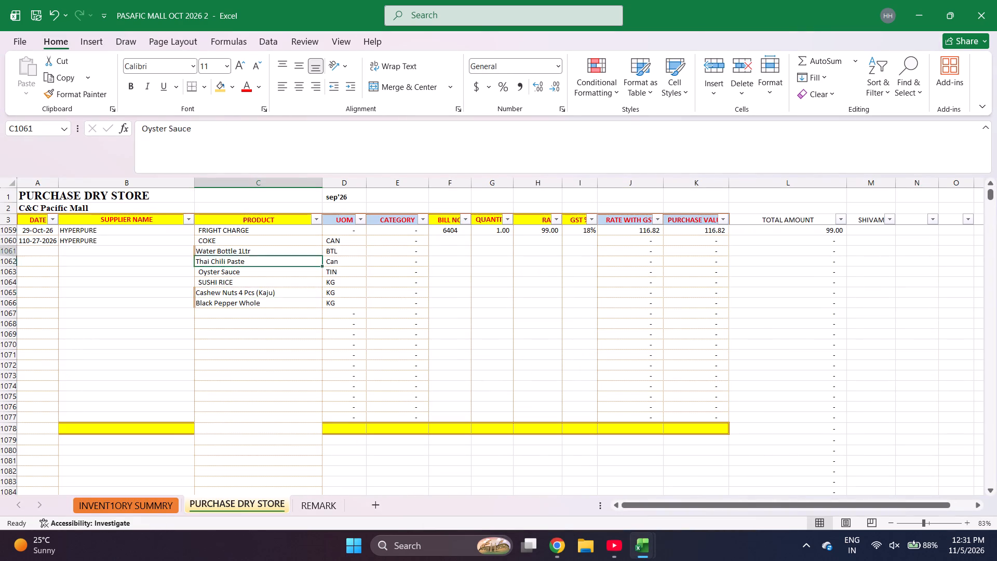
pyautogui.press('Down')
pyautogui.press('Down')
pyautogui.press('Down')
pyautogui.press('Down')
pyautogui.press('Down')
pyautogui.press('Down')
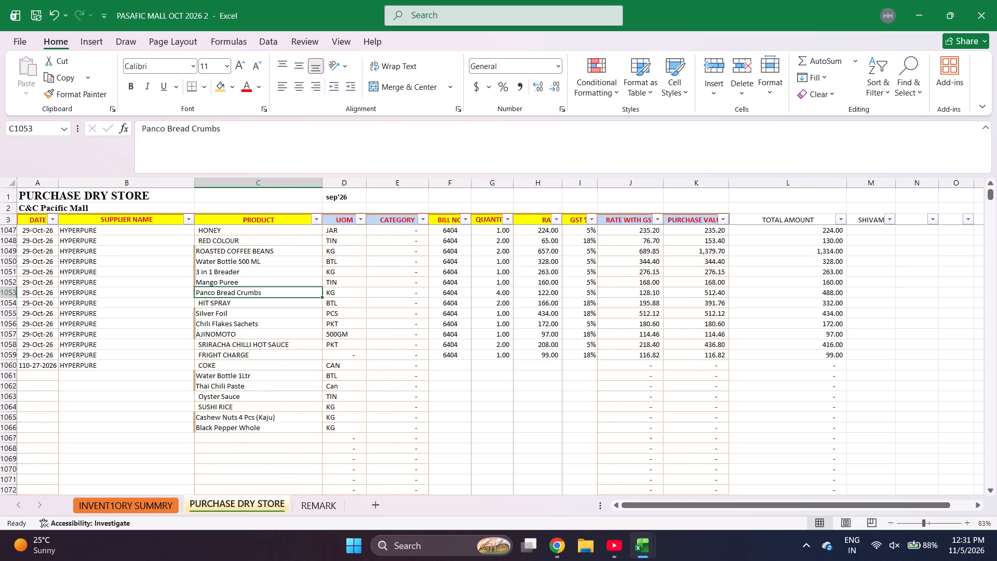
pyautogui.press('Up')
pyautogui.press('Up')
pyautogui.press('Up')
pyautogui.press('Up')
pyautogui.press('Up')
pyautogui.press('Up')
pyautogui.press('Up')
pyautogui.press('Up')
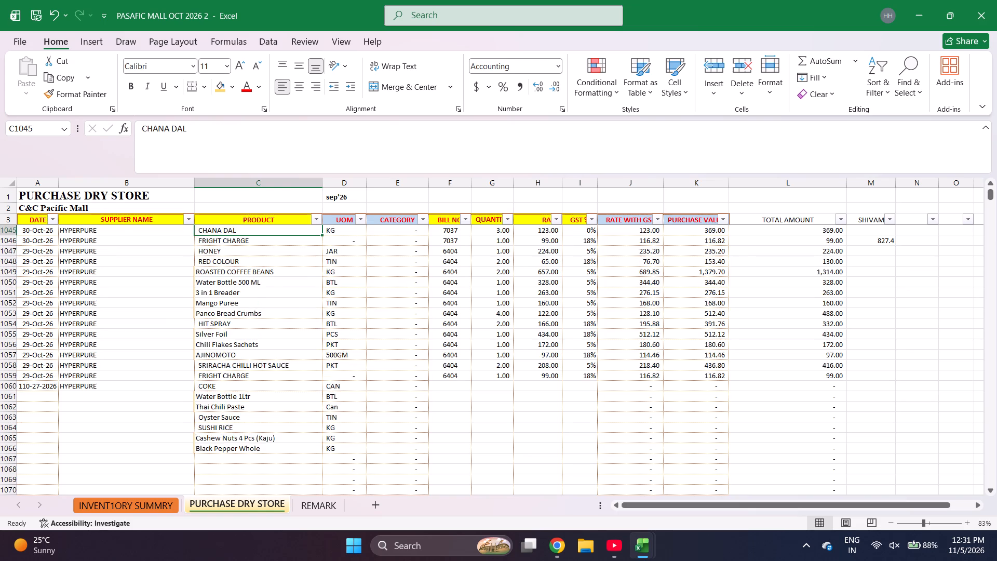
pyautogui.press('Up')
pyautogui.press('Up')
pyautogui.press('Up')
pyautogui.press('Up')
pyautogui.press('Up')
pyautogui.press('Up')
pyautogui.press('Up')
pyautogui.press('Up')
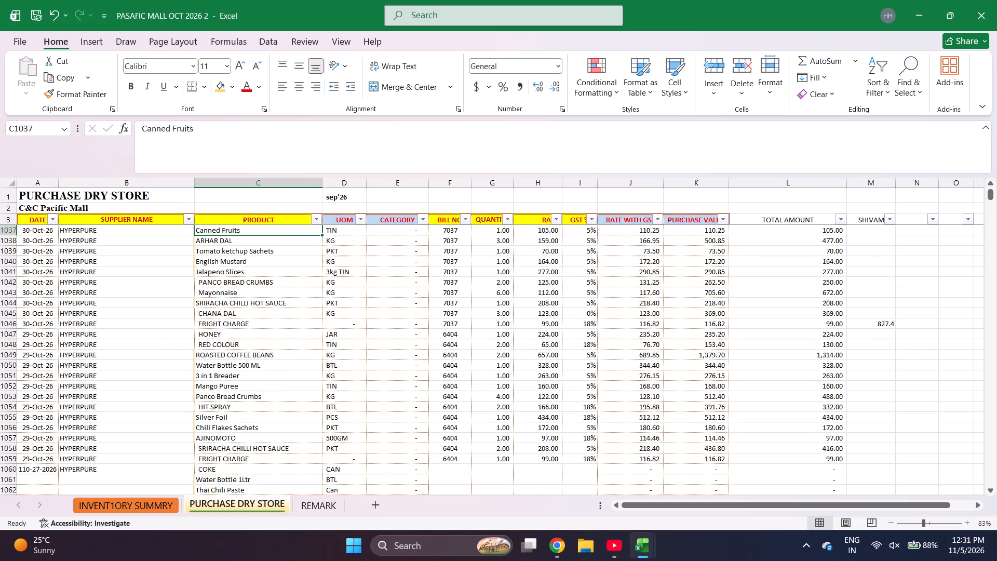
pyautogui.press('Up')
pyautogui.press('Up')
pyautogui.press('Up')
pyautogui.press('Up')
pyautogui.press('Up')
pyautogui.press('Up')
pyautogui.press('Up')
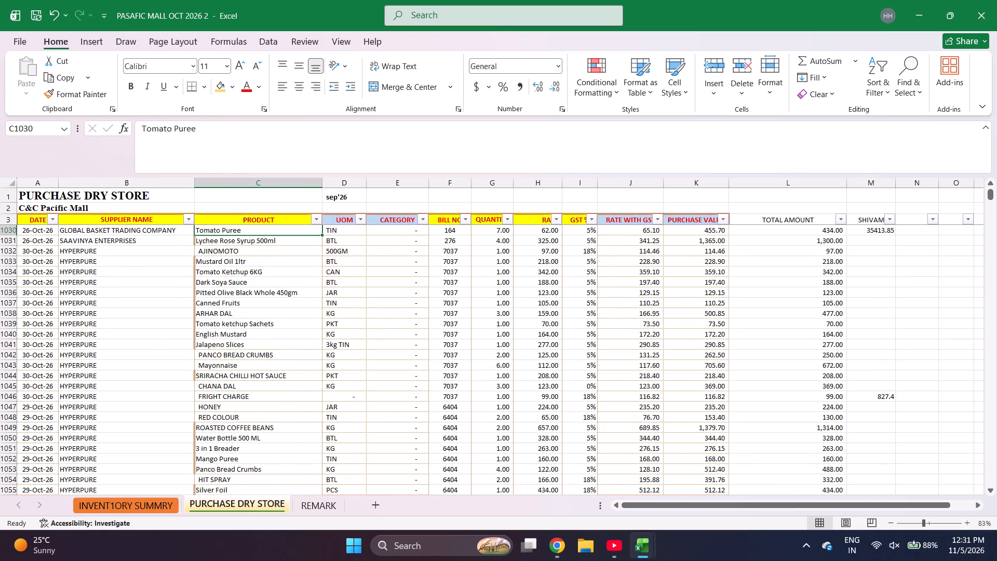
pyautogui.press('Up')
pyautogui.press('Up')
pyautogui.press('Up')
pyautogui.press('Up')
pyautogui.press('Up')
pyautogui.press('Up')
pyautogui.press('Up')
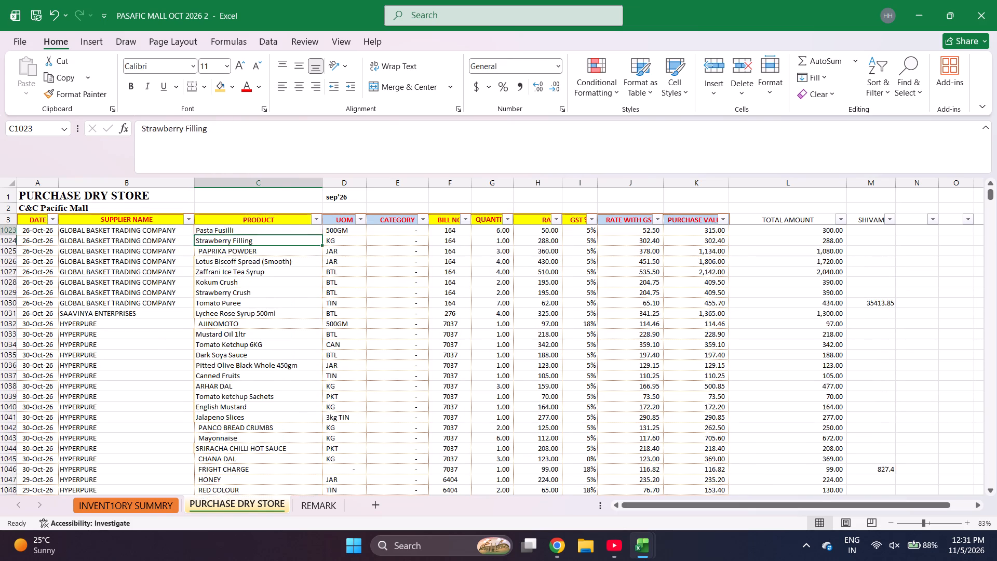
pyautogui.press('Up')
pyautogui.press('Up')
pyautogui.press('Up')
pyautogui.press('Up')
pyautogui.press('Up')
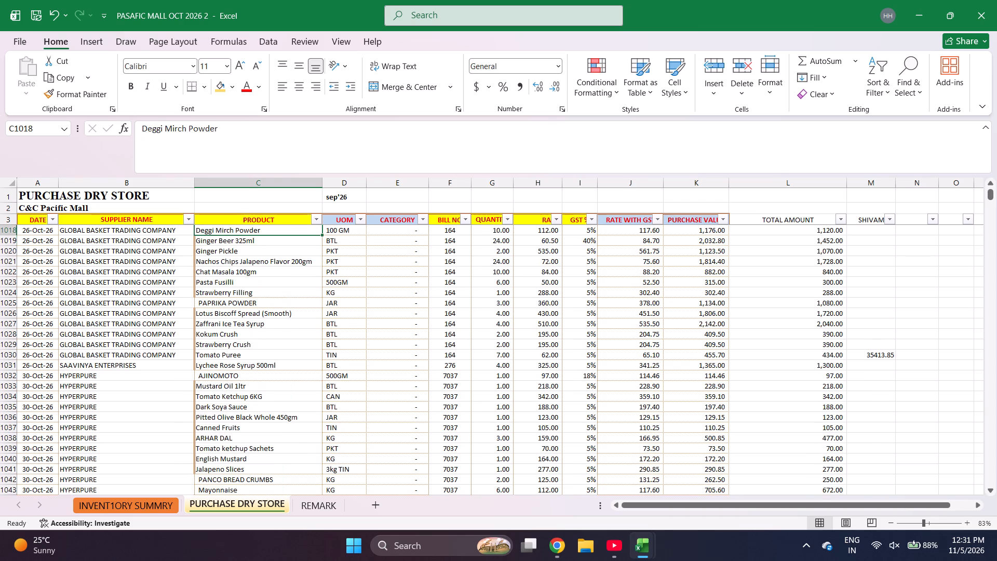
pyautogui.press('Down')
pyautogui.press('Down')
pyautogui.press('Down')
pyautogui.press('Down')
pyautogui.press('Down')
pyautogui.press('Down')
pyautogui.press('Down')
pyautogui.press('Down')
pyautogui.press('Down')
pyautogui.press('Down')
pyautogui.press('Down')
pyautogui.press('Down')
pyautogui.press('Down')
pyautogui.press('Down')
pyautogui.press('Down')
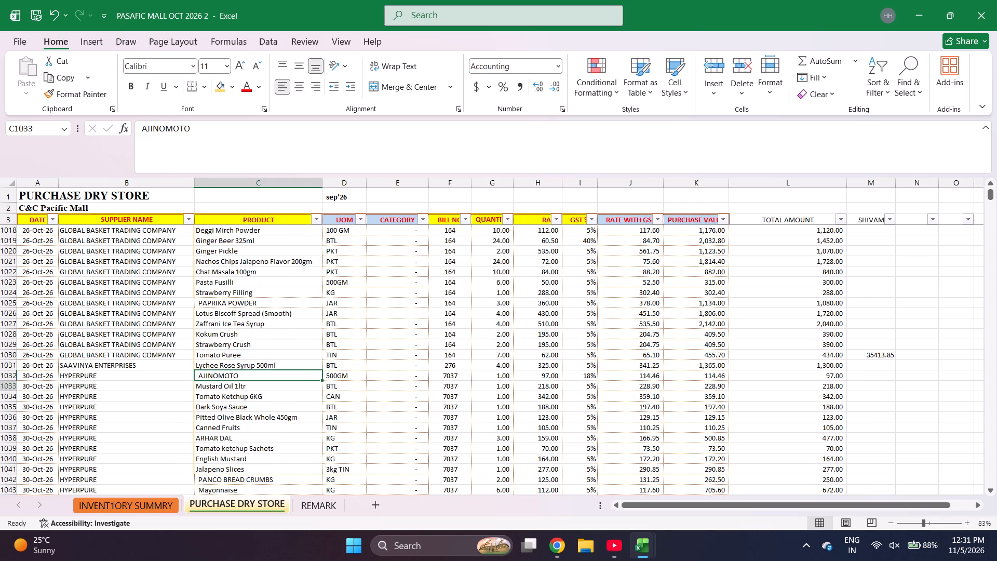
pyautogui.press('Down')
pyautogui.press('Down')
pyautogui.press('Down')
pyautogui.press('Down')
pyautogui.press('Down')
pyautogui.press('Down')
pyautogui.press('Down')
pyautogui.press('Down')
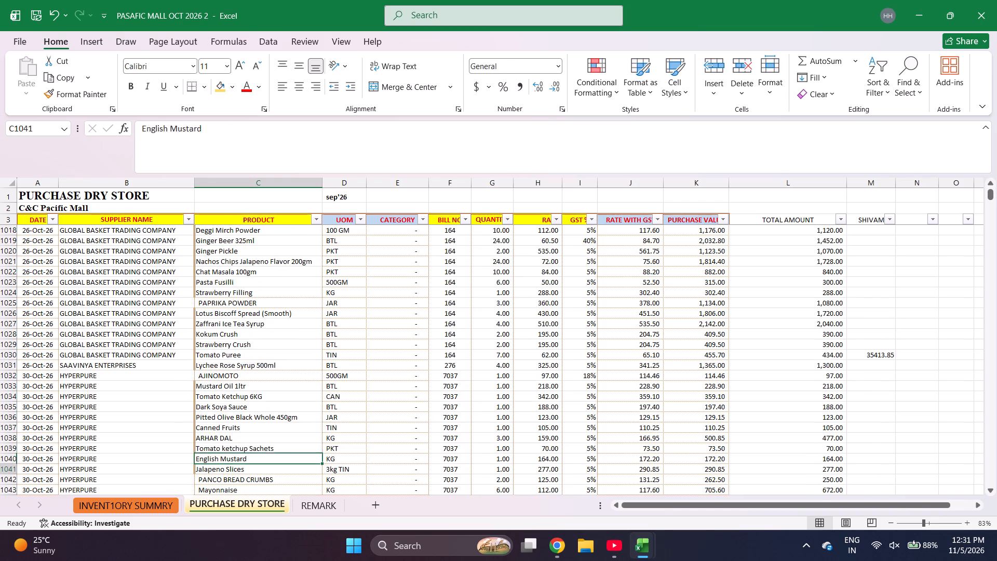
pyautogui.press('Down')
pyautogui.press('Down')
pyautogui.press('Down')
pyautogui.press('Down')
pyautogui.press('Down')
pyautogui.press('Down')
pyautogui.press('Down')
pyautogui.press('Down')
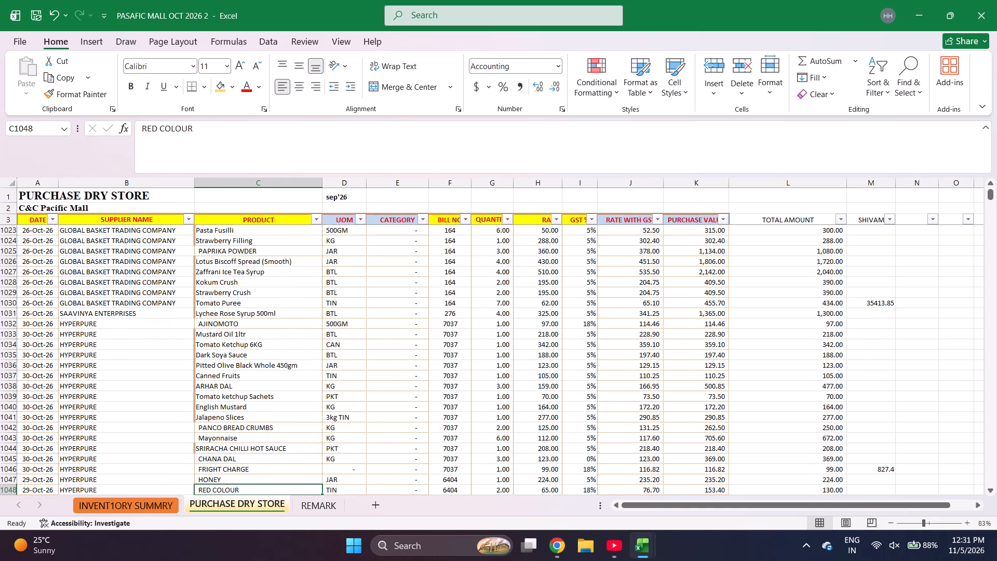
pyautogui.press('Down')
pyautogui.press('Down')
# Change the ROASTED COFFEE BEANS entry of bill 6404 to quantity 1 with the rate as the formula =657*2.
pyautogui.press('Up')
pyautogui.press('Up')
pyautogui.press('Right')
pyautogui.press('Right')
pyautogui.press('Right')
pyautogui.press('Right')
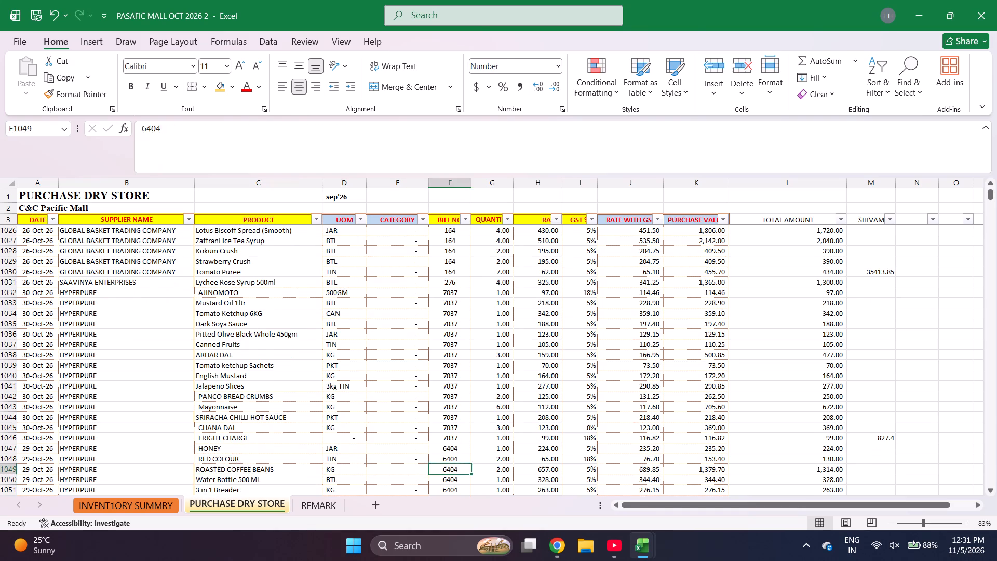
pyautogui.press('Right')
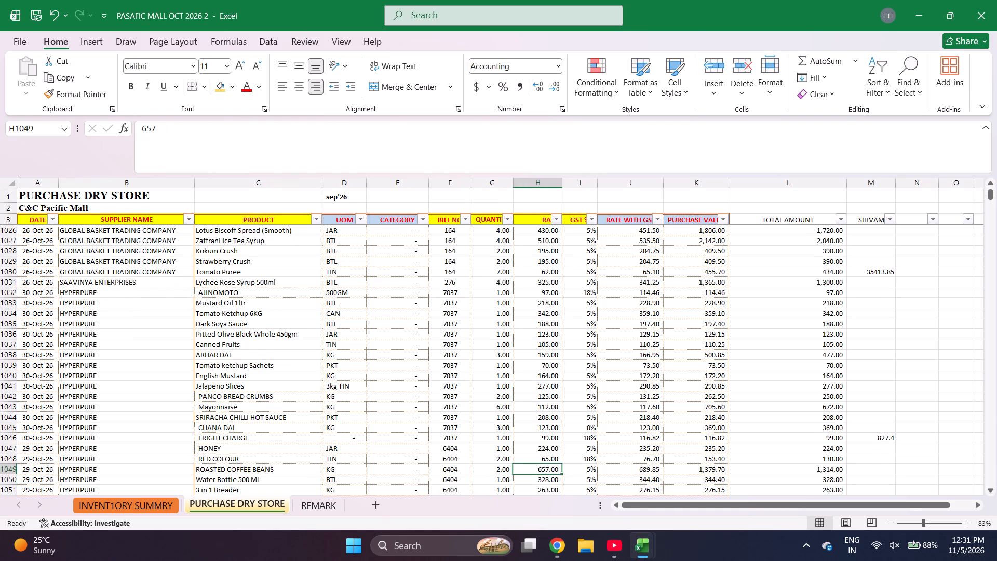
pyautogui.press('Left')
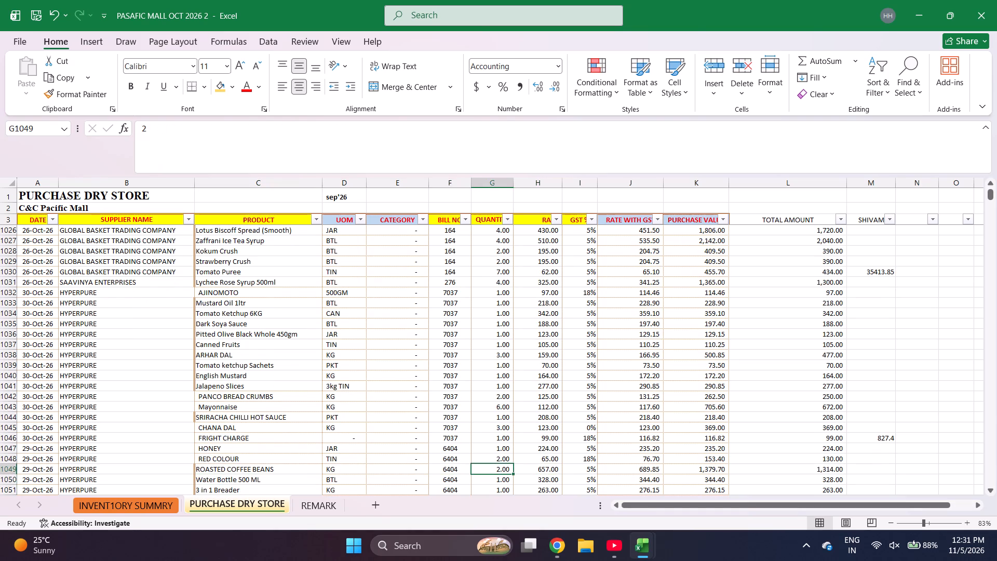
pyautogui.press('1')
pyautogui.press('Right')
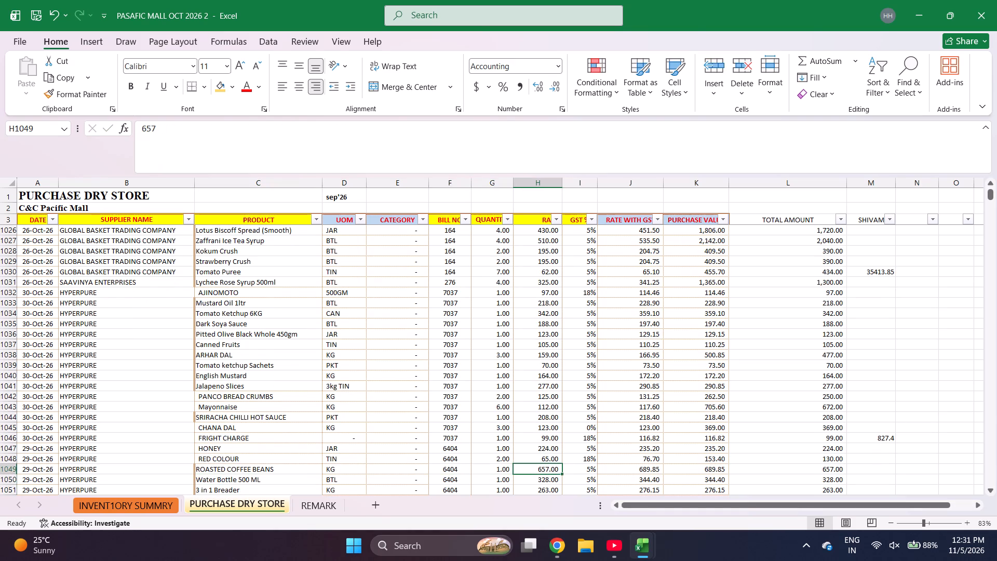
pyautogui.write('=657*2')
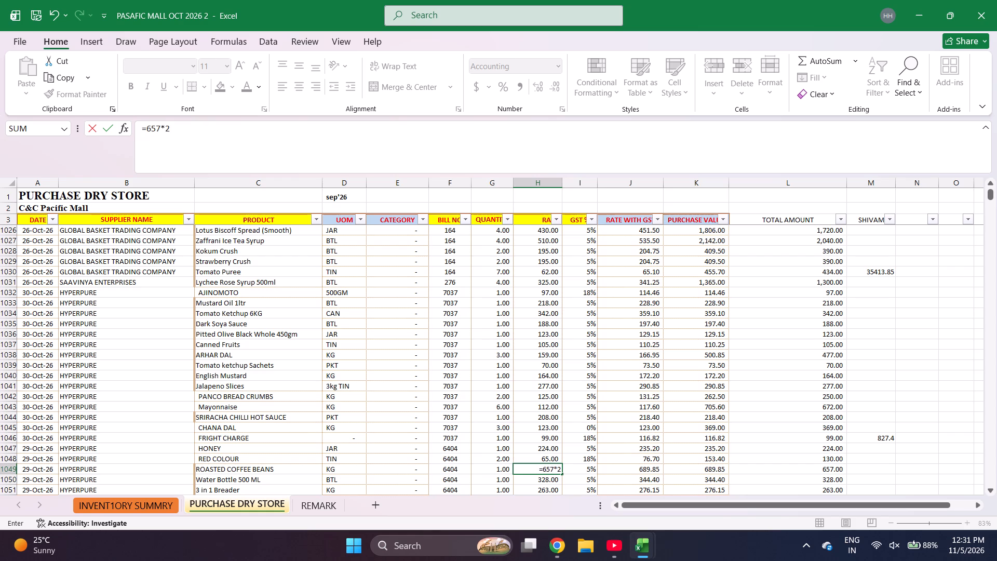
pyautogui.press('Return')
pyautogui.press('Up')
pyautogui.press('Left')
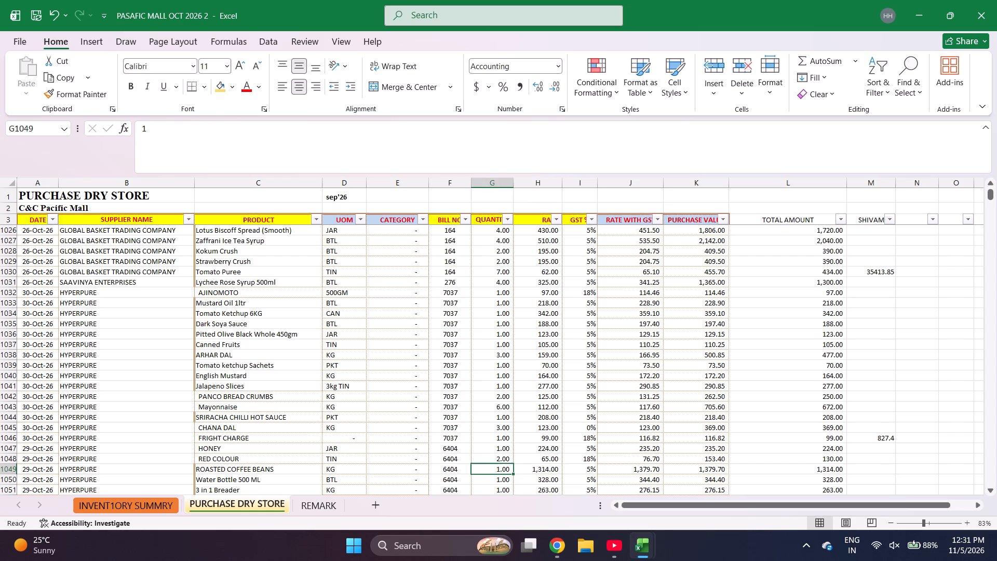
# Correct the date of the new bill's COKE row to 27-Oct-26.
pyautogui.hotkey('ctrl', 'Left')
pyautogui.hotkey('ctrl', 'Down')
pyautogui.press('Down')
pyautogui.press('Up')
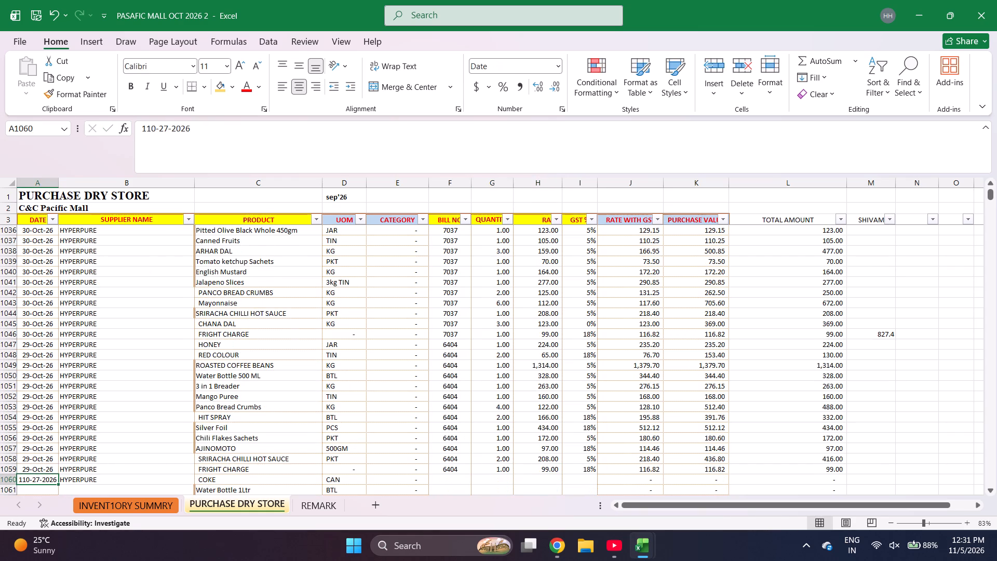
pyautogui.write('10-27-26')
pyautogui.press('Right')
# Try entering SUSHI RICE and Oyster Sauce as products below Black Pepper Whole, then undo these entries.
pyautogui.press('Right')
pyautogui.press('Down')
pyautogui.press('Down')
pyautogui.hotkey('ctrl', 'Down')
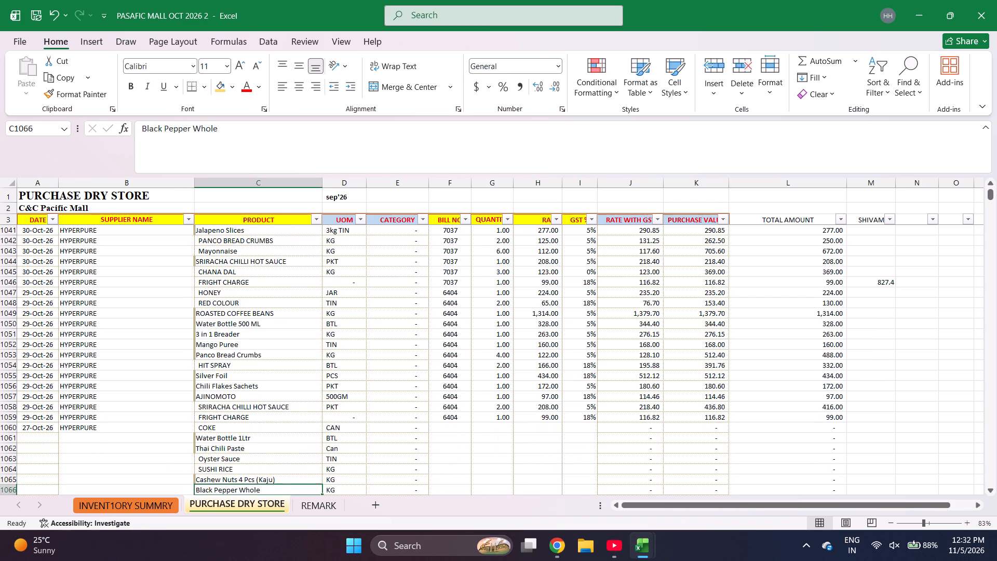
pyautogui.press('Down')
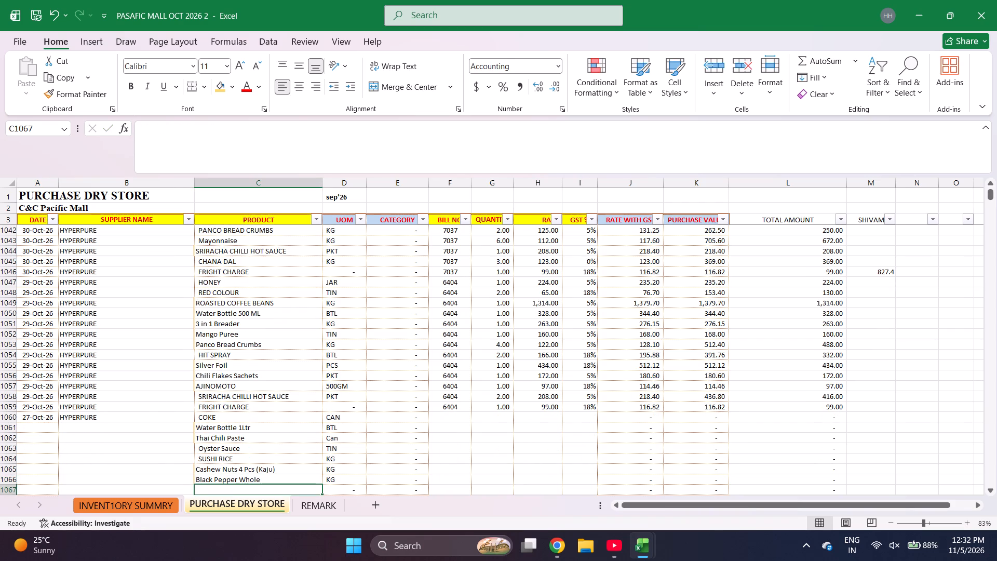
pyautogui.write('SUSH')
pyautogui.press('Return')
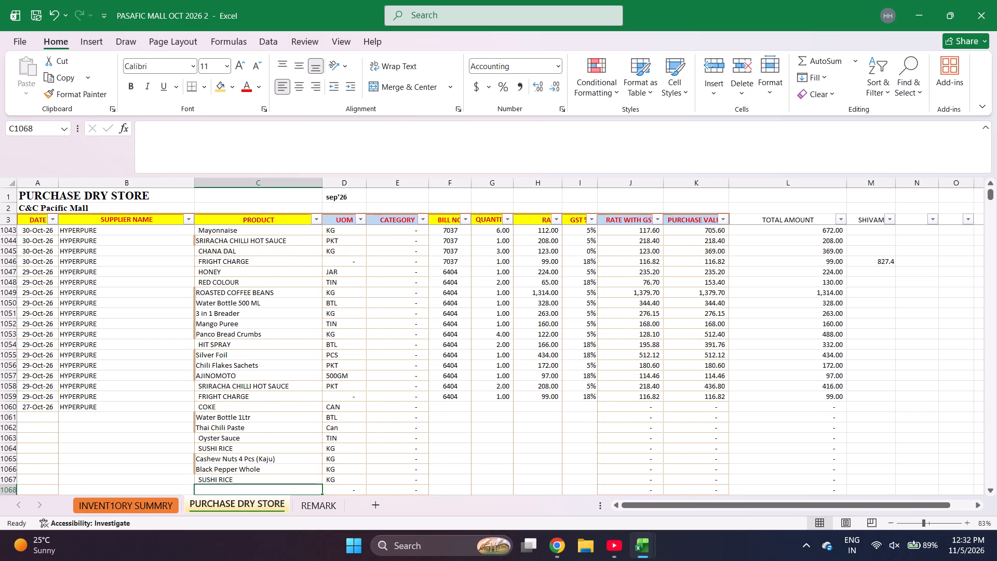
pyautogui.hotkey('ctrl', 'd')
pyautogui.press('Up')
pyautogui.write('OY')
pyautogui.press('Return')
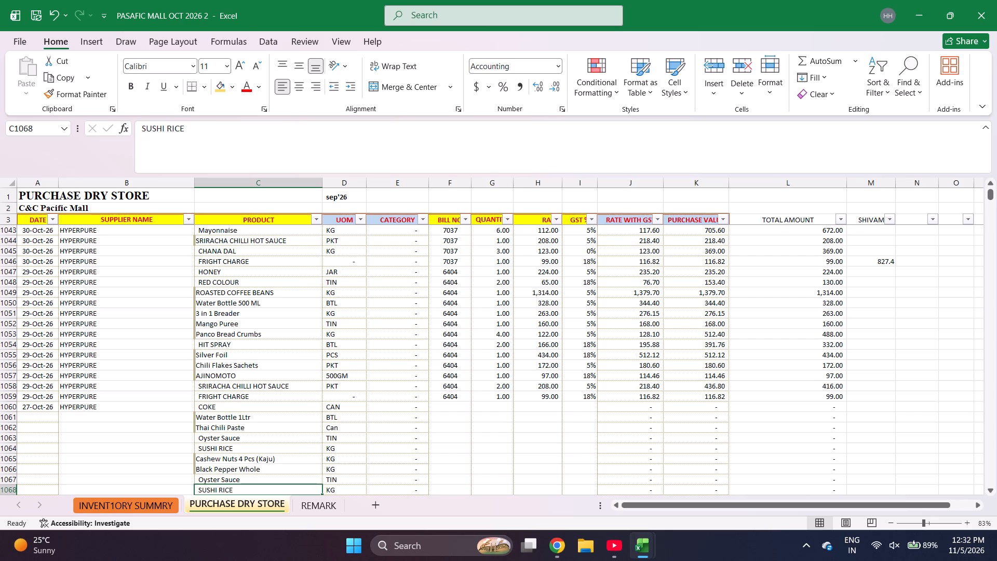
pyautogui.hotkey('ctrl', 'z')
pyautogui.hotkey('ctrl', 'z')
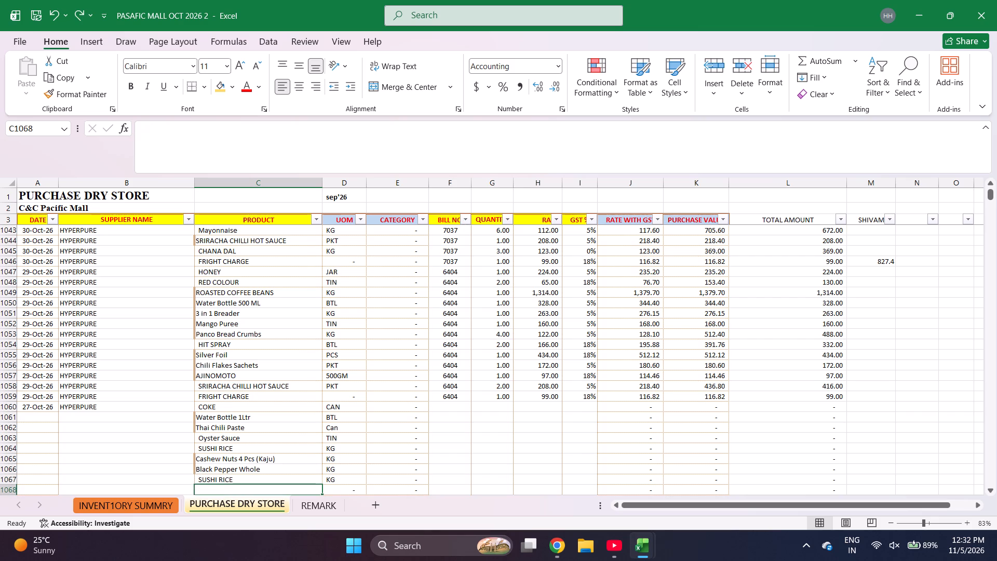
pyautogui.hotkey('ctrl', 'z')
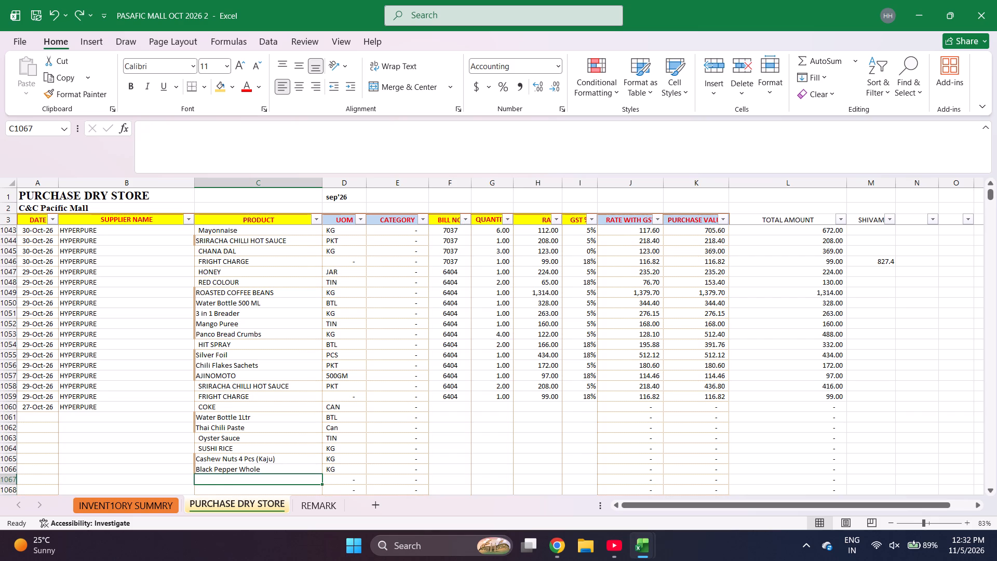
# Add Maida (Refine Flour) as the product below Black Pepper Whole, copying its name from the inventory summary sheet.
pyautogui.hotkey('ctrl', 'pageup')
pyautogui.hotkey('ctrl', 'f')
pyautogui.write('MAID')
pyautogui.press('Return')
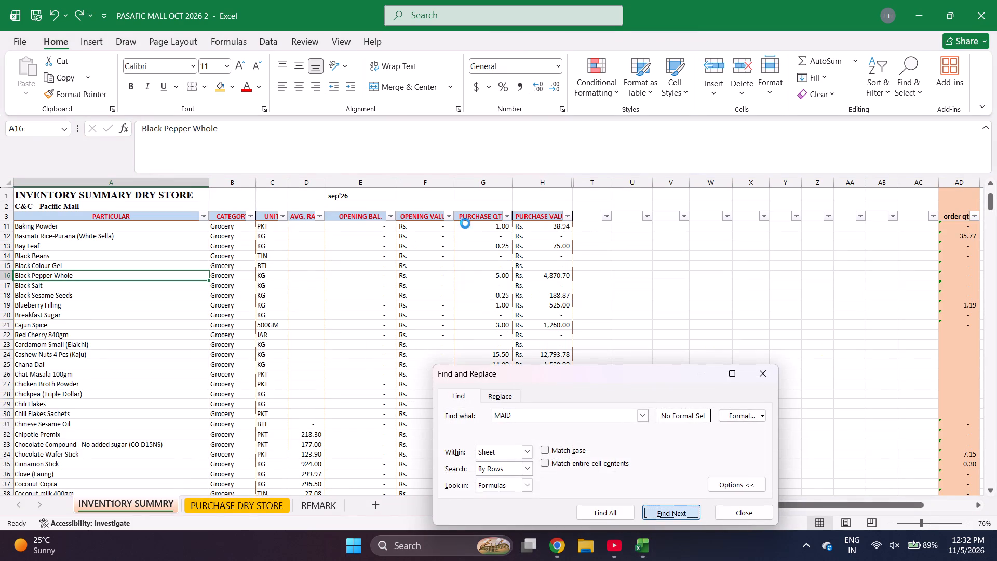
pyautogui.press('Escape')
pyautogui.hotkey('ctrl', 'c')
pyautogui.hotkey('ctrl', 'pagedown')
pyautogui.press('Return')
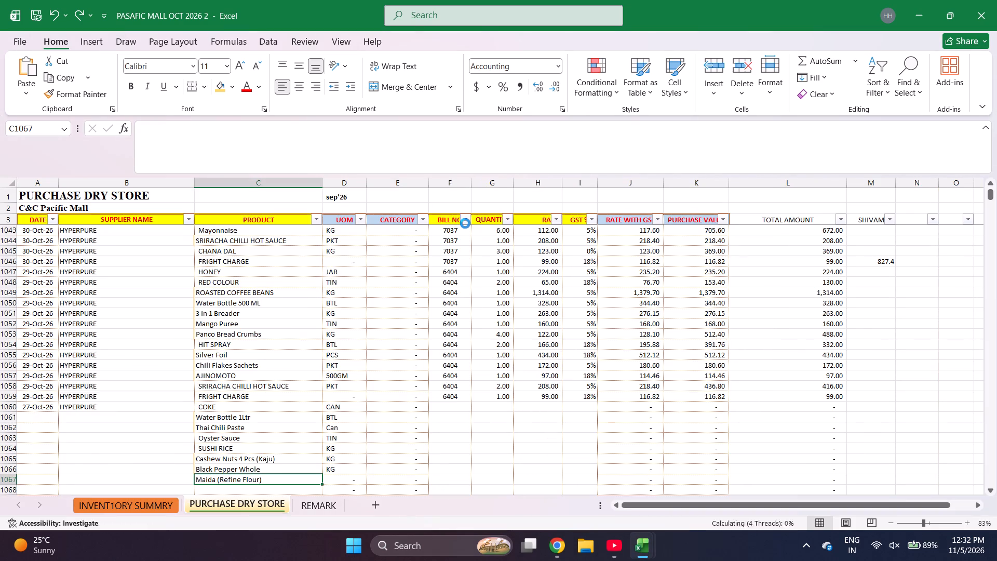
pyautogui.press('Return')
# Enter bill number 4280 for the COKE row of the new HYPERPURE bill.
pyautogui.press('Right')
pyautogui.press('Right')
pyautogui.press('Right')
pyautogui.hotkey('ctrl', 'Up')
pyautogui.press('Down')
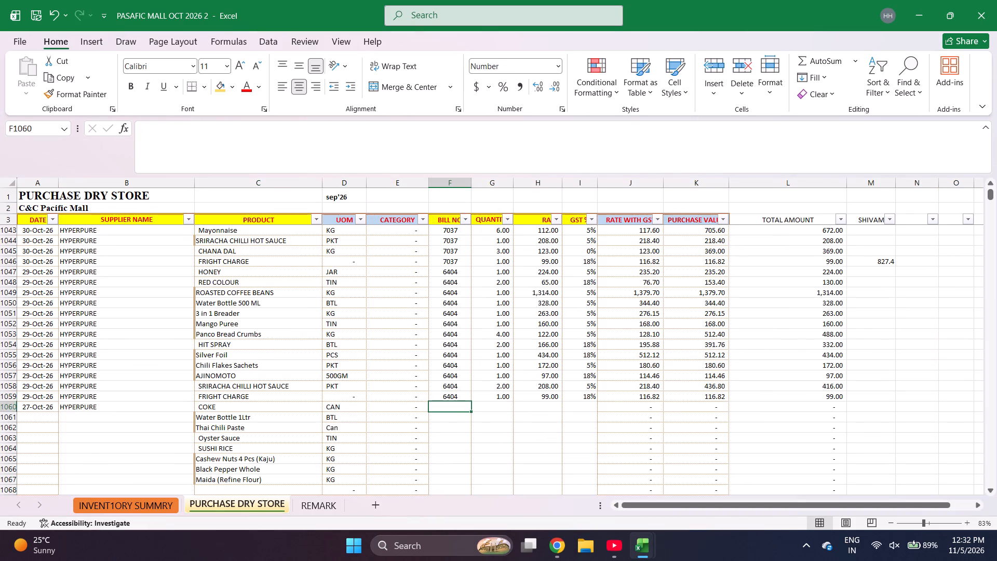
pyautogui.write('4280')
pyautogui.press('Right')
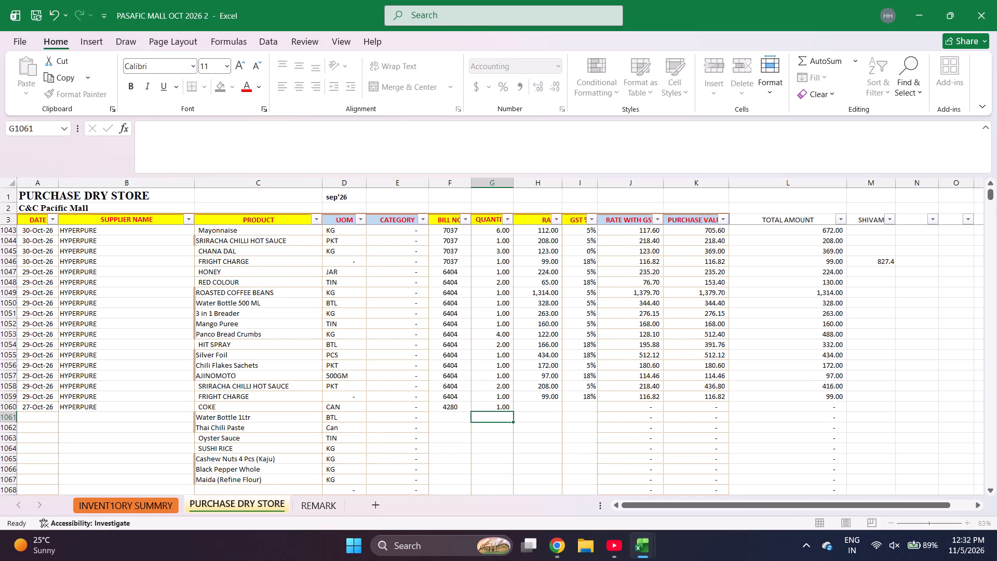
# Set the quantity to 1 for all eight products of the new bill, from COKE down to Maida (Refine Flour).
pyautogui.press('Up')
pyautogui.press('Up')
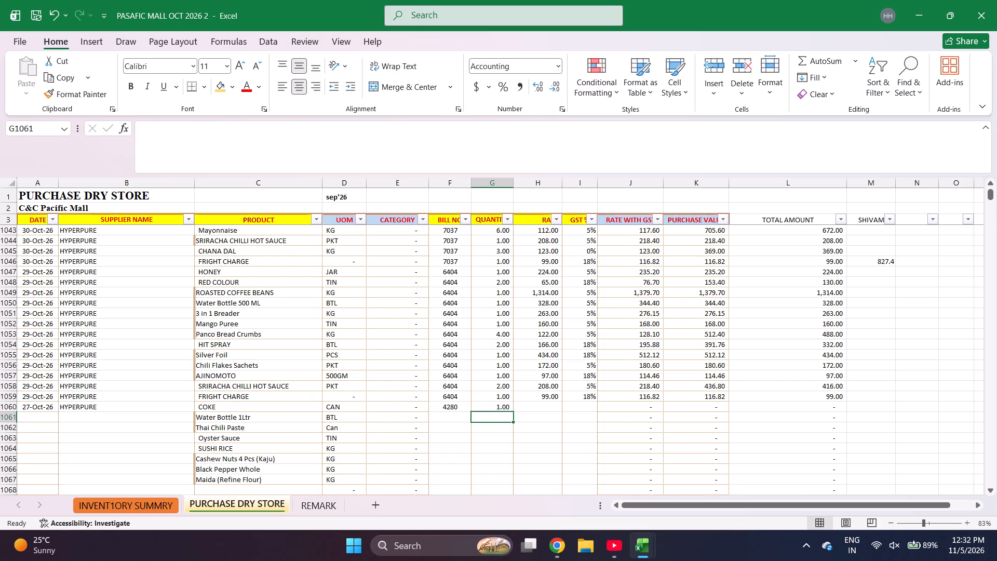
pyautogui.press('Up')
pyautogui.hotkey('shift', 'Down')
pyautogui.hotkey('shift', 'Down')
pyautogui.hotkey('shift', 'Down')
pyautogui.hotkey('shift', 'Down')
pyautogui.hotkey('shift', 'Down')
pyautogui.hotkey('shift', 'Down')
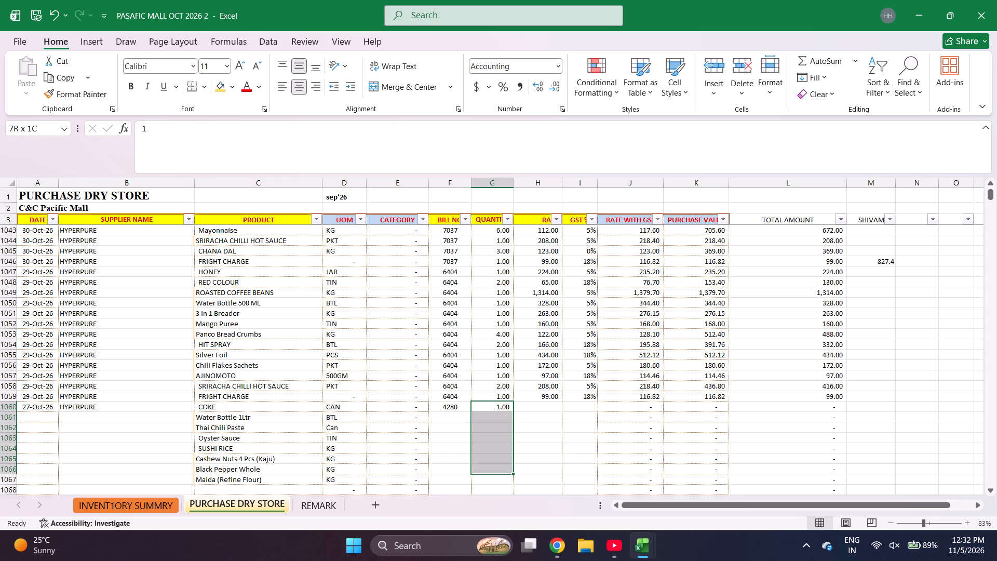
pyautogui.hotkey('shift', 'Down')
pyautogui.hotkey('ctrl', 'd')
# Enter the COKE rate as the formula =762/24.
pyautogui.press('Right')
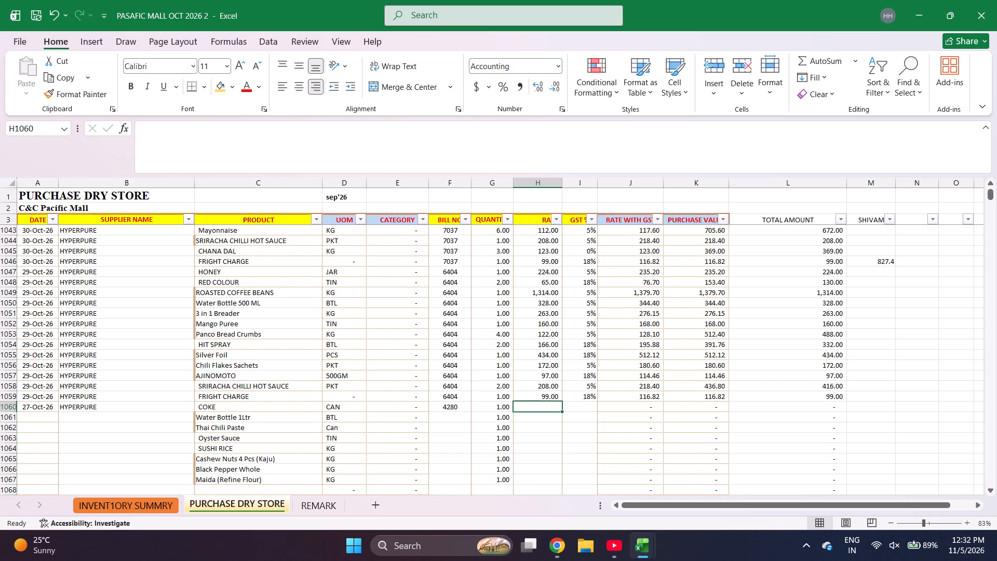
pyautogui.write('=762/24')
pyautogui.press('Return')
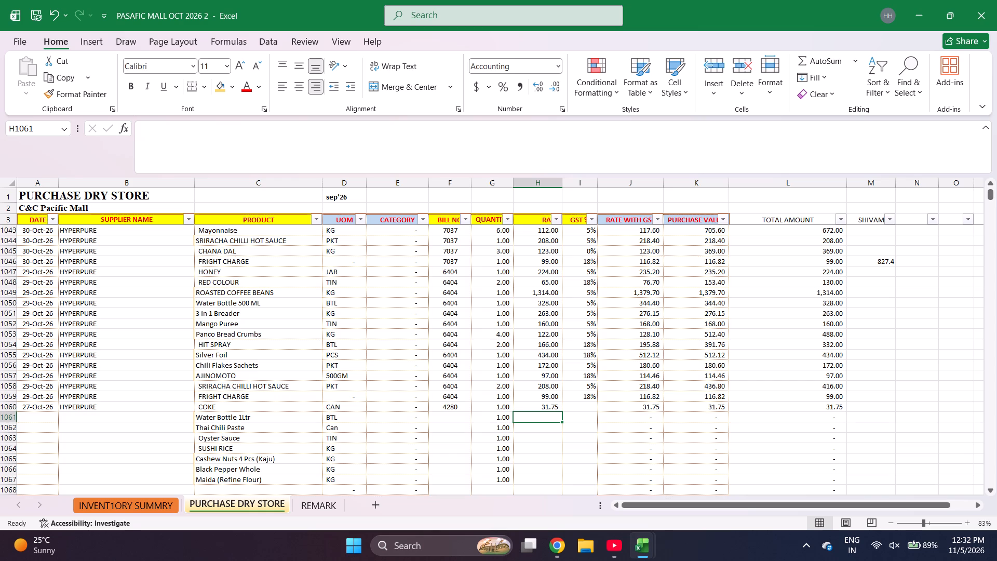
# Enter rates: =308/12 for Water Bottle 1Ltr, 389 for Thai Chili Paste, 205 for Oyster Sauce, =1104/5 for SUSHI RICE and 841 for Cashew Nuts.
pyautogui.write('=308/12')
pyautogui.press('Return')
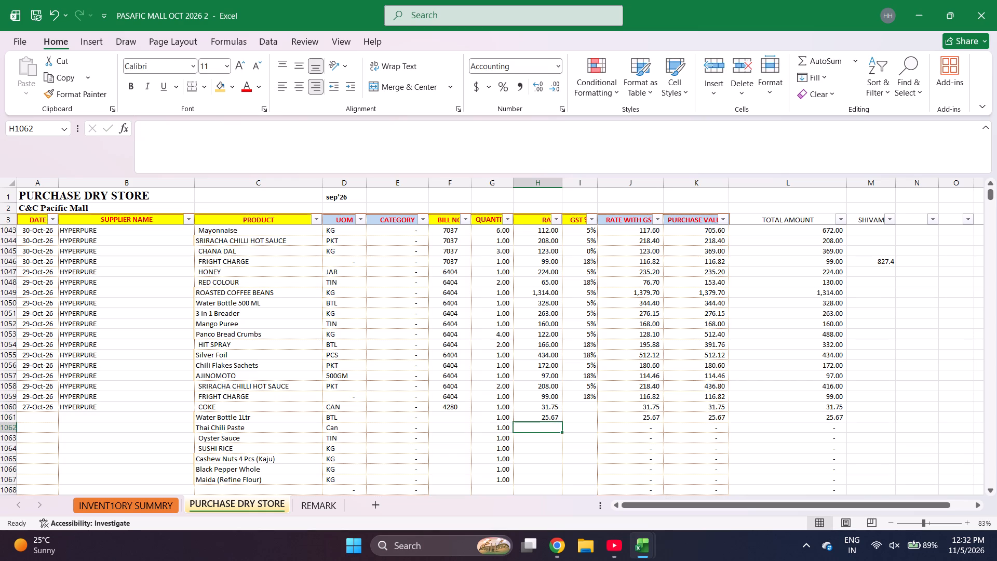
pyautogui.write('389')
pyautogui.press('Return')
pyautogui.write('205')
pyautogui.press('Return')
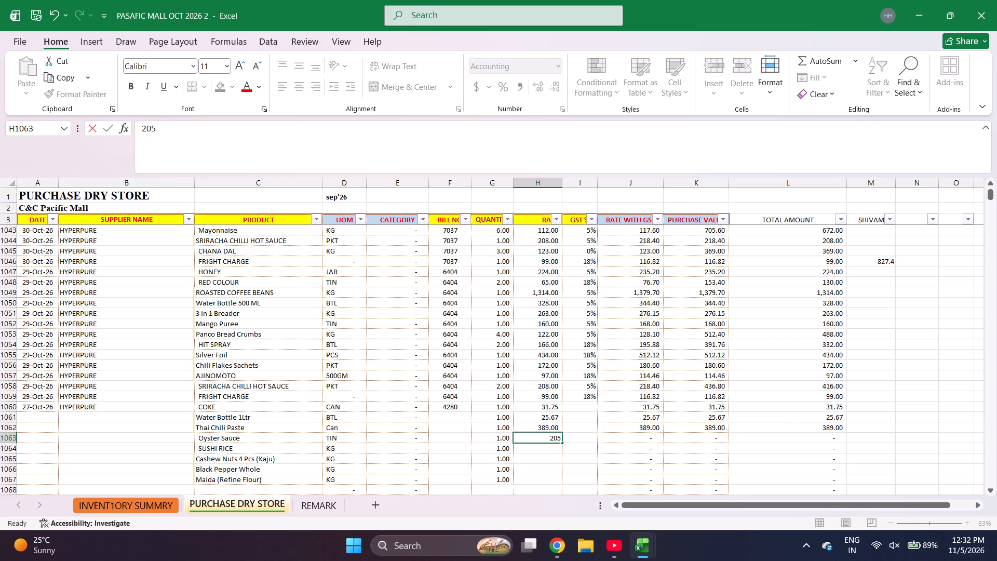
pyautogui.write('11')
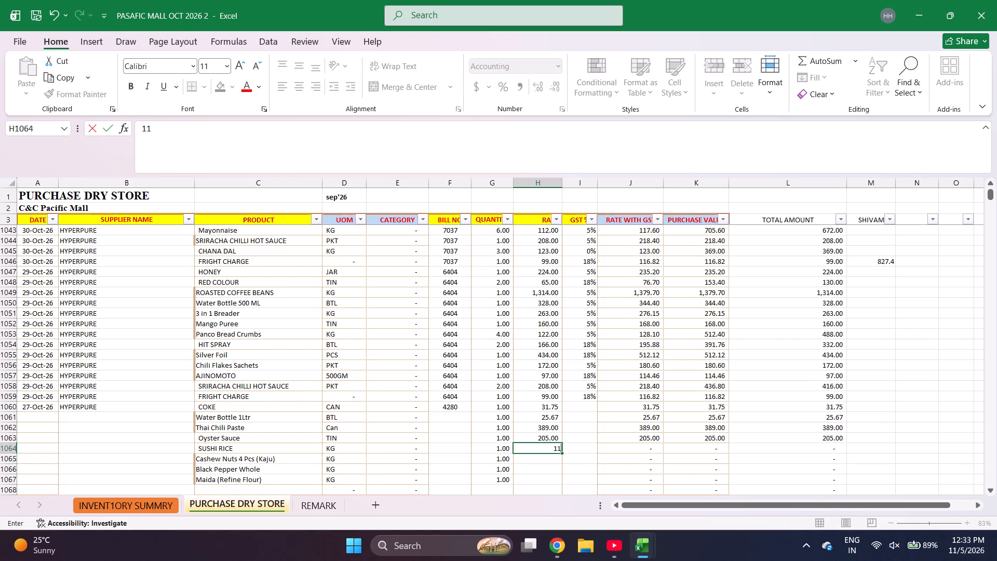
pyautogui.press('Escape')
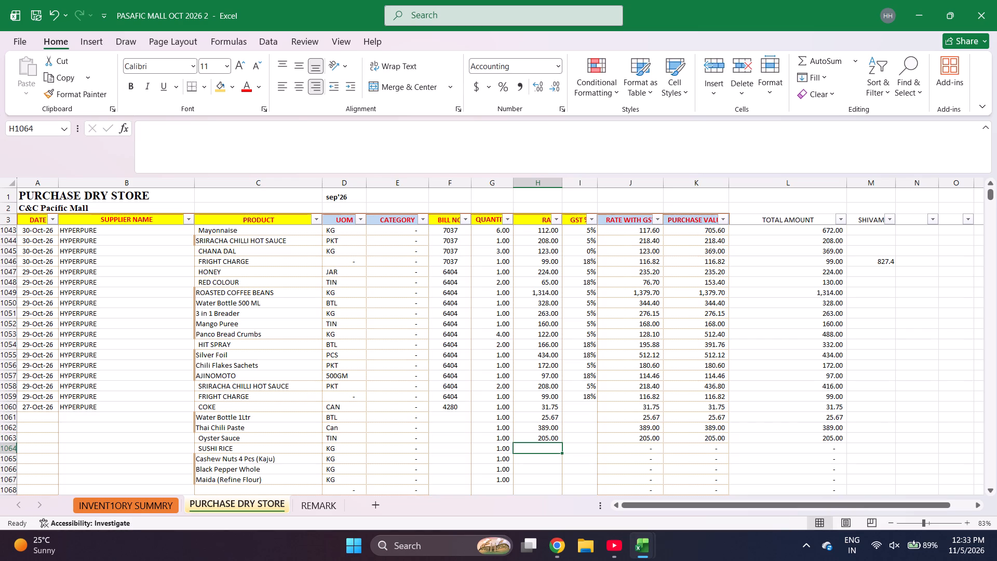
pyautogui.write('=1104/5')
pyautogui.press('Return')
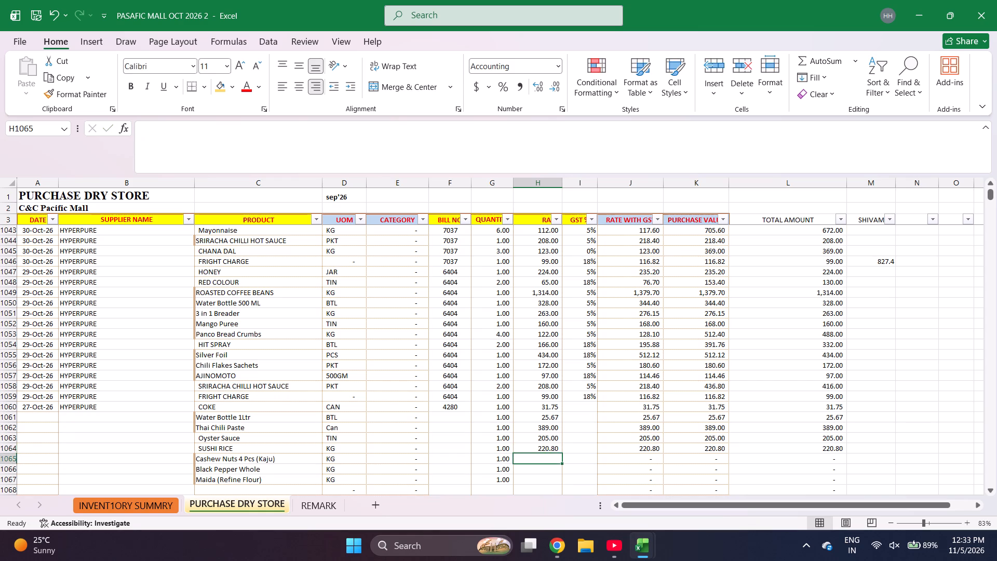
pyautogui.write('841')
pyautogui.press('Return')
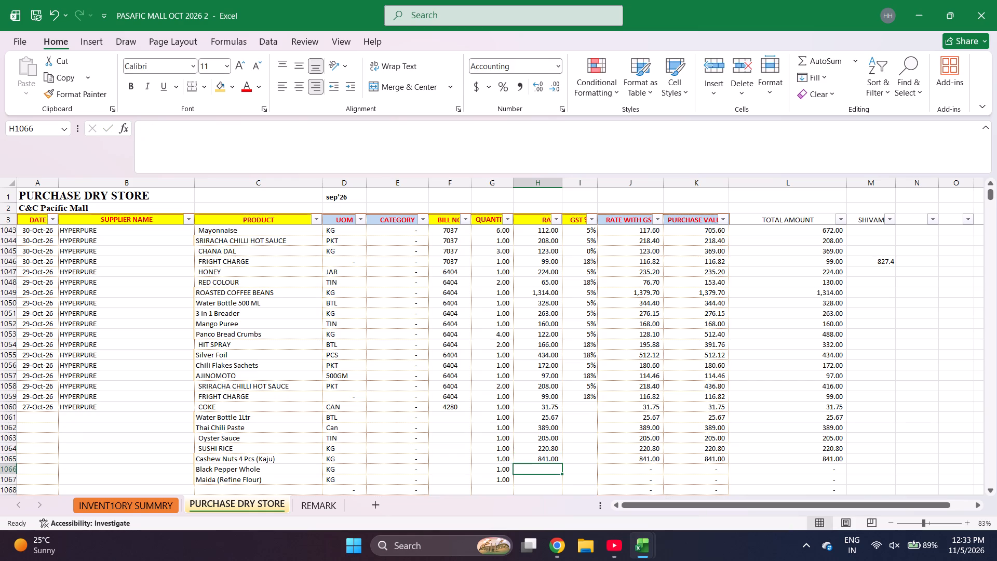
# Enter the Black Pepper Whole rate as the formula =426*2.
pyautogui.write('426')
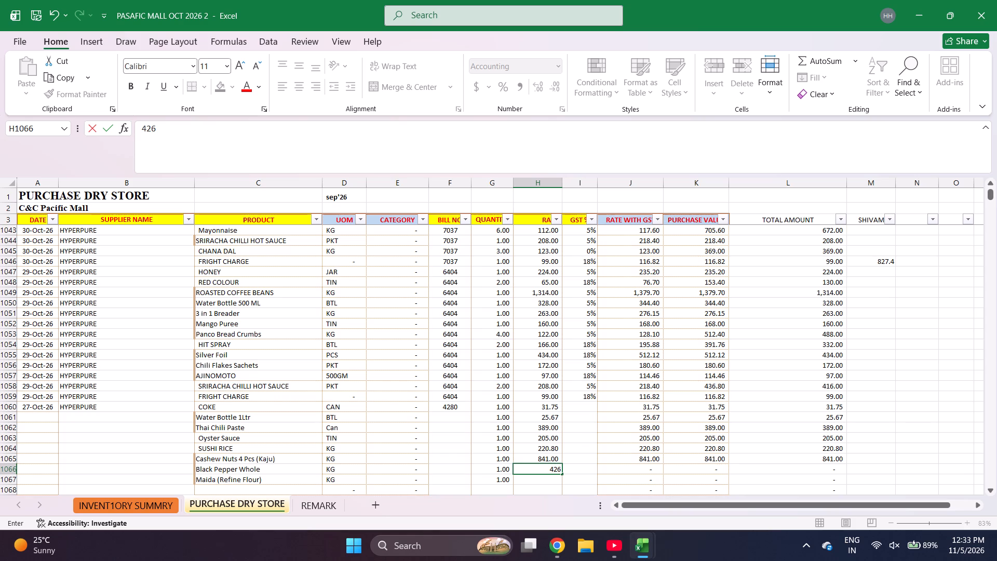
pyautogui.press('Escape')
pyautogui.write('=426')
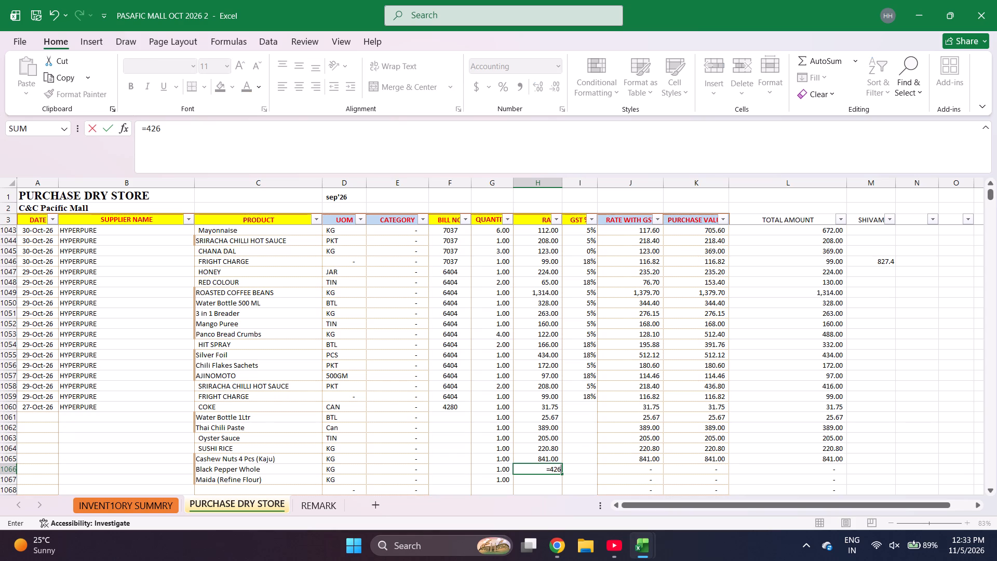
pyautogui.press('/')
pyautogui.press('BackSpace')
pyautogui.press('9')
pyautogui.press('BackSpace')
pyautogui.write('*2')
pyautogui.press('Return')
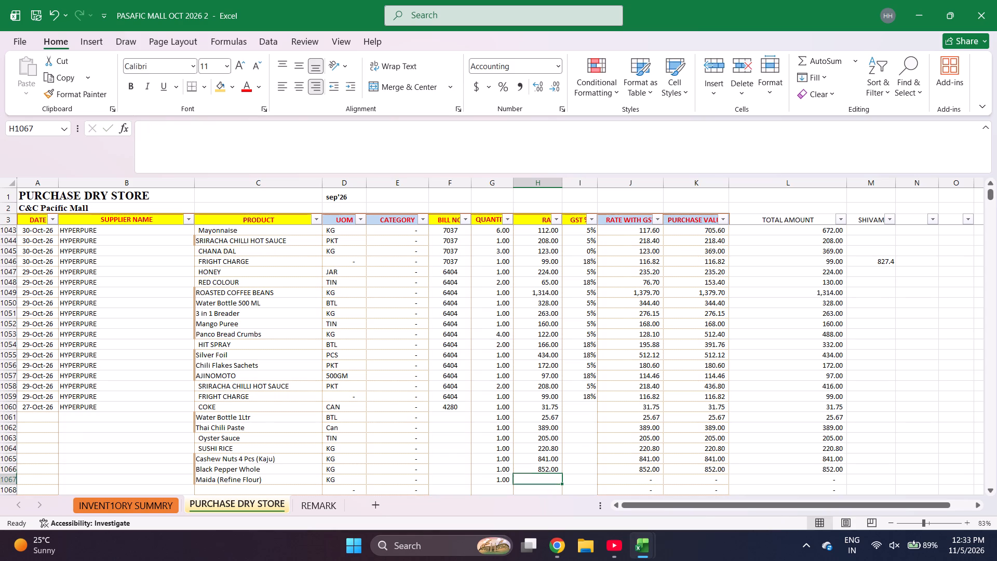
# Set the quantity of Black Pepper Whole to 0.5.
pyautogui.press('Up')
pyautogui.press('Left')
pyautogui.write('0.5')
pyautogui.press('Return')
# Enter the Maida (Refine Flour) rate as the formula =1267/30.
pyautogui.press('Right')
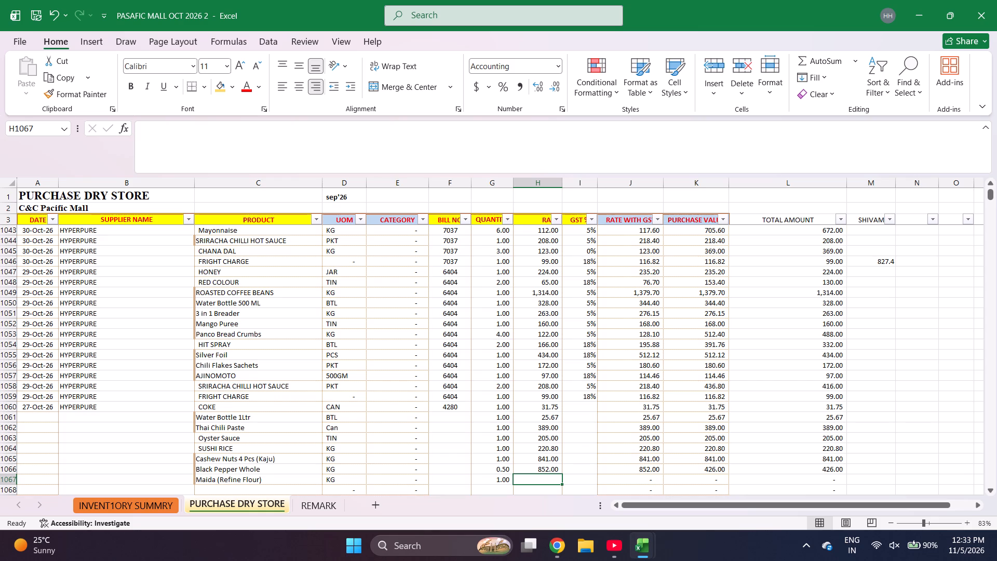
pyautogui.press('=')
pyautogui.write('1267/')
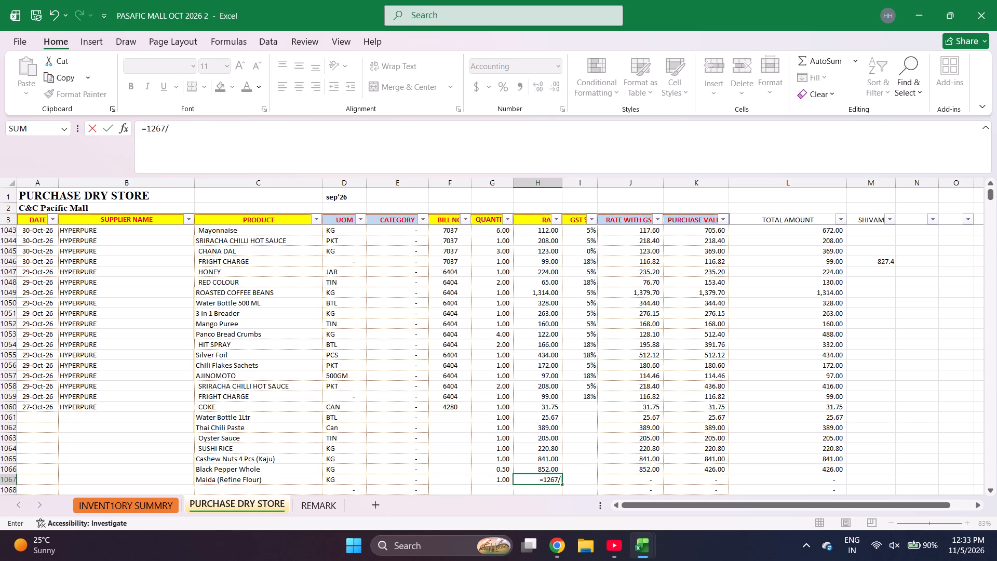
pyautogui.write('30')
pyautogui.press('Right')
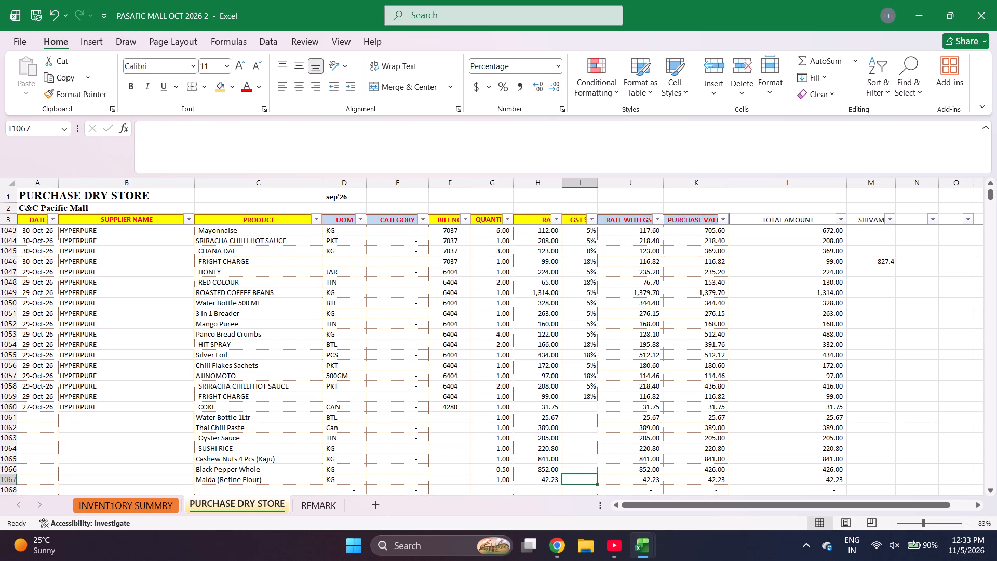
# Enter the bill's GST rates: 40% for COKE, 5% for Water Bottle 1Ltr through Black Pepper Whole, and 0% for Maida (Refine Flour).
pyautogui.hotkey('ctrl', 'Up')
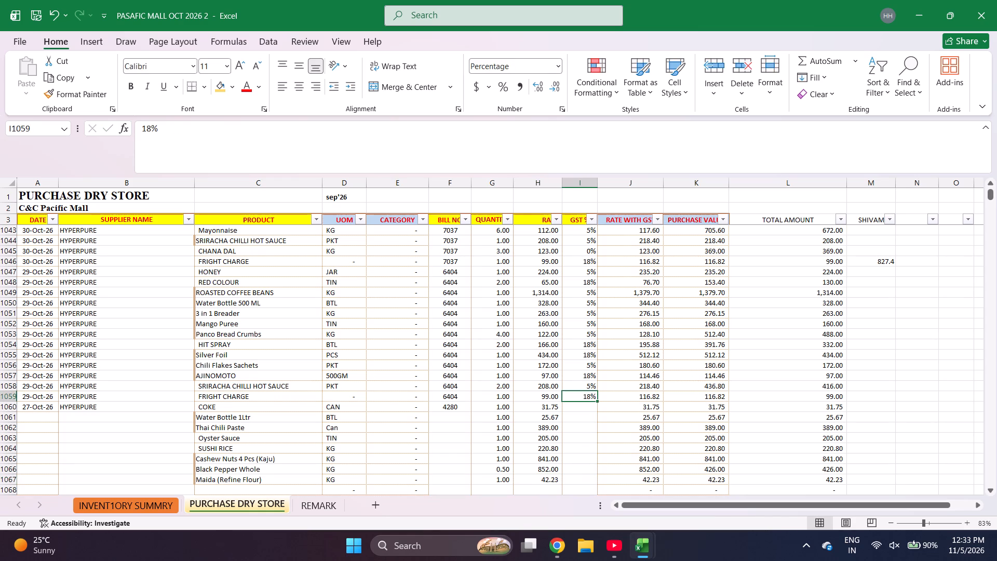
pyautogui.press('Down')
pyautogui.write('40')
pyautogui.press('Return')
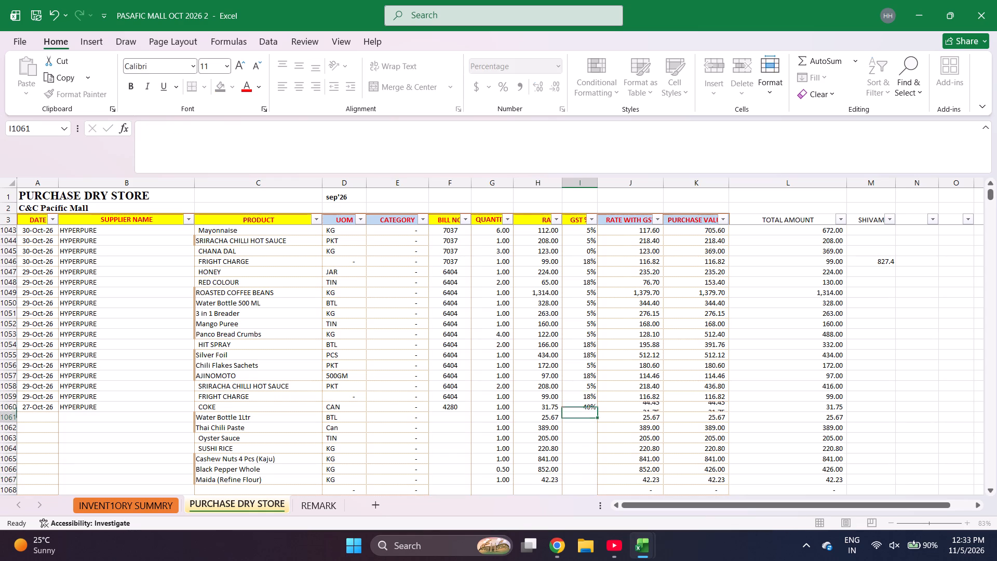
pyautogui.press('5')
pyautogui.press('Return')
pyautogui.press('5')
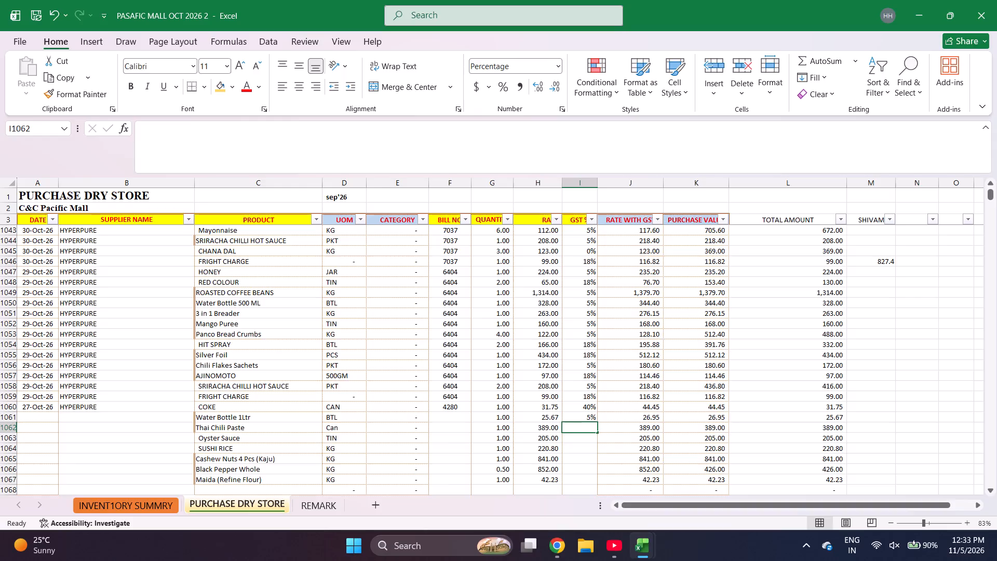
pyautogui.press('Return')
pyautogui.press('5')
pyautogui.press('Return')
pyautogui.press('5')
pyautogui.press('Return')
pyautogui.press('5')
pyautogui.press('Return')
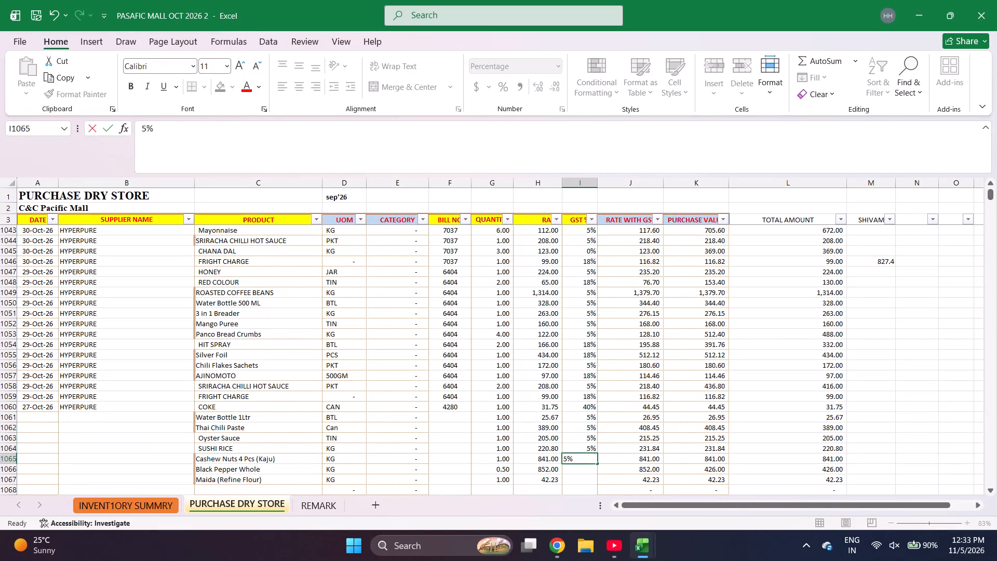
pyautogui.press('5')
pyautogui.press('Return')
pyautogui.press('0')
pyautogui.press('Left')
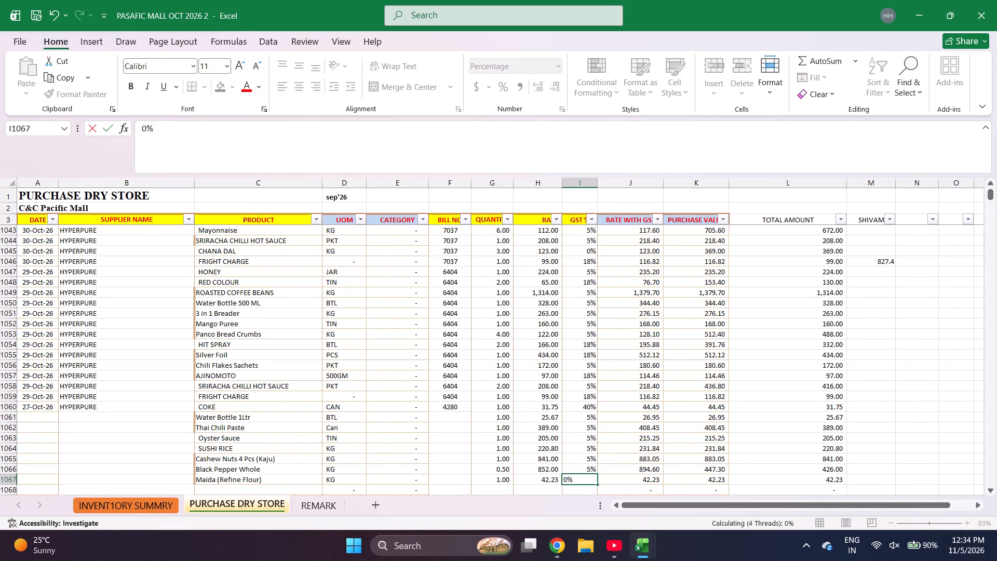
# Fill bill number 4280 down from the COKE row to the Maida (Refine Flour) row.
pyautogui.press('Left')
pyautogui.press('Left')
pyautogui.press('Left')
pyautogui.hotkey('ctrl', 'Up')
pyautogui.hotkey('ctrl', 'Down')
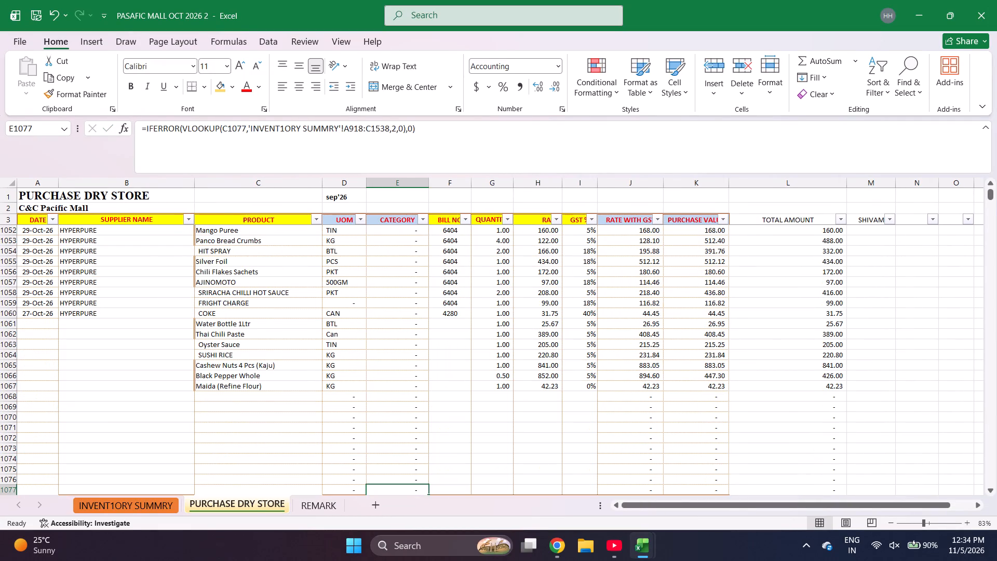
pyautogui.press('Right')
pyautogui.hotkey('ctrl', 'Up')
pyautogui.hotkey('shift', 'Down')
pyautogui.hotkey('shift', 'Down')
pyautogui.hotkey('shift', 'Down')
pyautogui.hotkey('shift', 'Down')
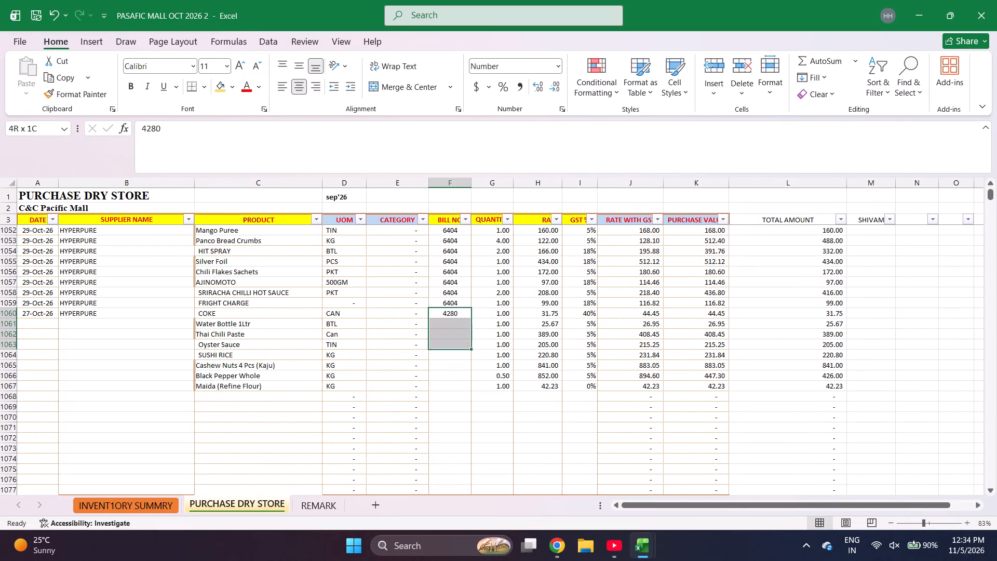
pyautogui.hotkey('shift', 'Down')
pyautogui.hotkey('shift', 'Down')
pyautogui.hotkey('shift', 'Down')
pyautogui.hotkey('ctrl', 'd')
# Fill the date 27-Oct-26 and supplier HYPERPURE down from the COKE row to the Maida (Refine Flour) row.
pyautogui.hotkey('ctrl', 'Left')
pyautogui.hotkey('shift', 'Right')
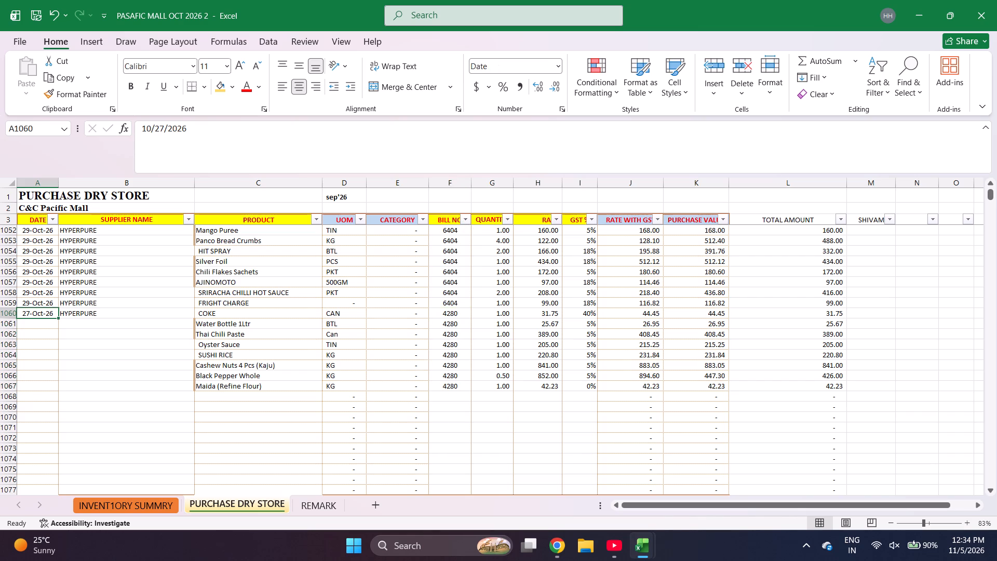
pyautogui.hotkey('shift', 'Down')
pyautogui.hotkey('shift', 'Down')
pyautogui.hotkey('shift', 'Down')
pyautogui.hotkey('shift', 'Down')
pyautogui.hotkey('shift', 'Down')
pyautogui.hotkey('shift', 'Down')
pyautogui.hotkey('shift', 'Down')
pyautogui.hotkey('ctrl', 'd')
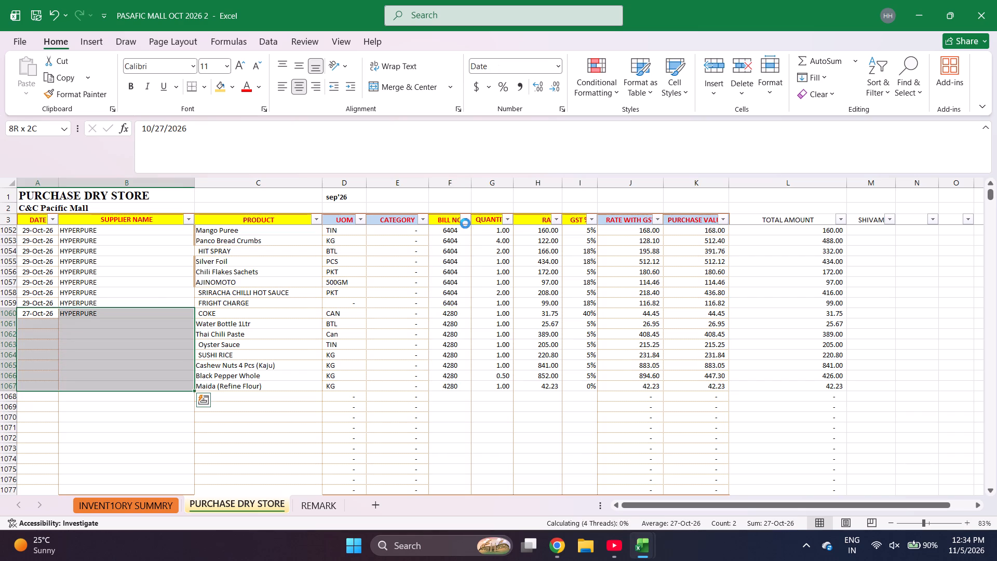
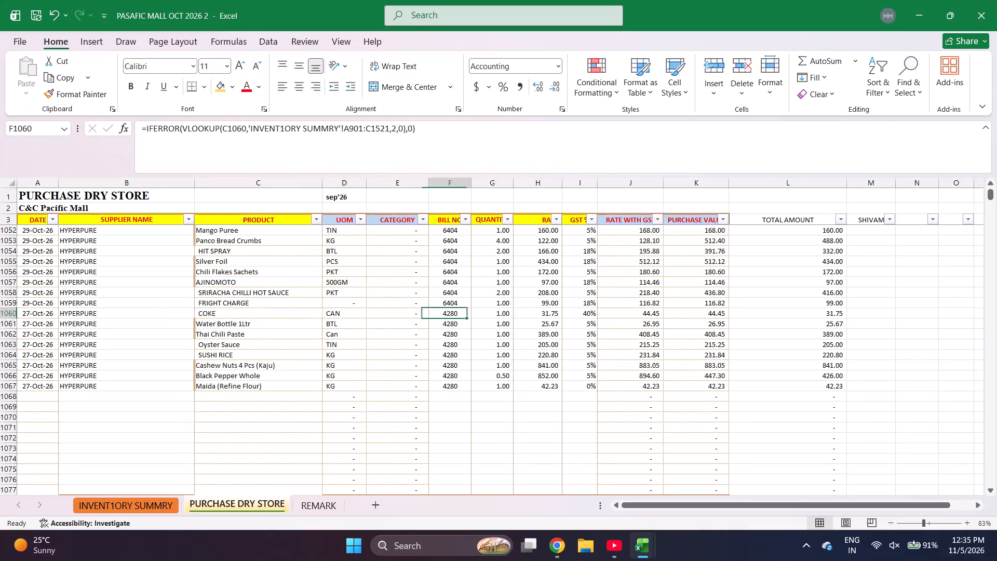
# Set the bill 4280 quantities to 24 for COKE and 12 for Water Bottle 1Ltr.
pyautogui.press('Right')
pyautogui.press('Right')
pyautogui.press('Right')
pyautogui.press('Right')
pyautogui.press('Right')
pyautogui.press('Right')
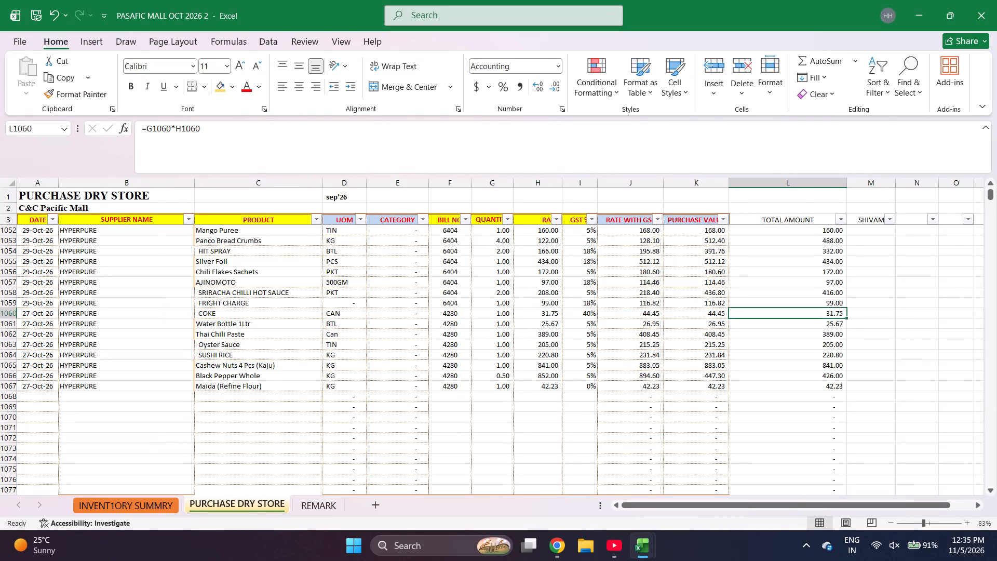
pyautogui.press('Left')
pyautogui.press('Left')
pyautogui.press('Left')
pyautogui.press('Left')
pyautogui.press('Left')
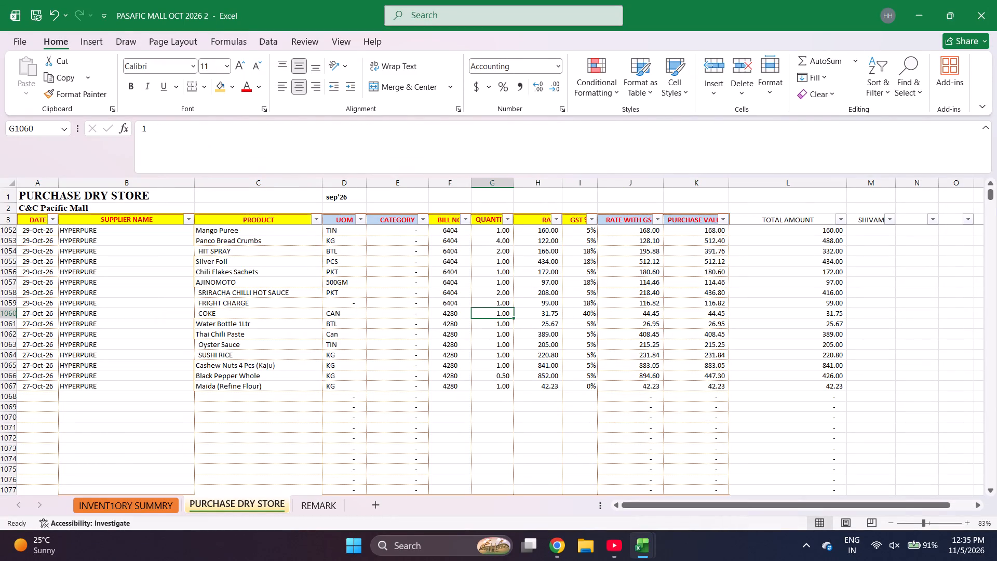
pyautogui.write('24')
pyautogui.press('Return')
pyautogui.write('12')
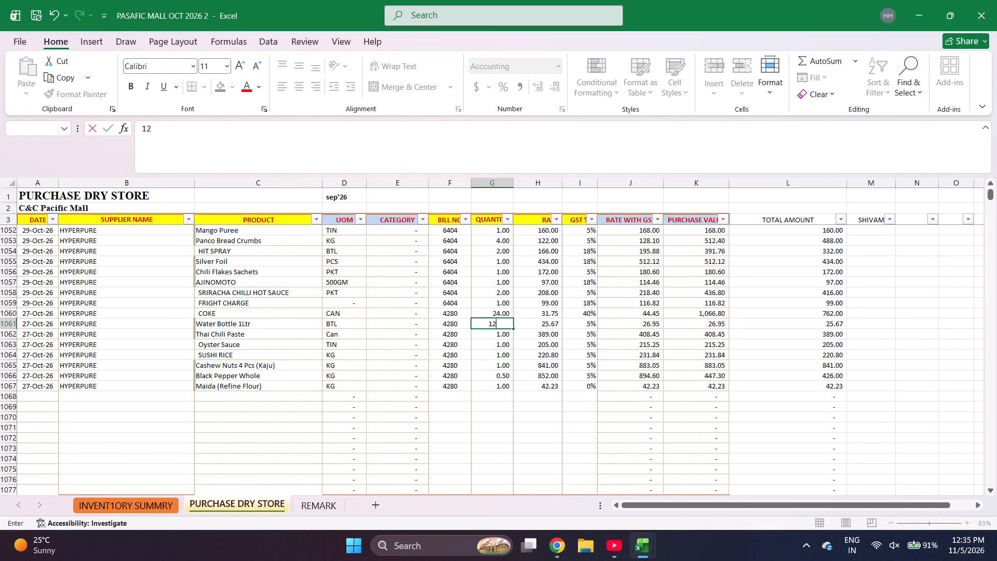
pyautogui.press('Return')
# Check the sum of the purchase values for bill 4280, from COKE through Maida (Refine Flour).
pyautogui.press('Up')
pyautogui.press('Right')
pyautogui.press('Right')
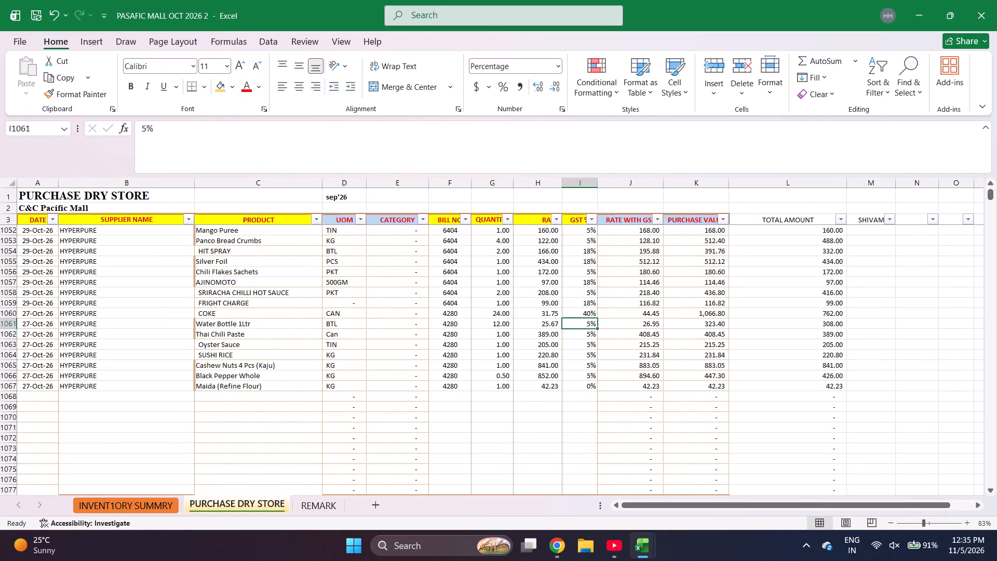
pyautogui.press('Right')
pyautogui.press('Up')
pyautogui.press('Right')
pyautogui.hotkey('shift', 'Down')
pyautogui.hotkey('shift', 'Down')
pyautogui.hotkey('shift', 'Down')
pyautogui.hotkey('shift', 'Down')
pyautogui.hotkey('shift', 'Down')
pyautogui.hotkey('shift', 'Down')
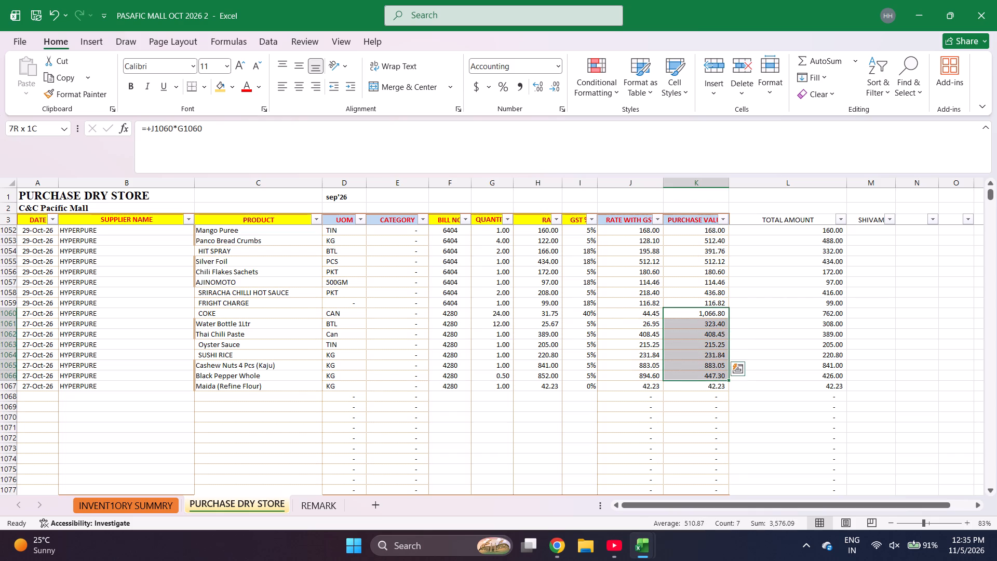
pyautogui.hotkey('shift', 'Down')
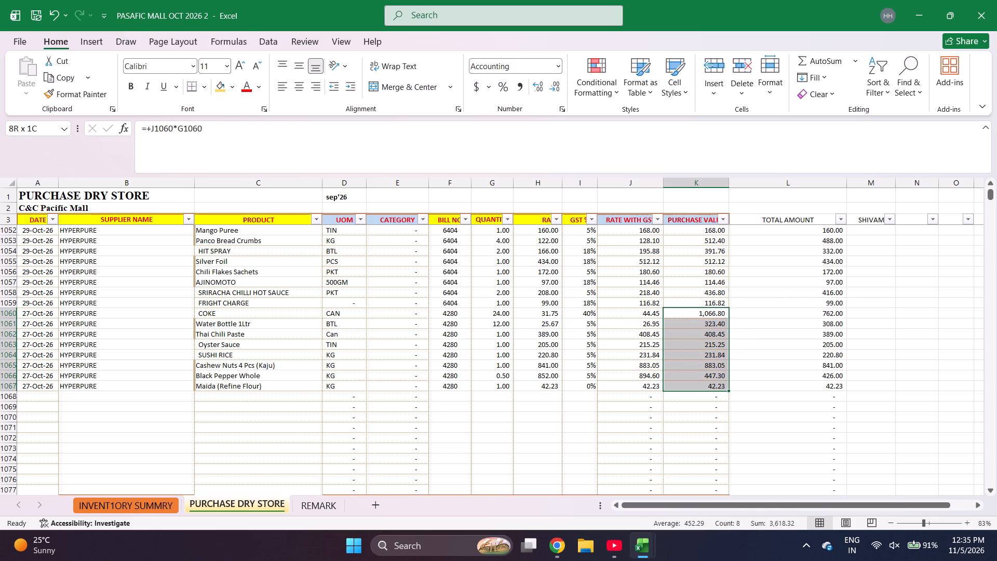
# Set the quantity of Maida (Refine Flour) in bill 4280 to 30.
pyautogui.click(502, 384)
pyautogui.write('30')
pyautogui.press('Down')
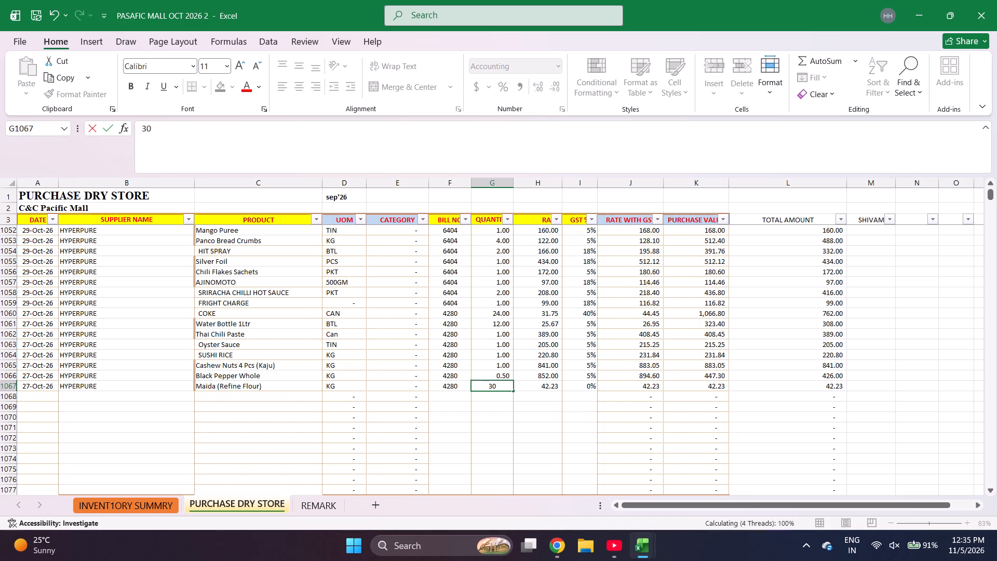
# Enter quantity 1, rate 99 and GST 18% in row 1068, below Maida (Refine Flour).
pyautogui.press('1')
pyautogui.press('Right')
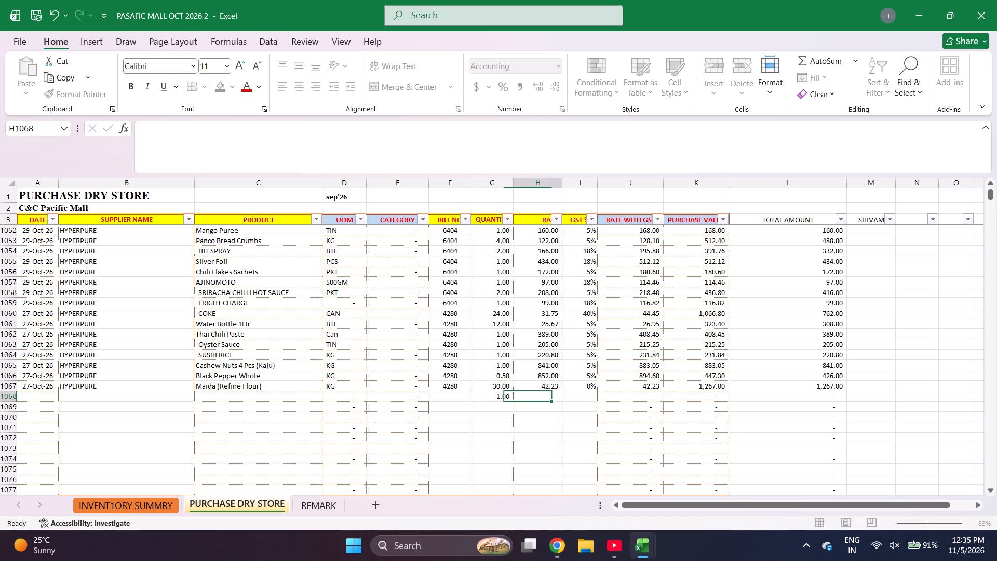
pyautogui.write('99')
pyautogui.press('Right')
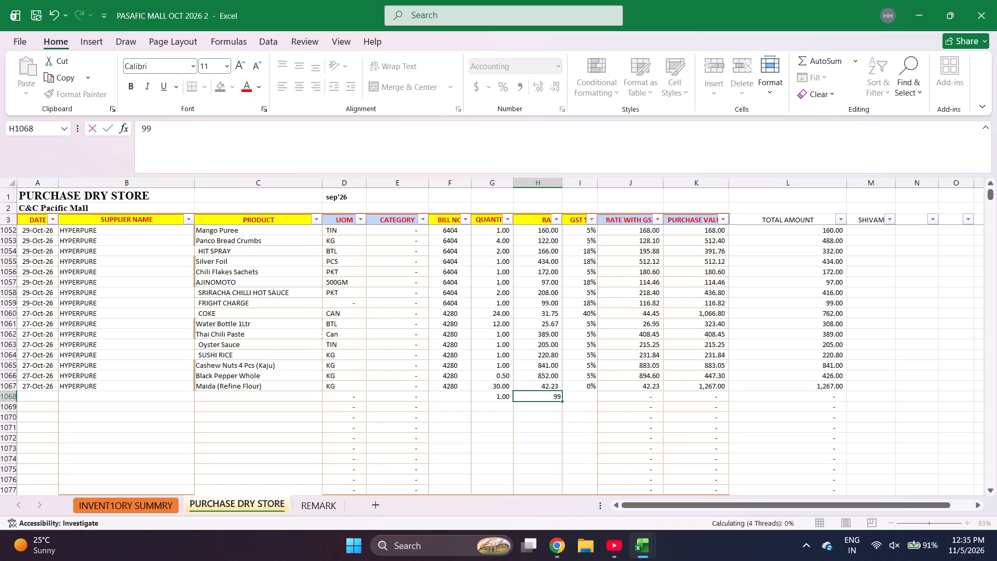
pyautogui.write('18')
pyautogui.hotkey('ctrl', 'Left')
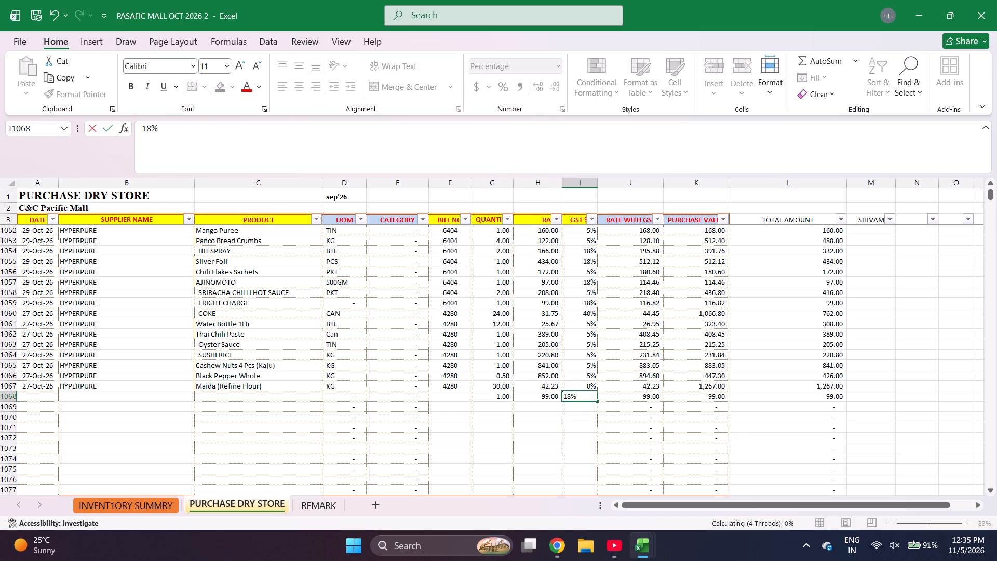
# Complete row 1068 with product FRIGHT CHARGE, copying the date, supplier and bill number from the row above.
pyautogui.hotkey('ctrl', 'Left')
pyautogui.hotkey('ctrl', 'Left')
pyautogui.hotkey('ctrl', 'Left')
pyautogui.hotkey('shift', 'Right')
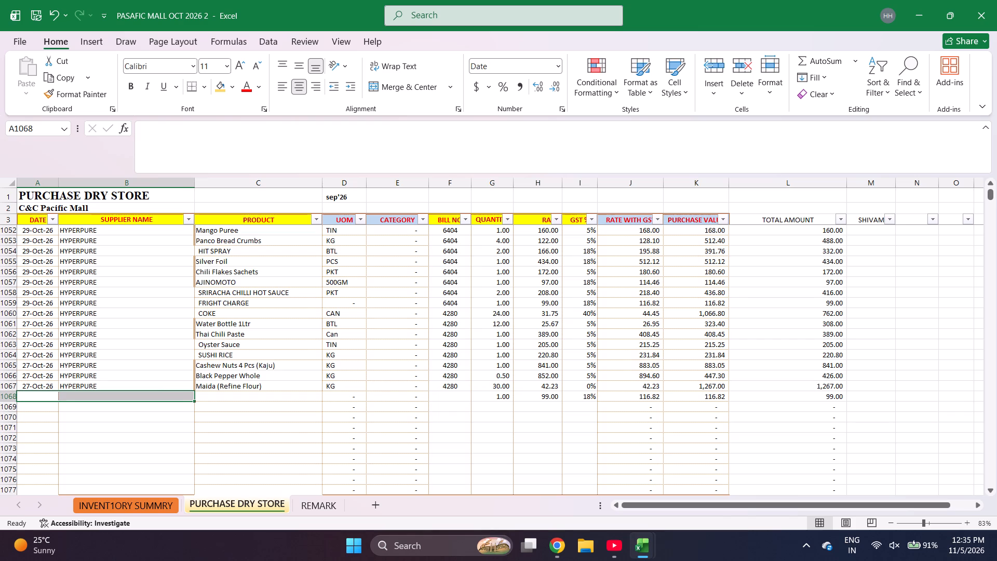
pyautogui.hotkey('ctrl', 'd')
pyautogui.press('Right')
pyautogui.press('Right')
pyautogui.write('fr')
pyautogui.press('Right')
pyautogui.press('Right')
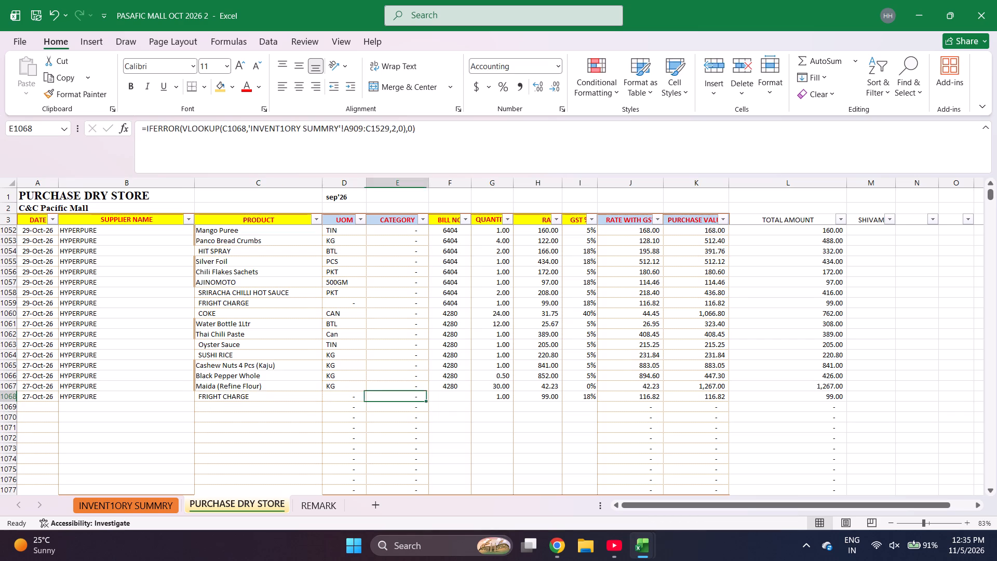
pyautogui.press('Right')
pyautogui.hotkey('ctrl', 'd')
# Check the sum of the purchase values for bill 4280, from COKE through FRIGHT CHARGE.
pyautogui.press('Right')
pyautogui.press('Right')
pyautogui.press('Right')
pyautogui.press('Right')
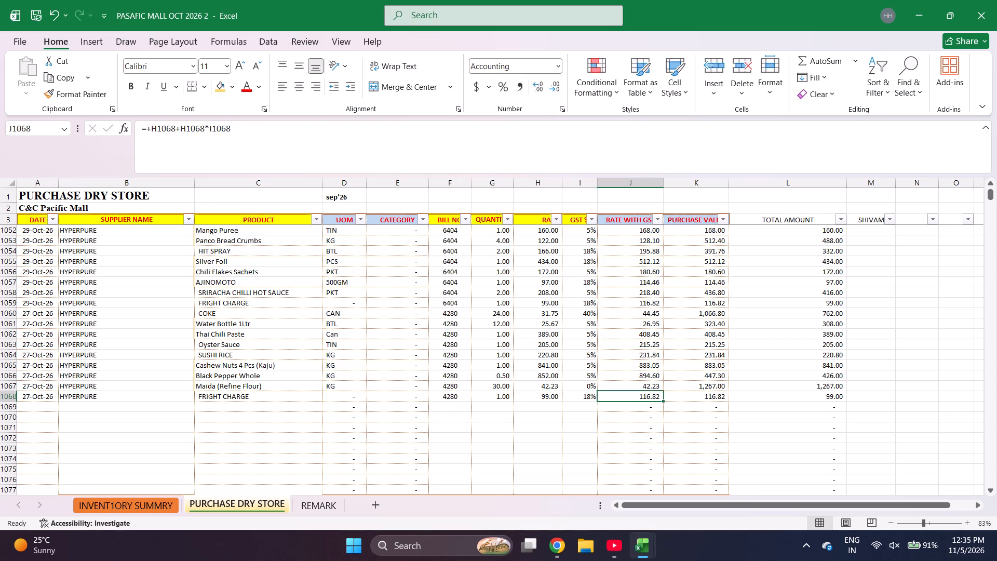
pyautogui.press('Right')
pyautogui.hotkey('shift', 'Up')
pyautogui.hotkey('shift', 'Up')
pyautogui.hotkey('shift', 'Up')
pyautogui.hotkey('shift', 'Up')
pyautogui.hotkey('shift', 'Up')
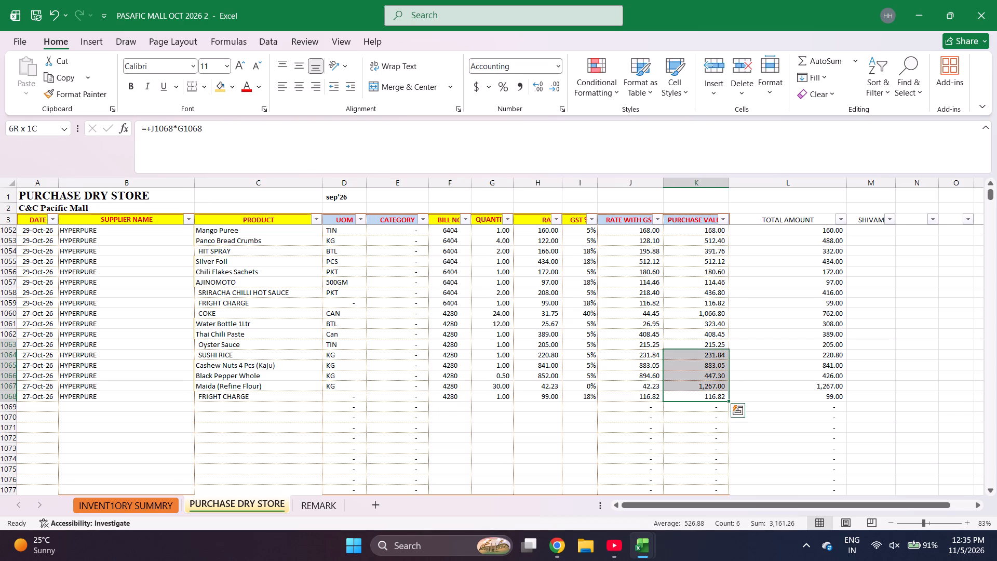
pyautogui.hotkey('shift', 'Up')
pyautogui.hotkey('shift', 'Up')
pyautogui.hotkey('shift', 'Up')
pyautogui.hotkey('shift', 'Up')
pyautogui.hotkey('shift', 'Up')
pyautogui.hotkey('shift', 'Down')
pyautogui.hotkey('shift', 'Down')
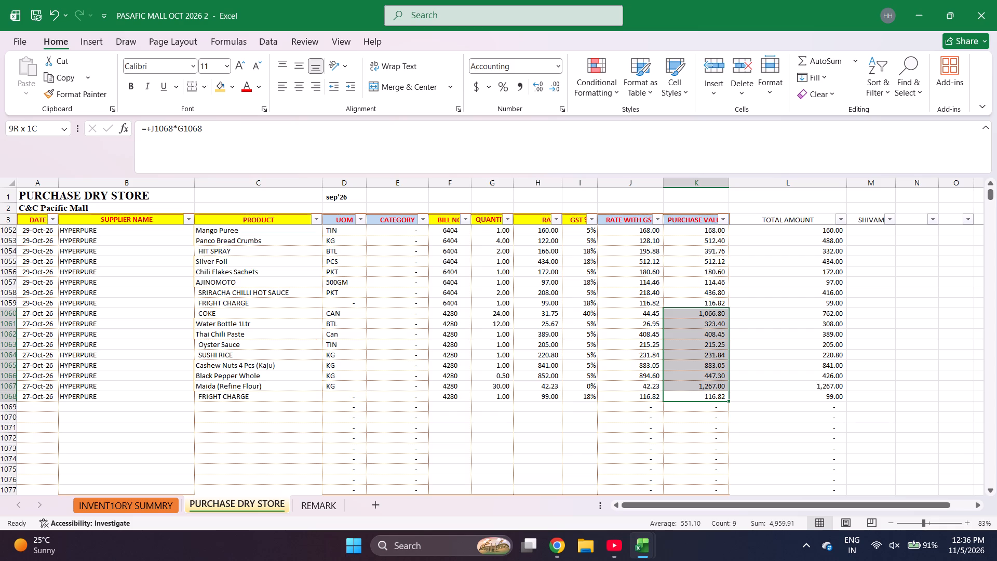
# Set the SUSHI RICE quantity in bill 4280 to 5 and check the row's recalculated amounts.
pyautogui.click(505, 353)
pyautogui.press('5')
pyautogui.press('Return')
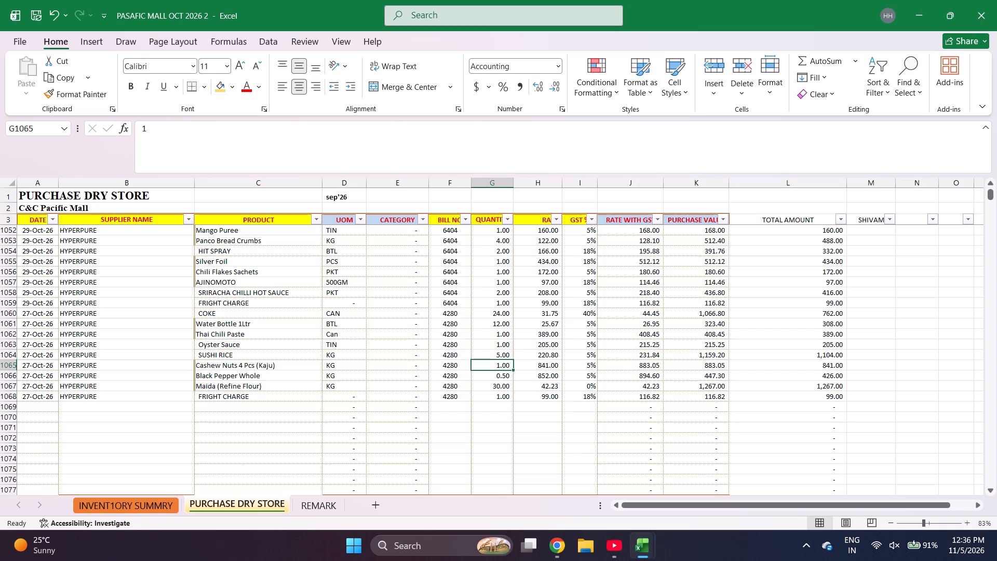
pyautogui.press('Up')
pyautogui.press('Right')
pyautogui.press('Right')
pyautogui.press('Right')
pyautogui.press('Right')
pyautogui.press('Right')
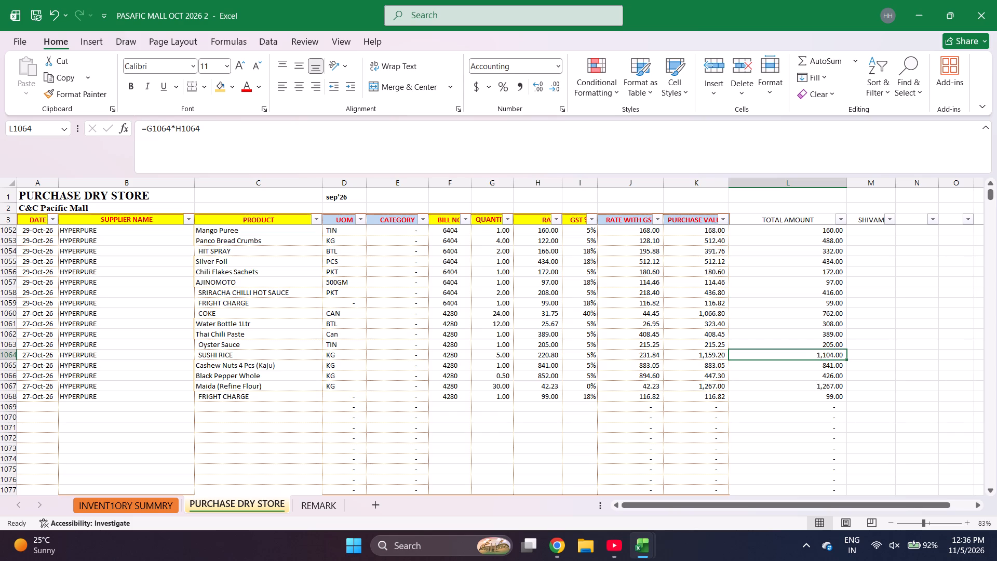
# Look up bill number 2815 in the BILL NO column's filter list without applying a filter.
pyautogui.hotkey('ctrl', 'Left')
pyautogui.hotkey('ctrl', 'Left')
pyautogui.hotkey('ctrl', 'Down')
pyautogui.press('Down')
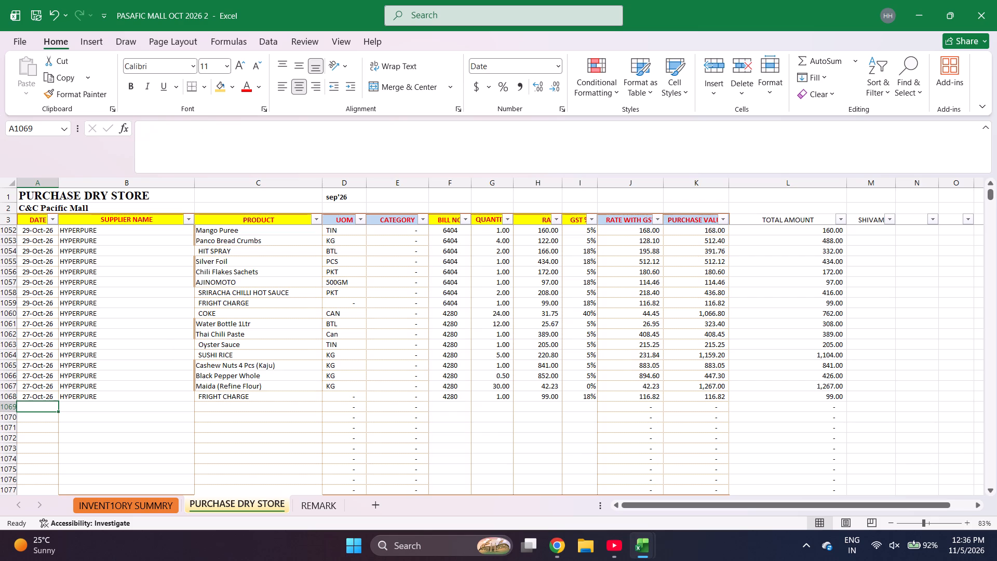
pyautogui.click(463, 219)
pyautogui.press('e')
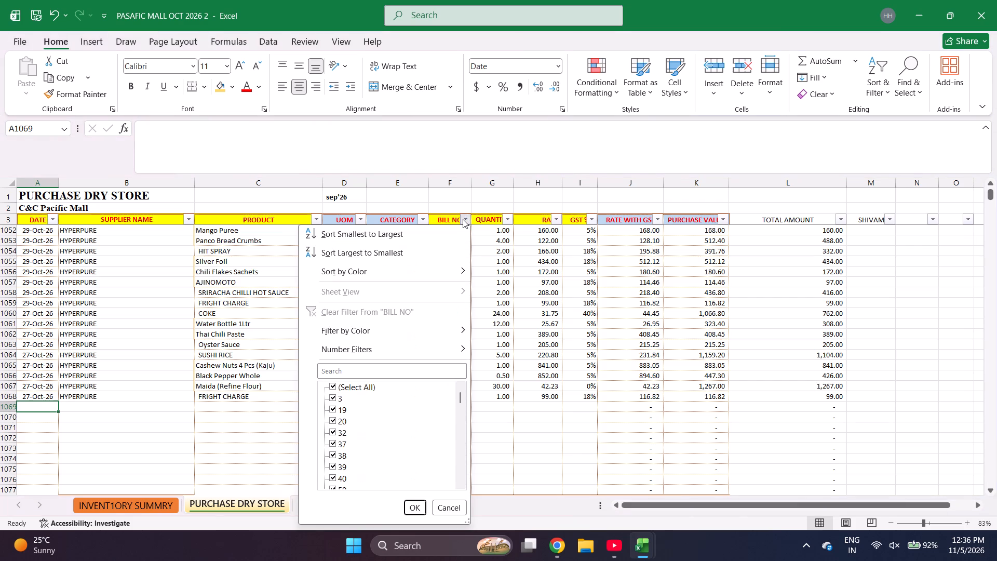
pyautogui.write('2815')
pyautogui.write('e2815')
pyautogui.press('Escape')
pyautogui.press('Escape')
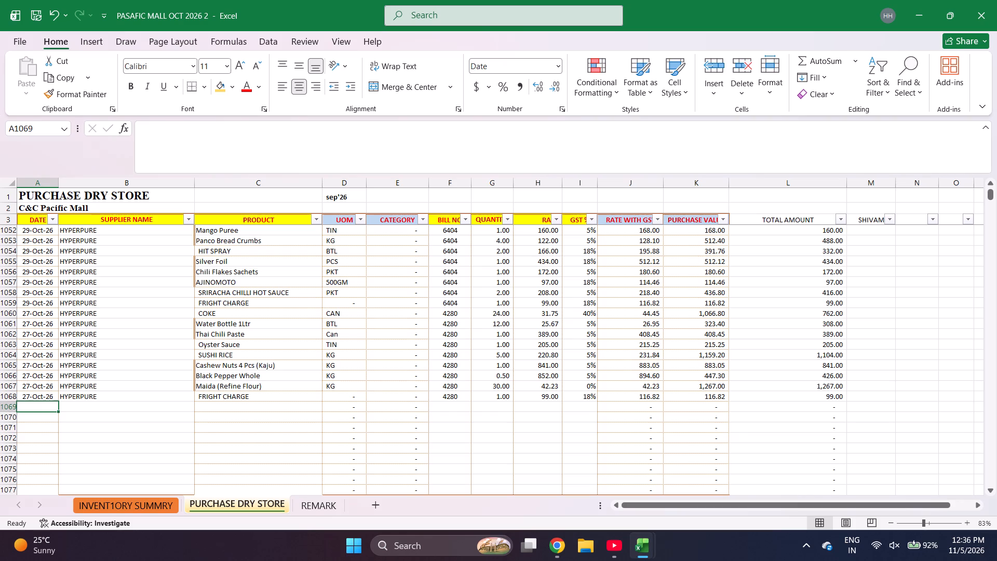
# Start row 1069 with the date 26 October 2026 and the supplier HYPERPURE copied from the row above.
pyautogui.write('10-')
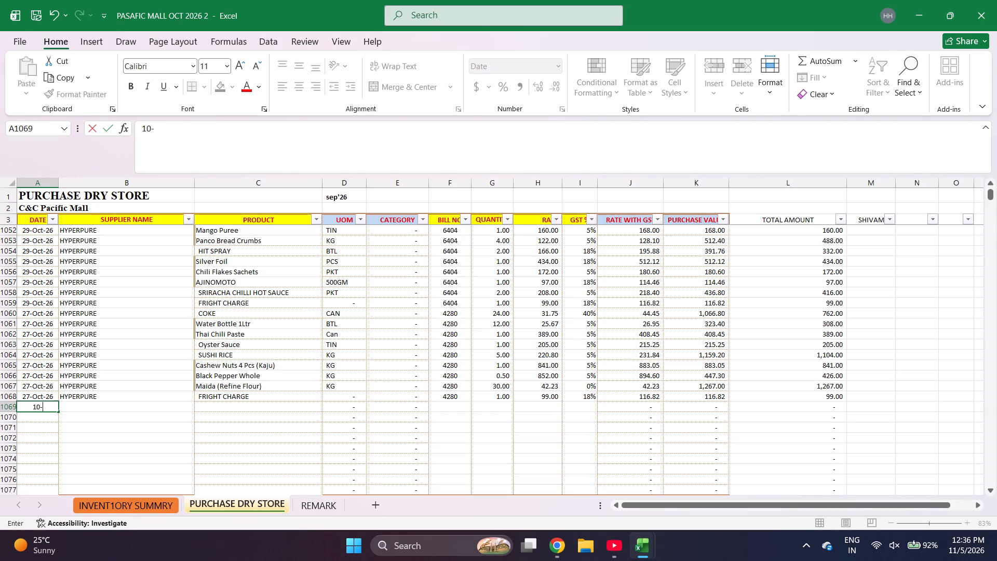
pyautogui.write('26-2026')
pyautogui.press('Right')
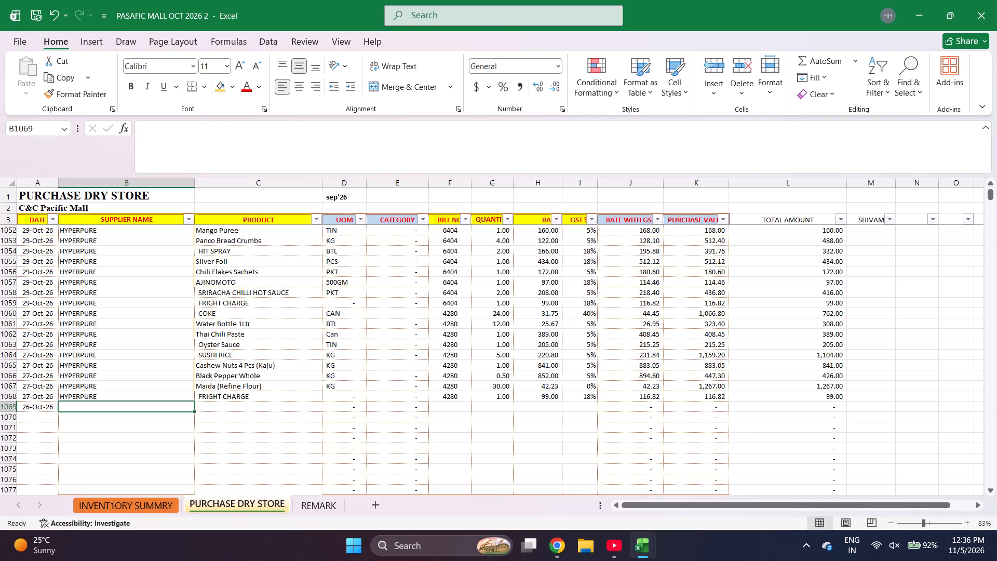
pyautogui.hotkey('ctrl', 'd')
pyautogui.press('Right')
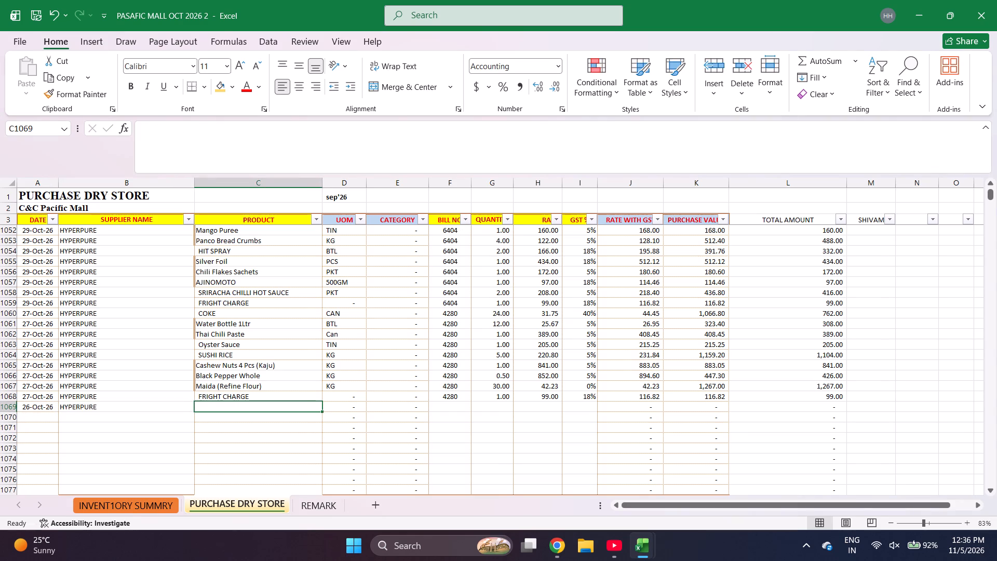
# Enter the products HONEY, Milk maid 400gm and coke in rows 1069 to 1071.
pyautogui.write('hone')
pyautogui.press('Return')
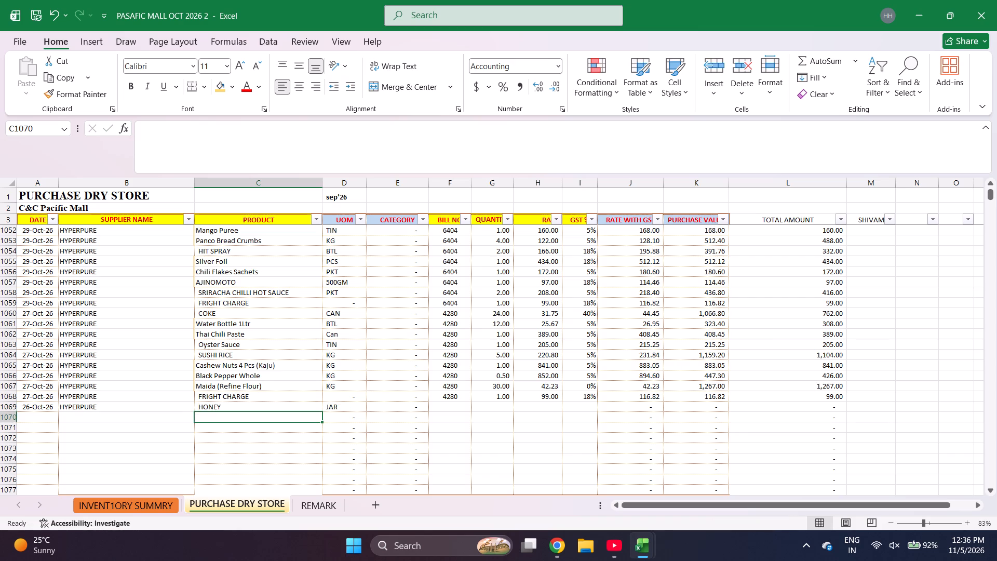
pyautogui.press(',')
pyautogui.press('BackSpace')
pyautogui.press('BackSpace')
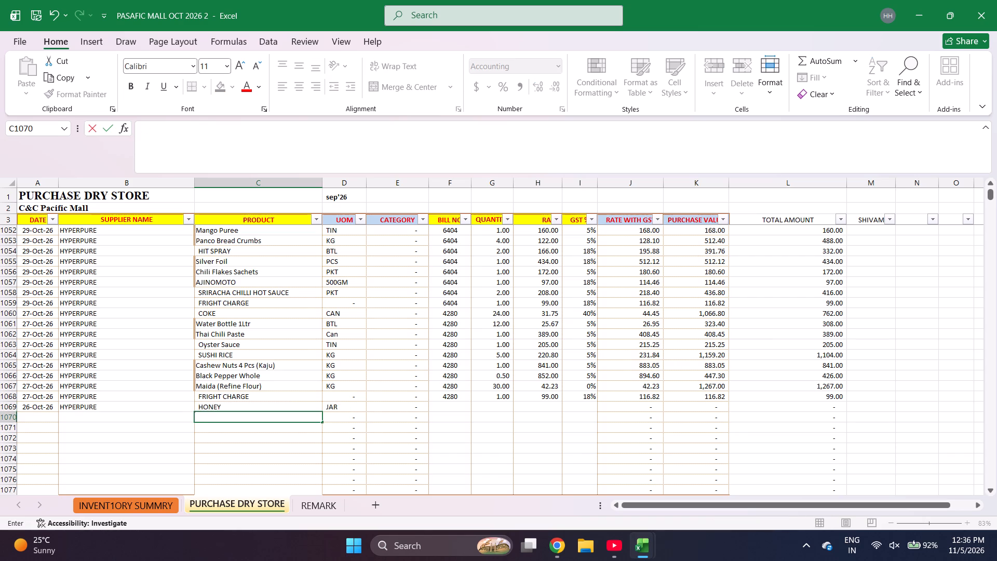
pyautogui.write('milk maid')
pyautogui.press('Return')
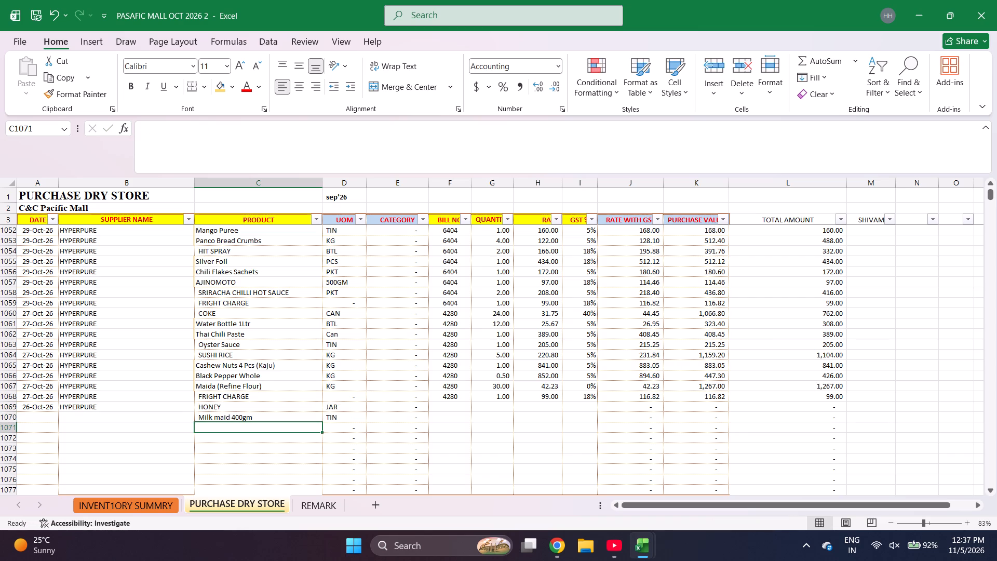
pyautogui.write('coke')
pyautogui.press('Return')
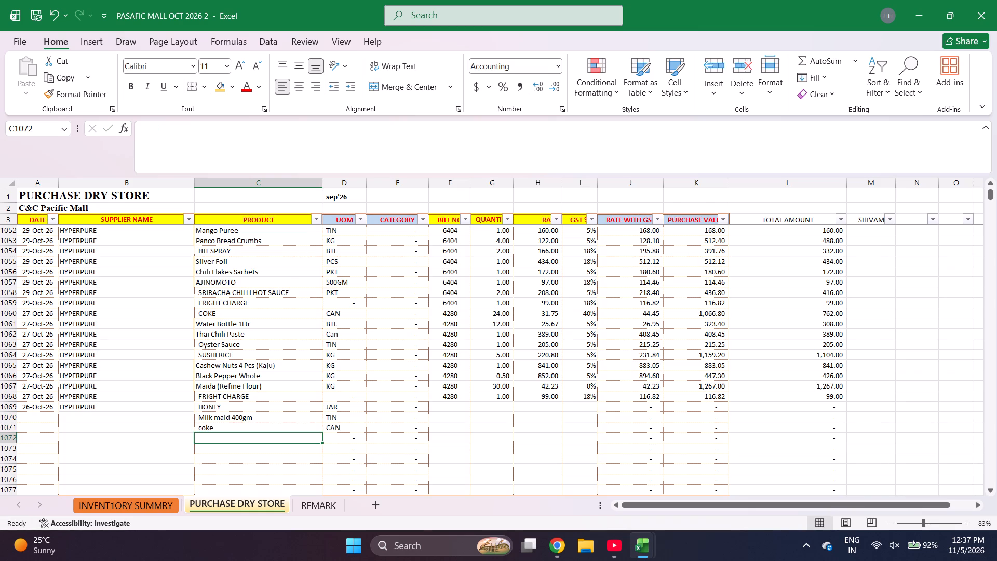
# Enter the products ROASTED COFFEE BEANS and staff tea in rows 1072 and 1073.
pyautogui.write('roa')
pyautogui.press('Return')
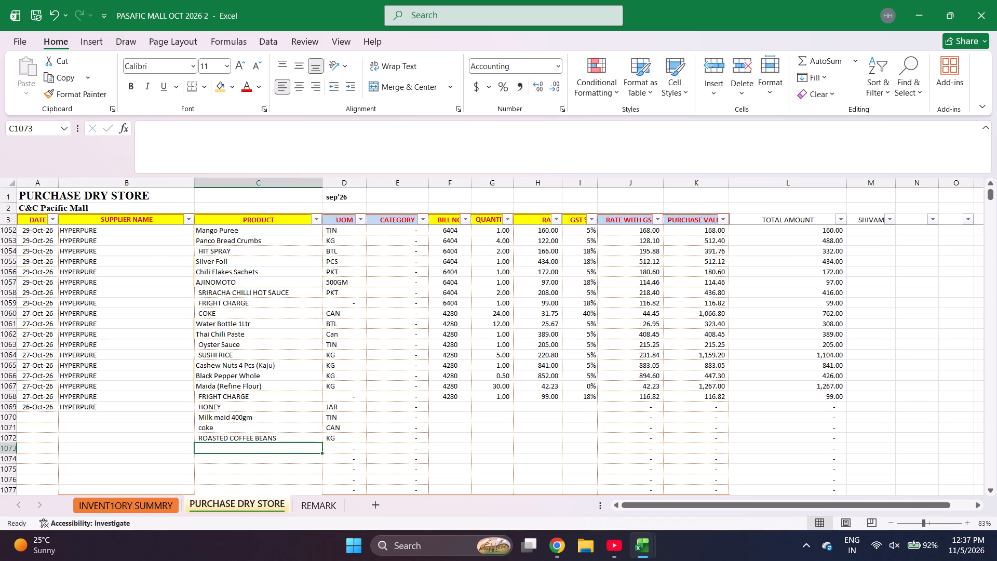
pyautogui.write('staff')
pyautogui.press('space')
pyautogui.press('e')
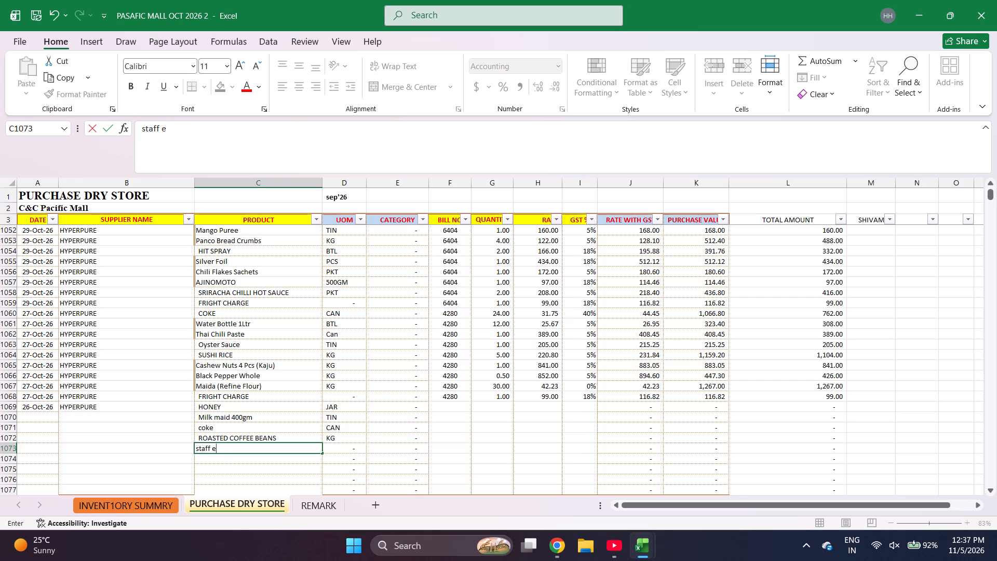
pyautogui.press('BackSpace')
pyautogui.press('y')
pyautogui.press('BackSpace')
pyautogui.write('tea')
pyautogui.press('Return')
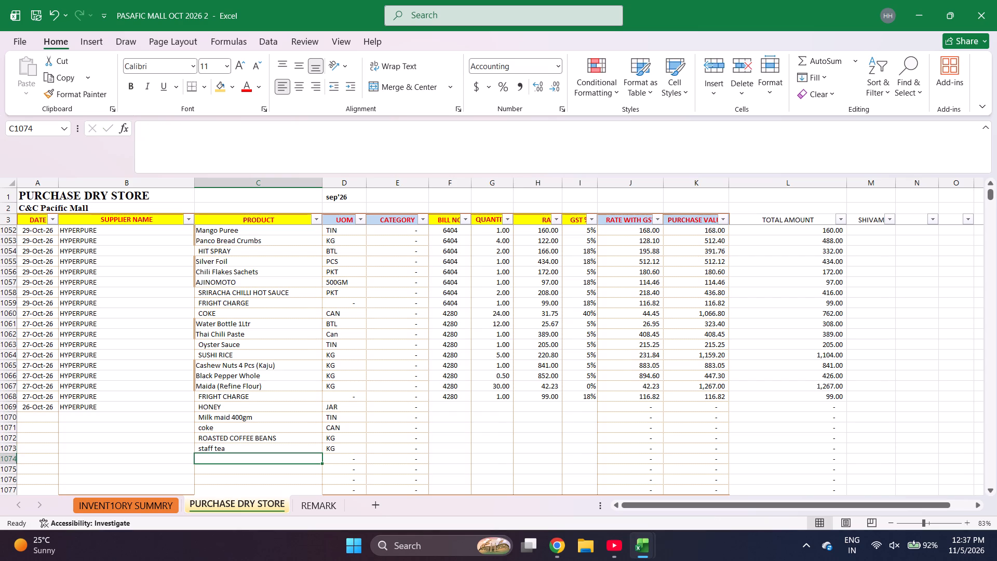
# Find SunDried Tomato 285gm in the INVENT1ORY SUMMRY sheet and copy its name into product cell C1074.
pyautogui.write('sund')
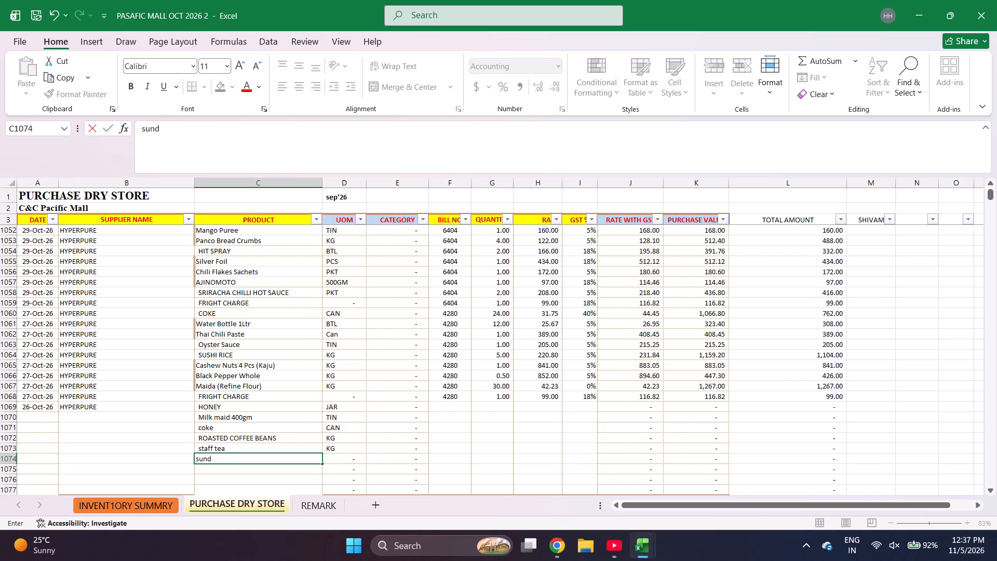
pyautogui.hotkey('ctrl', 'pageup')
pyautogui.hotkey('ctrl', 'f')
pyautogui.write('sund')
pyautogui.press('Return')
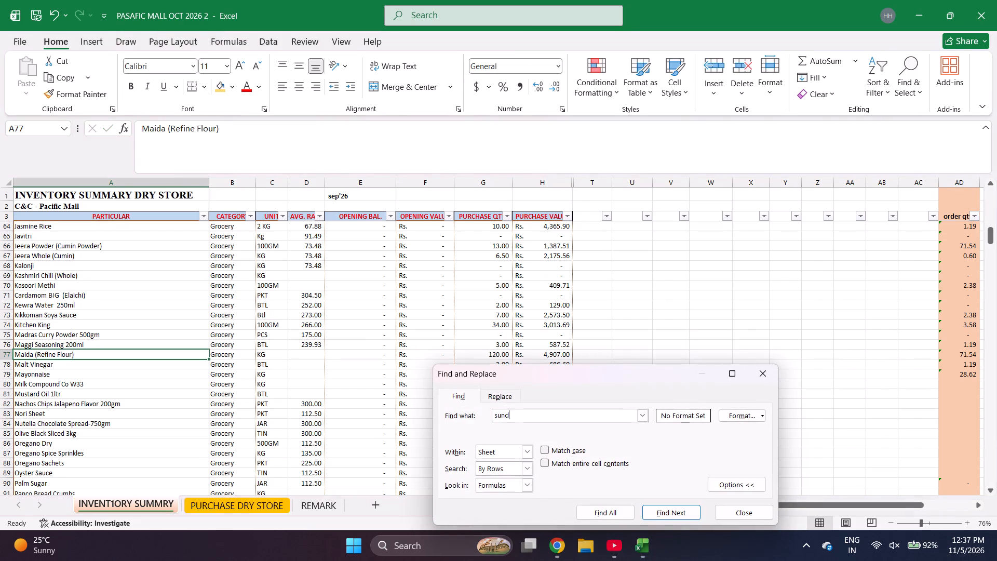
pyautogui.press('Escape')
pyautogui.hotkey('ctrl', 'c')
pyautogui.hotkey('ctrl', 'pagedown')
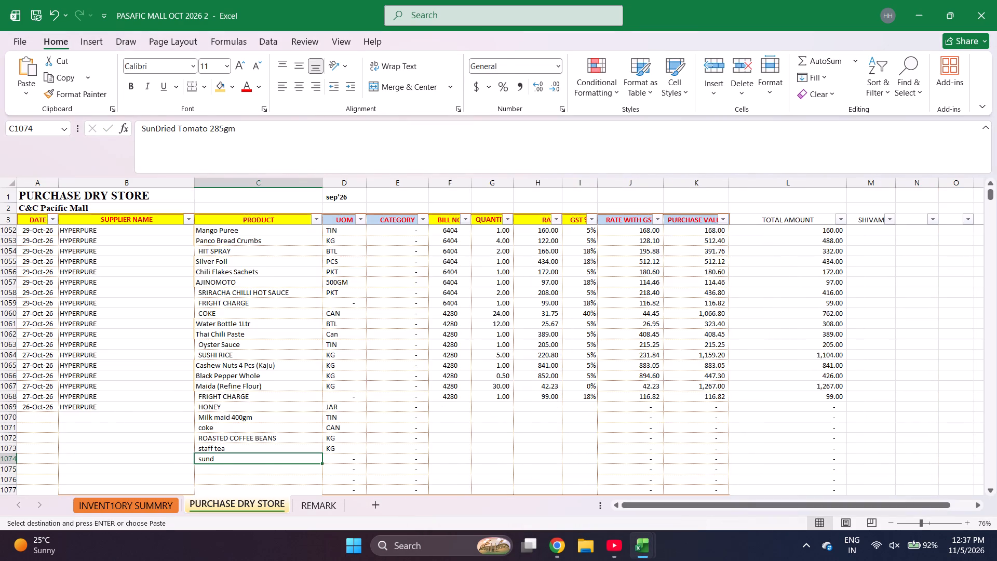
pyautogui.press('Return')
pyautogui.press('Return')
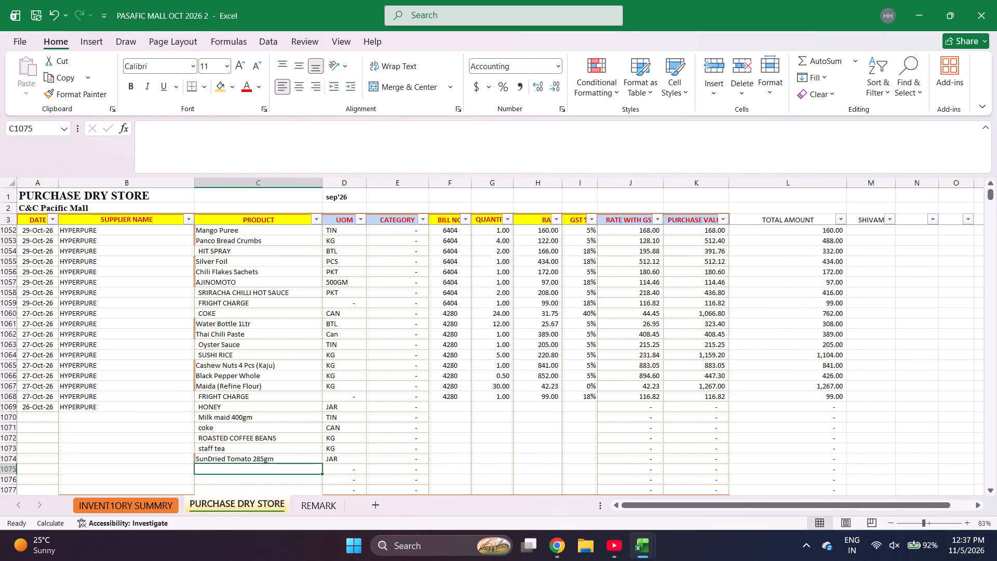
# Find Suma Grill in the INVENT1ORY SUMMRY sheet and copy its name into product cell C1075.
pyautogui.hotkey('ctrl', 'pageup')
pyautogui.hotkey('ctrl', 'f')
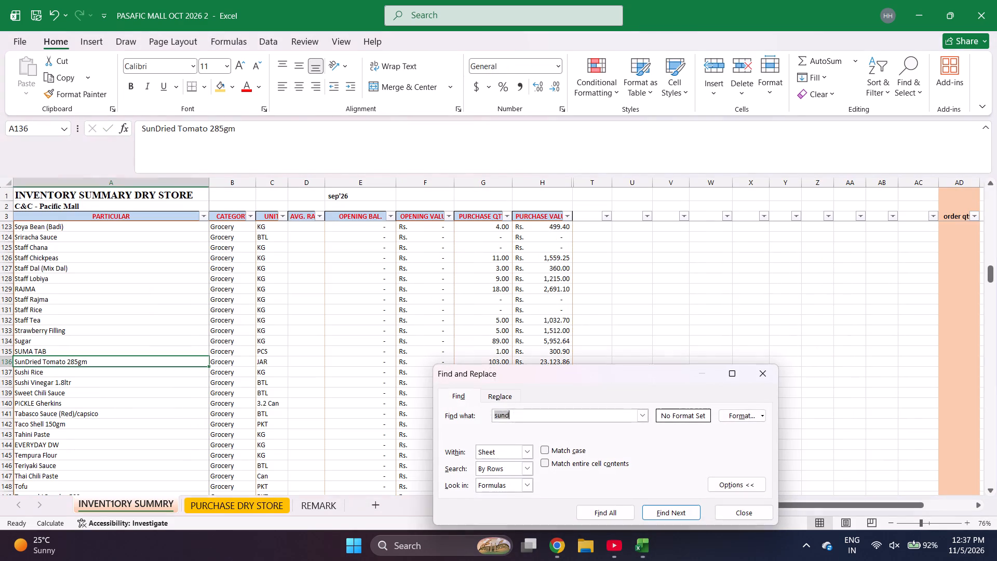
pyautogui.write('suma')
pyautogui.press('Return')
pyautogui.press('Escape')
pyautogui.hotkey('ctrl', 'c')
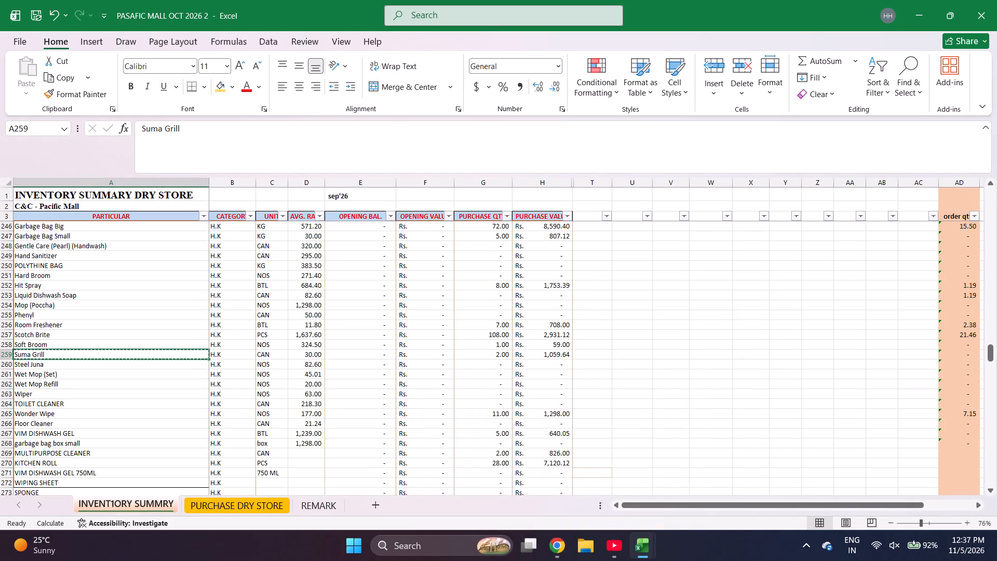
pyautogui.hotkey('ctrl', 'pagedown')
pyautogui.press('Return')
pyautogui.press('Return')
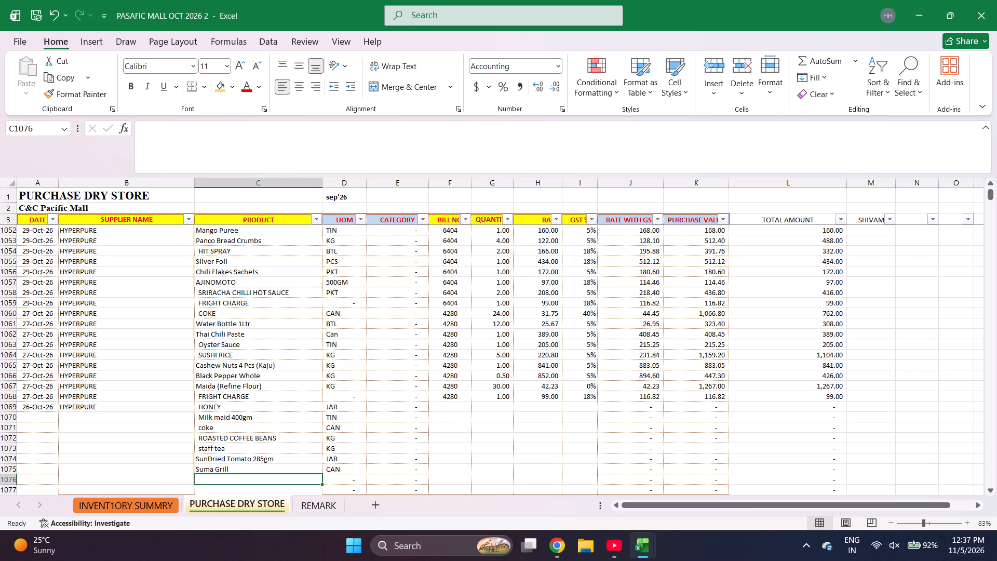
# Find MULTIPURPOSE CLEANER in the INVENT1ORY SUMMRY sheet and copy its name over the product in cell C1075.
pyautogui.hotkey('ctrl', 'pageup')
pyautogui.hotkey('ctrl', 'f')
pyautogui.write('multi')
pyautogui.press('Return')
pyautogui.press('Escape')
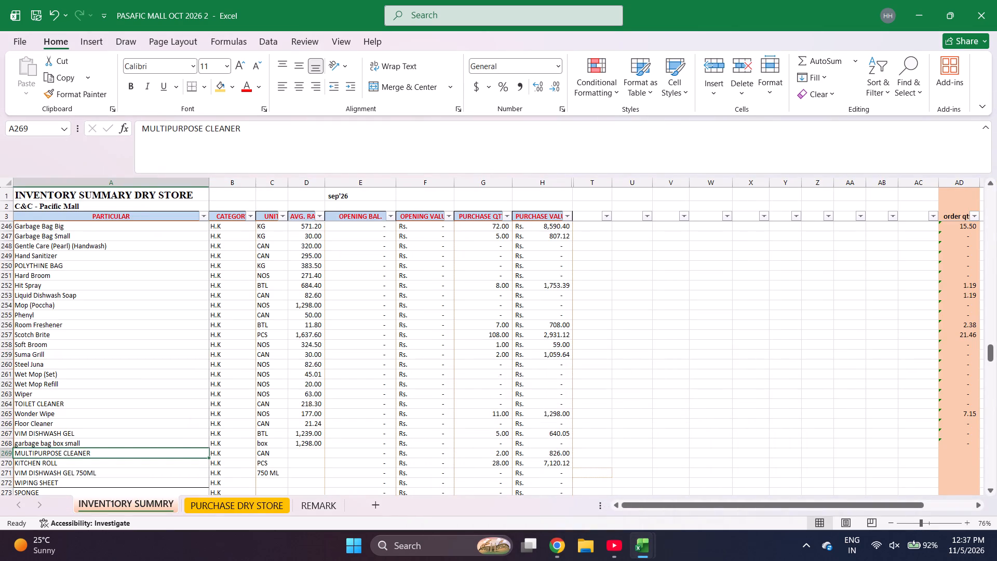
pyautogui.hotkey('ctrl', 'c')
pyautogui.hotkey('ctrl', 'pagedown')
pyautogui.press('Return')
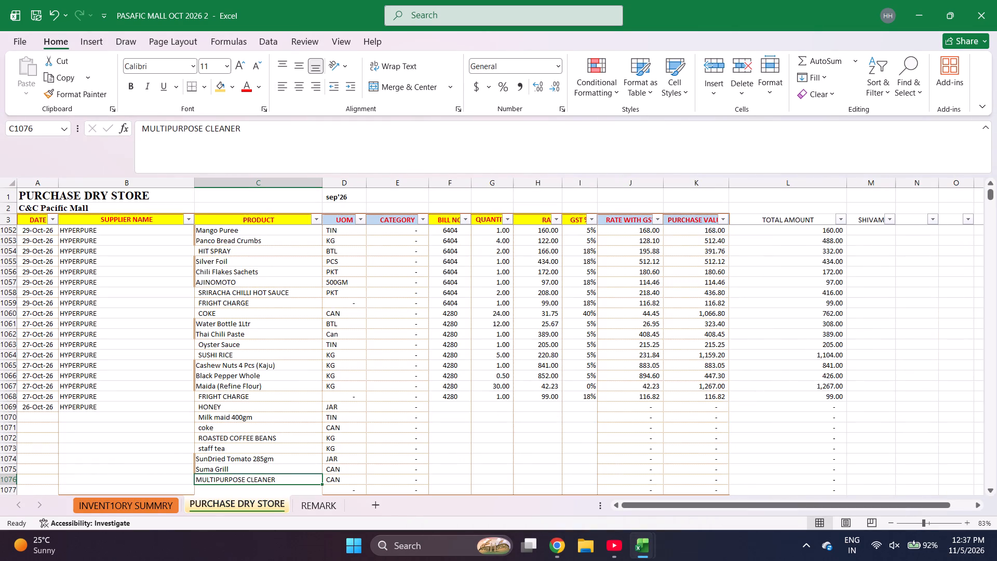
pyautogui.hotkey('ctrl', 'z')
pyautogui.press('Up')
pyautogui.press('Return')
pyautogui.press('Return')
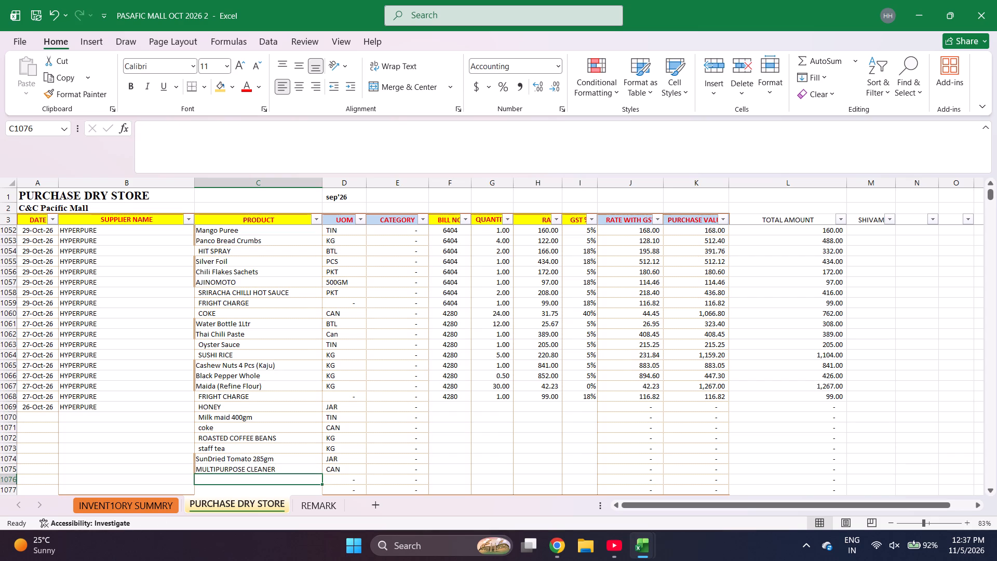
# Enter the product REFINED 15 KG in cell C1076.
pyautogui.write('ref')
pyautogui.write('in')
pyautogui.press('Return')
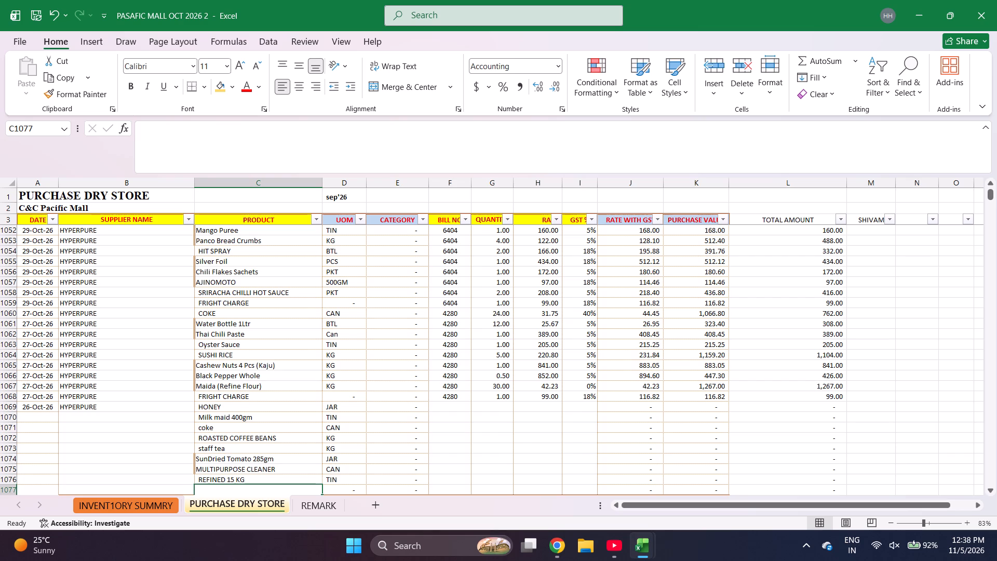
# Find Red Chili (Whole) in the INVENT1ORY SUMMRY sheet and copy its name into product cell C1077.
pyautogui.hotkey('ctrl', 'pageup')
pyautogui.hotkey('ctrl', 'f')
pyautogui.write('RED CHI')
pyautogui.press('Return')
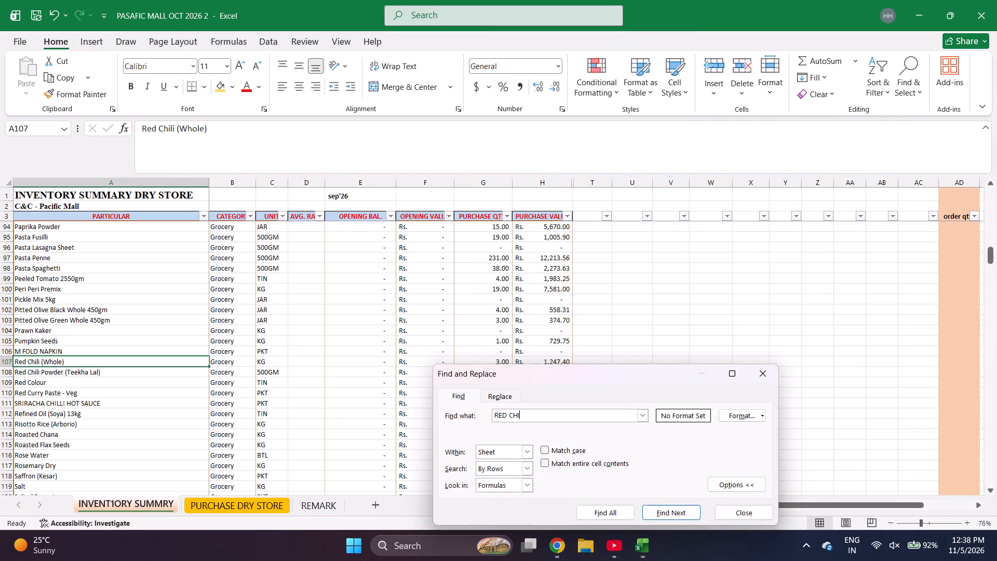
pyautogui.press('Escape')
pyautogui.hotkey('ctrl', 'c')
pyautogui.hotkey('ctrl', 'pagedown')
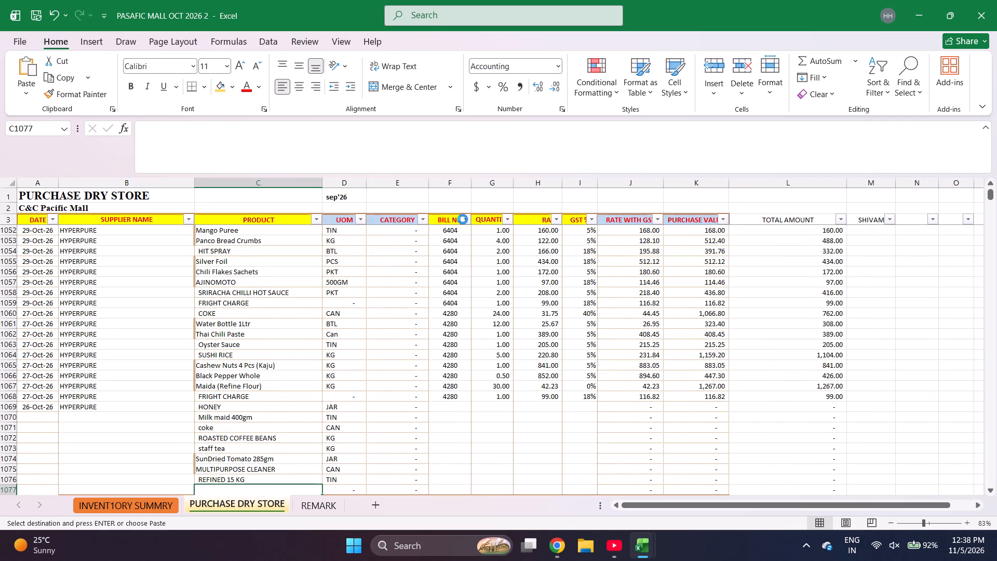
pyautogui.press('Return')
pyautogui.press('Return')
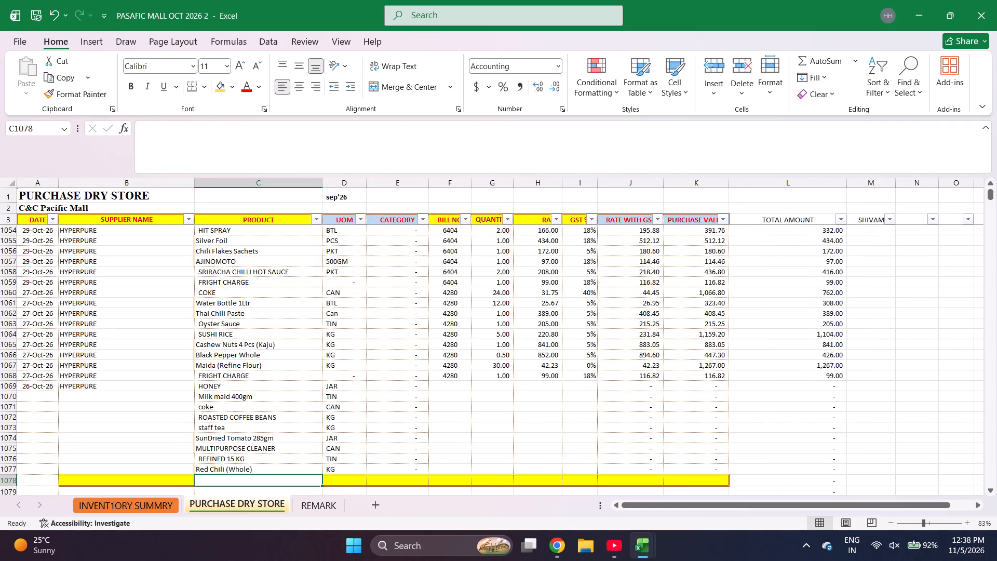
# Find Jeera Whole (Cumin) in the INVENT1ORY SUMMRY sheet and copy its name into product cell C1078.
pyautogui.hotkey('ctrl', 'pageup')
pyautogui.hotkey('ctrl', 'f')
pyautogui.write('JEERA S')
pyautogui.press('Return')
pyautogui.press('Return')
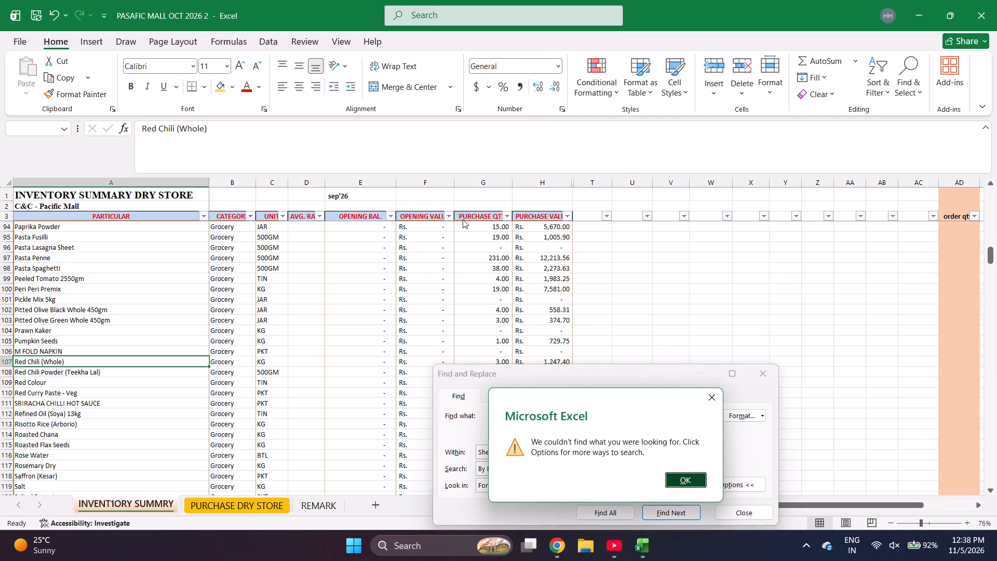
pyautogui.press('BackSpace')
pyautogui.press('BackSpace')
pyautogui.press('Return')
pyautogui.press('Escape')
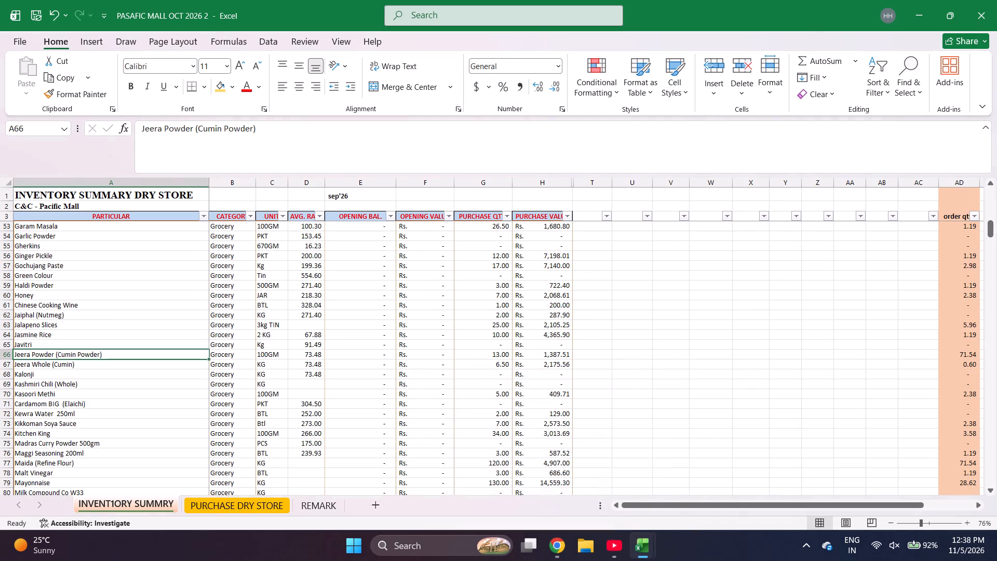
pyautogui.press('Down')
pyautogui.hotkey('ctrl', 'c')
pyautogui.hotkey('ctrl', 'pagedown')
pyautogui.press('Return')
pyautogui.press('Return')
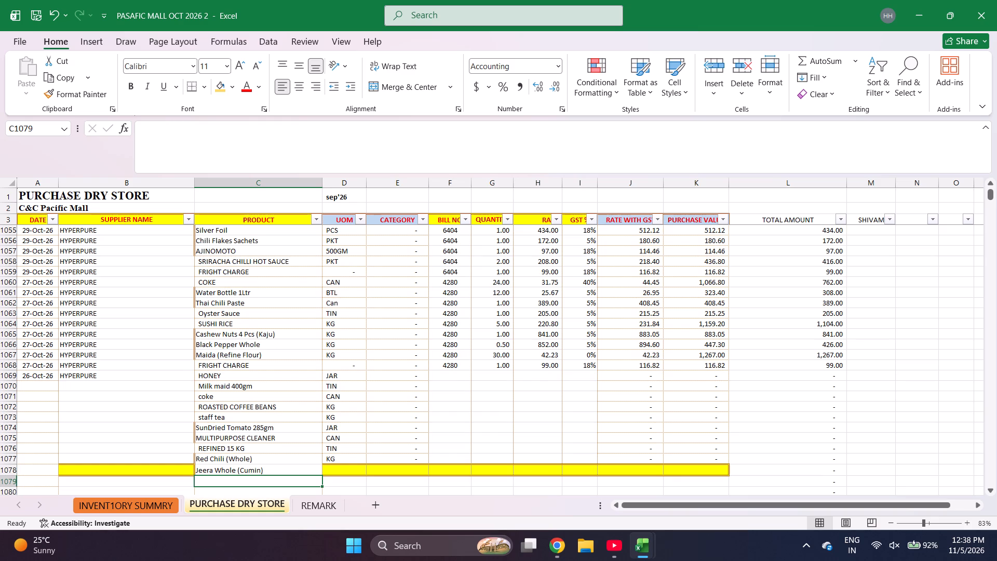
# Enter the products Mayonnaise and SRIRACHA CHILLI HOT SAUCE in rows 1079 and 1080.
pyautogui.write('MAY')
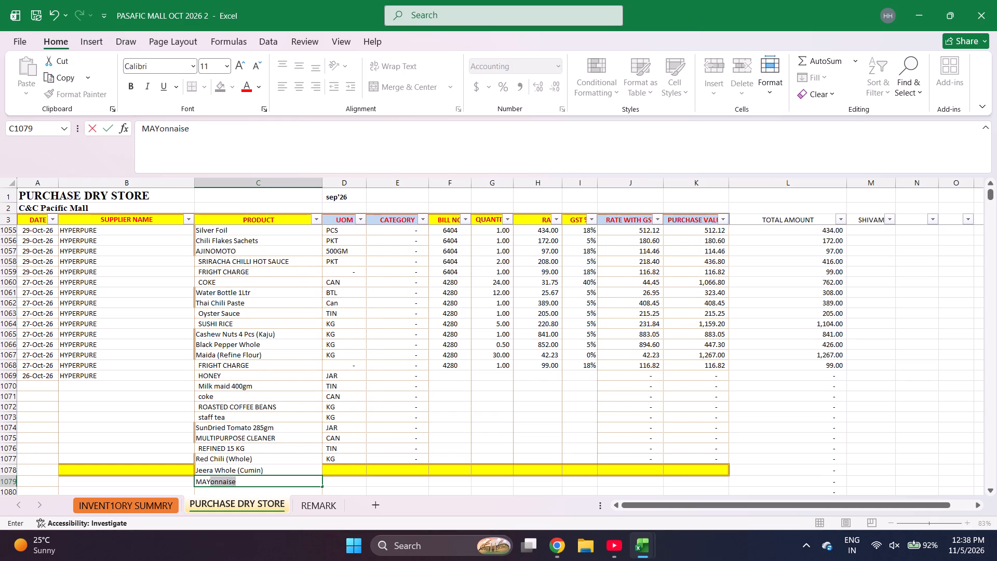
pyautogui.press('Return')
pyautogui.write('SRIR')
pyautogui.press('Return')
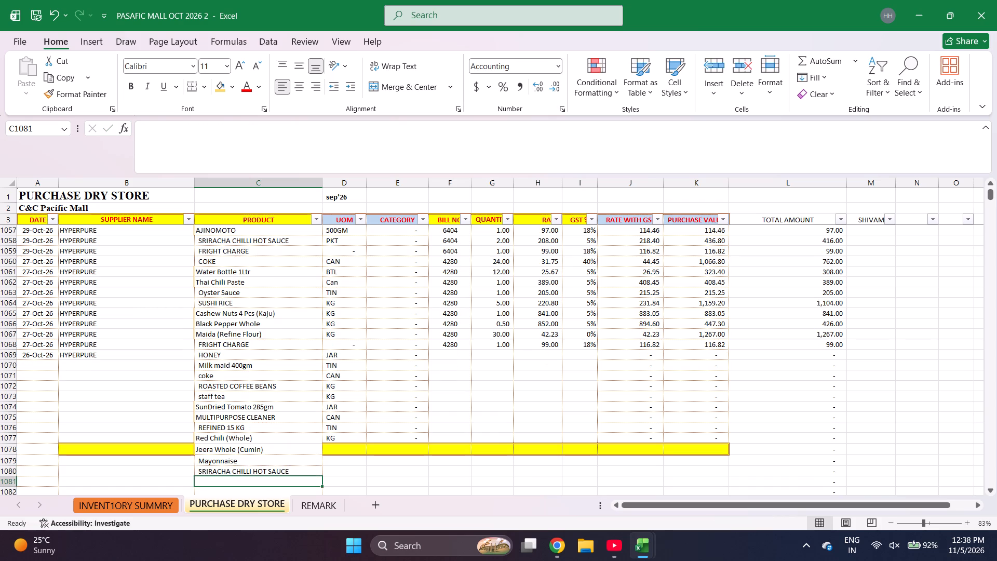
# Find Tomato ketchup Sachets in the INVENT1ORY SUMMRY sheet and copy its name into product cell C1081.
pyautogui.hotkey('ctrl', 'pageup')
pyautogui.hotkey('ctrl', 'f')
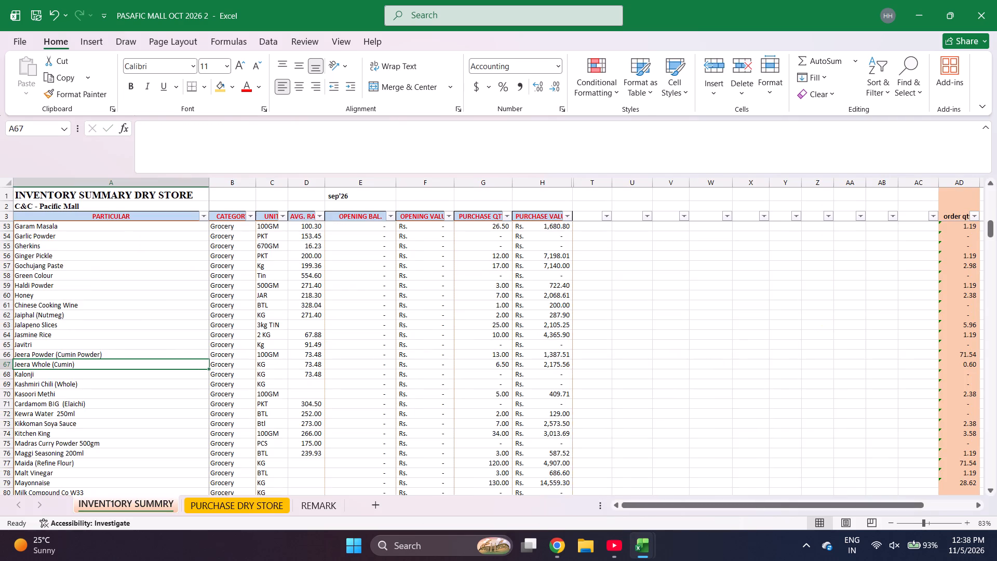
pyautogui.write('KETCH')
pyautogui.press('Return')
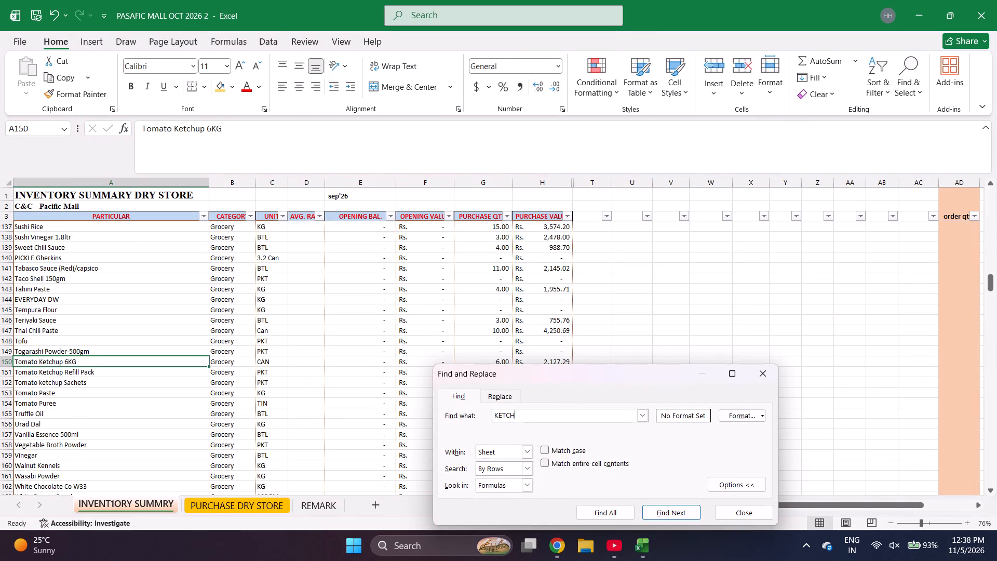
pyautogui.press('Return')
pyautogui.press('Return')
pyautogui.press('Escape')
pyautogui.hotkey('ctrl', 'c')
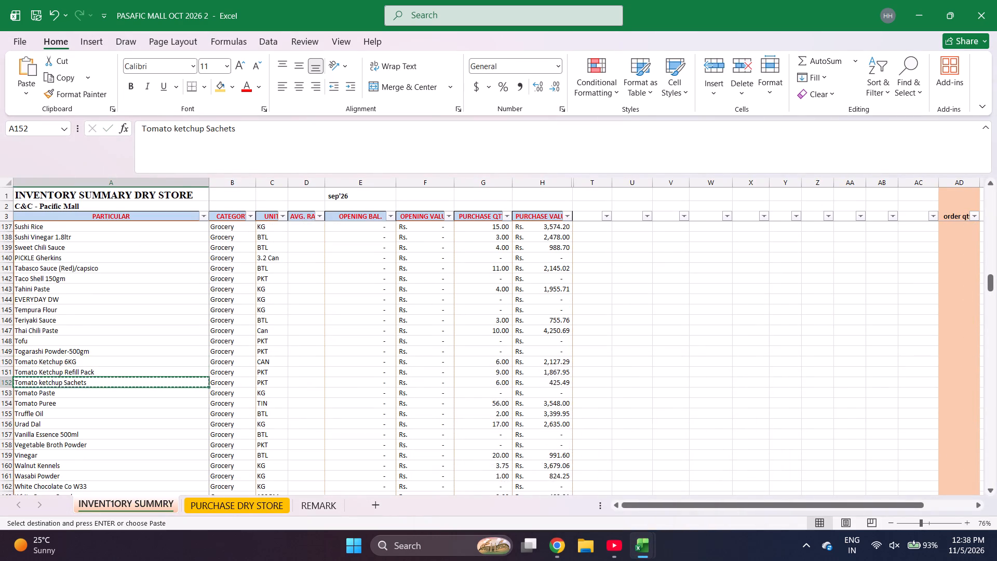
pyautogui.hotkey('ctrl', 'pagedown')
pyautogui.press('Return')
pyautogui.press('Return')
# Fill the UOM and CATEGORY formulas down from row 1077 through row 1081.
pyautogui.press('Right')
pyautogui.press('Right')
pyautogui.press('Right')
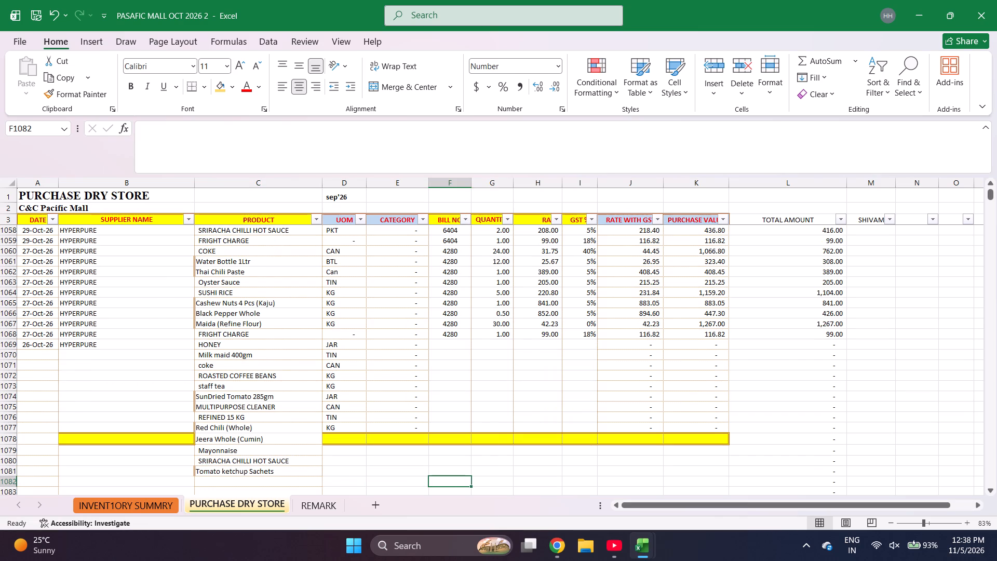
pyautogui.press('Left')
pyautogui.hotkey('ctrl', 'Up')
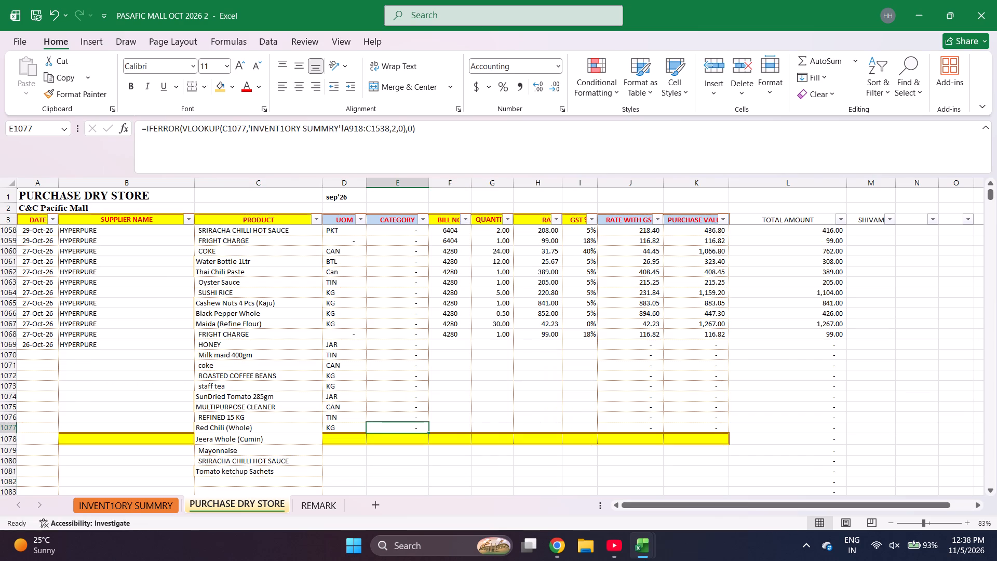
pyautogui.hotkey('shift', 'Left')
pyautogui.hotkey('shift', 'Down')
pyautogui.hotkey('shift', 'Down')
pyautogui.hotkey('shift', 'Down')
pyautogui.hotkey('shift', 'Down')
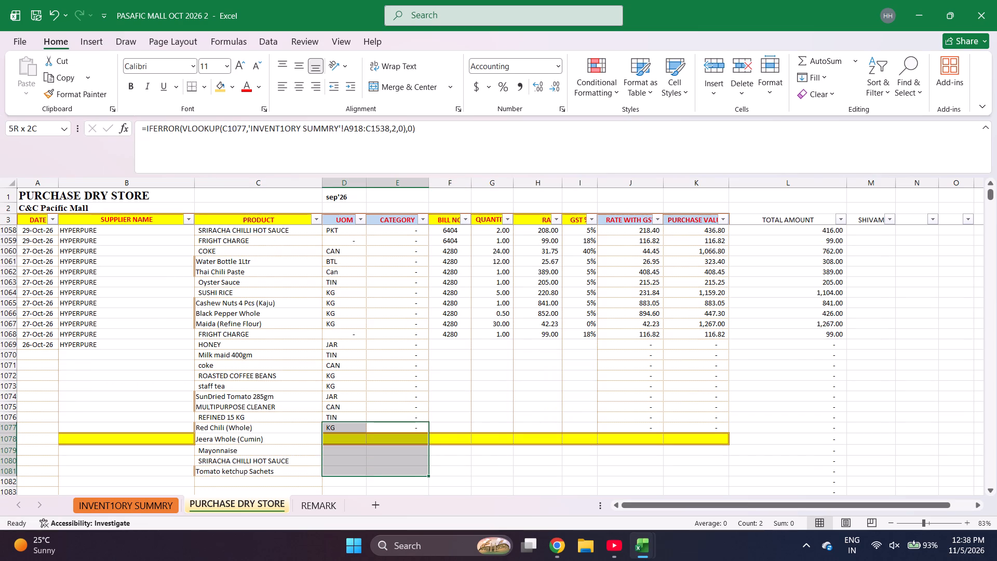
pyautogui.hotkey('ctrl', 'd')
# Enter bill number 2815 for HONEY in row 1069.
pyautogui.press('Right')
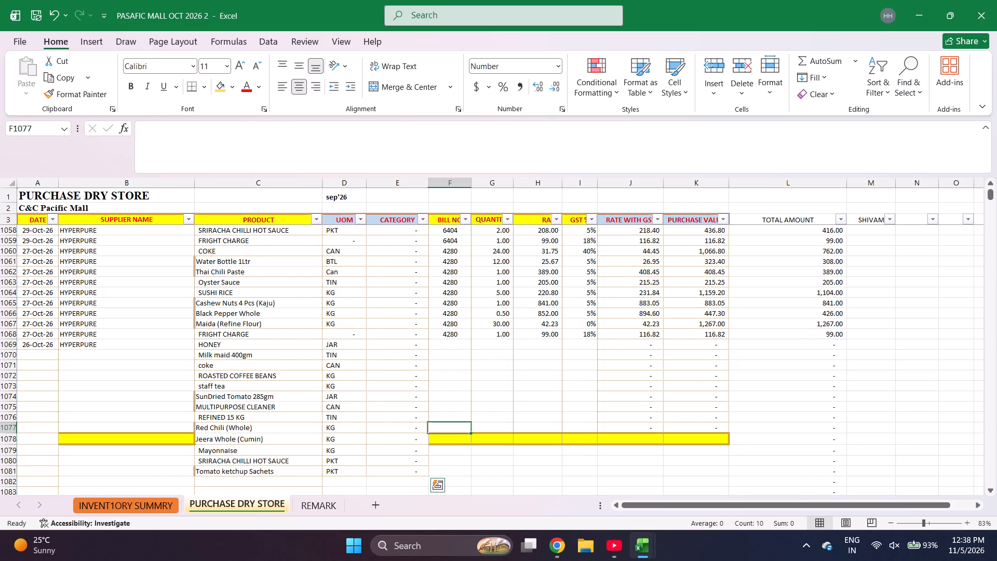
pyautogui.hotkey('ctrl', 'Up')
pyautogui.press('Down')
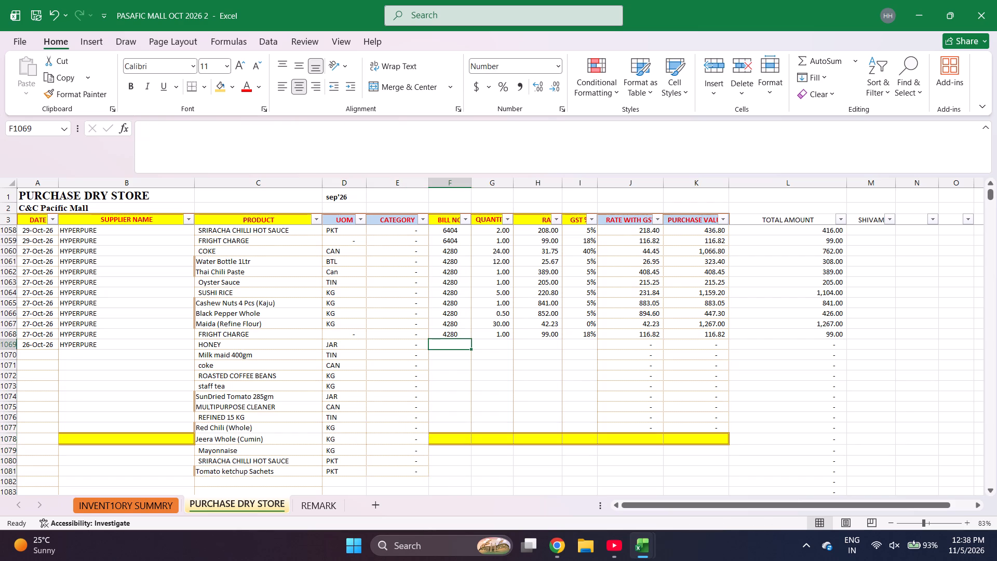
pyautogui.write('2815')
pyautogui.press('Right')
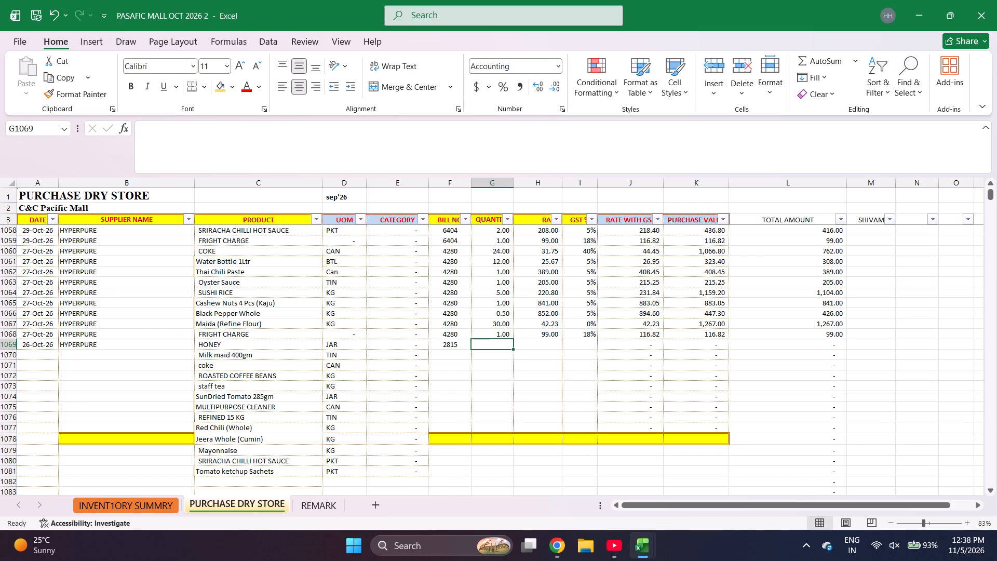
# Enter the quantities 1, 2, 1, 2, 1 and 6 for HONEY through SunDried Tomato 285gm in rows 1069 to 1074.
pyautogui.press('1')
pyautogui.press('Return')
pyautogui.press('2')
pyautogui.press('Return')
pyautogui.press('1')
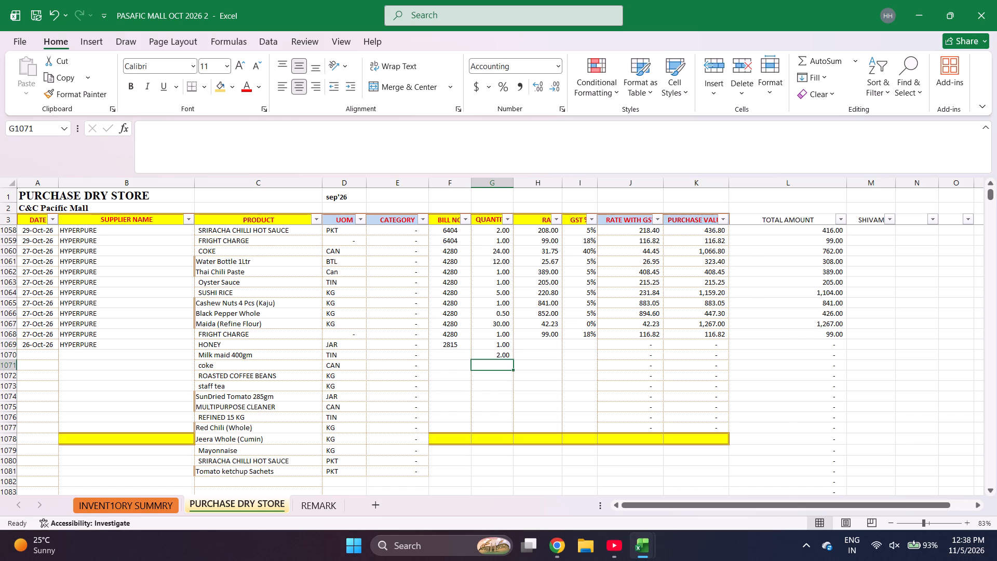
pyautogui.press('Return')
pyautogui.press('2')
pyautogui.press('Return')
pyautogui.press('1')
pyautogui.press('Return')
pyautogui.press('6')
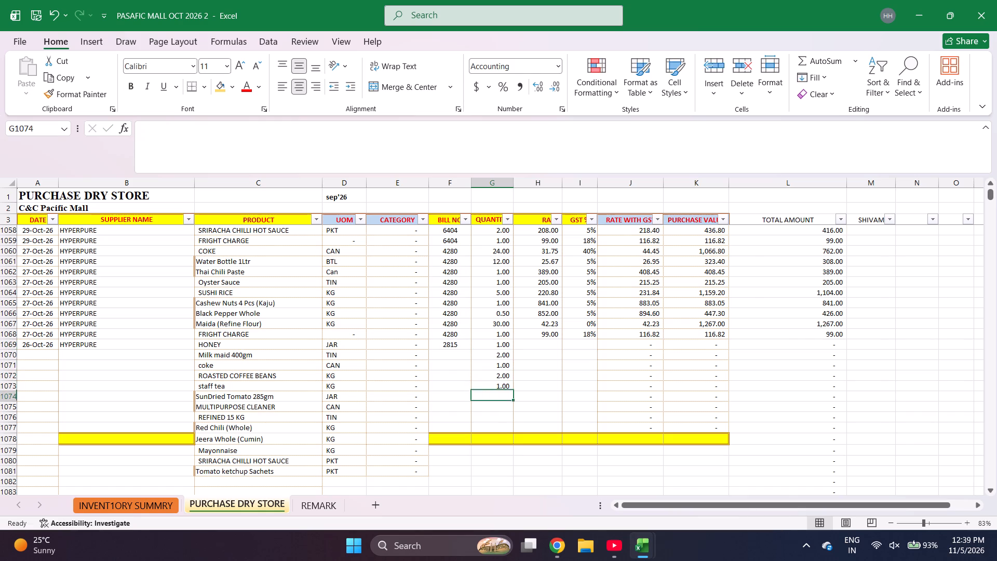
pyautogui.press('Return')
# Enter the quantities 1, 1, 3, 1, 1, 2 and 1 for MULTIPURPOSE CLEANER through Tomato ketchup Sachets in rows 1075 to 1081.
pyautogui.press('1')
pyautogui.press('Return')
pyautogui.press('1')
pyautogui.press('Return')
pyautogui.press('3')
pyautogui.press('Return')
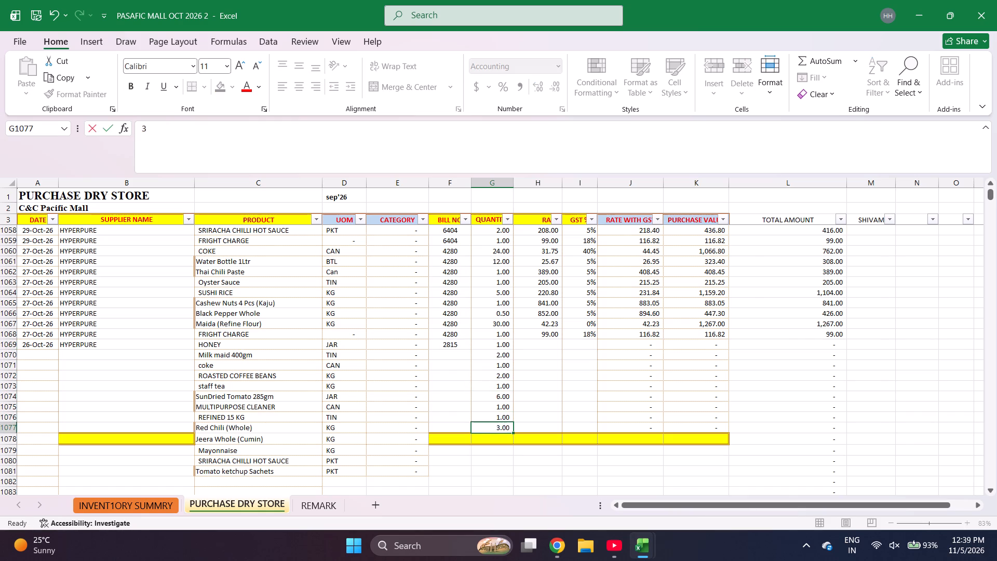
pyautogui.press('1')
pyautogui.press('Return')
pyautogui.press('1')
pyautogui.press('Return')
pyautogui.press('2')
pyautogui.press('Return')
pyautogui.press('1')
pyautogui.press('Return')
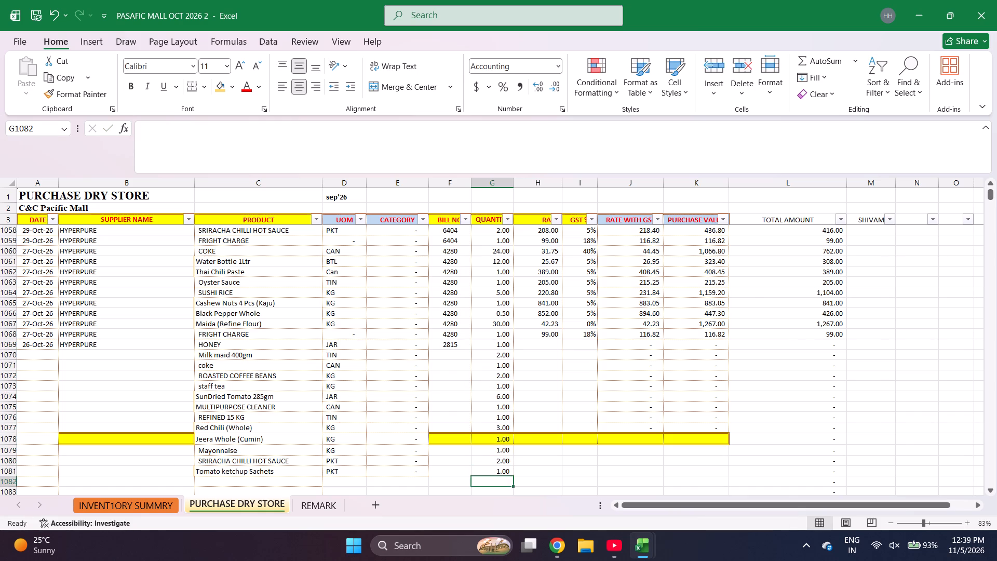
# Enter the rates 327 for HONEY and 138 for Milk maid 400gm in rows 1069 and 1070.
pyautogui.press('Right')
pyautogui.hotkey('ctrl', 'Up')
pyautogui.press('Down')
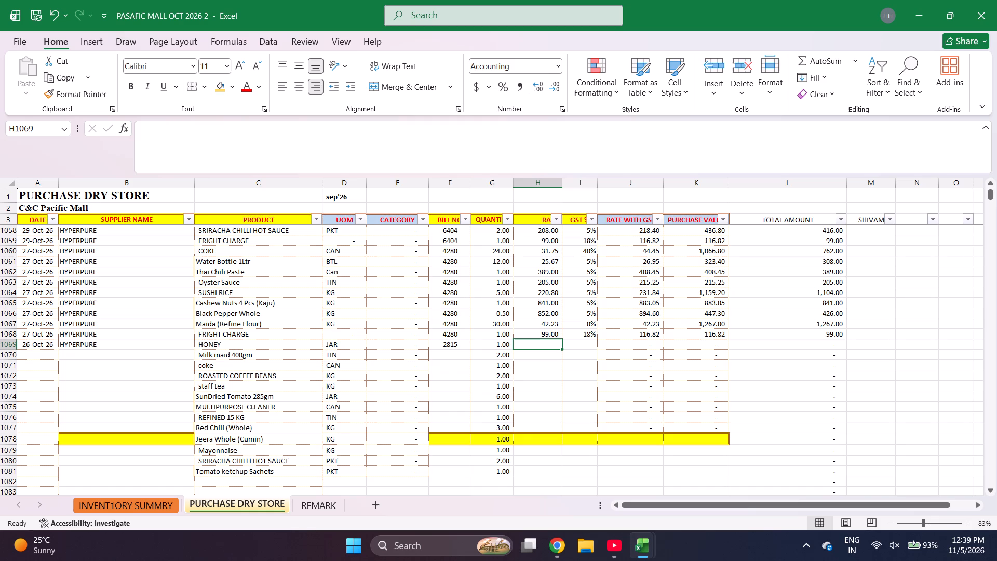
pyautogui.write('327')
pyautogui.press('Return')
pyautogui.write('138')
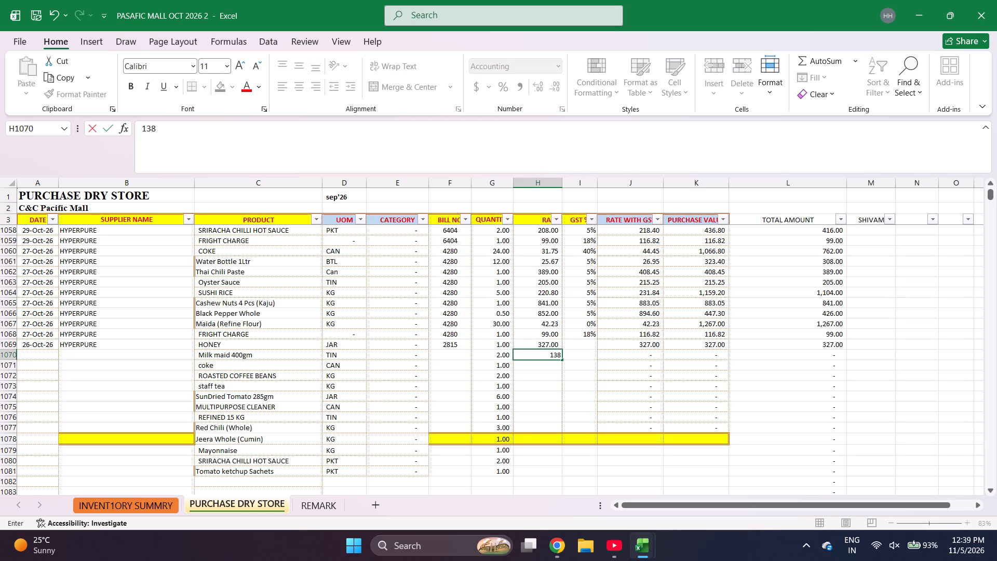
pyautogui.press('Return')
# Enter the coke rate in row 1071 as =782/24 and set its quantity to 24.
pyautogui.write('=7')
pyautogui.write('82')
pyautogui.write('/24')
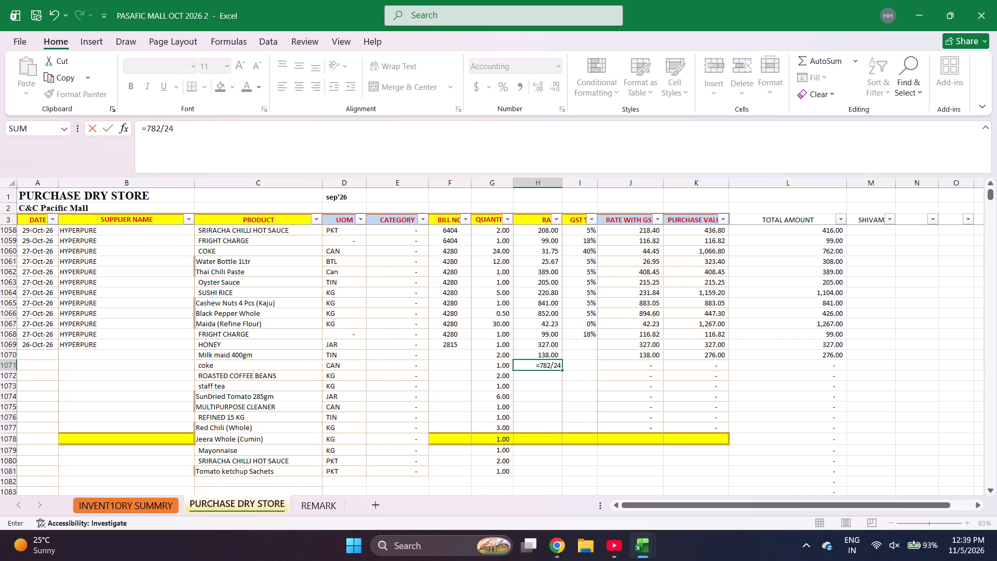
pyautogui.press('Left')
pyautogui.write('24')
pyautogui.press('Return')
pyautogui.press('Right')
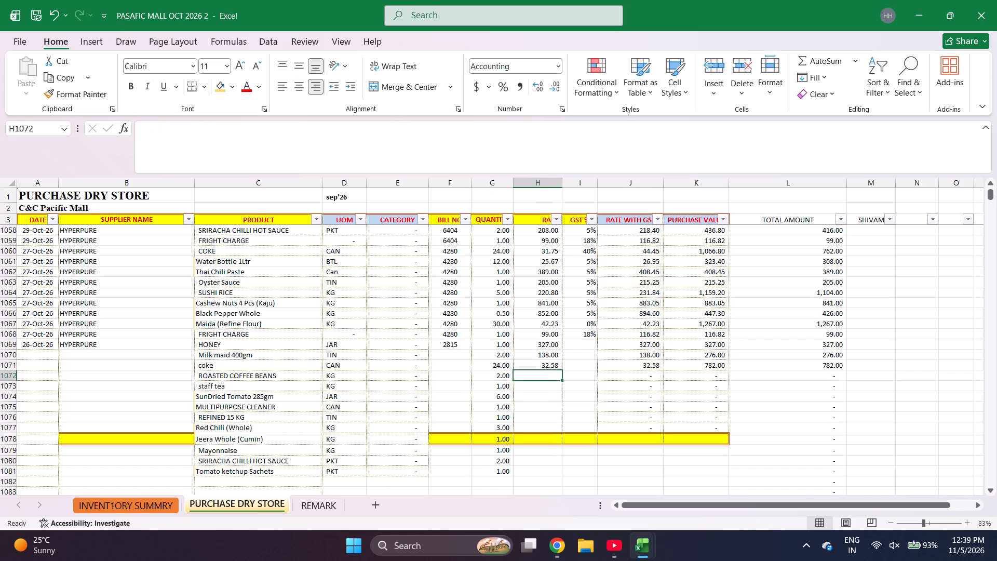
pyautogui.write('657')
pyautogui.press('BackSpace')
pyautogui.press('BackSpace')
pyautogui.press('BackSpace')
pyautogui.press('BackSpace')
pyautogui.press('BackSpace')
# Enter the ROASTED COFFEE BEANS rate in row 1072 as =657*2 and set its quantity to 1.
pyautogui.press('=')
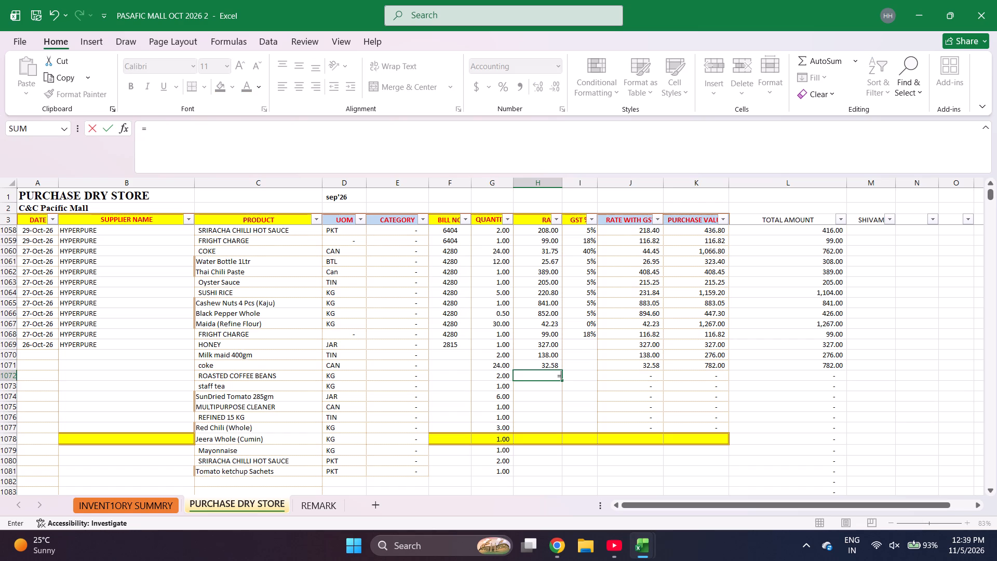
pyautogui.write('657')
pyautogui.write('*2')
pyautogui.press('Return')
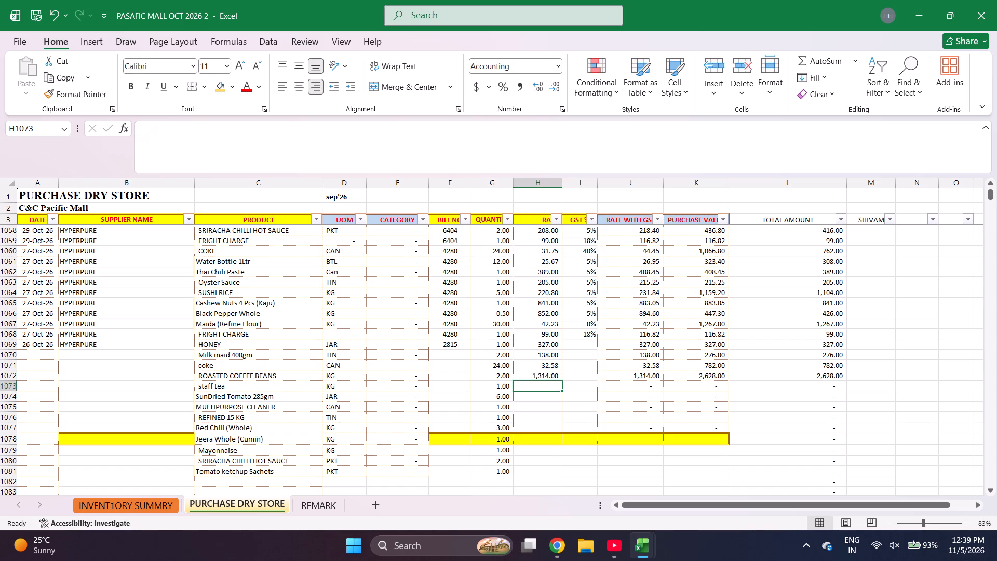
pyautogui.press('Up')
pyautogui.press('Left')
pyautogui.press('1')
pyautogui.press('Right')
pyautogui.press('Down')
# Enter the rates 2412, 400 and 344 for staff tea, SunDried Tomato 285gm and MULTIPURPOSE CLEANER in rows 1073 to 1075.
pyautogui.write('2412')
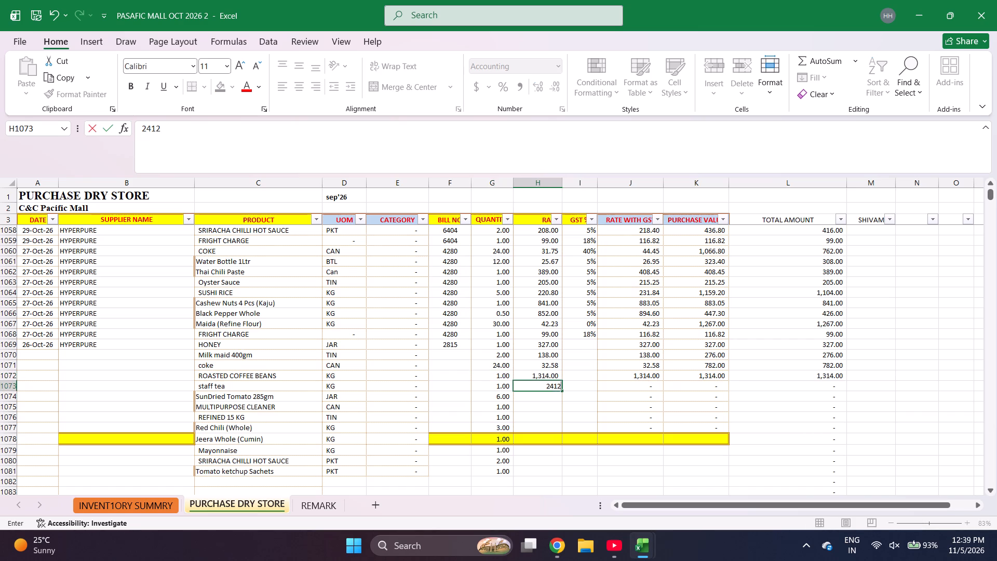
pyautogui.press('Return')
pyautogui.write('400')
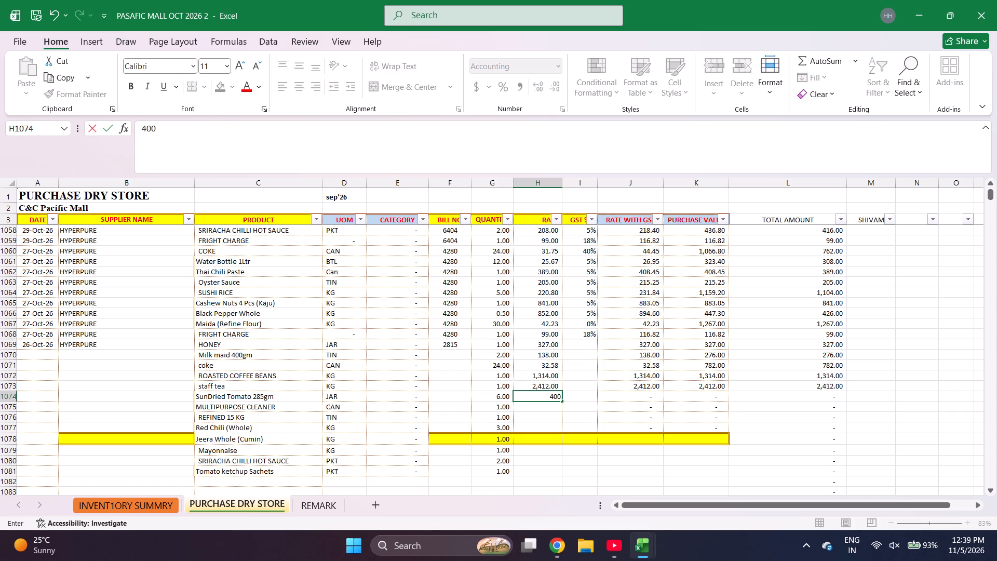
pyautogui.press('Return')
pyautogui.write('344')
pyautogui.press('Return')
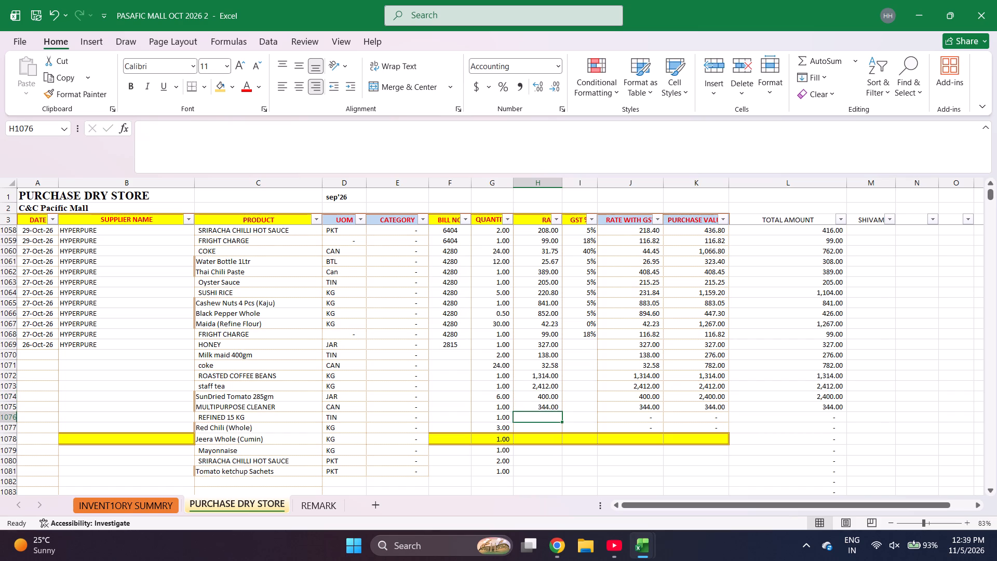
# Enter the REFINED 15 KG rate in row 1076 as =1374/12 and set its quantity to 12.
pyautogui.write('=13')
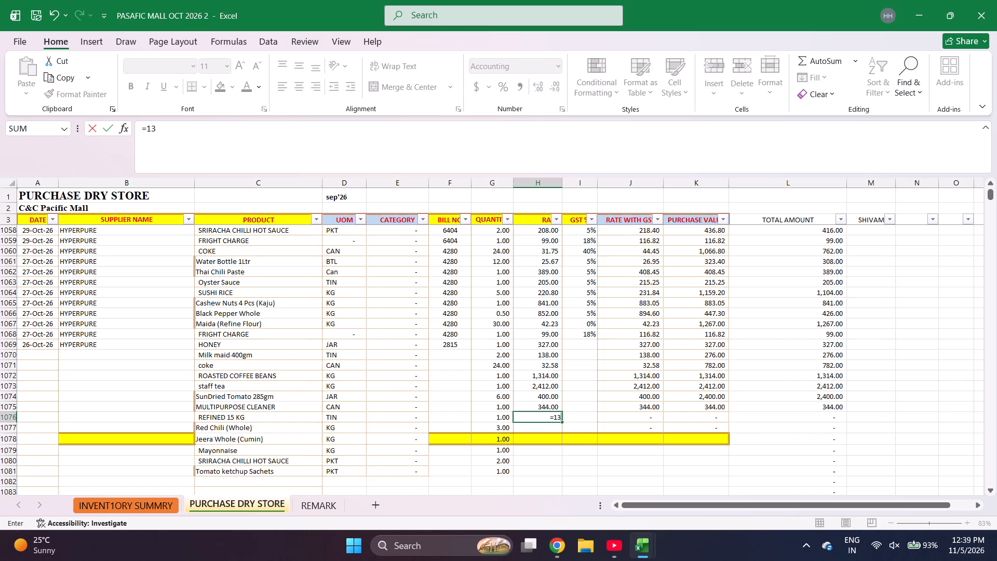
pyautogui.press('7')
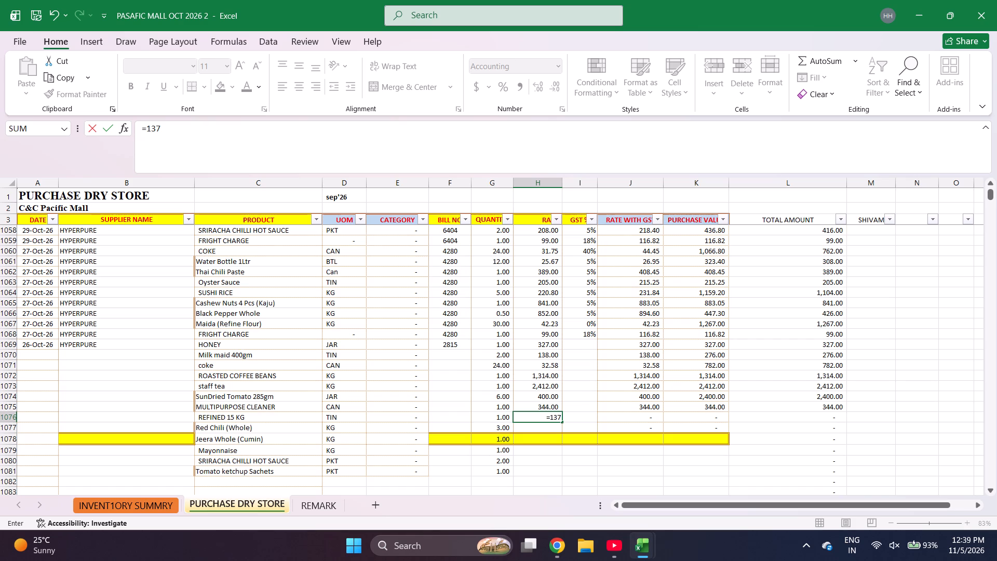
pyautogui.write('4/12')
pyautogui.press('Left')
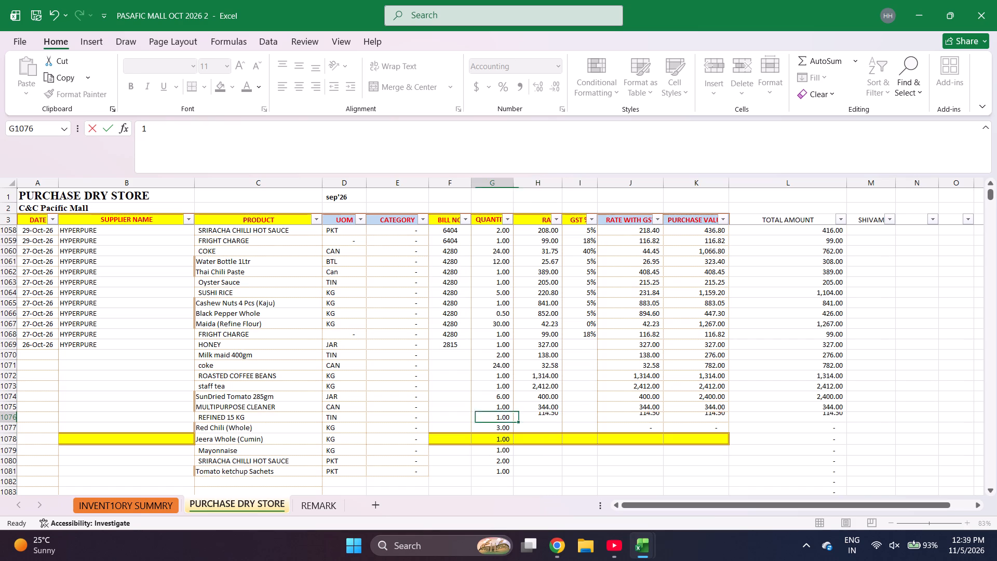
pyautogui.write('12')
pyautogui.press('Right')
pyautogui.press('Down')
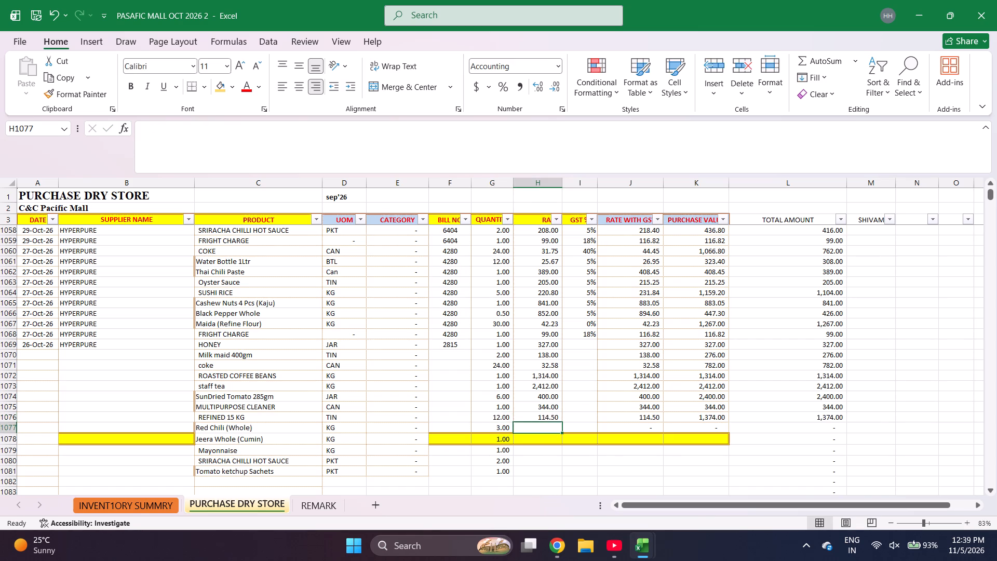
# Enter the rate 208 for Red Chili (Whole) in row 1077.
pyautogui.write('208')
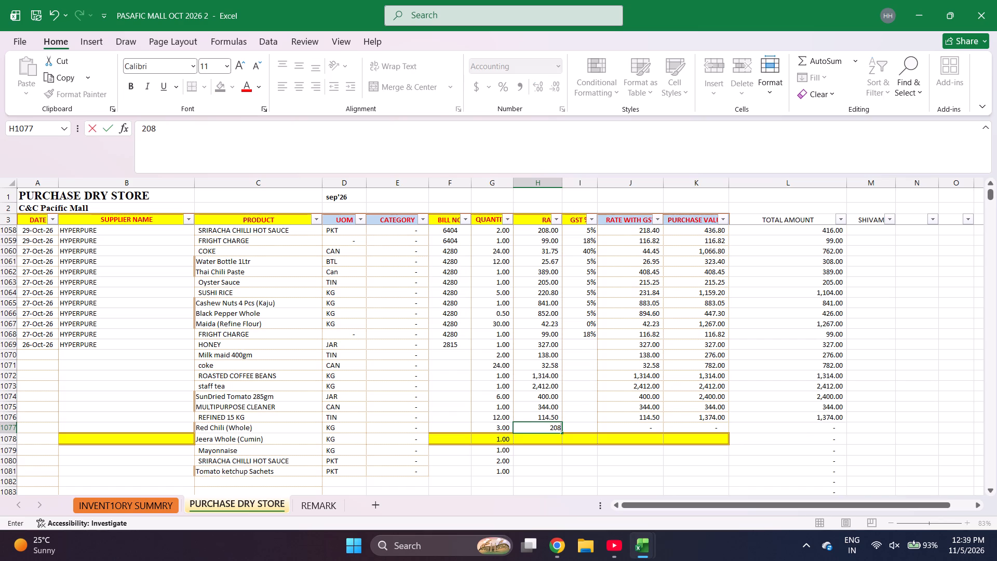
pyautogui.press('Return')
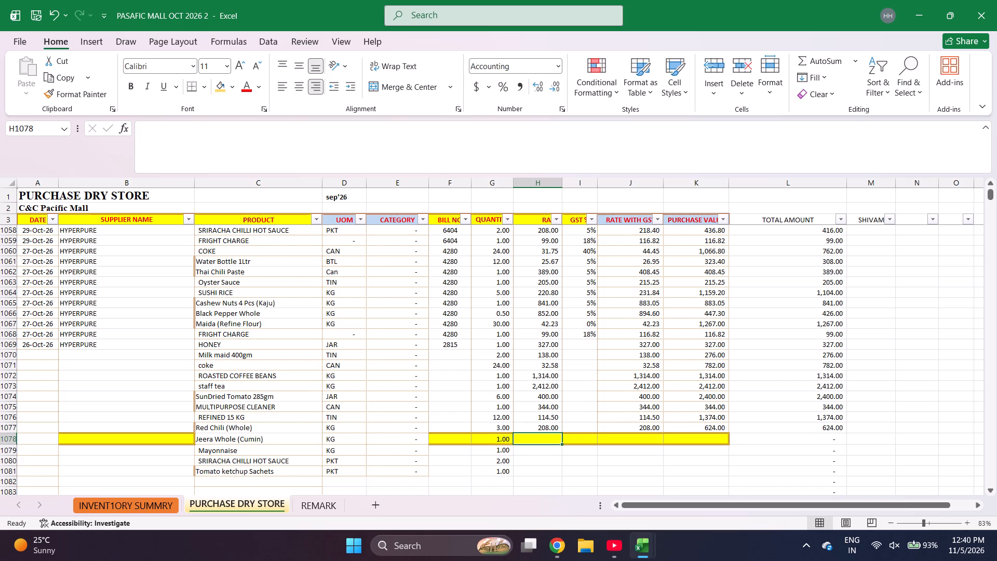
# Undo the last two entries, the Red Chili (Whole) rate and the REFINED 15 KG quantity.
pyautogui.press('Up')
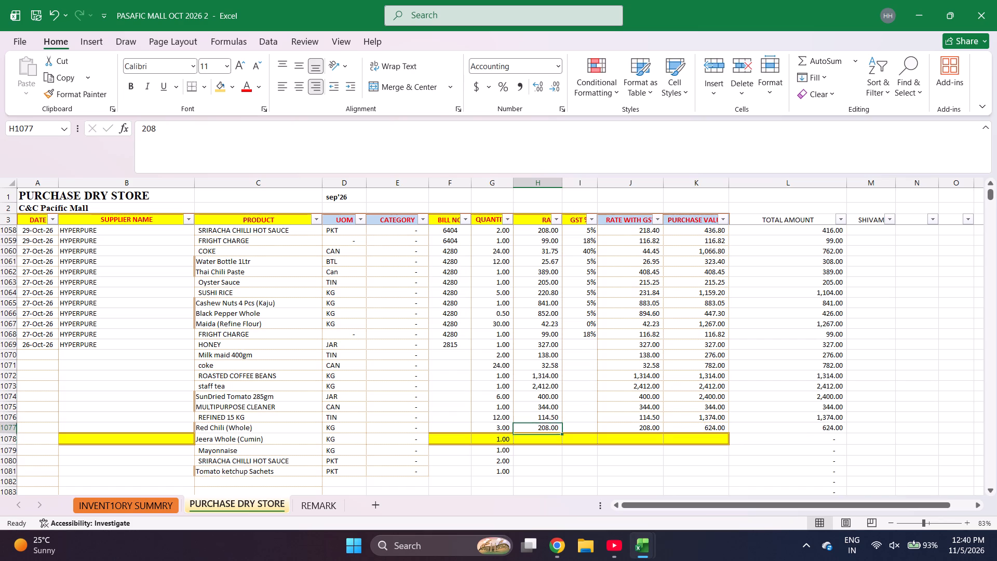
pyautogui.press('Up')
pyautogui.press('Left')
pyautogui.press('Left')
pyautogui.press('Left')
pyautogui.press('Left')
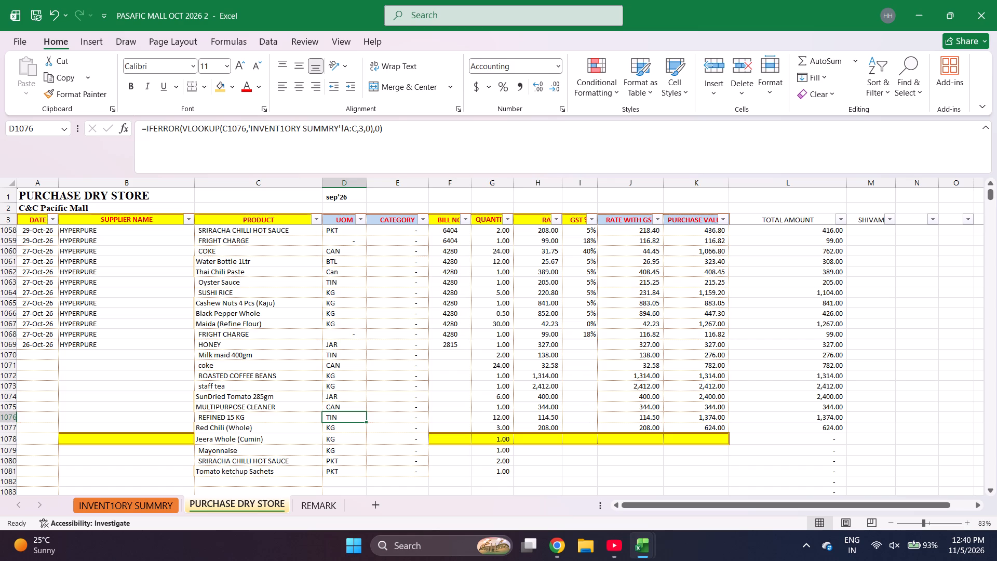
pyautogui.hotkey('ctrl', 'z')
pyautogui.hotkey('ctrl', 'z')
# Replace the rates of staff tea, SunDried Tomato 285gm and MULTIPURPOSE CLEANER in rows 1073 to 1075 with 191, 218 and 643.
pyautogui.press('Up')
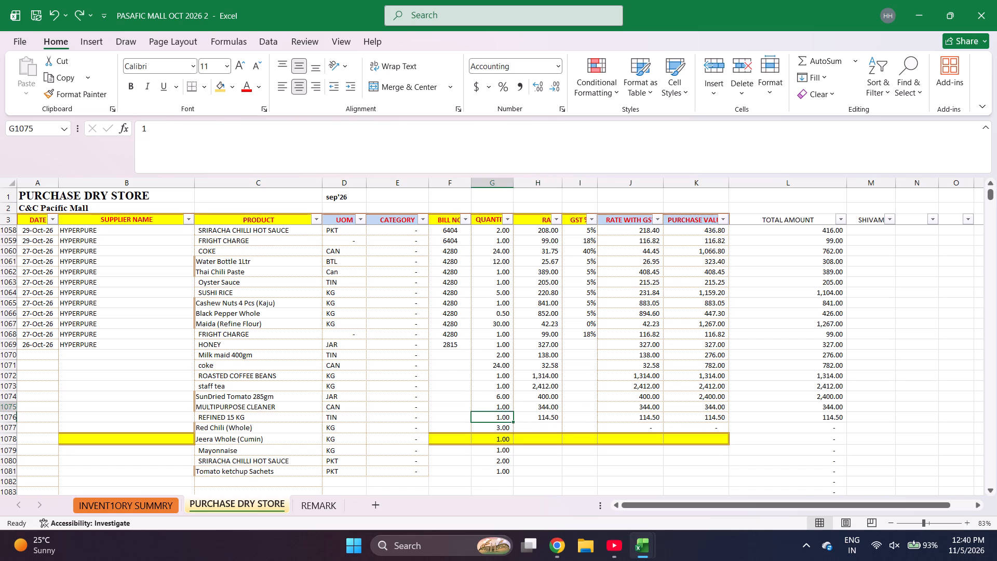
pyautogui.press('Up')
pyautogui.press('Up')
pyautogui.press('Up')
pyautogui.press('Up')
pyautogui.press('Up')
pyautogui.press('Up')
pyautogui.press('Right')
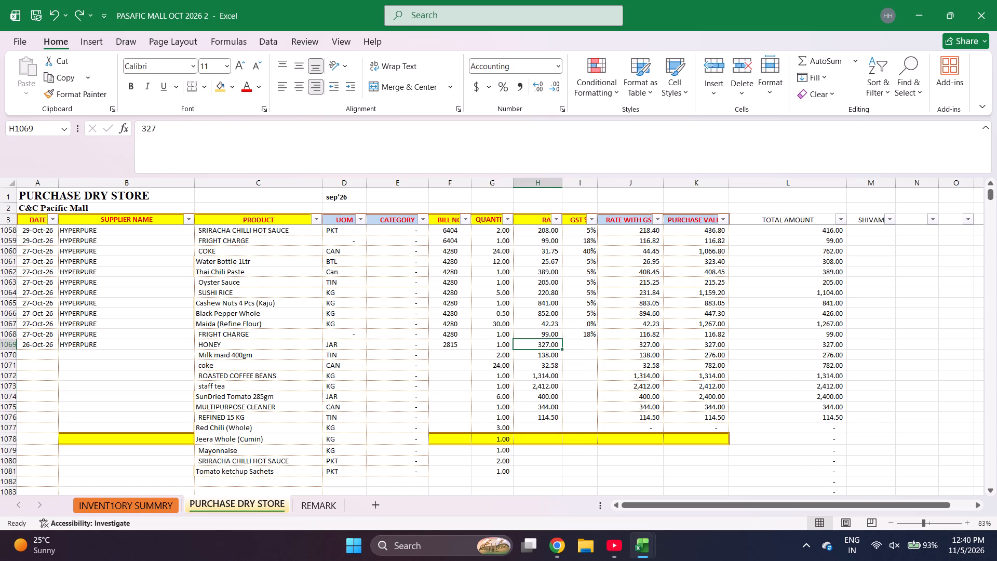
pyautogui.press('Down')
pyautogui.press('Down')
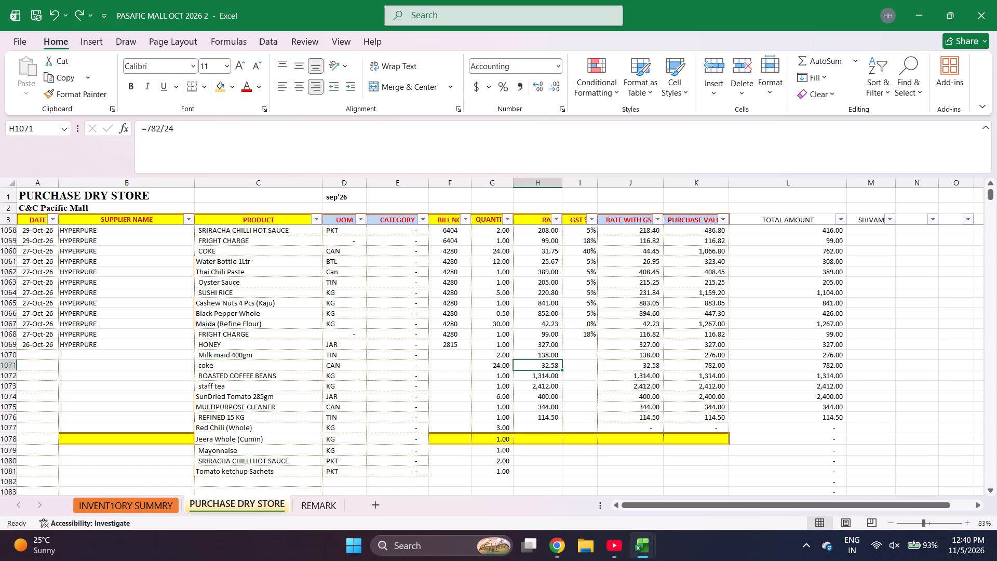
pyautogui.press('Down')
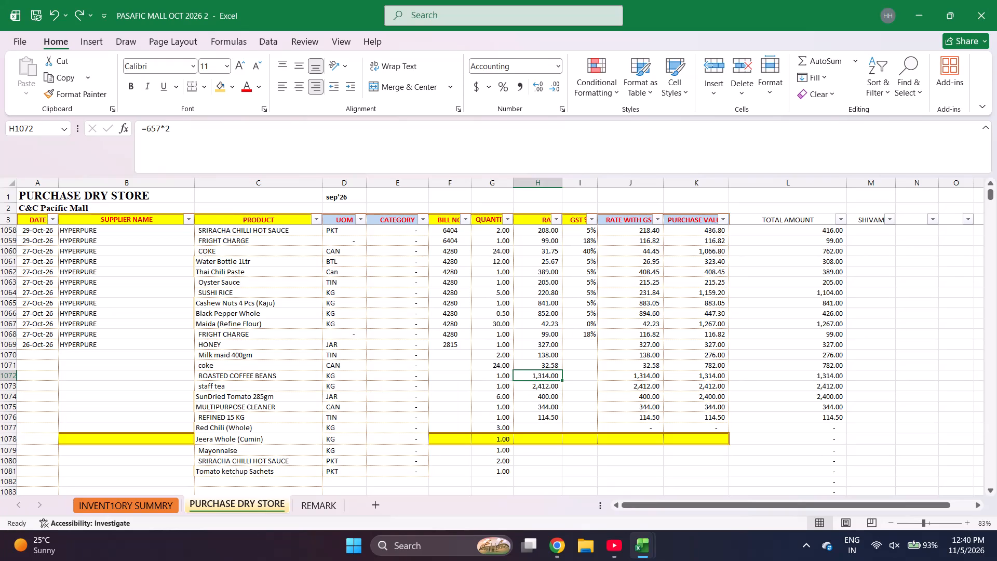
pyautogui.press('Down')
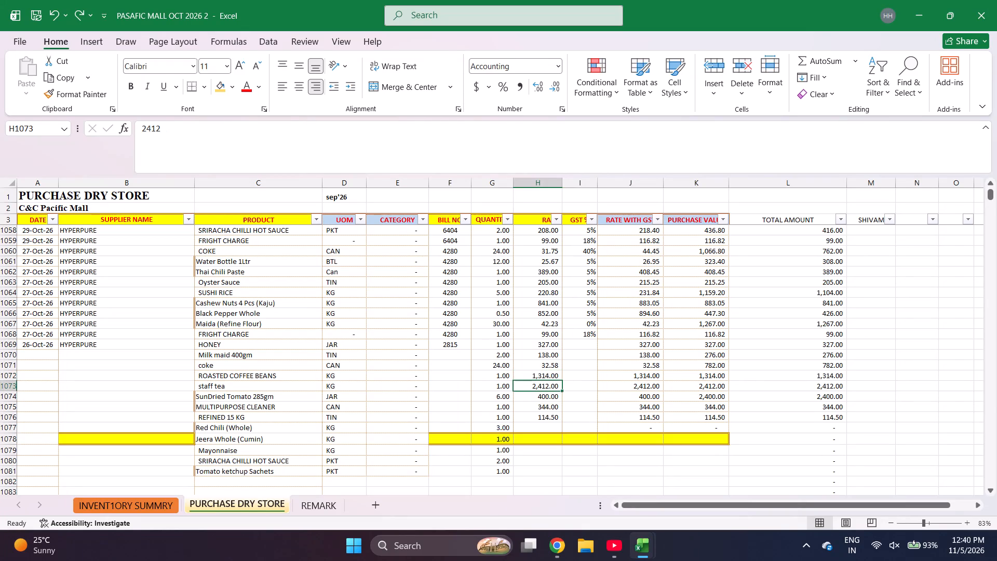
pyautogui.write('191')
pyautogui.press('Return')
pyautogui.write('218')
pyautogui.press('Return')
pyautogui.write('643')
pyautogui.press('Return')
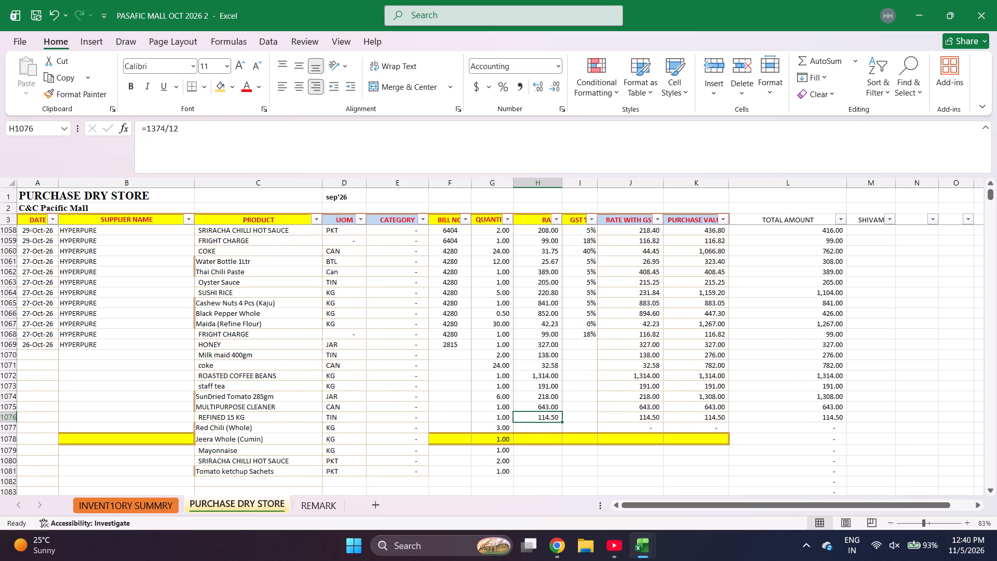
# Enter the rates =2412, 400, 344, 1374, 208 and 70 for REFINED 15 KG through Tomato ketchup Sachets in rows 1076 to 1081.
pyautogui.write('=24')
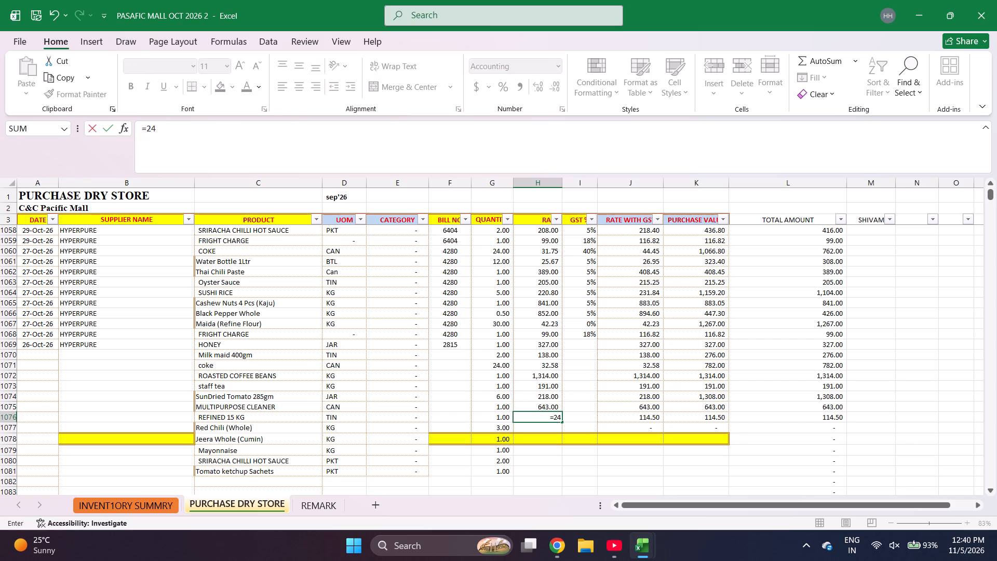
pyautogui.write('12/')
pyautogui.press('BackSpace')
pyautogui.press('Return')
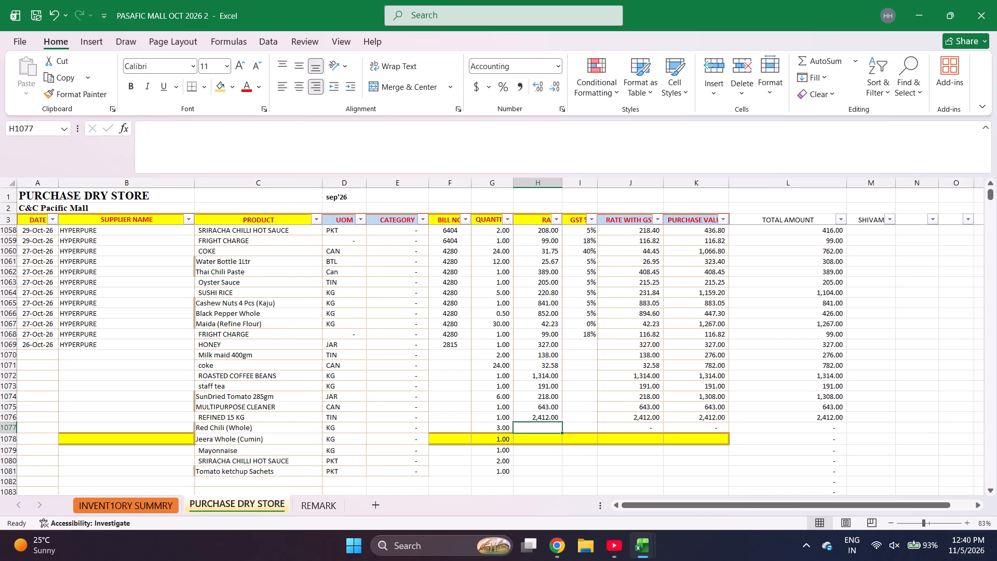
pyautogui.write('400')
pyautogui.press('Return')
pyautogui.write('344')
pyautogui.press('Return')
pyautogui.write('1374')
pyautogui.press('Return')
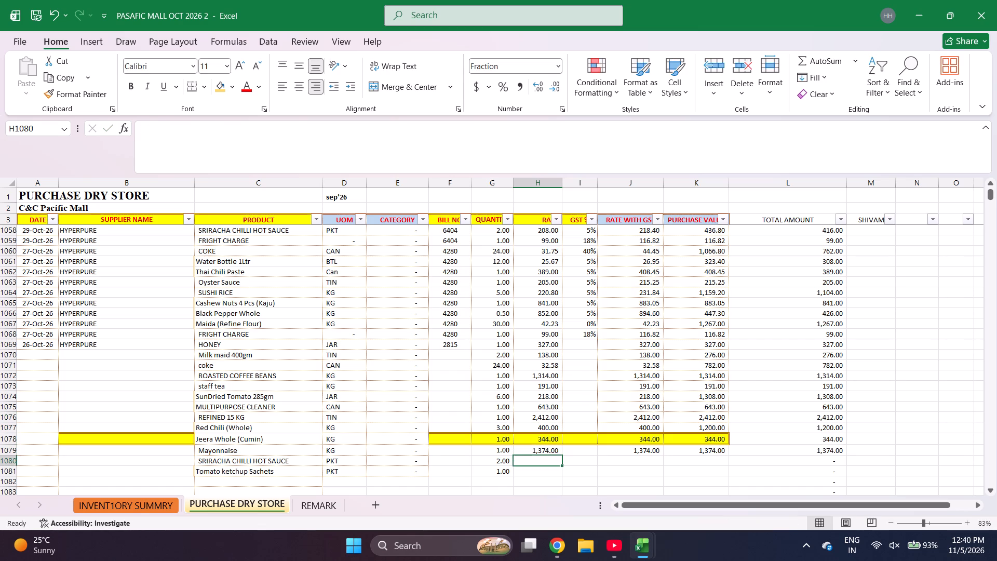
pyautogui.write('208')
pyautogui.press('Return')
pyautogui.write('70')
pyautogui.press('Return')
# Enter GST of 5%, 5%, 20%, 5%, 5%, 5% and 18% for HONEY through MULTIPURPOSE CLEANER in rows 1069 to 1075.
pyautogui.press('Right')
pyautogui.hotkey('ctrl', 'Up')
pyautogui.press('Down')
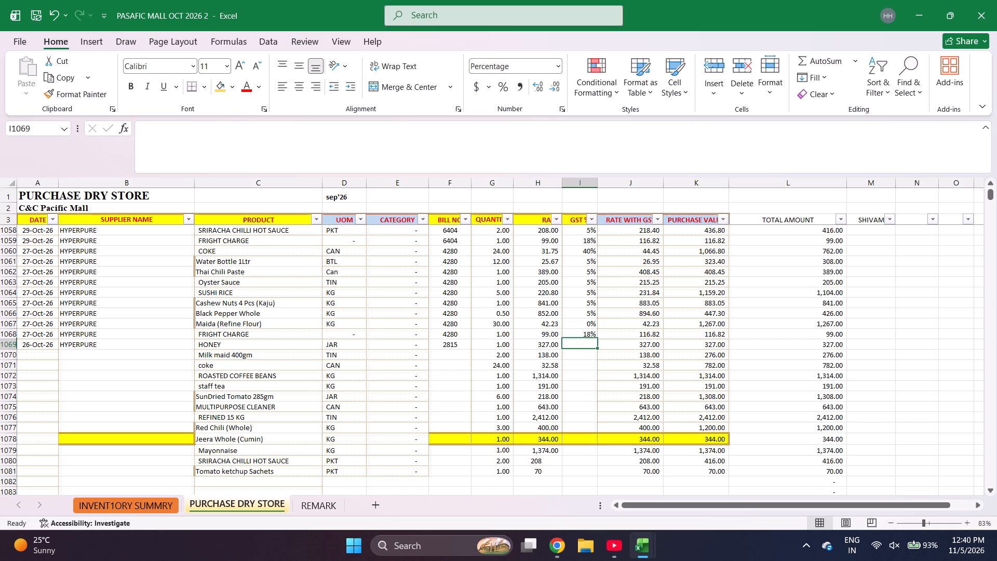
pyautogui.press('5')
pyautogui.press('Return')
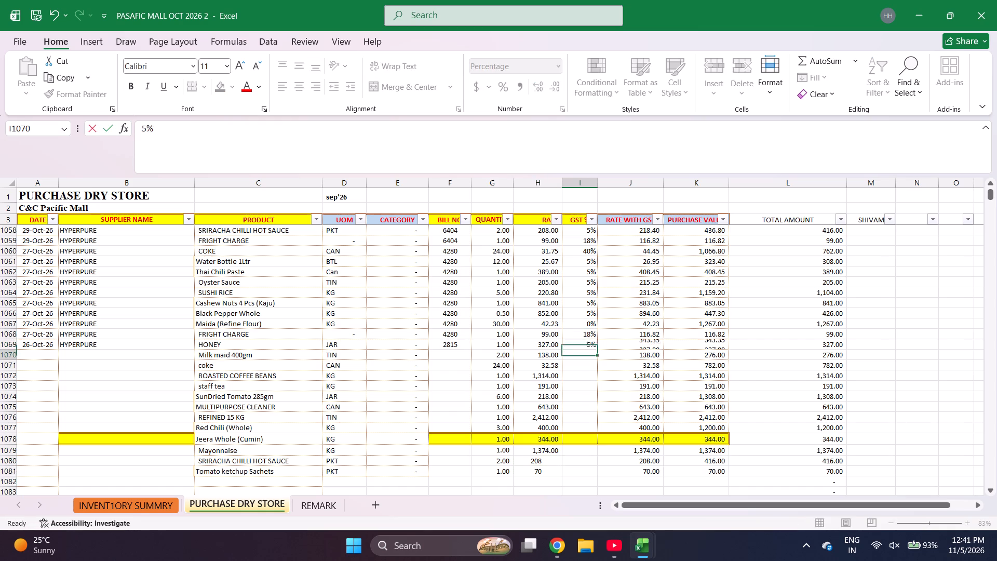
pyautogui.press('5')
pyautogui.press('Return')
pyautogui.write('20')
pyautogui.press('Return')
pyautogui.press('5')
pyautogui.press('Return')
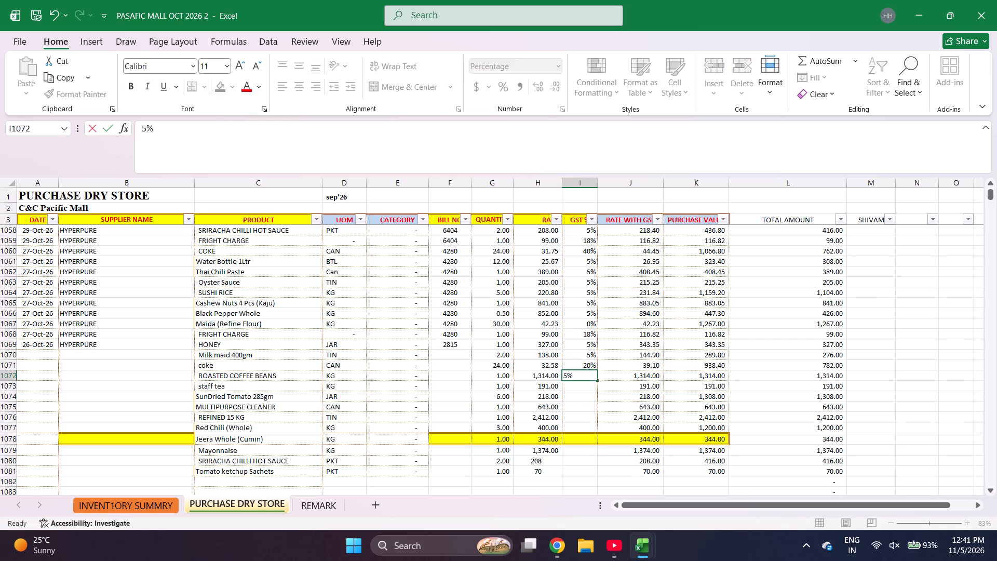
pyautogui.press('5')
pyautogui.press('Return')
pyautogui.press('5')
pyautogui.press('Return')
pyautogui.write('18')
pyautogui.press('Return')
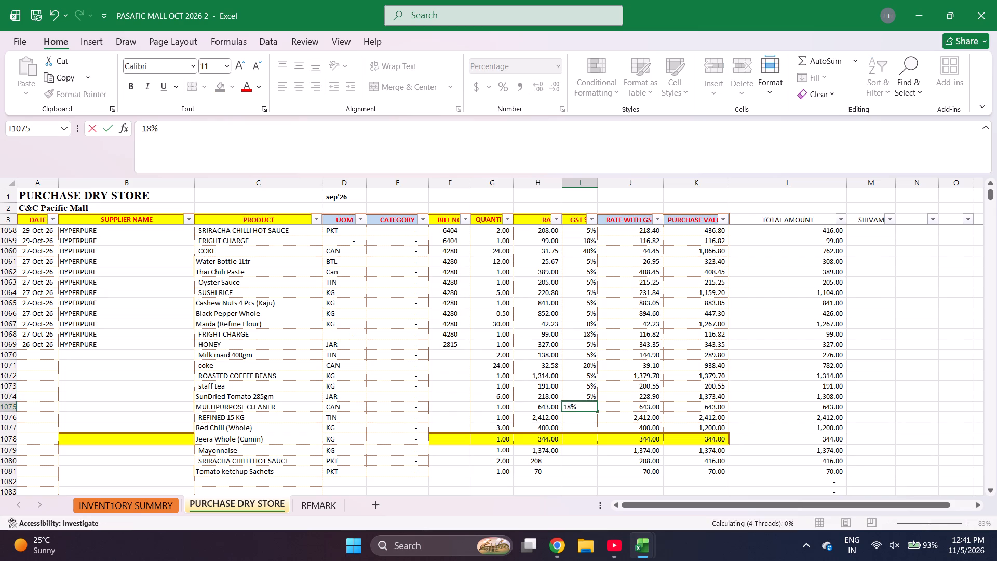
# Enter 5% GST for each product from REFINED 15 KG through Tomato ketchup Sachets in rows 1076 to 1081.
pyautogui.press('5')
pyautogui.press('Return')
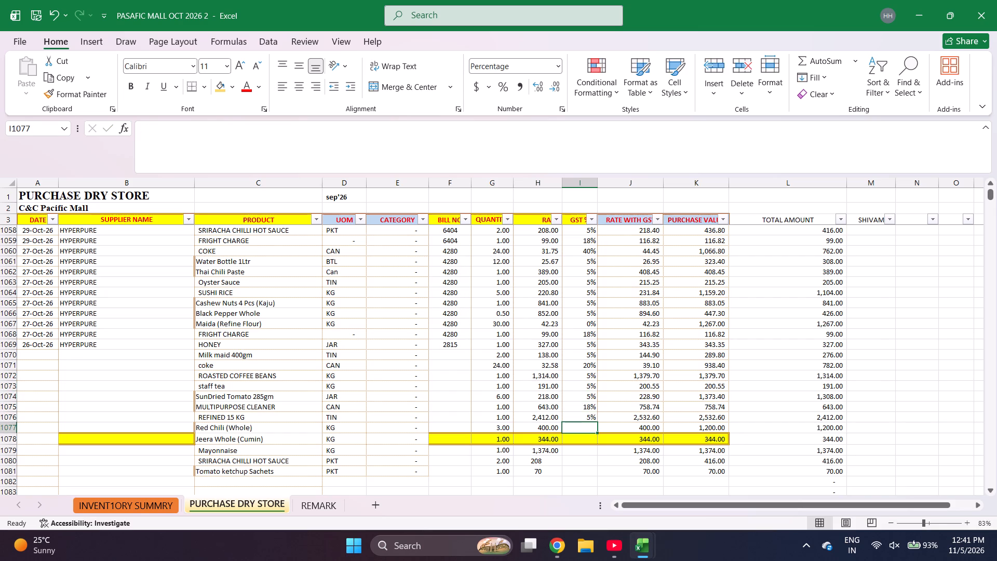
pyautogui.press('5')
pyautogui.press('Return')
pyautogui.press('5')
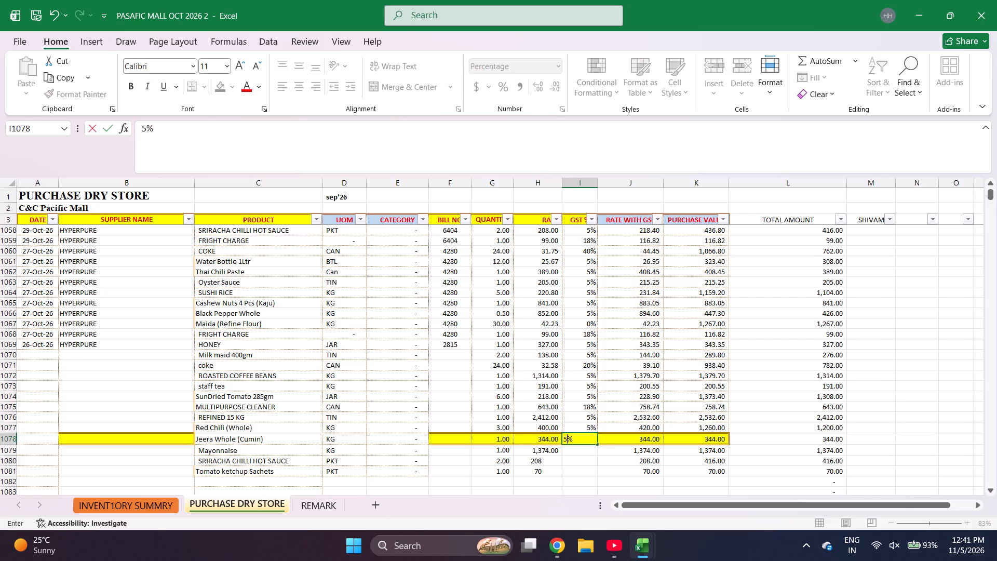
pyautogui.press('Return')
pyautogui.press('5')
pyautogui.press('Return')
pyautogui.press('5')
pyautogui.press('Return')
pyautogui.press('5')
pyautogui.press('Return')
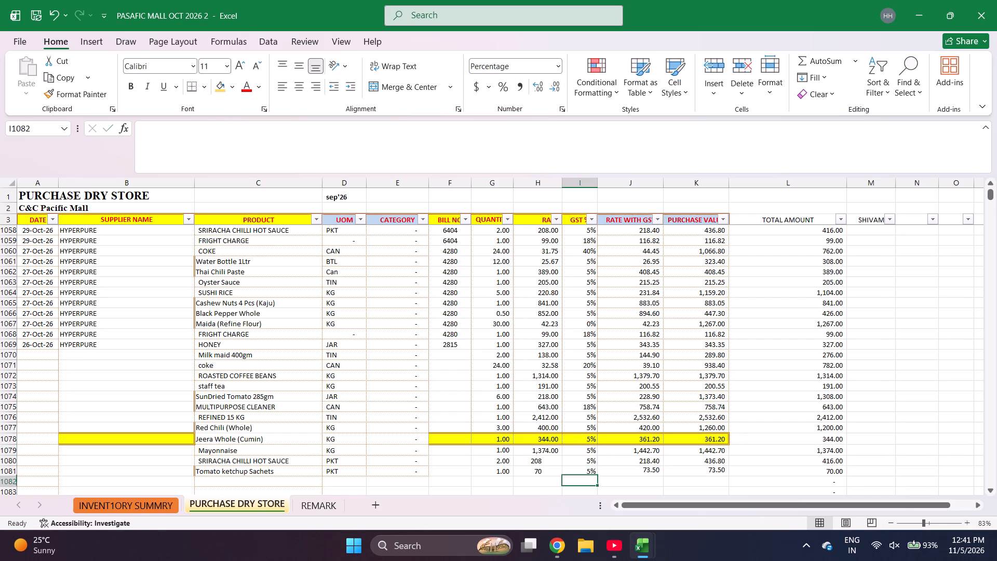
# In row 1082, enter 18% GST, a rate of 99 and a quantity of 1.
pyautogui.write('18')
pyautogui.press('Left')
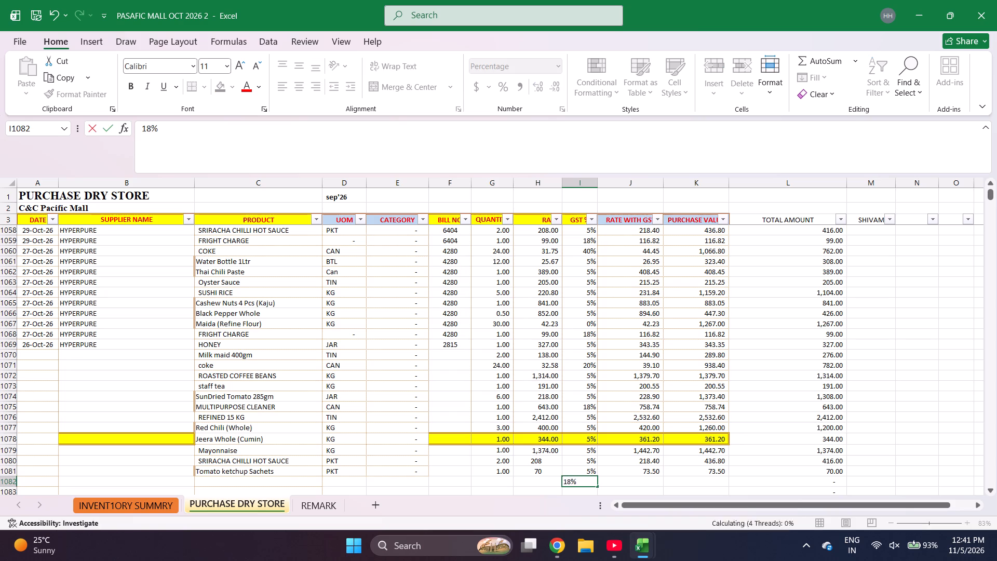
pyautogui.write('99')
pyautogui.press('Left')
pyautogui.press('1')
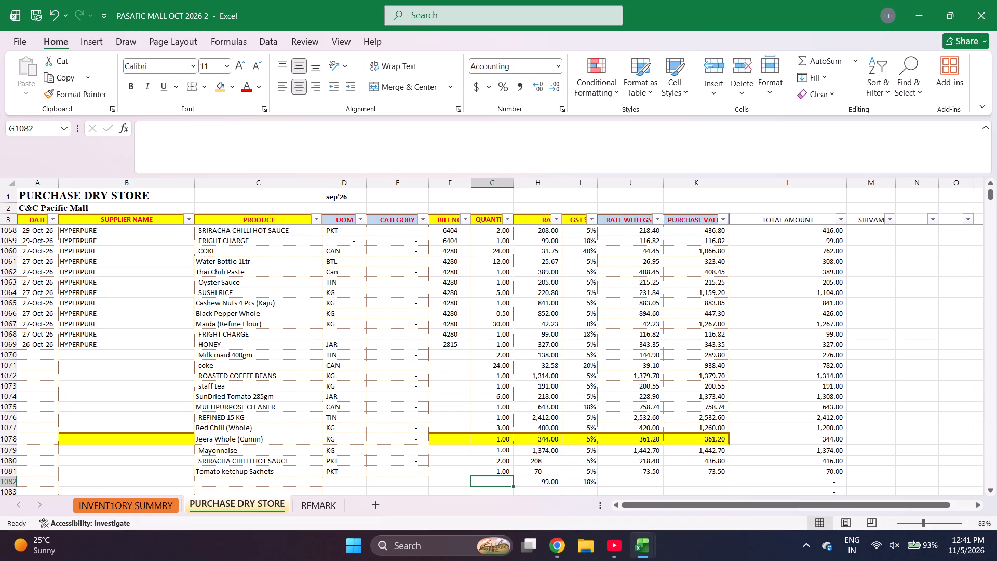
# Fill bill number 2815 from row 1069 down through row 1082.
pyautogui.press('Left')
pyautogui.hotkey('ctrl', 'Up')
pyautogui.hotkey('shift', 'Down')
pyautogui.hotkey('shift', 'Down')
pyautogui.hotkey('shift', 'Down')
pyautogui.hotkey('shift', 'Down')
pyautogui.hotkey('shift', 'Down')
pyautogui.hotkey('shift', 'Down')
pyautogui.hotkey('shift', 'Down')
pyautogui.hotkey('shift', 'Down')
pyautogui.hotkey('shift', 'Down')
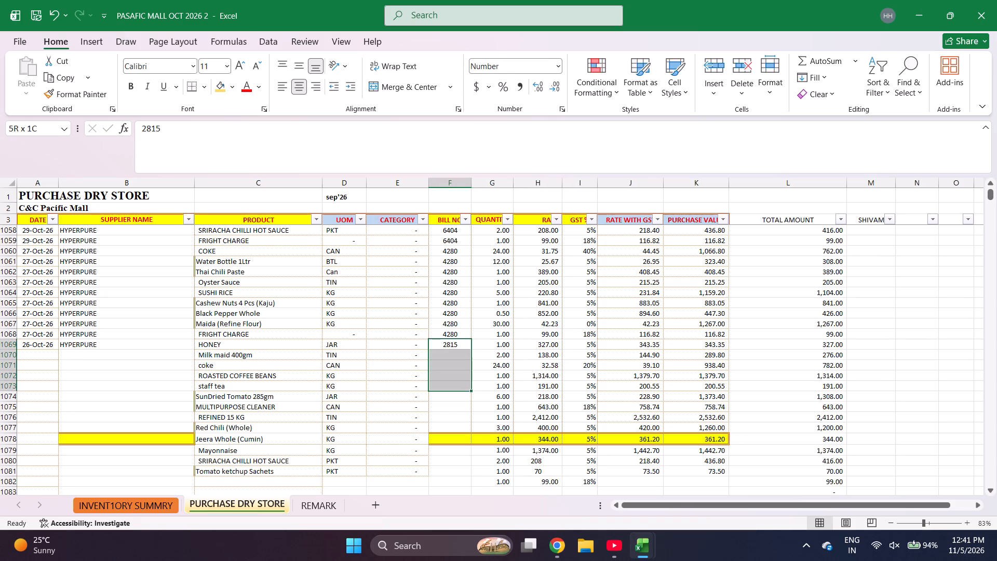
pyautogui.hotkey('shift', 'Down')
pyautogui.hotkey('shift', 'Down')
pyautogui.hotkey('shift', 'Down')
pyautogui.hotkey('shift', 'Down')
pyautogui.hotkey('ctrl', 'd')
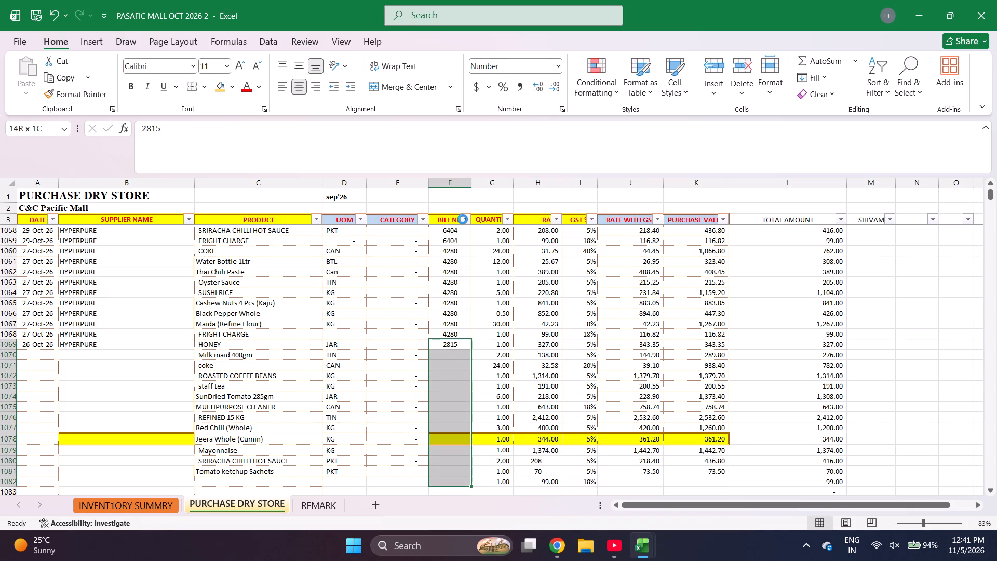
# Fill the date 26-Oct-26 and supplier HYPERPURE from row 1069 down through row 1081.
pyautogui.hotkey('ctrl', 'Left')
pyautogui.hotkey('shift', 'Right')
pyautogui.hotkey('shift', 'Down')
pyautogui.hotkey('shift', 'Down')
pyautogui.hotkey('shift', 'Down')
pyautogui.hotkey('shift', 'Down')
pyautogui.hotkey('shift', 'Down')
pyautogui.hotkey('shift', 'Down')
pyautogui.hotkey('shift', 'Down')
pyautogui.hotkey('shift', 'Down')
pyautogui.hotkey('shift', 'Down')
pyautogui.hotkey('shift', 'Down')
pyautogui.hotkey('shift', 'Down')
pyautogui.hotkey('shift', 'Down')
pyautogui.hotkey('shift', 'Down')
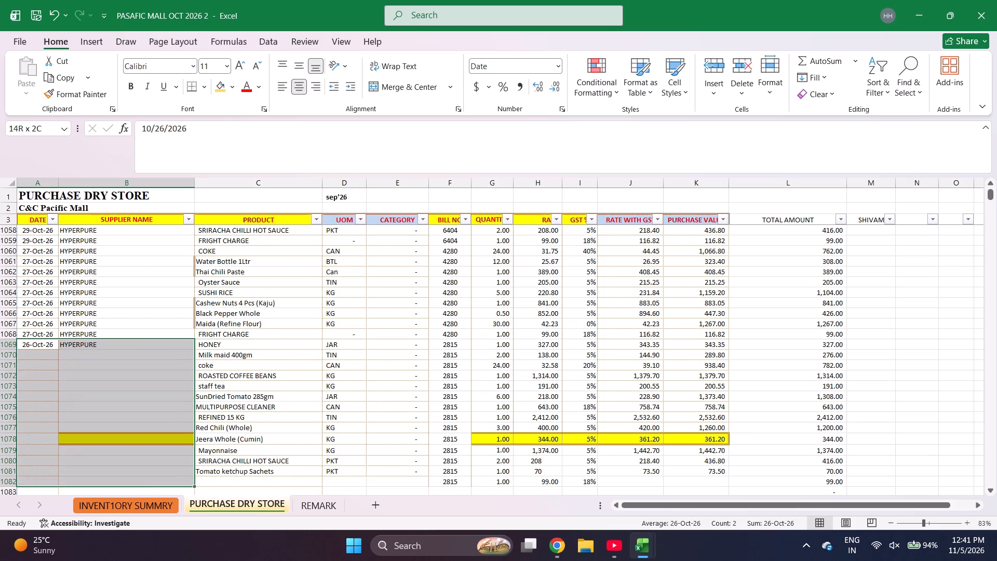
pyautogui.hotkey('shift', 'Up')
pyautogui.hotkey('ctrl', 'd')
# Check the total purchase value of bill 2815 across rows 1069 to 1081.
pyautogui.hotkey('ctrl', 'Right')
pyautogui.press('Left')
pyautogui.hotkey('shift', 'Down')
pyautogui.hotkey('shift', 'Down')
pyautogui.hotkey('shift', 'Down')
pyautogui.hotkey('shift', 'Down')
pyautogui.hotkey('shift', 'Down')
pyautogui.hotkey('shift', 'Down')
pyautogui.hotkey('shift', 'Down')
pyautogui.hotkey('shift', 'Down')
pyautogui.hotkey('shift', 'Down')
pyautogui.hotkey('shift', 'Down')
pyautogui.hotkey('shift', 'Down')
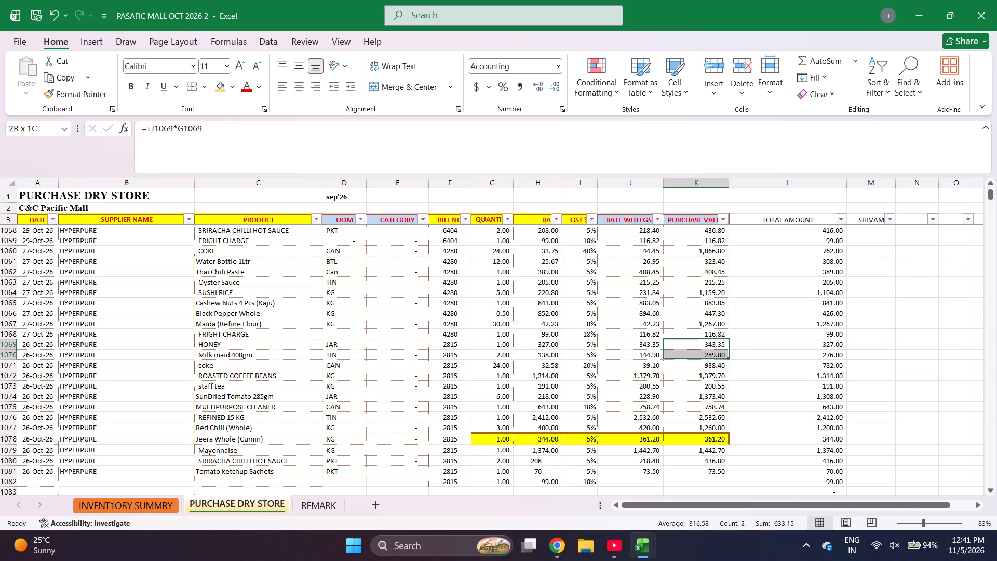
pyautogui.hotkey('shift', 'Down')
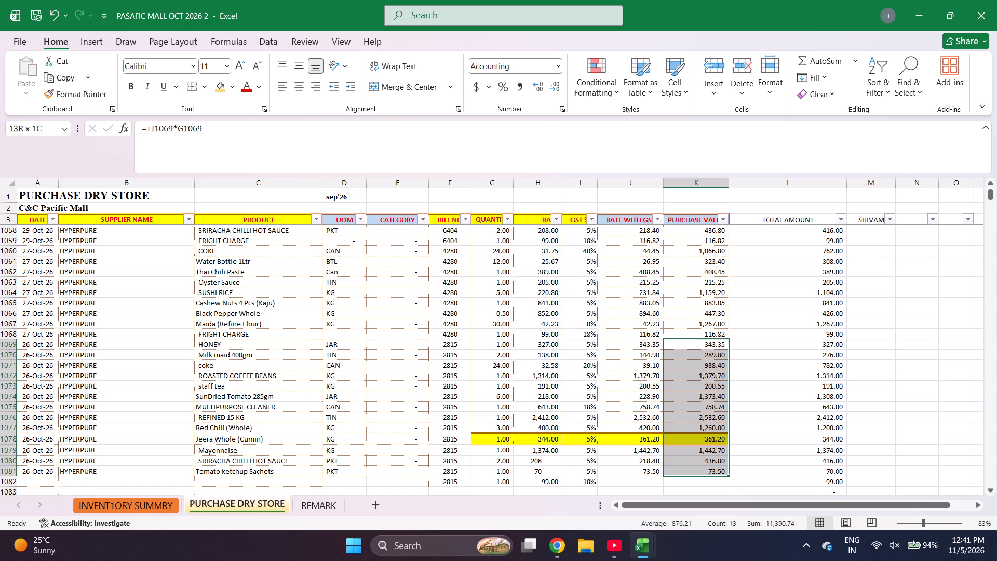
# Change the GST of the coke entry in row 1071 to 40%.
pyautogui.click(587, 366)
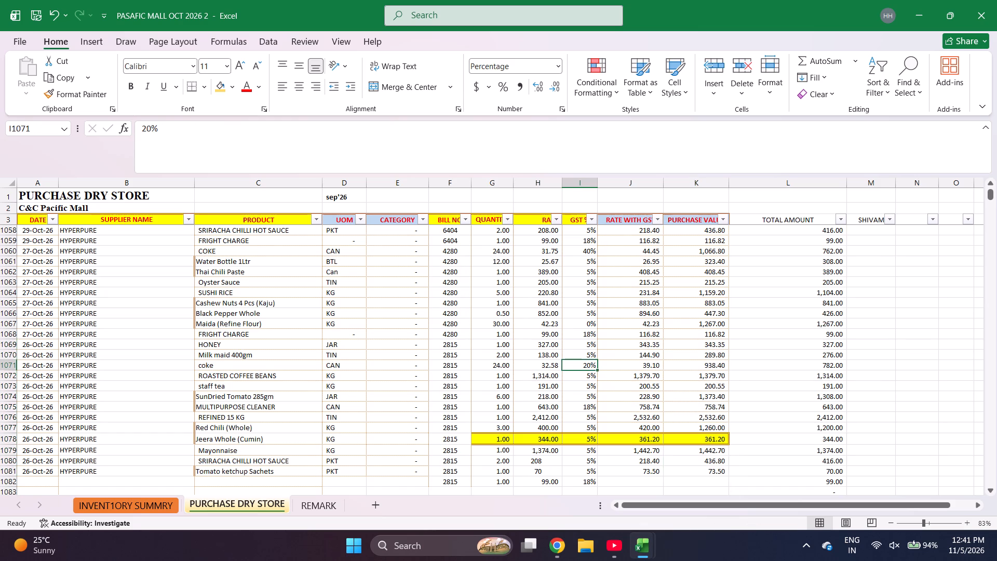
pyautogui.write('40')
pyautogui.press('Right')
pyautogui.press('Right')
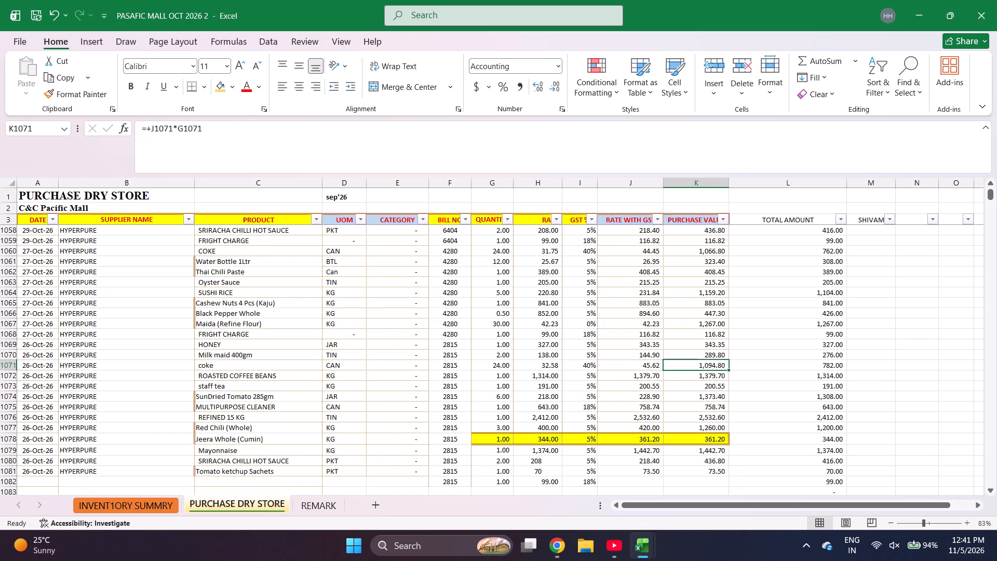
# Recheck the total purchase value of bill 2815 across rows 1069 to 1081.
pyautogui.press('Up')
pyautogui.press('Up')
pyautogui.press('Up')
pyautogui.press('Down')
pyautogui.press('Down')
pyautogui.press('Up')
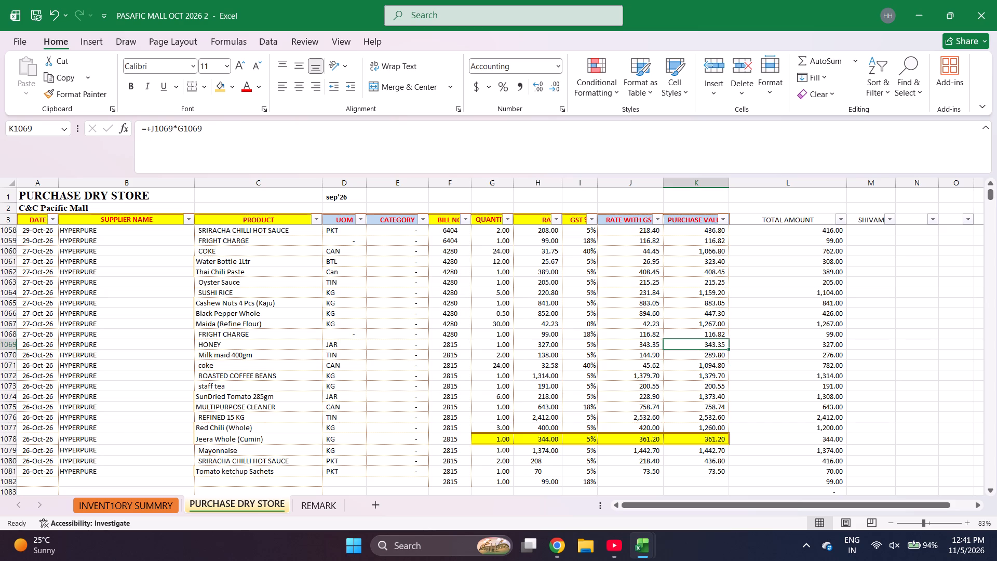
pyautogui.hotkey('shift', 'Down')
pyautogui.hotkey('shift', 'Down')
pyautogui.hotkey('shift', 'Down')
pyautogui.hotkey('shift', 'Down')
pyautogui.hotkey('shift', 'Down')
pyautogui.hotkey('shift', 'Down')
pyautogui.hotkey('shift', 'Down')
pyautogui.hotkey('shift', 'Down')
pyautogui.hotkey('ctrl', 'shift', 'Down')
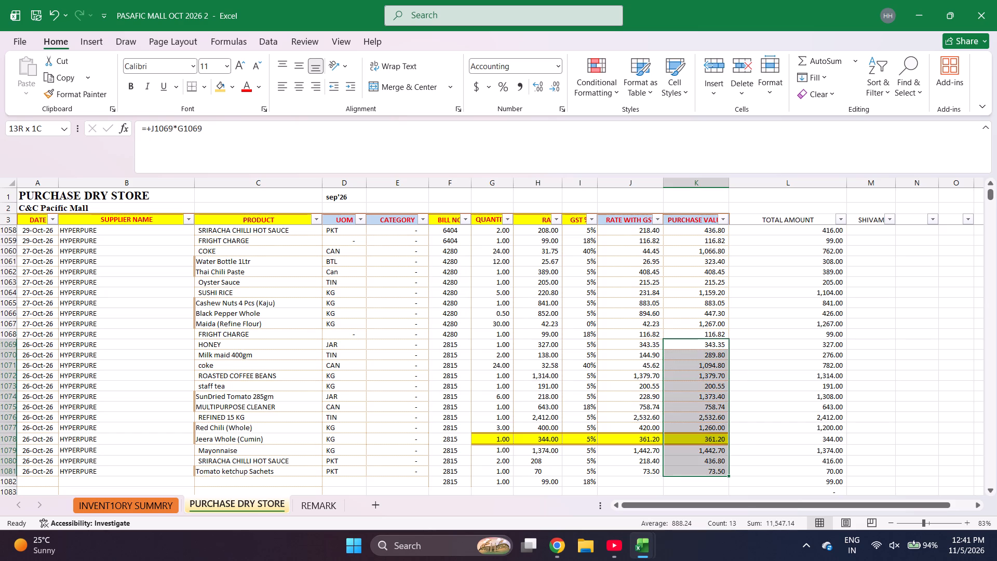
# Fill the rate-with-GST and purchase value formulas from row 1081 down into row 1082.
pyautogui.press('Left')
pyautogui.hotkey('ctrl', 'Down')
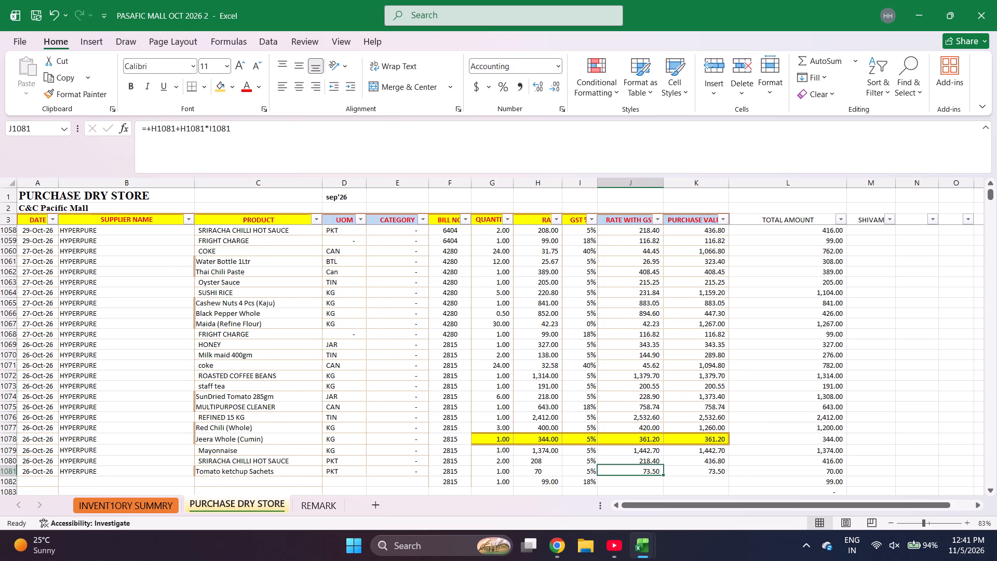
pyautogui.press('Down')
pyautogui.press('Up')
pyautogui.hotkey('shift', 'Right')
pyautogui.hotkey('shift', 'Down')
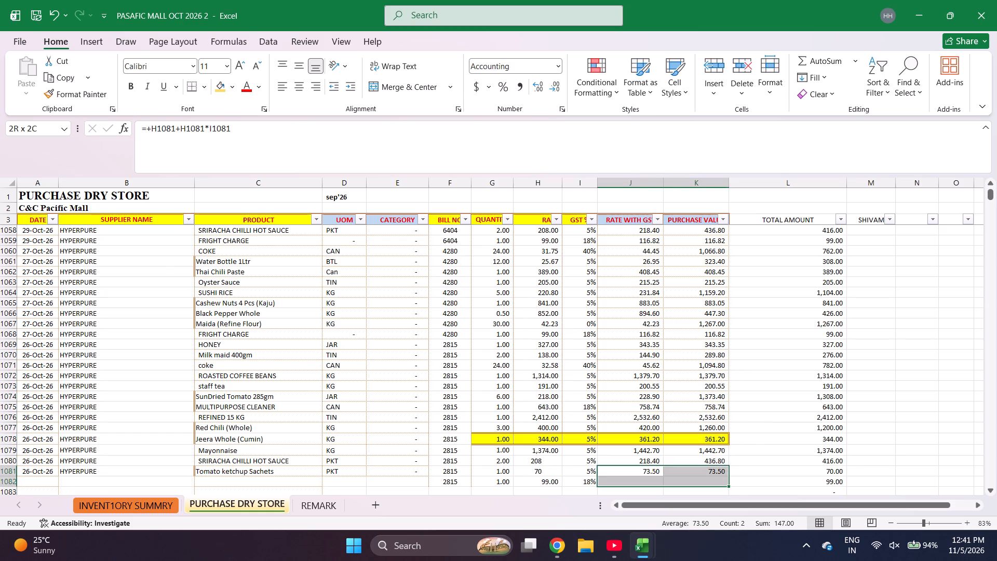
pyautogui.hotkey('ctrl', 'd')
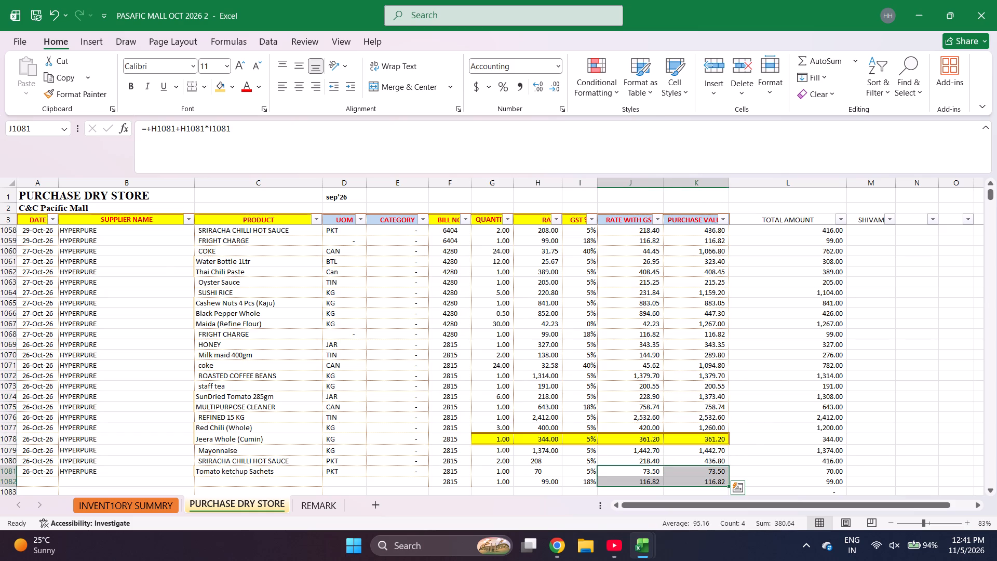
pyautogui.hotkey('shift', 'Right')
pyautogui.press('Left')
pyautogui.press('Right')
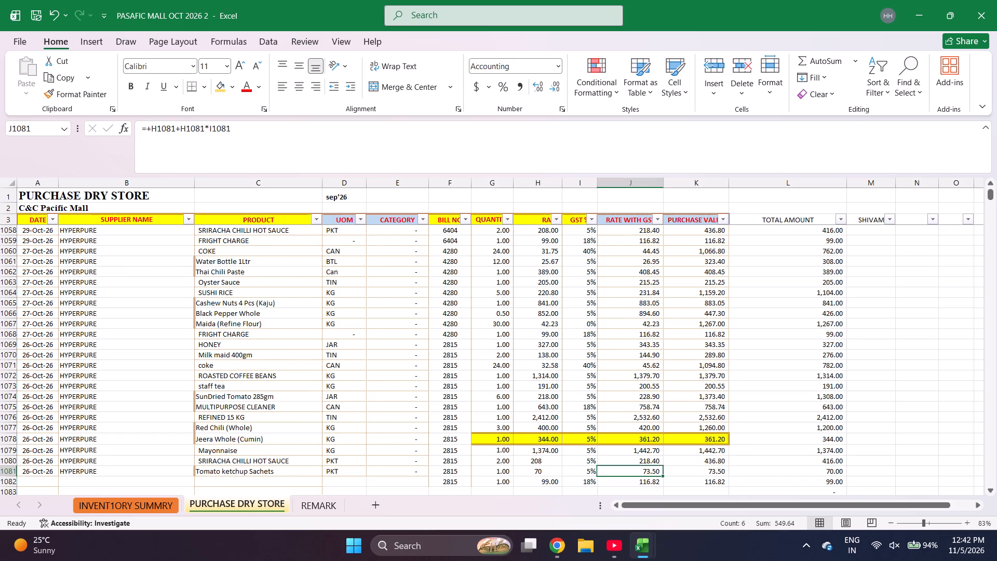
# Check the total purchase value of bill 2815 across rows 1069 to 1082.
pyautogui.press('Right')
pyautogui.press('Down')
pyautogui.hotkey('shift', 'Up')
pyautogui.hotkey('shift', 'Up')
pyautogui.hotkey('shift', 'Up')
pyautogui.hotkey('shift', 'Up')
pyautogui.hotkey('shift', 'Up')
pyautogui.hotkey('shift', 'Up')
pyautogui.hotkey('shift', 'Up')
pyautogui.hotkey('shift', 'Up')
pyautogui.hotkey('shift', 'Up')
pyautogui.hotkey('shift', 'Up')
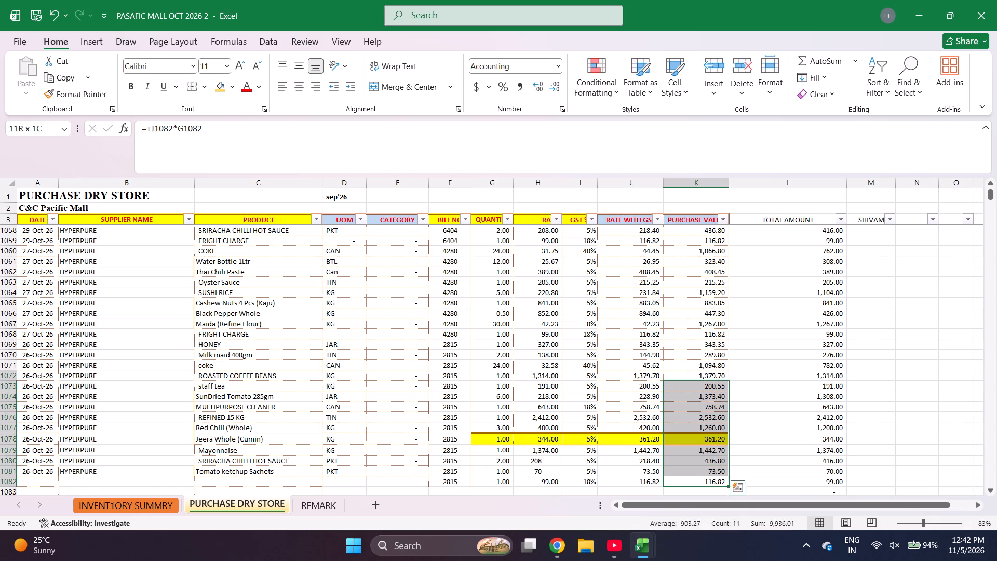
pyautogui.hotkey('shift', 'Up')
pyautogui.hotkey('shift', 'Up')
pyautogui.hotkey('shift', 'Up')
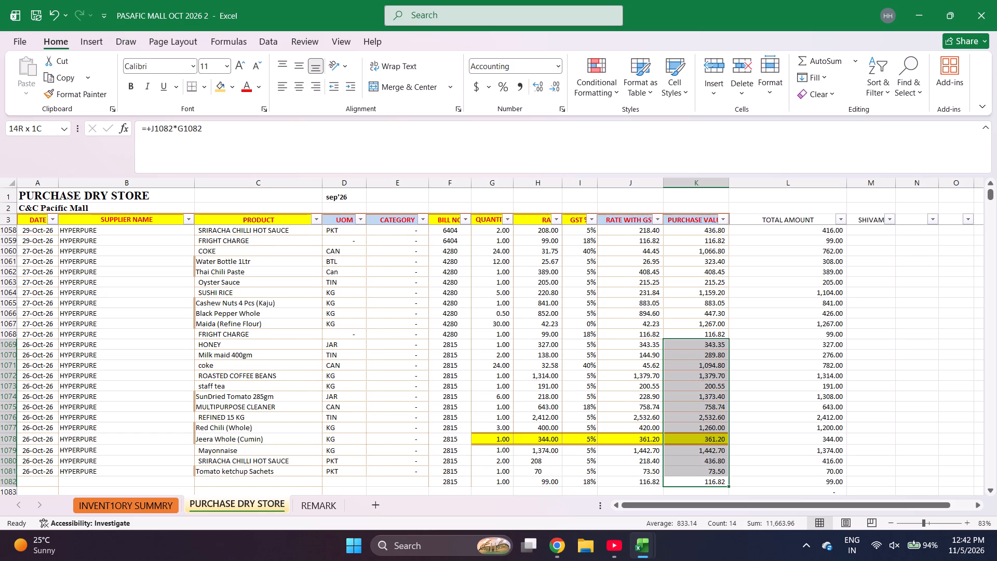
# Search the bill number filter for 486 and close it without filtering.
pyautogui.click(464, 219)
pyautogui.press('e')
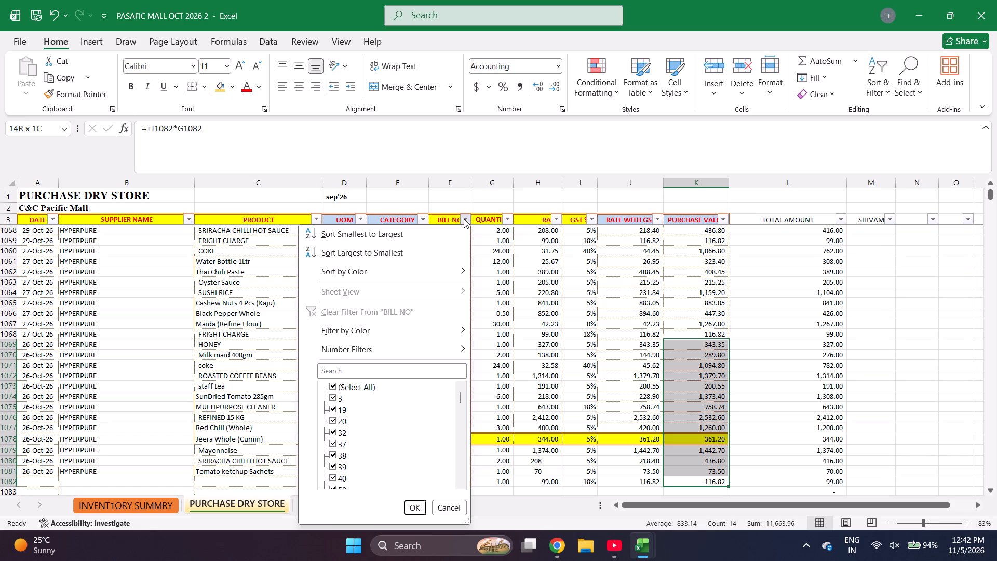
pyautogui.write('486')
pyautogui.press('e')
pyautogui.press('7')
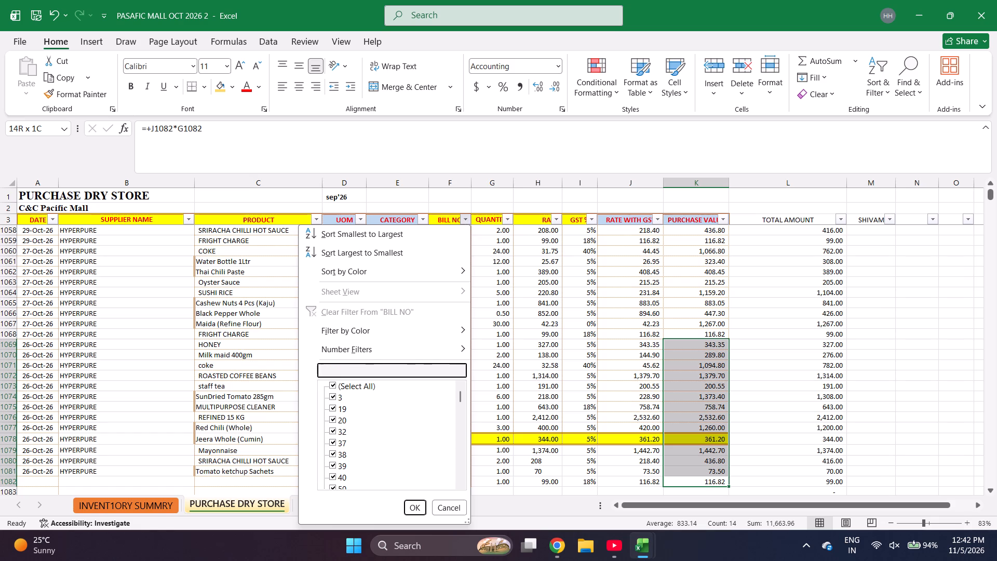
pyautogui.press('Escape')
pyautogui.write('486')
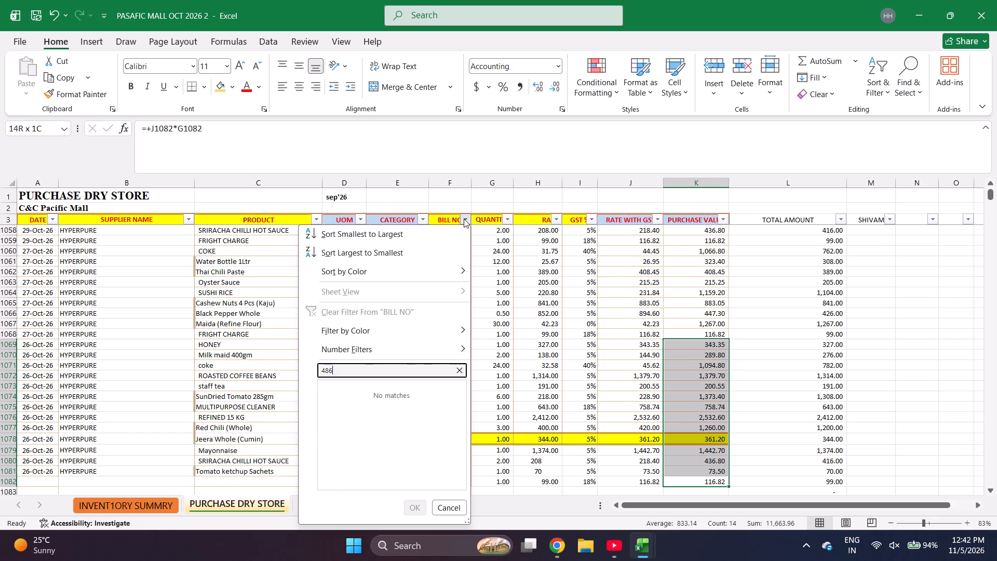
pyautogui.press('Escape')
pyautogui.press('Escape')
# Enter the date 24-Oct-26 in row 1082 and fill the supplier HYPERPURE down from the row above.
pyautogui.hotkey('ctrl', 'Left')
pyautogui.hotkey('ctrl', 'Left')
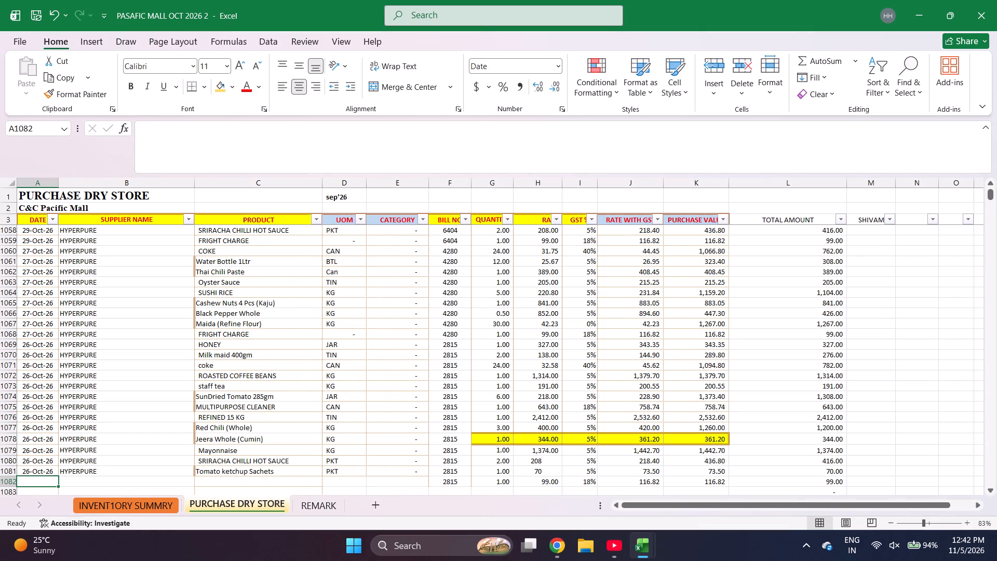
pyautogui.write('10-')
pyautogui.write('24-2026')
pyautogui.press('Right')
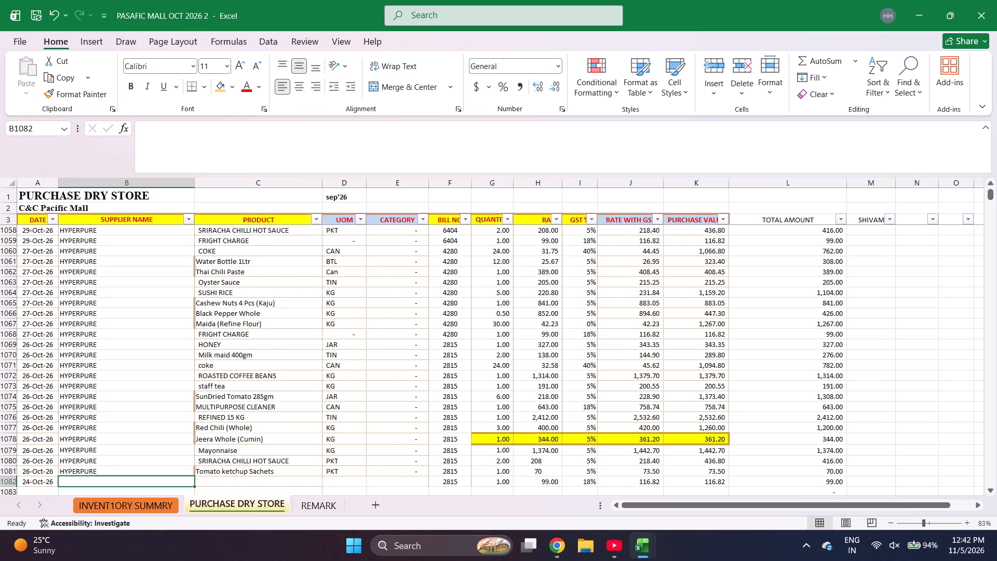
pyautogui.hotkey('ctrl', 'd')
pyautogui.press('Right')
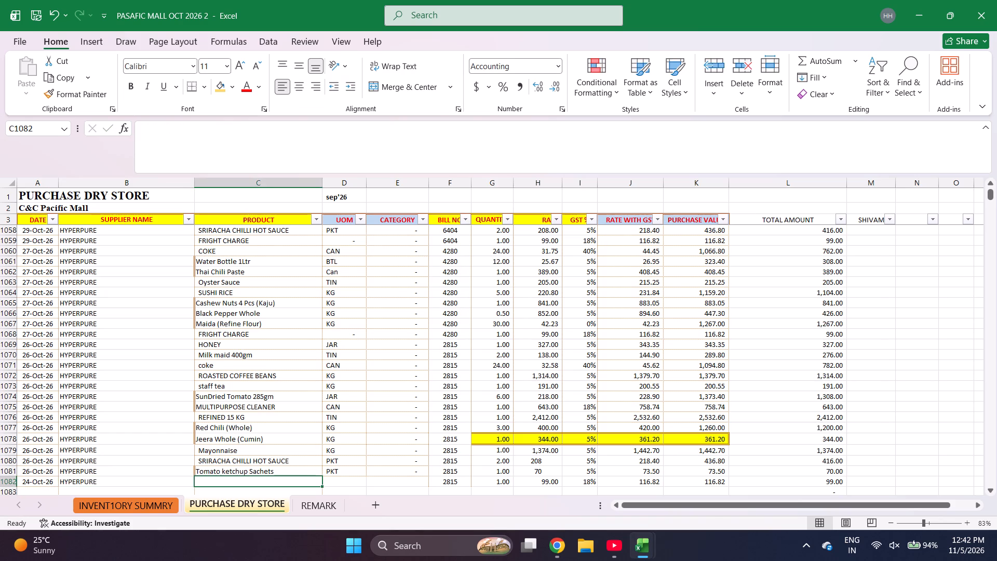
# Enter the products COKE, DIET COKE and ROASTED COFFEE BEANS in rows 1082 to 1084.
pyautogui.write('COKE')
pyautogui.press('Return')
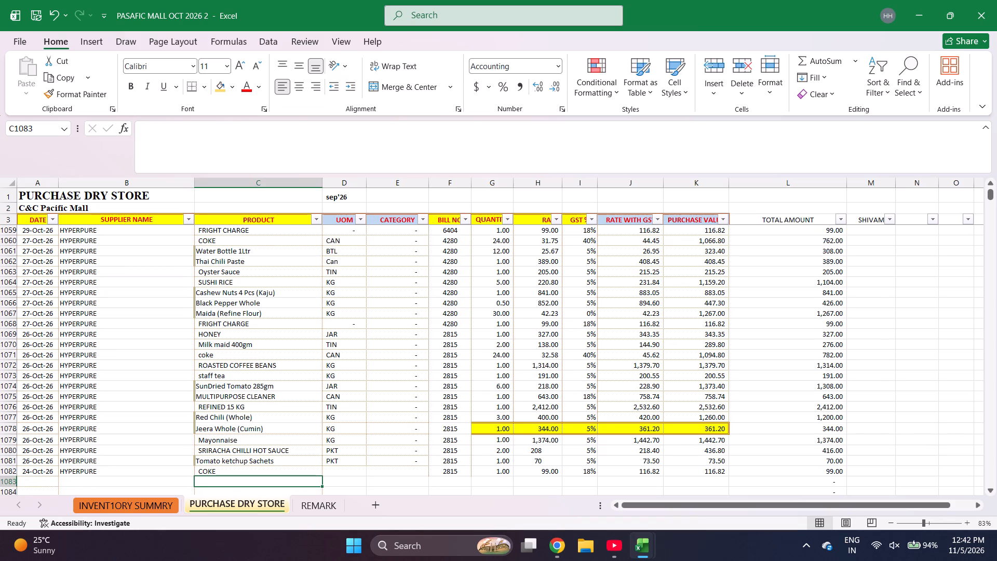
pyautogui.write('DIET COKE')
pyautogui.press('Return')
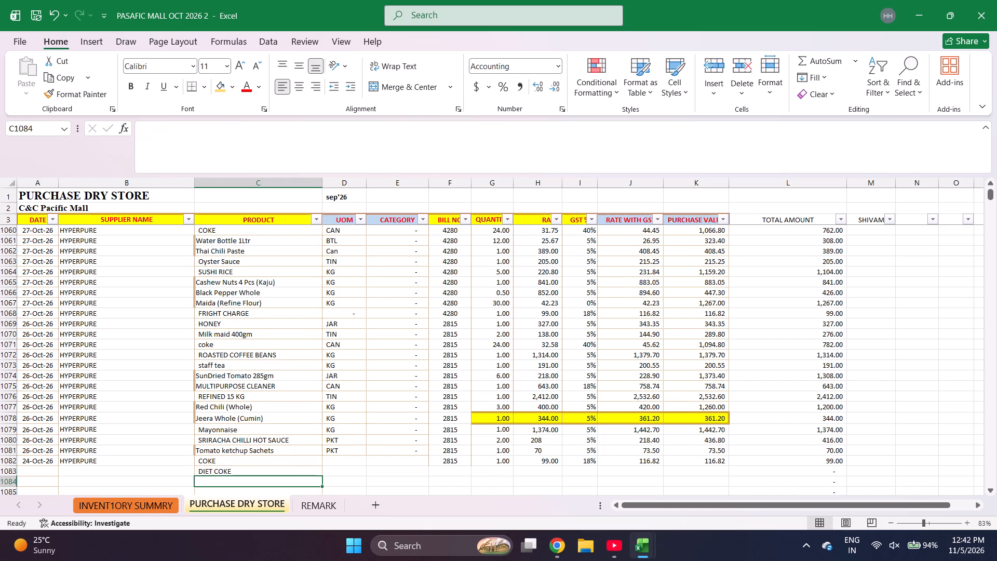
pyautogui.write('RO')
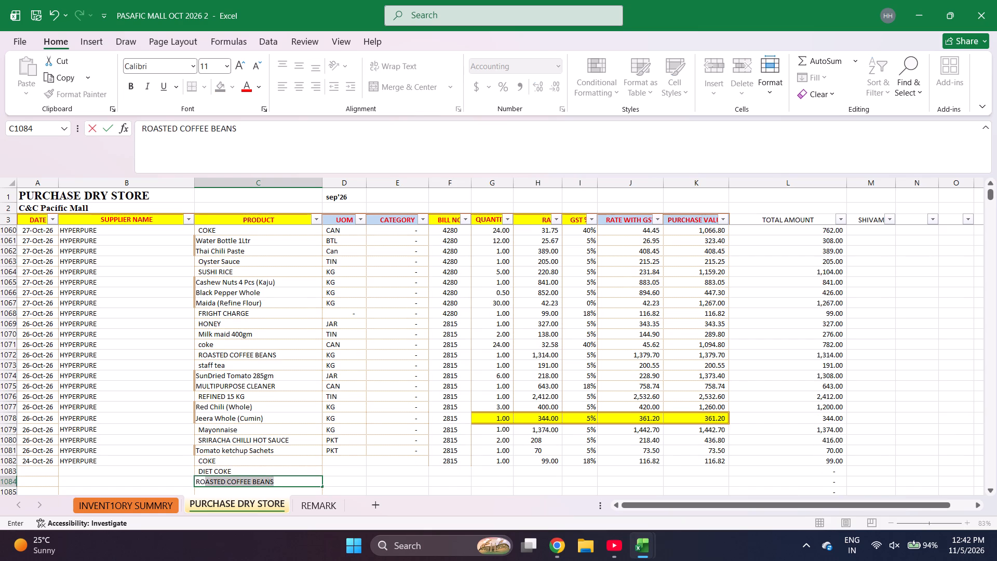
pyautogui.press('Return')
# Fill the UOM and category formulas from row 1081 down through row 1090.
pyautogui.press('Right')
pyautogui.press('Right')
pyautogui.press('Right')
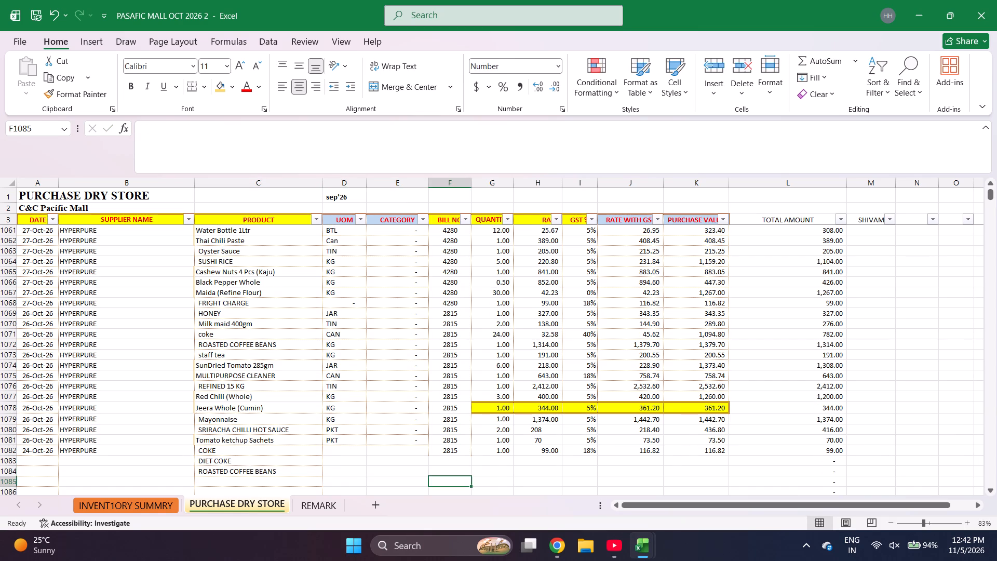
pyautogui.hotkey('ctrl', 'Up')
pyautogui.press('Left')
pyautogui.press('Left')
pyautogui.press('Up')
pyautogui.hotkey('shift', 'Right')
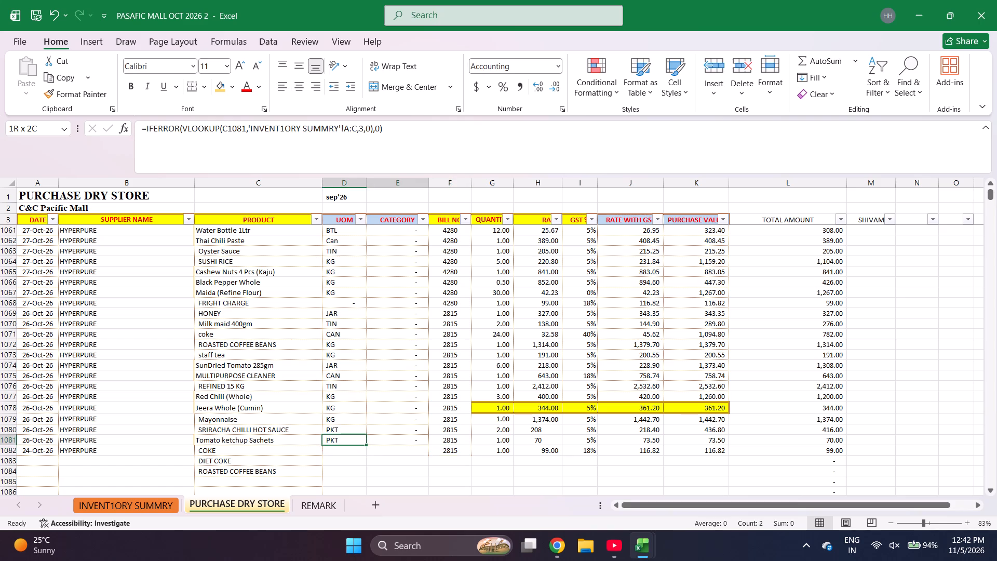
pyautogui.hotkey('shift', 'Down')
pyautogui.hotkey('shift', 'Down')
pyautogui.hotkey('shift', 'Down')
pyautogui.hotkey('shift', 'Down')
pyautogui.hotkey('shift', 'Down')
pyautogui.hotkey('shift', 'Down')
pyautogui.hotkey('shift', 'Down')
pyautogui.hotkey('shift', 'Down')
pyautogui.hotkey('shift', 'Down')
pyautogui.hotkey('shift', 'Down')
pyautogui.hotkey('shift', 'Down')
pyautogui.hotkey('shift', 'Down')
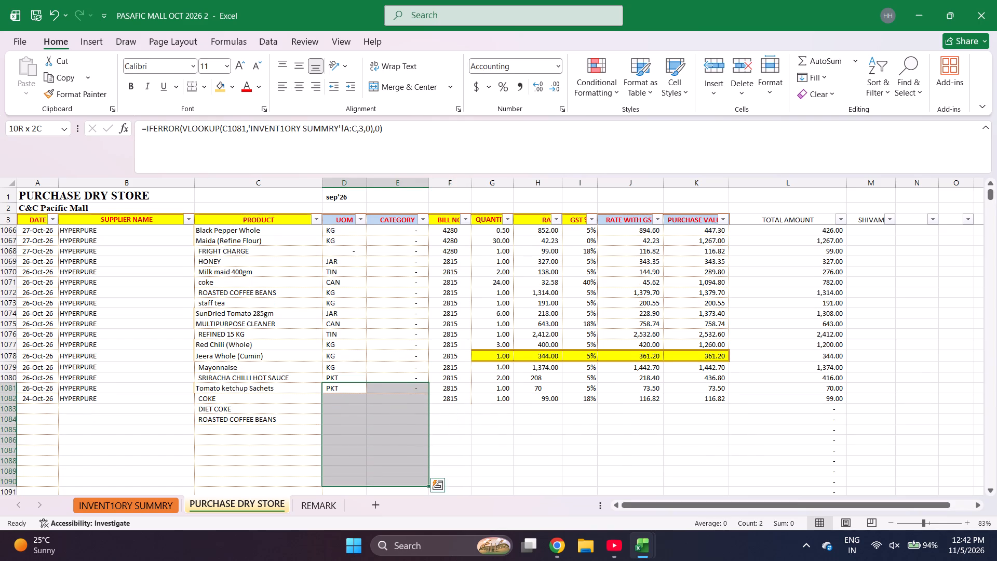
pyautogui.hotkey('ctrl', 'd')
# Enter bill number 486 for COKE, DIET COKE and ROASTED COFFEE BEANS in rows 1082 to 1084.
pyautogui.press('Right')
pyautogui.press('Right')
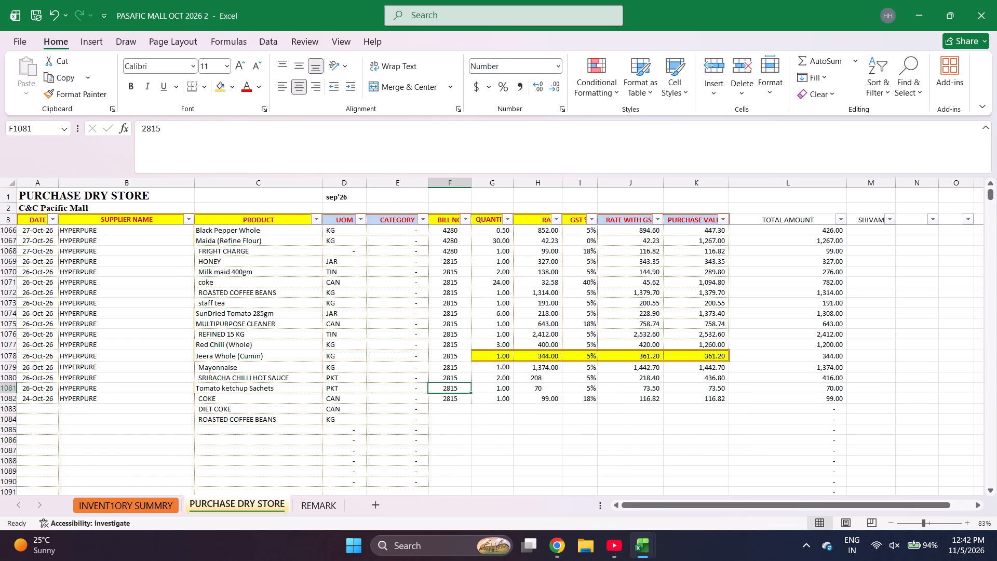
pyautogui.press('Down')
pyautogui.press('Down')
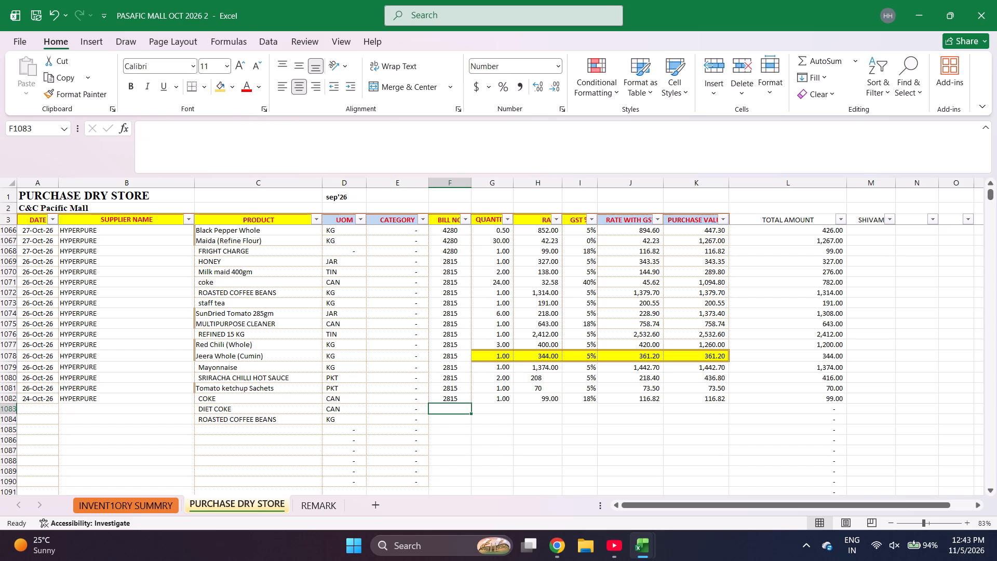
pyautogui.write('486')
pyautogui.press('Return')
pyautogui.write('486')
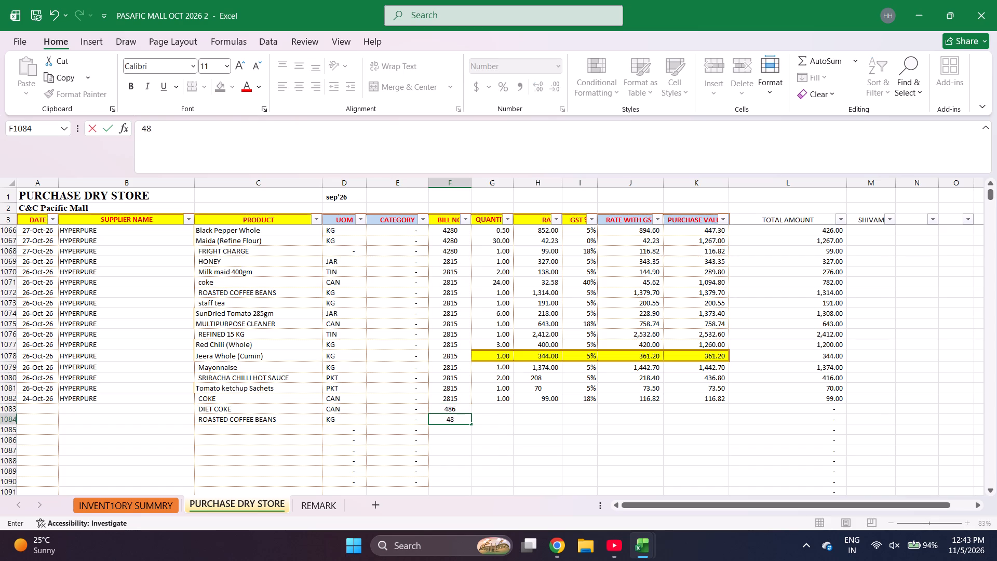
pyautogui.press('Return')
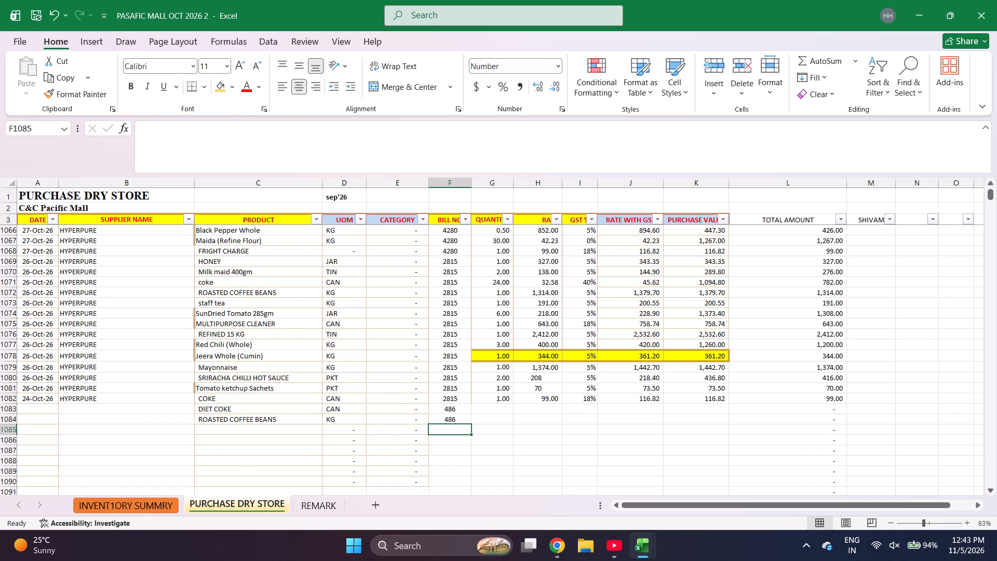
pyautogui.press('Up')
pyautogui.press('Up')
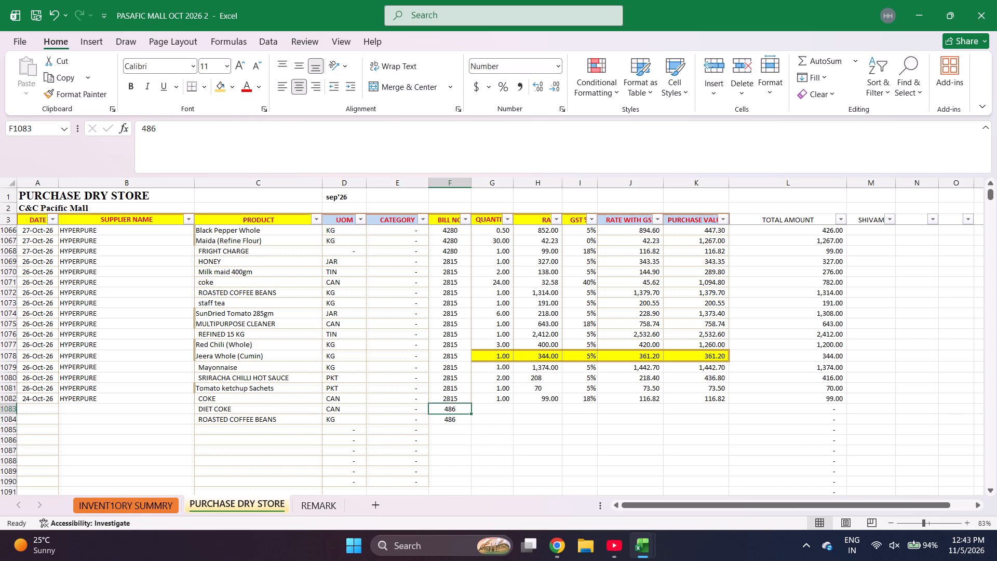
pyautogui.press('Up')
pyautogui.write('486')
pyautogui.press('Right')
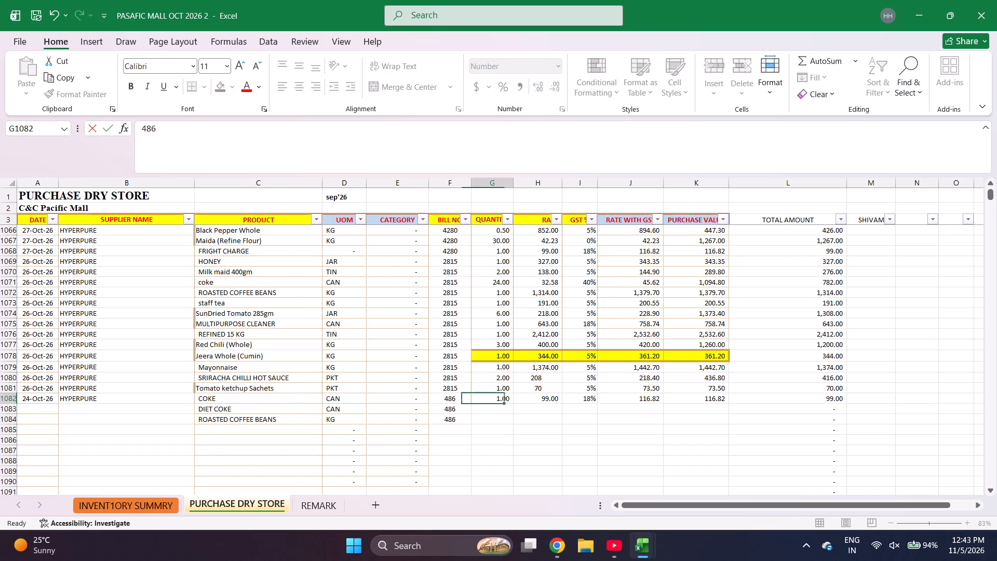
# Copy the product names COKE, DIET COKE and ROASTED COFFEE BEANS and paste them one row lower, starting at C1083.
pyautogui.press('Left')
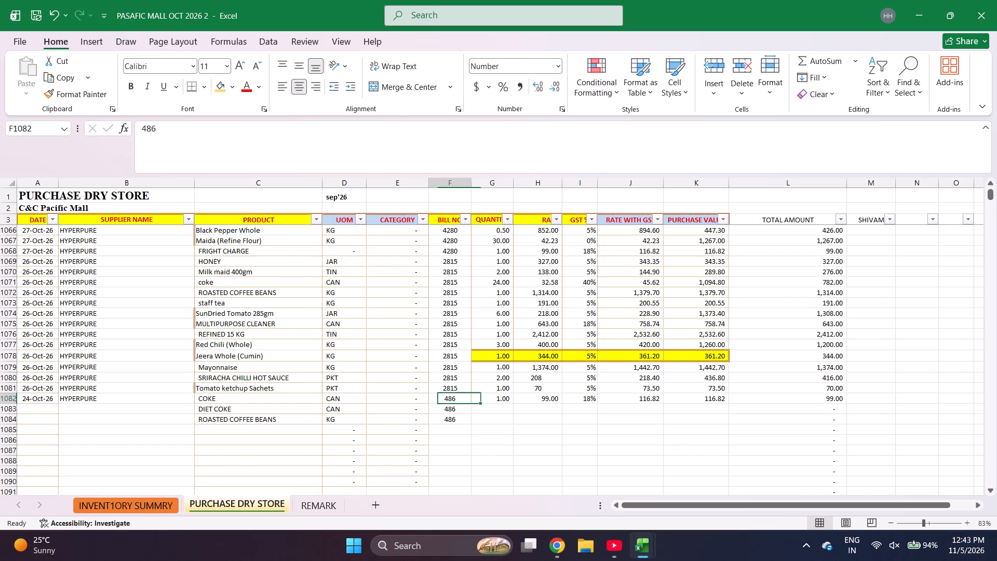
pyautogui.press('Left')
pyautogui.press('Left')
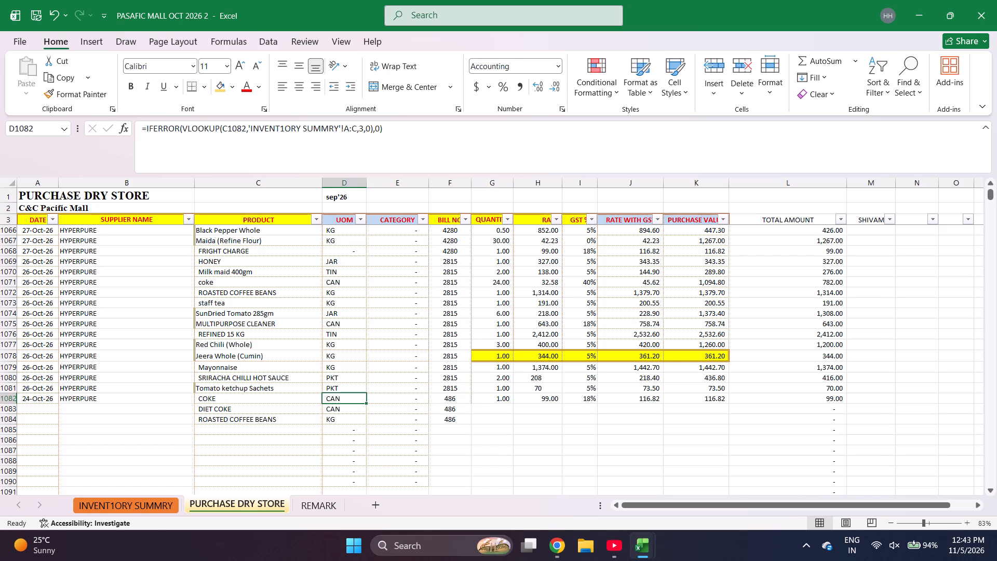
pyautogui.press('Left')
pyautogui.press('Left')
pyautogui.press('Right')
pyautogui.hotkey('shift', 'Down')
pyautogui.hotkey('shift', 'Down')
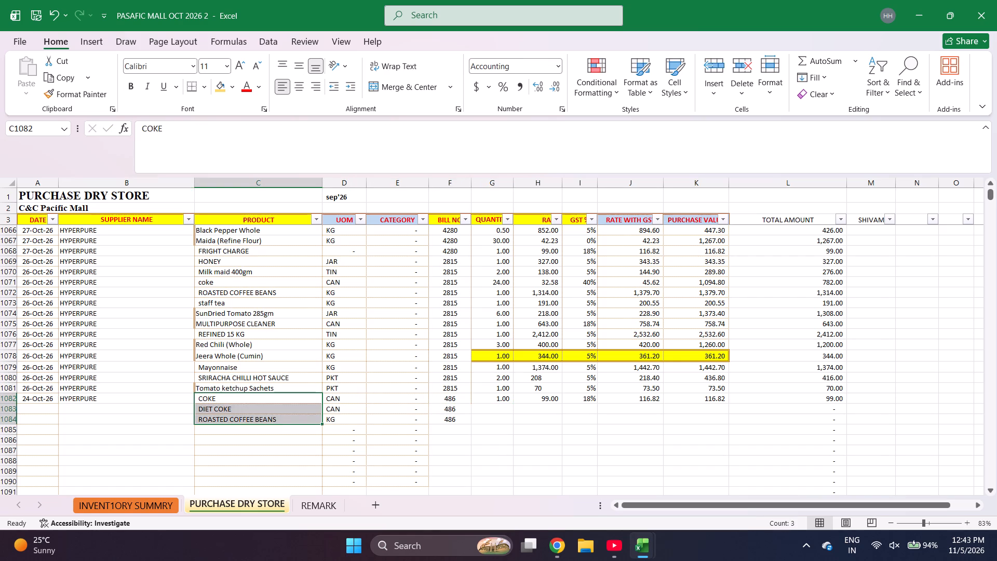
pyautogui.hotkey('ctrl', 'c')
pyautogui.press('Down')
pyautogui.press('Down')
pyautogui.press('Up')
pyautogui.press('Return')
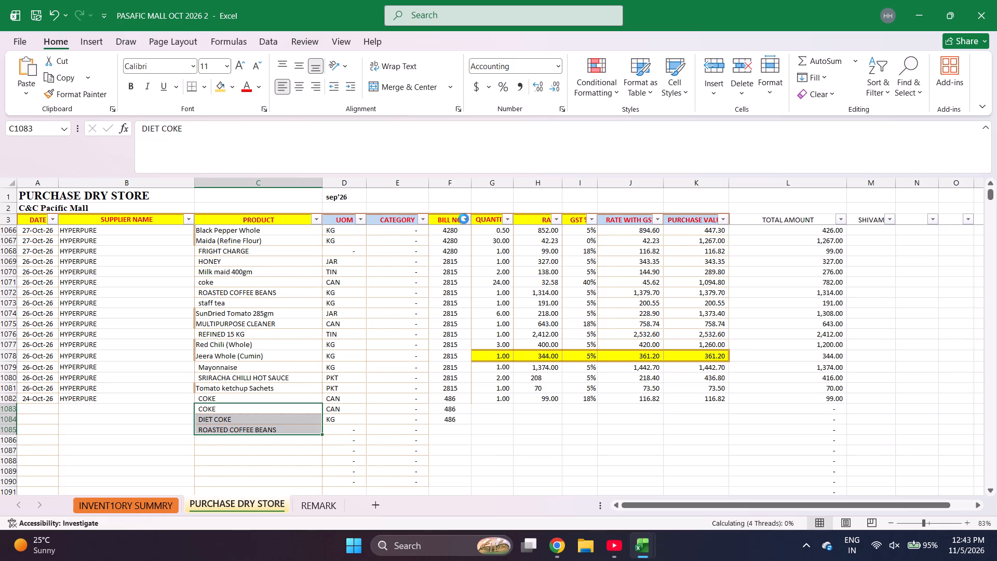
# Replace the product in C1082 with FRIGHT CHARGE.
pyautogui.press('Up')
pyautogui.write('FR')
pyautogui.press('Down')
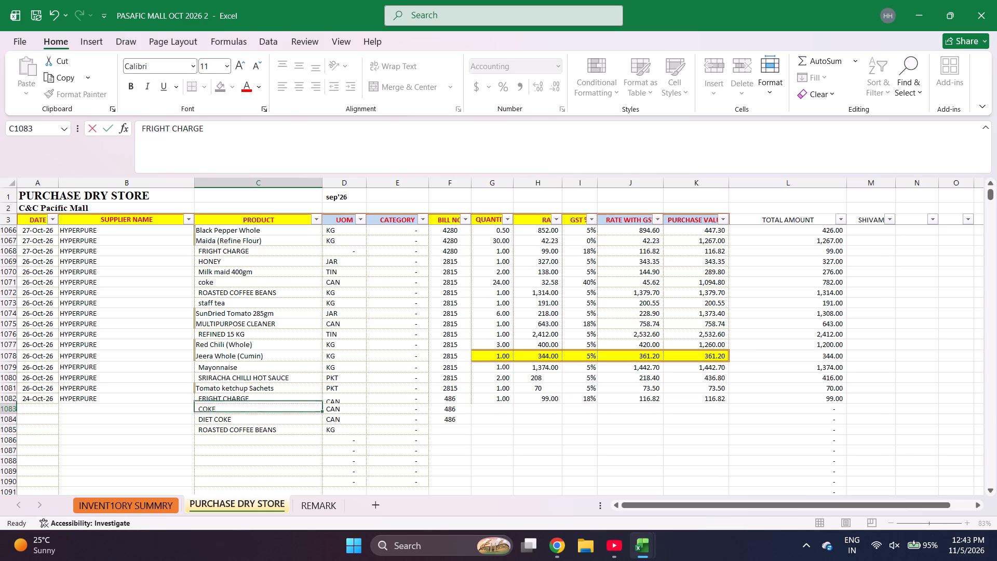
# Fill the date 24-Oct-26 and supplier HYPERPURE from row 1082 down through row 1085.
pyautogui.press('Left')
pyautogui.press('Left')
pyautogui.press('Left')
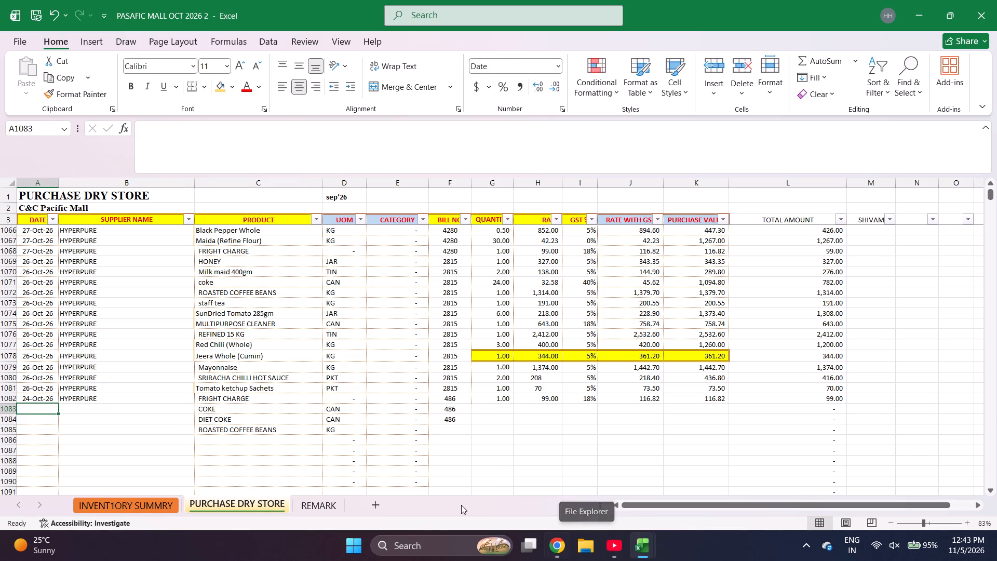
pyautogui.press('Up')
pyautogui.hotkey('shift', 'Right')
pyautogui.hotkey('shift', 'Down')
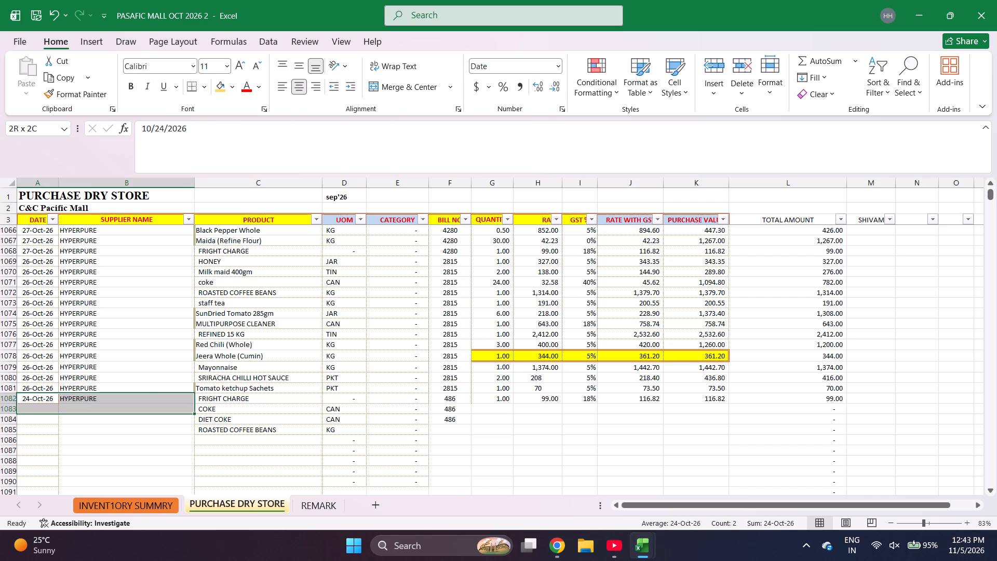
pyautogui.hotkey('shift', 'Down')
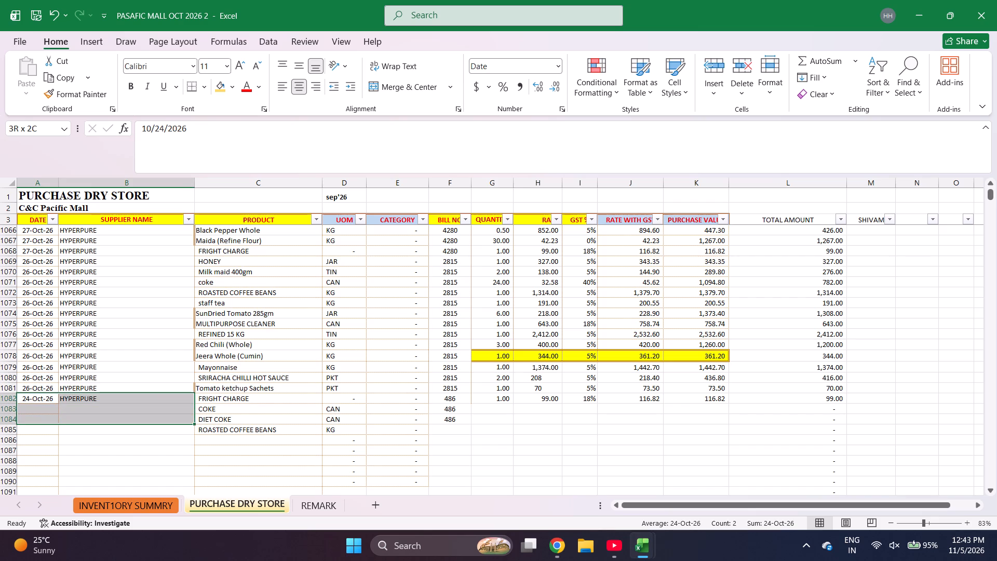
pyautogui.hotkey('shift', 'Down')
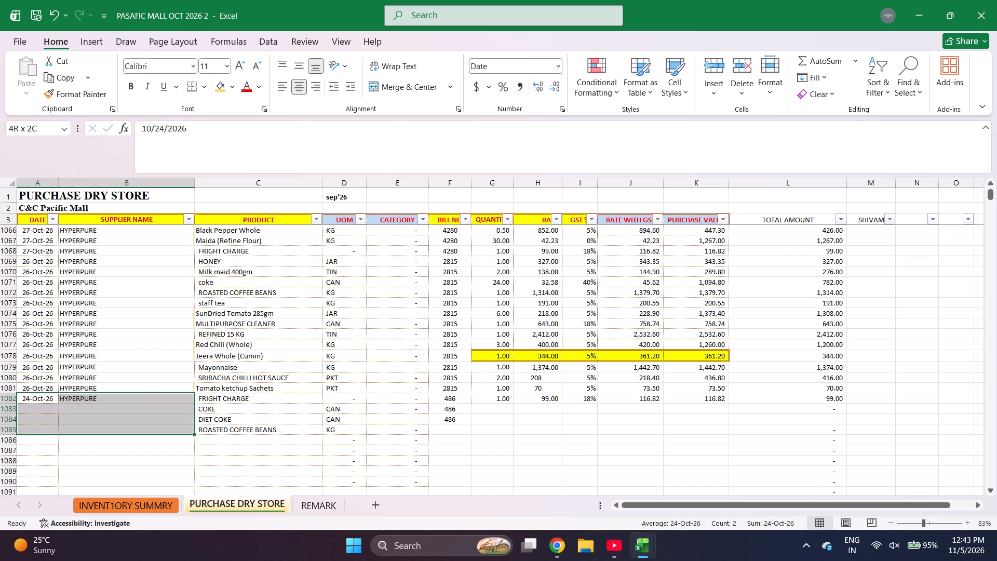
pyautogui.hotkey('ctrl', 'd')
# Fill the date 26-Oct-26 from row 1081 down into the FRIGHT CHARGE row 1082.
pyautogui.hotkey('ctrl', 'Left')
pyautogui.hotkey('ctrl', 'd')
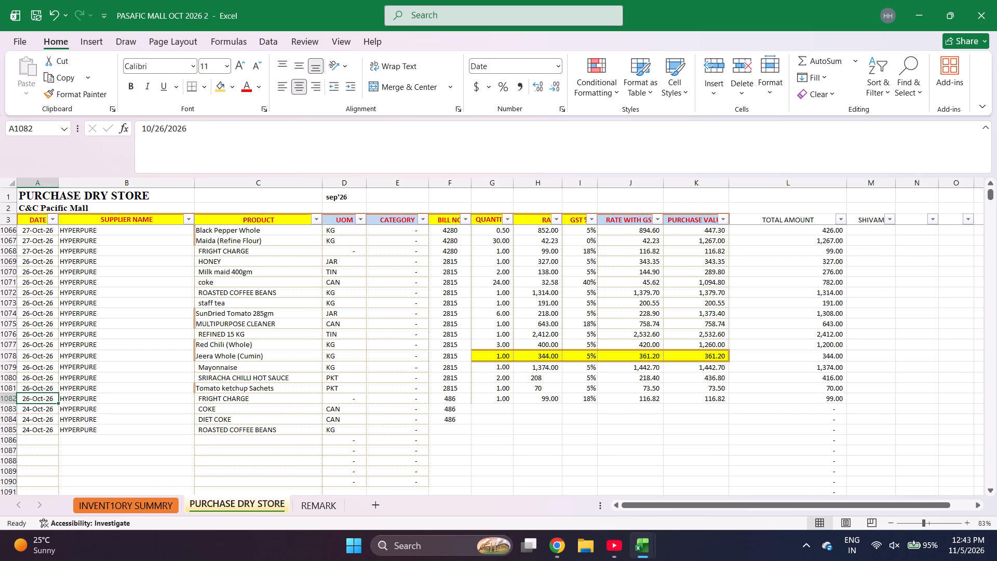
# Fill bill number 486 down into row 1085 for ROASTED COFFEE BEANS.
pyautogui.press('Down')
pyautogui.press('Right')
pyautogui.press('Right')
pyautogui.press('Right')
pyautogui.press('Right')
pyautogui.press('Right')
pyautogui.press('Down')
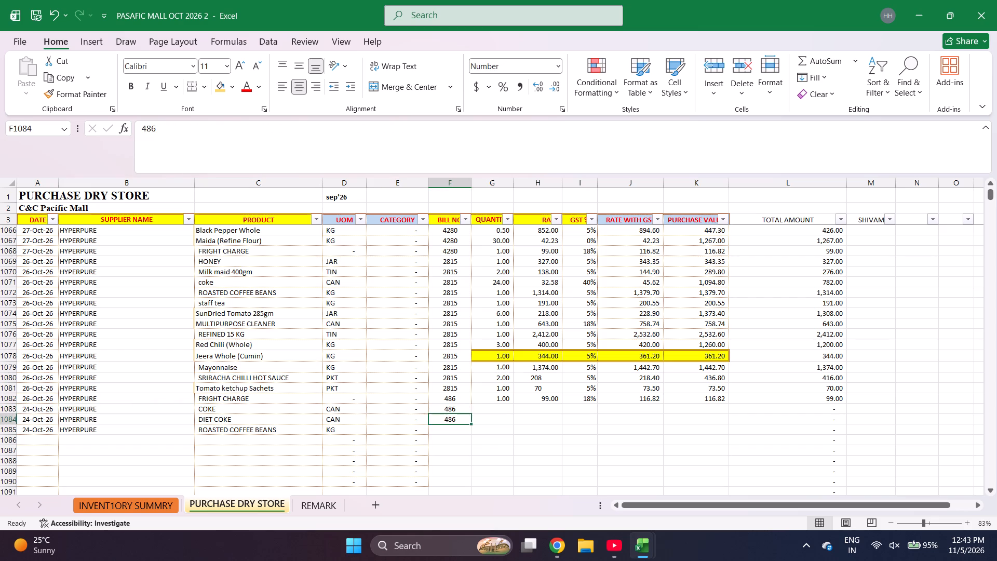
pyautogui.press('Down')
pyautogui.hotkey('ctrl', 'd')
# Enter the quantities 24 for COKE, 48 for DIET COKE and 1 for ROASTED COFFEE BEANS in rows 1083 to 1085.
pyautogui.press('Right')
pyautogui.press('Up')
pyautogui.press('Up')
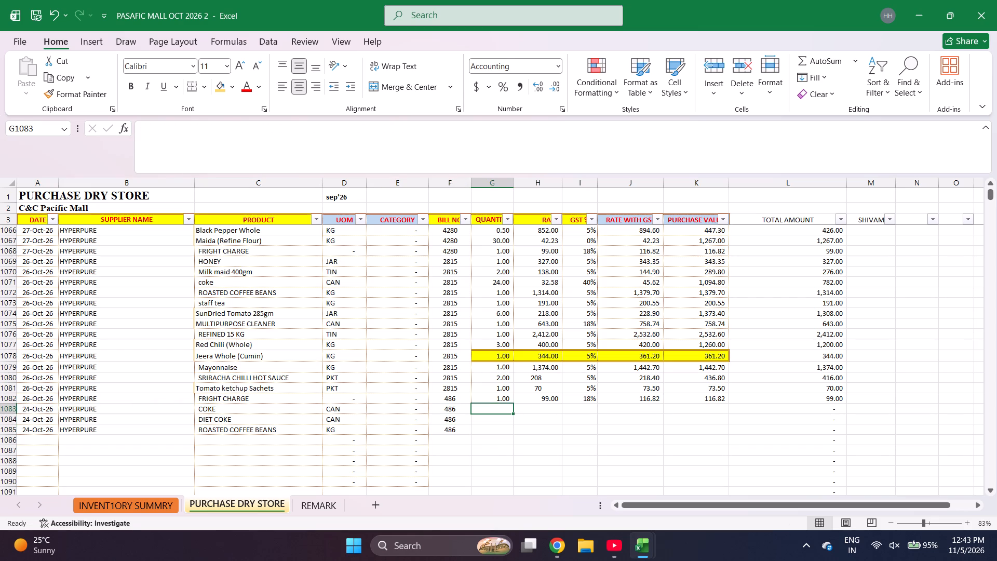
pyautogui.write('24')
pyautogui.press('Return')
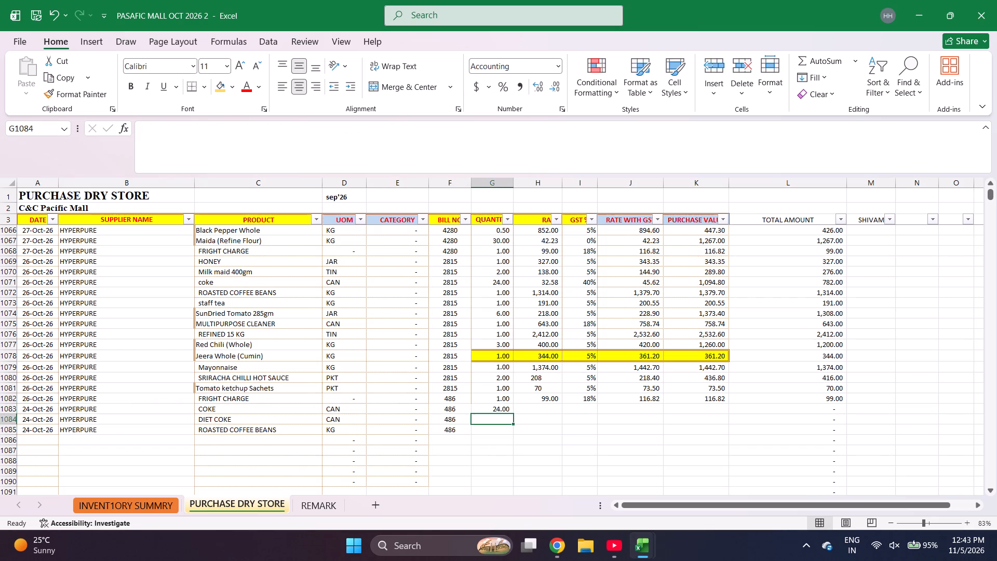
pyautogui.write('48')
pyautogui.press('Return')
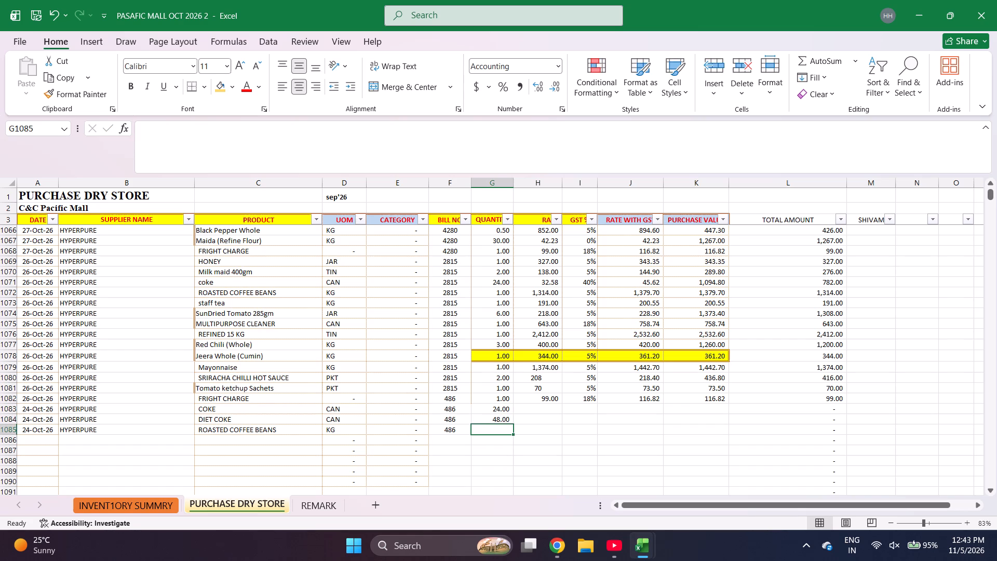
pyautogui.press('1')
pyautogui.press('Right')
# Enter the COKE rate in H1083 as the formula =762/24.
pyautogui.press('Up')
pyautogui.press('Up')
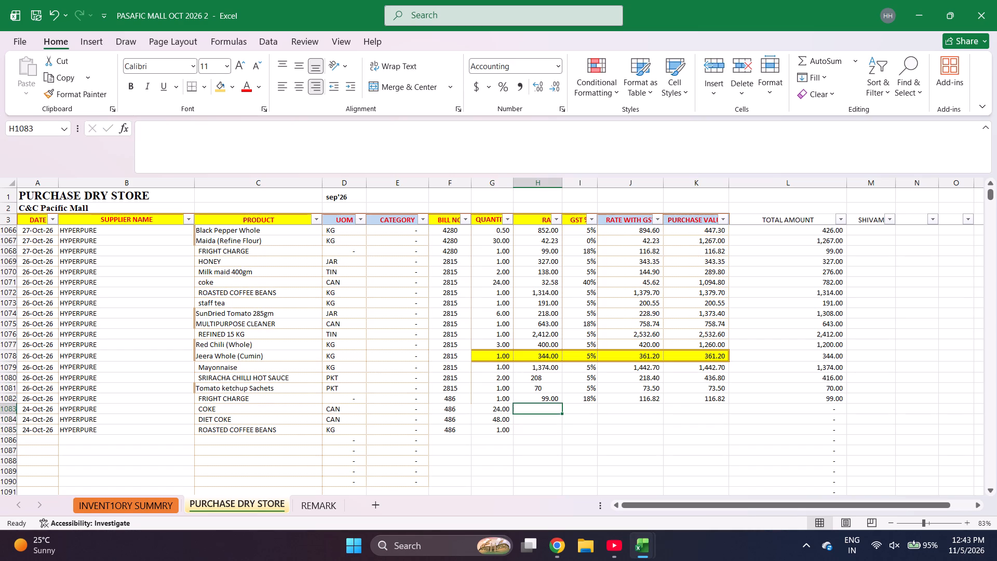
pyautogui.press('BackSpace')
pyautogui.press('=')
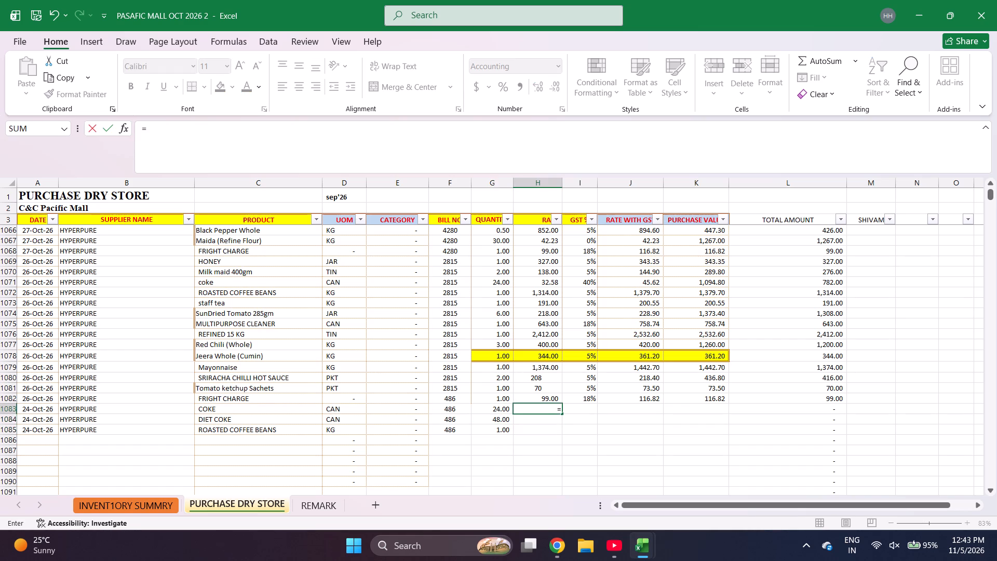
pyautogui.press('4')
pyautogui.press('BackSpace')
pyautogui.write('762/24')
pyautogui.press('Return')
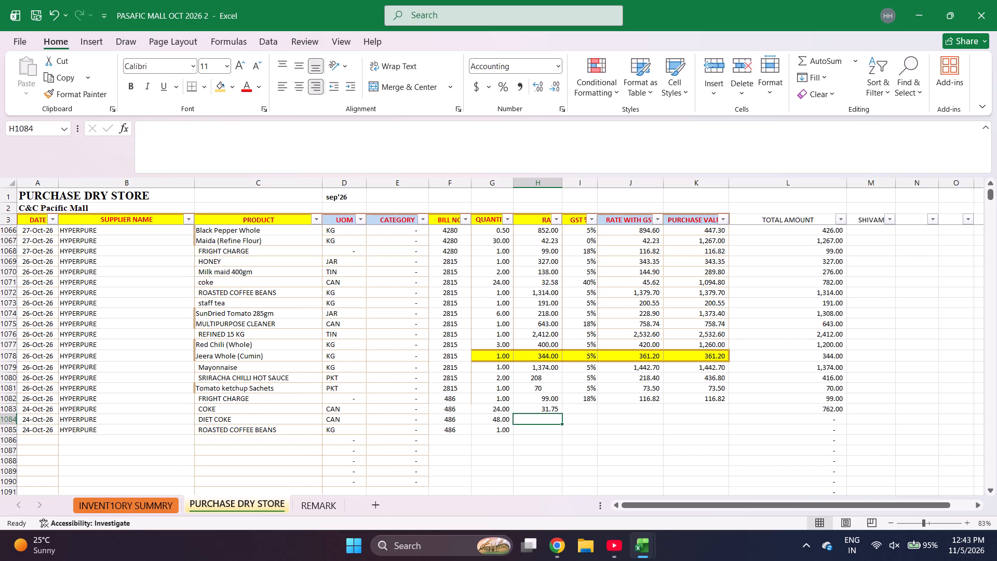
# Enter the rates as formulas: =782/24 for DIET COKE in H1084 and =657*2 for ROASTED COFFEE BEANS in H1085.
pyautogui.press('=')
pyautogui.write('48')
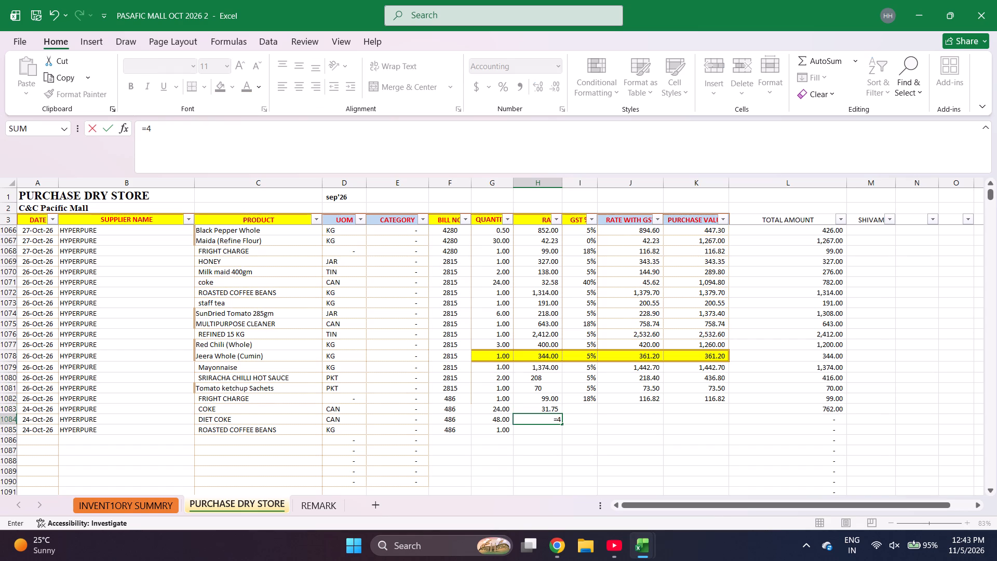
pyautogui.press('BackSpace')
pyautogui.press('BackSpace')
pyautogui.write('782')
pyautogui.press('/')
pyautogui.press('2')
pyautogui.press('Return')
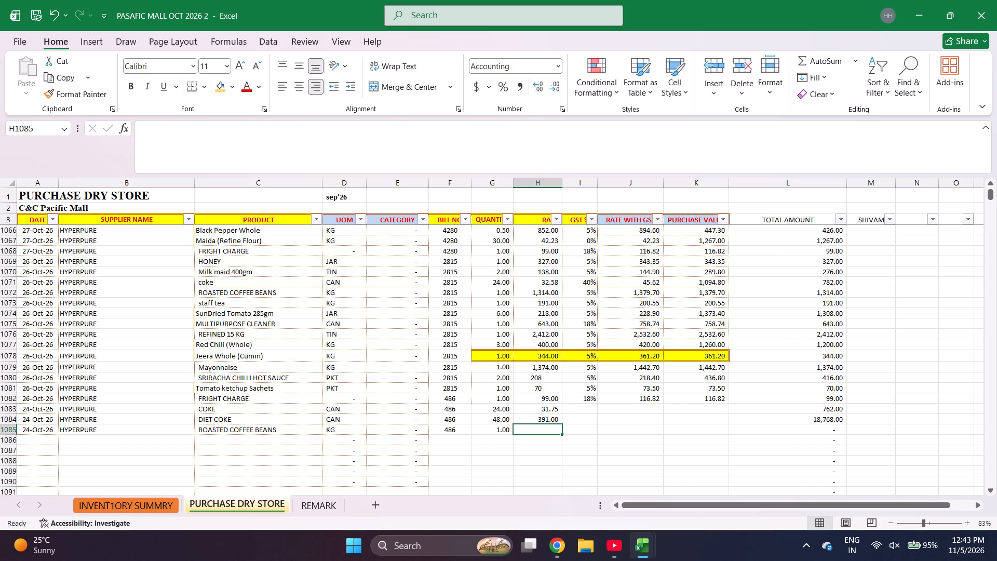
pyautogui.press('Up')
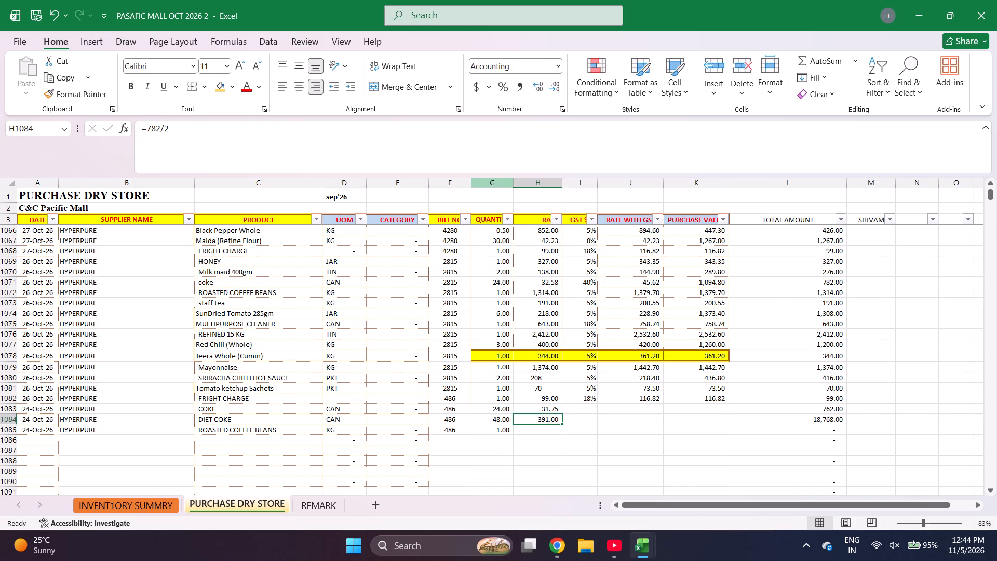
pyautogui.click(507, 126)
pyautogui.press('4')
pyautogui.press('Return')
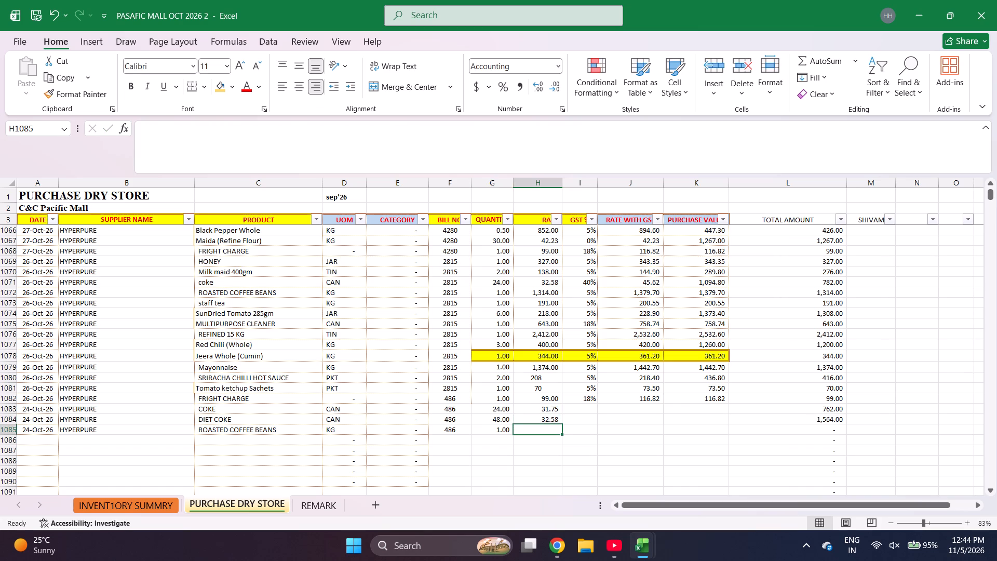
pyautogui.write('=657*2')
pyautogui.press('Return')
# Enter GST of 40% for COKE, 40% for DIET COKE and 5% for ROASTED COFFEE BEANS in rows 1083 to 1085.
pyautogui.press('Right')
pyautogui.hotkey('ctrl', 'Up')
pyautogui.press('Down')
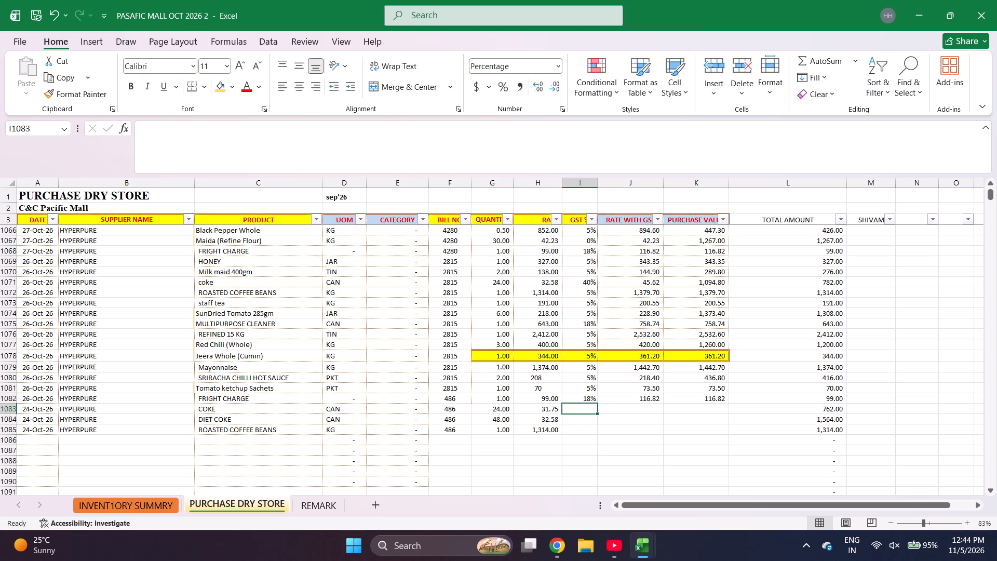
pyautogui.write('40')
pyautogui.press('Return')
pyautogui.press('4')
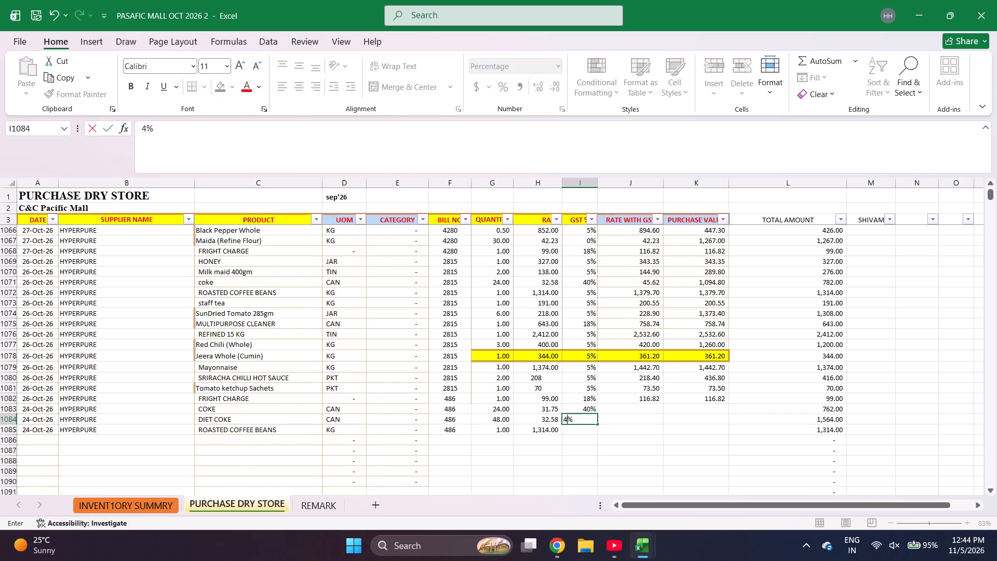
pyautogui.press('Return')
pyautogui.press('5')
pyautogui.press('Return')
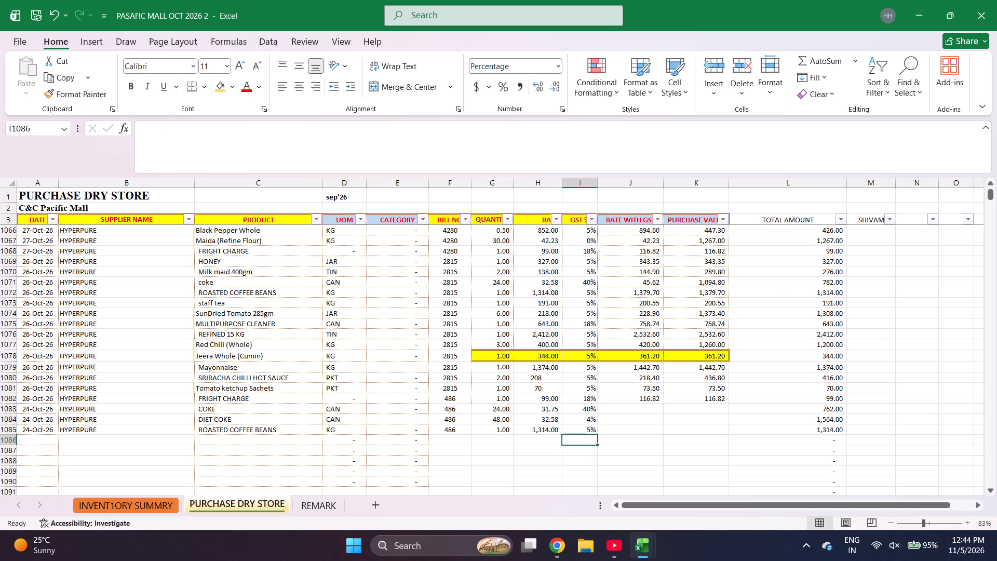
pyautogui.press('Up')
pyautogui.press('Up')
pyautogui.write('40')
pyautogui.press('Right')
# Fill the rate-with-GST and purchase value formulas from row 1082 down through row 1095.
pyautogui.hotkey('ctrl', 'Up')
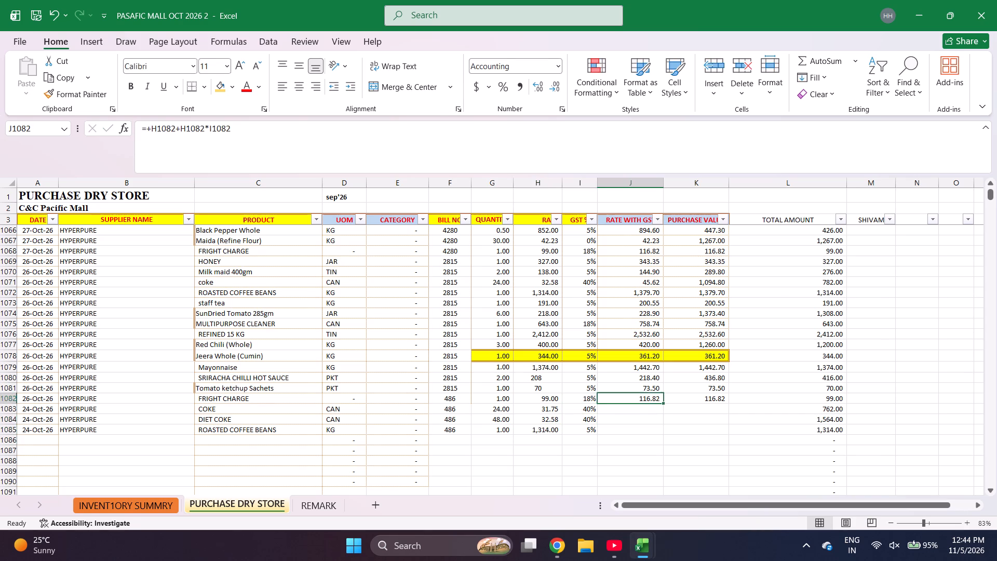
pyautogui.press('Down')
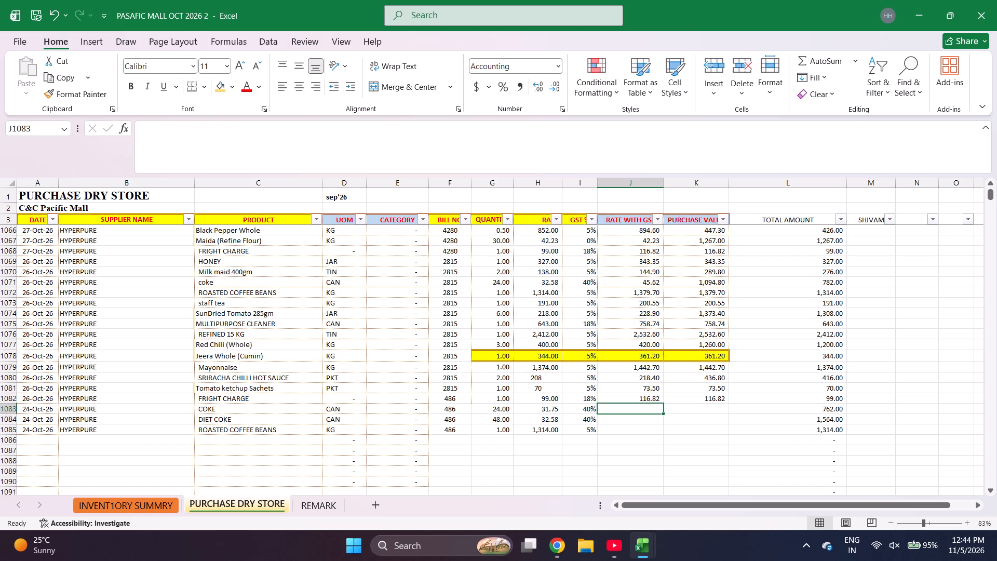
pyautogui.press('Up')
pyautogui.hotkey('shift', 'Right')
pyautogui.hotkey('shift', 'Down')
pyautogui.hotkey('shift', 'Down')
pyautogui.hotkey('shift', 'Down')
pyautogui.hotkey('shift', 'Down')
pyautogui.hotkey('shift', 'Down')
pyautogui.hotkey('shift', 'Down')
pyautogui.hotkey('shift', 'Down')
pyautogui.hotkey('shift', 'Down')
pyautogui.hotkey('shift', 'Down')
pyautogui.hotkey('shift', 'Down')
pyautogui.hotkey('shift', 'Down')
pyautogui.hotkey('shift', 'Down')
pyautogui.hotkey('shift', 'Down')
pyautogui.hotkey('shift', 'Down')
pyautogui.hotkey('shift', 'Down')
pyautogui.hotkey('shift', 'Down')
pyautogui.hotkey('shift', 'Down')
pyautogui.hotkey('shift', 'Down')
pyautogui.hotkey('shift', 'Down')
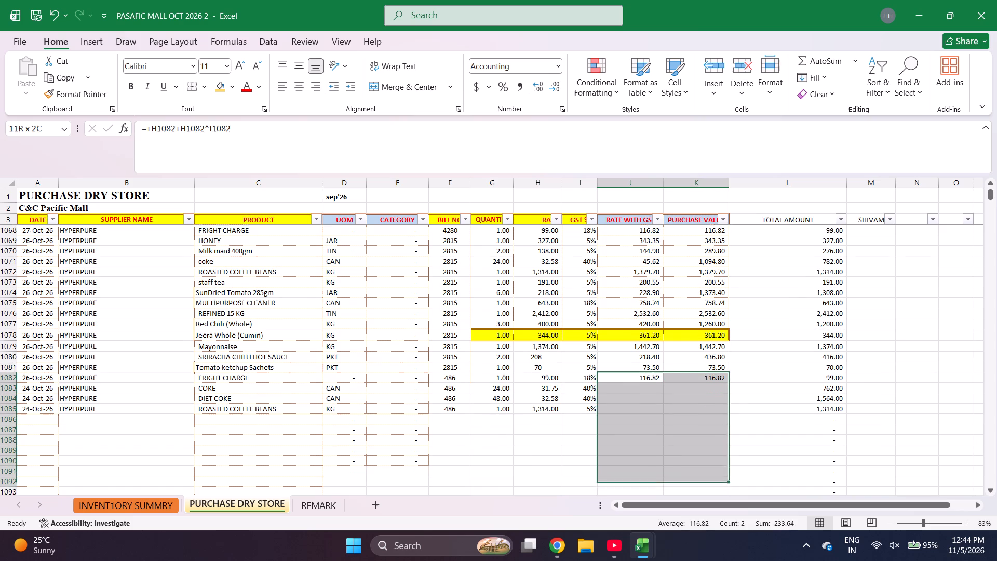
pyautogui.hotkey('ctrl', 'd')
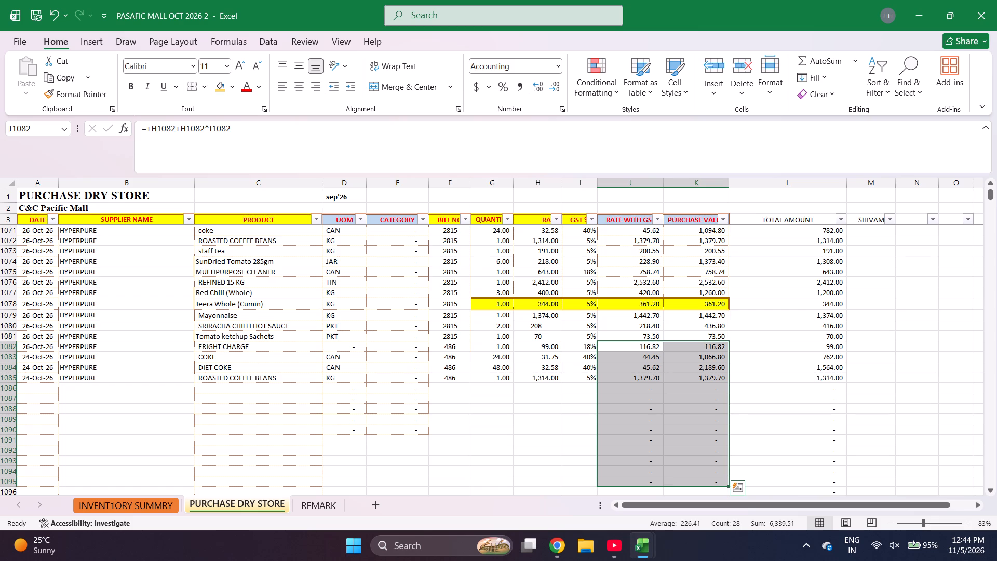
# Check the sum of the purchase values for bill 486 in rows 1082 to 1085.
pyautogui.press('Right')
pyautogui.hotkey('shift', 'Down')
pyautogui.hotkey('shift', 'Down')
pyautogui.hotkey('shift', 'Down')
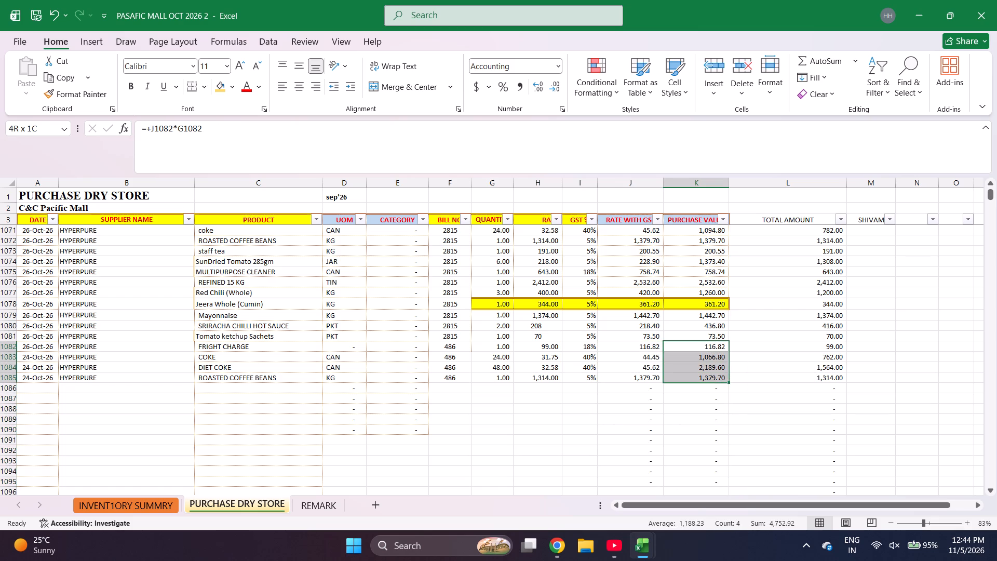
# Fill the date 24-Oct-26 and supplier HYPERPURE from row 1085 down into row 1086.
pyautogui.press('Left')
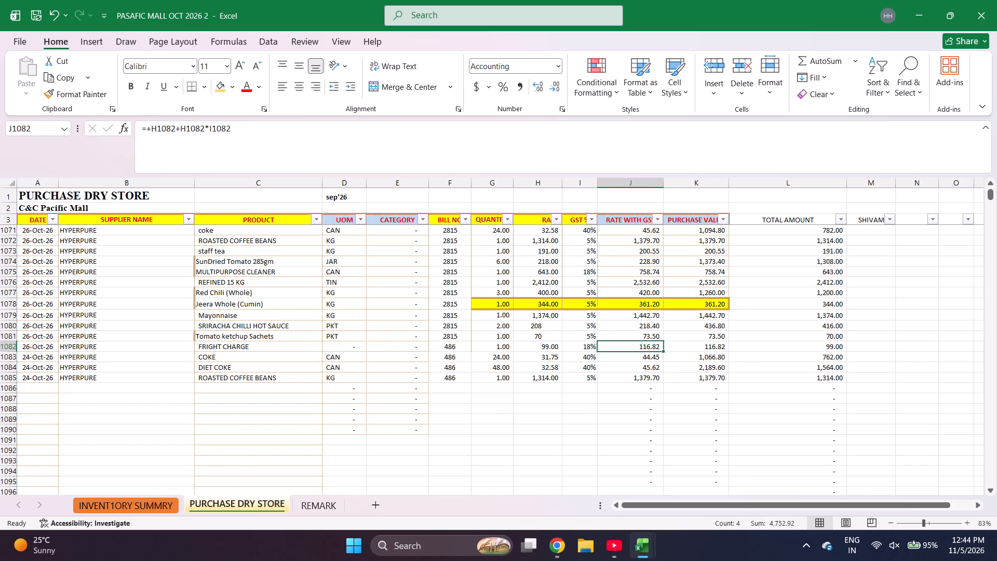
pyautogui.press('Left')
pyautogui.press('Left')
pyautogui.press('Left')
pyautogui.press('Left')
pyautogui.press('Left')
pyautogui.press('Left')
pyautogui.press('Left')
pyautogui.press('Left')
pyautogui.press('Left')
pyautogui.press('Left')
pyautogui.press('Left')
pyautogui.press('Left')
pyautogui.press('Left')
pyautogui.press('Left')
pyautogui.press('Left')
pyautogui.press('Left')
pyautogui.press('Left')
pyautogui.press('Down')
pyautogui.press('Down')
pyautogui.press('Down')
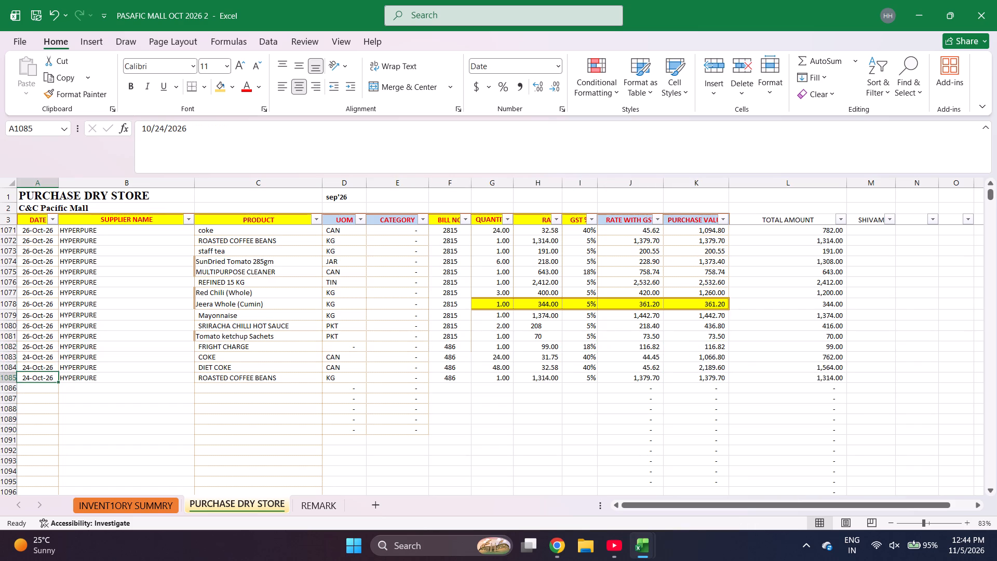
pyautogui.press('Down')
pyautogui.hotkey('shift', 'Right')
pyautogui.hotkey('ctrl', 'd')
# Enter FRIGHT CHARGE in row 1086 with bill number 486, quantity 1, rate 99 and GST 18%.
pyautogui.hotkey('ctrl', 'Right')
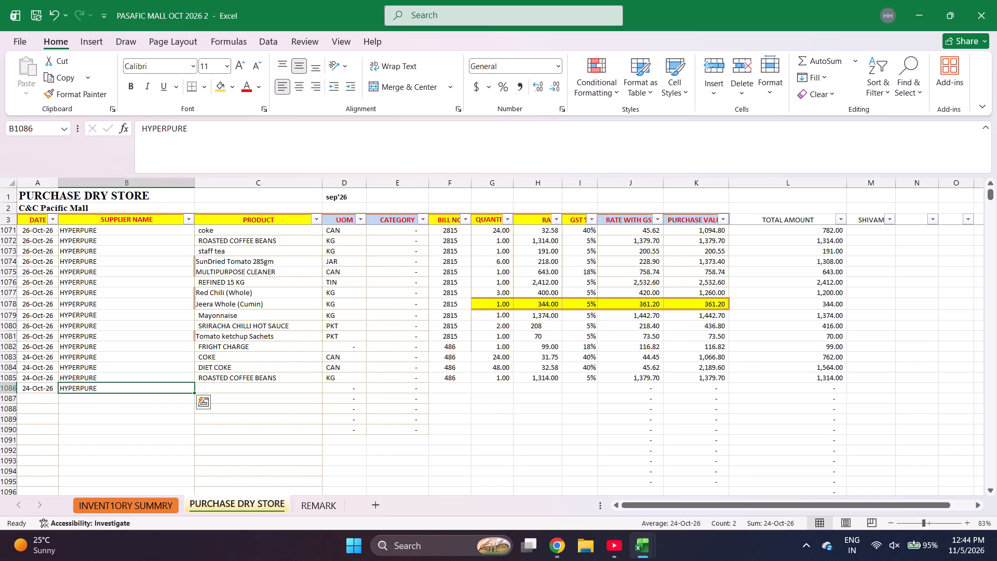
pyautogui.press('Right')
pyautogui.write('FR')
pyautogui.press('Right')
pyautogui.press('Right')
pyautogui.press('Right')
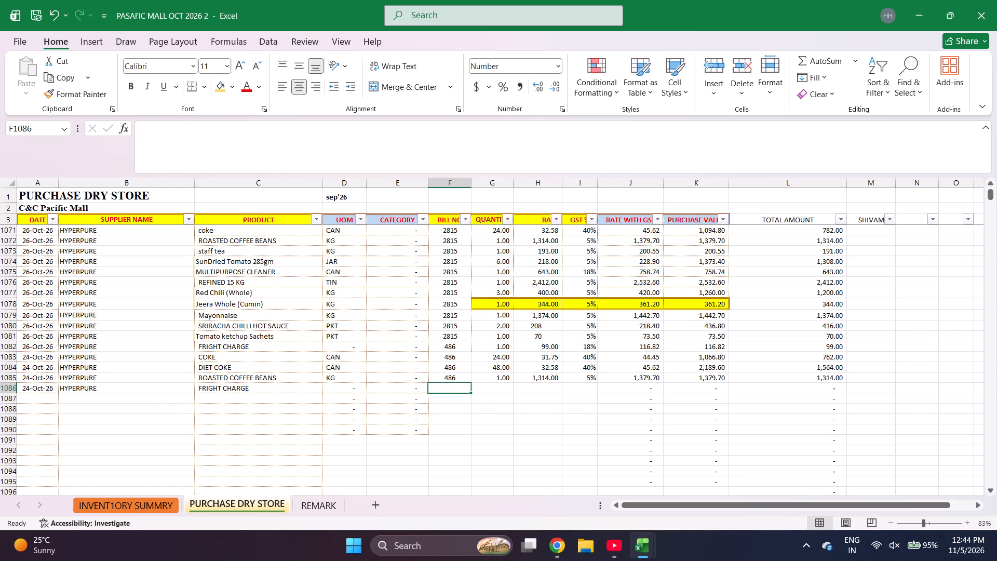
pyautogui.hotkey('ctrl', 'd')
pyautogui.press('Right')
pyautogui.press('1')
pyautogui.press('Right')
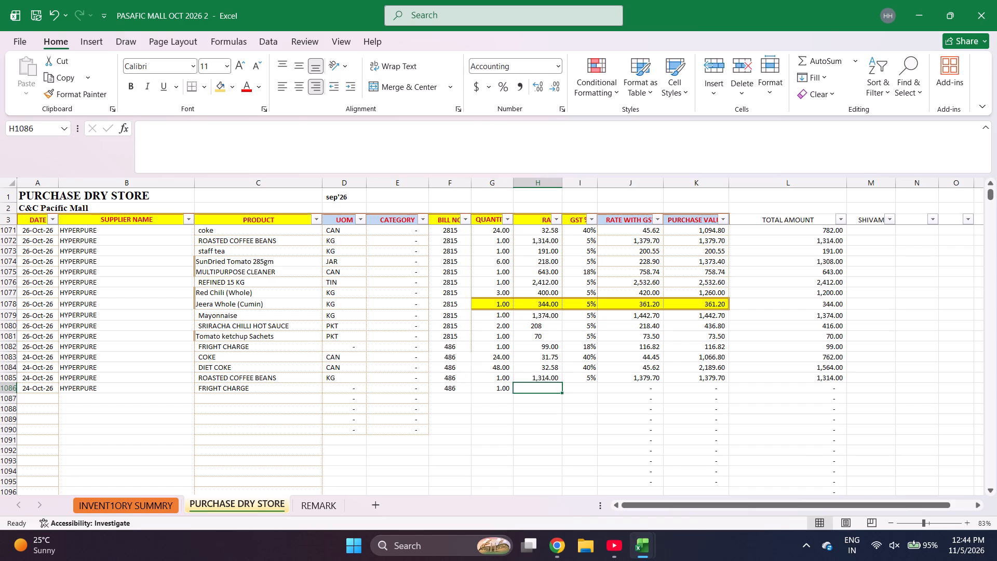
pyautogui.write('99')
pyautogui.press('Right')
pyautogui.write('18')
pyautogui.press('Return')
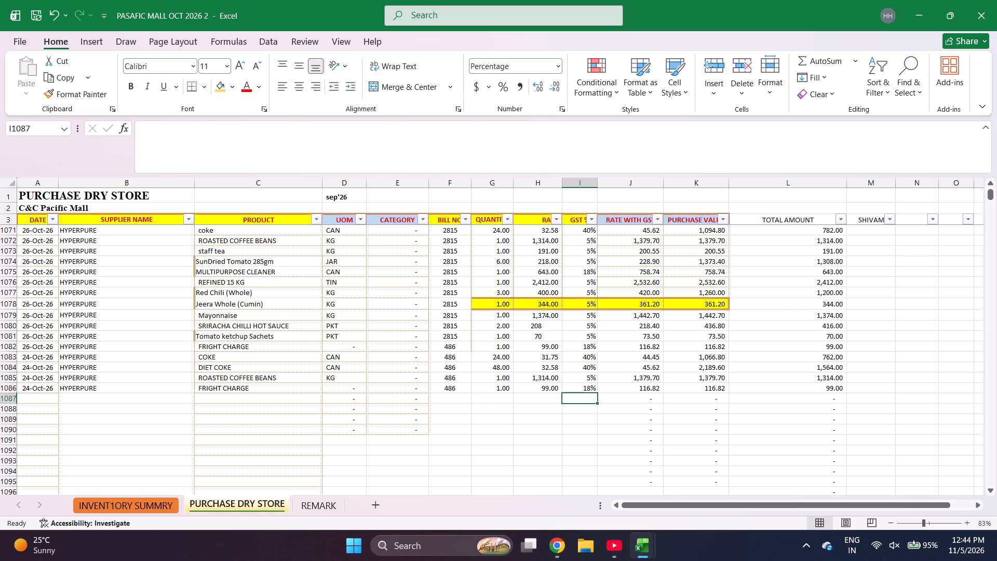
# Search the BILL NO filter for bill 566, leaving the sheet unfiltered.
pyautogui.click(467, 219)
pyautogui.press('e')
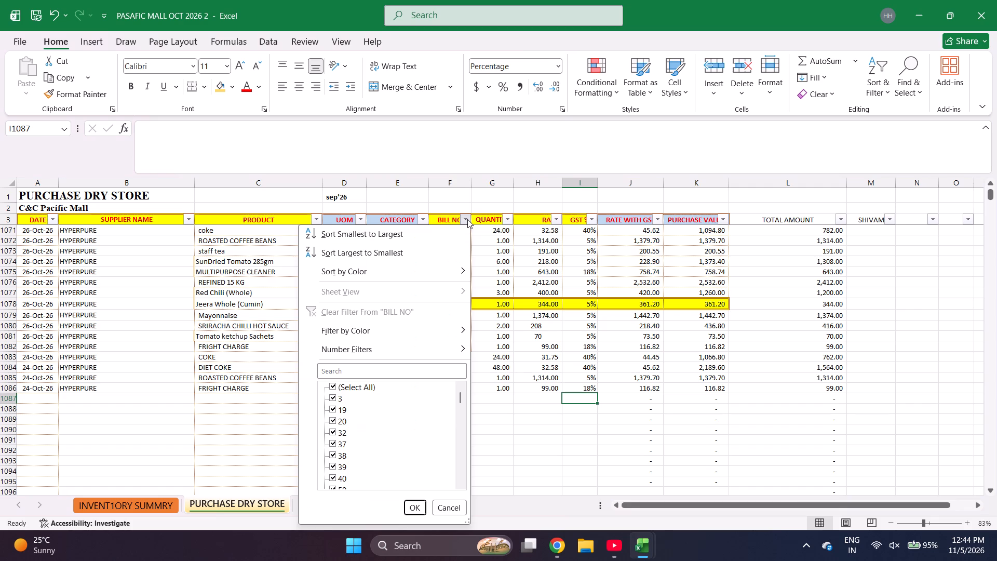
pyautogui.write('566')
pyautogui.write('E566')
pyautogui.press('Escape')
pyautogui.press('Escape')
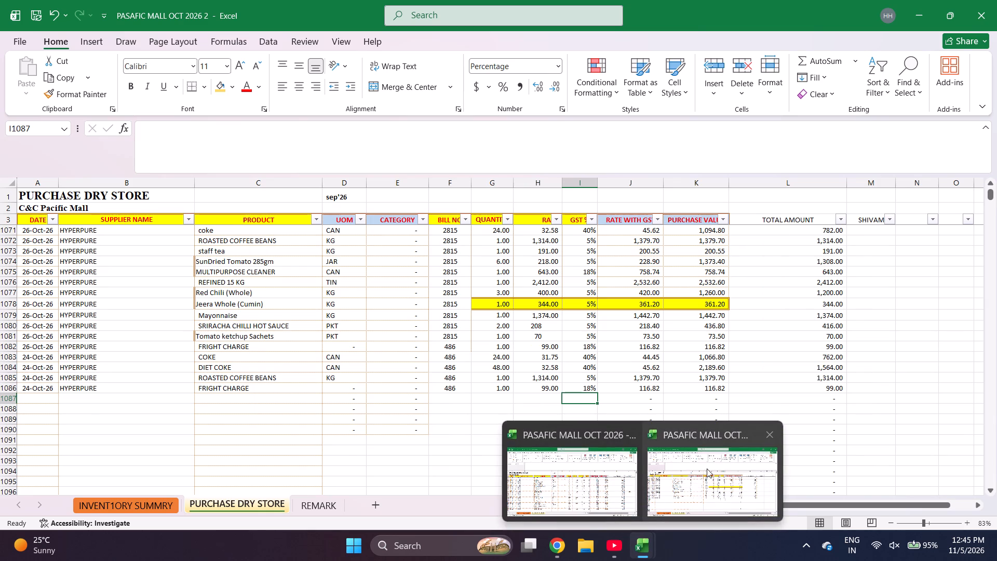
# Switch to the PASAFIC MALL OCT 2026 workbook and search its BILL NO filter for bill 566, leaving that column unfiltered.
pyautogui.click(585, 491)
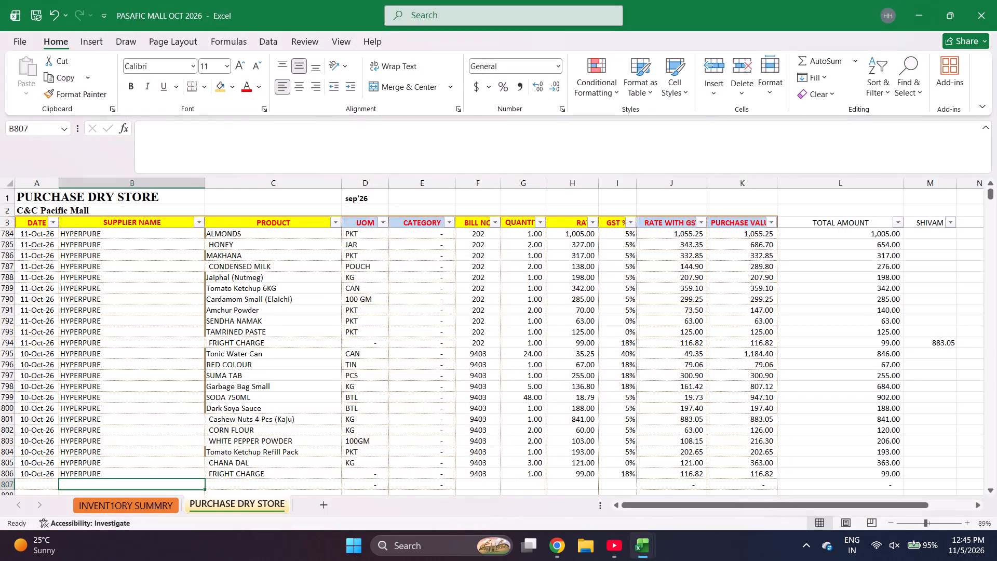
pyautogui.scroll(3, 481, 388)
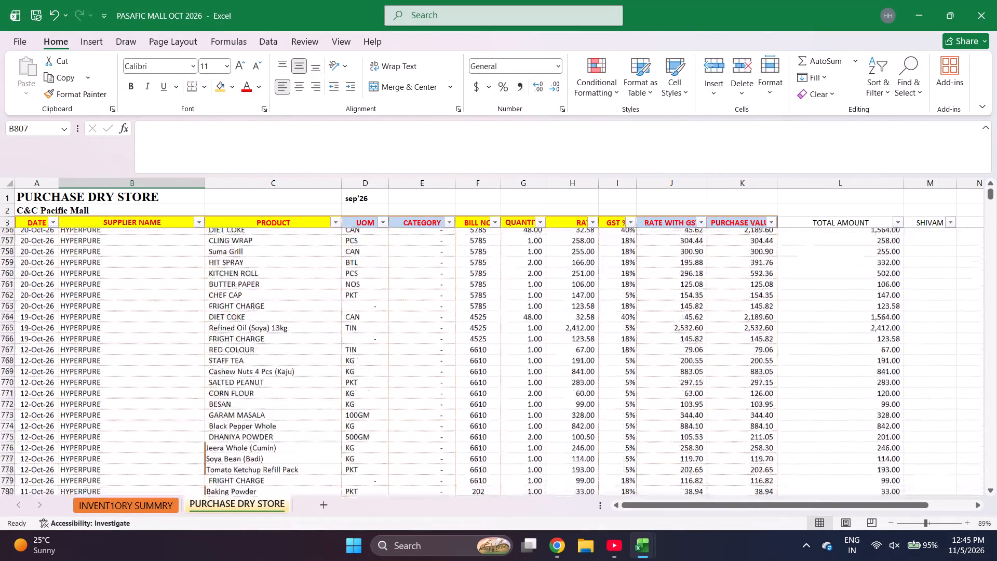
pyautogui.scroll(4, 481, 388)
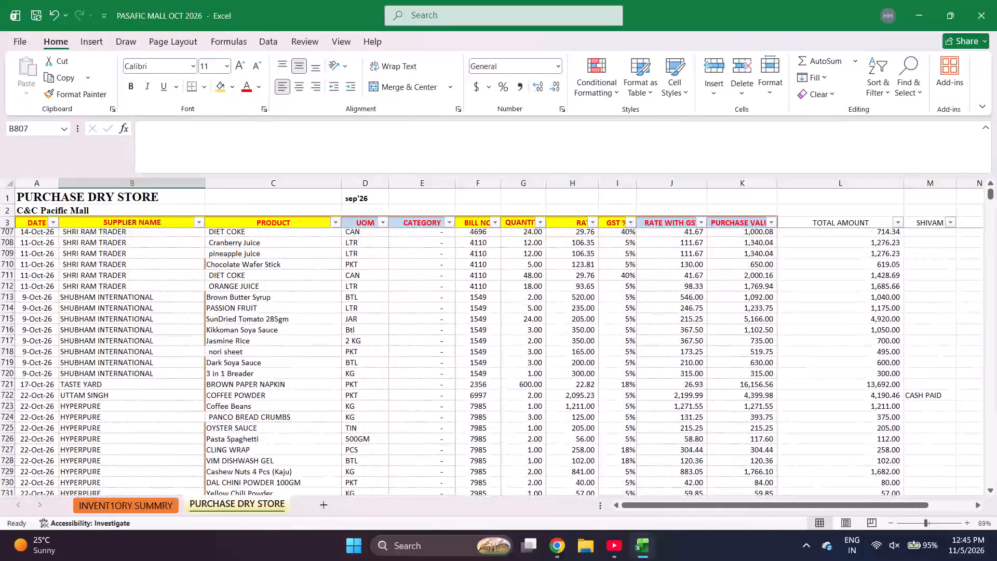
pyautogui.click(494, 220)
pyautogui.press('e')
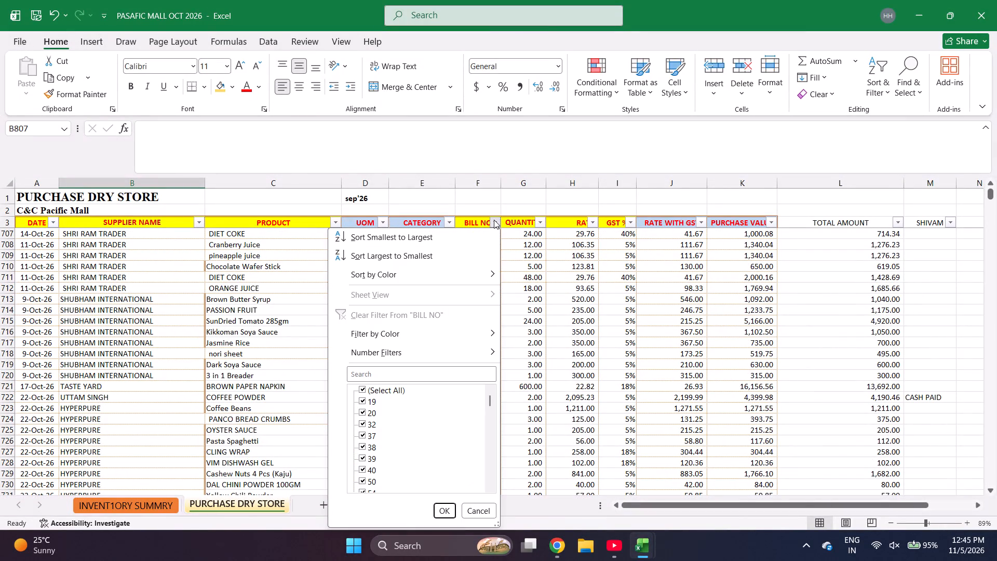
pyautogui.write('566')
pyautogui.write('E566')
pyautogui.press('Escape')
pyautogui.press('Escape')
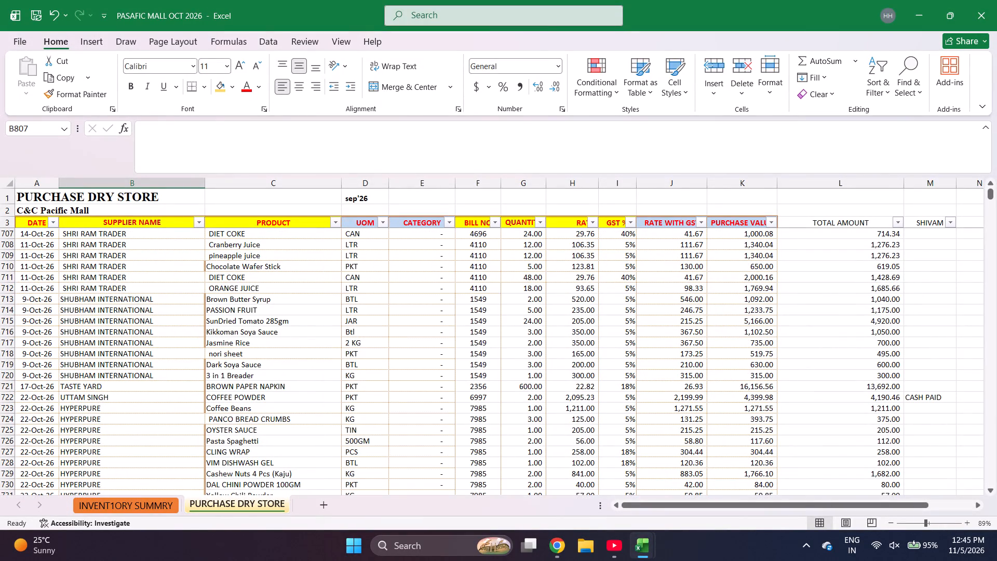
# Filter the SUPPLIER NAME column to HYPERPURE and check which October dates the DATE filter lists.
pyautogui.scroll(-2, 494, 220)
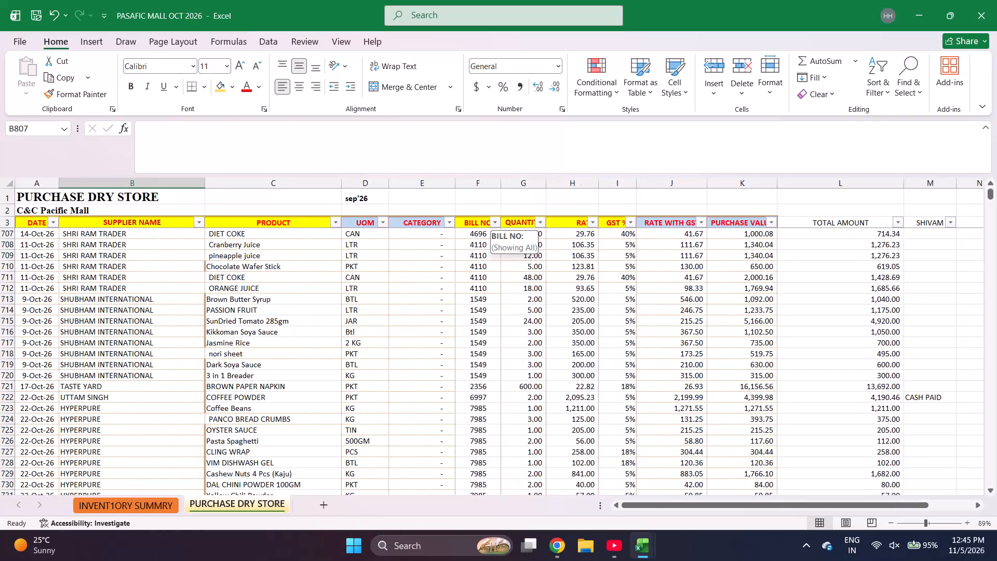
pyautogui.scroll(-1, 419, 391)
pyautogui.scroll(2, 419, 391)
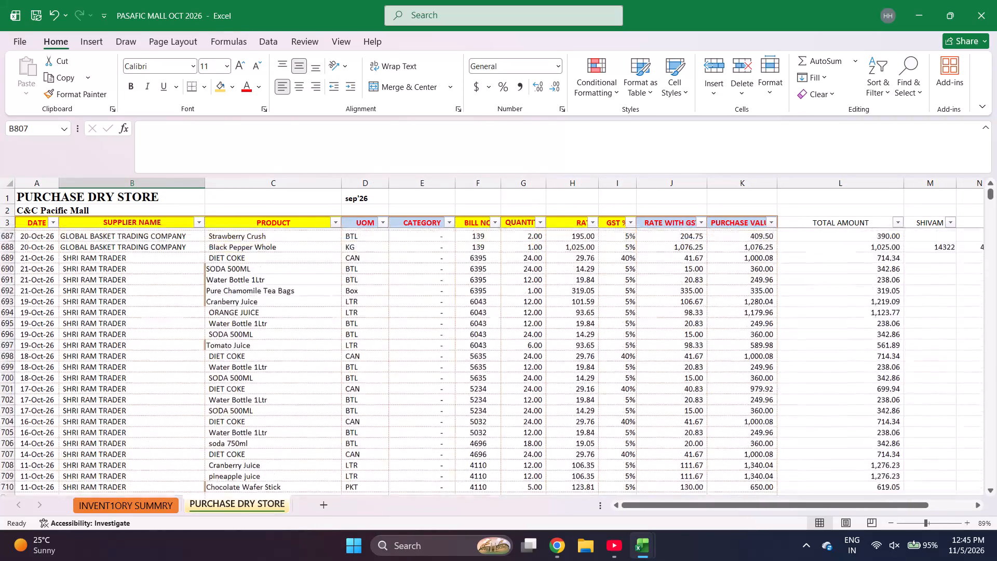
pyautogui.click(199, 223)
pyautogui.write('EHYP')
pyautogui.press('Return')
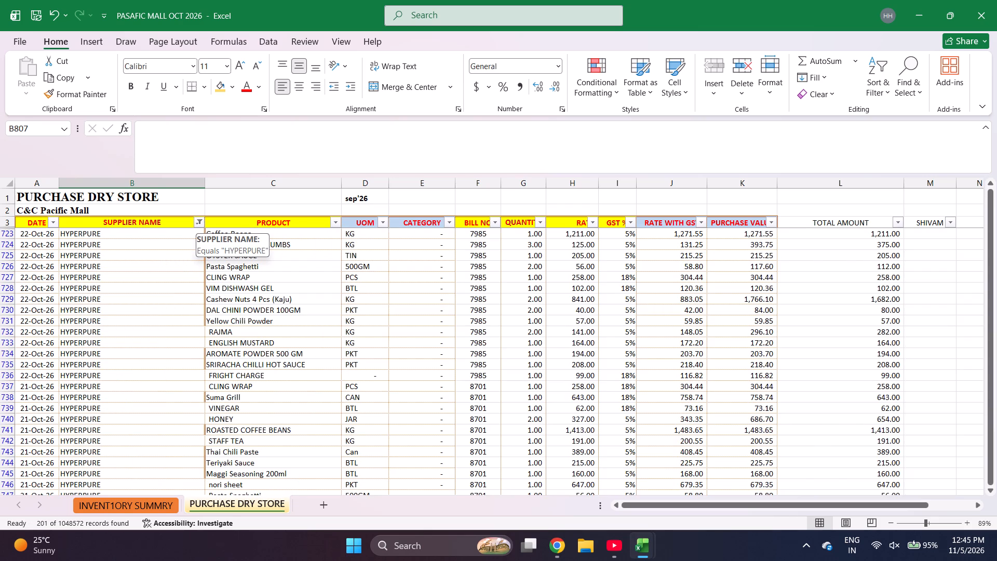
pyautogui.scroll(1, 152, 264)
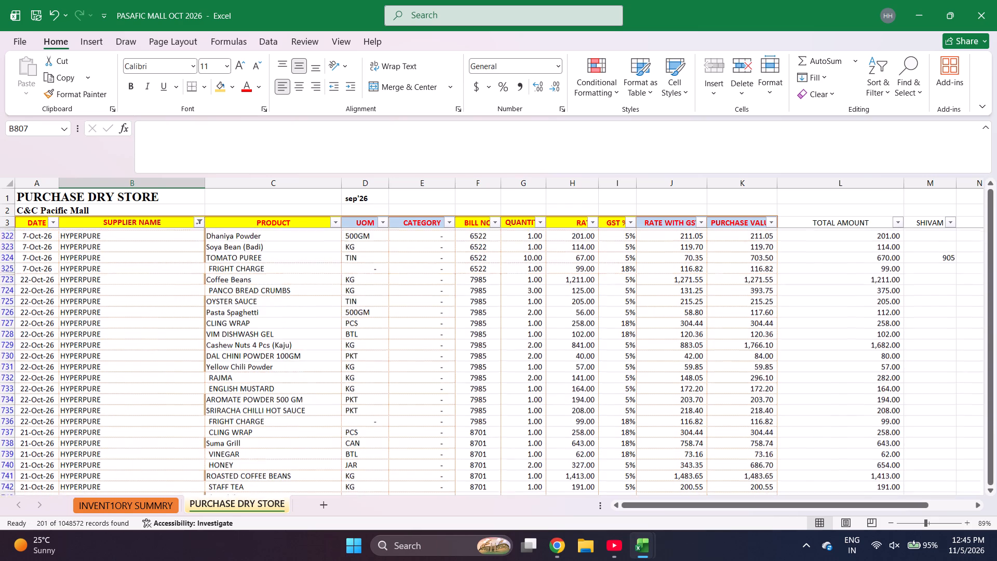
pyautogui.scroll(1, 152, 264)
pyautogui.click(52, 221)
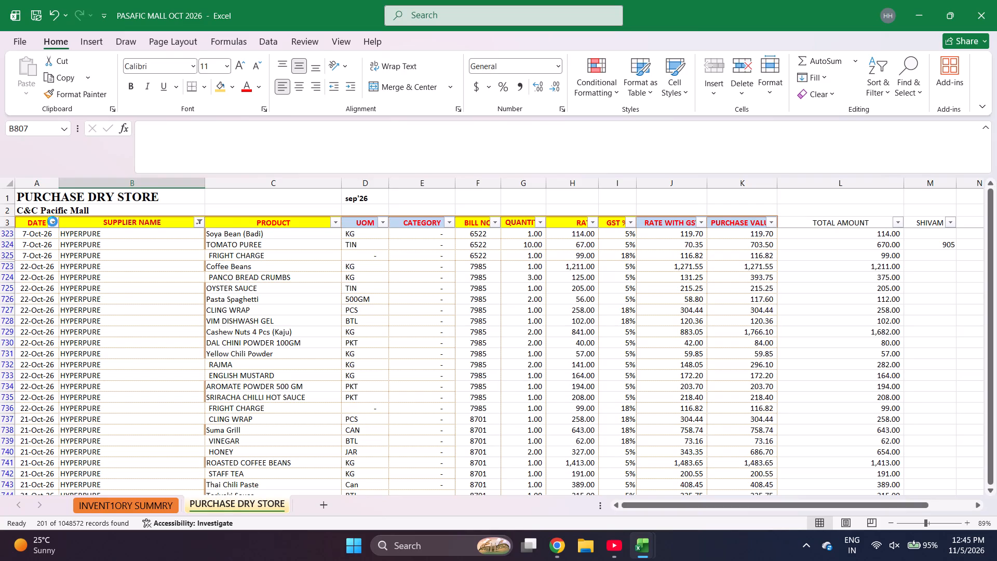
pyautogui.scroll(-1, 106, 408)
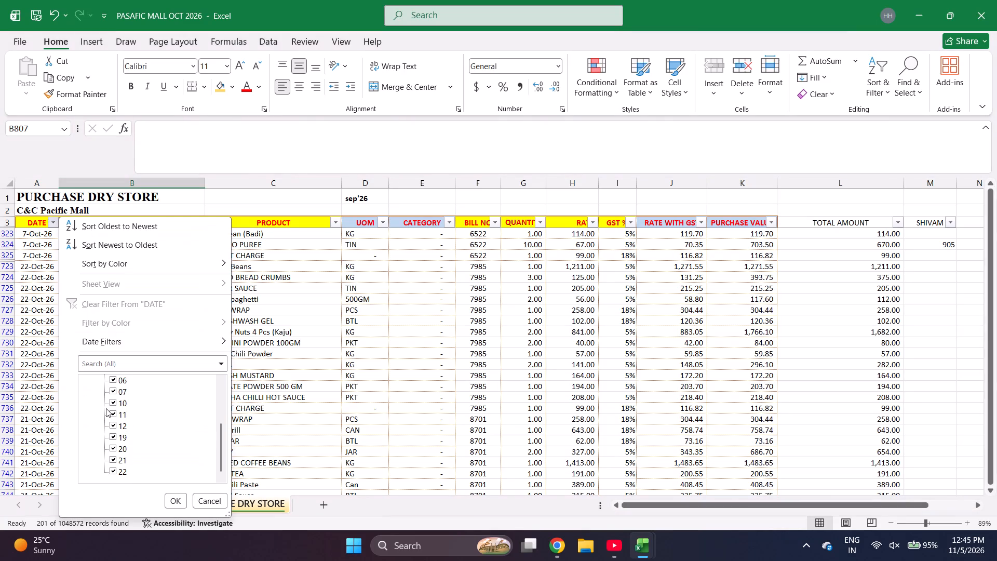
# Return to the PASAFIC MALL OCT 2026 2 workbook and enter date 23-Oct-26 and supplier HYPERPURE in row 1087.
pyautogui.hotkey('alt', 'Tab')
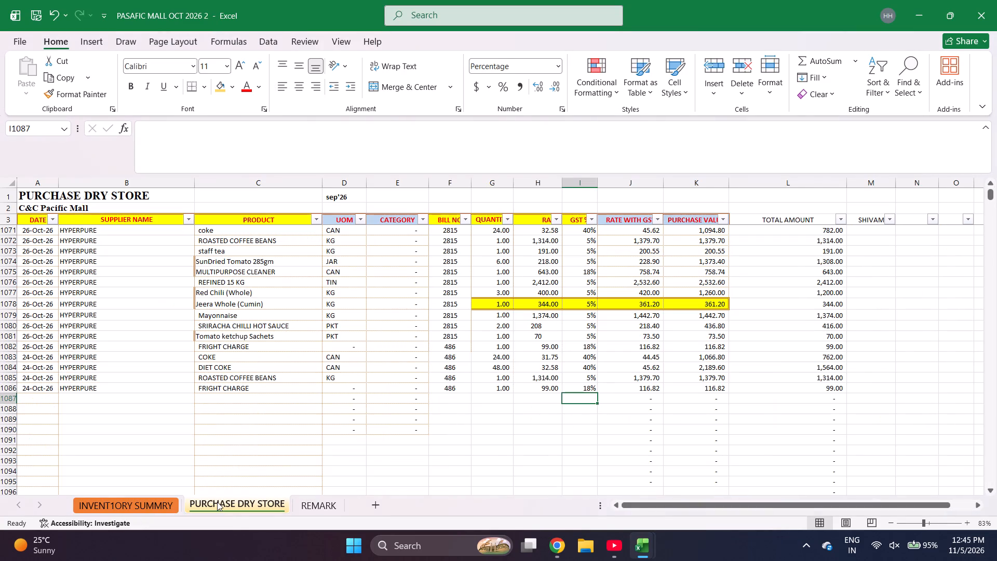
pyautogui.click(28, 402)
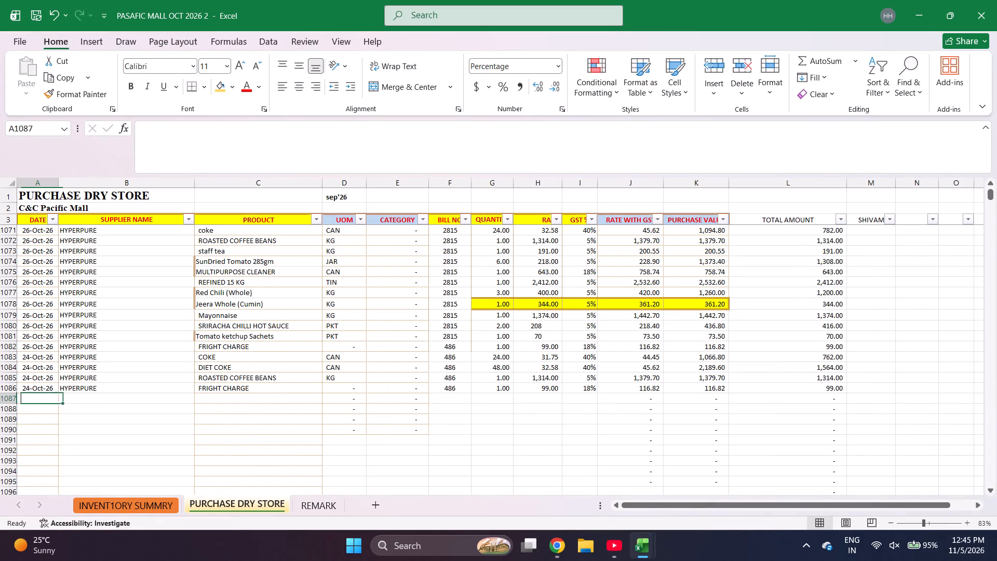
pyautogui.write('10-23-2026')
pyautogui.press('Right')
pyautogui.hotkey('ctrl', 'd')
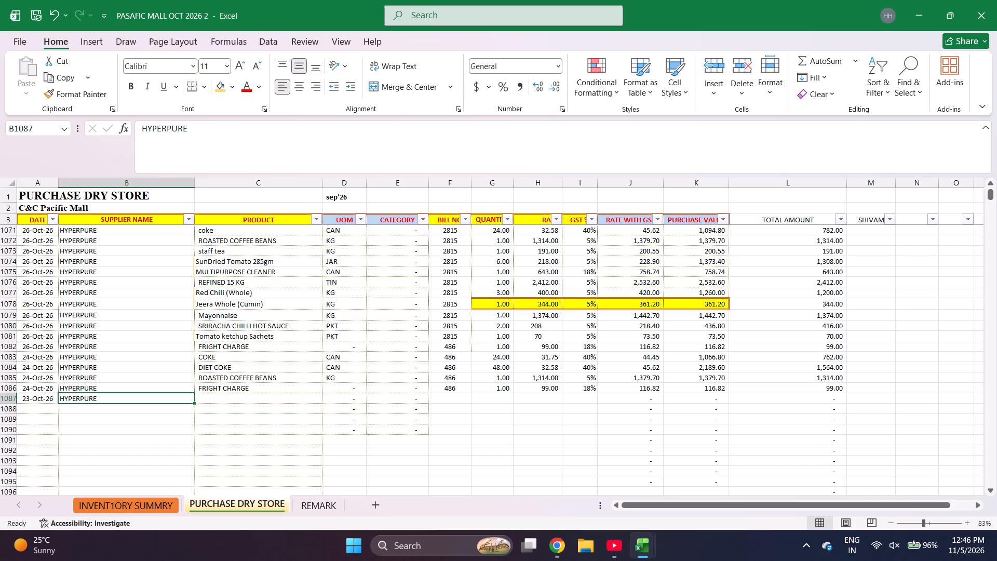
# Enter the products COKE, RED COLOUR, CLING WRAP and VINEGAR in rows 1087 to 1090.
pyautogui.press('Right')
pyautogui.press('Right')
pyautogui.press('Right')
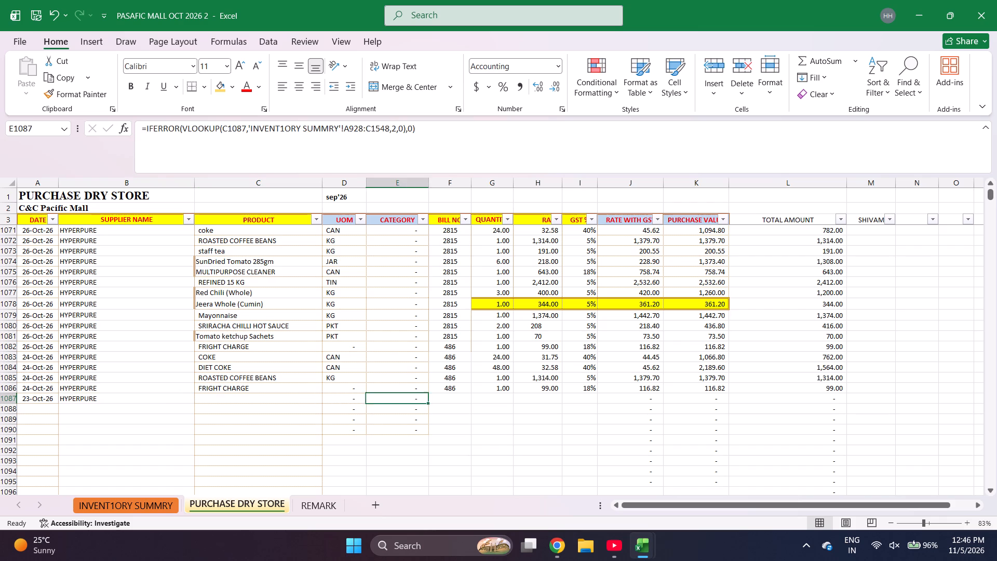
pyautogui.press('Right')
pyautogui.press('Left')
pyautogui.press('Left')
pyautogui.press('Left')
pyautogui.press('Left')
pyautogui.press('Right')
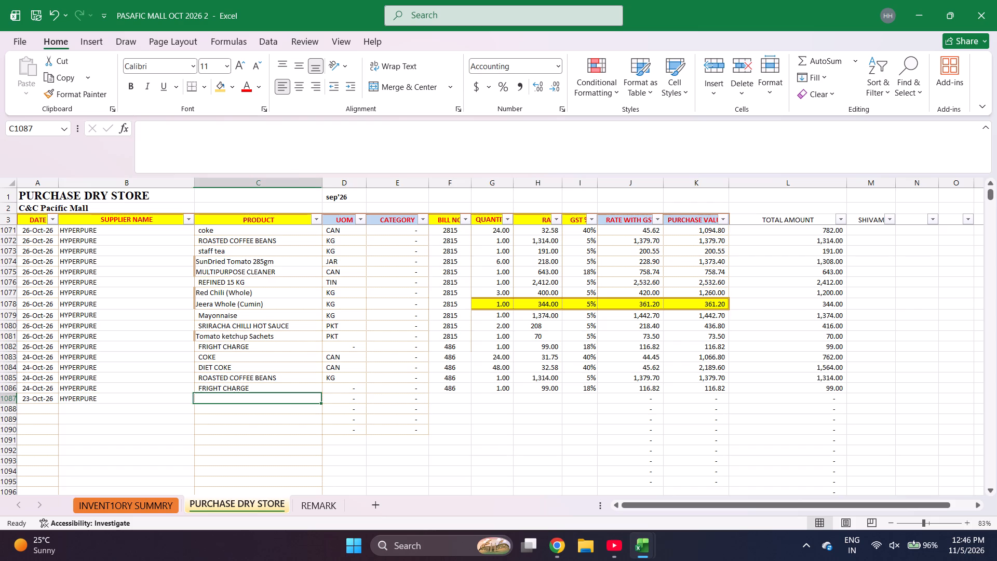
pyautogui.write('COKE')
pyautogui.press('Return')
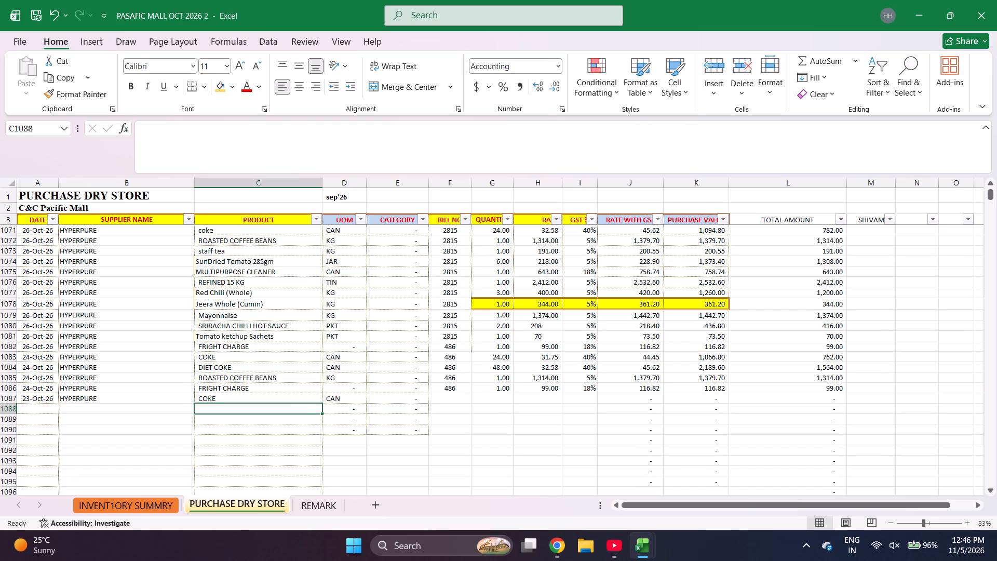
pyautogui.write('RED COL')
pyautogui.press('Return')
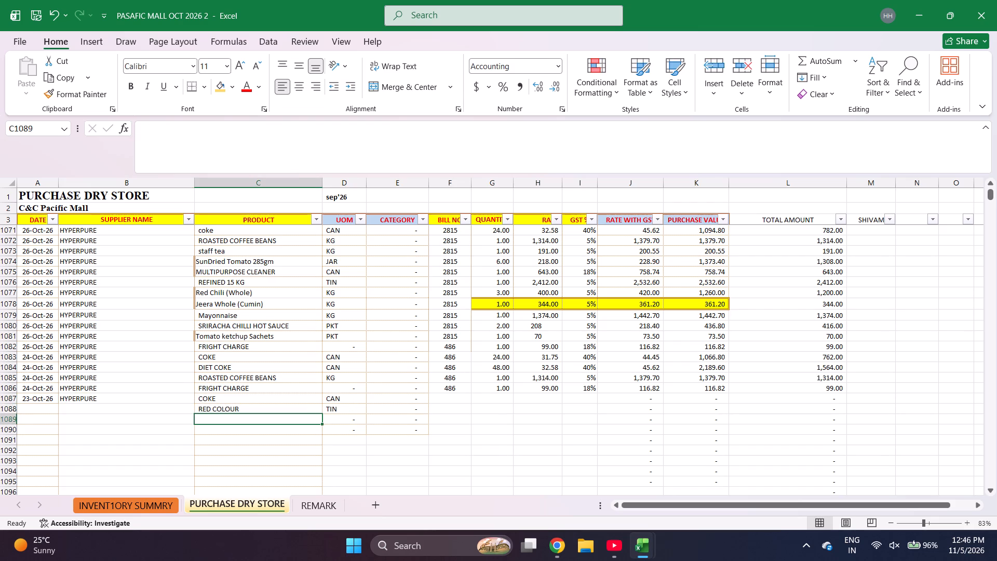
pyautogui.write('CLING WR')
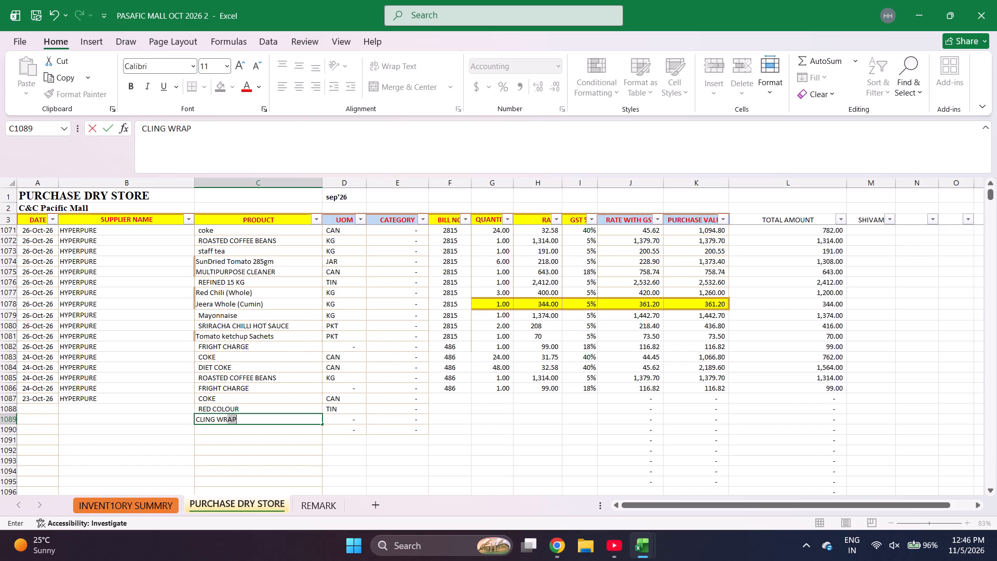
pyautogui.press('Return')
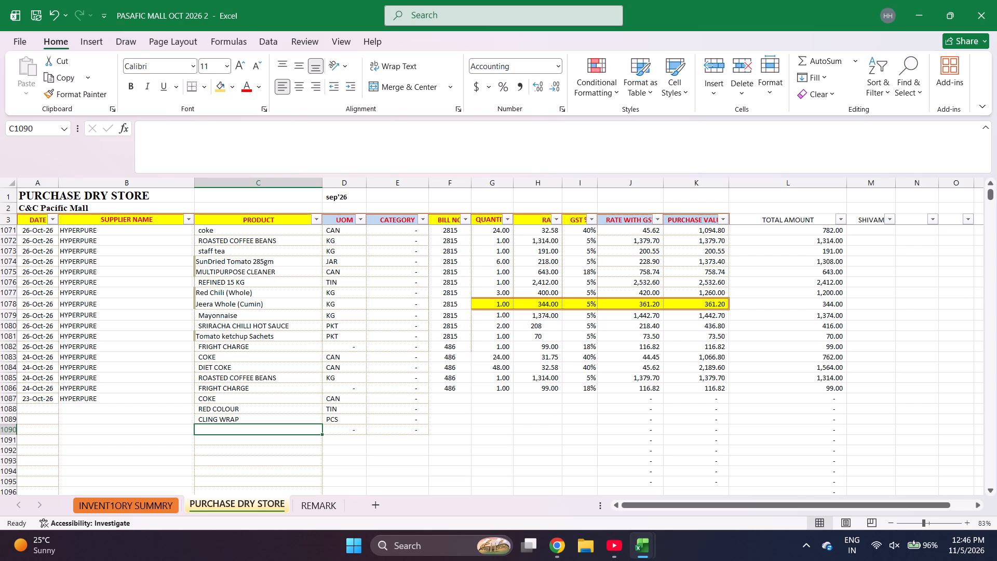
pyautogui.write('VINEGAR')
pyautogui.press('Return')
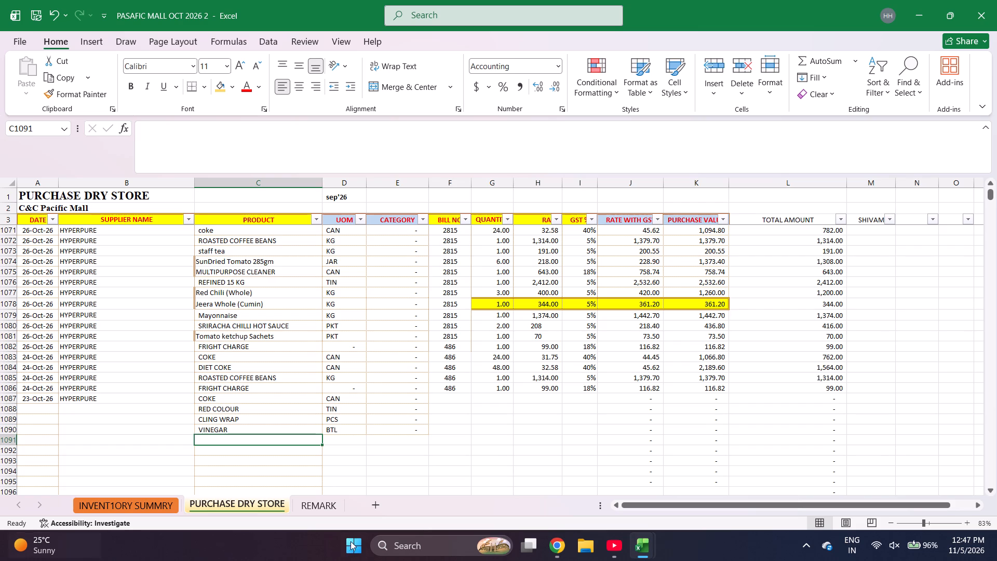
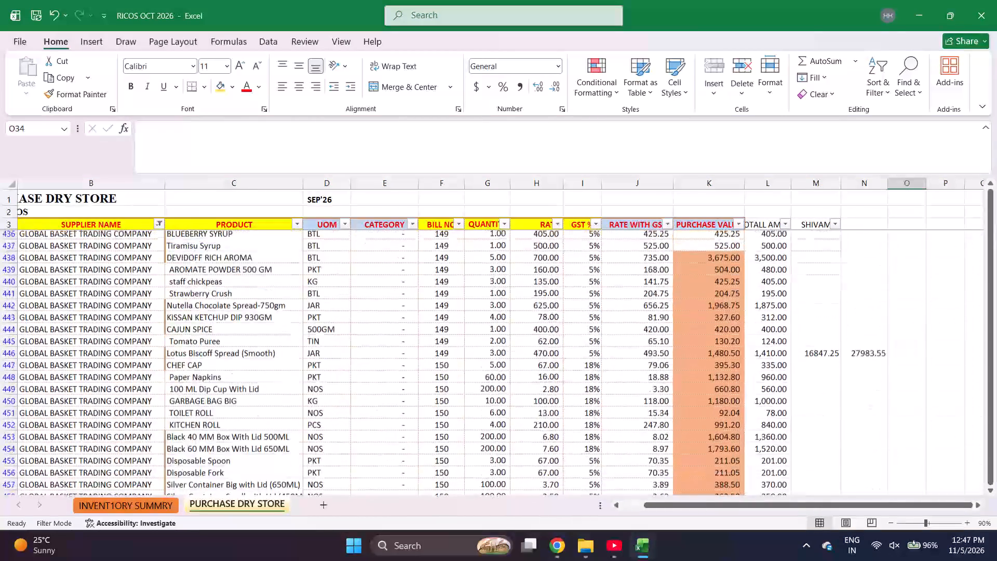
# Reset the SUPPLIER NAME filter in the RICOS OCT 2026 purchase sheet to include all suppliers.
pyautogui.scroll(-3, 139, 270)
pyautogui.scroll(4, 139, 270)
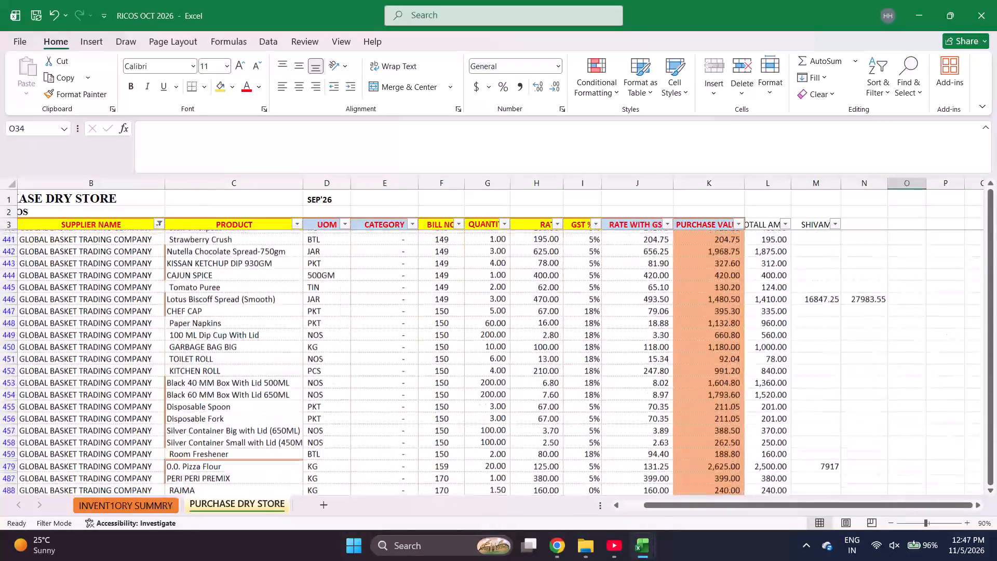
pyautogui.hscroll(1, 139, 270)
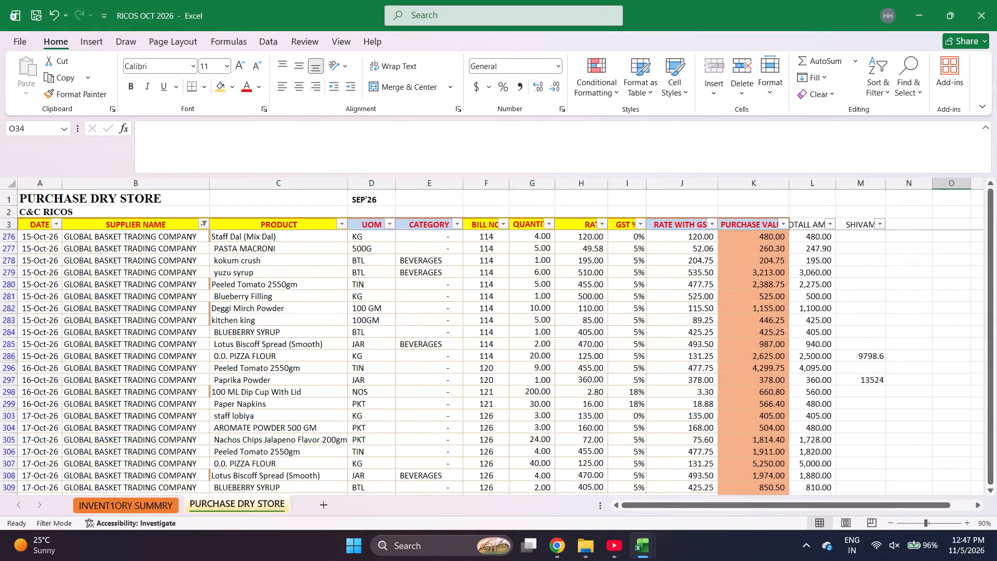
pyautogui.click(205, 224)
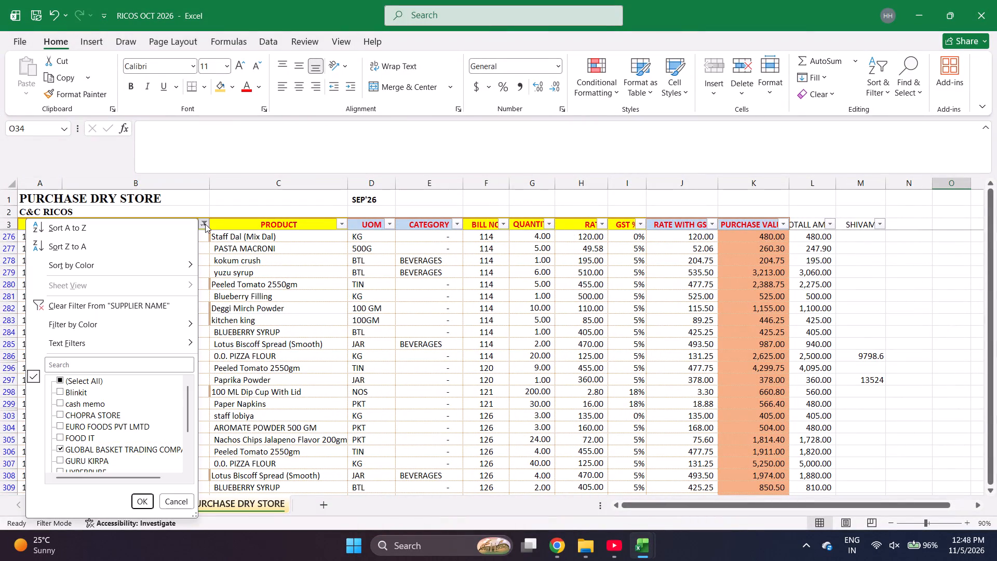
pyautogui.click(87, 381)
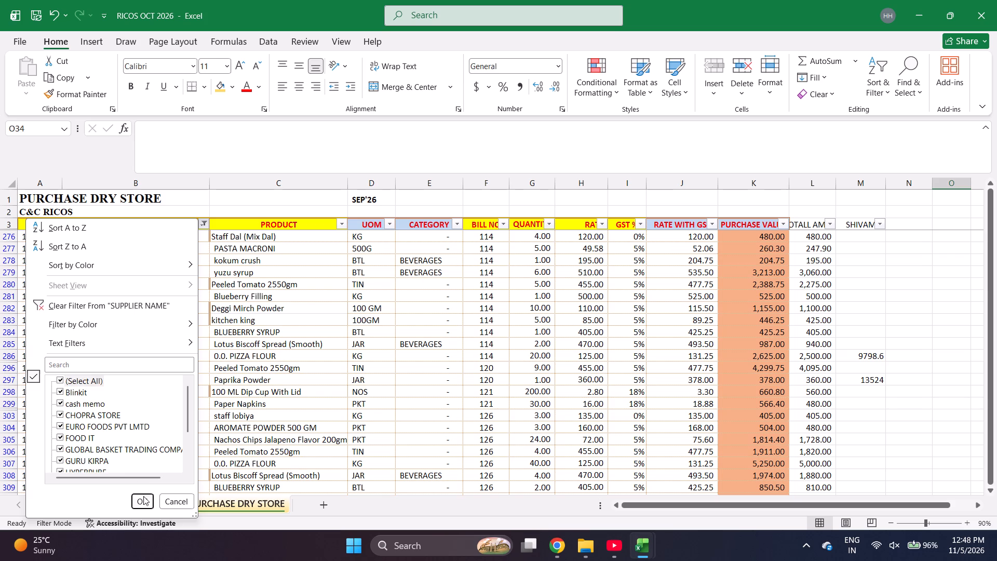
pyautogui.click(147, 504)
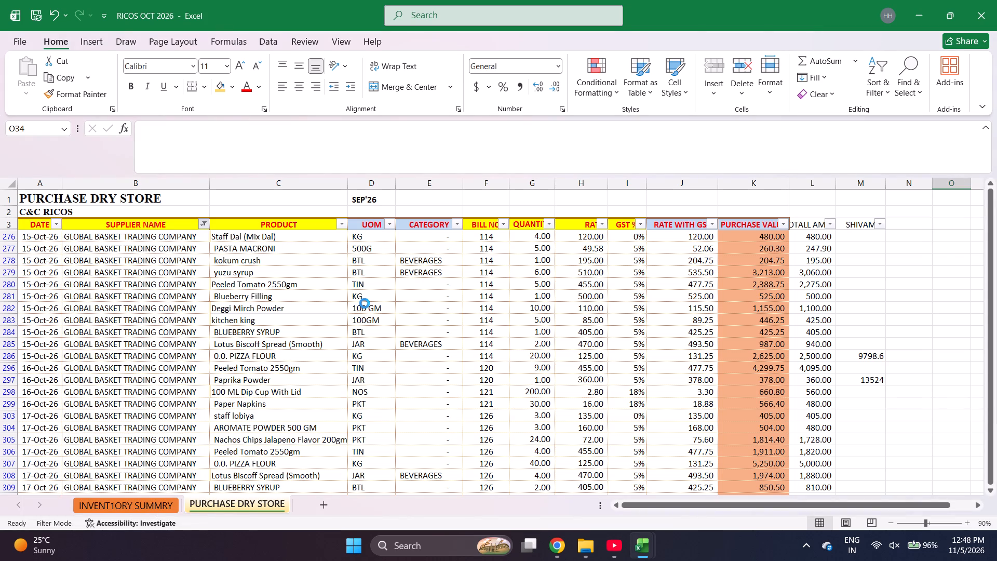
# Filter the BILL NO column to bill 639 and bring its rows into view.
pyautogui.scroll(1, 365, 303)
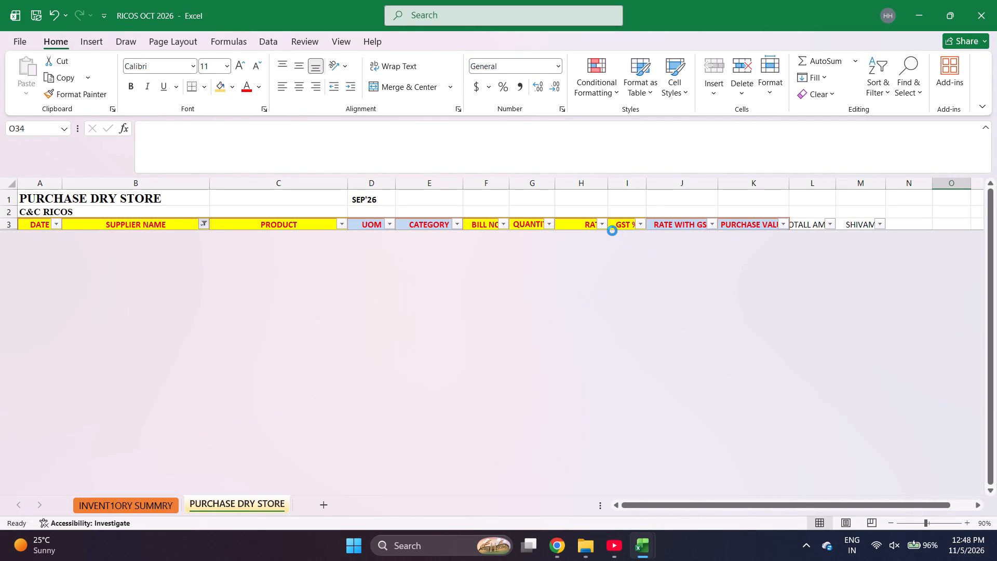
pyautogui.click(502, 222)
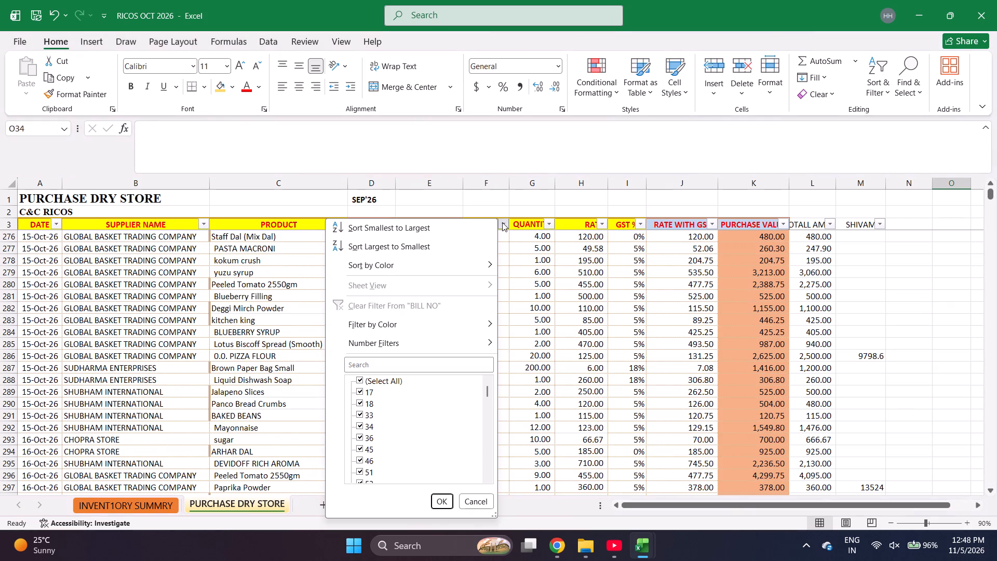
pyautogui.press('e')
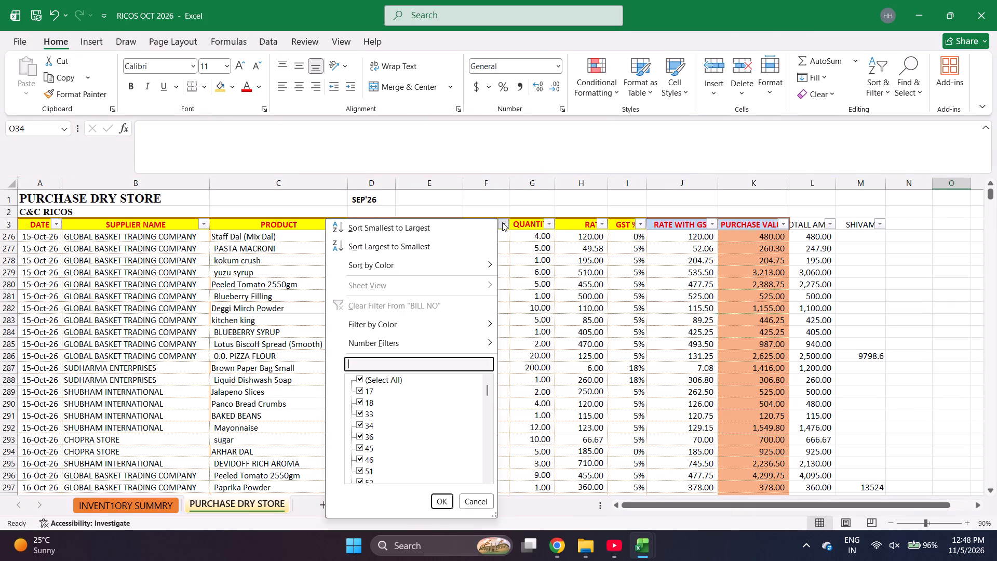
pyautogui.write('639')
pyautogui.press('Return')
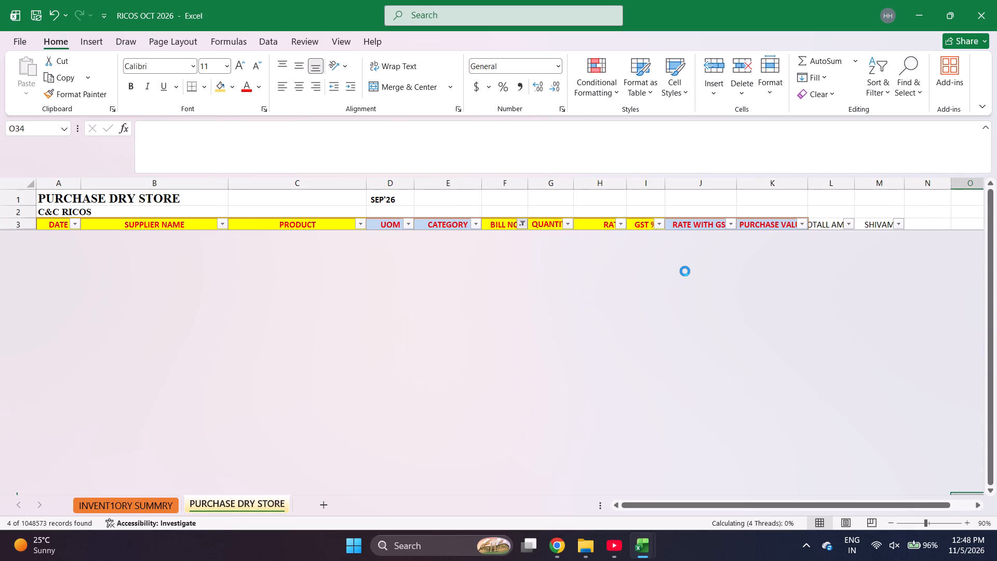
pyautogui.scroll(1, 685, 271)
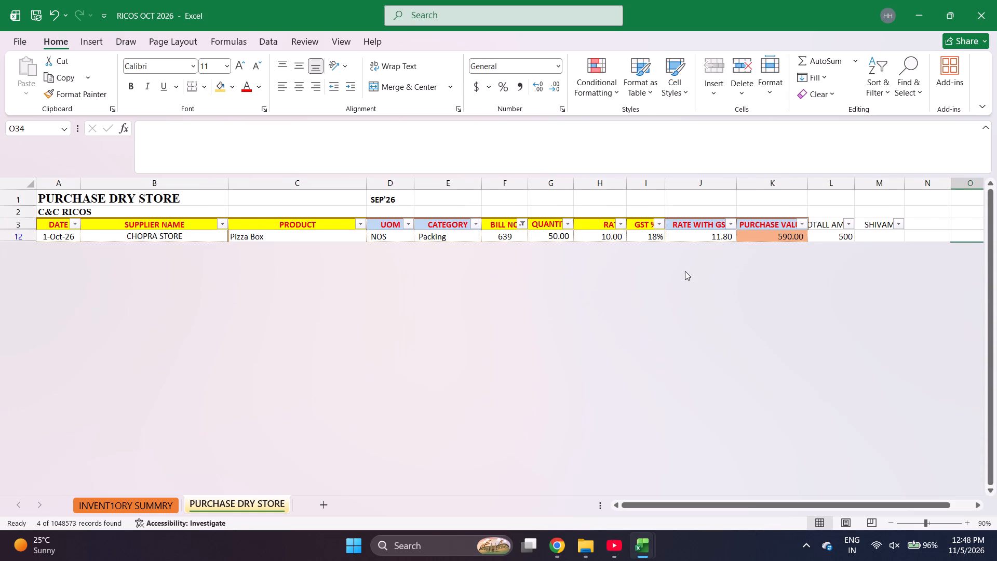
pyautogui.scroll(2, 785, 250)
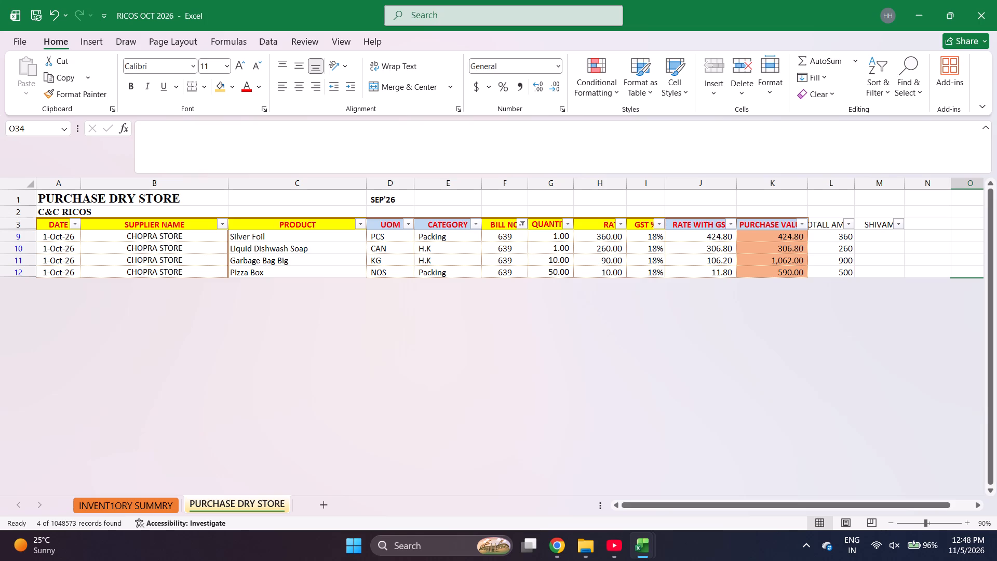
# Change the supplier name of all four bill 639 rows, 9 to 12, to SUDHARMA ENTERPRISES.
pyautogui.click(174, 235)
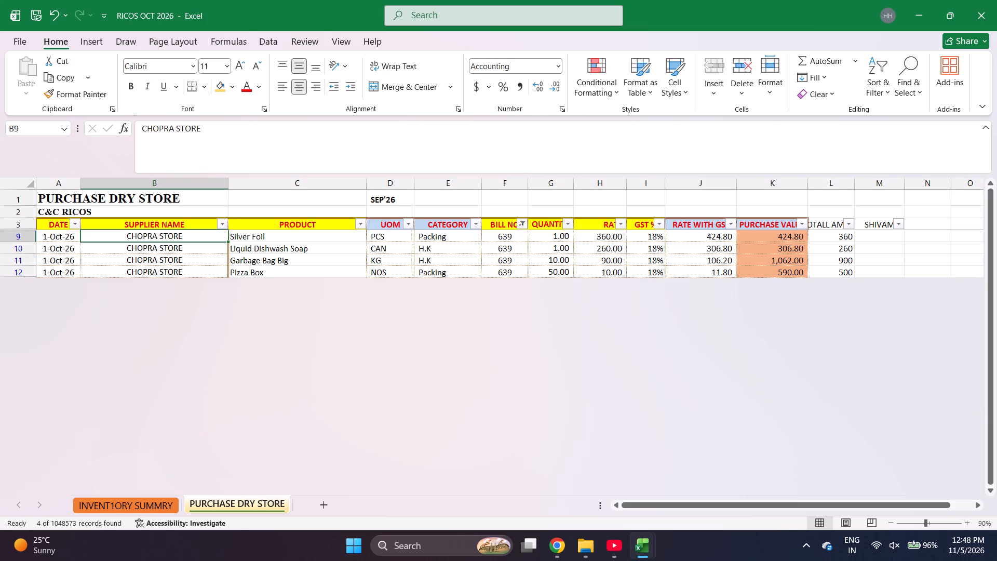
pyautogui.write('su')
pyautogui.press('d')
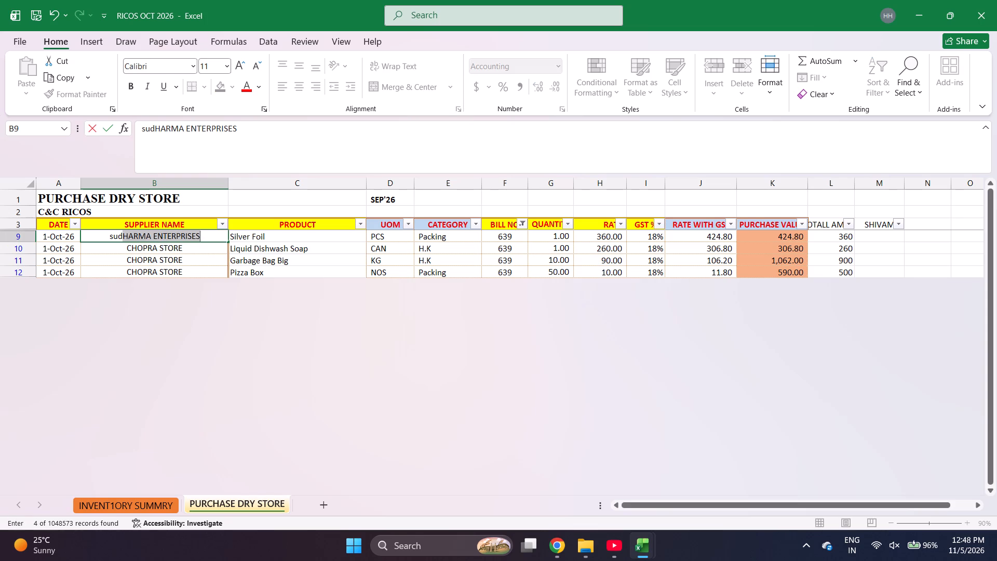
pyautogui.press('Return')
pyautogui.press('s')
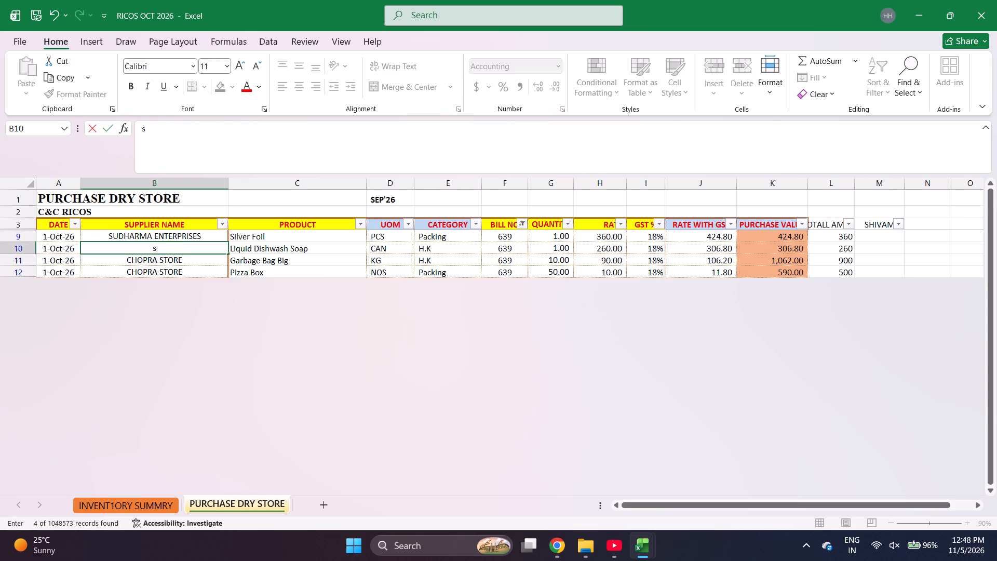
pyautogui.press('u')
pyautogui.press('d')
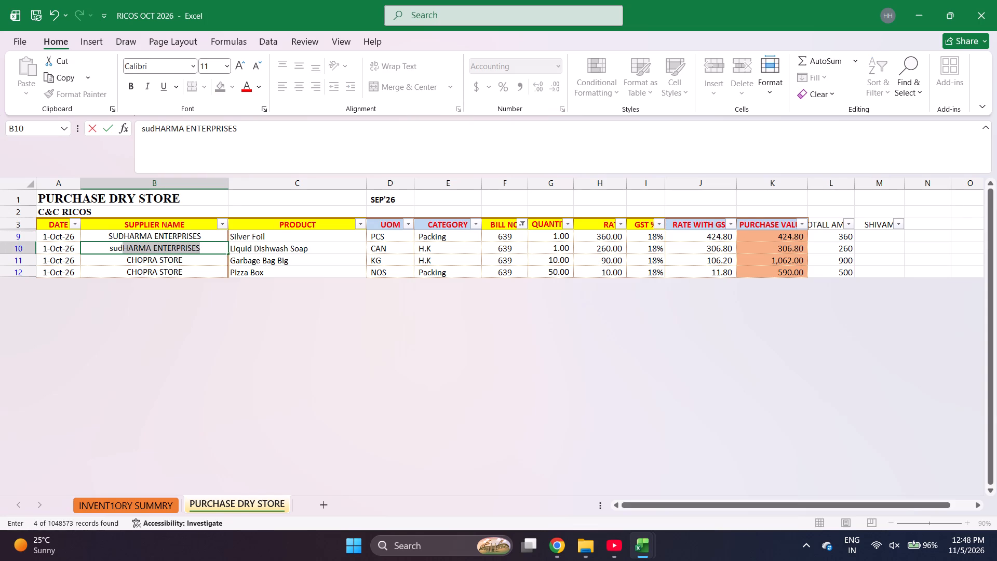
pyautogui.press('Return')
pyautogui.write('su')
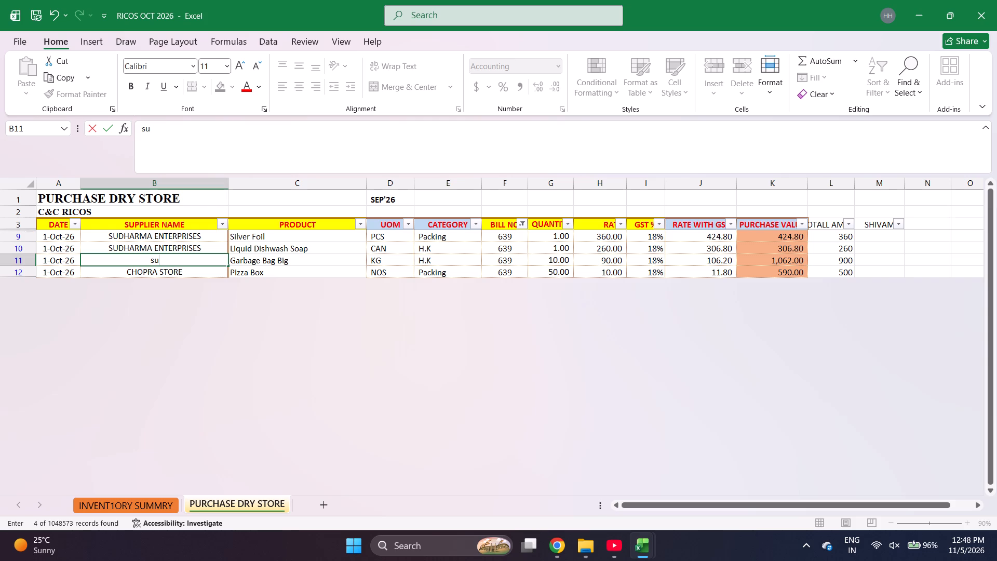
pyautogui.press('d')
pyautogui.press('Return')
pyautogui.write('su')
pyautogui.press('d')
pyautogui.press('Return')
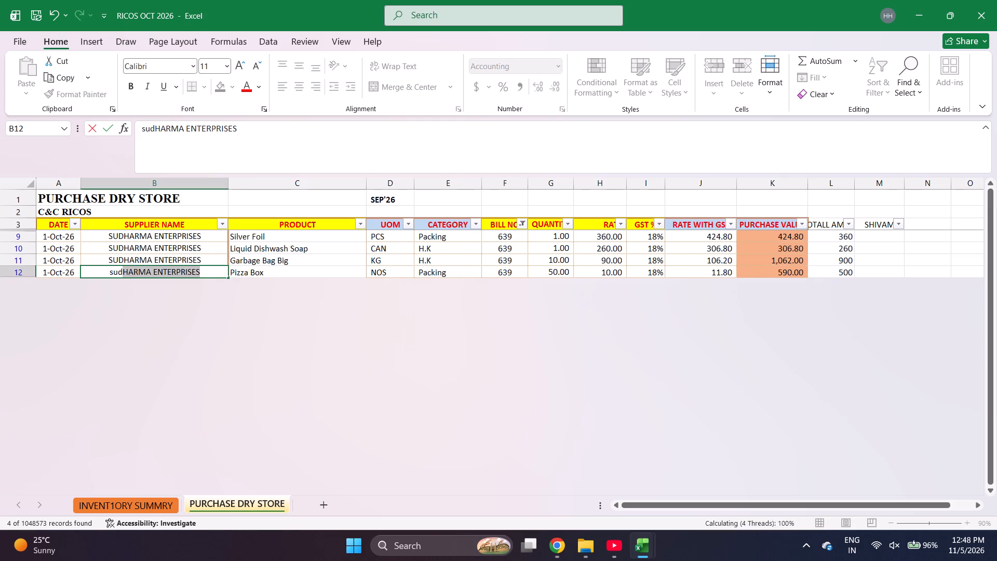
# Save the RICOS OCT 2026 workbook.
pyautogui.press('Down')
pyautogui.press('Up')
pyautogui.press('Up')
pyautogui.press('Up')
pyautogui.press('Up')
pyautogui.press('Up')
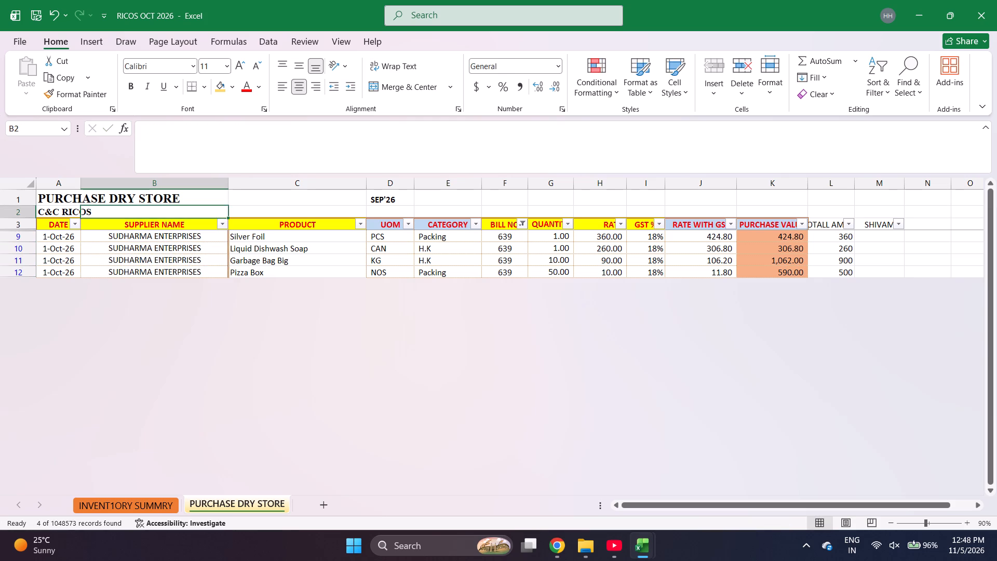
pyautogui.press('Down')
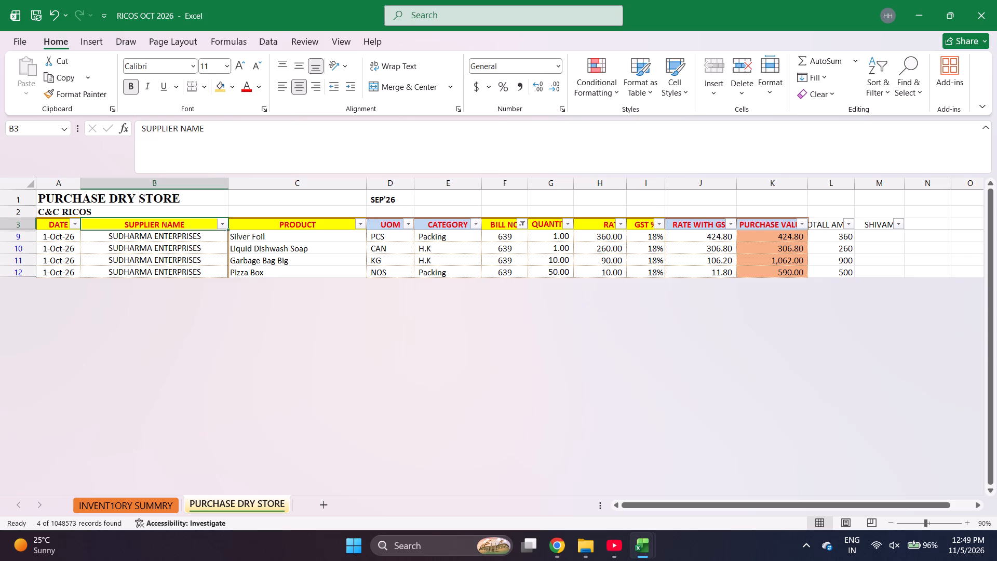
pyautogui.hotkey('ctrl', 's')
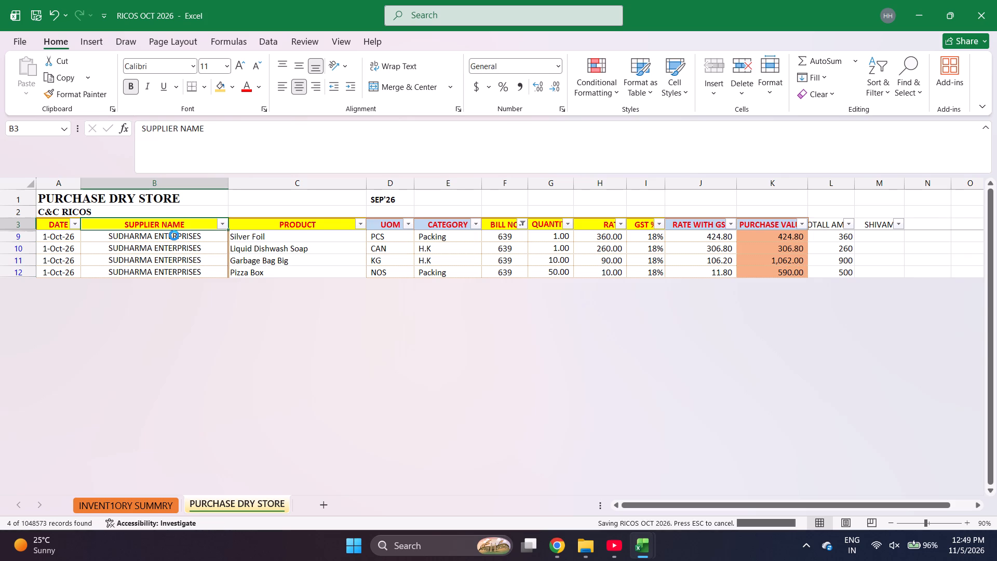
# Return to the PASAFIC MALL OCT 2026 2 workbook and enter the product Oyster Sauce in row 1091.
pyautogui.hotkey('alt', 'Tab')
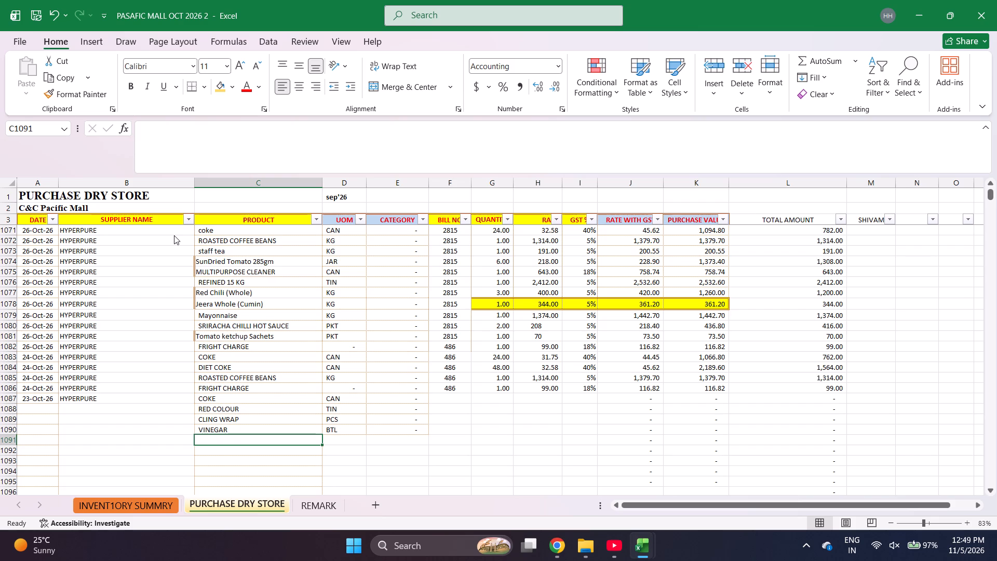
pyautogui.write('oys')
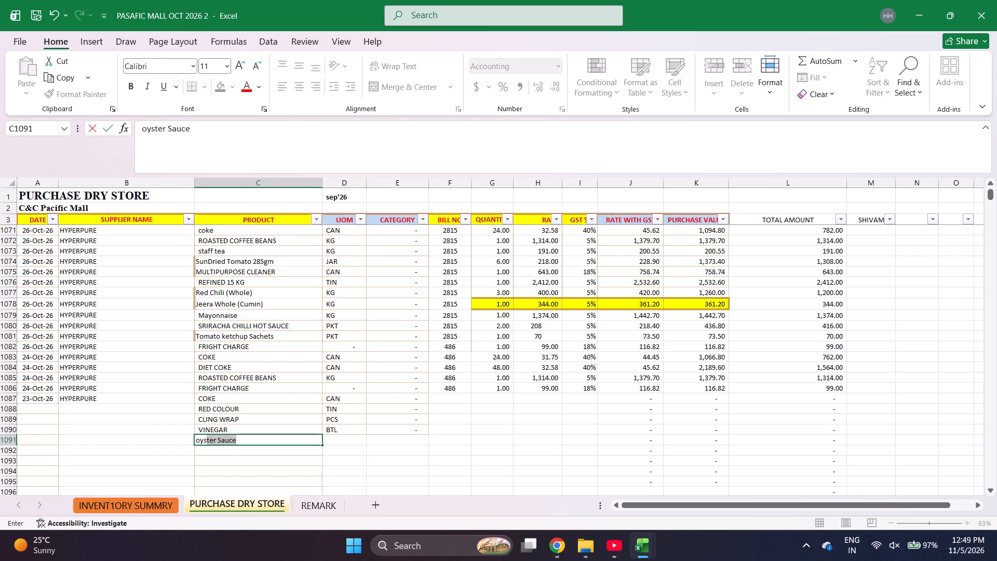
pyautogui.press('Return')
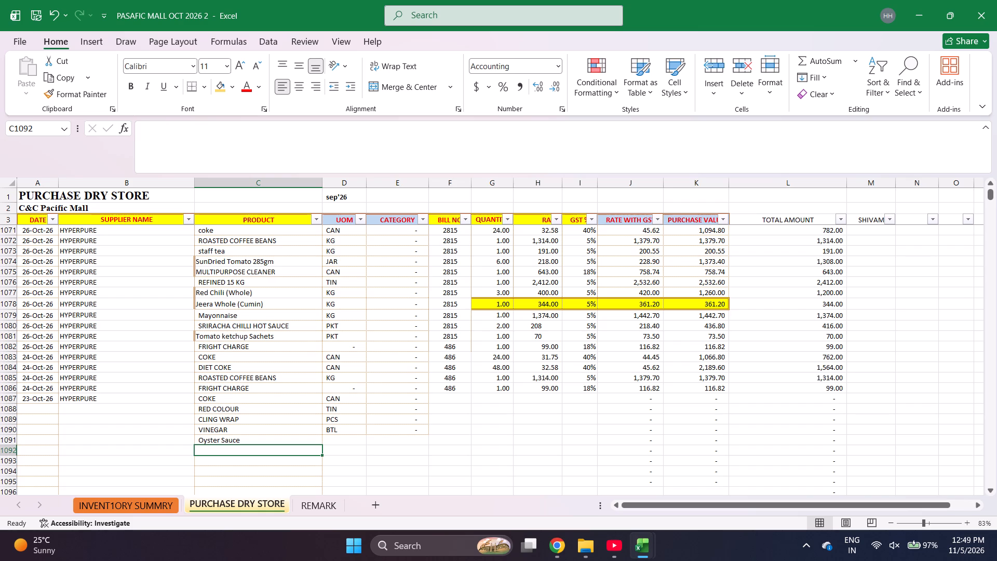
# Find "saff" in the inventory summary sheet and copy Saffron (Kesar) into the PRODUCT cell of row 1092.
pyautogui.write('saf')
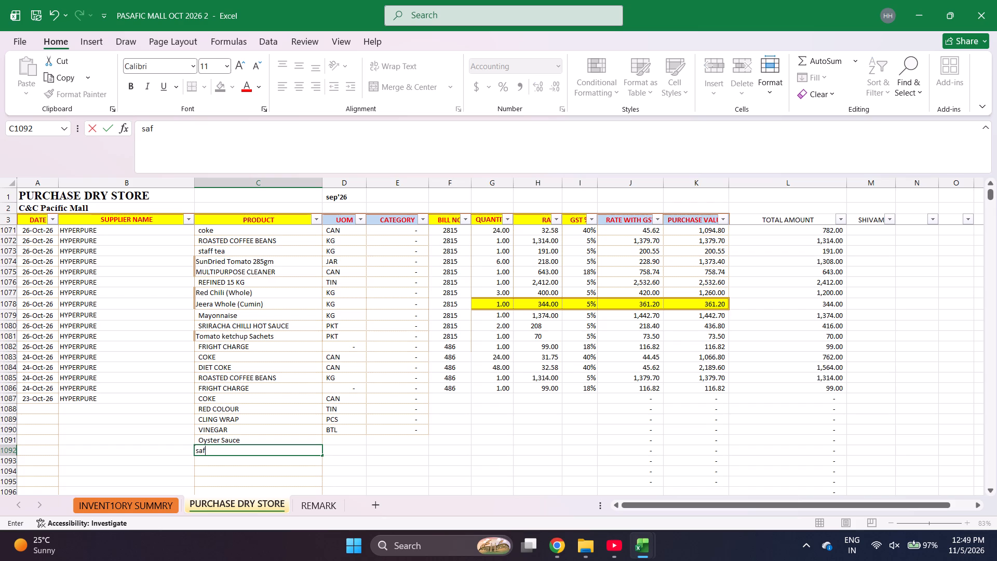
pyautogui.write('fr')
pyautogui.hotkey('ctrl', 'pageup')
pyautogui.hotkey('ctrl', 'f')
pyautogui.write('saff')
pyautogui.press('Return')
pyautogui.press('Escape')
pyautogui.hotkey('ctrl', 'c')
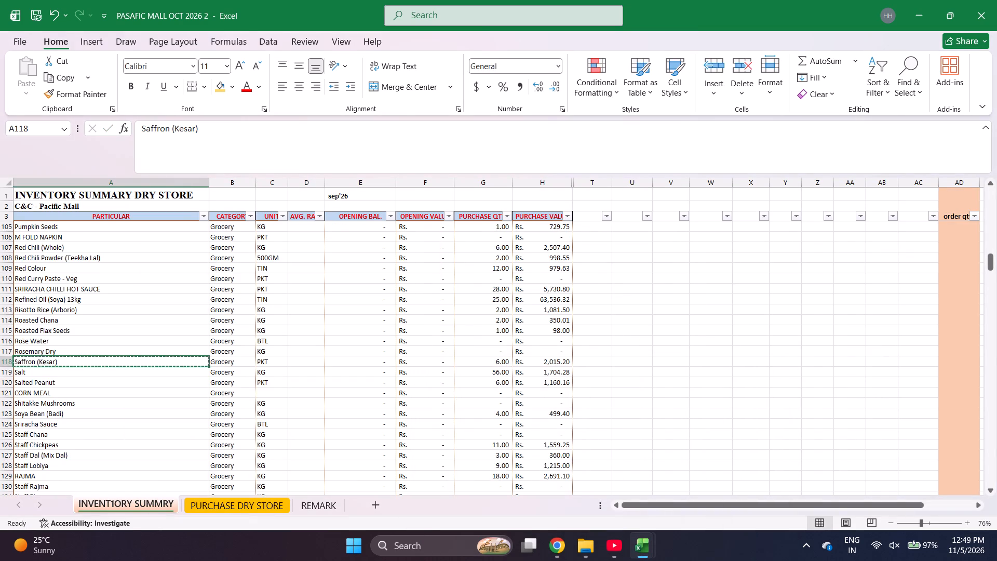
pyautogui.hotkey('ctrl', 'pagedown')
pyautogui.press('Return')
pyautogui.press('Return')
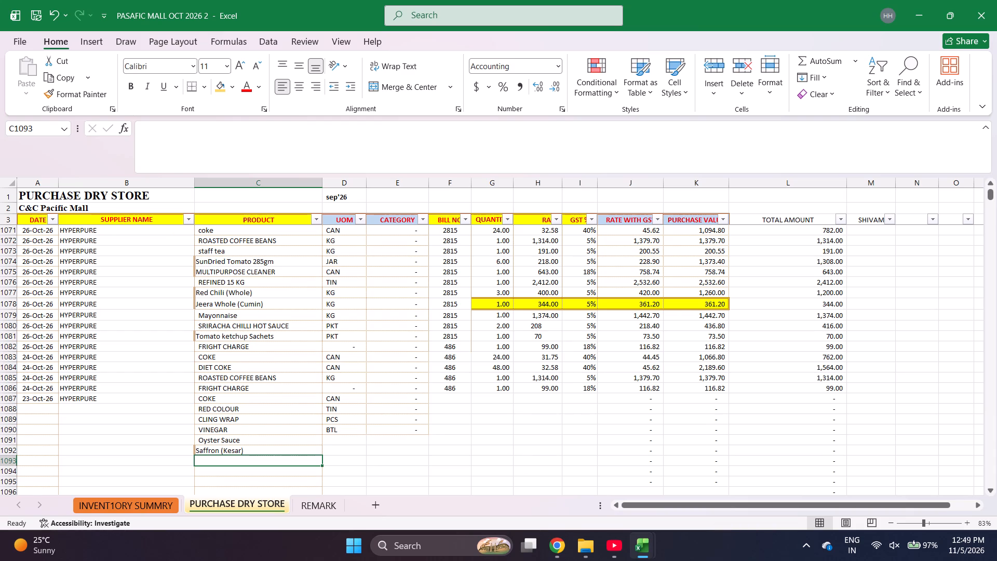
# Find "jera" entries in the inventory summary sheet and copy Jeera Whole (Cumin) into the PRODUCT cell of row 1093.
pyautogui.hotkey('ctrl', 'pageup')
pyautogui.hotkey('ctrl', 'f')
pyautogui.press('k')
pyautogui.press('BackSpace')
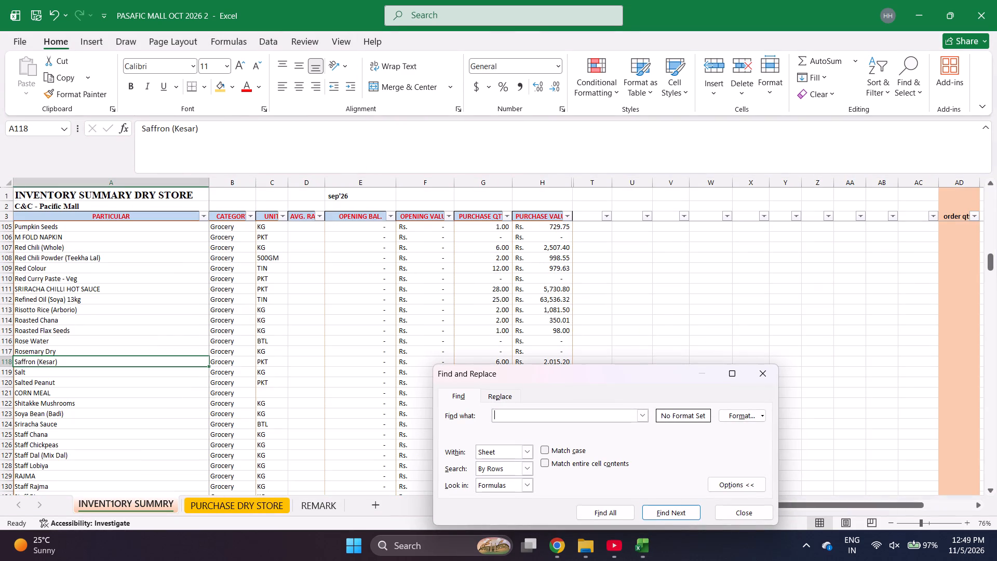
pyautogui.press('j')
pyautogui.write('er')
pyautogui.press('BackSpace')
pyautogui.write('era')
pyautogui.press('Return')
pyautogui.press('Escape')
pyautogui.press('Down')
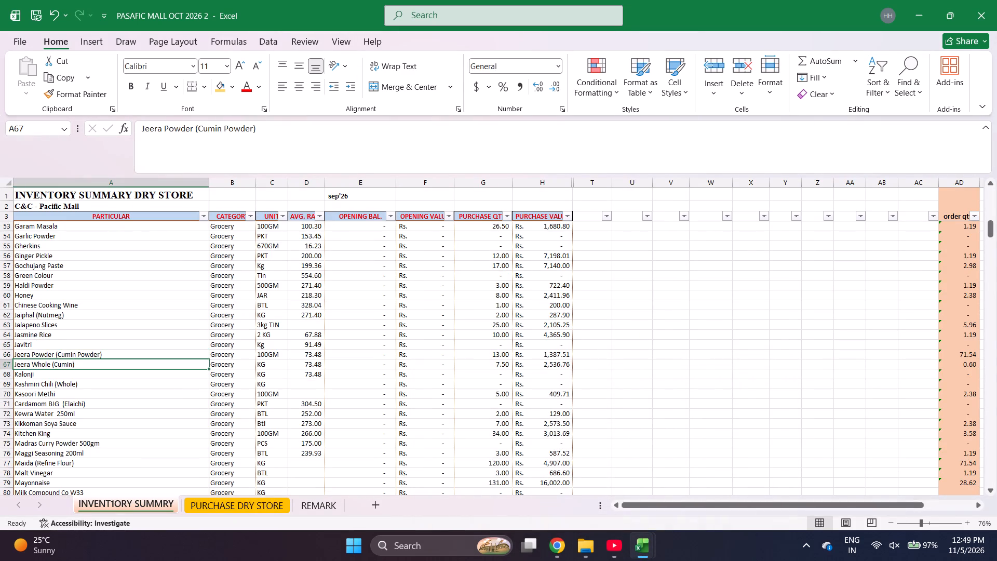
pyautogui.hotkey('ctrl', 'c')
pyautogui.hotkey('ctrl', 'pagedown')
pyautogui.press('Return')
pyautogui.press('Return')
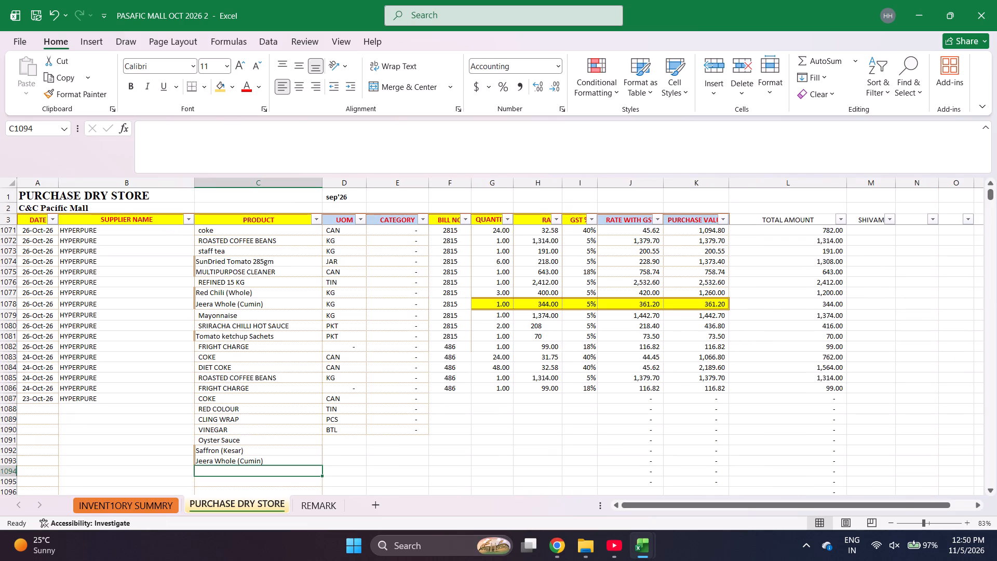
# Replace the product in row 1093 with Jeera Powder (Cumin Powder) copied from the inventory summary sheet.
pyautogui.hotkey('ctrl', 'pageup')
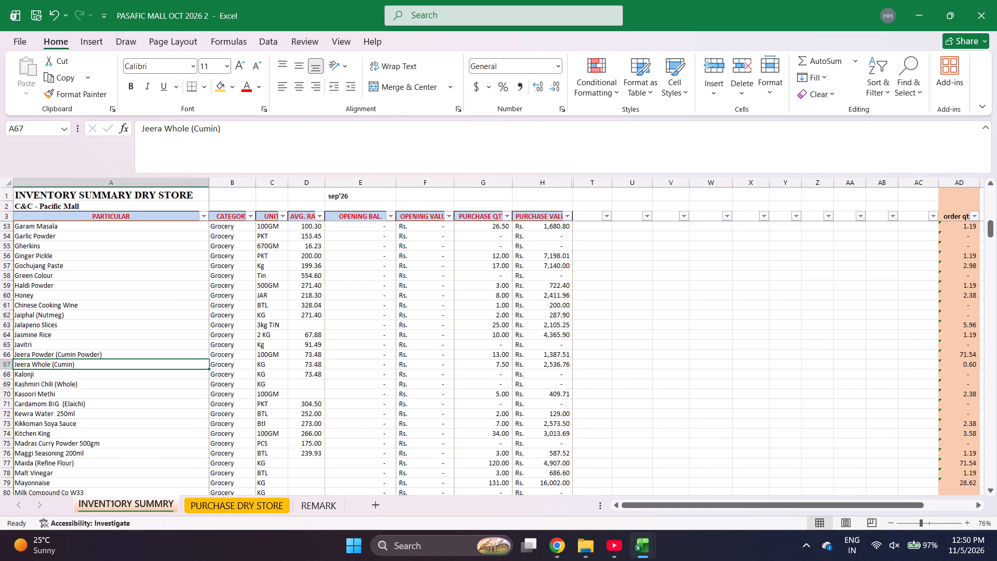
pyautogui.press('Up')
pyautogui.hotkey('ctrl', 'c')
pyautogui.hotkey('ctrl', 'pagedown')
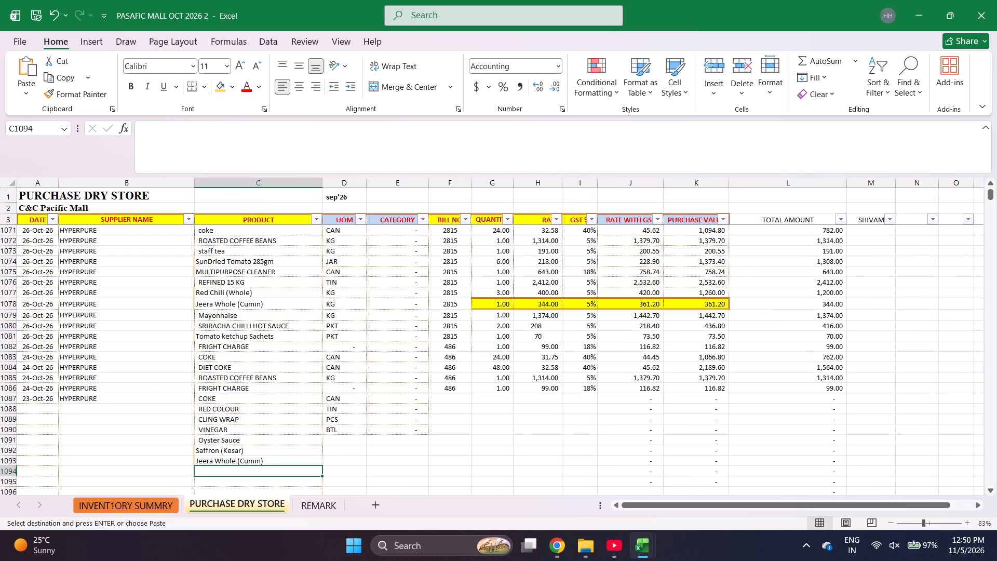
pyautogui.press('Up')
pyautogui.press('Return')
pyautogui.press('Return')
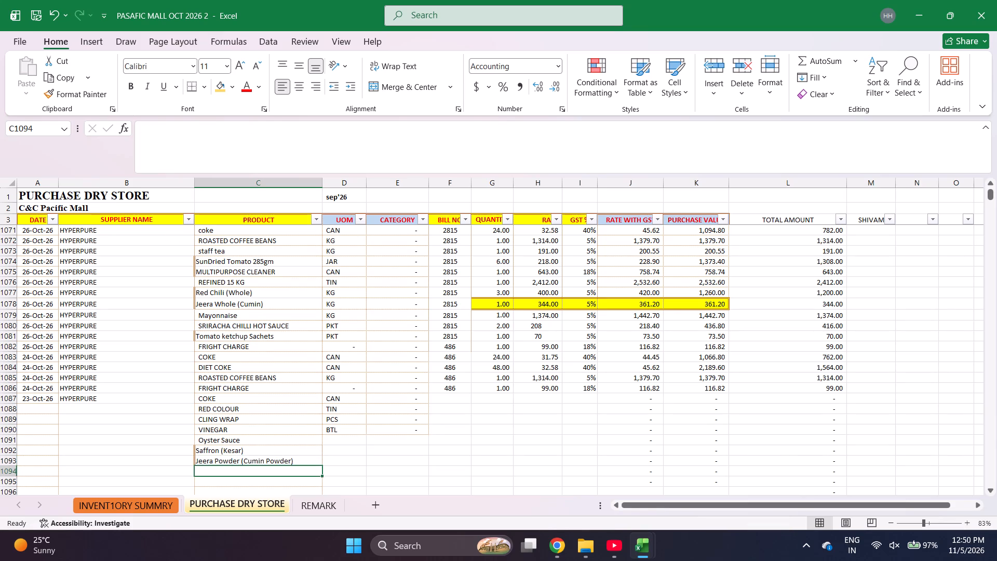
# Find "flak" in the inventory summary sheet and copy Chili Flakes Sachets into the PRODUCT cell of row 1094.
pyautogui.hotkey('ctrl', 'pageup')
pyautogui.hotkey('ctrl', 'f')
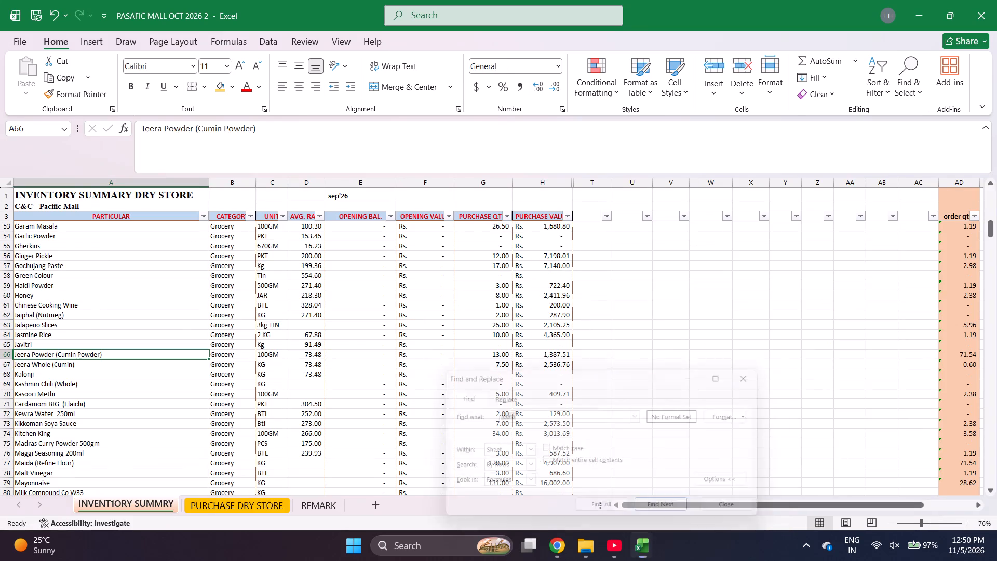
pyautogui.write('flak')
pyautogui.press('Return')
pyautogui.press('Escape')
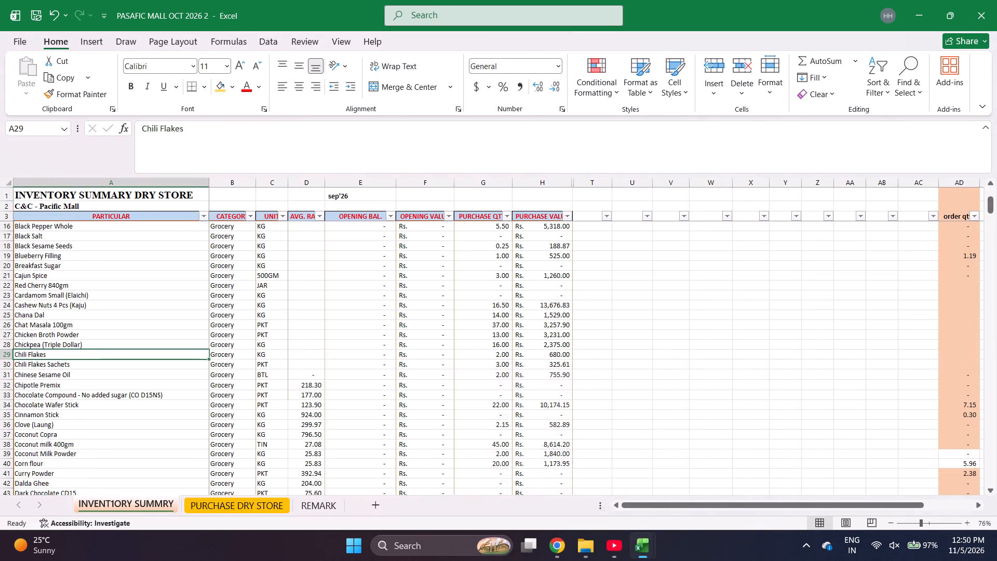
pyautogui.press('Return')
pyautogui.hotkey('ctrl', 'c')
pyautogui.hotkey('ctrl', 'pagedown')
pyautogui.press('Return')
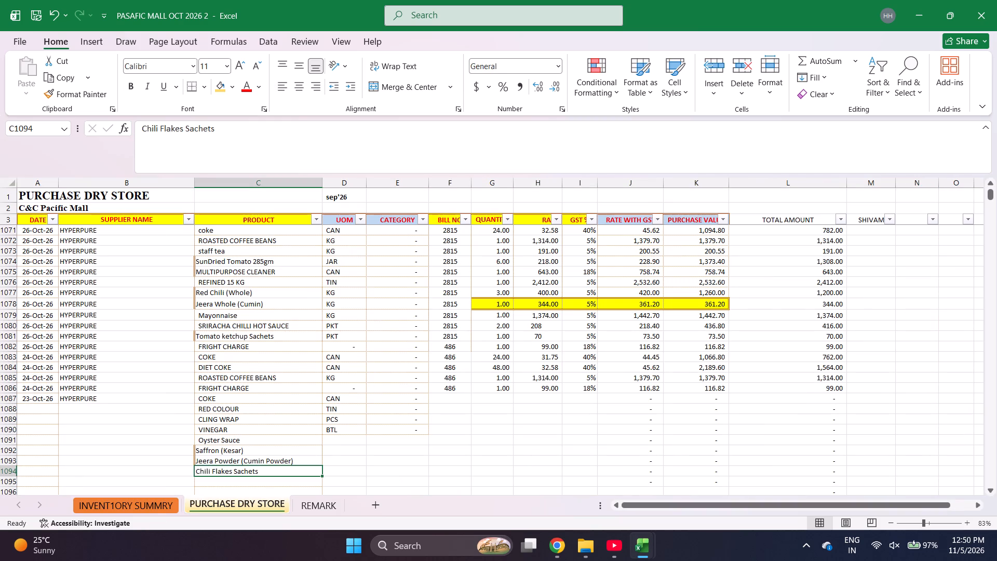
pyautogui.press('Return')
pyautogui.press('Up')
pyautogui.press('Down')
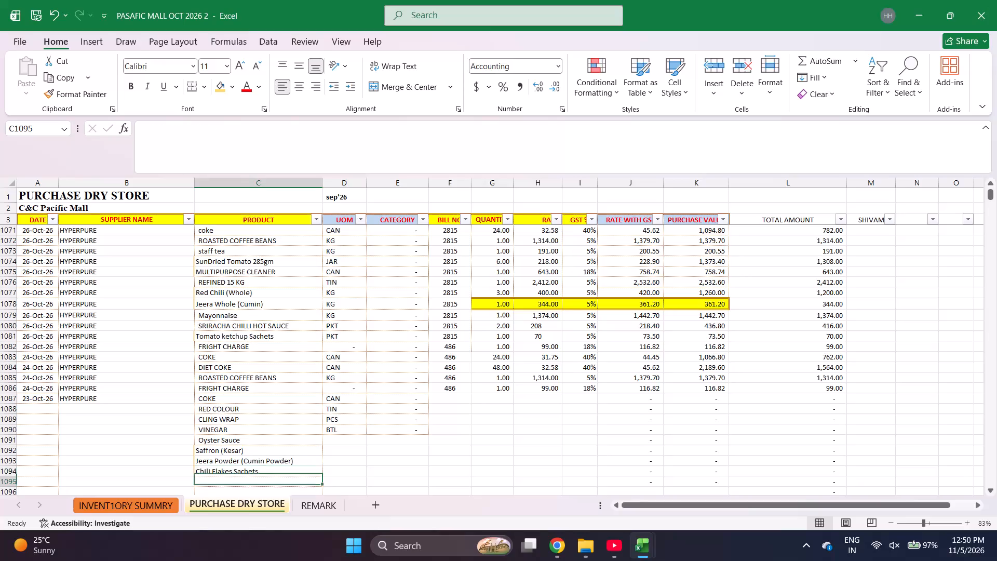
# Enter the products SRIRACHA CHILLI HOT SAUCE, CHANA DAL and rajma in rows 1095 to 1097.
pyautogui.write('sr')
pyautogui.press('Return')
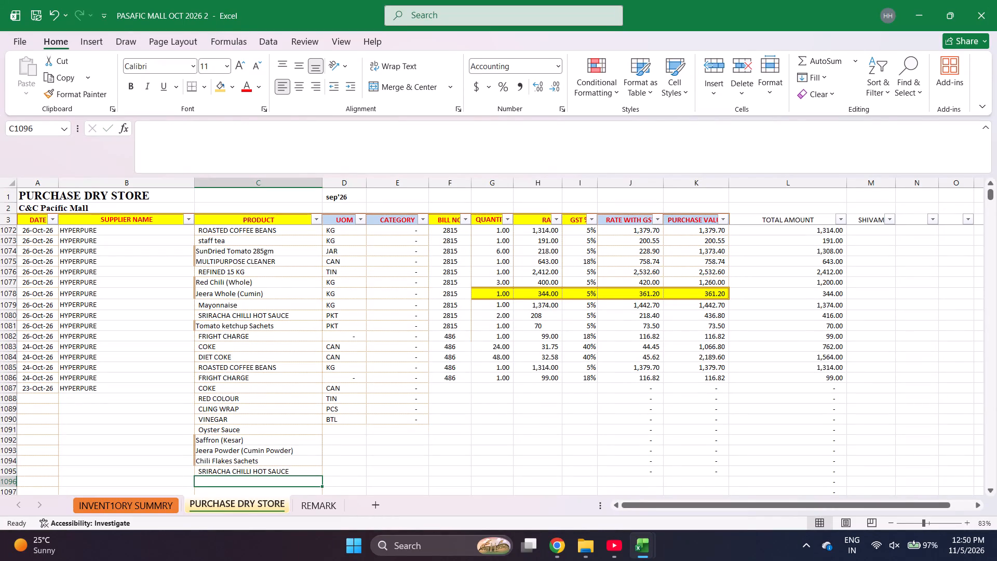
pyautogui.write('chana4')
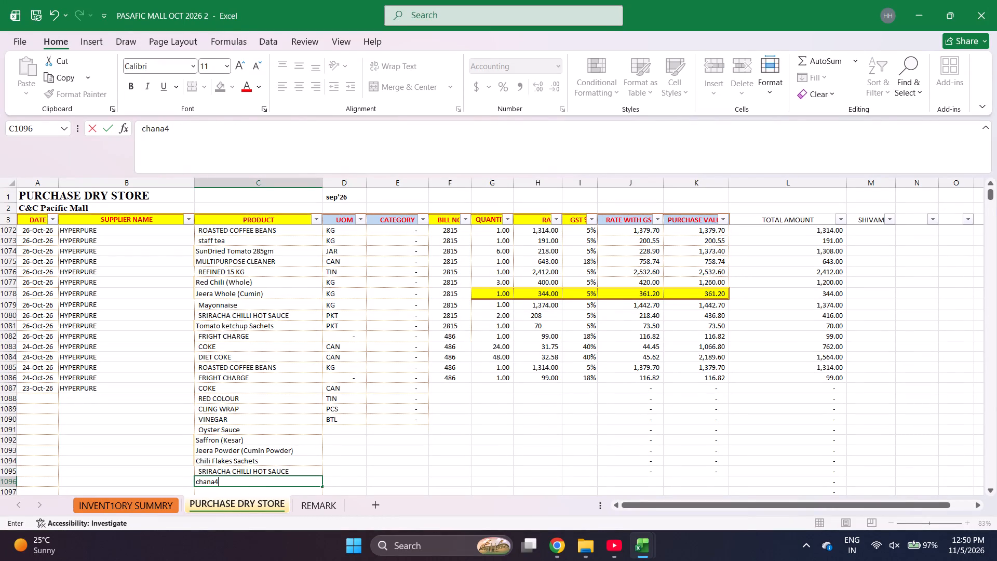
pyautogui.press('BackSpace')
pyautogui.press('BackSpace')
pyautogui.write('a')
pyautogui.press('space')
pyautogui.press('Return')
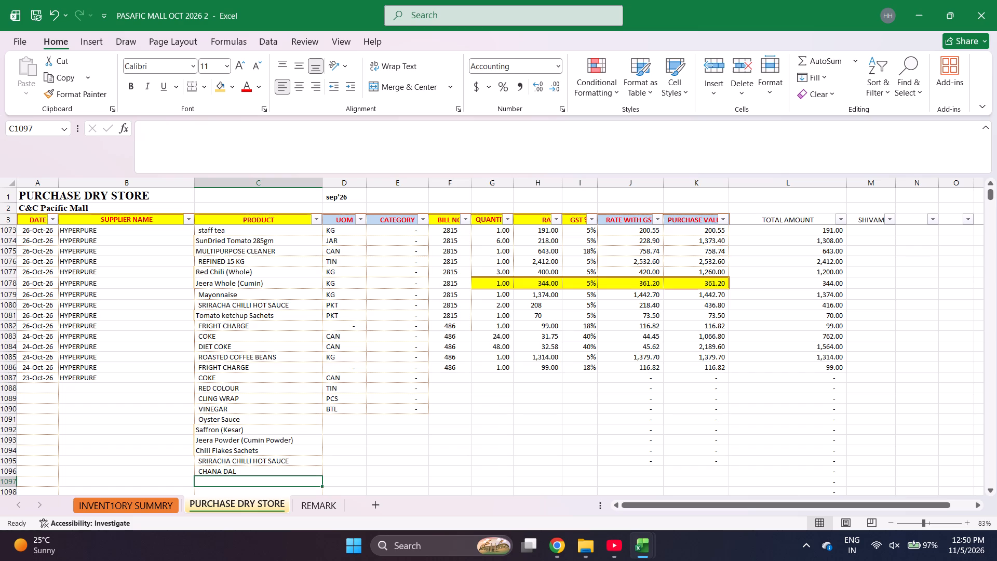
pyautogui.write('rajma')
pyautogui.press('Return')
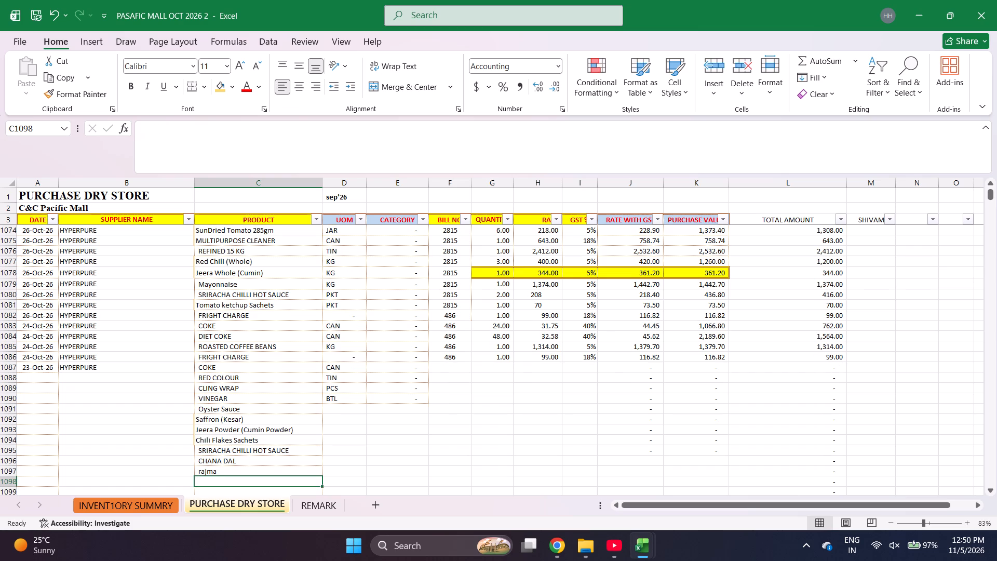
# Fill the UOM and CATEGORY formulas down from the VINEGAR row 1090 through row 1112.
pyautogui.press('Up')
pyautogui.press('Right')
pyautogui.press('Right')
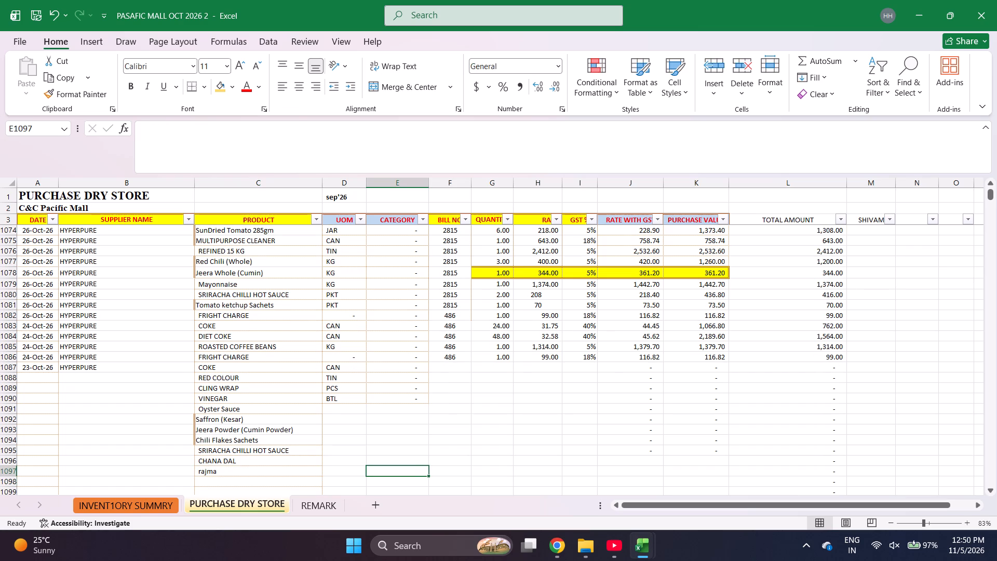
pyautogui.hotkey('ctrl', 'Up')
pyautogui.hotkey('shift', 'Left')
pyautogui.hotkey('shift', 'Down')
pyautogui.hotkey('shift', 'Down')
pyautogui.hotkey('shift', 'Down')
pyautogui.hotkey('shift', 'Down')
pyautogui.hotkey('shift', 'Down')
pyautogui.hotkey('shift', 'Down')
pyautogui.hotkey('shift', 'Down')
pyautogui.hotkey('shift', 'Down')
pyautogui.hotkey('shift', 'Down')
pyautogui.hotkey('shift', 'Down')
pyautogui.hotkey('shift', 'Down')
pyautogui.hotkey('shift', 'Down')
pyautogui.hotkey('shift', 'Down')
pyautogui.hotkey('shift', 'Down')
pyautogui.hotkey('shift', 'Down')
pyautogui.hotkey('shift', 'Down')
pyautogui.hotkey('shift', 'Down')
pyautogui.hotkey('shift', 'Down')
pyautogui.hotkey('shift', 'Down')
pyautogui.hotkey('shift', 'Down')
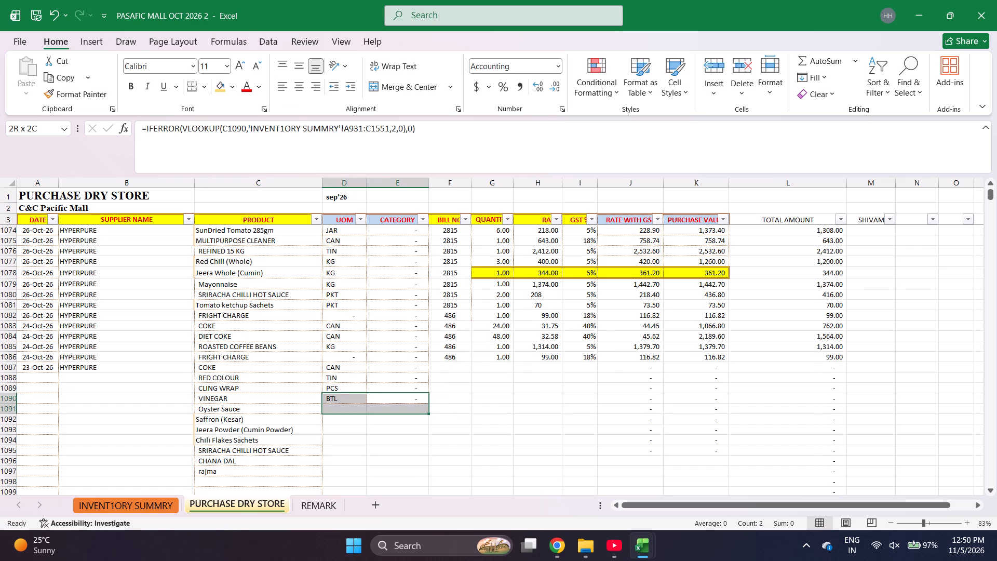
pyautogui.hotkey('ctrl', 'd')
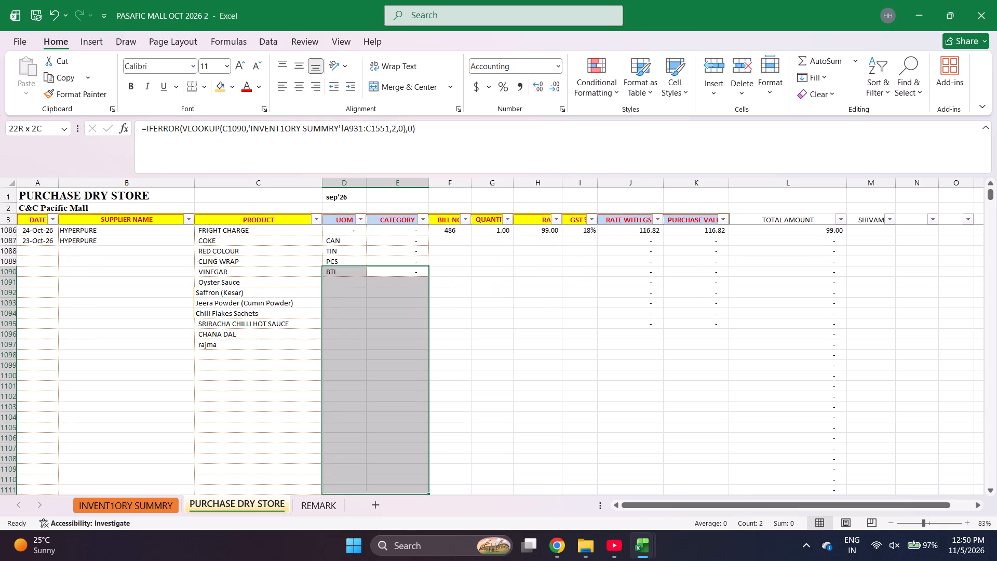
# Fill the rate-with-GST and purchase value formulas down from row 1086 past row 1111.
pyautogui.press('Up')
pyautogui.press('Up')
pyautogui.press('Up')
pyautogui.press('Up')
pyautogui.press('Up')
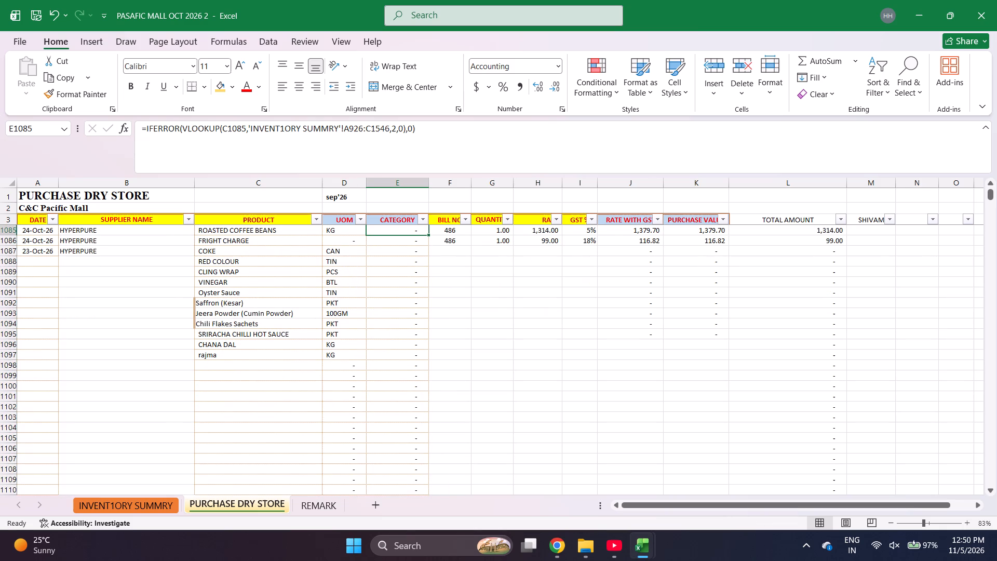
pyautogui.press('Right')
pyautogui.press('Right')
pyautogui.press('Right')
pyautogui.press('Down')
pyautogui.press('Right')
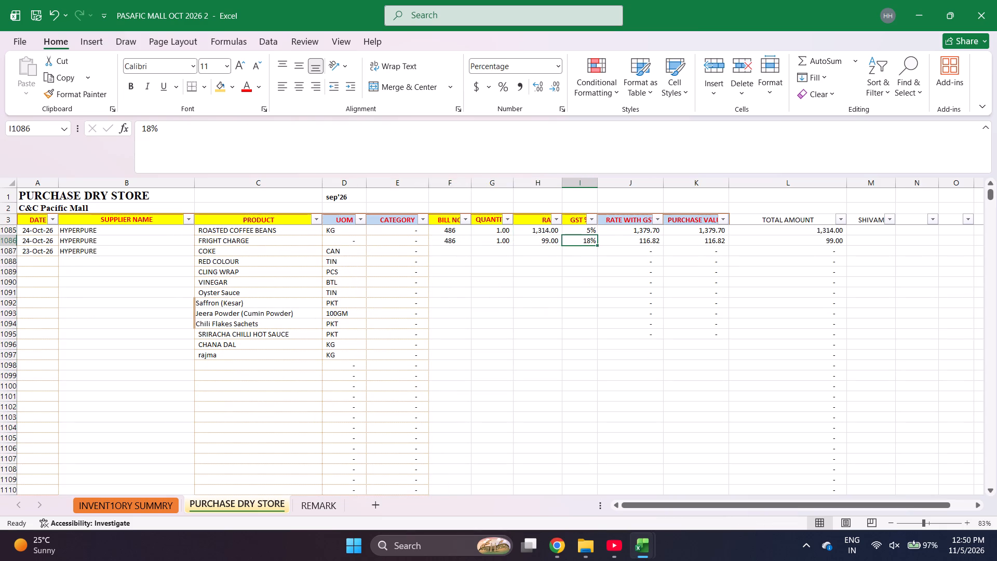
pyautogui.press('Right')
pyautogui.hotkey('shift', 'Right')
pyautogui.hotkey('shift', 'Right')
pyautogui.hotkey('shift', 'Right')
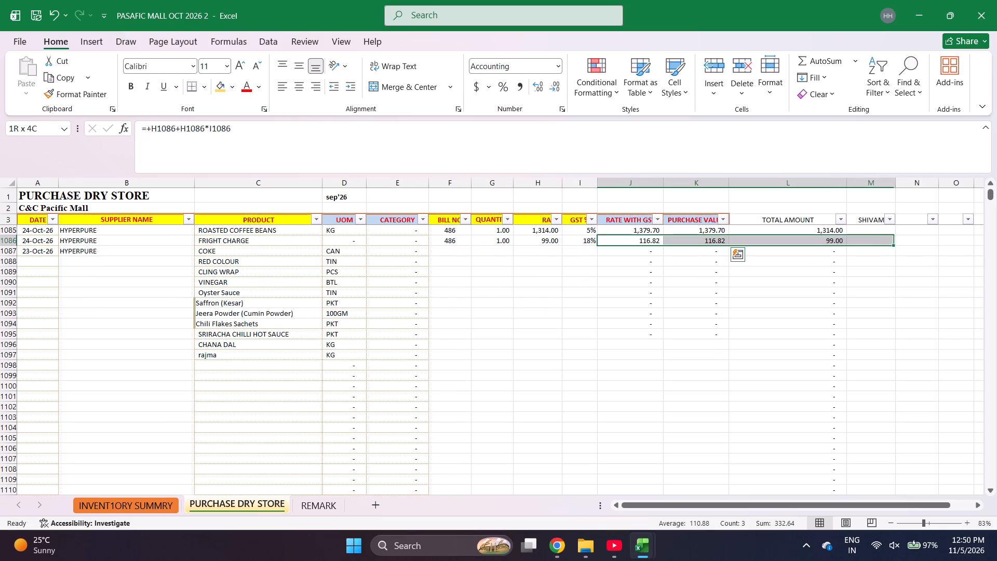
pyautogui.hotkey('shift', 'Down')
pyautogui.hotkey('shift', 'Left')
pyautogui.hotkey('shift', 'Left')
pyautogui.hotkey('shift', 'Down')
pyautogui.hotkey('shift', 'Down')
pyautogui.hotkey('shift', 'Down')
pyautogui.hotkey('shift', 'Down')
pyautogui.hotkey('shift', 'Down')
pyautogui.hotkey('shift', 'Down')
pyautogui.hotkey('shift', 'Down')
pyautogui.hotkey('shift', 'Down')
pyautogui.hotkey('shift', 'Down')
pyautogui.hotkey('shift', 'Down')
pyautogui.hotkey('shift', 'Down')
pyautogui.hotkey('shift', 'Down')
pyautogui.hotkey('shift', 'Down')
pyautogui.hotkey('shift', 'Down')
pyautogui.hotkey('shift', 'Down')
pyautogui.hotkey('shift', 'Down')
pyautogui.hotkey('shift', 'Down')
pyautogui.hotkey('shift', 'Down')
pyautogui.hotkey('shift', 'Down')
pyautogui.hotkey('shift', 'Down')
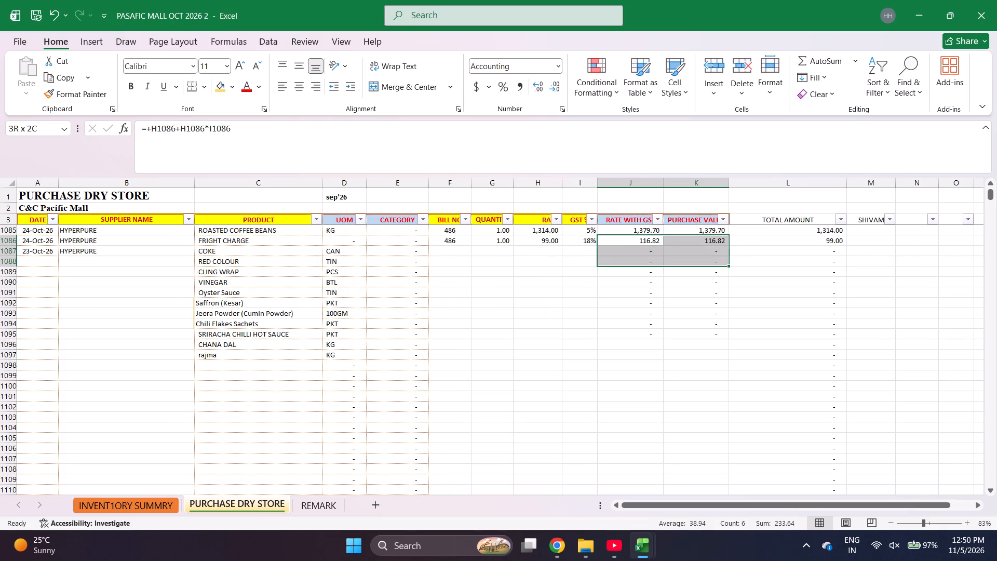
pyautogui.hotkey('ctrl', 'd')
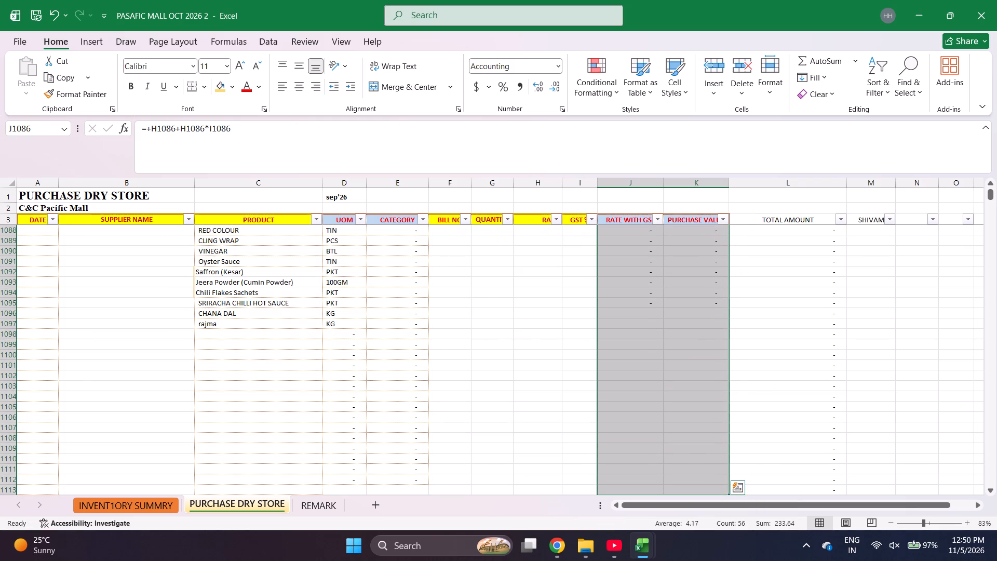
# Count the products entered for the 23-Oct-26 HYPERPURE bill, starting at COKE in row 1087.
pyautogui.press('Left')
pyautogui.press('Left')
pyautogui.press('Left')
pyautogui.press('Left')
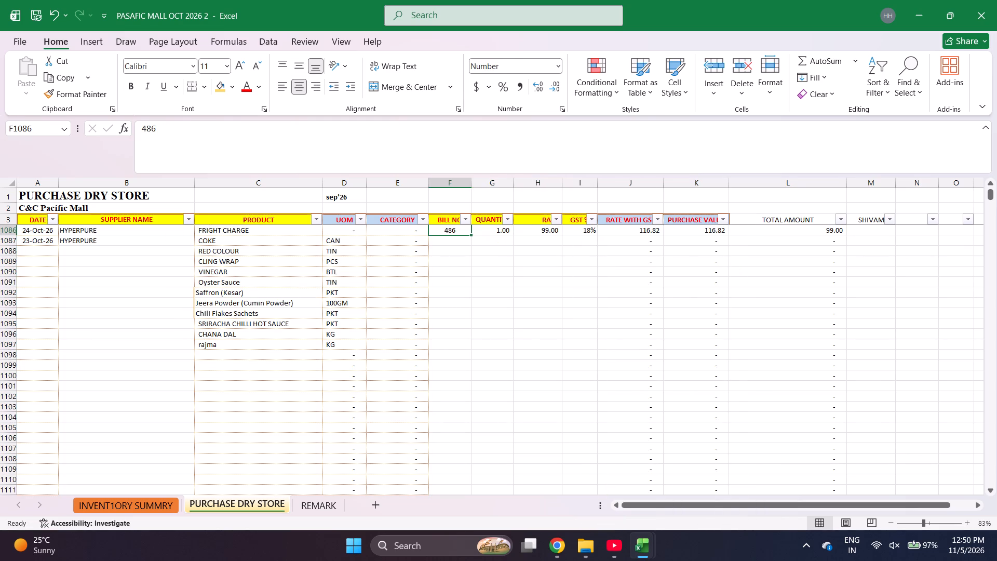
pyautogui.press('Left')
pyautogui.press('Left')
pyautogui.press('Left')
pyautogui.press('Down')
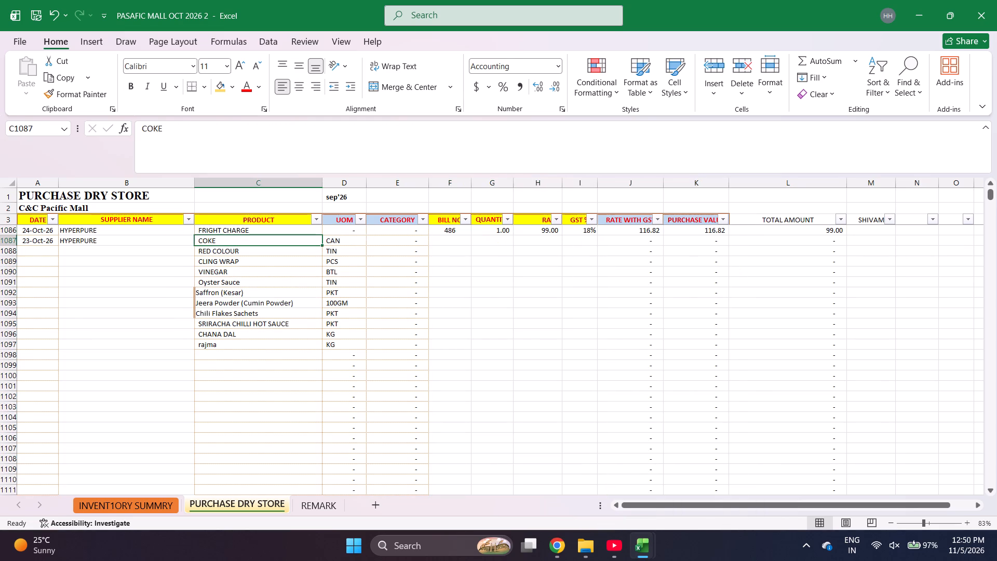
pyautogui.hotkey('ctrl', 'shift', 'Down')
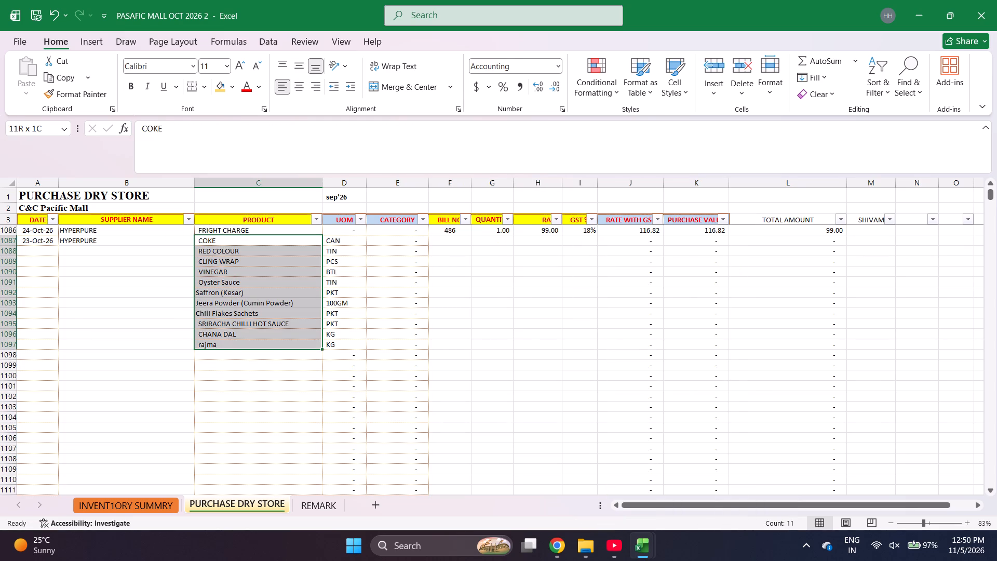
# Enter bill number 566 for COKE in row 1087.
pyautogui.press('Right')
pyautogui.press('Right')
pyautogui.press('Right')
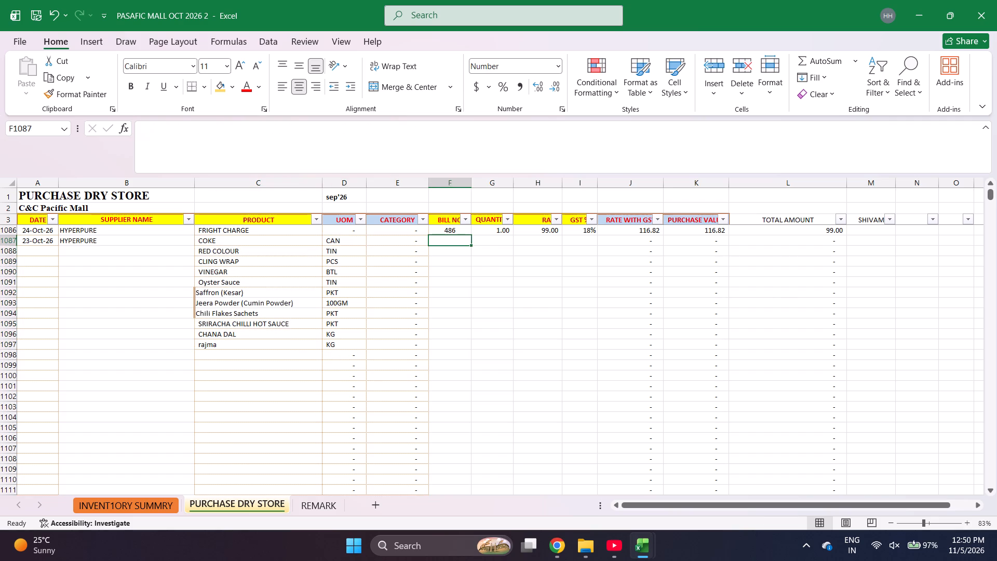
pyautogui.write('566')
pyautogui.press('Right')
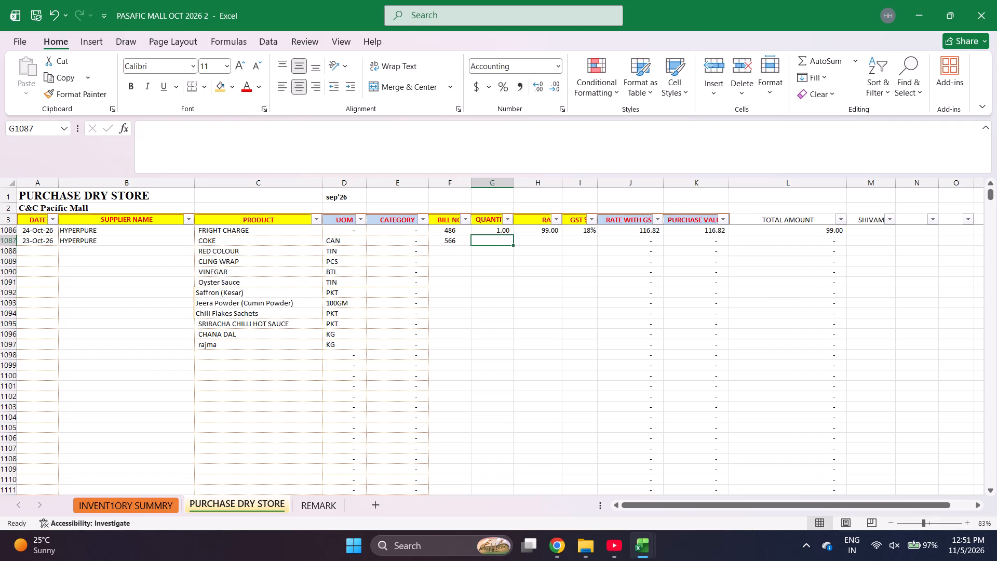
# Enter quantity 1 for COKE and fill it down through rajma, rows 1087 to 1097.
pyautogui.press('1')
pyautogui.hotkey('shift', 'Down')
pyautogui.hotkey('shift', 'Down')
pyautogui.hotkey('shift', 'Down')
pyautogui.hotkey('shift', 'Down')
pyautogui.hotkey('shift', 'Down')
pyautogui.hotkey('shift', 'Down')
pyautogui.hotkey('shift', 'Down')
pyautogui.hotkey('shift', 'Down')
pyautogui.hotkey('shift', 'Down')
pyautogui.hotkey('shift', 'Down')
pyautogui.hotkey('shift', 'Down')
pyautogui.hotkey('shift', 'Down')
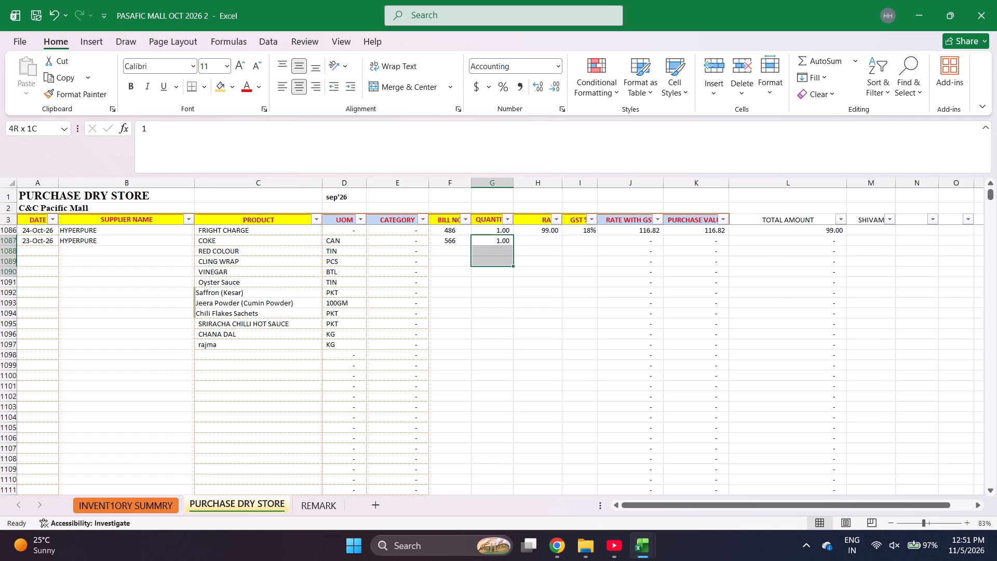
pyautogui.hotkey('shift', 'Up')
pyautogui.hotkey('shift', 'Up')
pyautogui.hotkey('ctrl', 'd')
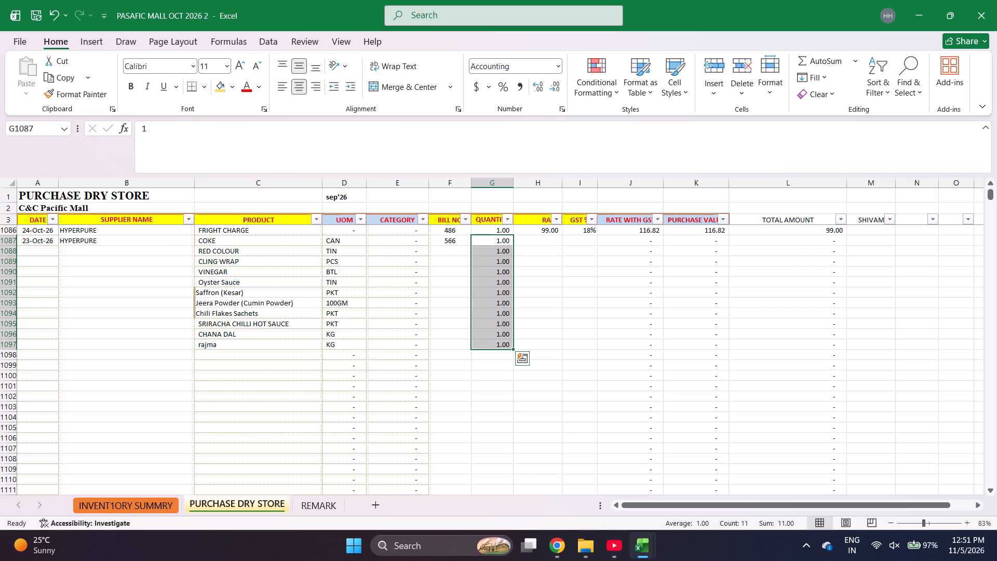
# Set the quantities of CHANA DAL and rajma to 3 and enter quantity 2 in row 1098.
pyautogui.press('Down')
pyautogui.press('Down')
pyautogui.press('Down')
pyautogui.press('Down')
pyautogui.press('Down')
pyautogui.press('Down')
pyautogui.press('Down')
pyautogui.press('Down')
pyautogui.press('Down')
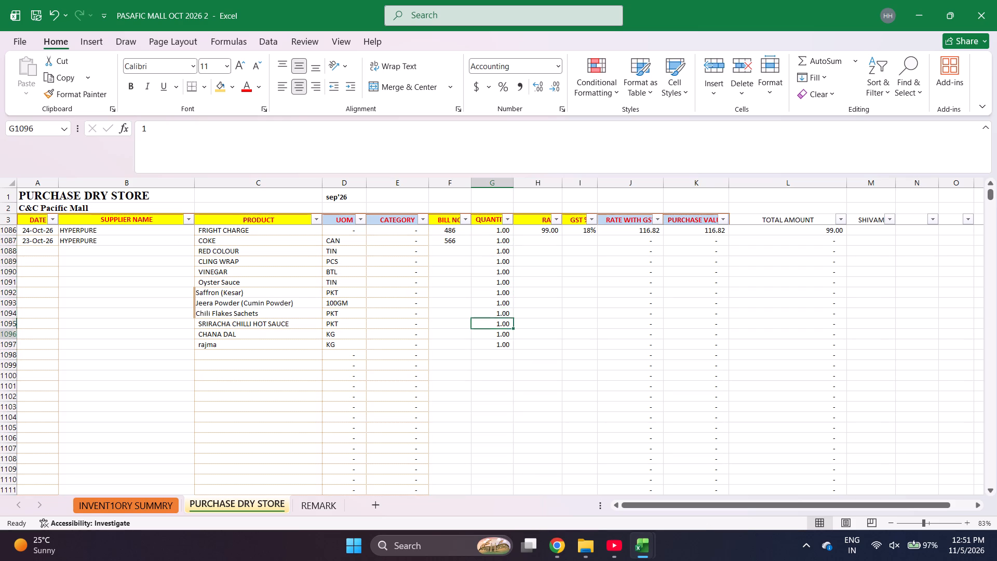
pyautogui.press('Down')
pyautogui.press('Down')
pyautogui.press('Up')
pyautogui.press('Up')
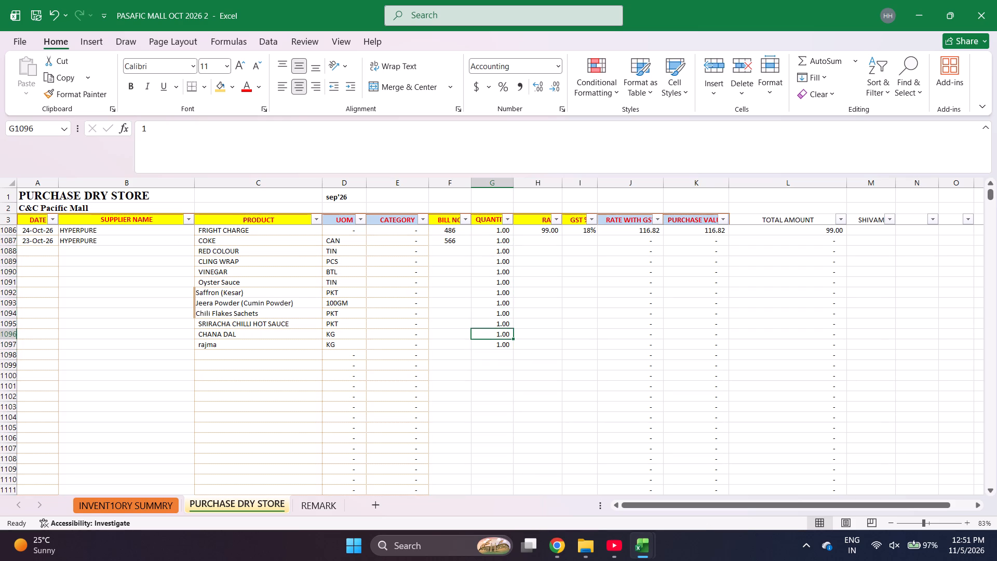
pyautogui.press('3')
pyautogui.press('Return')
pyautogui.press('3')
pyautogui.press('Return')
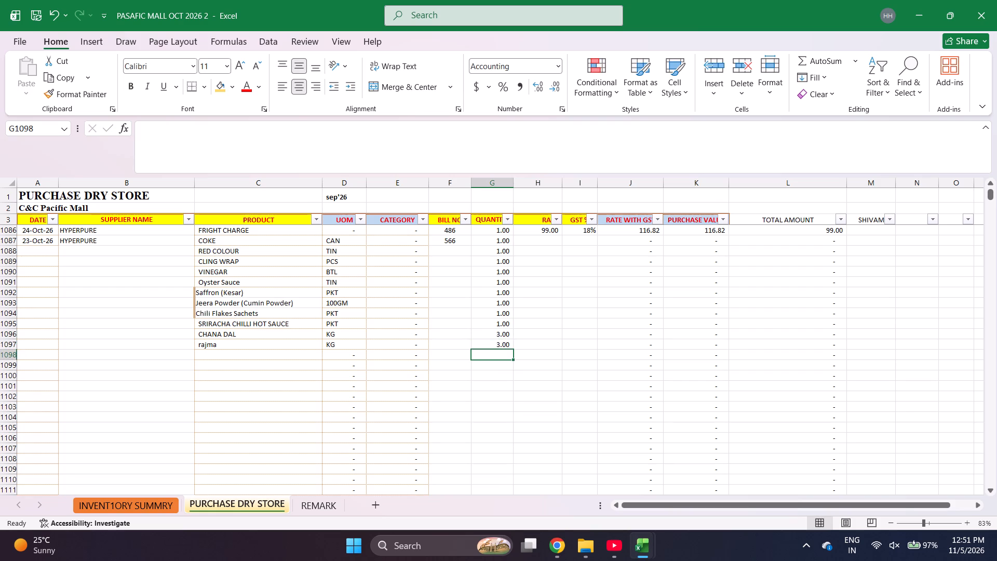
pyautogui.press('2')
pyautogui.hotkey('ctrl', 'Left')
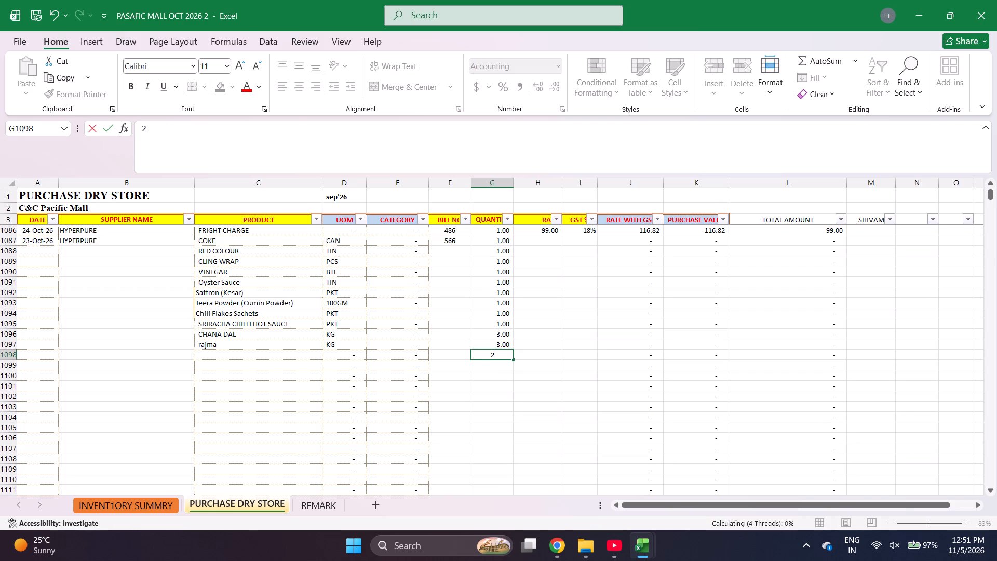
# Fill the date 23-Oct-26 and supplier HYPERPURE down from row 1087 through row 1098.
pyautogui.hotkey('ctrl', 'Left')
pyautogui.hotkey('ctrl', 'Left')
pyautogui.hotkey('ctrl', 'Left')
pyautogui.hotkey('ctrl', 'Up')
pyautogui.hotkey('shift', 'Right')
pyautogui.hotkey('shift', 'Down')
pyautogui.hotkey('shift', 'Down')
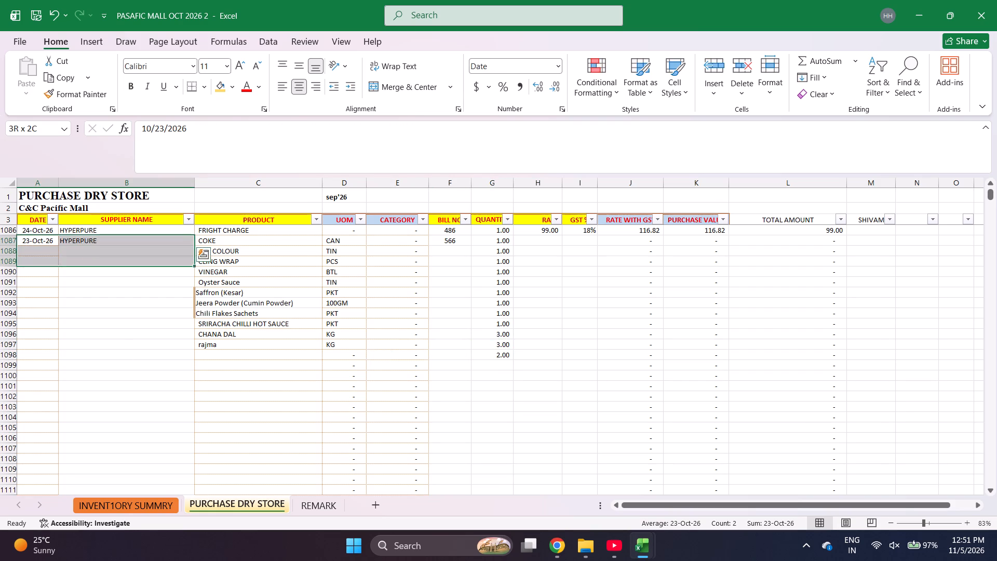
pyautogui.hotkey('shift', 'Down')
pyautogui.hotkey('shift', 'Down')
pyautogui.hotkey('shift', 'Down')
pyautogui.hotkey('shift', 'Down')
pyautogui.hotkey('shift', 'Down')
pyautogui.hotkey('shift', 'Down')
pyautogui.hotkey('shift', 'Down')
pyautogui.hotkey('shift', 'Down')
pyautogui.hotkey('ctrl', 'd')
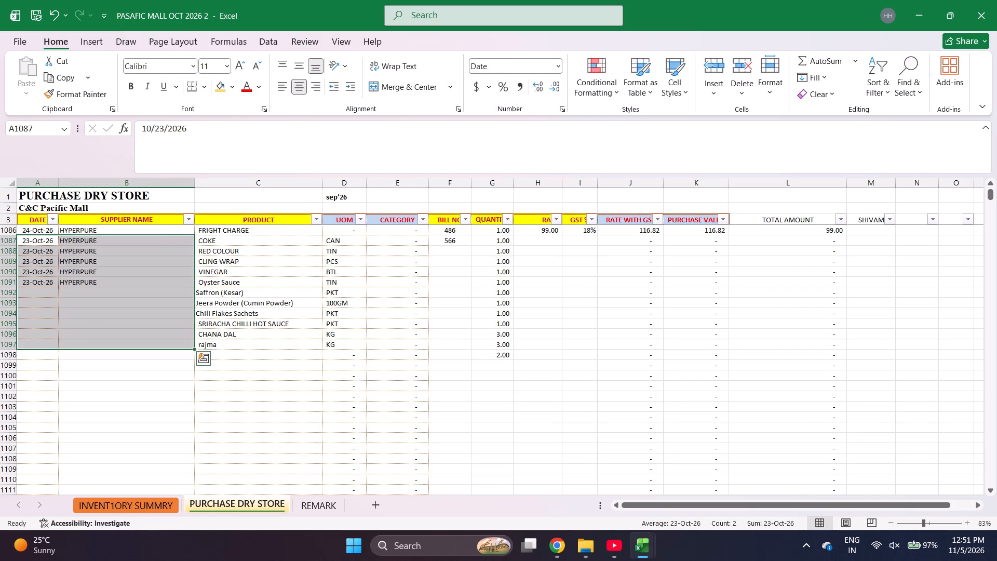
pyautogui.hotkey('ctrl', 'Down')
pyautogui.press('Down')
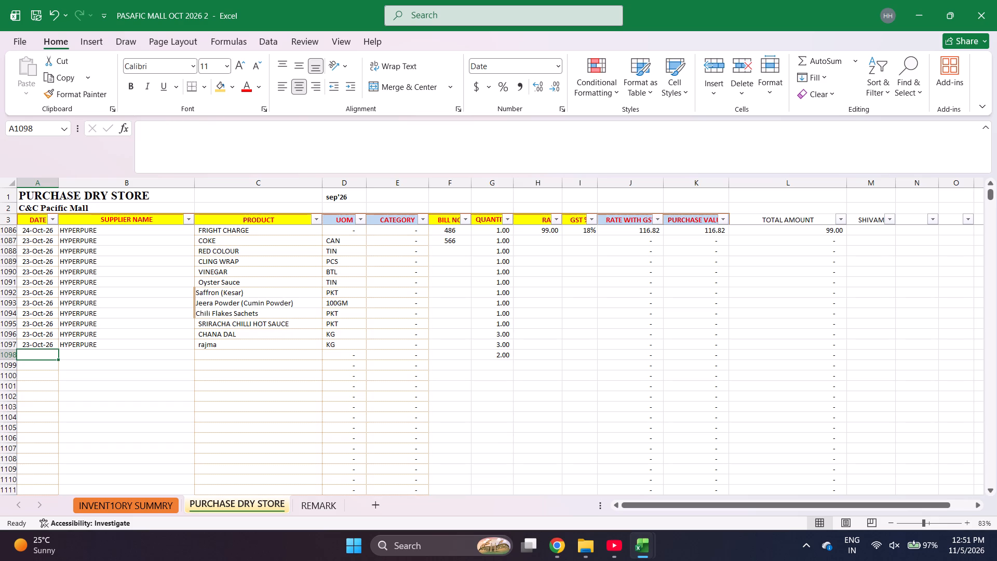
pyautogui.hotkey('shift', 'Right')
pyautogui.hotkey('ctrl', 'd')
pyautogui.press('Right')
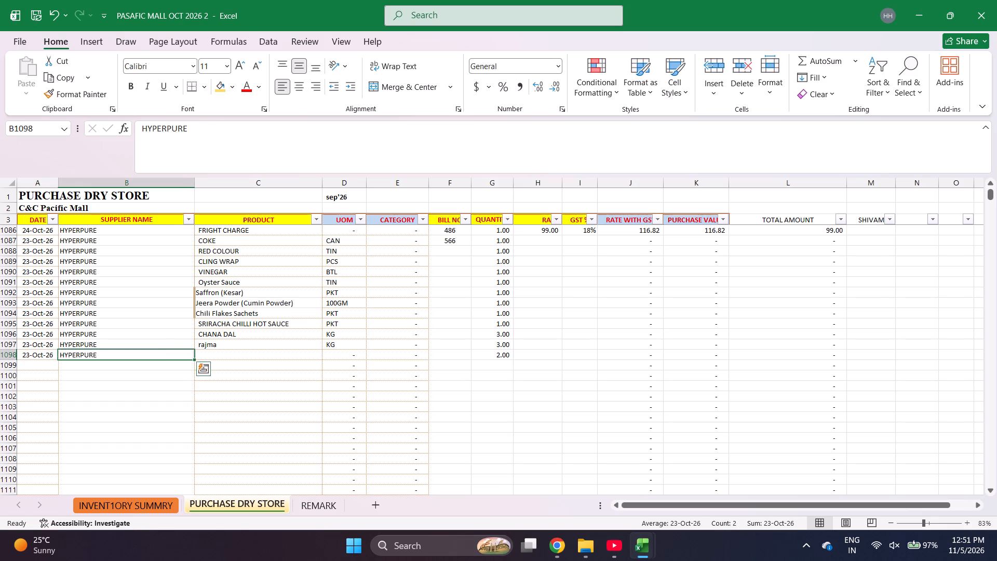
# Enter the product FRIGHT CHARGE in row 1098 and set its quantity to 1.
pyautogui.press('Right')
pyautogui.write('fr')
pyautogui.press('Right')
pyautogui.press('Right')
pyautogui.press('Right')
pyautogui.press('Right')
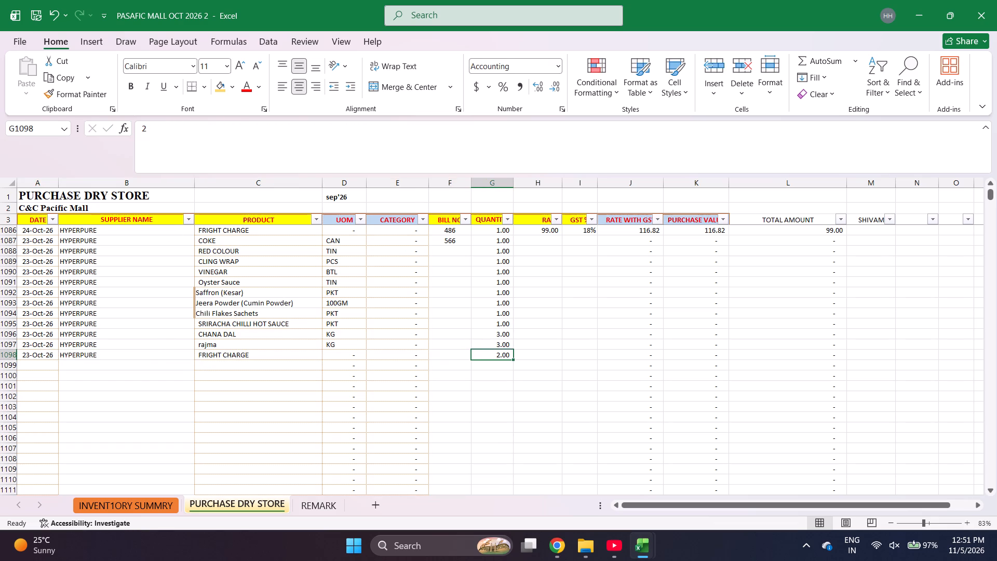
pyautogui.press('1')
# Fill bill number 566 down from COKE in row 1087 through FRIGHT CHARGE in row 1098.
pyautogui.press('Up')
pyautogui.press('Left')
pyautogui.hotkey('ctrl', 'Up')
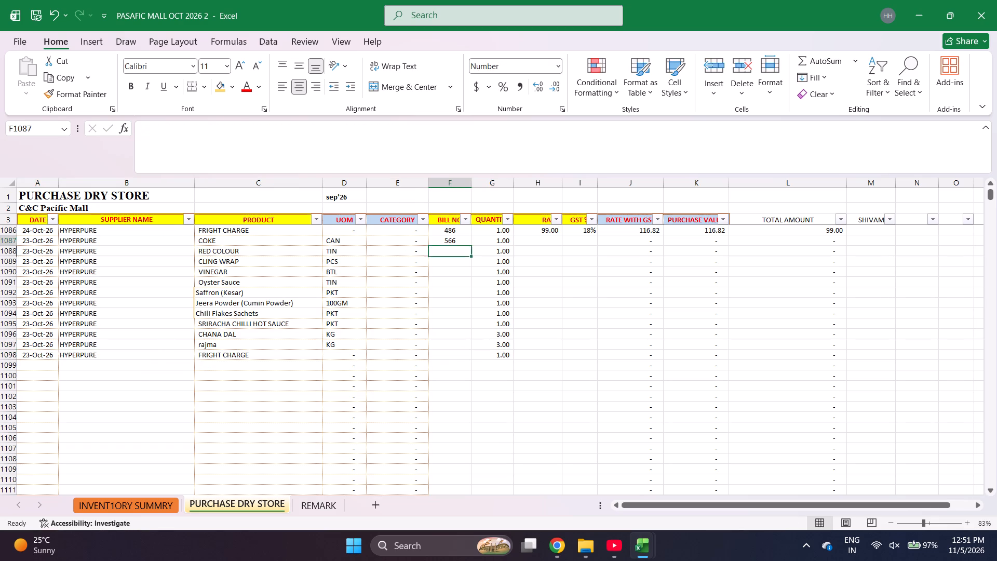
pyautogui.hotkey('shift', 'Down')
pyautogui.hotkey('shift', 'Down')
pyautogui.hotkey('shift', 'Down')
pyautogui.hotkey('shift', 'Down')
pyautogui.hotkey('shift', 'Down')
pyautogui.hotkey('shift', 'Down')
pyautogui.hotkey('shift', 'Down')
pyautogui.hotkey('shift', 'Down')
pyautogui.hotkey('shift', 'Down')
pyautogui.hotkey('shift', 'Down')
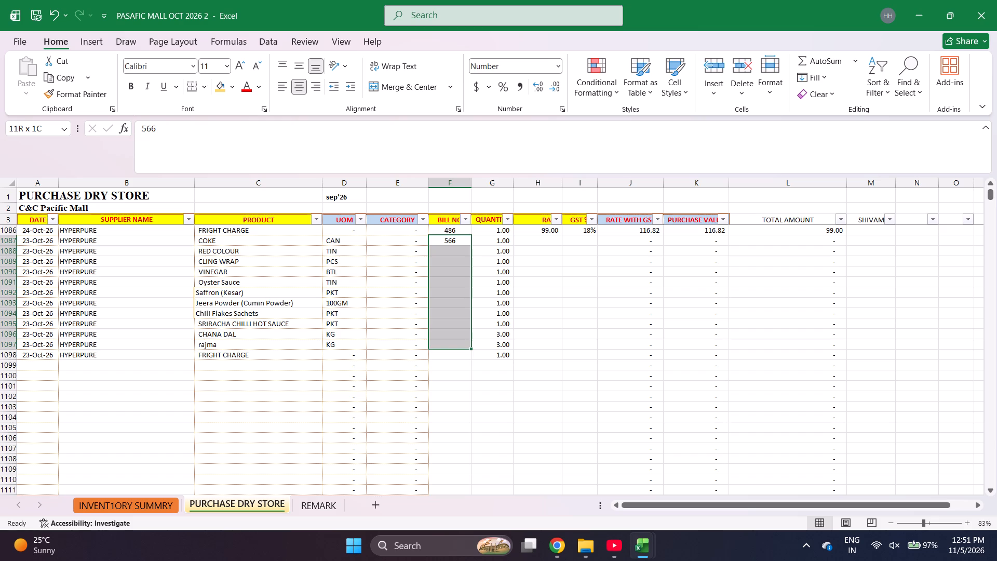
pyautogui.hotkey('shift', 'Down')
pyautogui.hotkey('ctrl', 'd')
# Enter the rates =762/24 for COKE, 67 for RED COLOUR, 258 for CLING WRAP and 62 for VINEGAR.
pyautogui.press('Right')
pyautogui.press('Right')
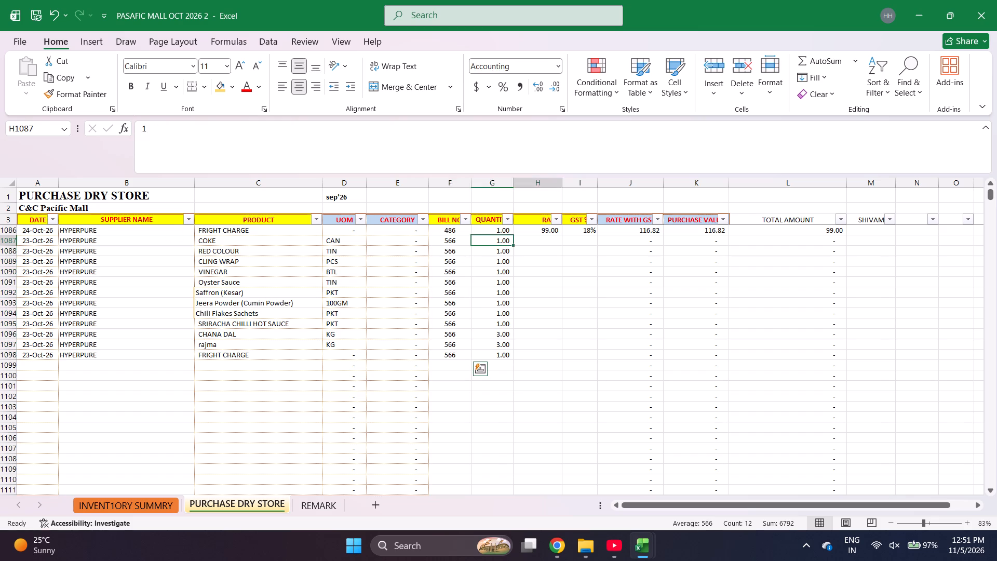
pyautogui.press('Right')
pyautogui.press('Left')
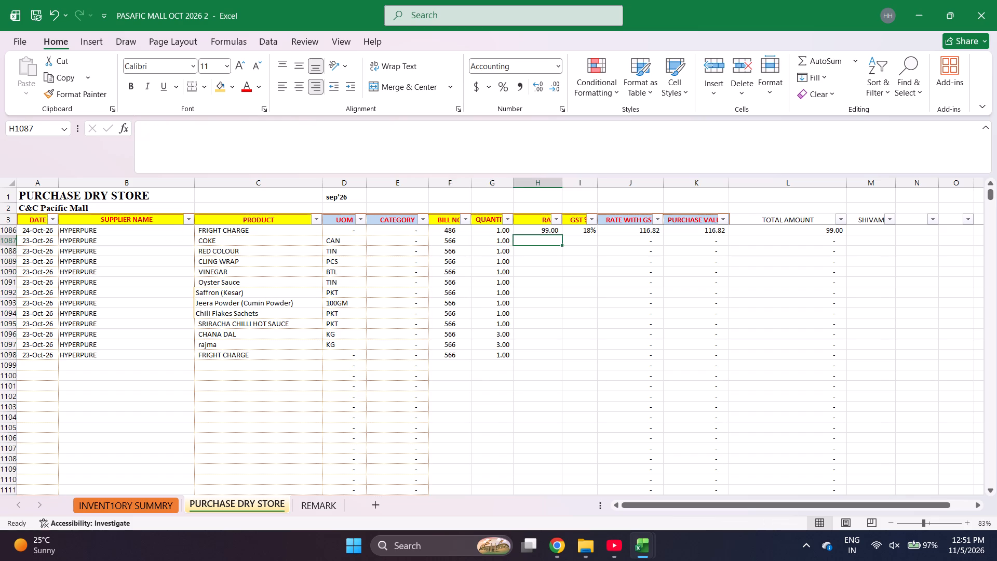
pyautogui.write('=4')
pyautogui.press('BackSpace')
pyautogui.write('76')
pyautogui.write('2/24')
pyautogui.press('Return')
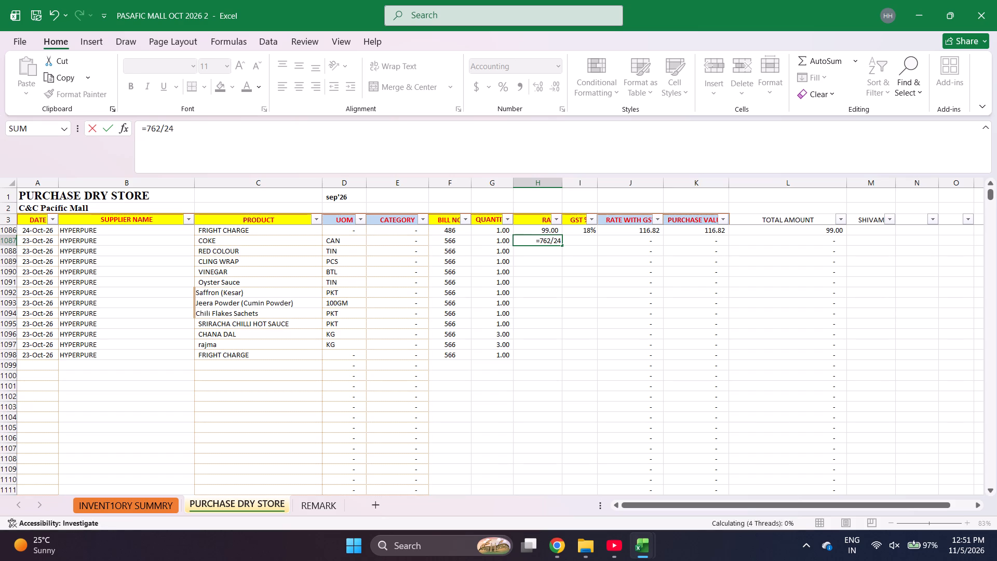
pyautogui.write('67')
pyautogui.press('Return')
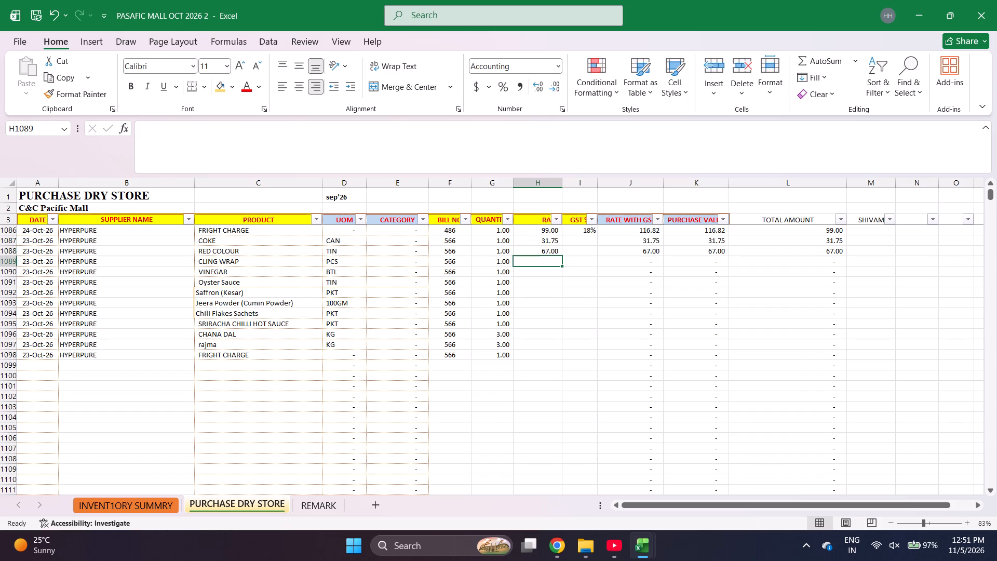
pyautogui.write('258')
pyautogui.press('Return')
pyautogui.write('62')
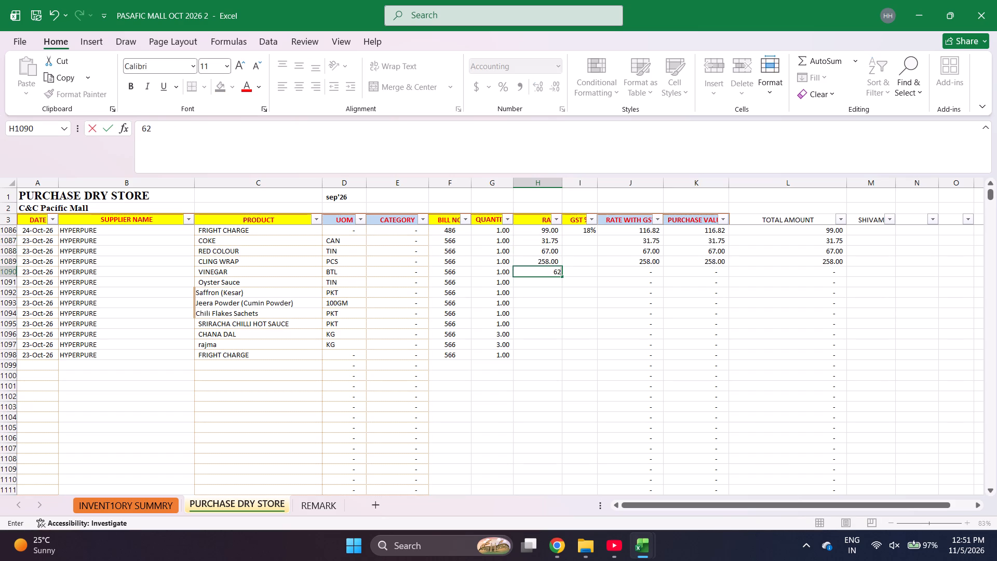
pyautogui.press('Return')
# Enter the rates 225 for Oyster Sauce, 355 for Saffron (Kesar), 246 for Jeera Powder and 172 for Chili Flakes Sachets.
pyautogui.write('225')
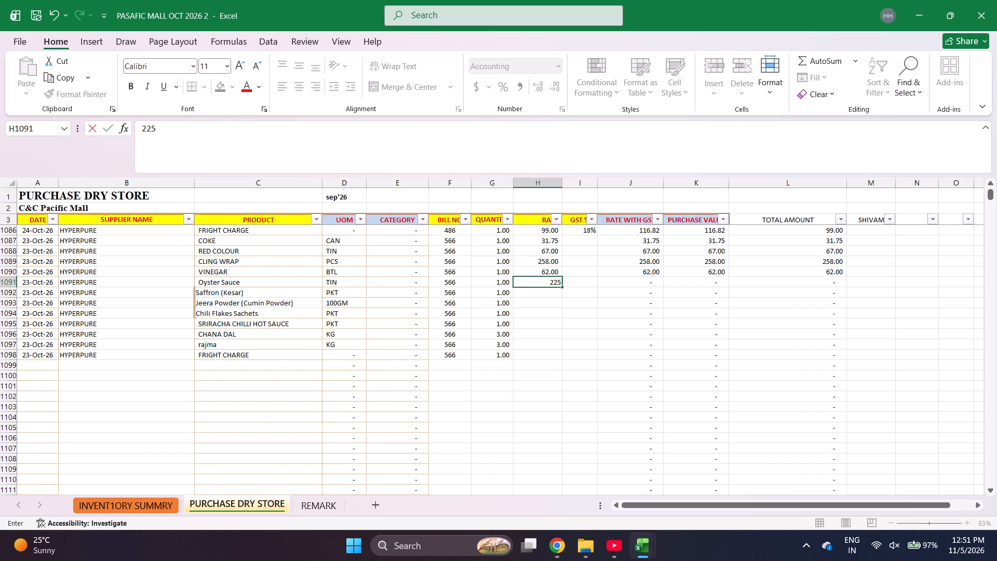
pyautogui.press('Return')
pyautogui.write('355')
pyautogui.press('Return')
pyautogui.write('246')
pyautogui.press('Return')
pyautogui.write('172')
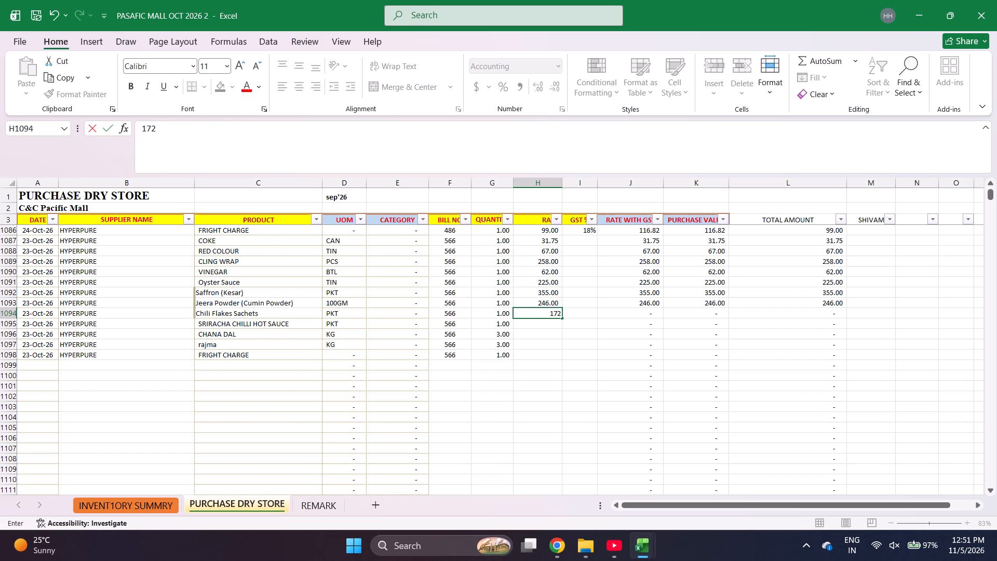
pyautogui.press('Return')
# Enter the rates 208 for SRIRACHA CHILLI HOT SAUCE, 123 for CHANA DAL, 178 for rajma and 99 for FRIGHT CHARGE.
pyautogui.write('208')
pyautogui.press('Return')
pyautogui.write('123')
pyautogui.press('Return')
pyautogui.write('178')
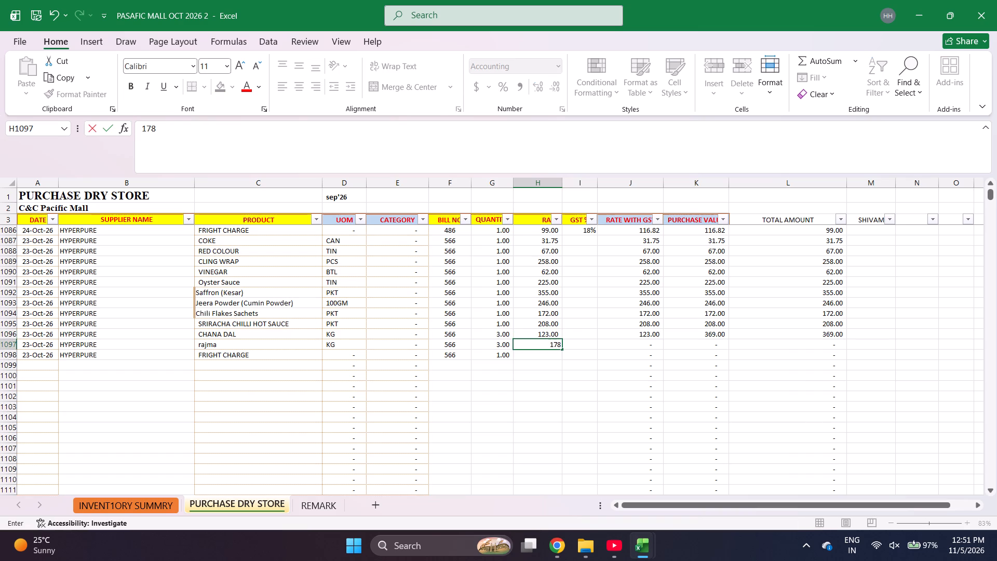
pyautogui.press('Return')
pyautogui.write('99')
pyautogui.press('Right')
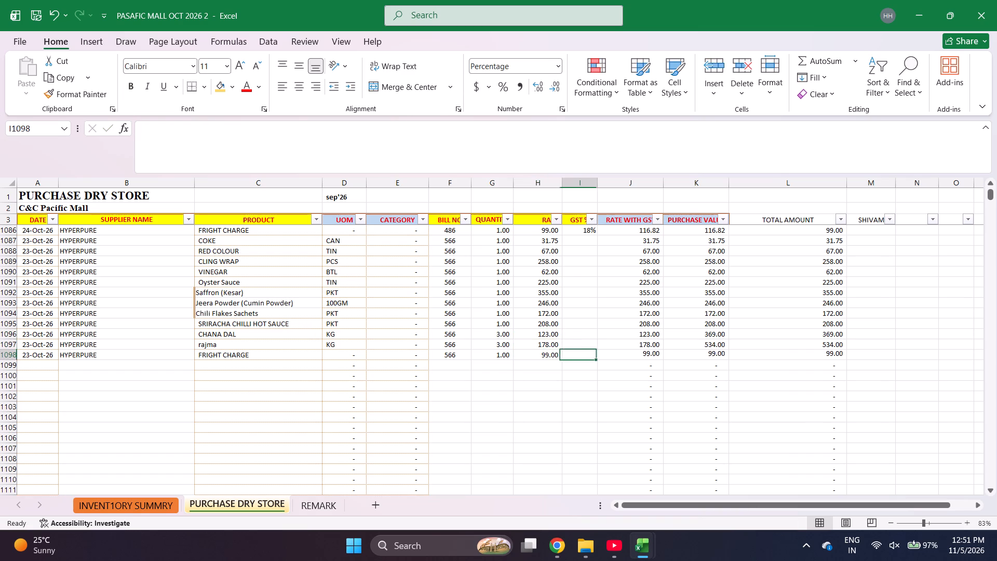
# Enter GST of 40% for COKE and 18% each for RED COLOUR, CLING WRAP and VINEGAR.
pyautogui.press('Up')
pyautogui.hotkey('ctrl', 'Up')
pyautogui.press('Down')
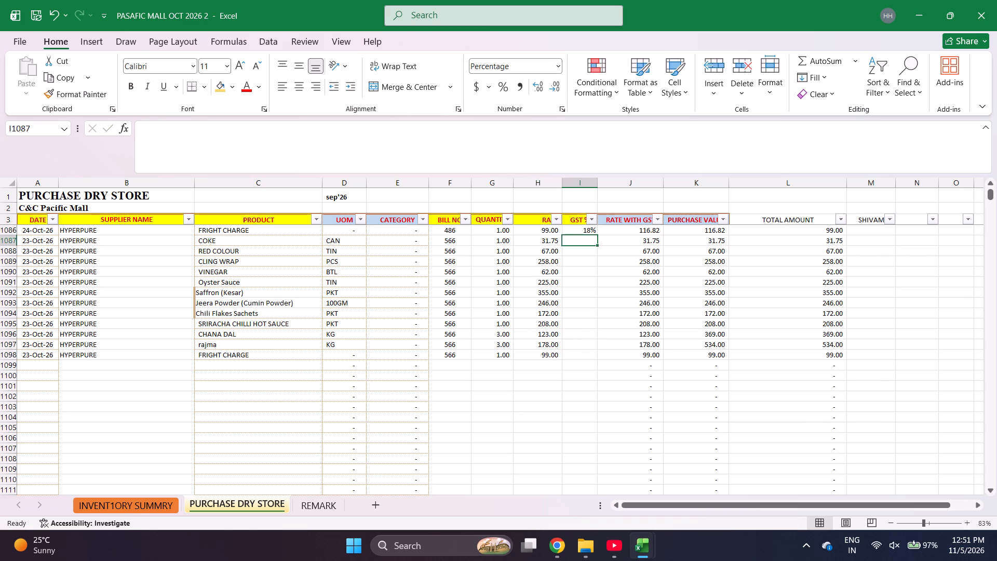
pyautogui.write('40')
pyautogui.press('Return')
pyautogui.write('18')
pyautogui.press('Return')
pyautogui.press('1')
pyautogui.press('8')
pyautogui.press('Return')
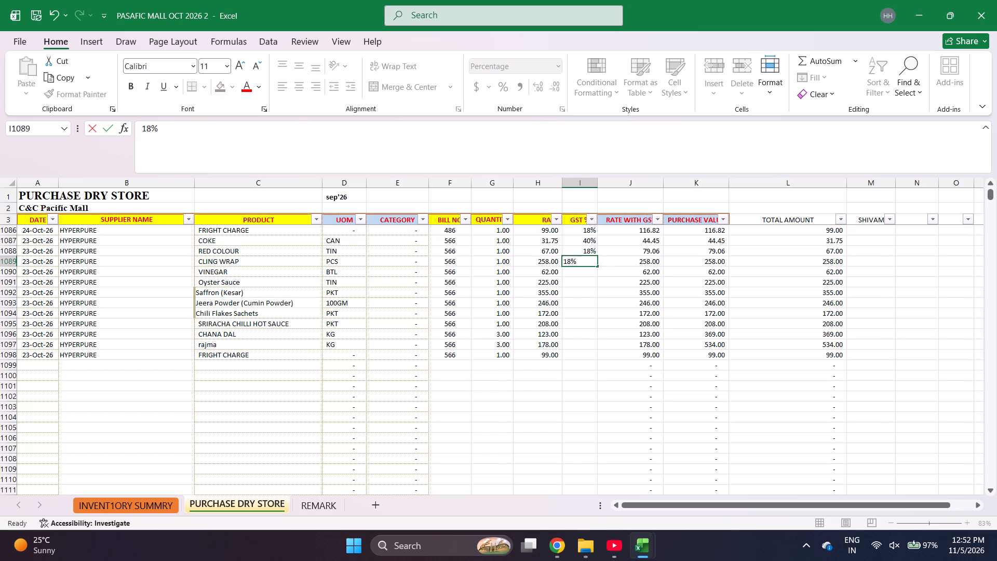
pyautogui.write('18')
pyautogui.press('Return')
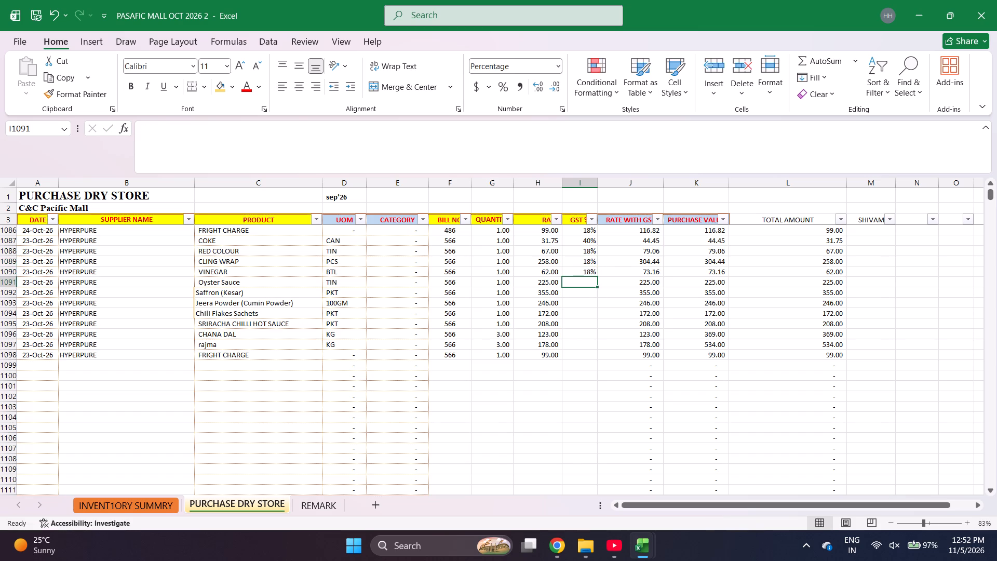
# Enter GST of 5% for each product from Oyster Sauce through CHANA DAL, rows 1091 to 1096.
pyautogui.press('5')
pyautogui.press('Return')
pyautogui.press('5')
pyautogui.press('Return')
pyautogui.press('5')
pyautogui.press('Return')
pyautogui.press('5')
pyautogui.press('Return')
pyautogui.press('5')
pyautogui.press('Return')
pyautogui.press('5')
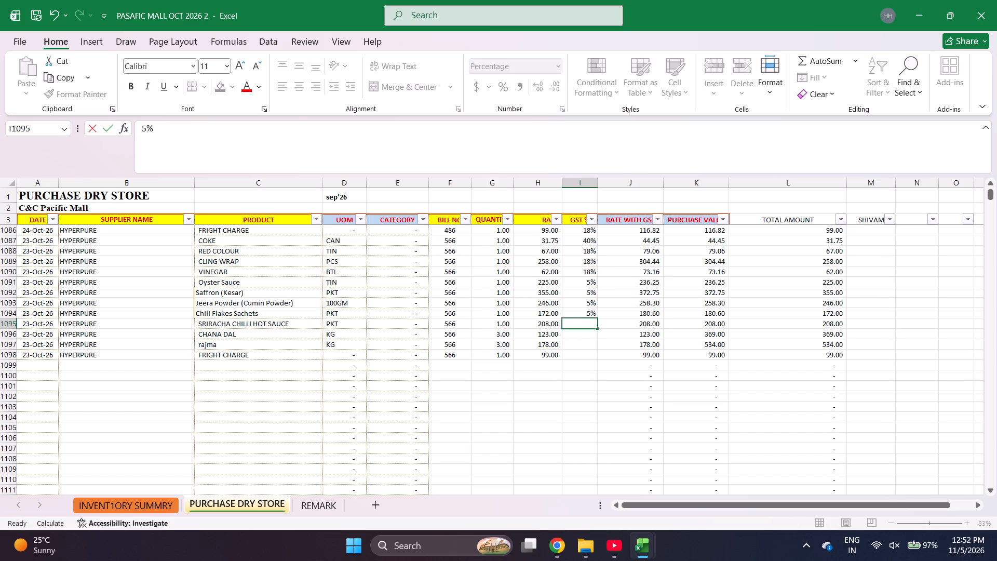
pyautogui.press('Return')
# Set the GST of rajma and FRIGHT CHARGE in rows 1097 and 1098 to 0%.
pyautogui.press('5')
pyautogui.press('Down')
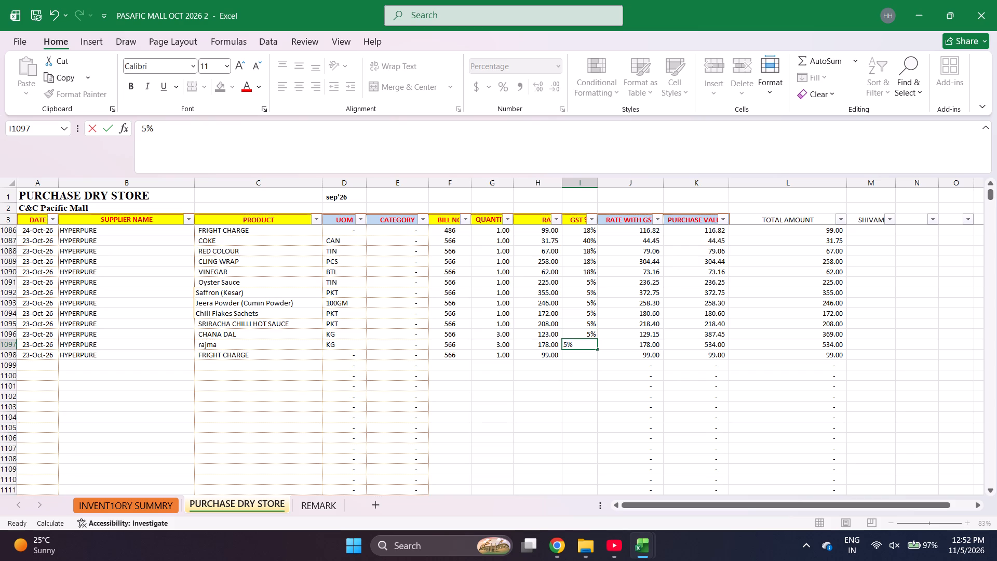
pyautogui.press('Up')
pyautogui.press('0')
pyautogui.press('Return')
pyautogui.press('0')
pyautogui.press('Return')
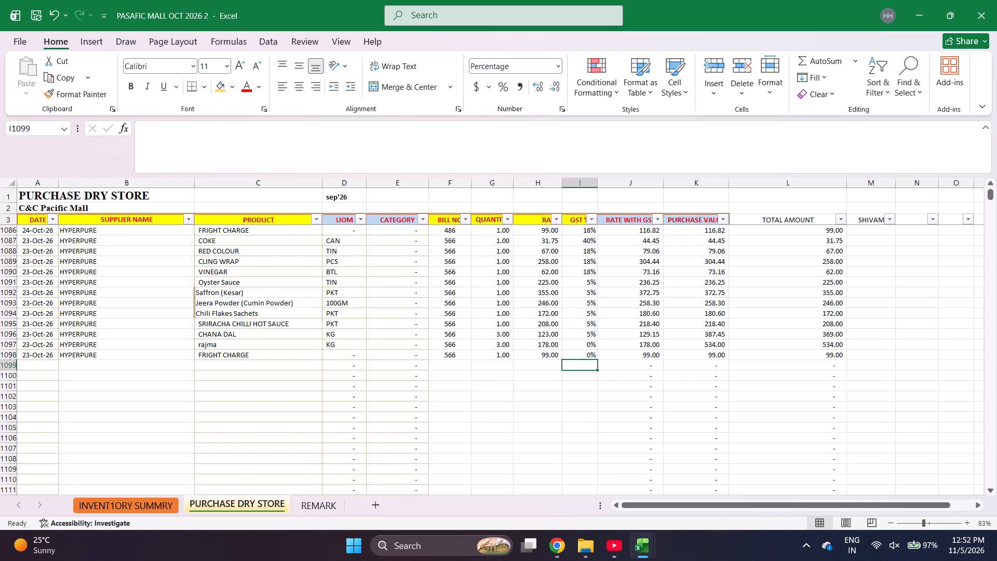
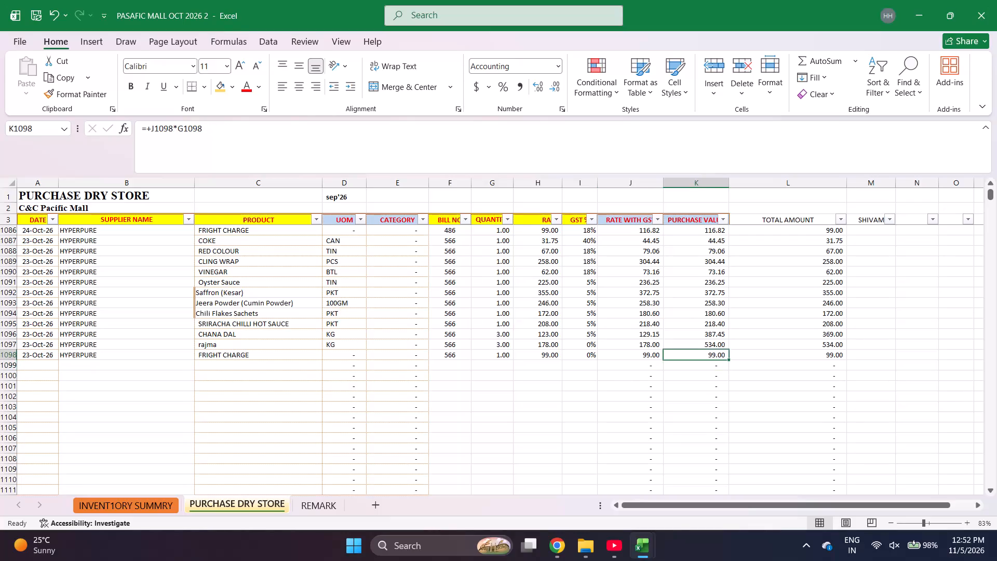
# Check the sum of the purchase values for bill 566, from COKE through FRIGHT CHARGE in rows 1087 to 1098.
pyautogui.hotkey('shift', 'Up')
pyautogui.hotkey('shift', 'Up')
pyautogui.hotkey('shift', 'Up')
pyautogui.hotkey('shift', 'Up')
pyautogui.hotkey('shift', 'Up')
pyautogui.hotkey('shift', 'Up')
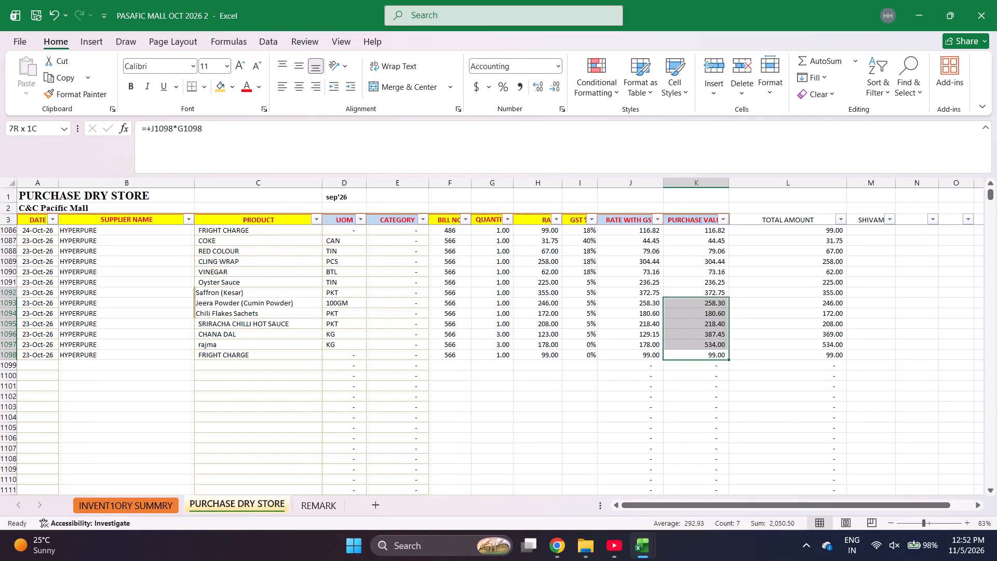
pyautogui.hotkey('shift', 'Up')
pyautogui.hotkey('shift', 'Up')
pyautogui.hotkey('shift', 'Up')
pyautogui.hotkey('shift', 'Up')
pyautogui.hotkey('shift', 'Up')
pyautogui.hotkey('shift', 'Up')
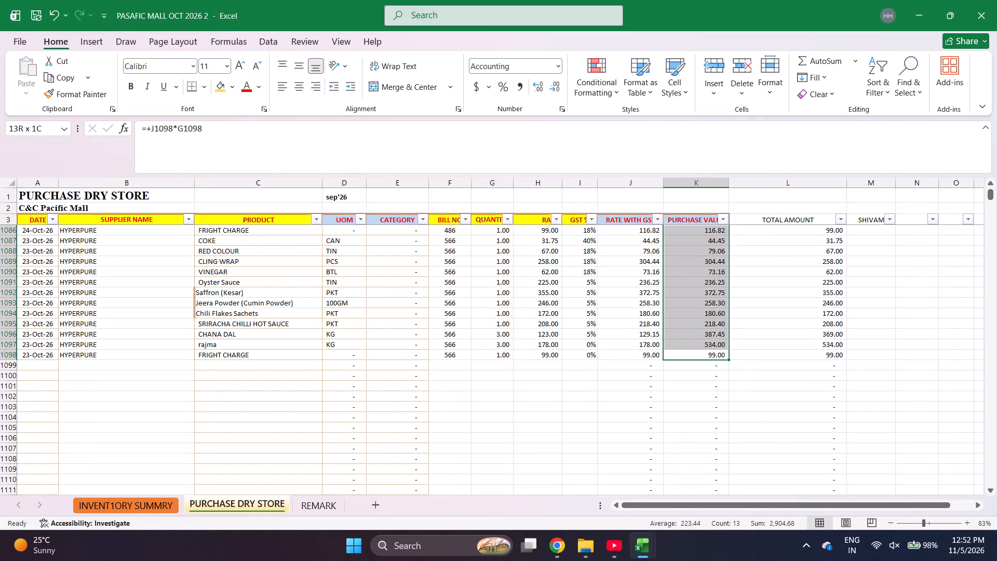
pyautogui.hotkey('shift', 'Up')
pyautogui.hotkey('shift', 'Down')
pyautogui.hotkey('shift', 'Down')
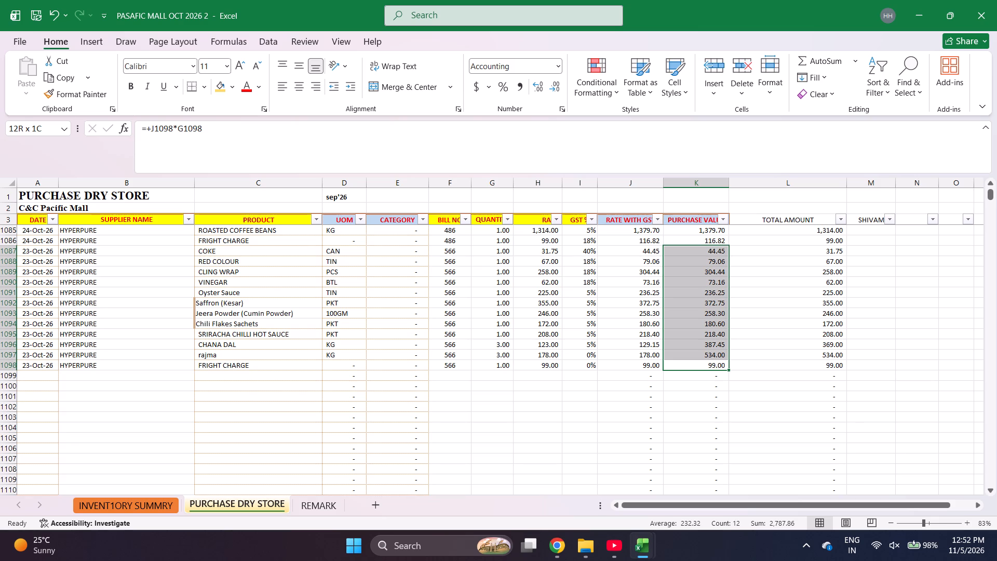
# Set the quantity of COKE on bill 566, row 1087, to 24.
pyautogui.press('Left')
pyautogui.press('Up')
pyautogui.press('Up')
pyautogui.press('Up')
pyautogui.press('Up')
pyautogui.press('Up')
pyautogui.press('Up')
pyautogui.press('Up')
pyautogui.press('Up')
pyautogui.press('Up')
pyautogui.press('Up')
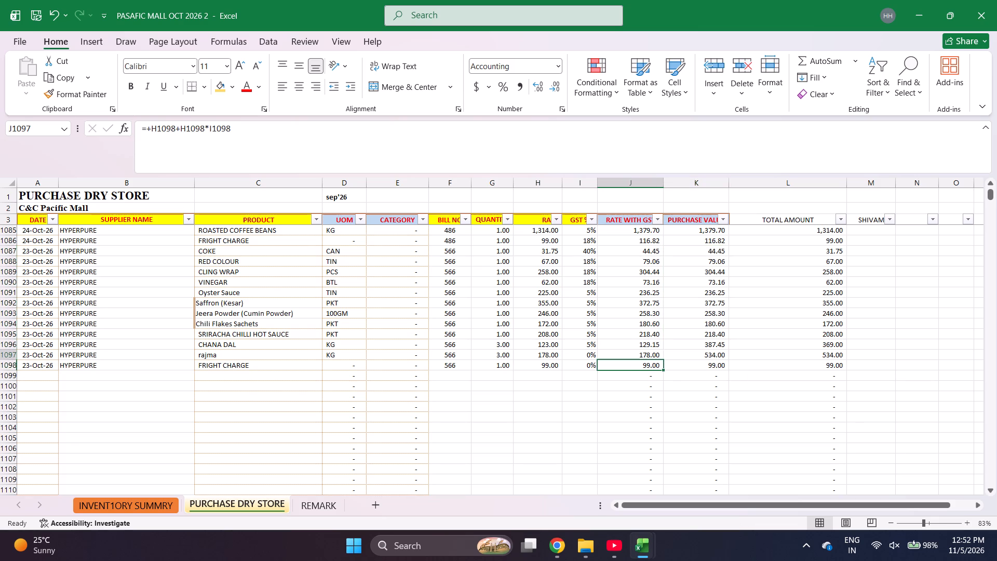
pyautogui.press('Left')
pyautogui.press('Left')
pyautogui.press('Up')
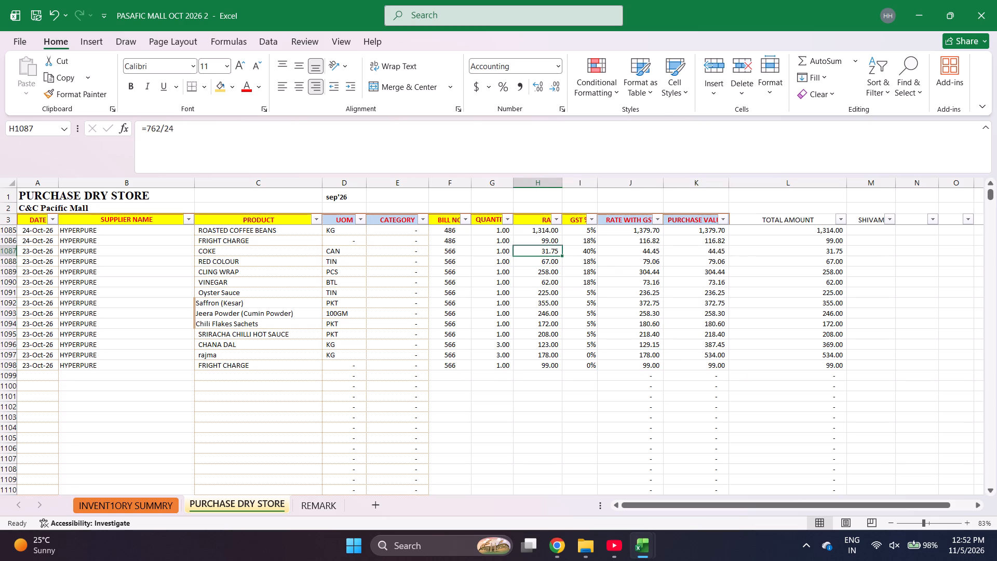
pyautogui.press('Left')
pyautogui.write('24')
pyautogui.press('Return')
pyautogui.press('Up')
pyautogui.press('Right')
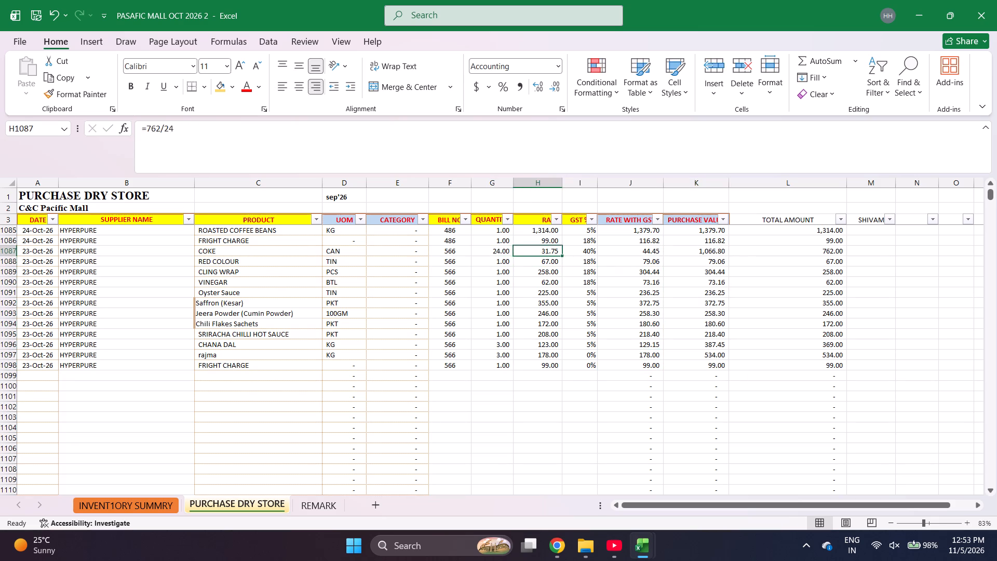
# Recheck the sum of bill 566's purchase values across rows 1087 to 1098.
pyautogui.press('Right')
pyautogui.press('Right')
pyautogui.press('Right')
pyautogui.press('Right')
pyautogui.press('Left')
pyautogui.hotkey('shift', 'Down')
pyautogui.hotkey('shift', 'Down')
pyautogui.hotkey('shift', 'Down')
pyautogui.hotkey('shift', 'Down')
pyautogui.hotkey('shift', 'Down')
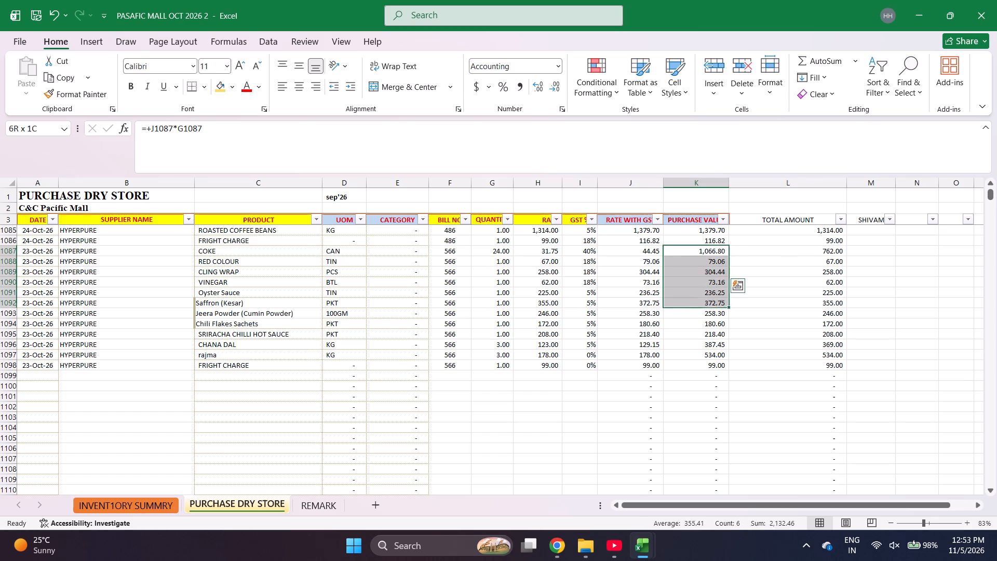
pyautogui.hotkey('shift', 'Down')
pyautogui.hotkey('shift', 'Down')
pyautogui.hotkey('shift', 'Down')
pyautogui.hotkey('shift', 'Down')
pyautogui.hotkey('shift', 'Down')
pyautogui.hotkey('shift', 'Down')
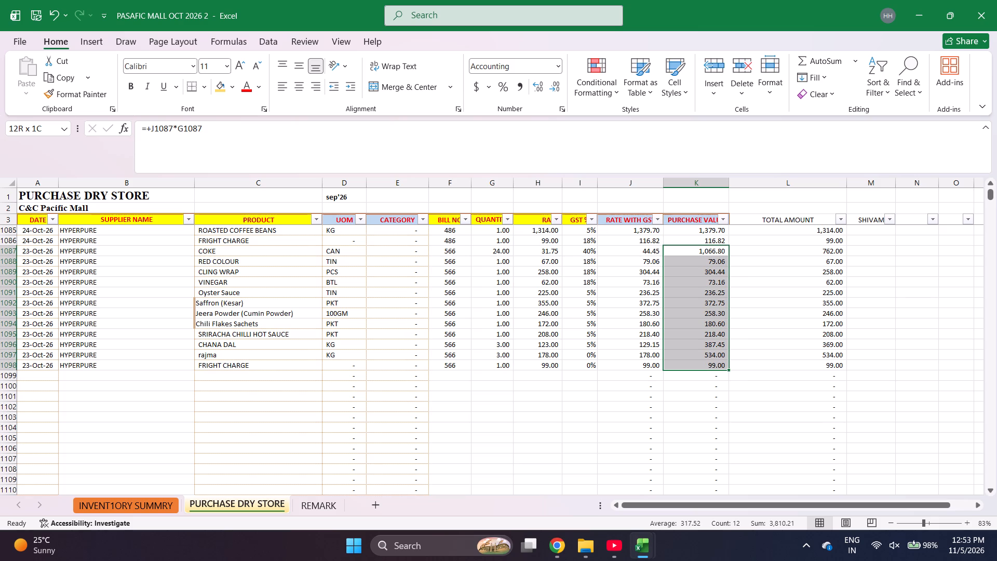
# Search the BILL NO filter for bill 7985 without applying a filter.
pyautogui.moveTo(306, 382); pyautogui.dragTo(414, 279)
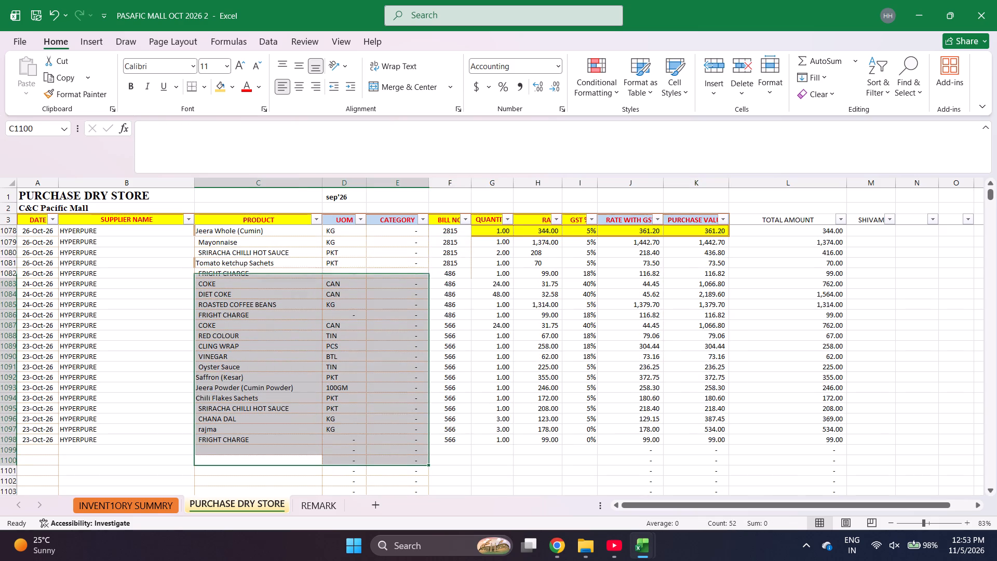
pyautogui.click(414, 279)
pyautogui.click(457, 251)
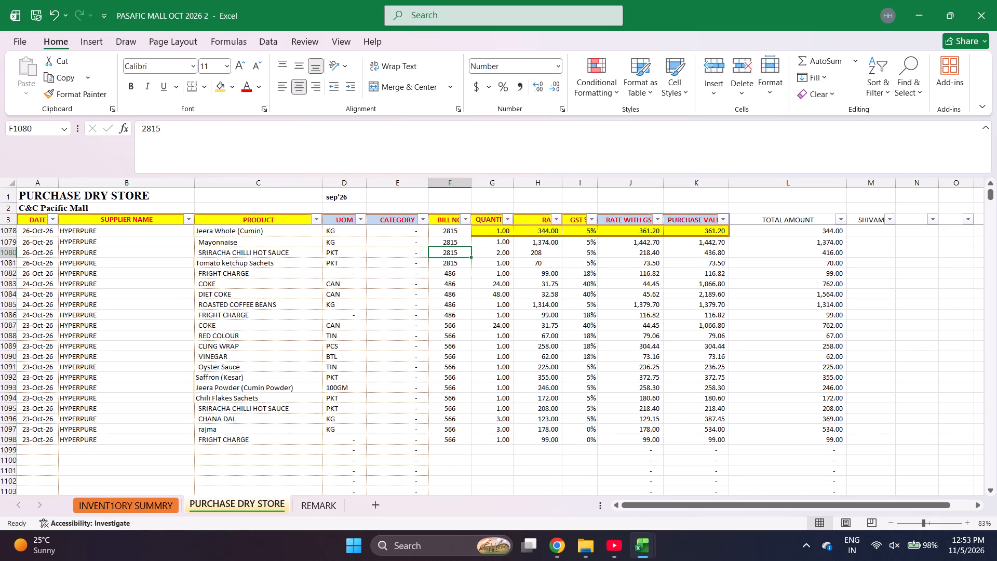
pyautogui.click(466, 217)
pyautogui.press('e')
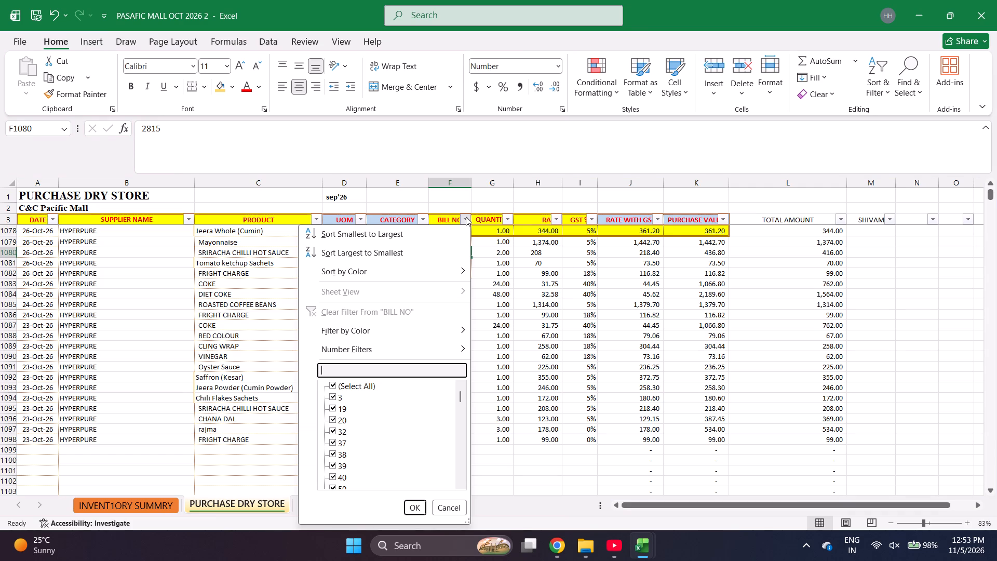
pyautogui.write('7985')
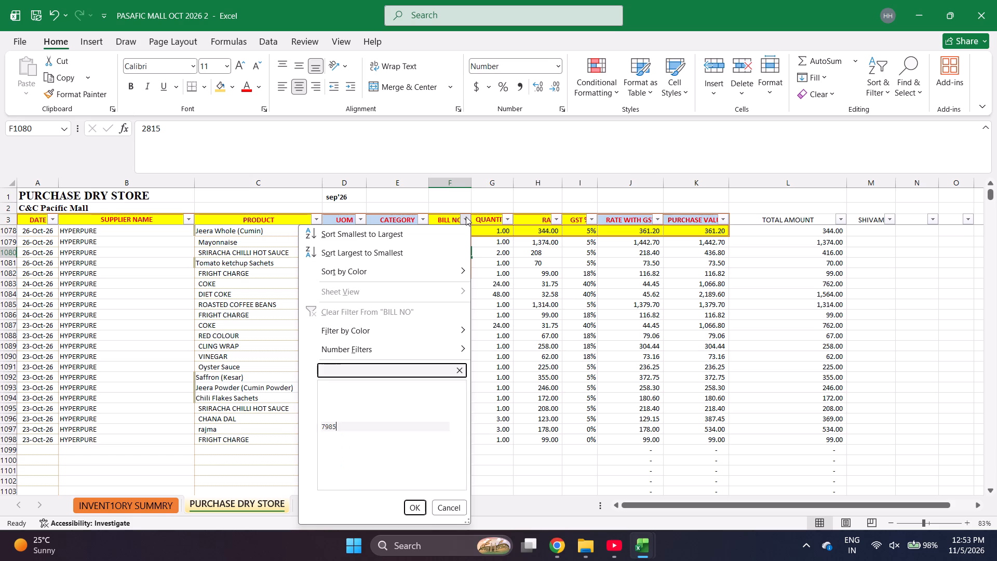
pyautogui.press('Escape')
pyautogui.press('Escape')
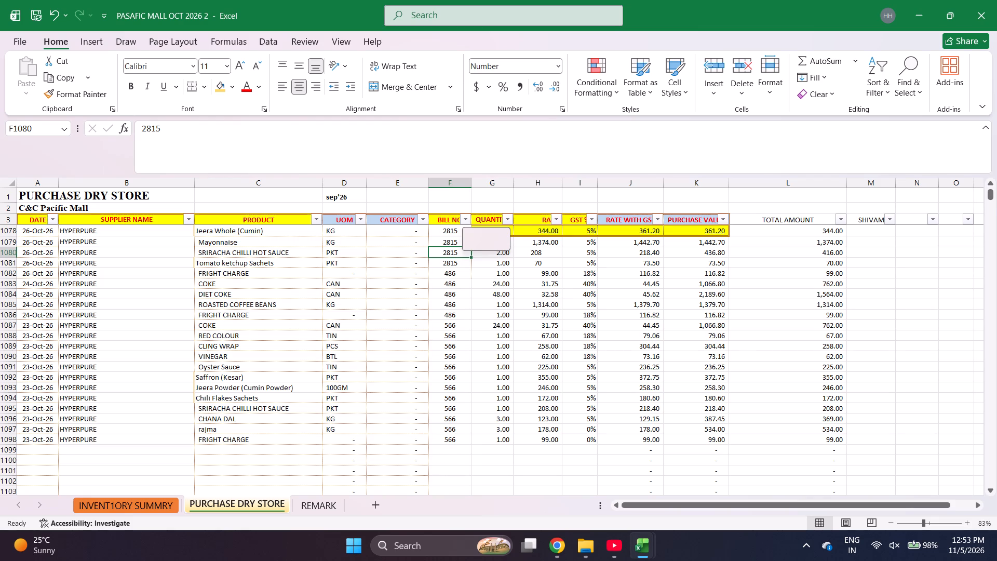
# Look up bill numbers 701, 5673 and 5785 one after another in the BILL NO filter search.
pyautogui.click(466, 217)
pyautogui.write('e701')
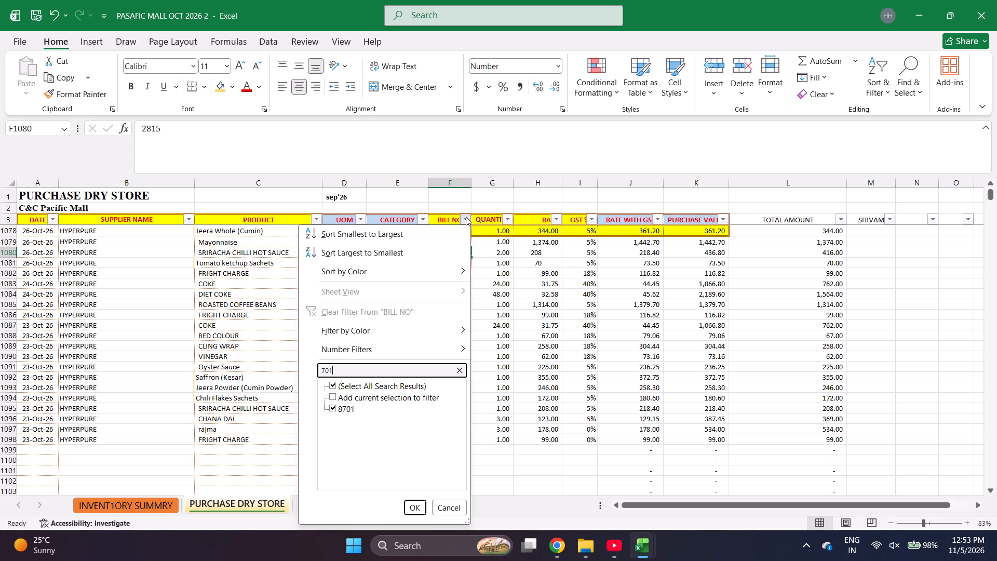
pyautogui.press('BackSpace')
pyautogui.press('BackSpace')
pyautogui.press('BackSpace')
pyautogui.press('BackSpace')
pyautogui.press('BackSpace')
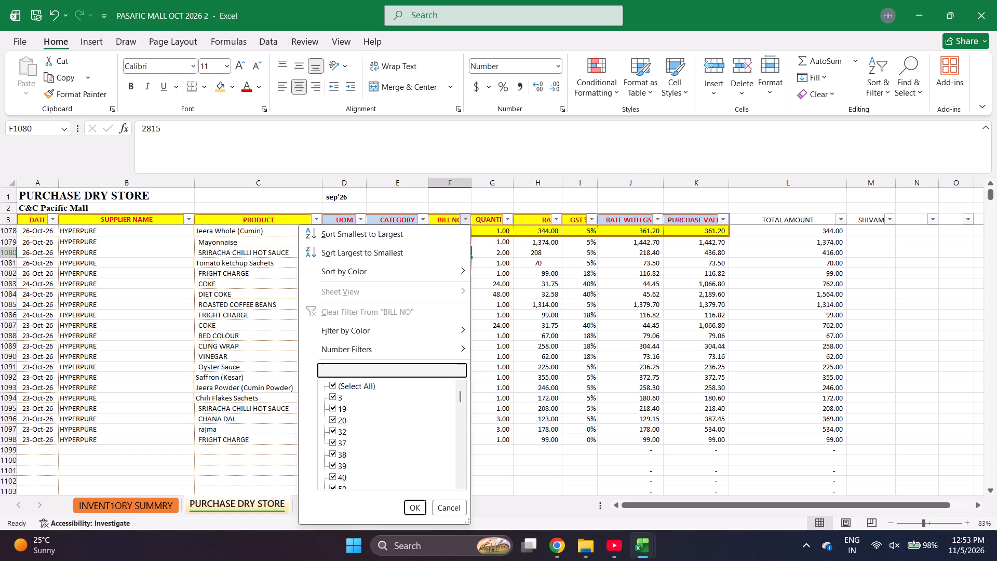
pyautogui.write('5673')
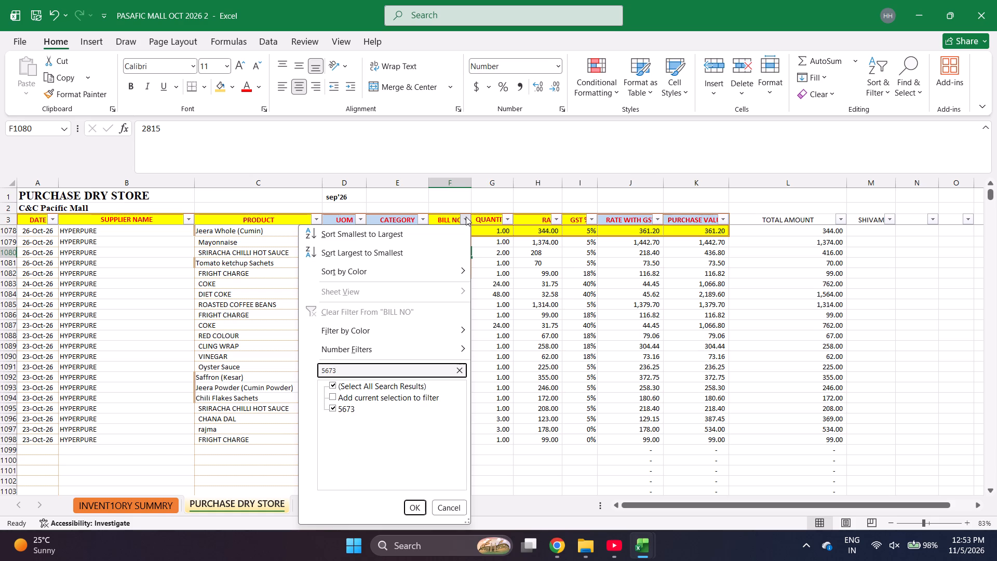
pyautogui.press('Escape')
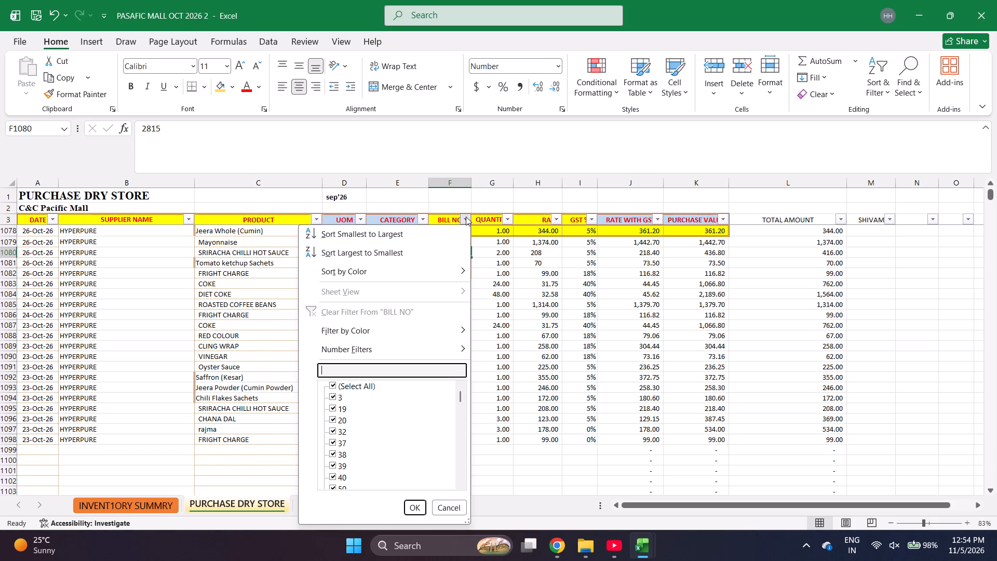
pyautogui.write('5785')
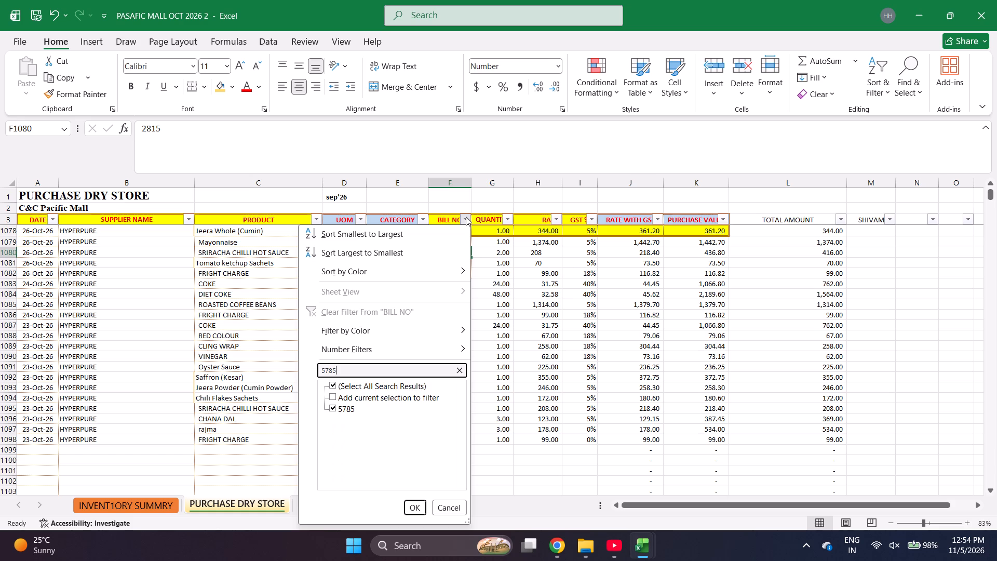
pyautogui.press('BackSpace')
pyautogui.press('BackSpace')
pyautogui.press('BackSpace')
pyautogui.press('BackSpace')
pyautogui.press('BackSpace')
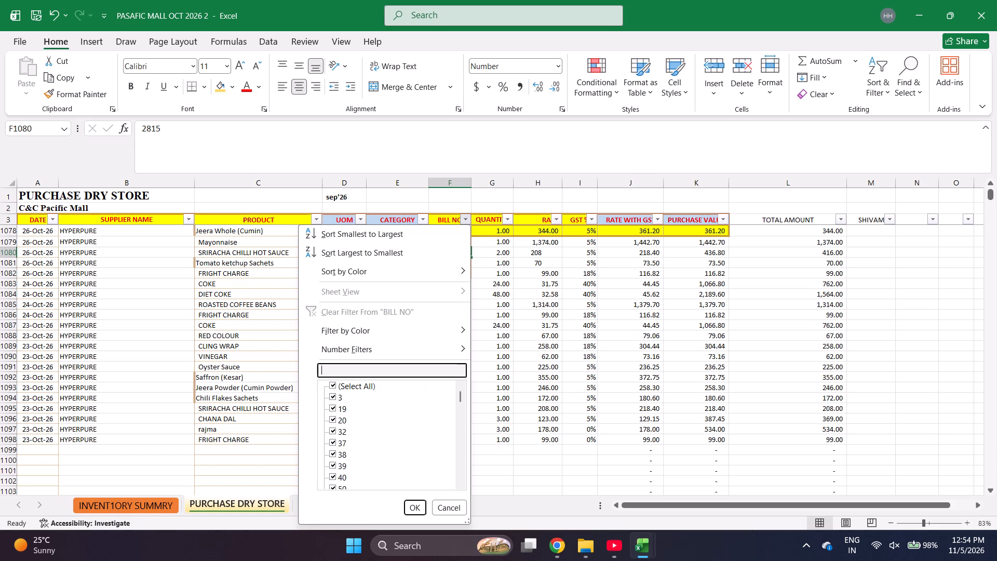
# Look up bill numbers 4525 and 6610 one after another in the BILL NO filter search.
pyautogui.write('4525')
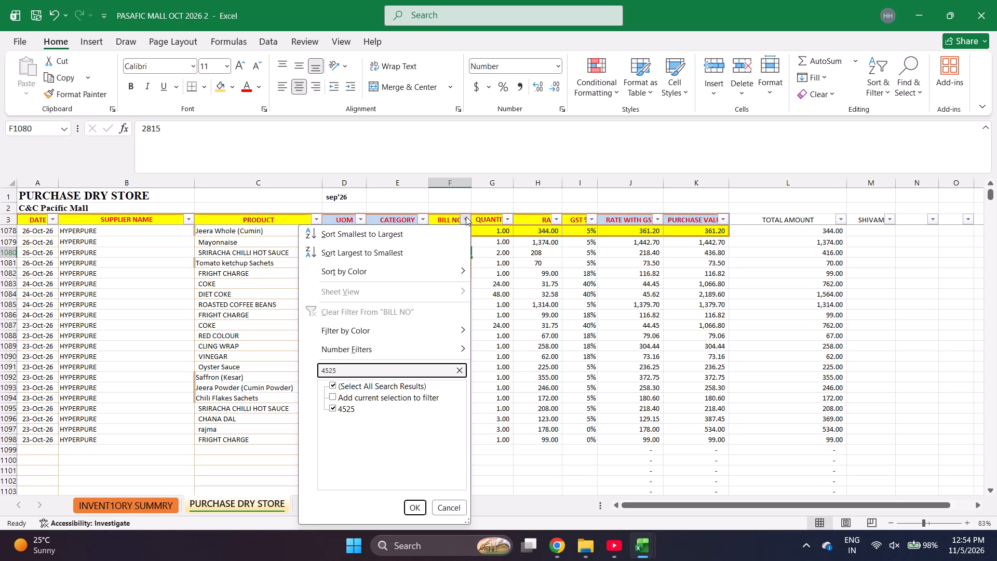
pyautogui.press('BackSpace')
pyautogui.press('BackSpace')
pyautogui.press('BackSpace')
pyautogui.press('BackSpace')
pyautogui.press('BackSpace')
pyautogui.press('BackSpace')
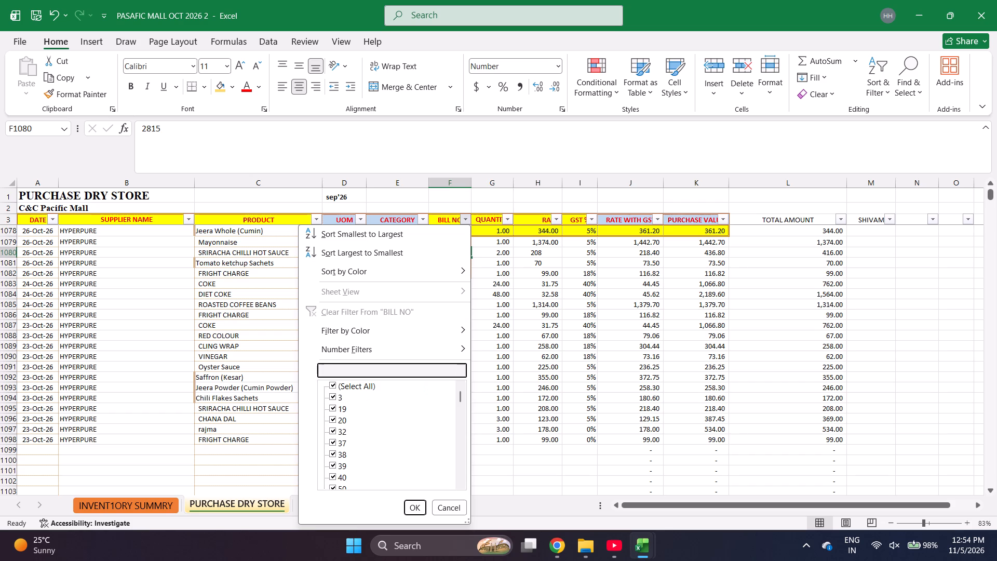
pyautogui.write('6610')
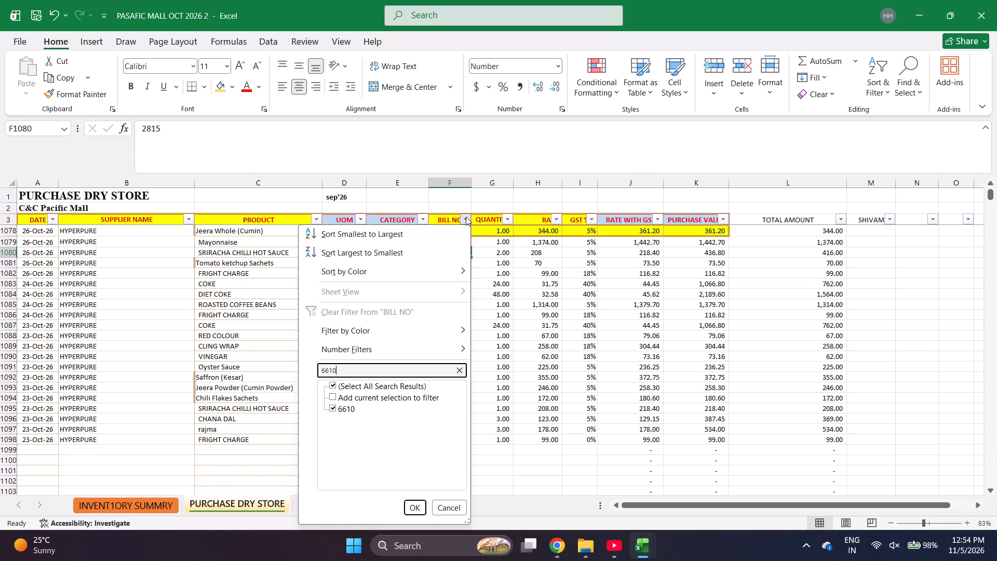
pyautogui.press('BackSpace')
pyautogui.press('BackSpace')
pyautogui.press('BackSpace')
pyautogui.press('BackSpace')
pyautogui.press('BackSpace')
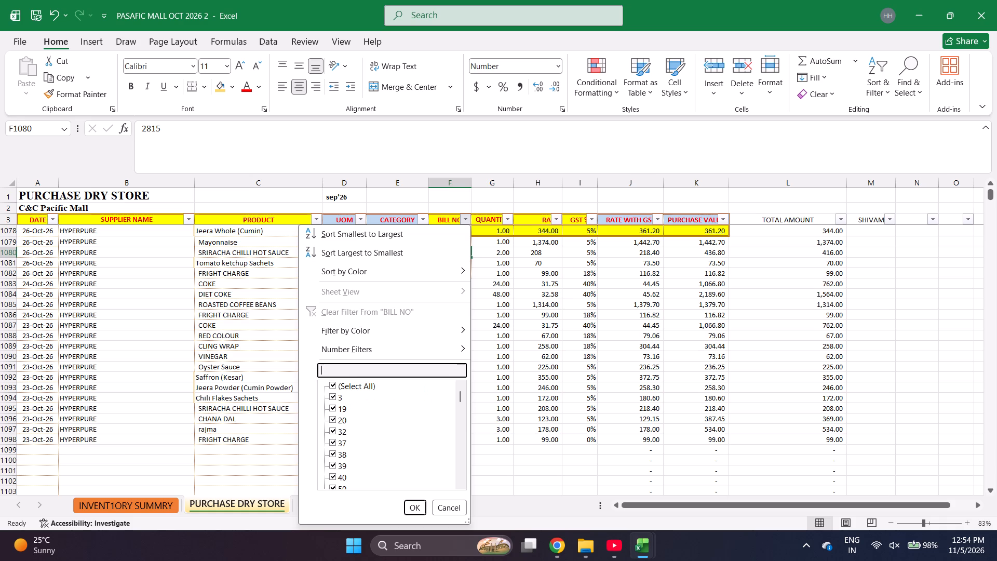
# Look up bill numbers 202 and 9403 one after another in the BILL NO filter search.
pyautogui.write('202')
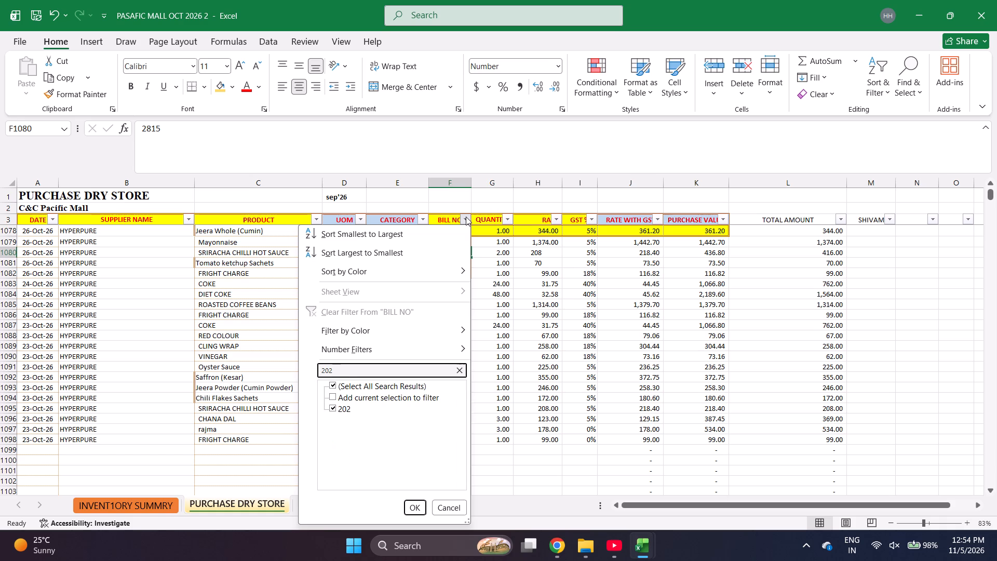
pyautogui.press('BackSpace')
pyautogui.press('BackSpace')
pyautogui.press('BackSpace')
pyautogui.press('BackSpace')
pyautogui.press('BackSpace')
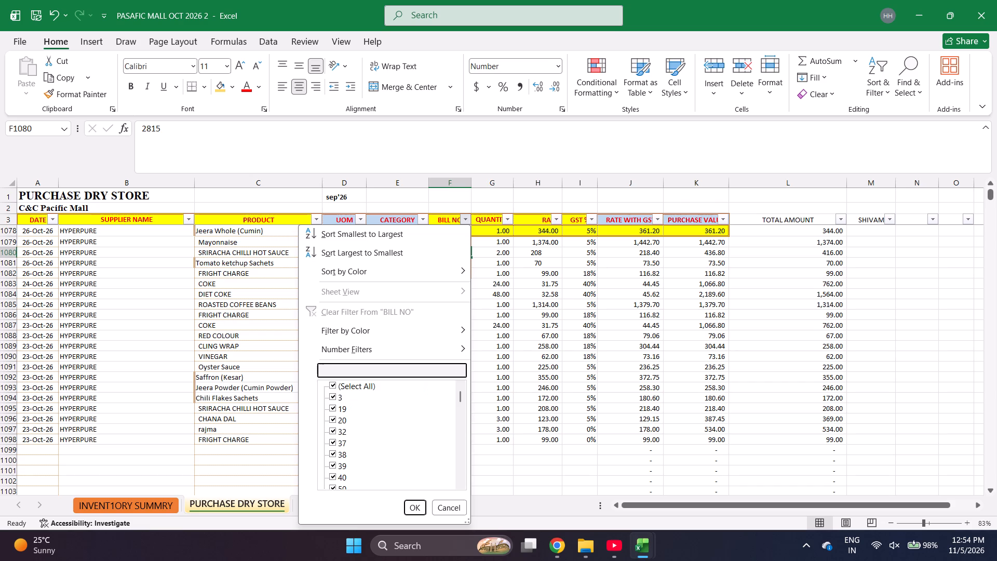
pyautogui.write('9403')
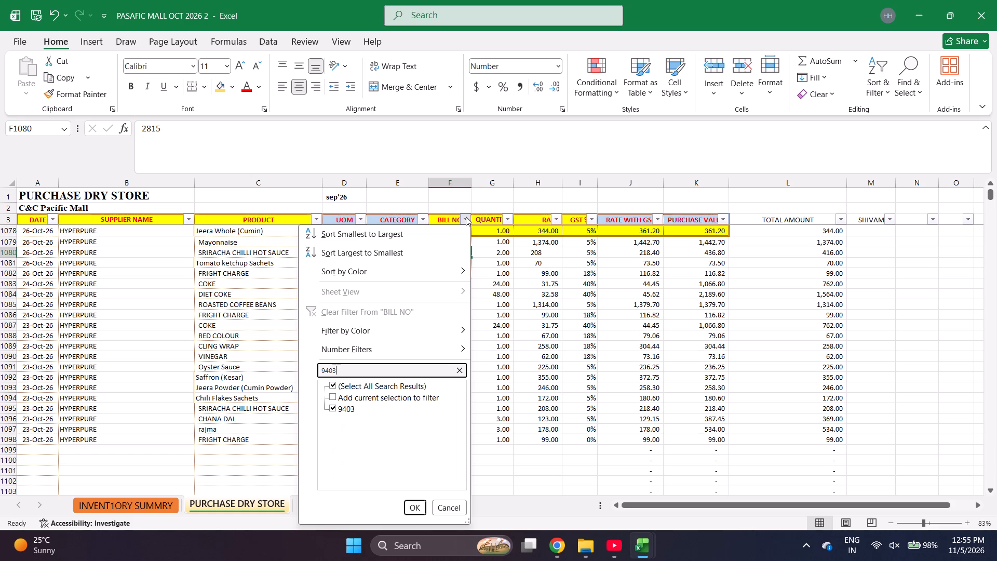
pyautogui.press('BackSpace')
pyautogui.press('BackSpace')
pyautogui.press('BackSpace')
pyautogui.press('BackSpace')
pyautogui.press('BackSpace')
pyautogui.press('BackSpace')
pyautogui.press('BackSpace')
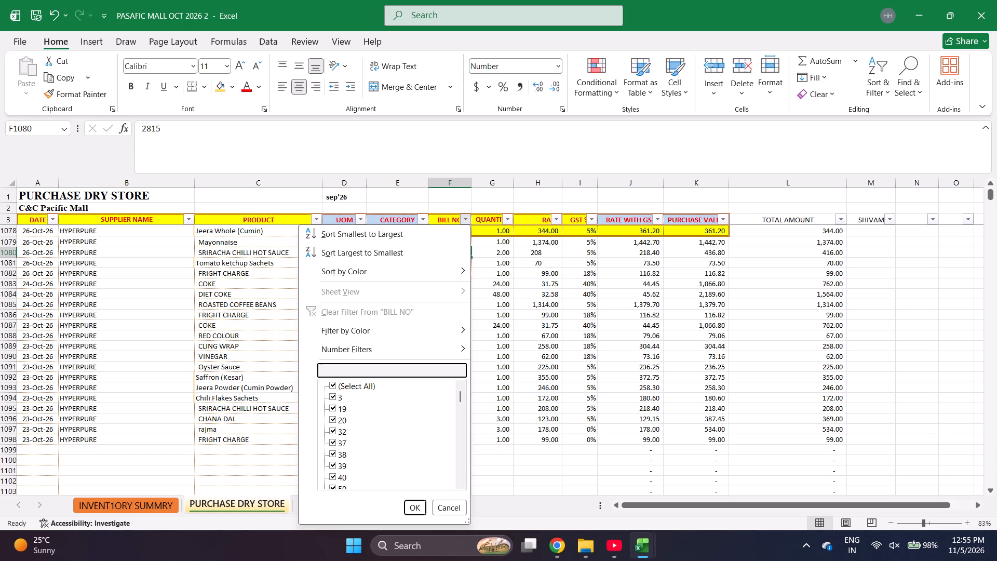
# Look up bill numbers 6522 and 9598 one after another in the BILL NO filter search.
pyautogui.write('6522')
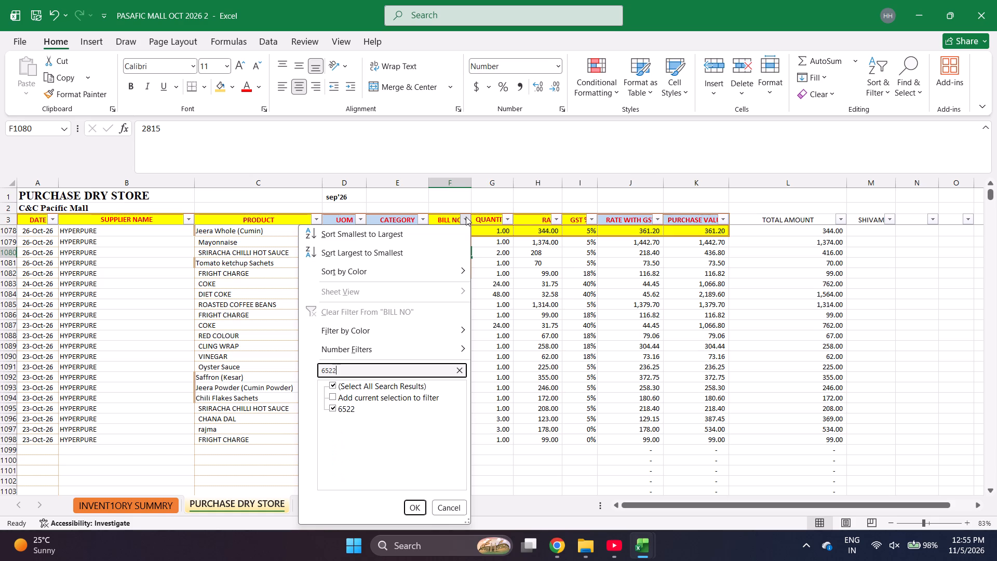
pyautogui.press('BackSpace')
pyautogui.press('BackSpace')
pyautogui.press('BackSpace')
pyautogui.press('BackSpace')
pyautogui.press('BackSpace')
pyautogui.press('BackSpace')
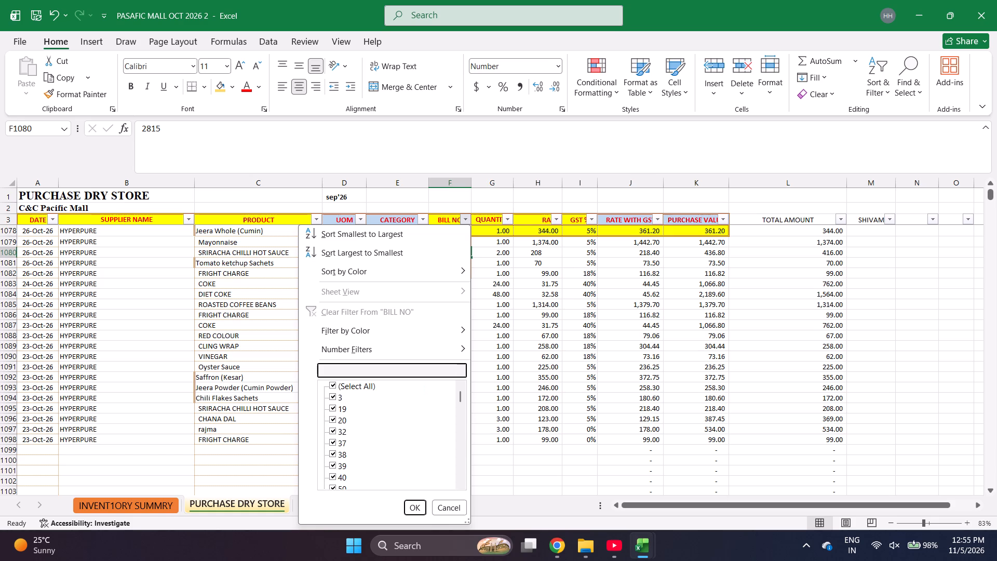
pyautogui.write('9598')
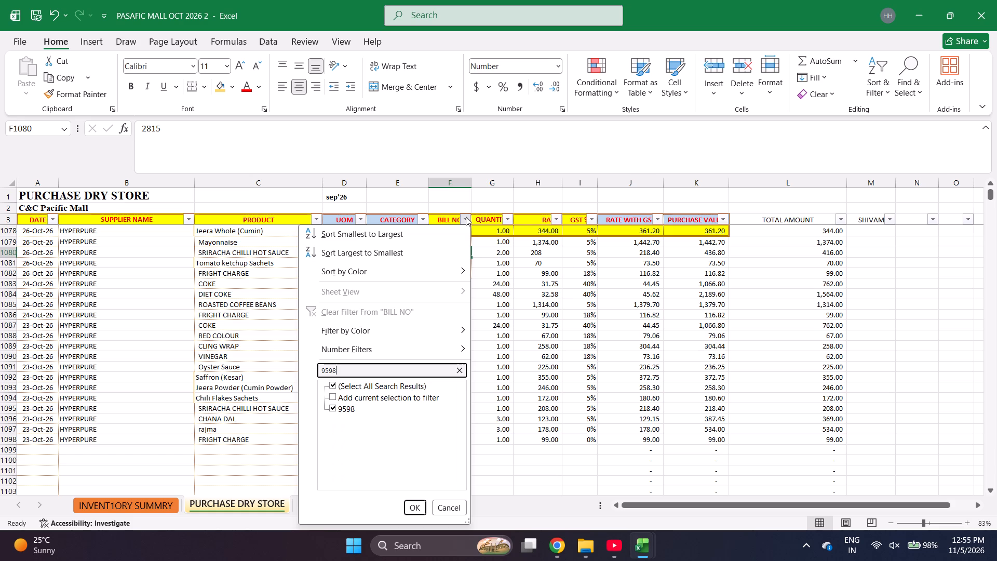
pyautogui.press('BackSpace')
pyautogui.press('BackSpace')
pyautogui.press('BackSpace')
pyautogui.press('BackSpace')
pyautogui.press('BackSpace')
pyautogui.press('BackSpace')
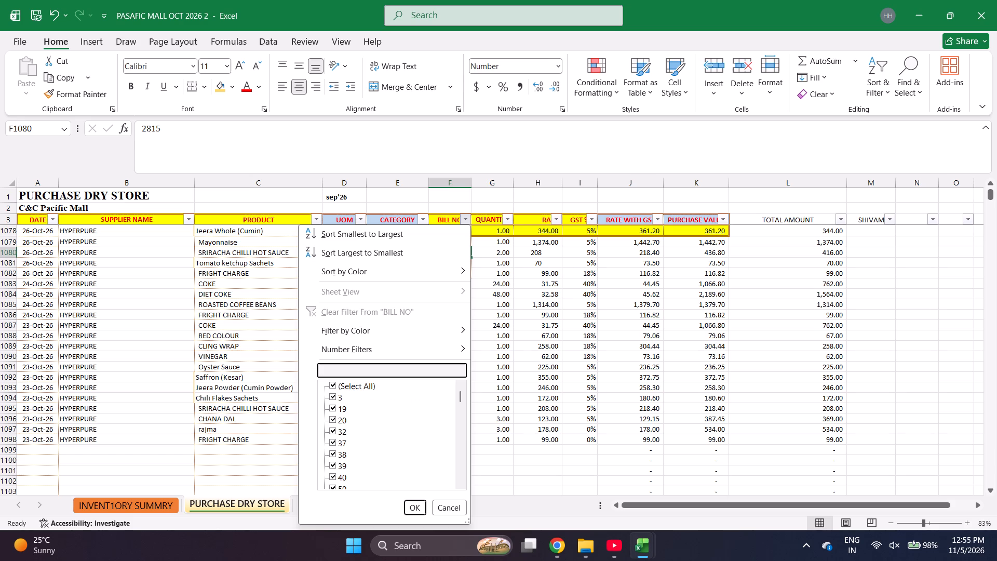
# Look up bill numbers 4624 and 7156 one after another in the BILL NO filter search.
pyautogui.write('4624')
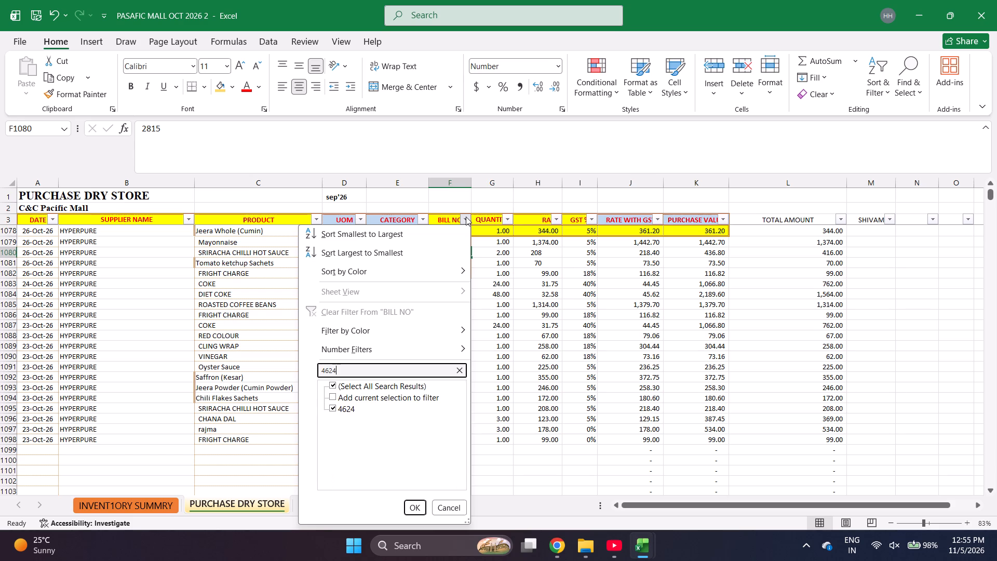
pyautogui.press('BackSpace')
pyautogui.press('BackSpace')
pyautogui.press('BackSpace')
pyautogui.press('BackSpace')
pyautogui.press('BackSpace')
pyautogui.press('BackSpace')
pyautogui.press('BackSpace')
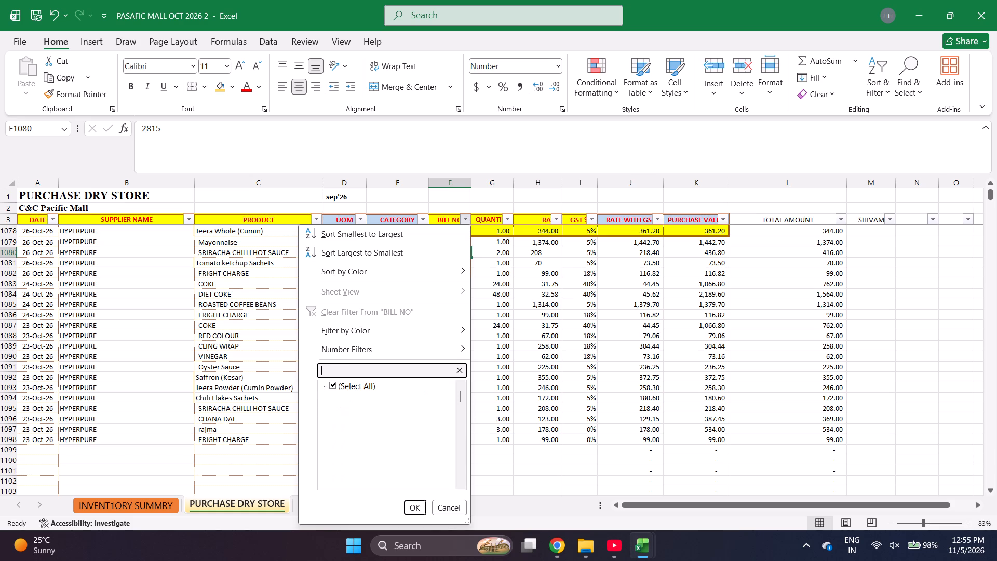
pyautogui.press('BackSpace')
pyautogui.press('BackSpace')
pyautogui.write('7156')
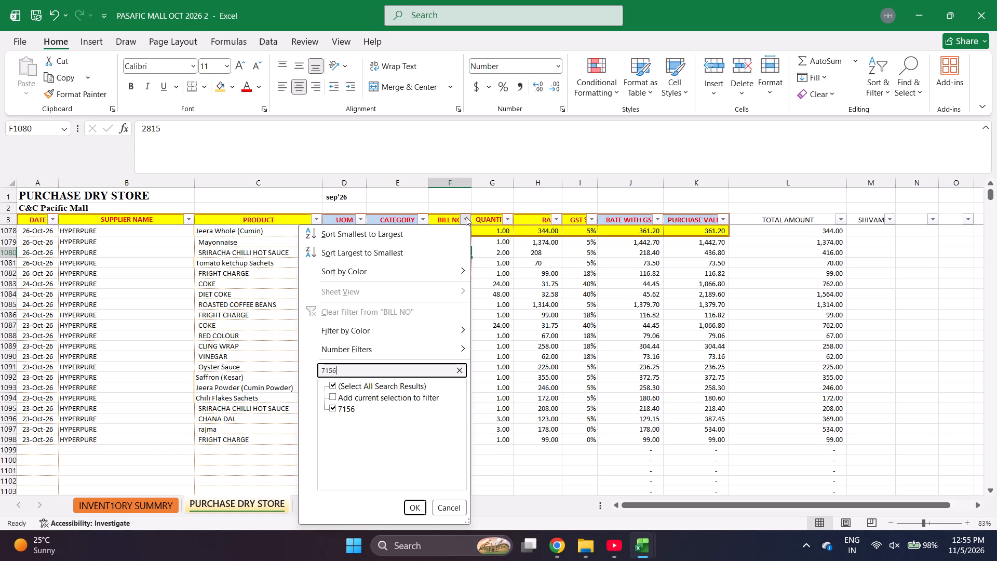
# Look up bill numbers 1745 and 4703 one after another in the BILL NO filter search.
pyautogui.press('BackSpace')
pyautogui.press('BackSpace')
pyautogui.press('BackSpace')
pyautogui.press('BackSpace')
pyautogui.press('BackSpace')
pyautogui.press('BackSpace')
pyautogui.press('BackSpace')
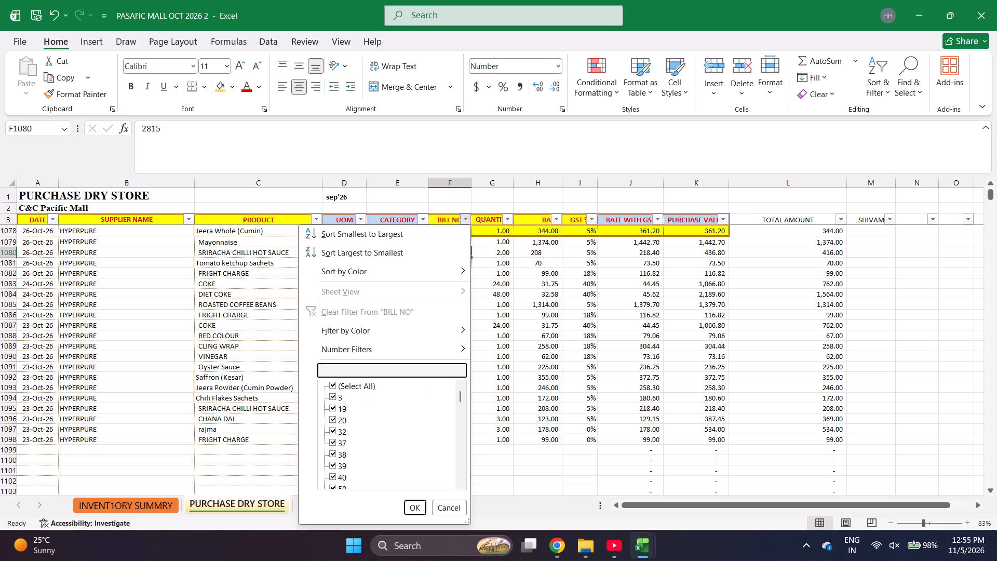
pyautogui.write('1745')
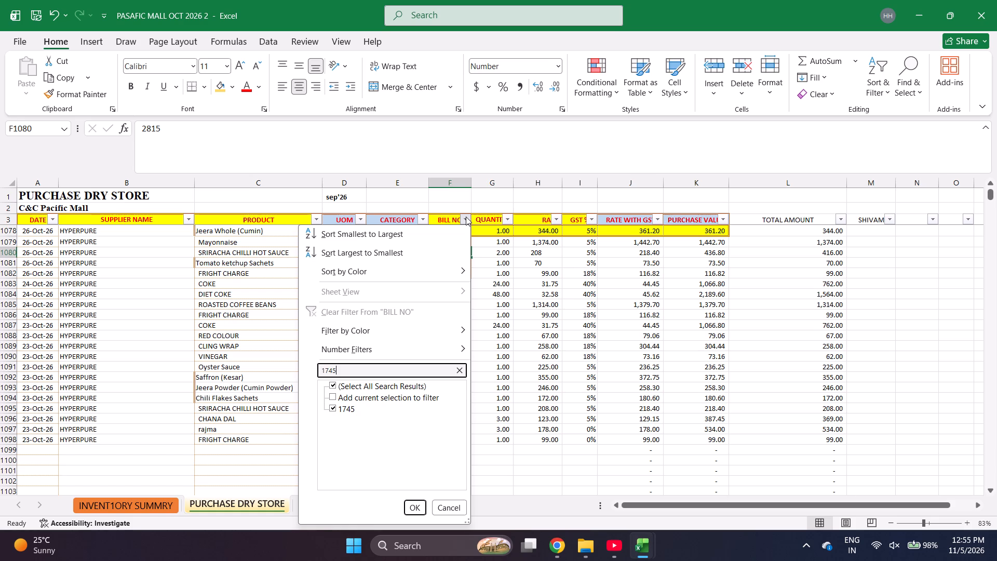
pyautogui.press('BackSpace')
pyautogui.press('BackSpace')
pyautogui.press('BackSpace')
pyautogui.press('BackSpace')
pyautogui.press('BackSpace')
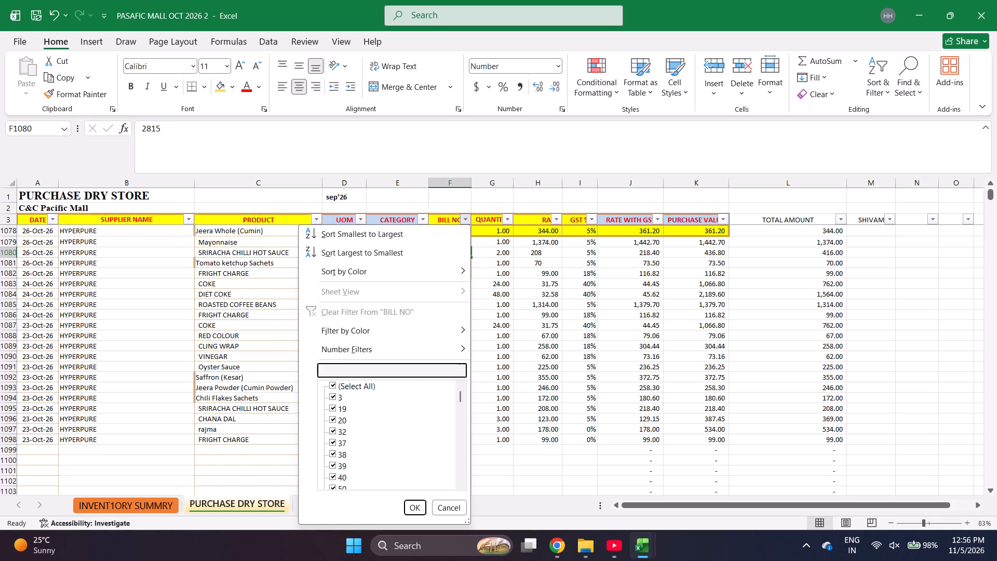
pyautogui.write('4703')
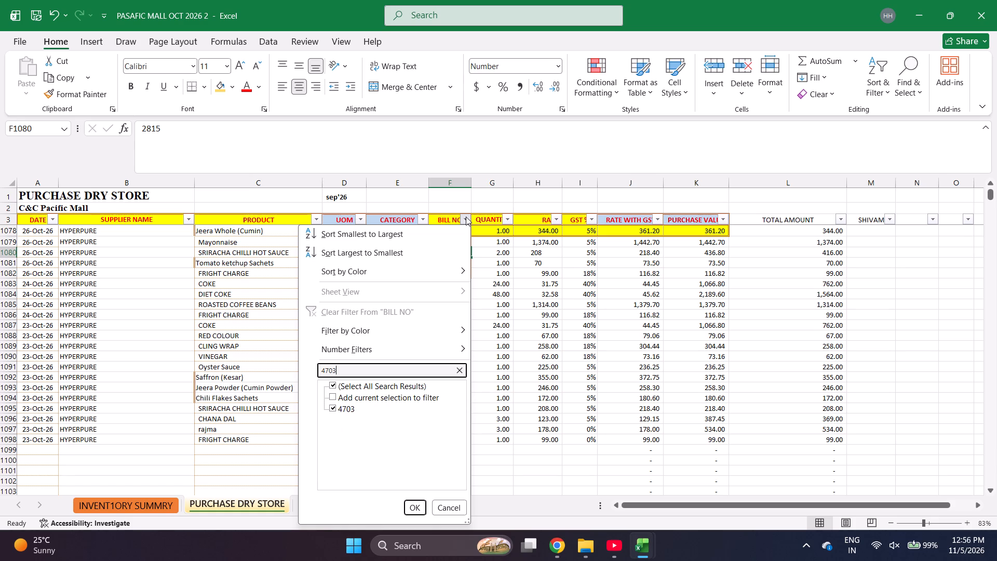
# Look up bill numbers 895 and 643 one after another in the BILL NO filter search, then close the filter.
pyautogui.press('\\')
pyautogui.press('BackSpace')
pyautogui.press('BackSpace')
pyautogui.press('BackSpace')
pyautogui.press('BackSpace')
pyautogui.press('BackSpace')
pyautogui.press('BackSpace')
pyautogui.press('BackSpace')
pyautogui.press('BackSpace')
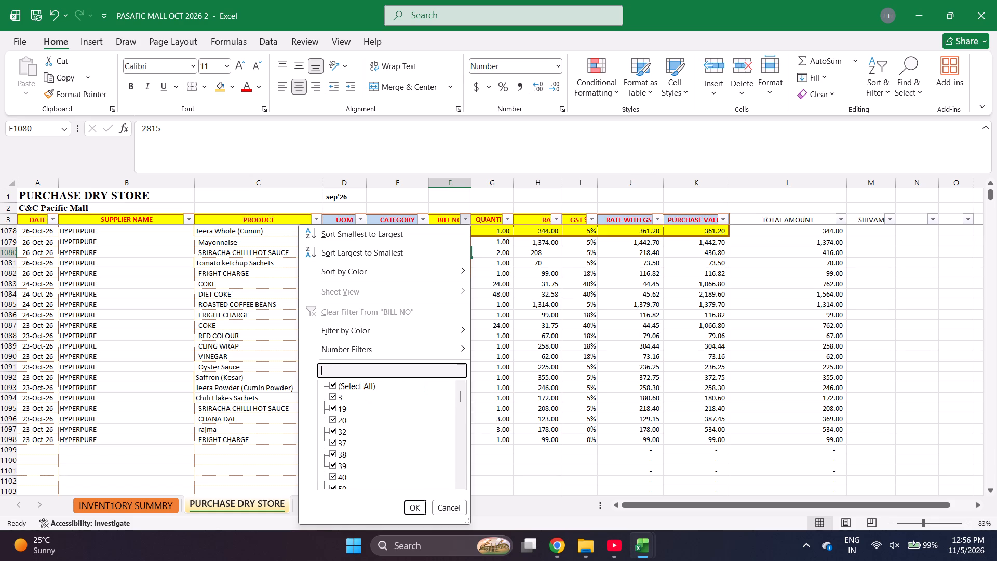
pyautogui.write('895')
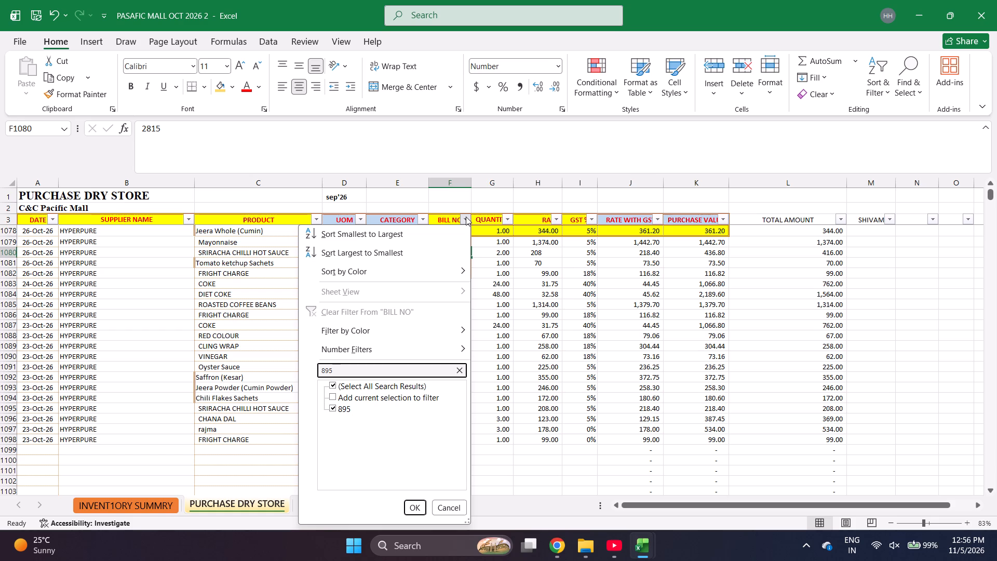
pyautogui.press('BackSpace')
pyautogui.press('BackSpace')
pyautogui.press('BackSpace')
pyautogui.press('BackSpace')
pyautogui.press('BackSpace')
pyautogui.press('BackSpace')
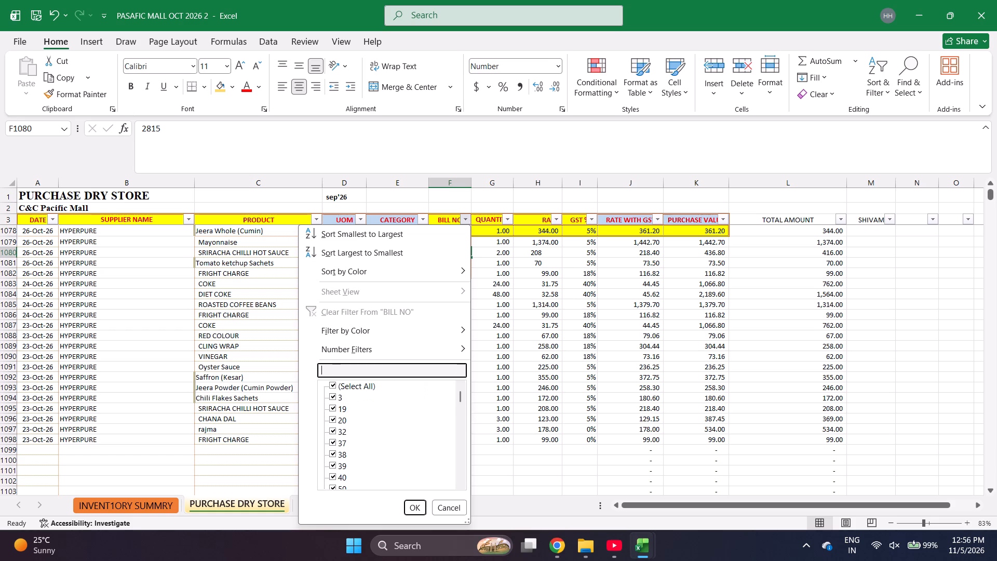
pyautogui.write('643')
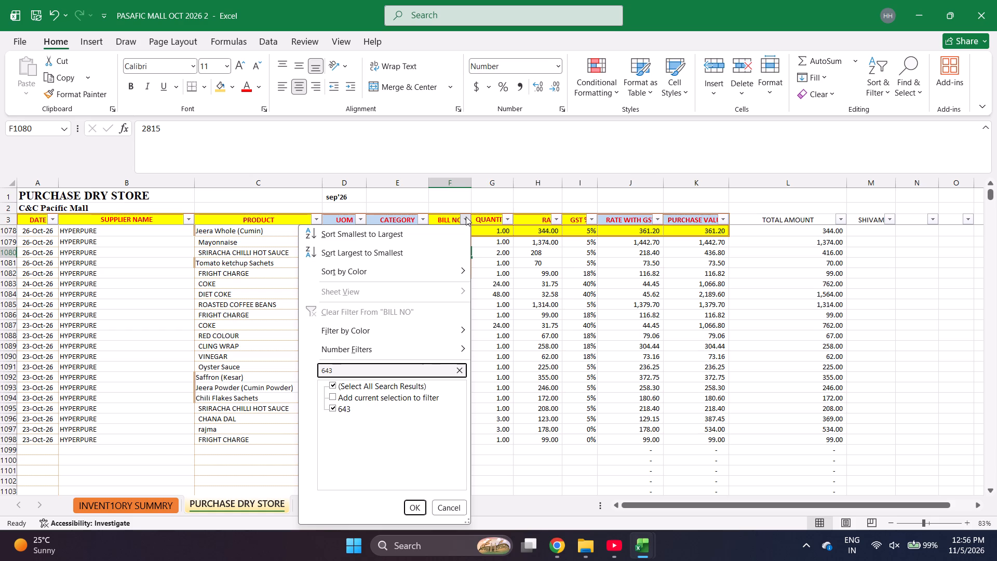
pyautogui.press('BackSpace')
pyautogui.press('BackSpace')
pyautogui.press('BackSpace')
pyautogui.press('BackSpace')
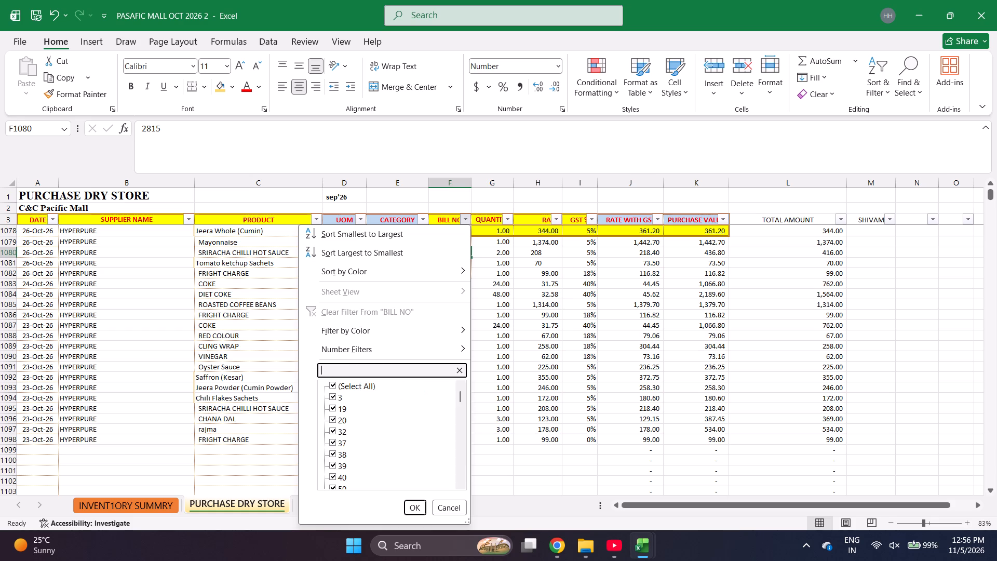
pyautogui.press('Escape')
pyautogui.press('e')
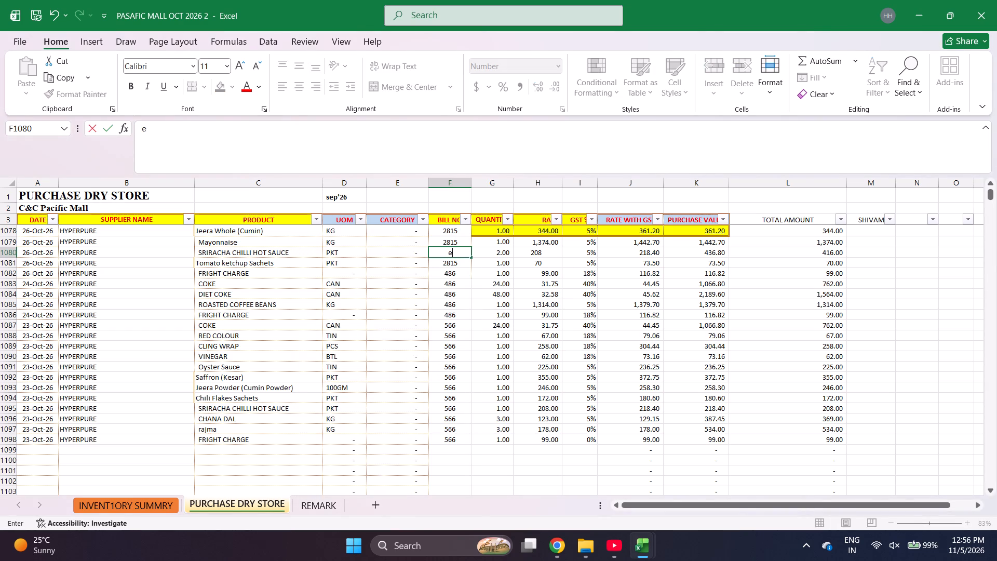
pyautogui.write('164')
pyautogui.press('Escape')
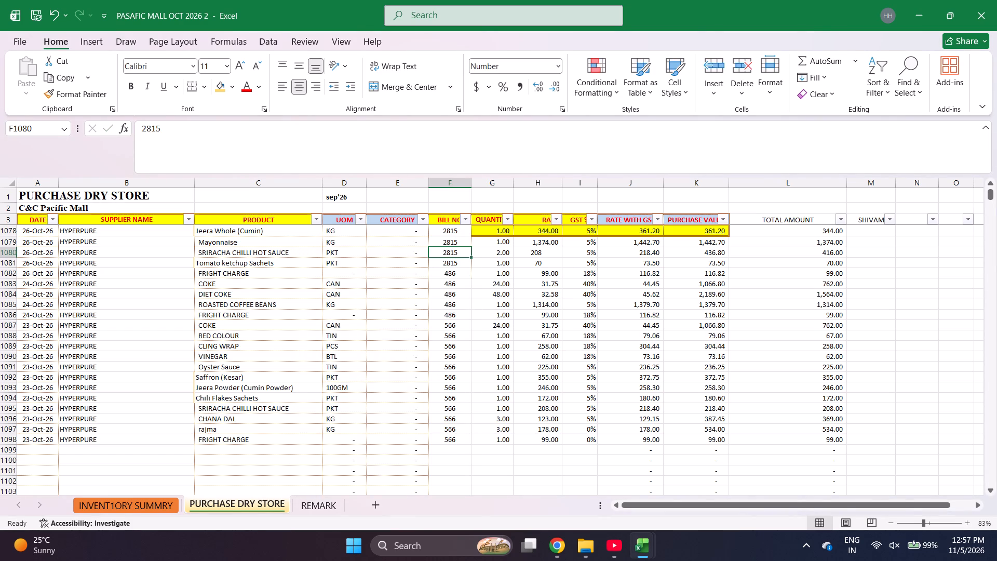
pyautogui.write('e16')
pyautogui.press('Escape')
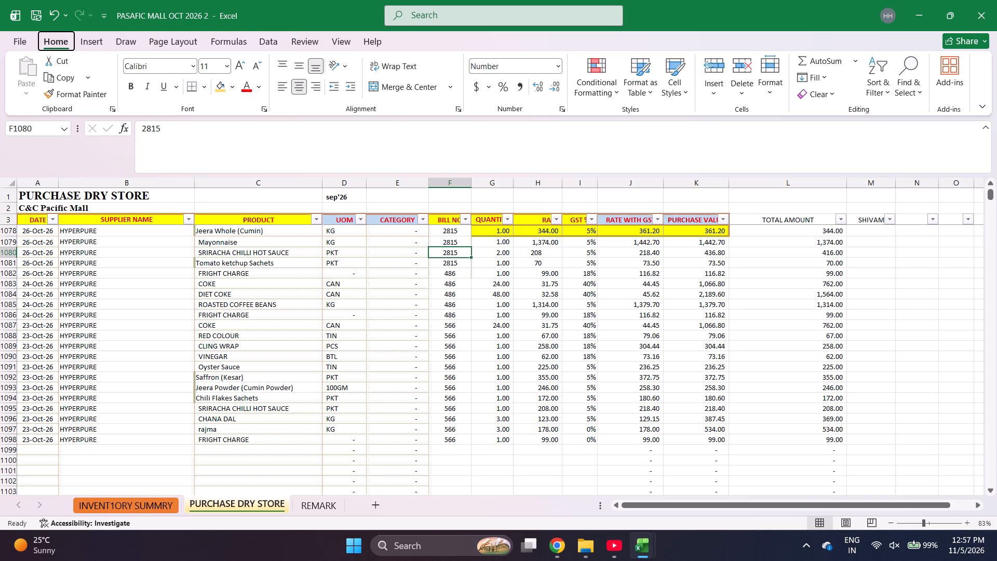
# Look up bill numbers 164 and 172 in the BILL NO filter search and close the filter without applying it.
pyautogui.click(466, 217)
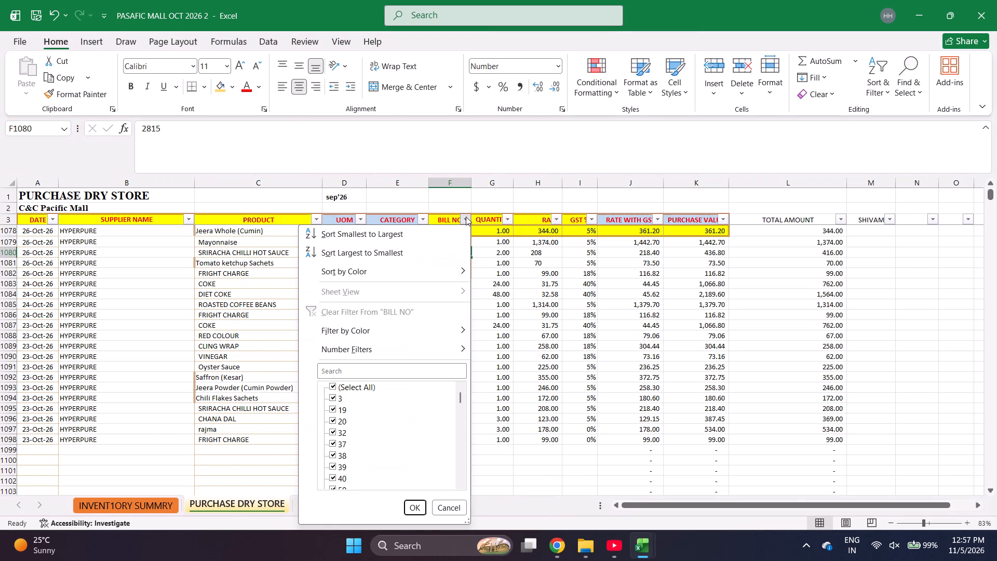
pyautogui.write('e164')
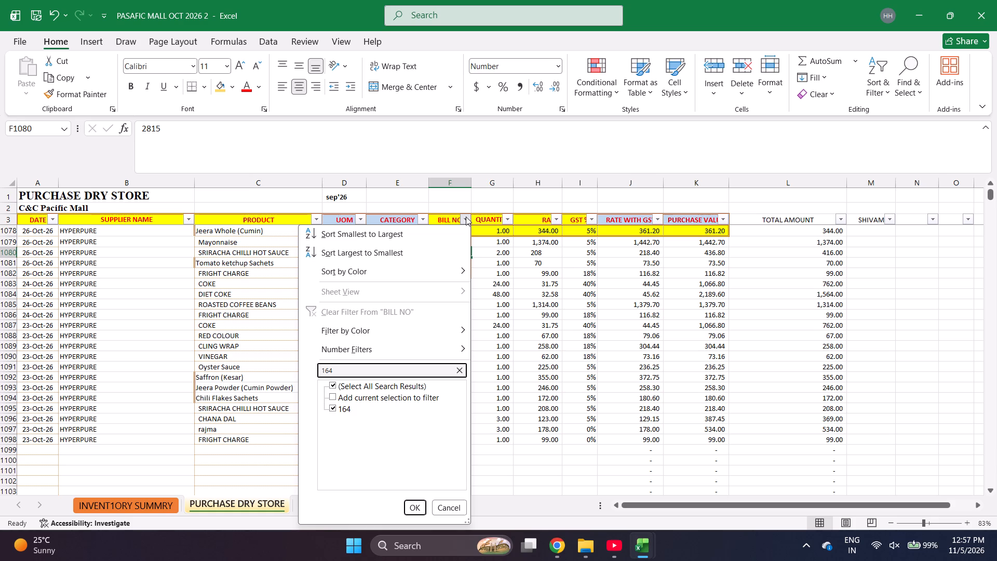
pyautogui.press('BackSpace')
pyautogui.press('BackSpace')
pyautogui.press('BackSpace')
pyautogui.write('172')
pyautogui.press('Escape')
pyautogui.press('Escape')
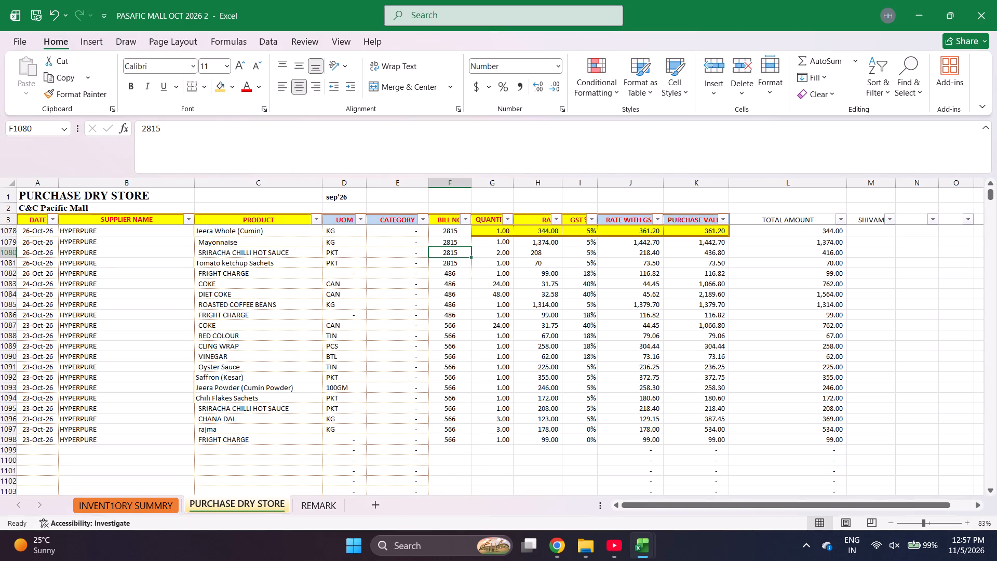
# Start a new purchase entry in row 1099, dated 27-Oct-26, with supplier GLOBAL BASKET TRADING COMPANY.
pyautogui.hotkey('ctrl', 'Left')
pyautogui.hotkey('ctrl', 'Left')
pyautogui.hotkey('ctrl', 'Down')
pyautogui.press('Down')
pyautogui.write('10-')
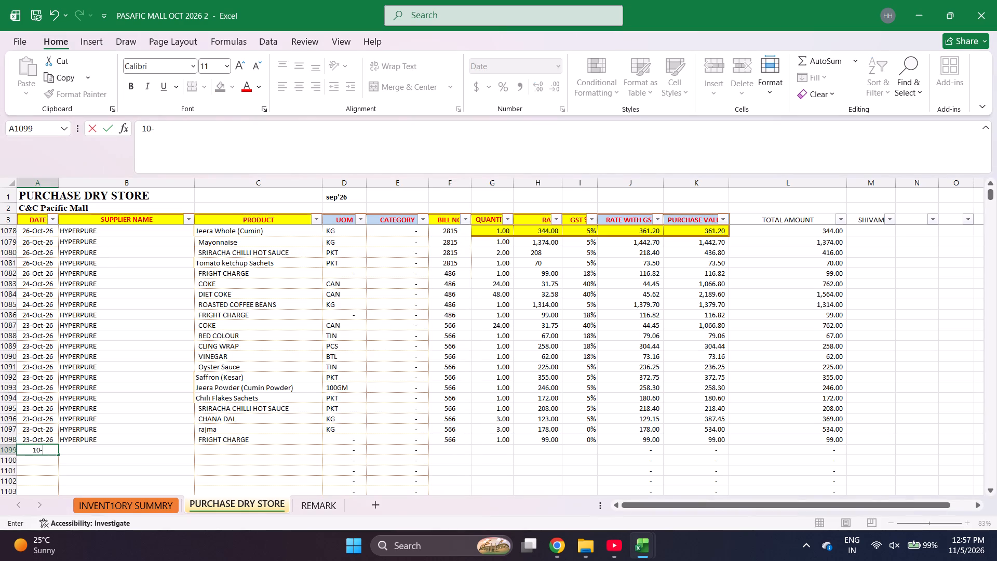
pyautogui.write('27-')
pyautogui.write('26')
pyautogui.press('Right')
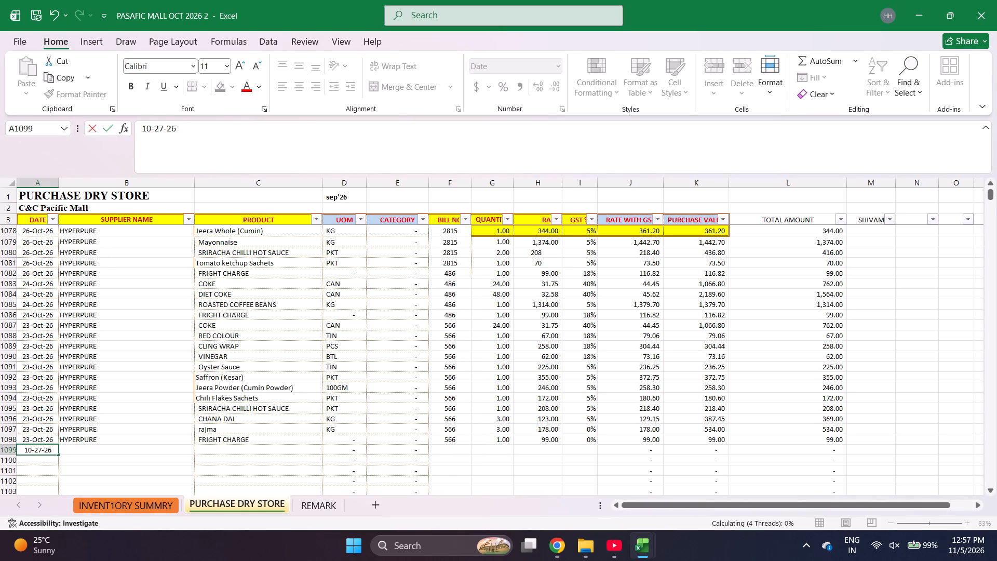
pyautogui.write('globa')
pyautogui.press('Right')
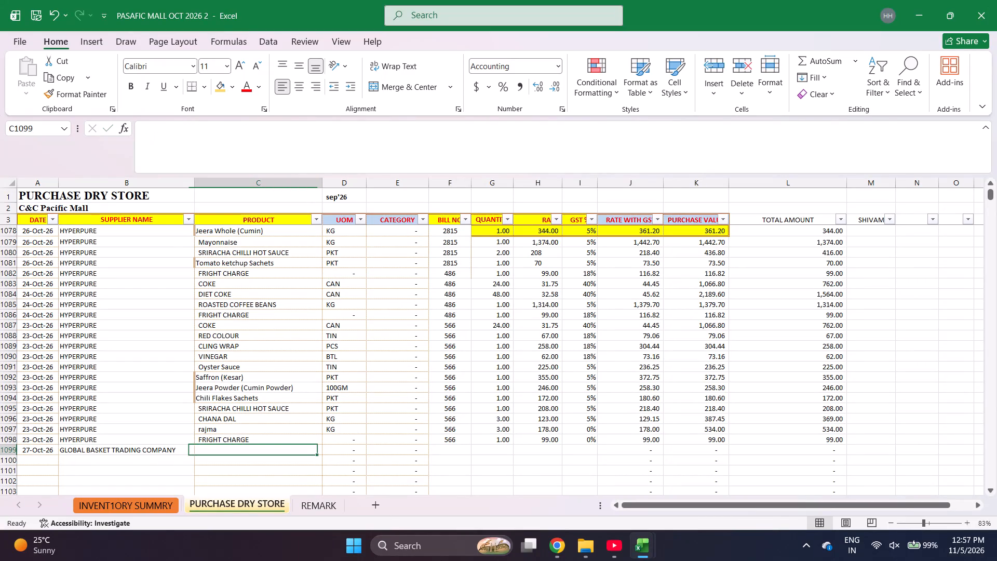
# Find Kikkoman Soya Sauce in the inventory summary sheet and copy it into the new entry's PRODUCT cell.
pyautogui.hotkey('ctrl', 'pageup')
pyautogui.hotkey('ctrl', 'f')
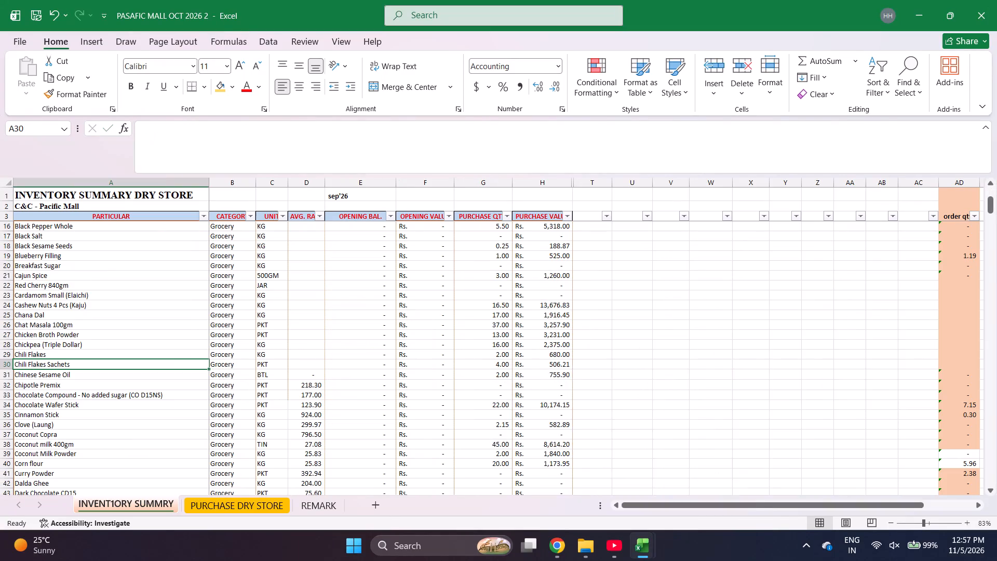
pyautogui.write('kik')
pyautogui.press('Return')
pyautogui.press('Escape')
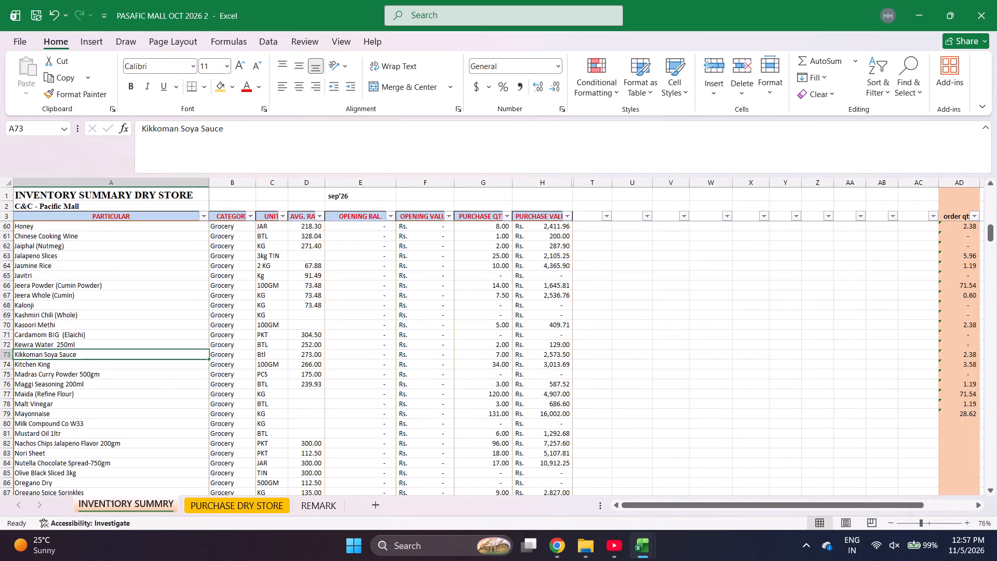
pyautogui.hotkey('ctrl', 'c')
pyautogui.hotkey('ctrl', 'pagedown')
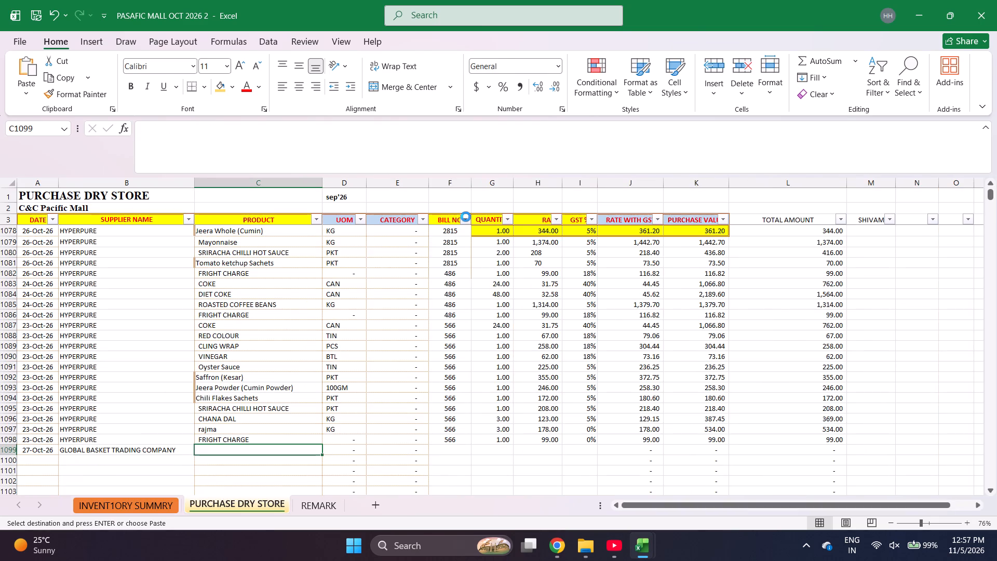
pyautogui.press('Return')
pyautogui.press('Return')
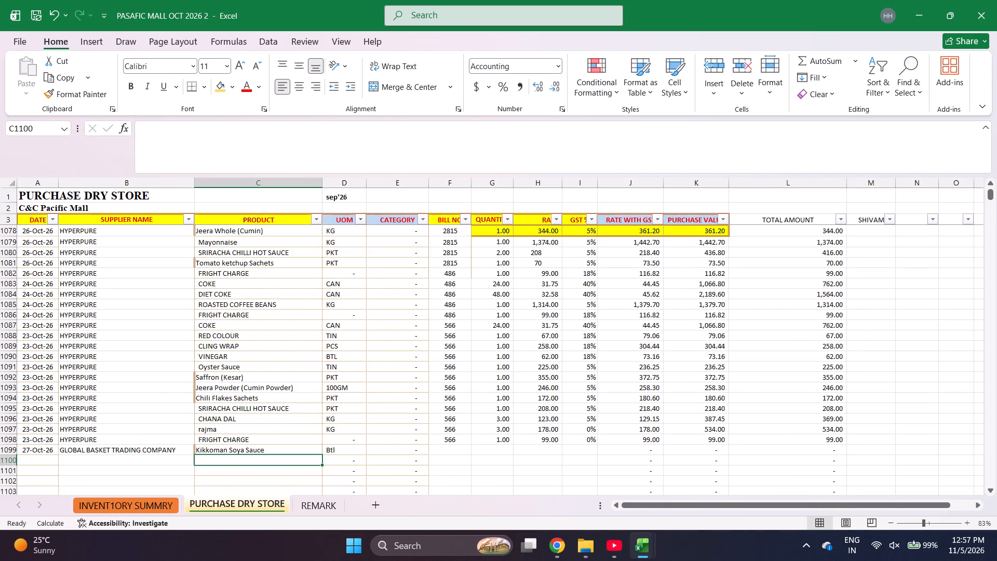
# Enter VINEGAR and rajma as the next two products below Kikkoman Soya Sauce.
pyautogui.write('vi')
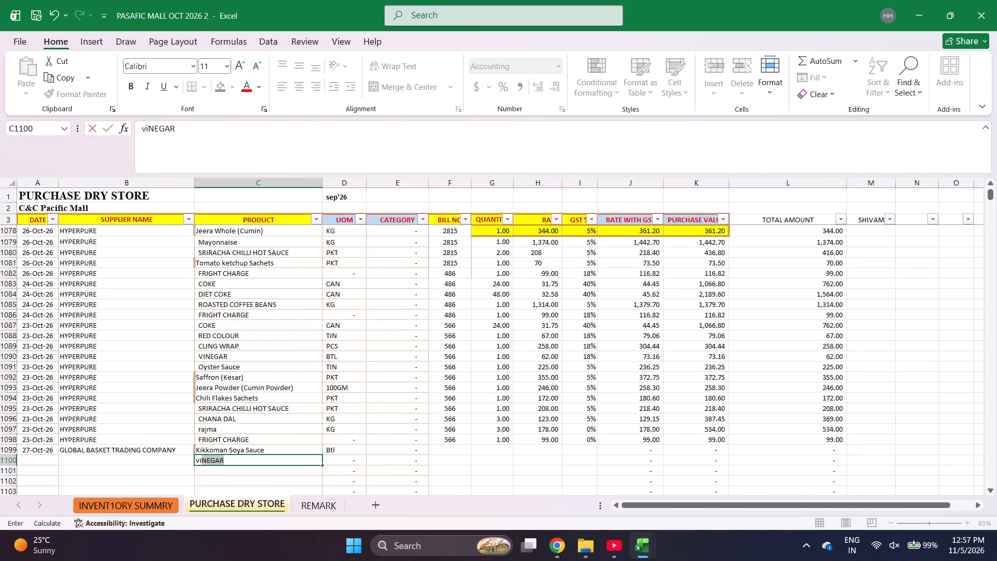
pyautogui.press('Return')
pyautogui.write('rajma')
pyautogui.press('Return')
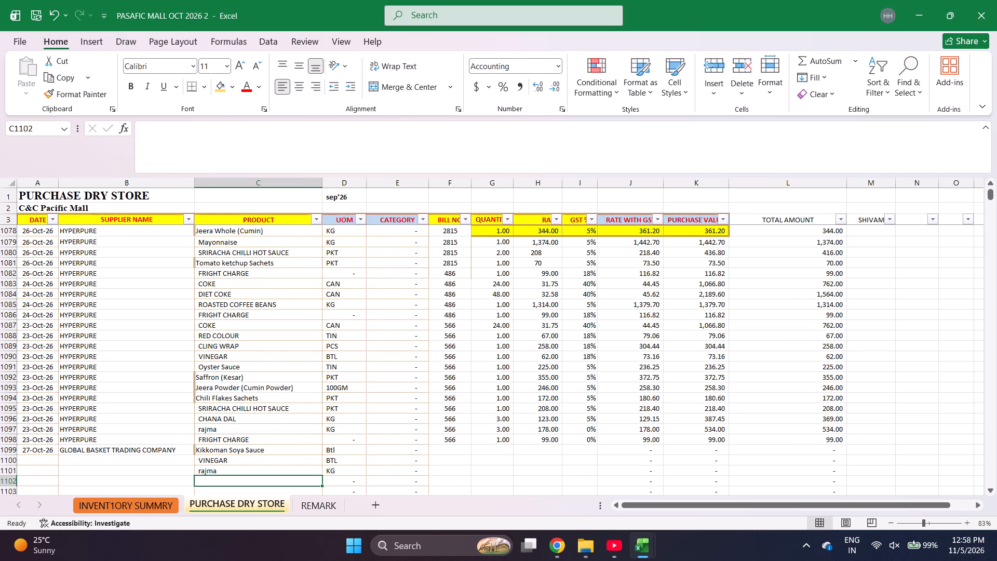
# Find Staff Dal (Mix Dal) in the inventory summary sheet and copy it into the PRODUCT cell below rajma.
pyautogui.write('staff dal m')
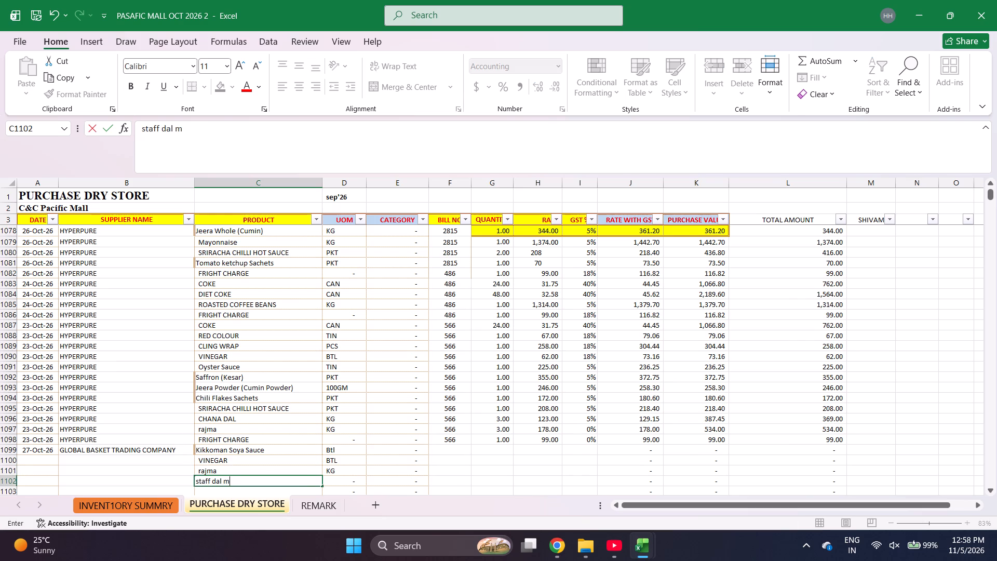
pyautogui.hotkey('ctrl', 'pageup')
pyautogui.hotkey('ctrl', 'f')
pyautogui.write('staff')
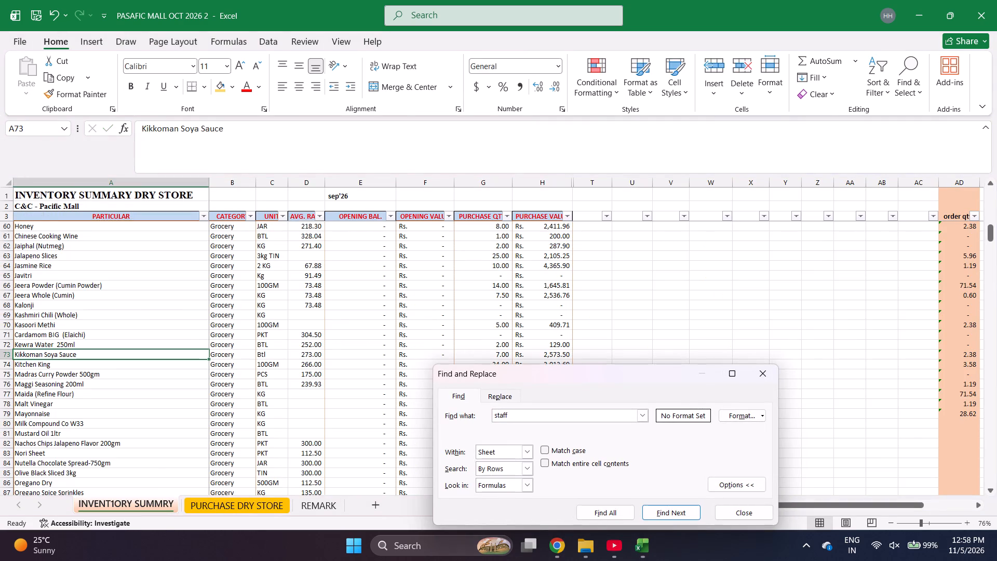
pyautogui.press('Return')
pyautogui.press('space')
pyautogui.write('d')
pyautogui.press('Return')
pyautogui.press('Escape')
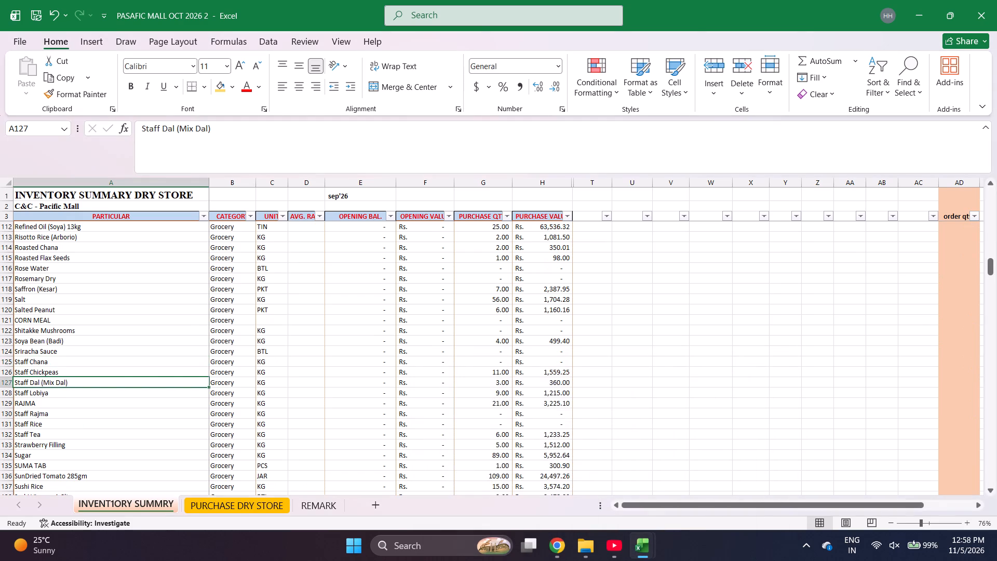
pyautogui.hotkey('ctrl', 'c')
pyautogui.hotkey('ctrl', 'pagedown')
pyautogui.press('Return')
pyautogui.press('Return')
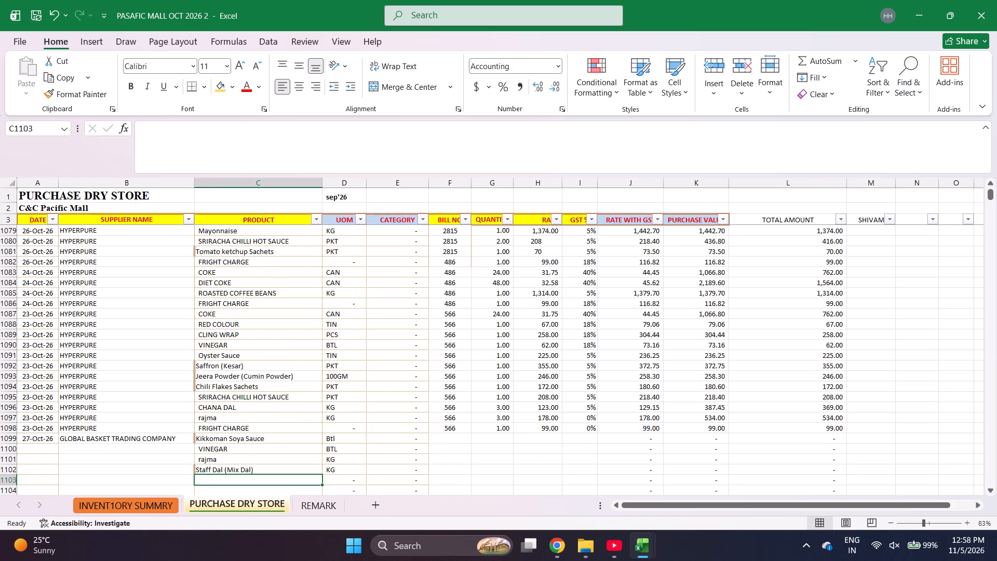
# Enter urad dal and degg as the next two products below Staff Dal (Mix Dal).
pyautogui.write('urad dal')
pyautogui.press('Return')
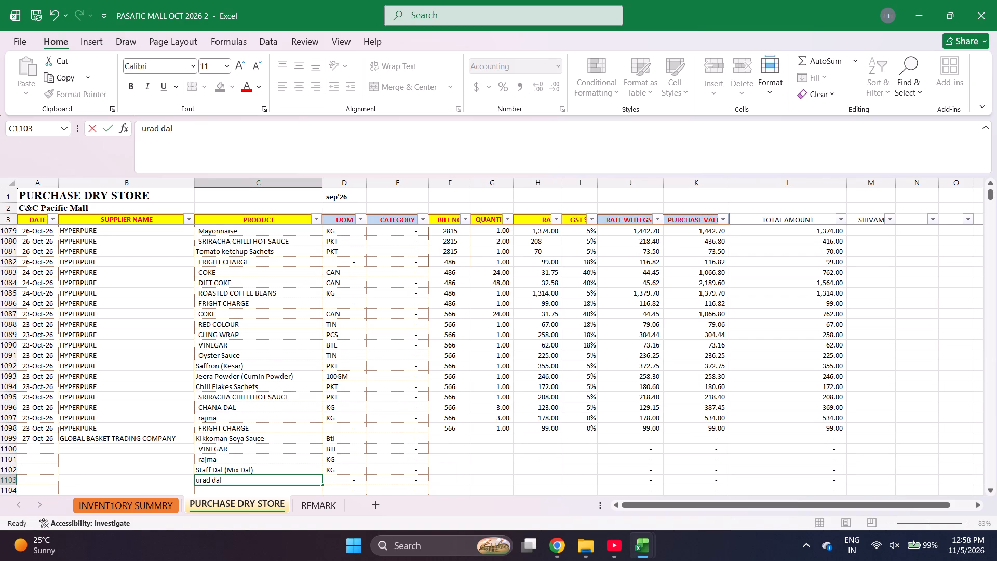
pyautogui.write('degg')
pyautogui.press('Return')
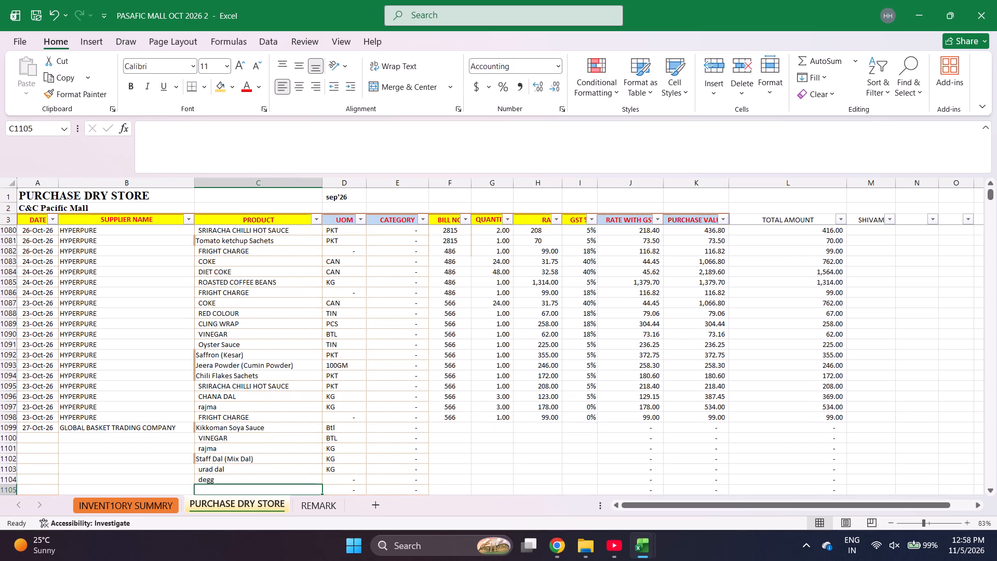
# Find Deggi Mirch Powder in the inventory summary sheet and copy it over degg in the PRODUCT column.
pyautogui.hotkey('ctrl', 'f')
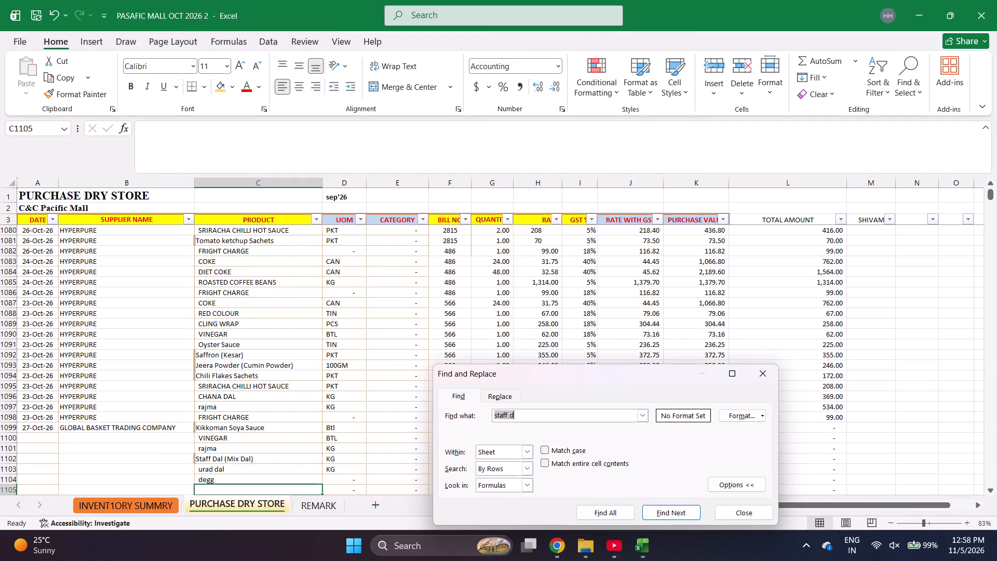
pyautogui.press('Escape')
pyautogui.hotkey('ctrl', 'pageup')
pyautogui.hotkey('ctrl', 'f')
pyautogui.write('degg')
pyautogui.press('Return')
pyautogui.press('Escape')
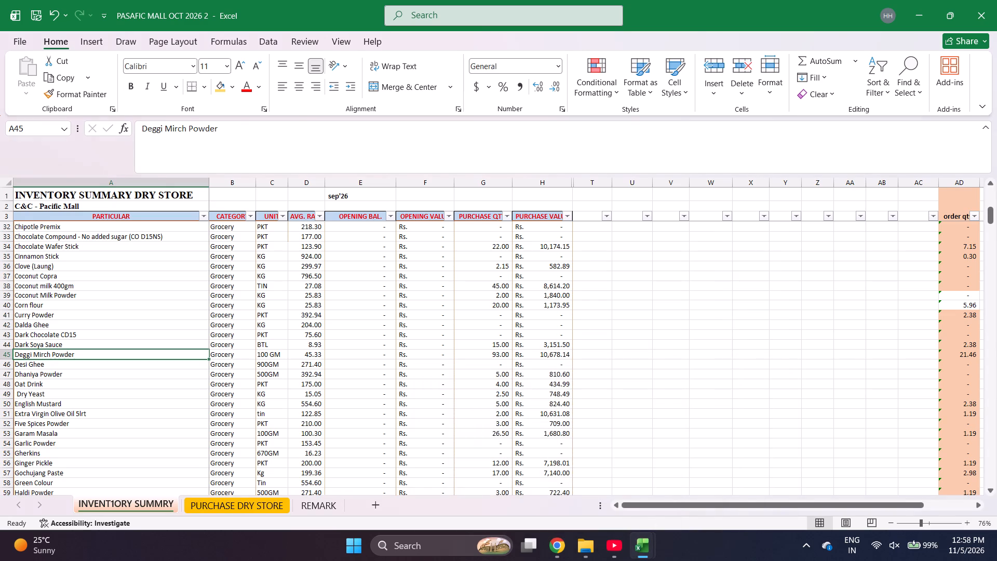
pyautogui.hotkey('ctrl', 'c')
pyautogui.hotkey('ctrl', 'pagedown')
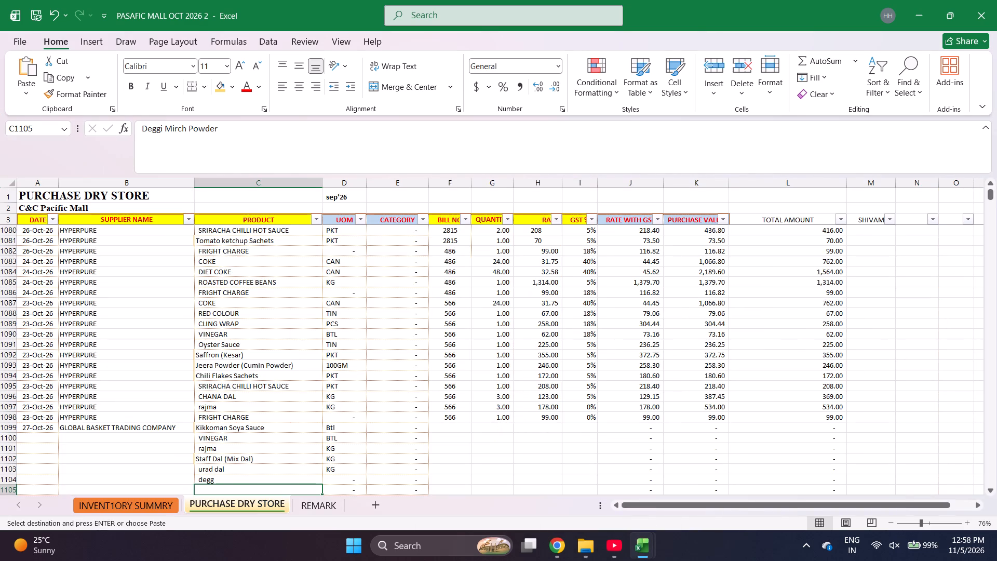
pyautogui.press('Up')
pyautogui.press('Return')
pyautogui.press('Return')
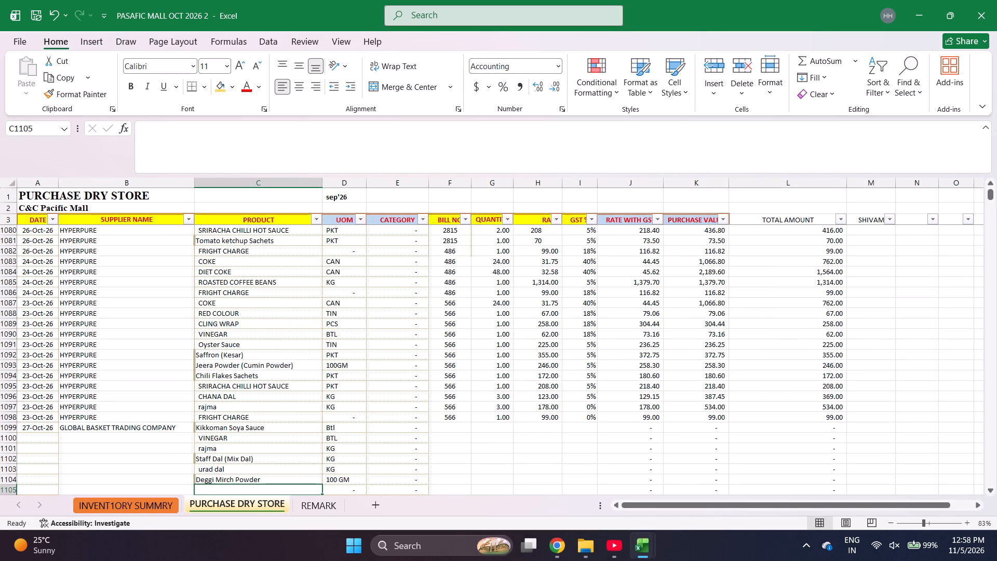
# Find KISSAN KETCHUP DIP 930GM in the inventory summary sheet and copy it into the PRODUCT cell below Deggi Mirch Powder.
pyautogui.write('kissan ke')
pyautogui.hotkey('ctrl', 'pageup')
pyautogui.hotkey('ctrl', 'f')
pyautogui.write('ke')
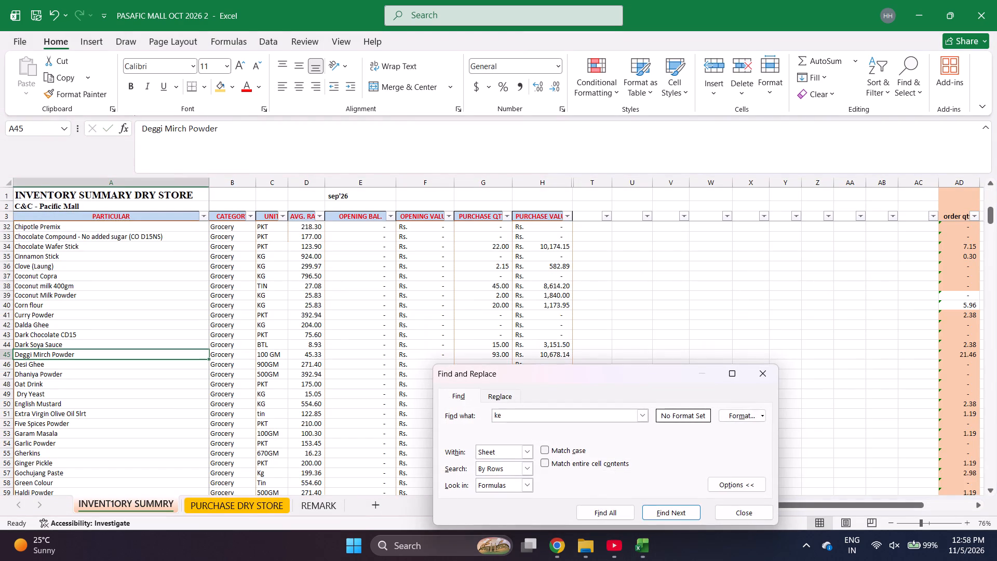
pyautogui.press('BackSpace')
pyautogui.press('o')
pyautogui.press('BackSpace')
pyautogui.write('iss')
pyautogui.press('Return')
pyautogui.press('Escape')
pyautogui.hotkey('ctrl', 'c')
pyautogui.hotkey('ctrl', 'pagedown')
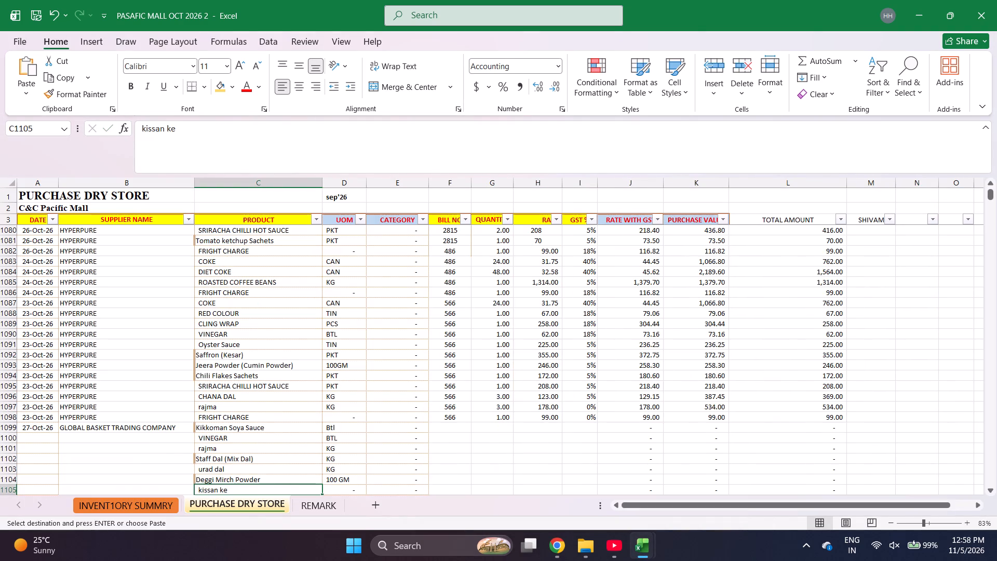
pyautogui.press('Return')
pyautogui.press('Return')
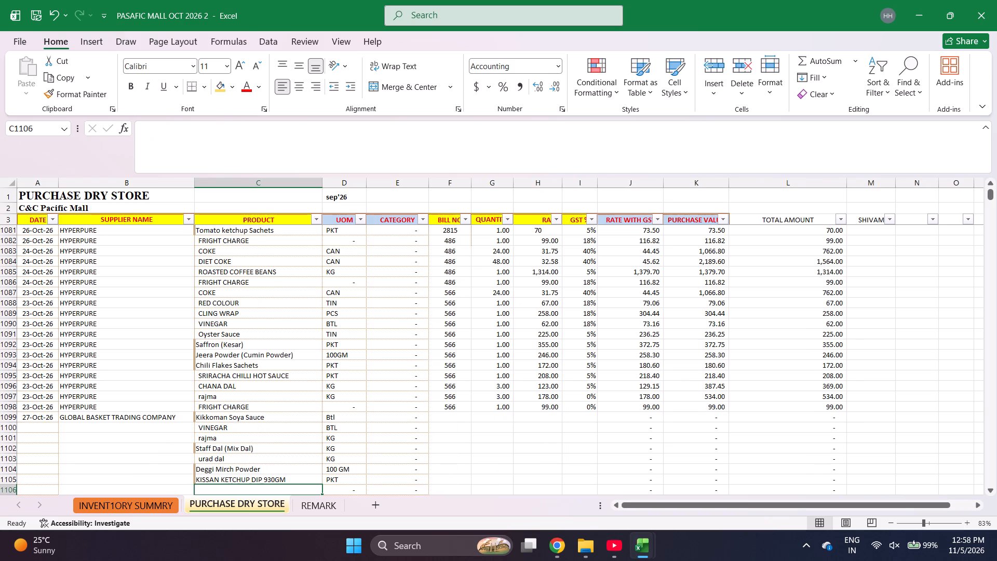
# Enter chicken broth powder and peri peri premix as the next two products below KISSAN KETCHUP DIP 930GM.
pyautogui.write('chicken bro')
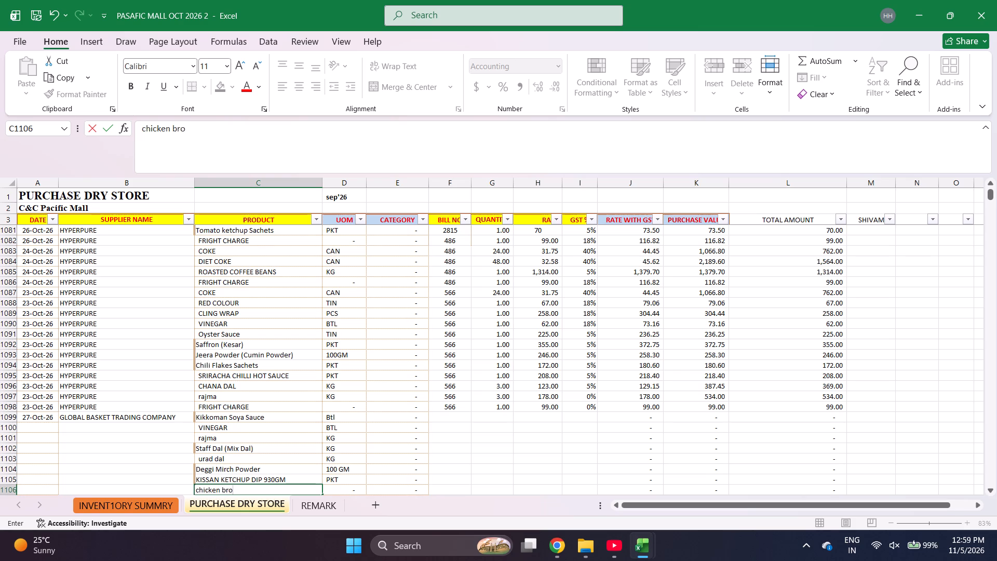
pyautogui.write('th powder')
pyautogui.press('Return')
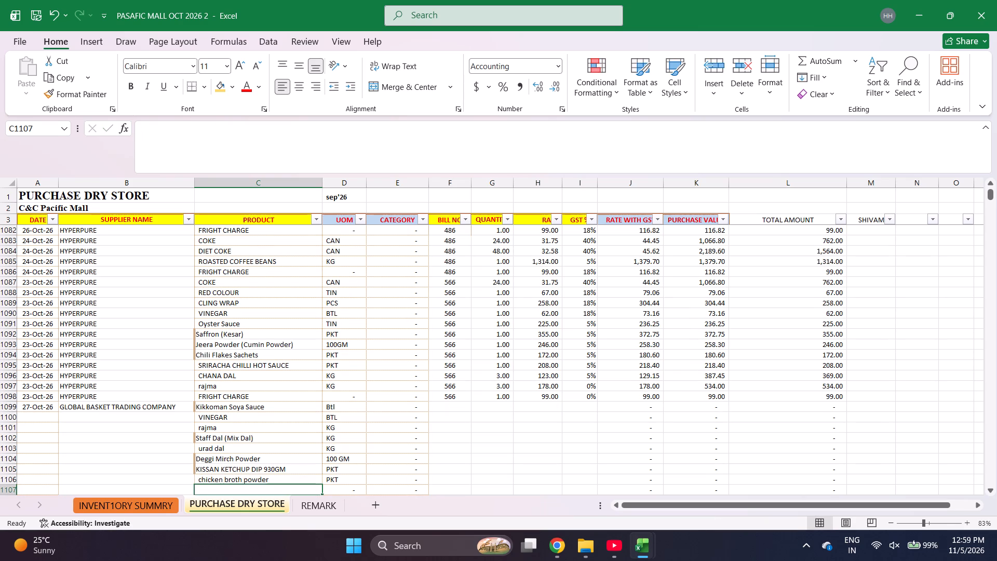
pyautogui.write('peri peri')
pyautogui.press('space')
pyautogui.write('premix')
pyautogui.press('Return')
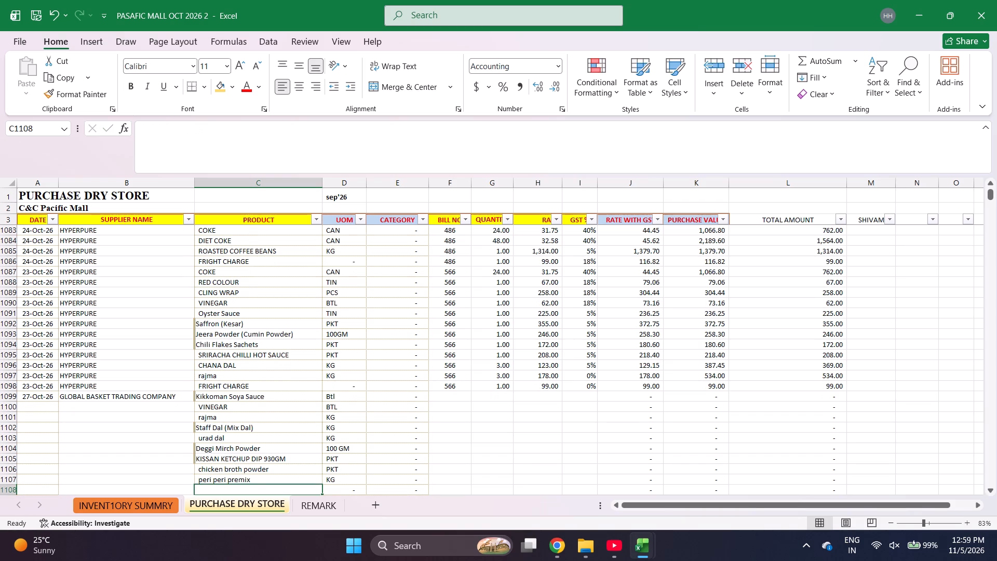
# Find Blueberry Filling in the inventory summary sheet and copy it into the PRODUCT cell below peri peri premix.
pyautogui.hotkey('ctrl', 'pageup')
pyautogui.hotkey('ctrl', 'f')
pyautogui.write('fil')
pyautogui.press('Return')
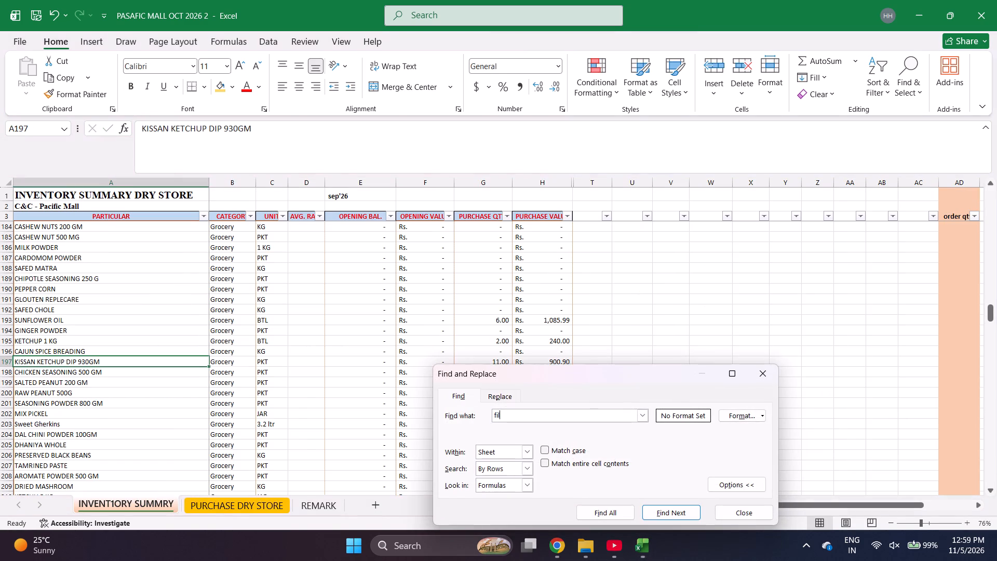
pyautogui.press('Return')
pyautogui.press('Return')
pyautogui.press('Return')
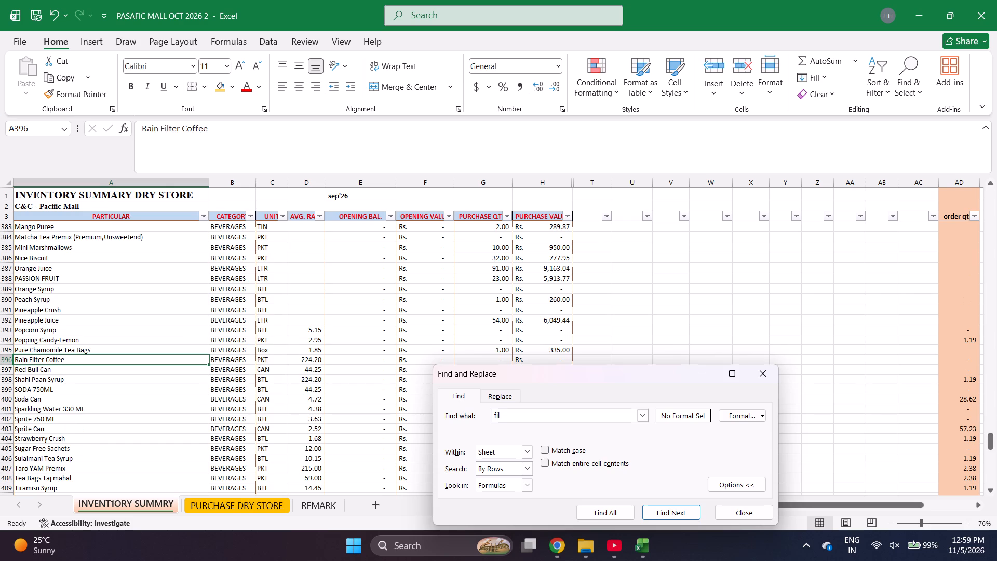
pyautogui.press('l')
pyautogui.press('Return')
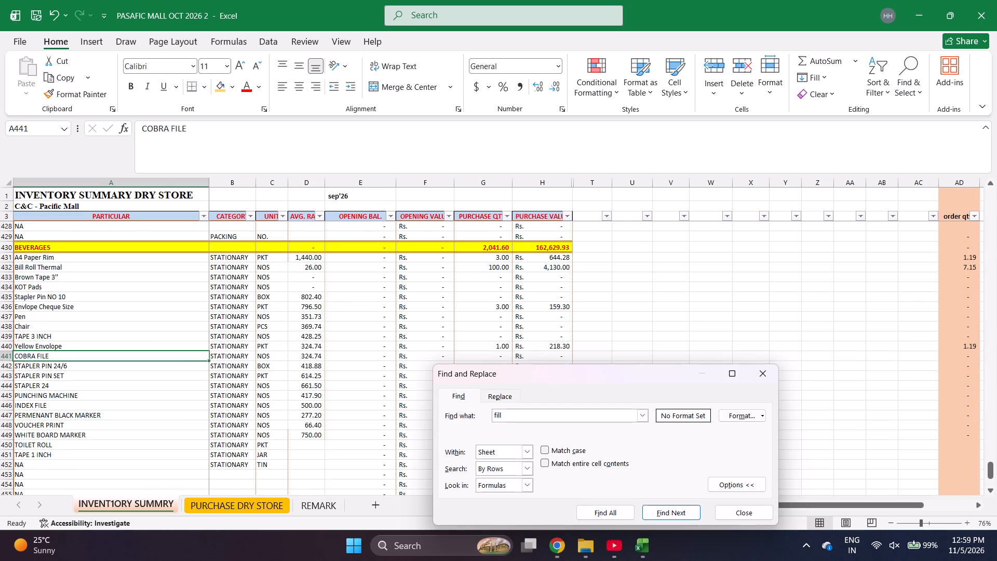
pyautogui.press('Escape')
pyautogui.hotkey('ctrl', 'c')
pyautogui.hotkey('ctrl', 'pagedown')
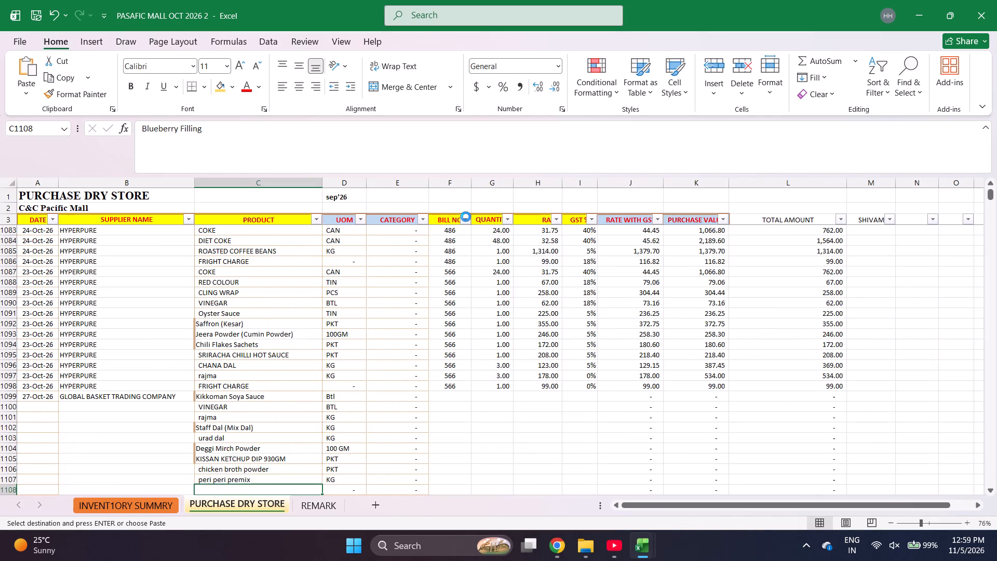
pyautogui.press('Return')
pyautogui.press('Return')
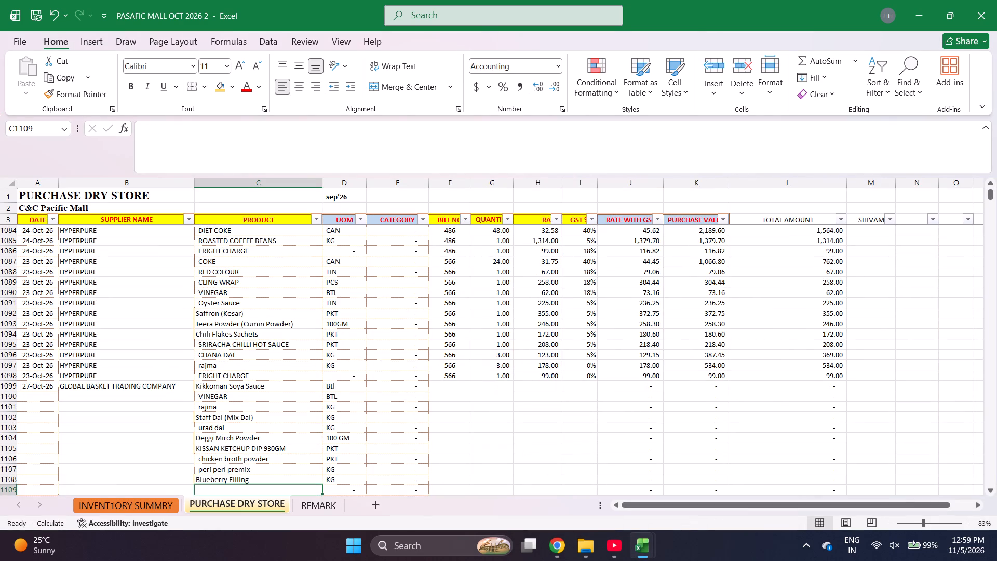
# Find Nutella Chocolate Spread-750gm in the inventory summary sheet and copy it into the PRODUCT cell below Blueberry Filling.
pyautogui.hotkey('ctrl', 'pageup')
pyautogui.hotkey('ctrl', 'f')
pyautogui.write('ny')
pyautogui.press('BackSpace')
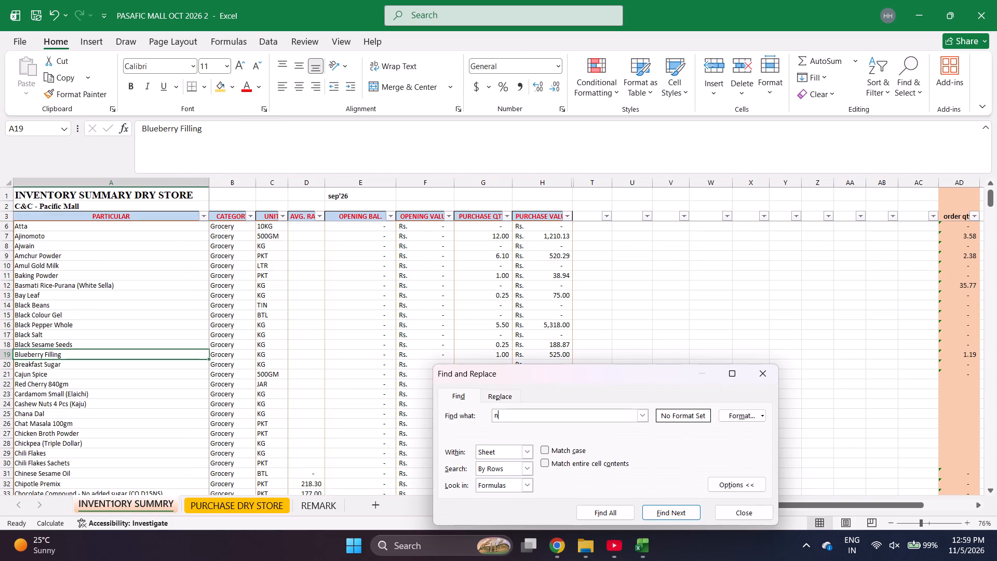
pyautogui.write('utell')
pyautogui.press('Return')
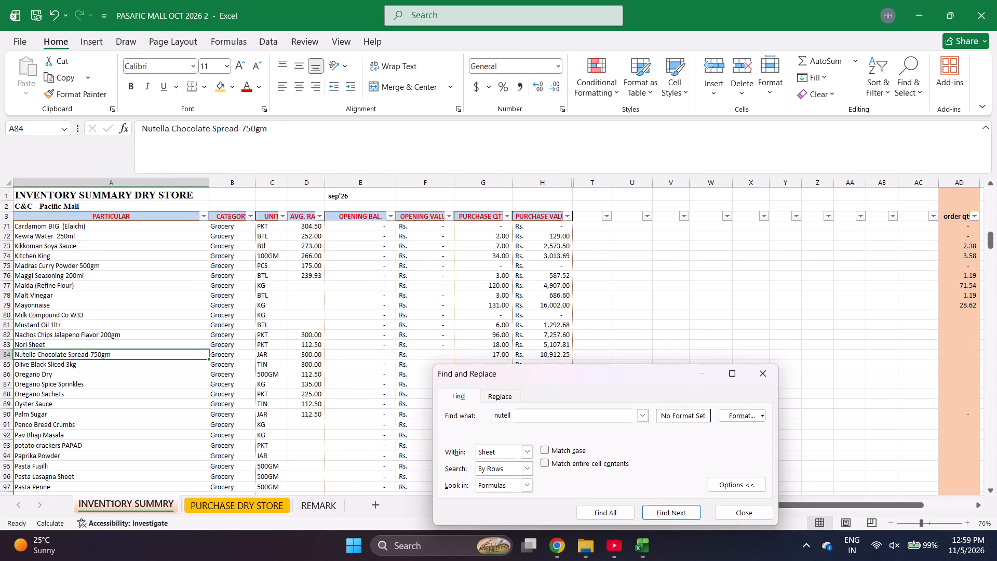
pyautogui.press('Escape')
pyautogui.hotkey('ctrl', 'c')
pyautogui.hotkey('ctrl', 'pagedown')
pyautogui.press('Return')
pyautogui.press('Return')
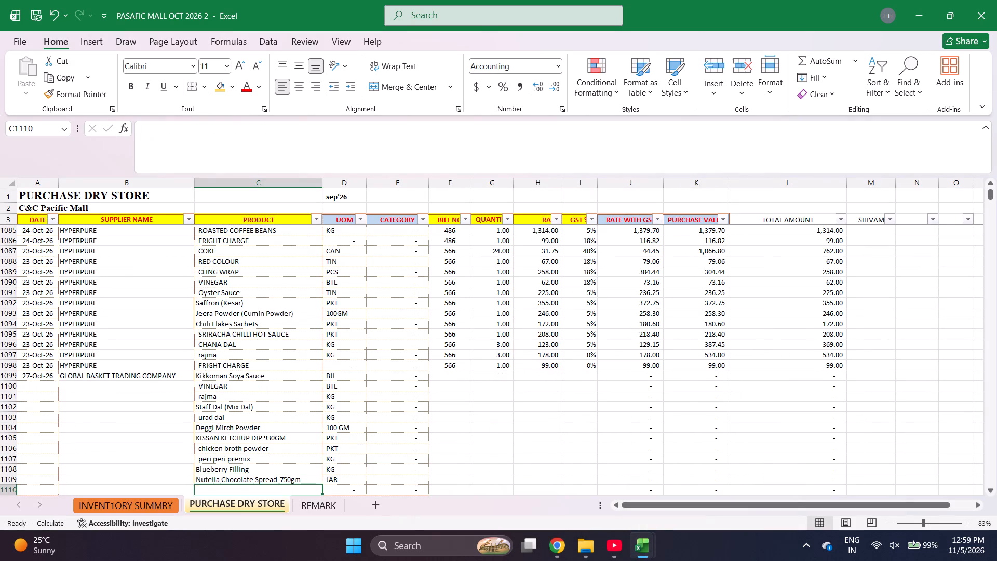
# Find Red Chili Powder (Teekha Lal) in the inventory summary sheet and copy it into the PRODUCT cell below Nutella.
pyautogui.hotkey('ctrl', 'pageup')
pyautogui.hotkey('ctrl', 'f')
pyautogui.write('red ch')
pyautogui.press('Return')
pyautogui.press('Return')
pyautogui.press('Escape')
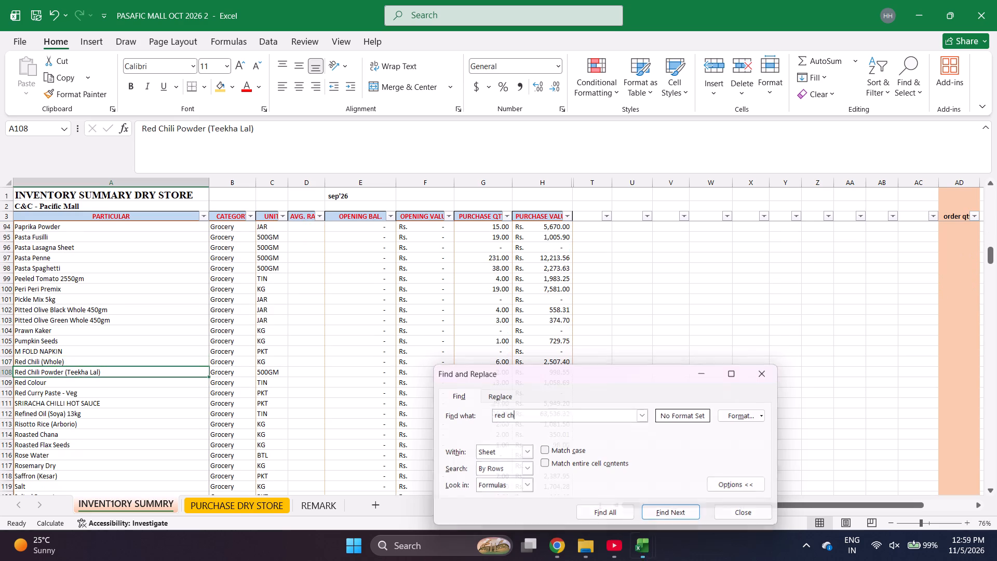
pyautogui.hotkey('ctrl', 'c')
pyautogui.hotkey('ctrl', 'pagedown')
pyautogui.press('Return')
pyautogui.press('Return')
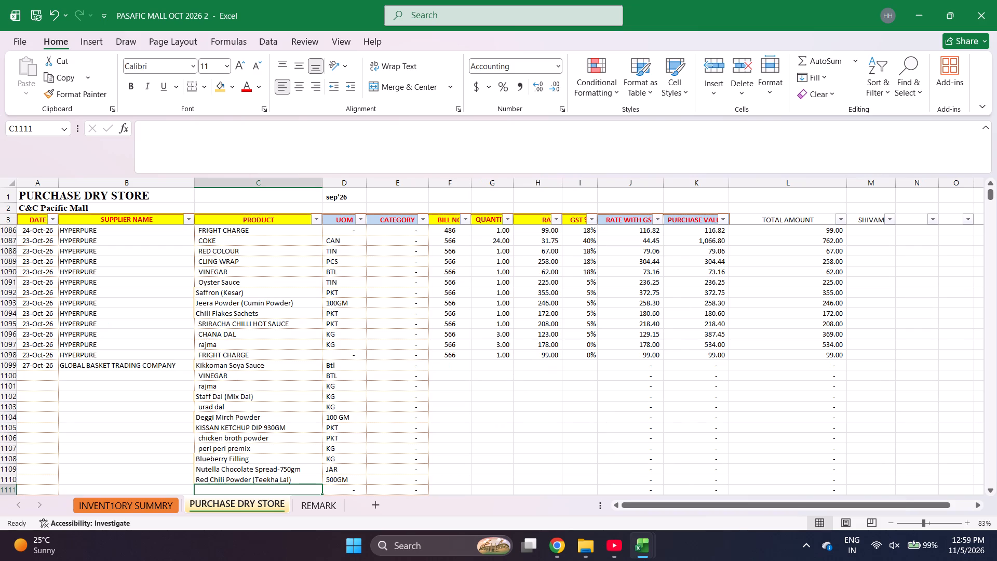
# Find Haldi Powder in the inventory summary sheet and copy it into the PRODUCT cell below Red Chili Powder (Teekha Lal).
pyautogui.write('hal')
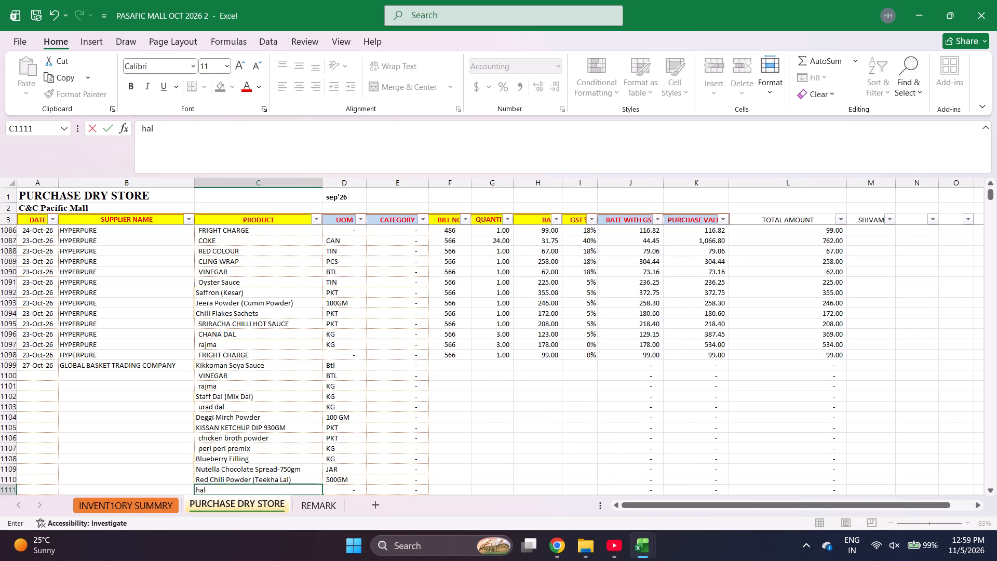
pyautogui.write('di')
pyautogui.hotkey('ctrl', 'pageup')
pyautogui.hotkey('ctrl', 'f')
pyautogui.write('haldi')
pyautogui.press('Return')
pyautogui.press('Escape')
pyautogui.hotkey('ctrl', 'c')
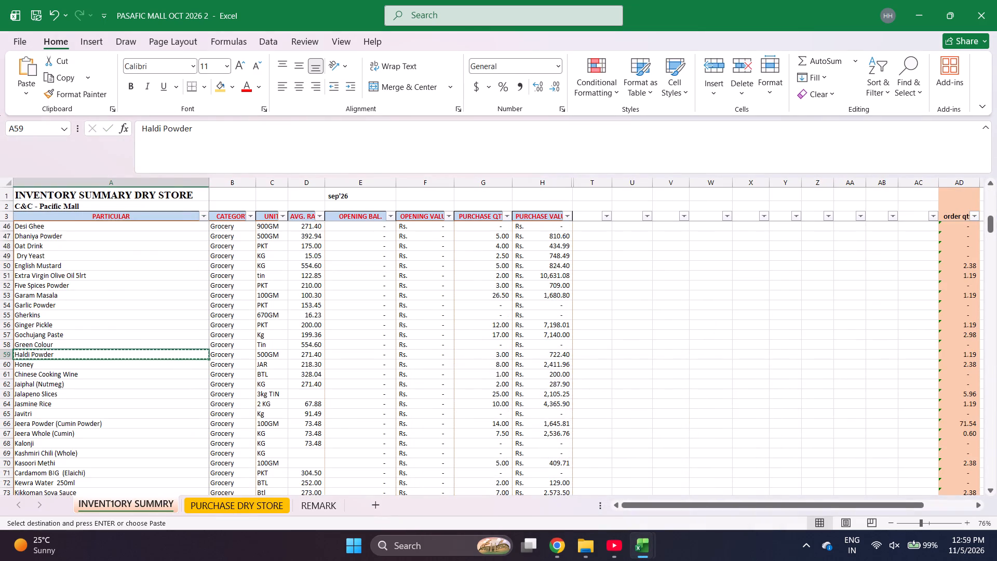
pyautogui.hotkey('ctrl', 'pagedown')
pyautogui.press('Return')
pyautogui.press('Return')
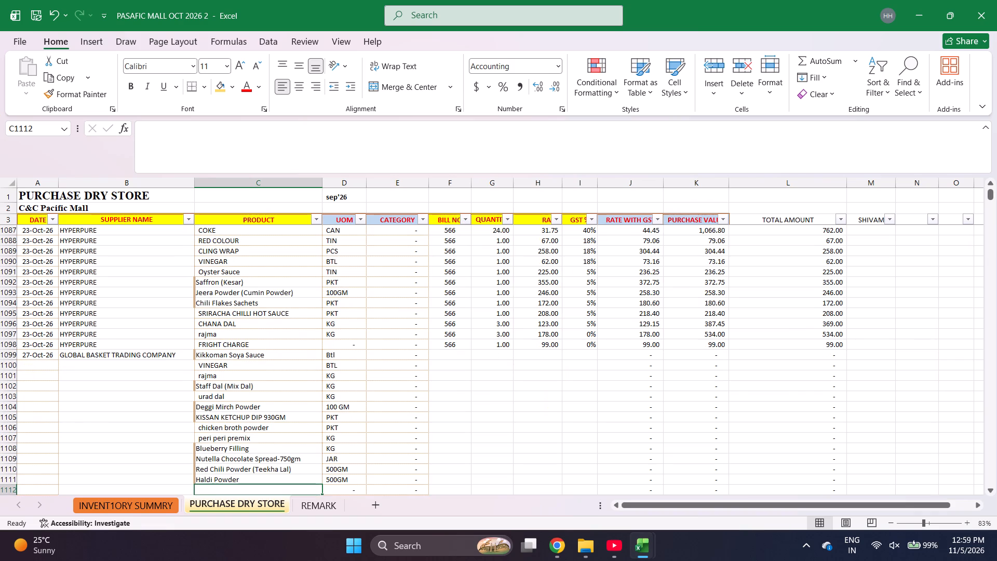
# Enter DHANIYA POWDER as the next product below Haldi Powder.
pyautogui.write('dhaniy')
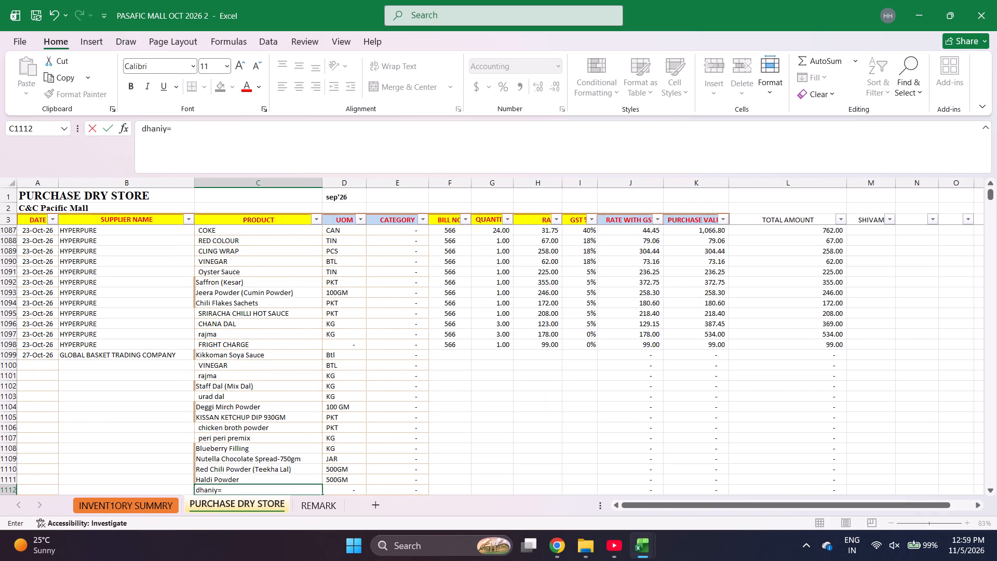
pyautogui.press('BackSpace')
pyautogui.press('BackSpace')
pyautogui.press('BackSpace')
pyautogui.press('BackSpace')
pyautogui.press('BackSpace')
pyautogui.press('BackSpace')
pyautogui.press('BackSpace')
pyautogui.press('BackSpace')
pyautogui.press('BackSpace')
pyautogui.press('BackSpace')
pyautogui.press('BackSpace')
pyautogui.press('BackSpace')
pyautogui.press('BackSpace')
pyautogui.press('BackSpace')
pyautogui.press('BackSpace')
pyautogui.press('BackSpace')
pyautogui.press('BackSpace')
pyautogui.press('BackSpace')
pyautogui.press('BackSpace')
pyautogui.press('BackSpace')
pyautogui.write('DHANIYA POWDER')
pyautogui.press('Return')
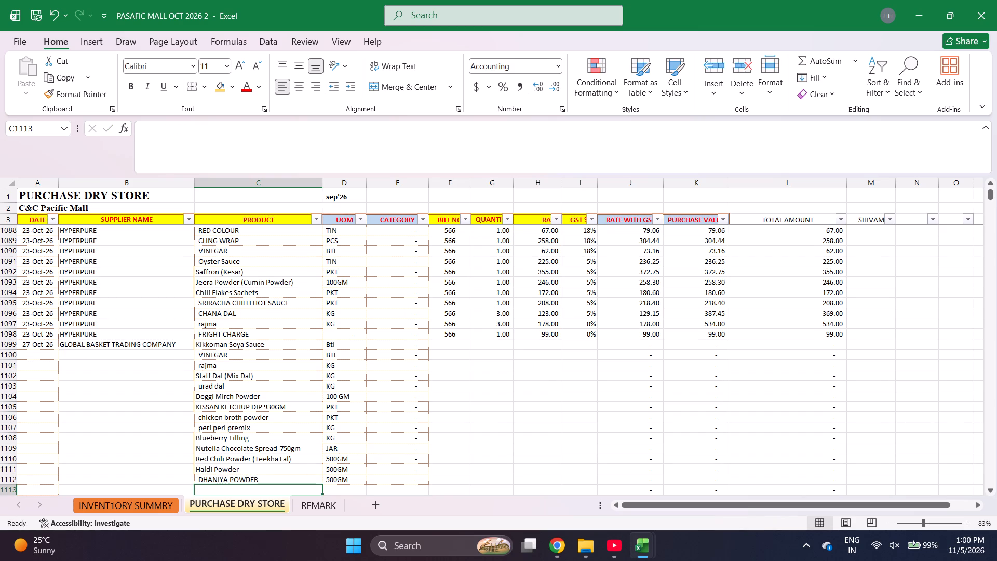
# Enter GOCHUJANG PASTE as the next product below DHANIYA POWDER.
pyautogui.write('GO')
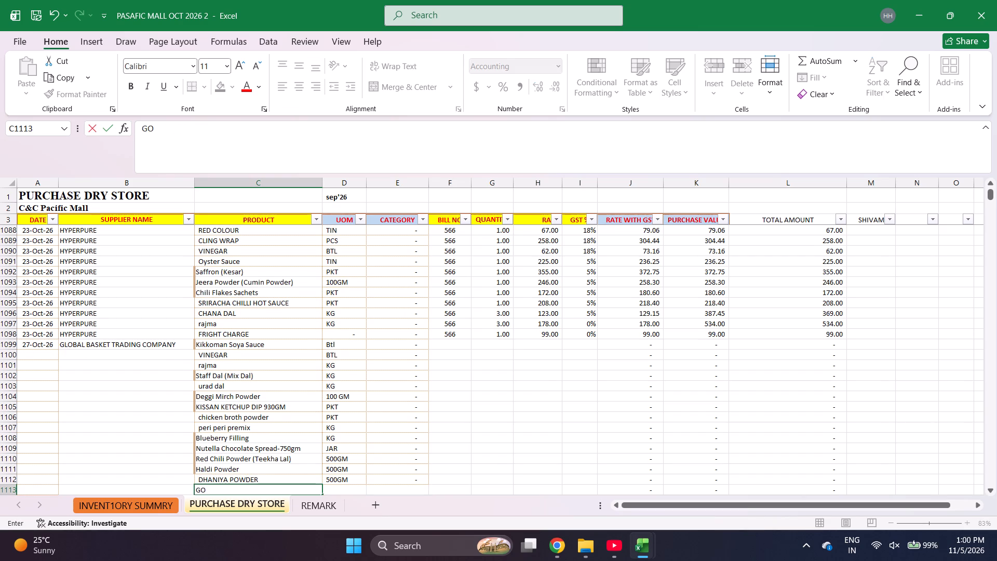
pyautogui.press('BackSpace')
pyautogui.write('OCHU')
pyautogui.write('JANG')
pyautogui.press('space')
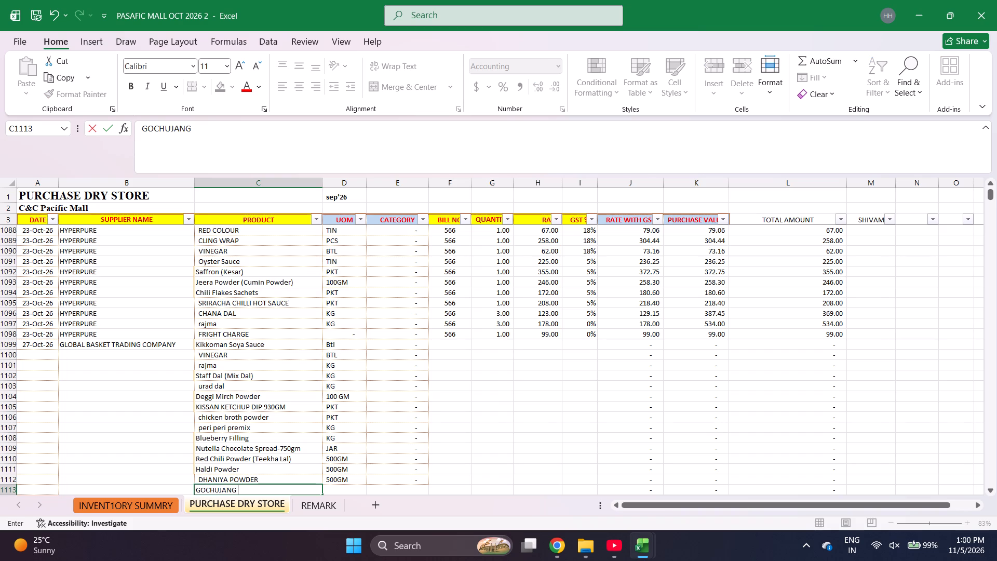
pyautogui.write('PASTE')
pyautogui.press('Return')
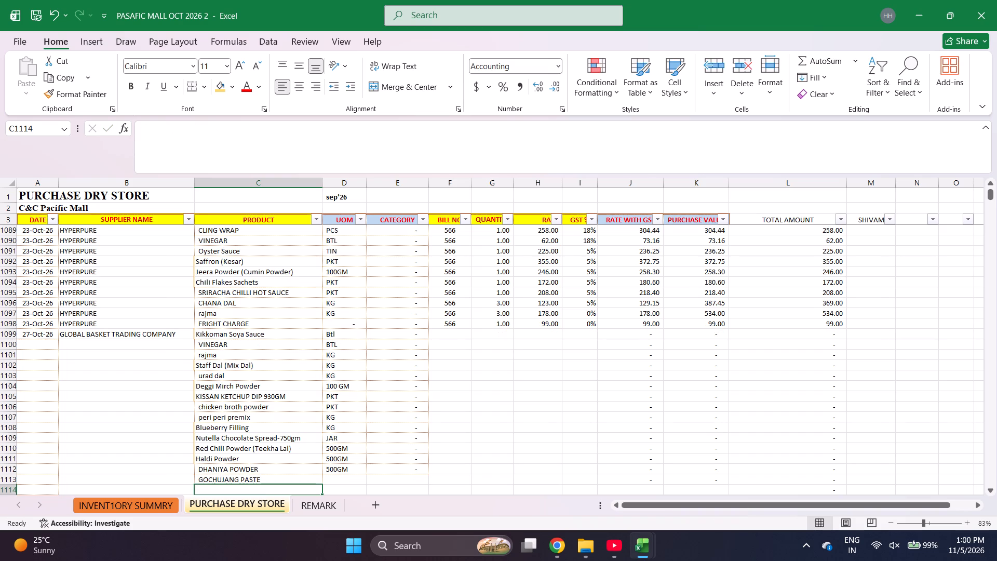
# Fill the UOM and CATEGORY formulas down from the DHANIYA POWDER row through GOCHUJANG PASTE and about twenty rows in all.
pyautogui.press('Up')
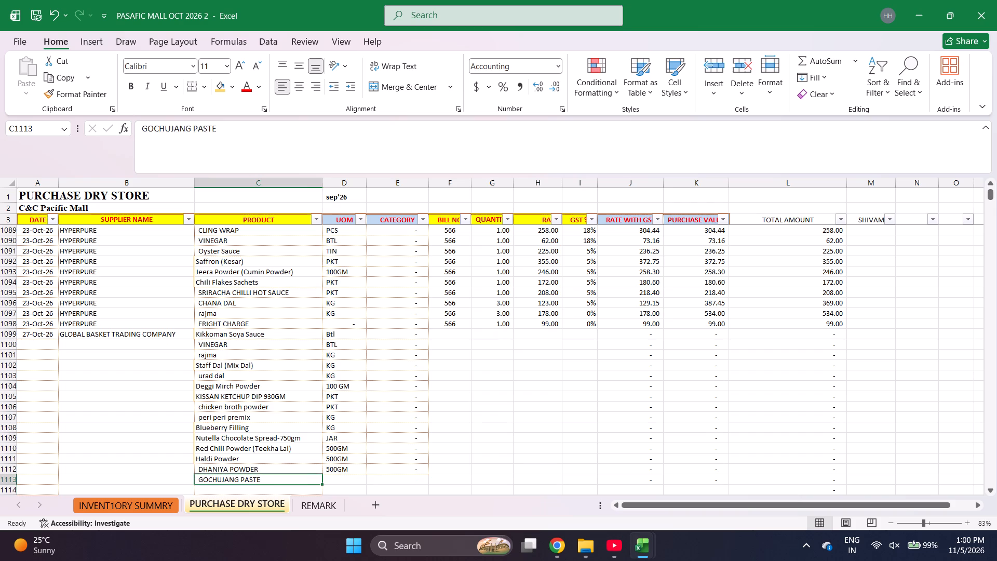
pyautogui.press('Right')
pyautogui.press('Up')
pyautogui.hotkey('shift', 'Right')
pyautogui.hotkey('shift', 'Down')
pyautogui.hotkey('shift', 'Down')
pyautogui.hotkey('shift', 'Down')
pyautogui.hotkey('shift', 'Down')
pyautogui.hotkey('shift', 'Down')
pyautogui.hotkey('shift', 'Down')
pyautogui.hotkey('shift', 'Down')
pyautogui.hotkey('shift', 'Down')
pyautogui.hotkey('shift', 'Down')
pyautogui.hotkey('shift', 'Down')
pyautogui.hotkey('shift', 'Down')
pyautogui.hotkey('shift', 'Down')
pyautogui.hotkey('shift', 'Down')
pyautogui.hotkey('shift', 'Down')
pyautogui.hotkey('shift', 'Down')
pyautogui.hotkey('shift', 'Down')
pyautogui.hotkey('shift', 'Down')
pyautogui.hotkey('shift', 'Down')
pyautogui.hotkey('shift', 'Down')
pyautogui.hotkey('shift', 'Down')
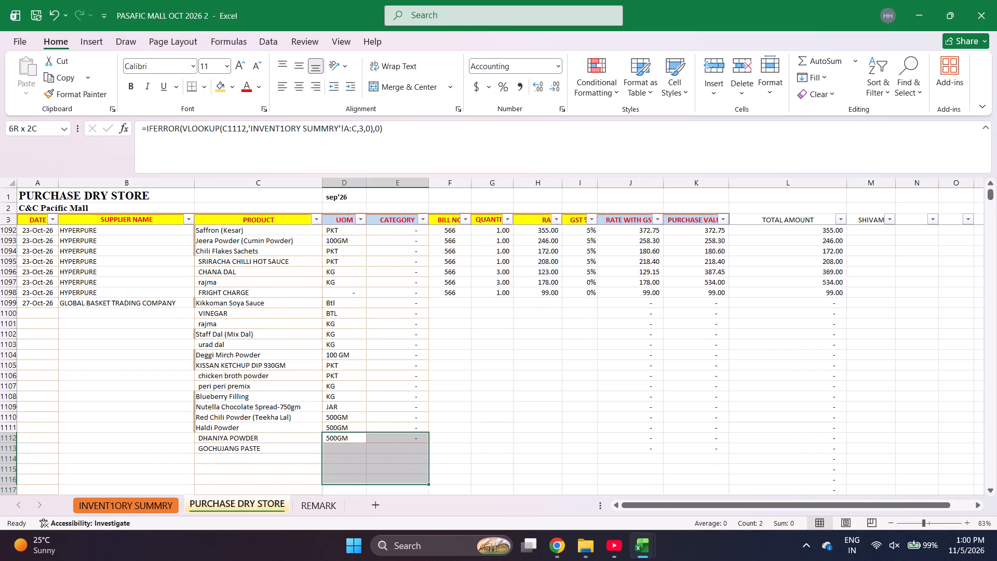
pyautogui.hotkey('ctrl', 'd')
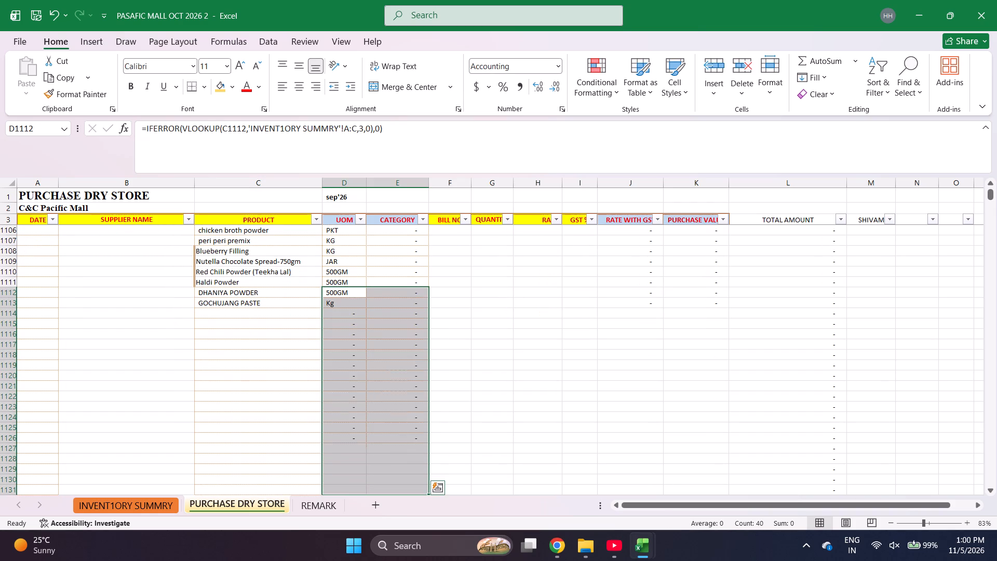
# Fill the RATE WITH GST and PURCHASE VALUE formulas down from the DHANIYA POWDER row through row 1143.
pyautogui.press('Right')
pyautogui.press('Right')
pyautogui.press('Right')
pyautogui.press('Right')
pyautogui.press('Right')
pyautogui.press('Right')
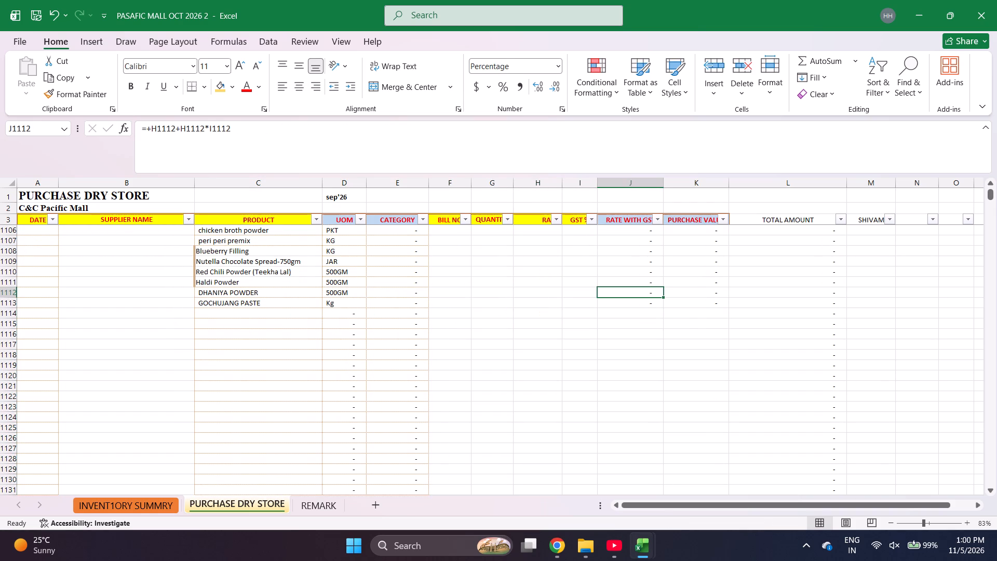
pyautogui.hotkey('shift', 'Right')
pyautogui.hotkey('shift', 'Down')
pyautogui.hotkey('shift', 'Down')
pyautogui.hotkey('shift', 'Down')
pyautogui.hotkey('shift', 'Down')
pyautogui.hotkey('shift', 'Down')
pyautogui.hotkey('shift', 'Down')
pyautogui.hotkey('shift', 'Down')
pyautogui.hotkey('shift', 'Down')
pyautogui.hotkey('shift', 'Down')
pyautogui.hotkey('shift', 'Down')
pyautogui.hotkey('shift', 'Down')
pyautogui.hotkey('shift', 'Down')
pyautogui.hotkey('shift', 'Down')
pyautogui.hotkey('shift', 'Down')
pyautogui.hotkey('shift', 'Down')
pyautogui.hotkey('shift', 'Down')
pyautogui.hotkey('shift', 'Down')
pyautogui.hotkey('shift', 'Down')
pyautogui.hotkey('shift', 'Down')
pyautogui.hotkey('shift', 'Down')
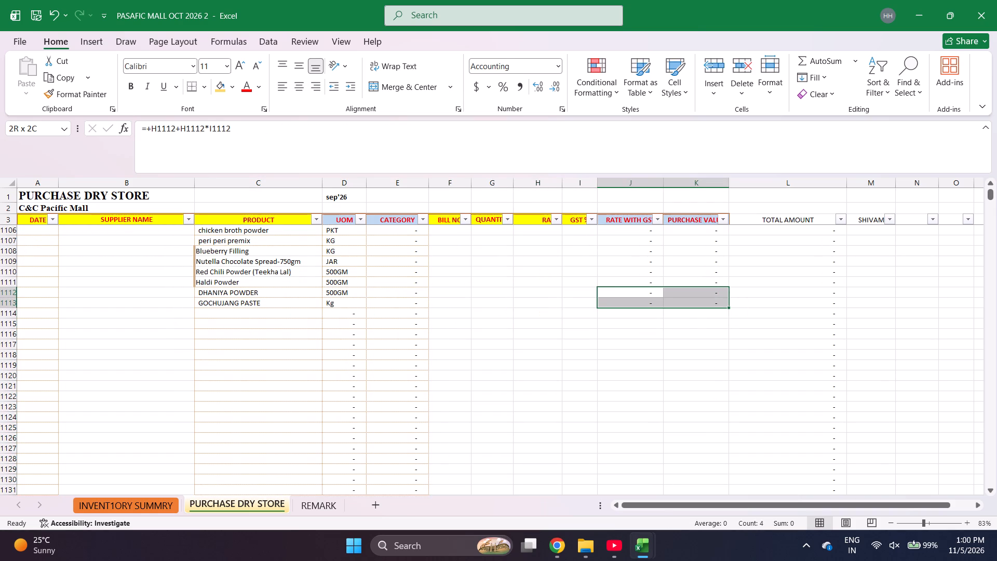
pyautogui.hotkey('ctrl', 'd')
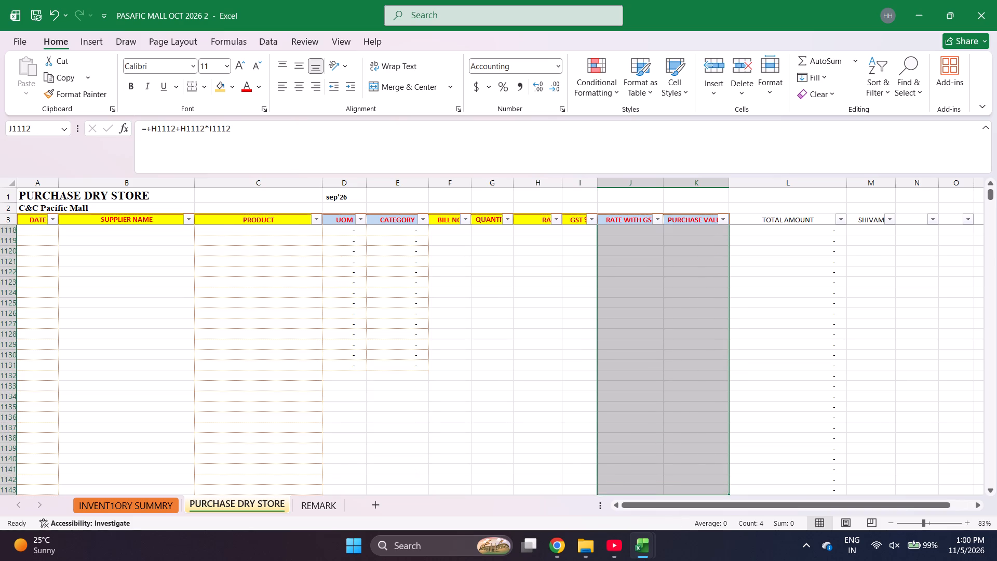
# Enter bill number 172 in the Kikkoman Soya Sauce row of the 27-Oct Global Basket purchases.
pyautogui.hotkey('ctrl', 'Left')
pyautogui.press('Left')
pyautogui.press('Left')
pyautogui.press('Left')
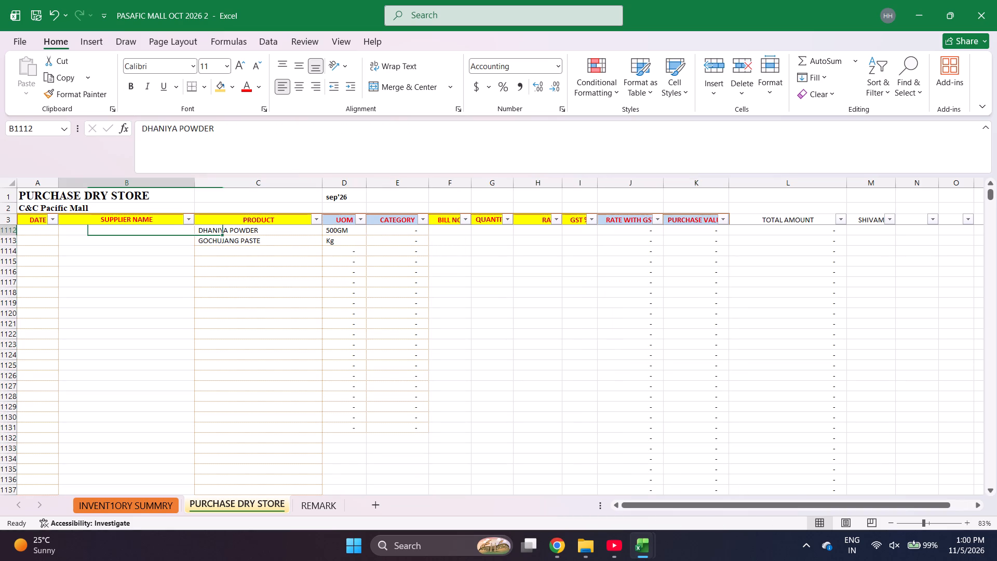
pyautogui.hotkey('ctrl', 'Up')
pyautogui.press('Right')
pyautogui.hotkey('ctrl', 'shift', 'Down')
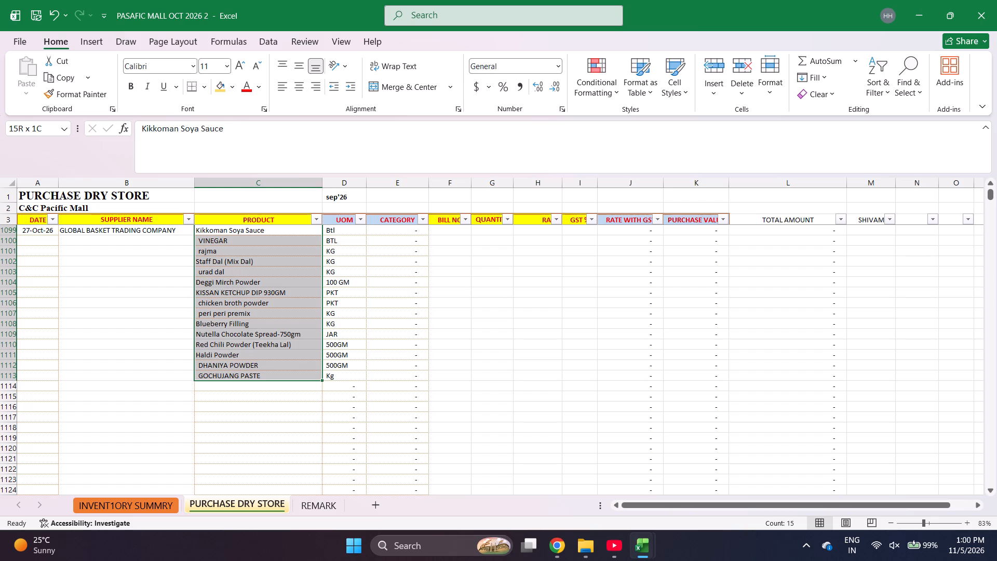
pyautogui.press('Right')
pyautogui.press('Right')
pyautogui.press('Right')
pyautogui.press('Up')
pyautogui.press('Down')
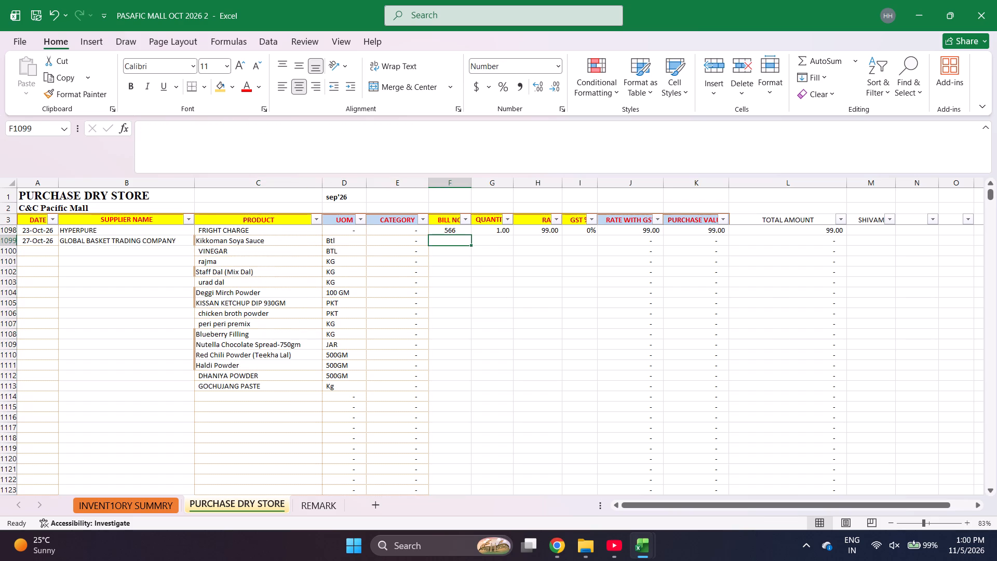
pyautogui.write('172')
pyautogui.press('Right')
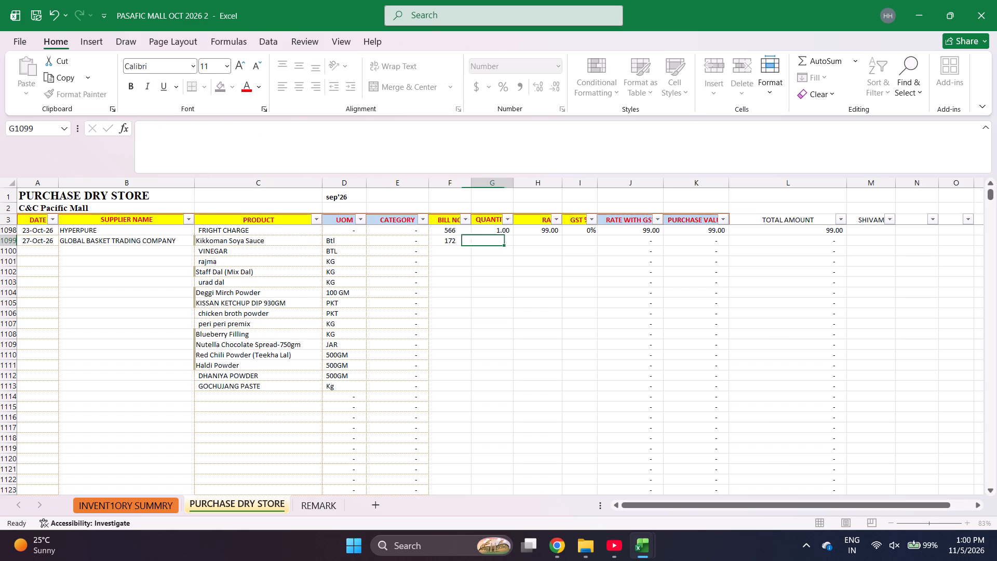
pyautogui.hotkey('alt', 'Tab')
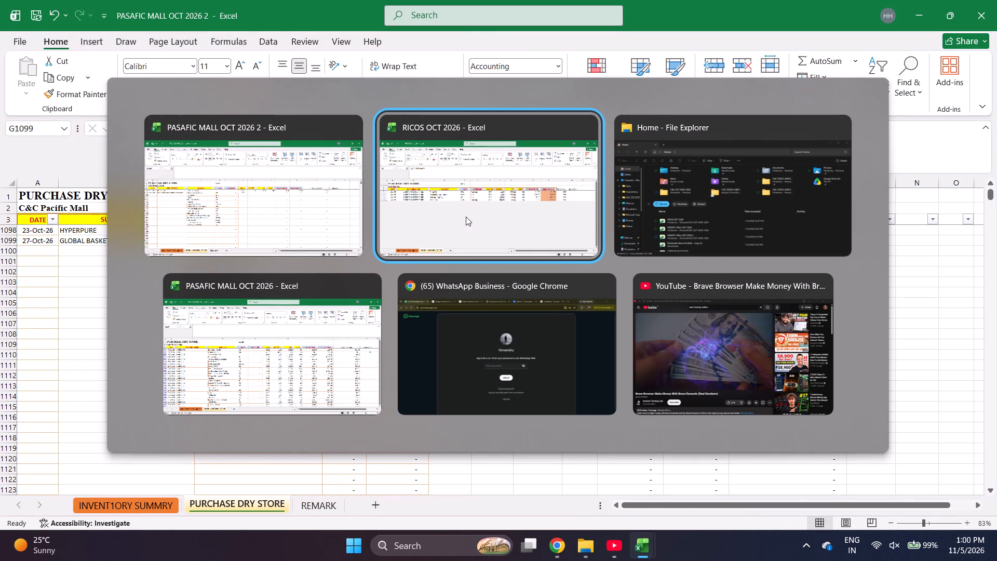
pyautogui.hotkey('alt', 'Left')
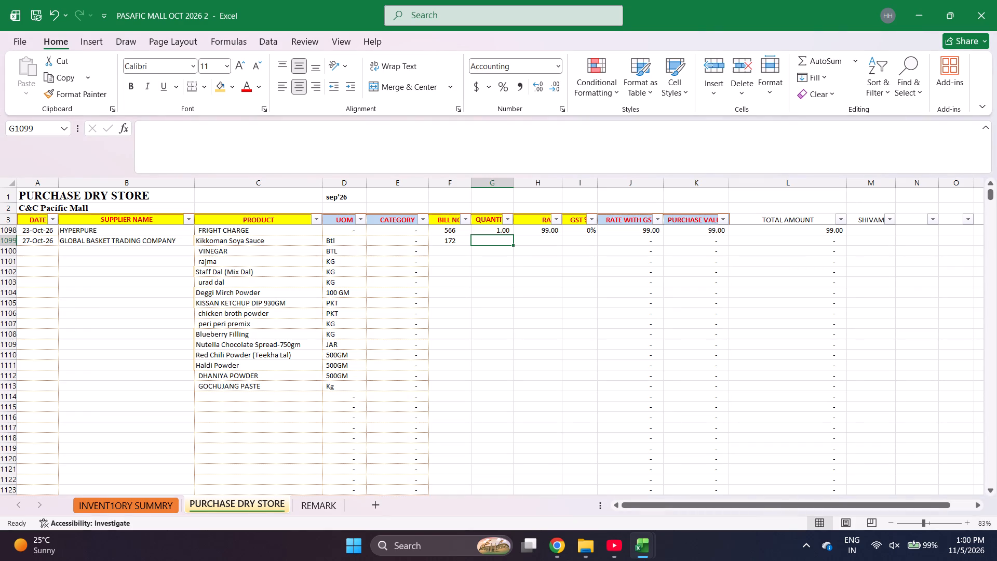
# Enter quantities for Kikkoman Soya Sauce 2, VINEGAR 4, rajma 6, Staff Dal 4, urad dal 6 and Deggi Mirch Powder 10.
pyautogui.press('2')
pyautogui.press('Return')
pyautogui.press('4')
pyautogui.press('Return')
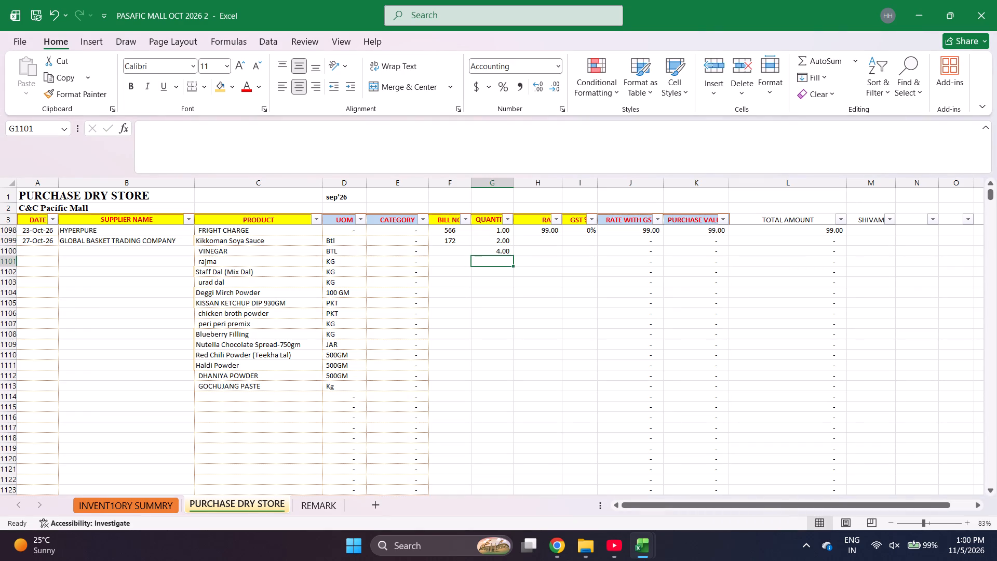
pyautogui.press('6')
pyautogui.press('Return')
pyautogui.press('4')
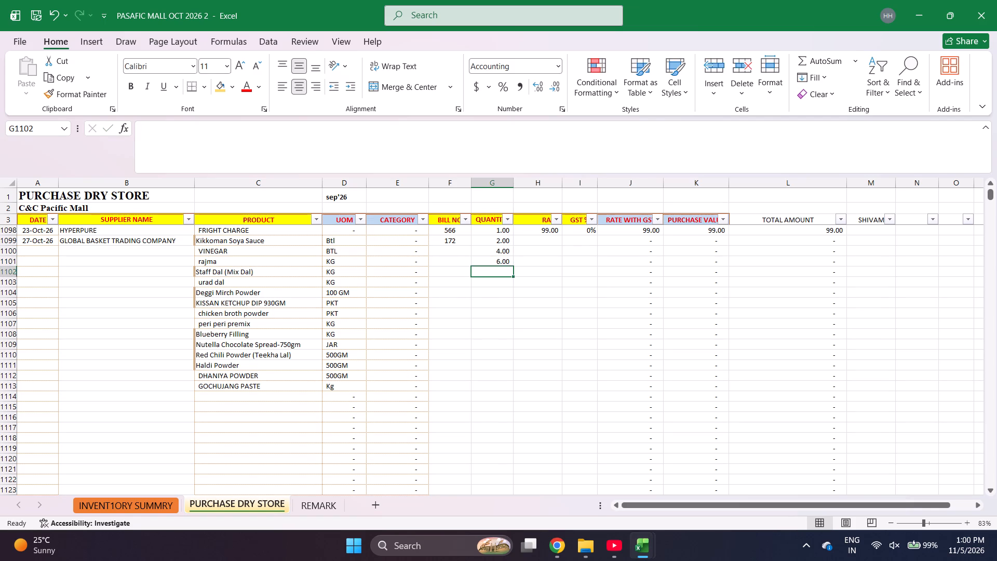
pyautogui.press('Return')
pyautogui.press('6')
pyautogui.press('Return')
pyautogui.write('10')
pyautogui.press('Return')
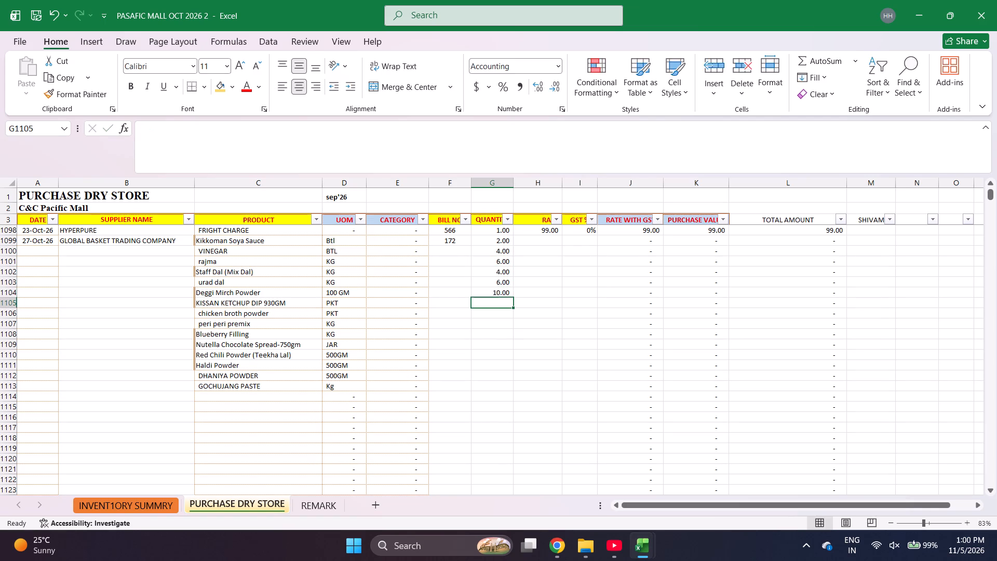
# Enter quantities for KISSAN KETCHUP DIP 4, chicken broth powder 2, peri peri premix 3, Blueberry Filling 2 and Nutella 3.
pyautogui.press('4')
pyautogui.press('Return')
pyautogui.press('2')
pyautogui.press('Return')
pyautogui.press('3')
pyautogui.press('Return')
pyautogui.press('2')
pyautogui.press('Return')
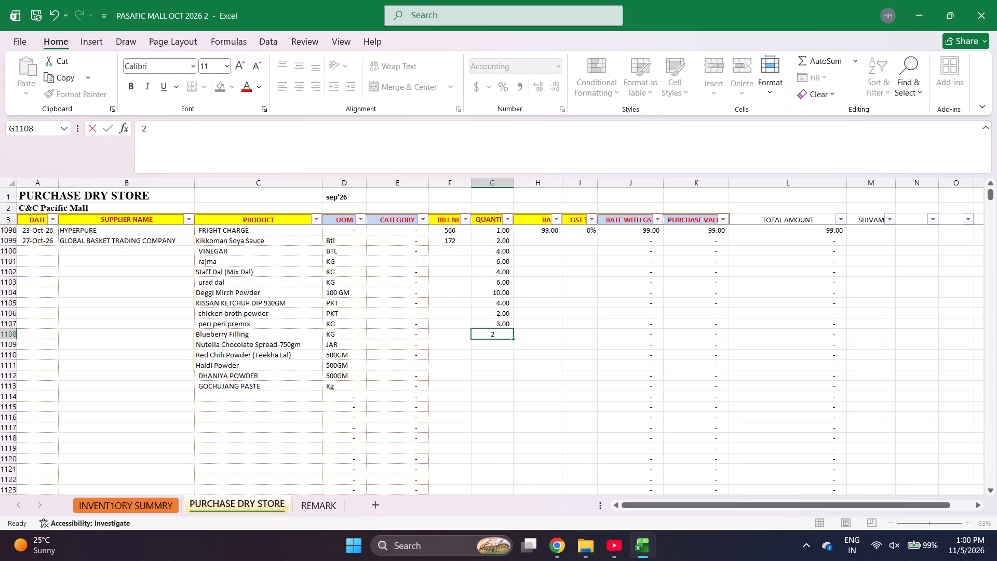
pyautogui.press('3')
pyautogui.press('Return')
# Enter quantities for Red Chili Powder 1, Haldi Powder 2, DHANIYA POWDER 2 and GOCHUJANG PASTE 3.
pyautogui.press('1')
pyautogui.press('Return')
pyautogui.press('2')
pyautogui.press('Return')
pyautogui.press('2')
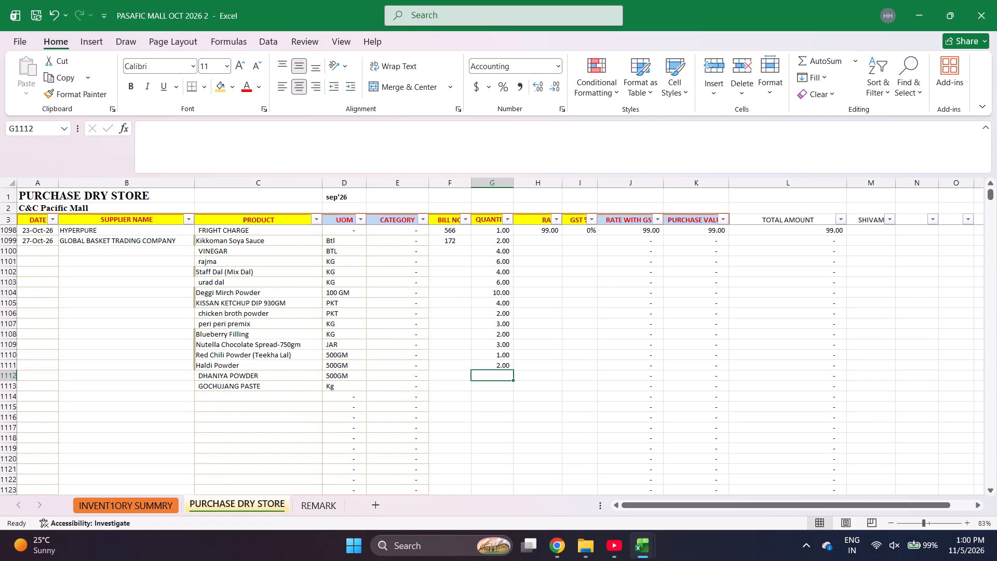
pyautogui.press('Return')
pyautogui.press('3')
pyautogui.press('Return')
# Enter rates for Kikkoman Soya Sauce 340, VINEGAR 35, rajma 160 and Staff Dal (Mix Dal) 120.
pyautogui.press('Right')
pyautogui.press('pagedown')
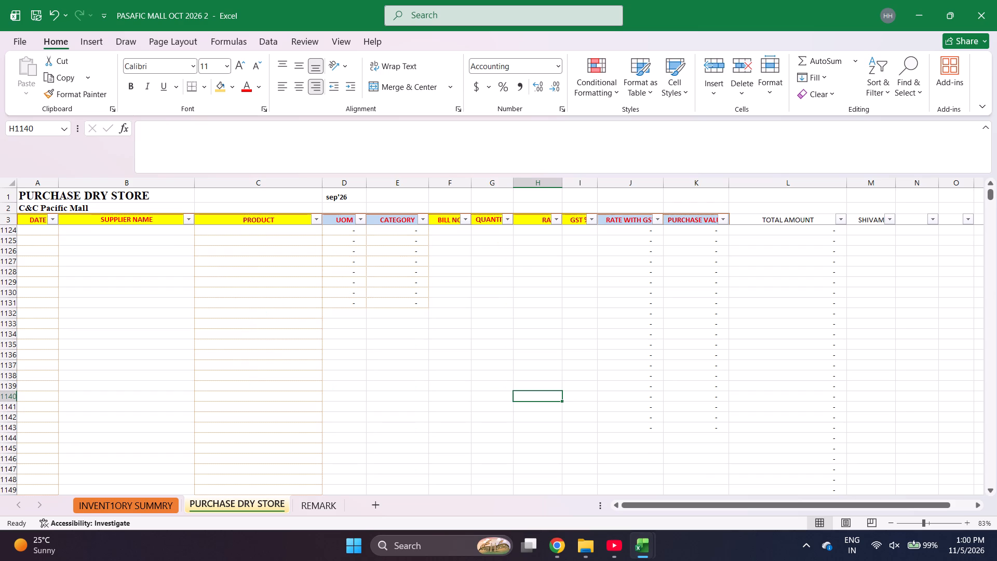
pyautogui.press('pageup')
pyautogui.hotkey('ctrl', 'Up')
pyautogui.press('Down')
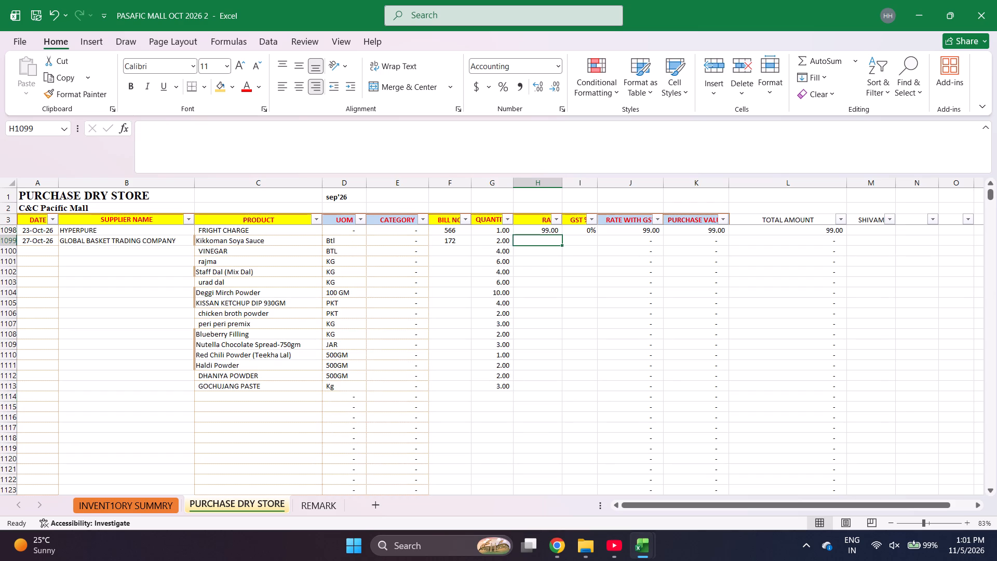
pyautogui.write('340')
pyautogui.press('Return')
pyautogui.write('35')
pyautogui.press('Return')
pyautogui.write('160')
pyautogui.press('Return')
pyautogui.write('120')
pyautogui.press('Return')
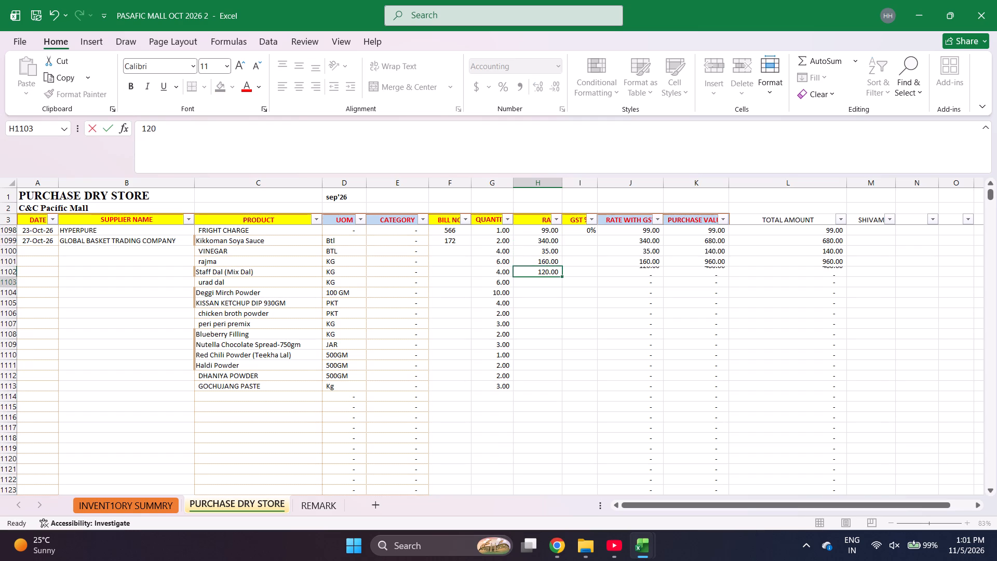
# Enter rates for urad dal 155, Deggi Mirch 12, KISSAN KETCHUP 78, chicken broth powder 235, peri peri premix 380 and Blueberry Filling 500.
pyautogui.write('155')
pyautogui.press('Return')
pyautogui.write('12')
pyautogui.press('Return')
pyautogui.write('78')
pyautogui.press('Return')
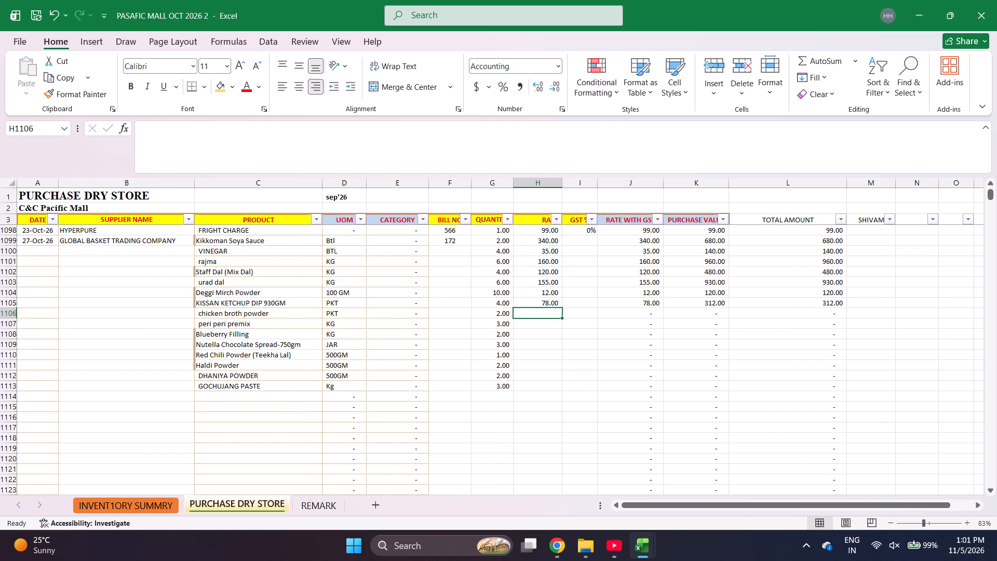
pyautogui.write('235')
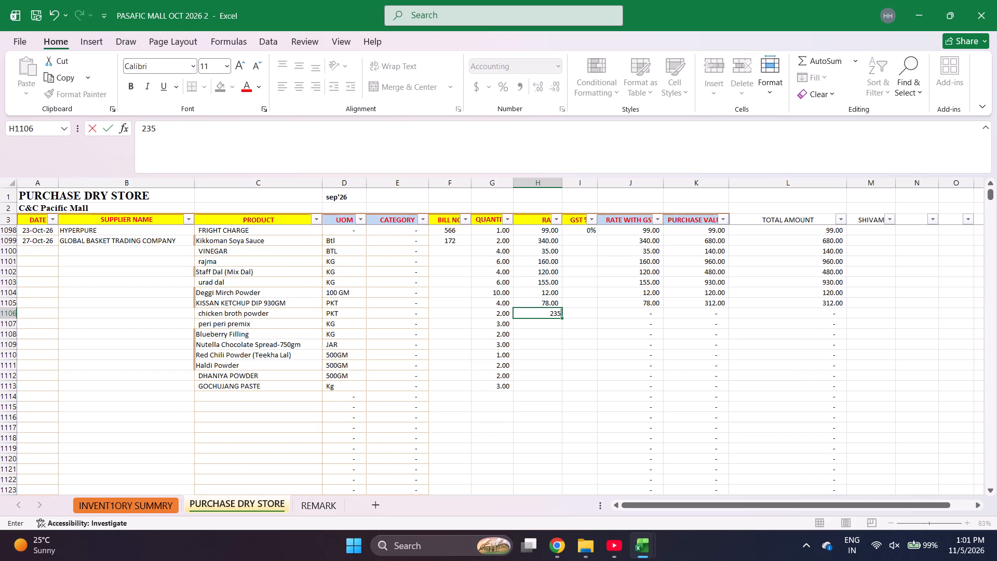
pyautogui.press('Return')
pyautogui.write('380')
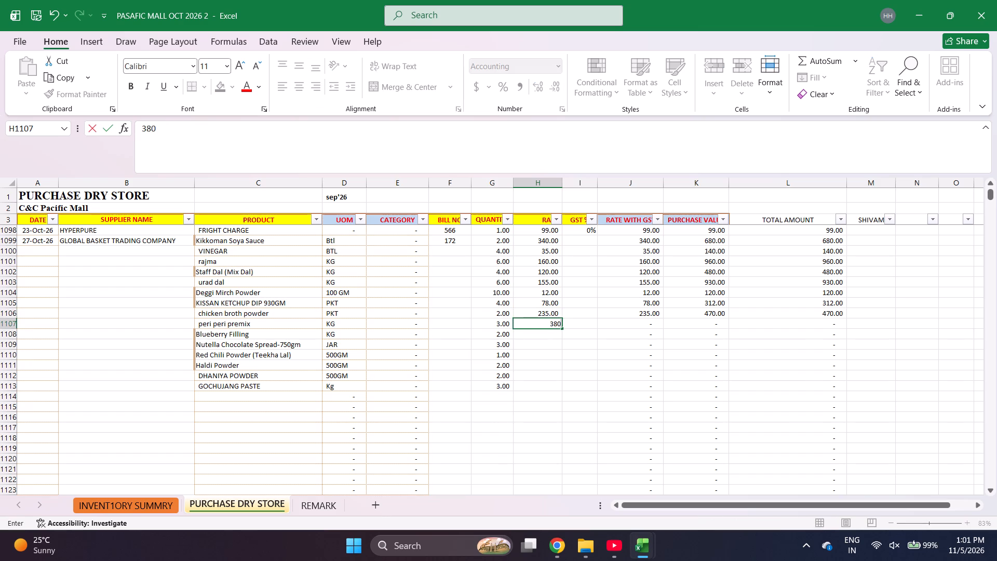
pyautogui.press('Return')
pyautogui.write('500')
pyautogui.press('Return')
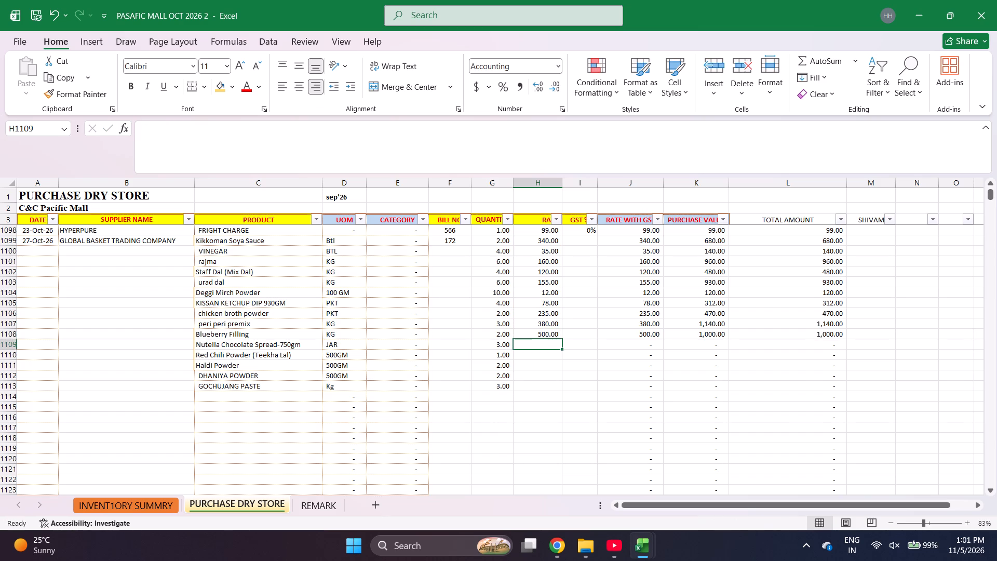
# Enter rates for Nutella Chocolate Spread 625, Red Chili Powder 525, Haldi Powder 205, DHANIYA POWDER 185 and GOCHUJANG PASTE 400.
pyautogui.write('625')
pyautogui.press('Return')
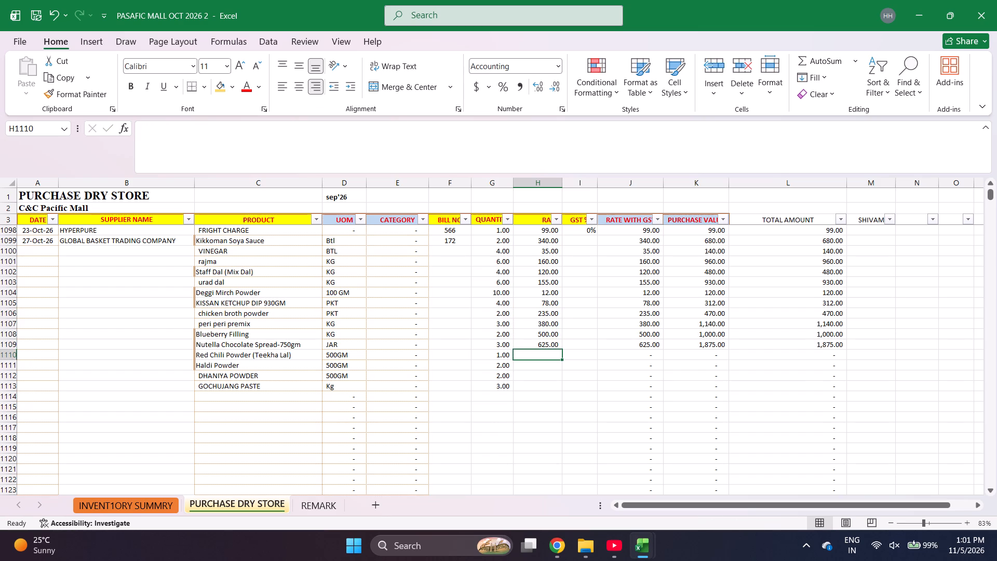
pyautogui.write('525')
pyautogui.press('Return')
pyautogui.write('205')
pyautogui.press('Return')
pyautogui.write('185')
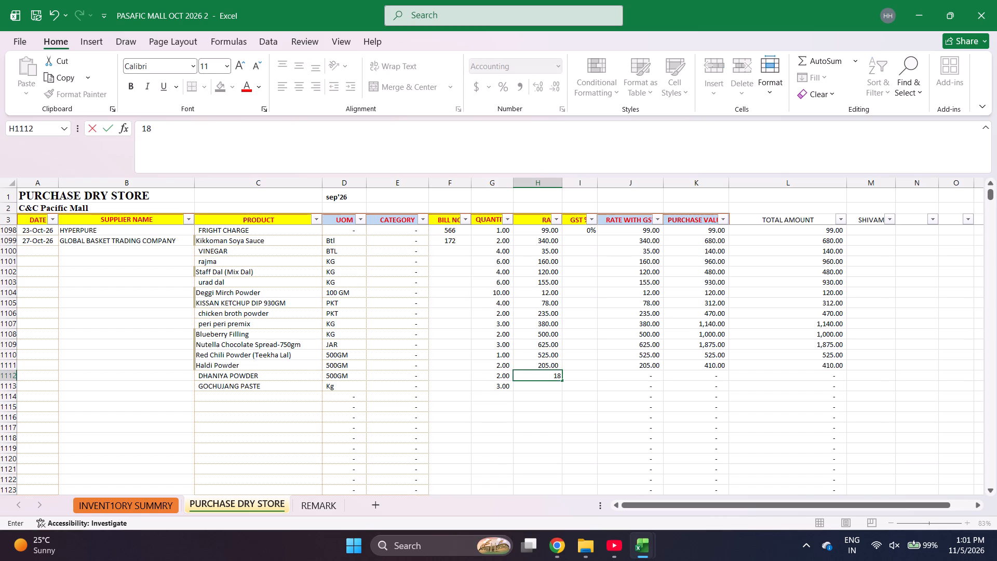
pyautogui.press('Return')
pyautogui.write('400')
pyautogui.press('Right')
# Enter the GST percentages: Kikkoman Soya Sauce 5%, VINEGAR 18%, and 0% for rajma, Staff Dal and urad dal.
pyautogui.press('Up')
pyautogui.press('Up')
pyautogui.press('Up')
pyautogui.press('Up')
pyautogui.press('Up')
pyautogui.press('Up')
pyautogui.press('Up')
pyautogui.press('Up')
pyautogui.press('Up')
pyautogui.press('Up')
pyautogui.press('Up')
pyautogui.press('Up')
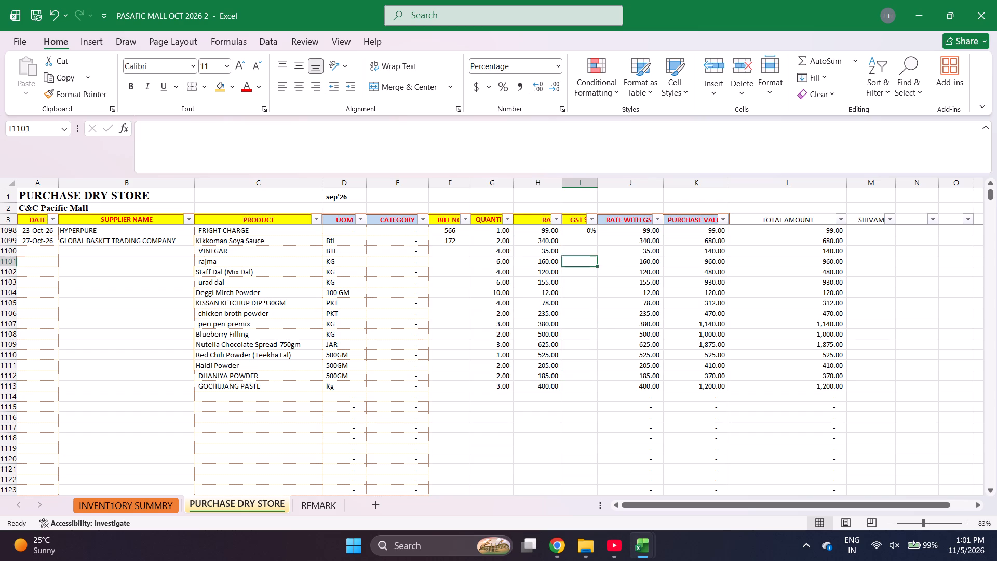
pyautogui.press('Up')
pyautogui.press('Up')
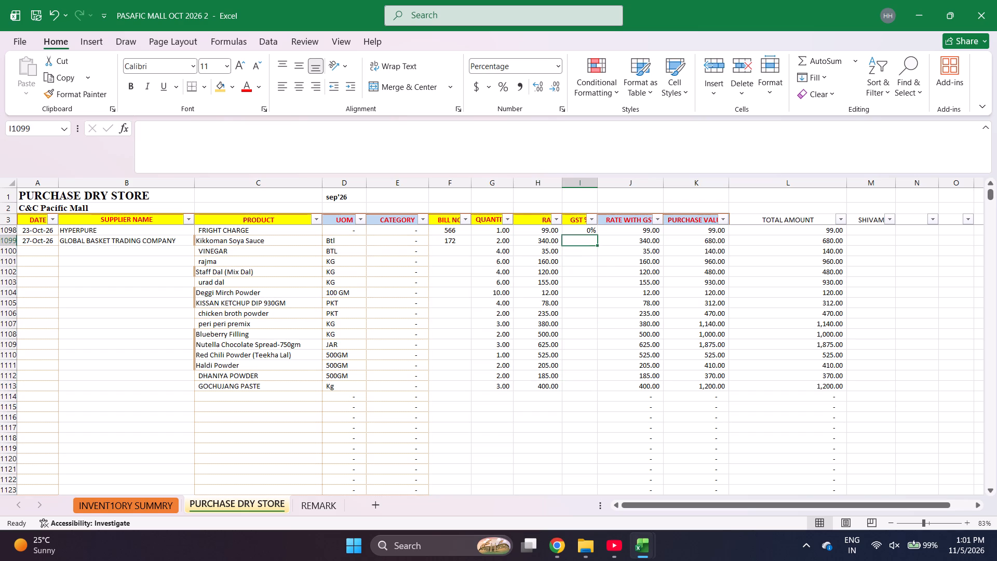
pyautogui.press('5')
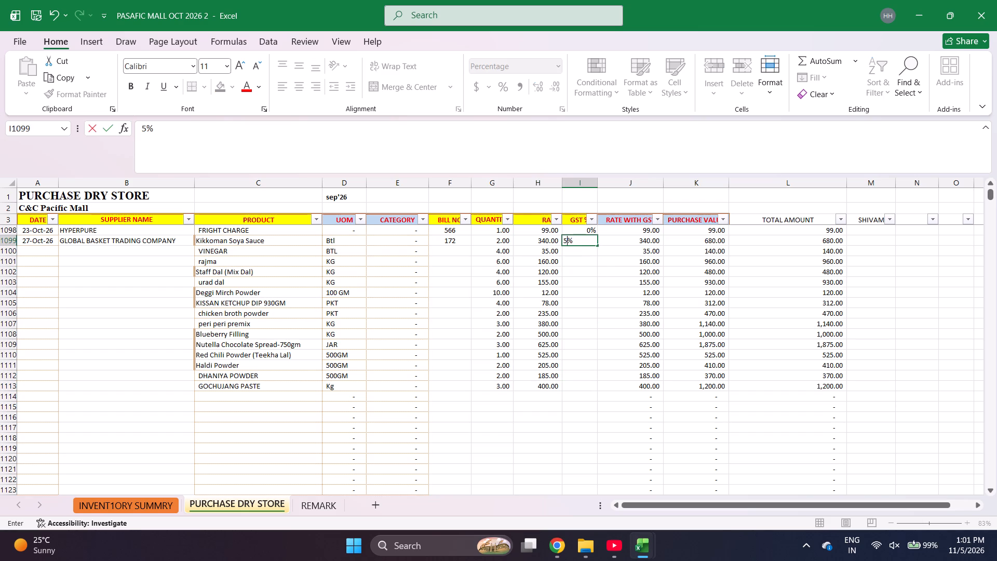
pyautogui.press('Return')
pyautogui.write('18')
pyautogui.press('Return')
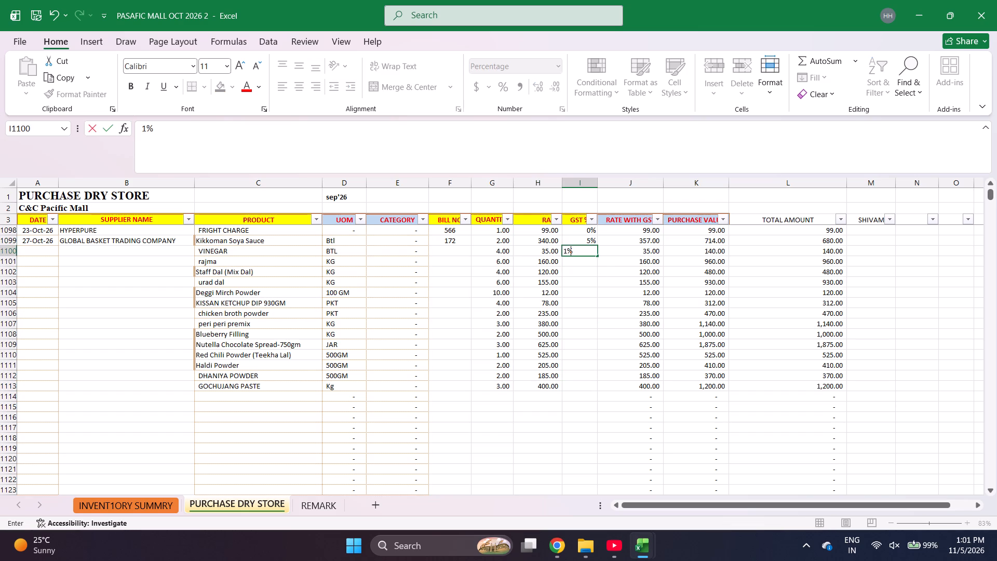
pyautogui.press('0')
pyautogui.press('Return')
pyautogui.press('0')
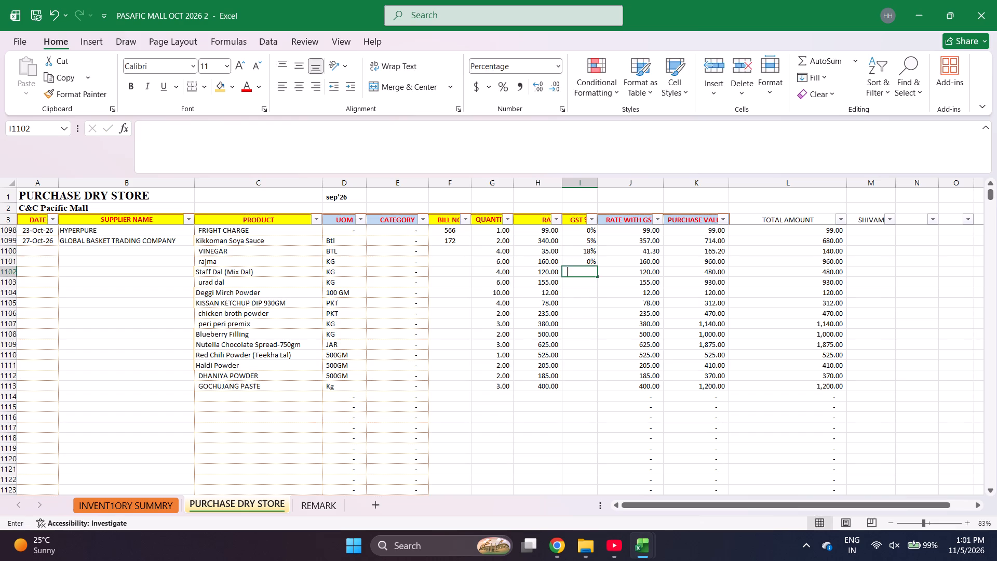
pyautogui.press('Return')
pyautogui.press('0')
pyautogui.press('Return')
# Enter 5% GST for each product from Deggi Mirch Powder down through Nutella Chocolate Spread.
pyautogui.press('5')
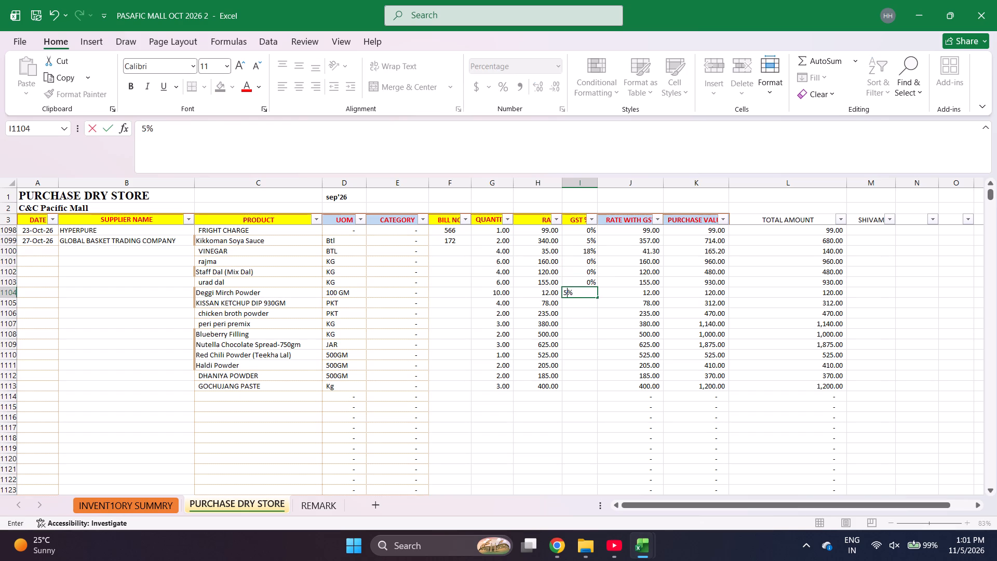
pyautogui.press('Return')
pyautogui.press('5')
pyautogui.press('Return')
pyautogui.press('5')
pyautogui.press('Return')
pyautogui.press('5')
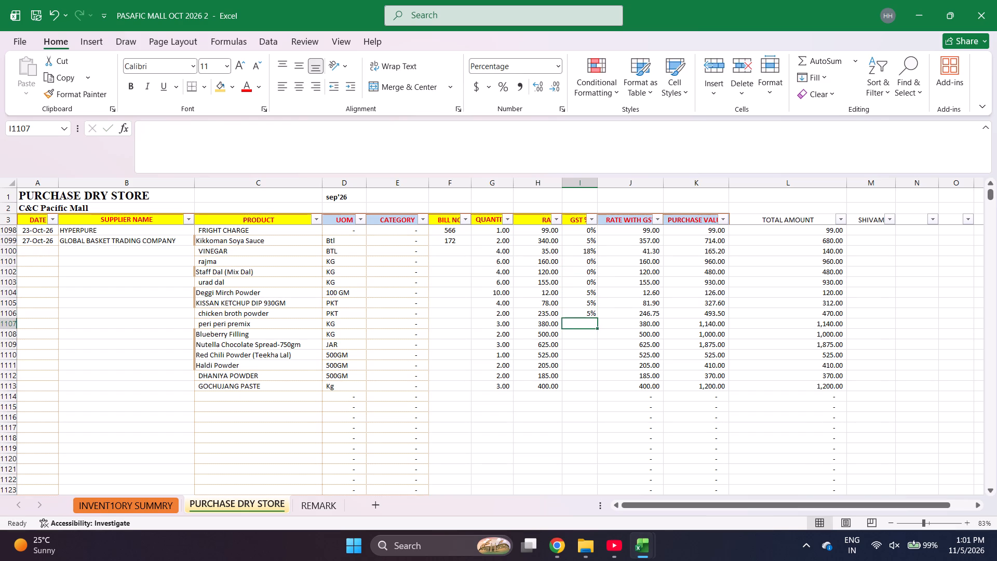
pyautogui.press('Return')
pyautogui.press('5')
pyautogui.press('Return')
pyautogui.press('5')
pyautogui.press('Return')
# Enter 5% GST for Red Chili Powder, Haldi Powder, DHANIYA POWDER and GOCHUJANG PASTE.
pyautogui.write('55')
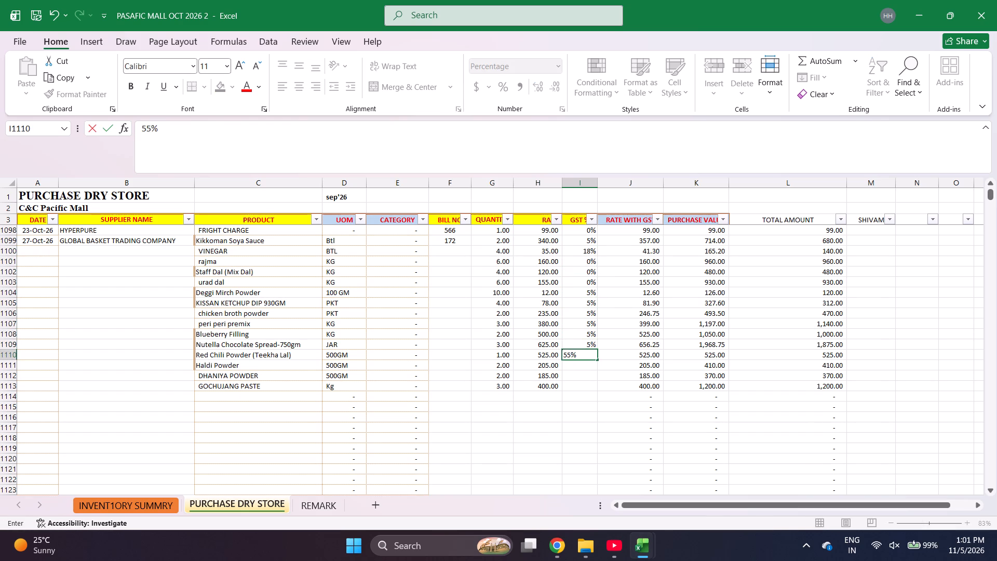
pyautogui.press('BackSpace')
pyautogui.press('Return')
pyautogui.press('5')
pyautogui.press('Return')
pyautogui.press('5')
pyautogui.press('Return')
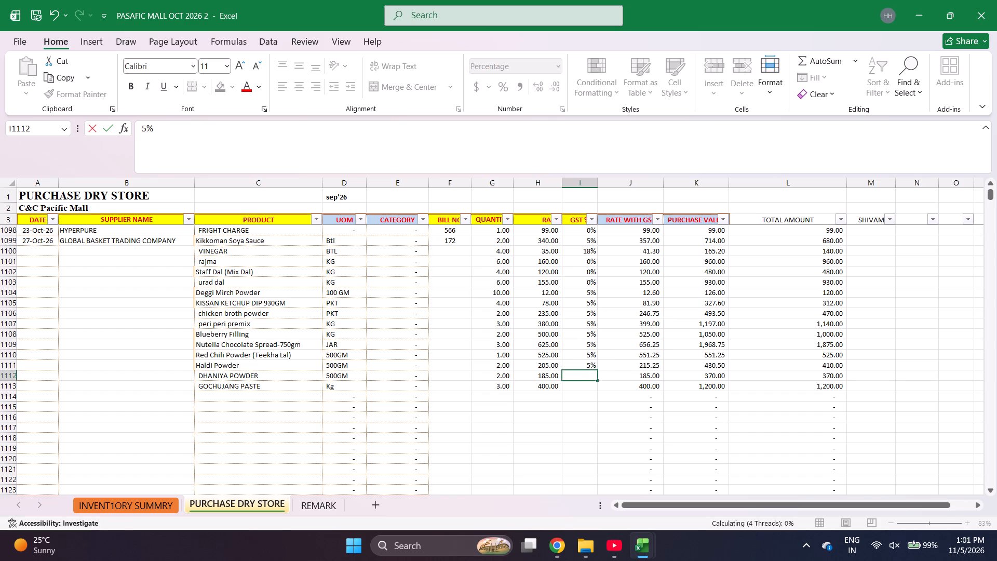
pyautogui.press('5')
pyautogui.press('Return')
# Fill bill number 172 down from Kikkoman Soya Sauce through GOCHUJANG PASTE.
pyautogui.press('Left')
pyautogui.press('Left')
pyautogui.press('Left')
pyautogui.hotkey('ctrl', 'Up')
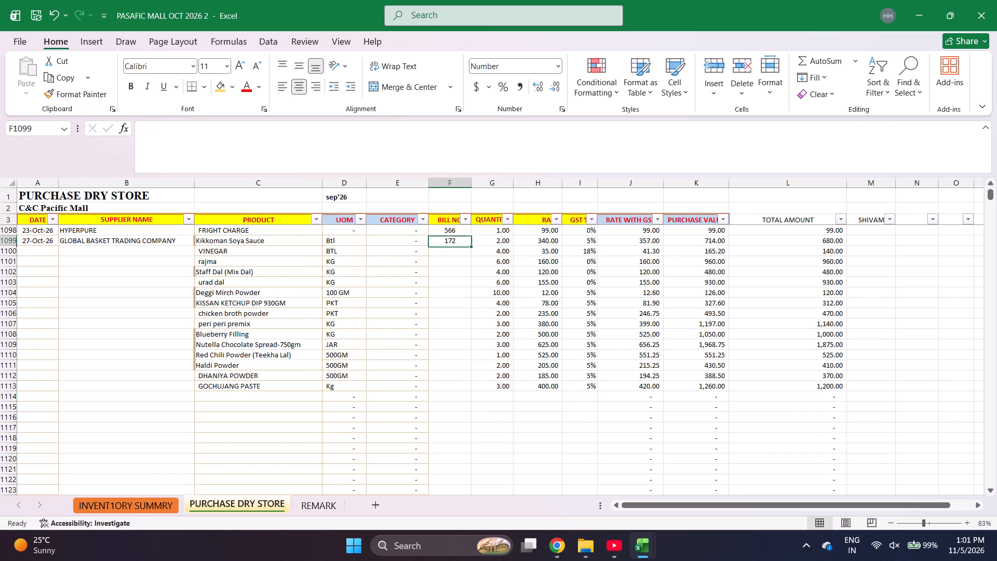
pyautogui.hotkey('shift', 'Down')
pyautogui.hotkey('shift', 'Down')
pyautogui.hotkey('shift', 'Down')
pyautogui.hotkey('shift', 'Down')
pyautogui.hotkey('shift', 'Down')
pyautogui.hotkey('shift', 'Down')
pyautogui.hotkey('shift', 'Down')
pyautogui.hotkey('shift', 'Down')
pyautogui.hotkey('shift', 'Down')
pyautogui.hotkey('shift', 'Down')
pyautogui.hotkey('shift', 'Down')
pyautogui.hotkey('shift', 'Down')
pyautogui.hotkey('shift', 'Down')
pyautogui.hotkey('shift', 'Down')
pyautogui.hotkey('shift', 'Down')
pyautogui.hotkey('shift', 'Up')
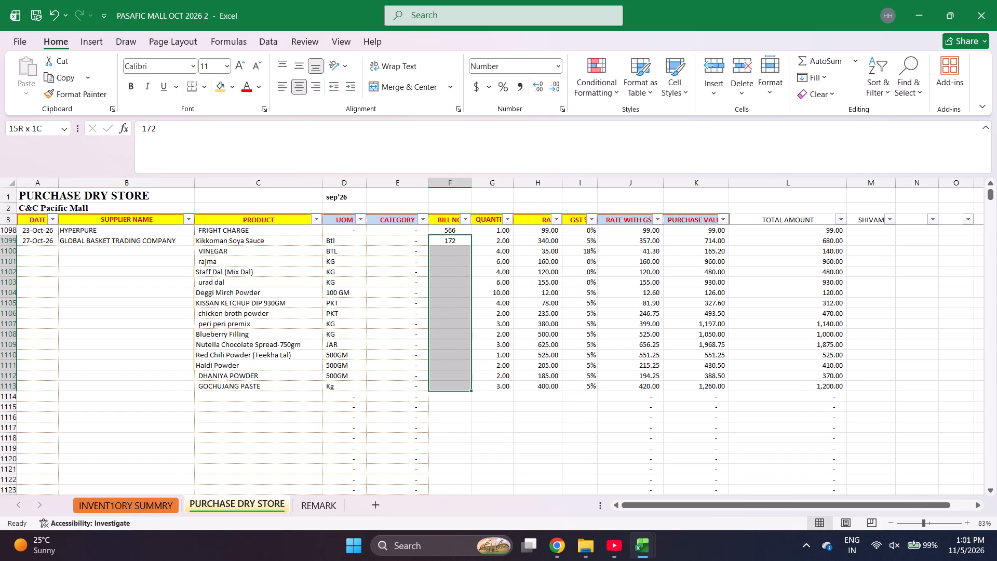
pyautogui.hotkey('ctrl', 'd')
# Fill the 27-Oct-26 date and GLOBAL BASKET TRADING COMPANY supplier down from Kikkoman Soya Sauce through GOCHUJANG PASTE.
pyautogui.hotkey('ctrl', 'Left')
pyautogui.hotkey('shift', 'Right')
pyautogui.hotkey('shift', 'Down')
pyautogui.hotkey('shift', 'Down')
pyautogui.hotkey('shift', 'Down')
pyautogui.hotkey('shift', 'Down')
pyautogui.hotkey('shift', 'Down')
pyautogui.hotkey('shift', 'Down')
pyautogui.hotkey('shift', 'Down')
pyautogui.hotkey('shift', 'Down')
pyautogui.hotkey('shift', 'Down')
pyautogui.hotkey('shift', 'Down')
pyautogui.hotkey('shift', 'Down')
pyautogui.hotkey('shift', 'Down')
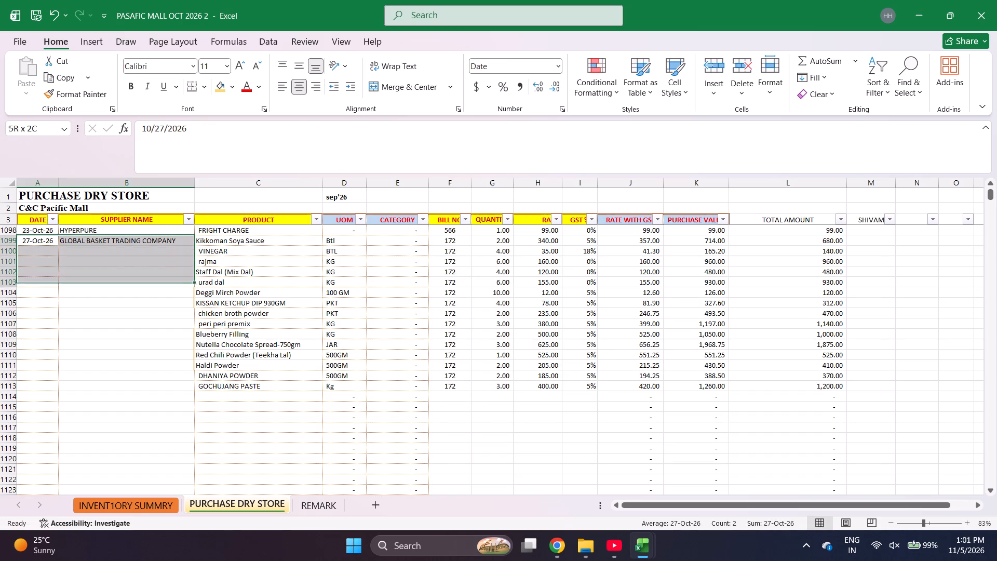
pyautogui.hotkey('shift', 'Down')
pyautogui.hotkey('shift', 'Down')
pyautogui.hotkey('ctrl', 'd')
# Set the Deggi Mirch Powder rate to 112.
pyautogui.hotkey('ctrl', 'Right')
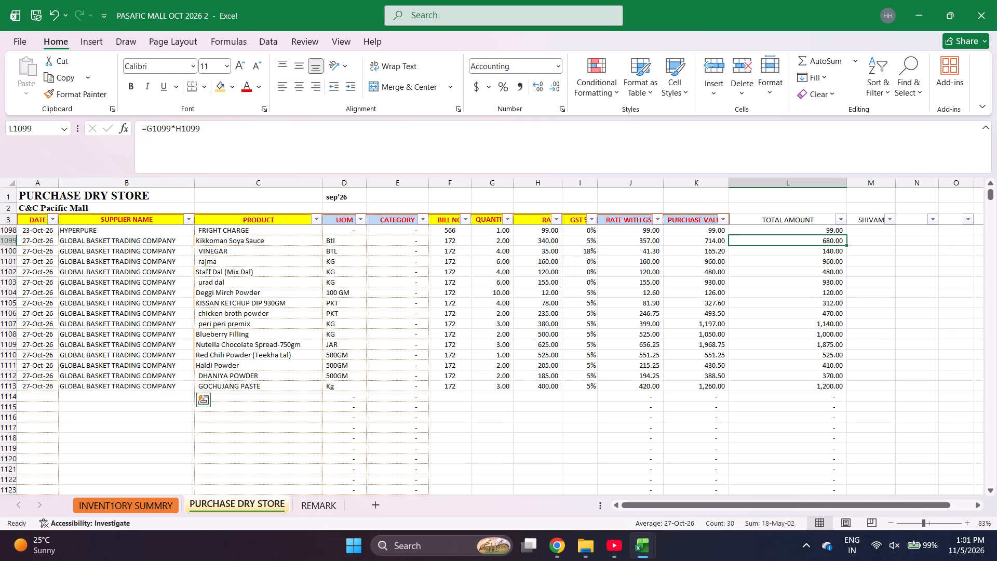
pyautogui.press('Left')
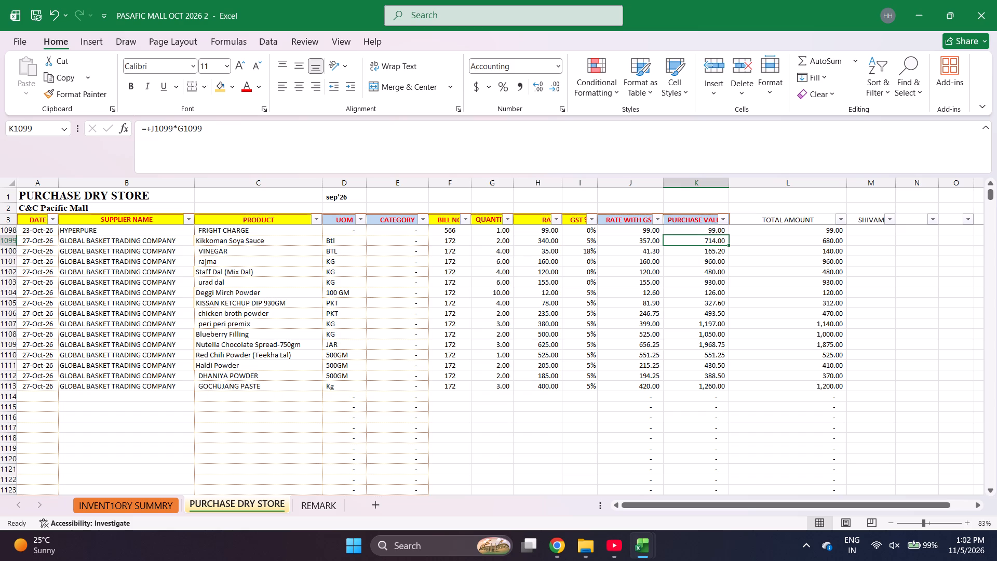
pyautogui.press('Left')
pyautogui.press('Left')
pyautogui.press('Left')
pyautogui.press('Down')
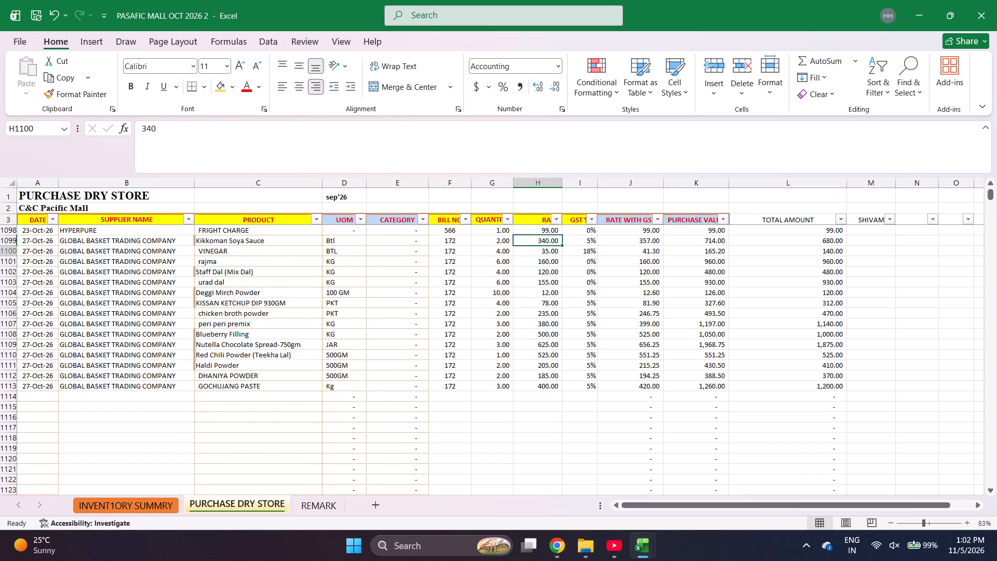
pyautogui.press('Down')
pyautogui.press('Down')
pyautogui.press('Down')
pyautogui.press('Down')
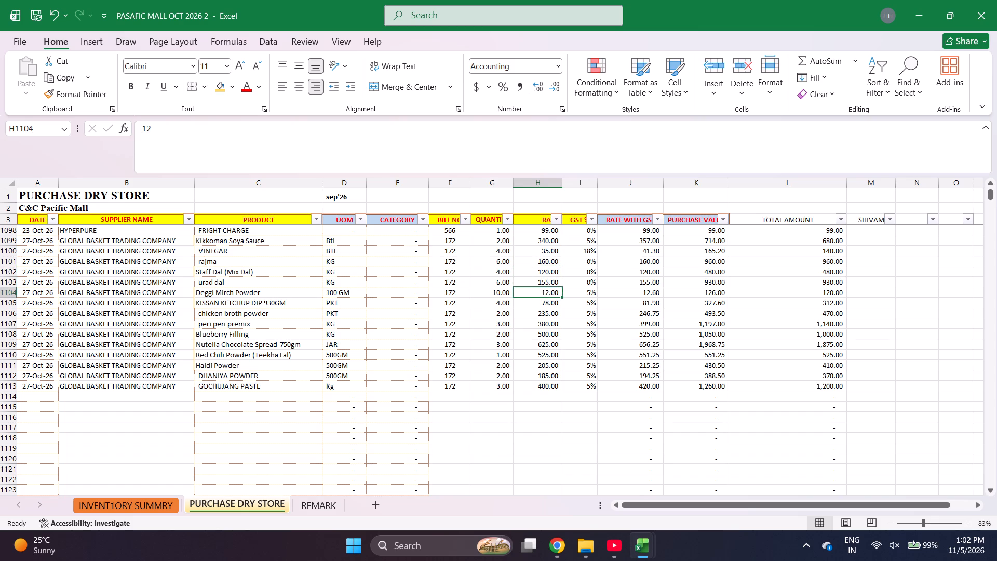
pyautogui.press('Right')
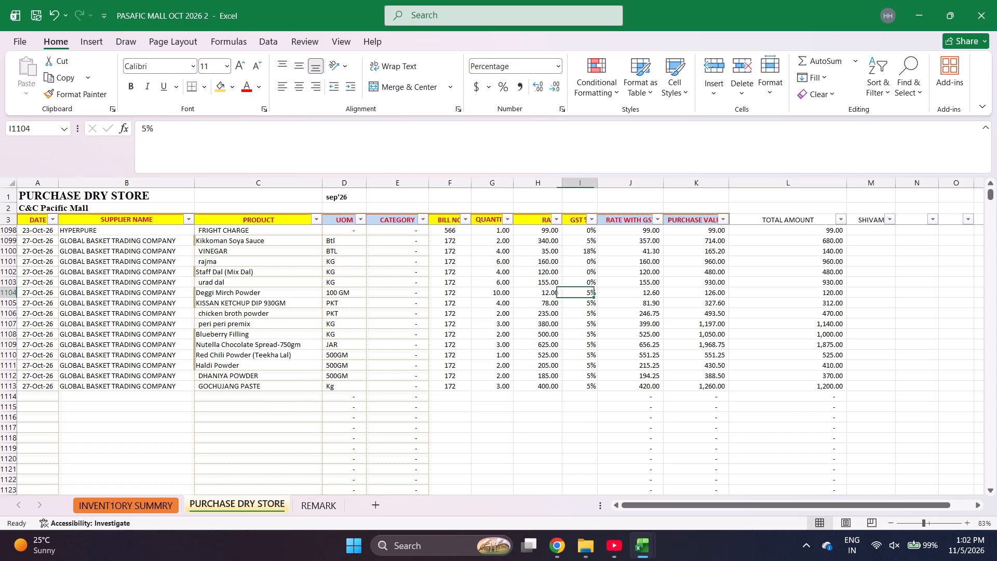
pyautogui.press('Left')
pyautogui.write('112')
pyautogui.press('Right')
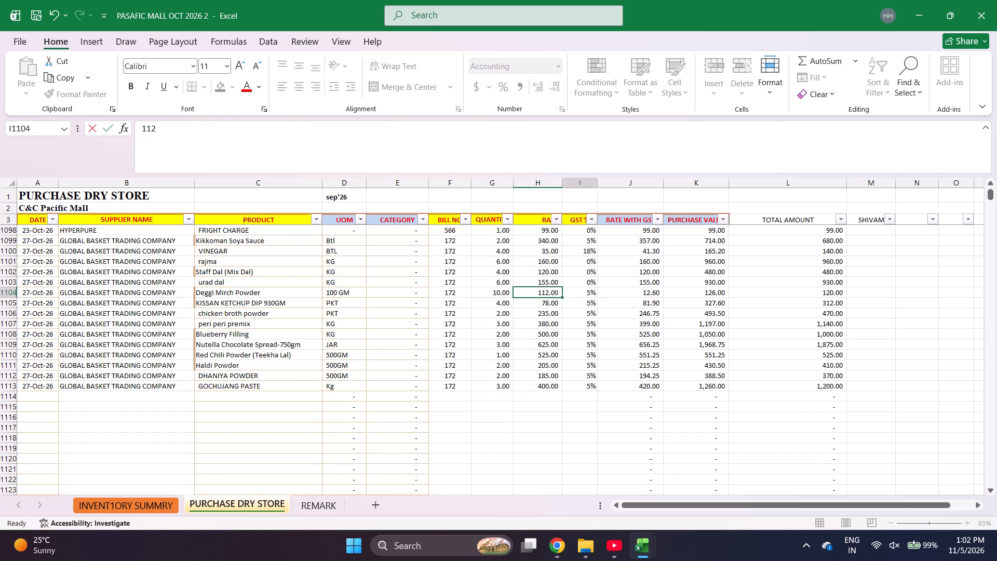
# Check the purchase values row by row from Deggi Mirch Powder down to GOCHUJANG PASTE.
pyautogui.press('Right')
pyautogui.press('Right')
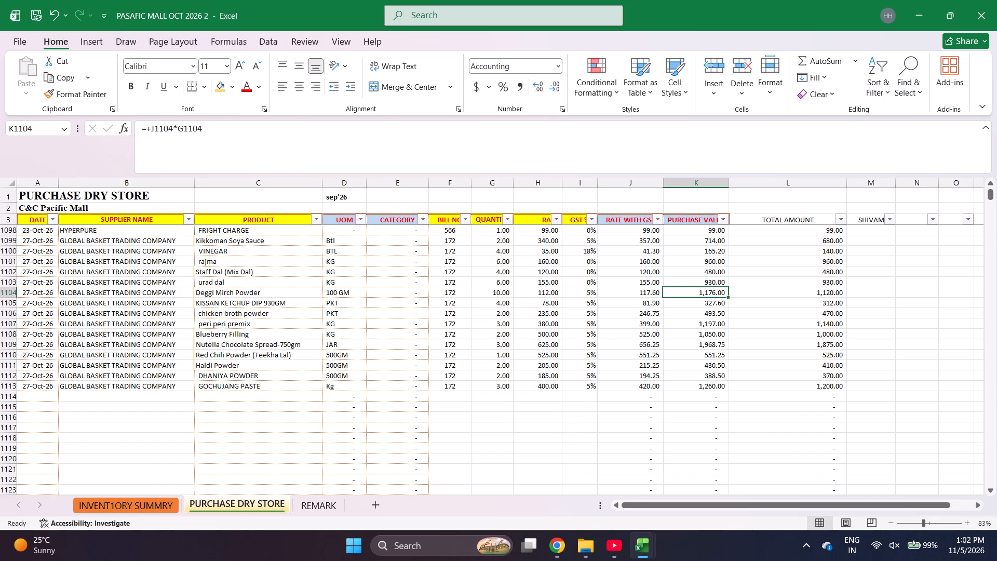
pyautogui.press('Down')
pyautogui.press('Down')
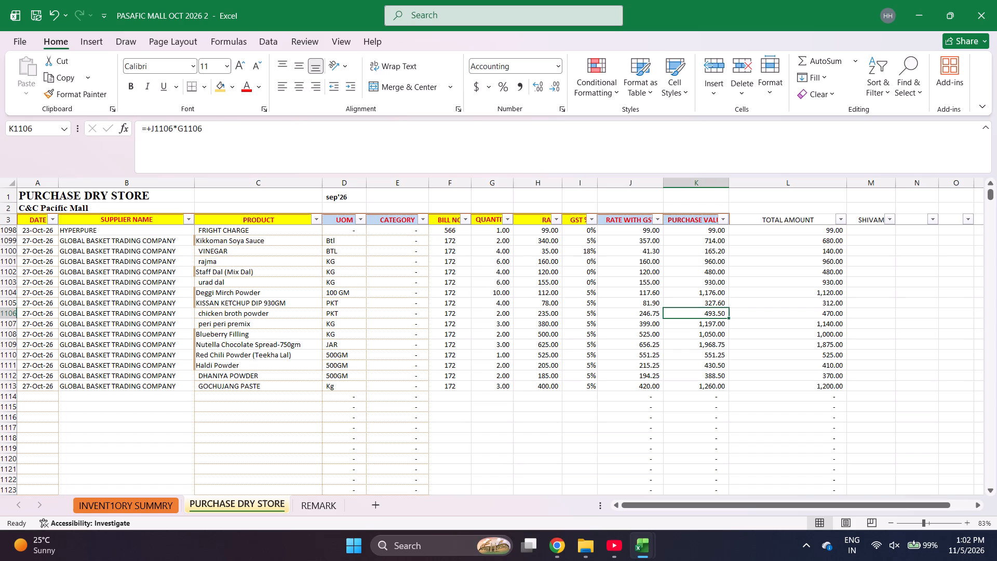
pyautogui.press('Down')
pyautogui.press('Down')
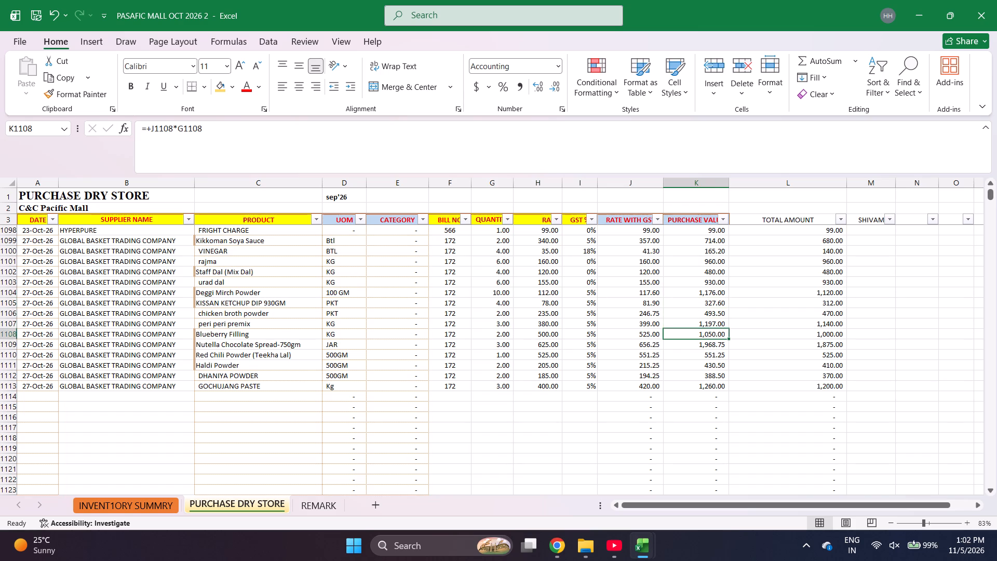
pyautogui.press('Down')
pyautogui.press('Down')
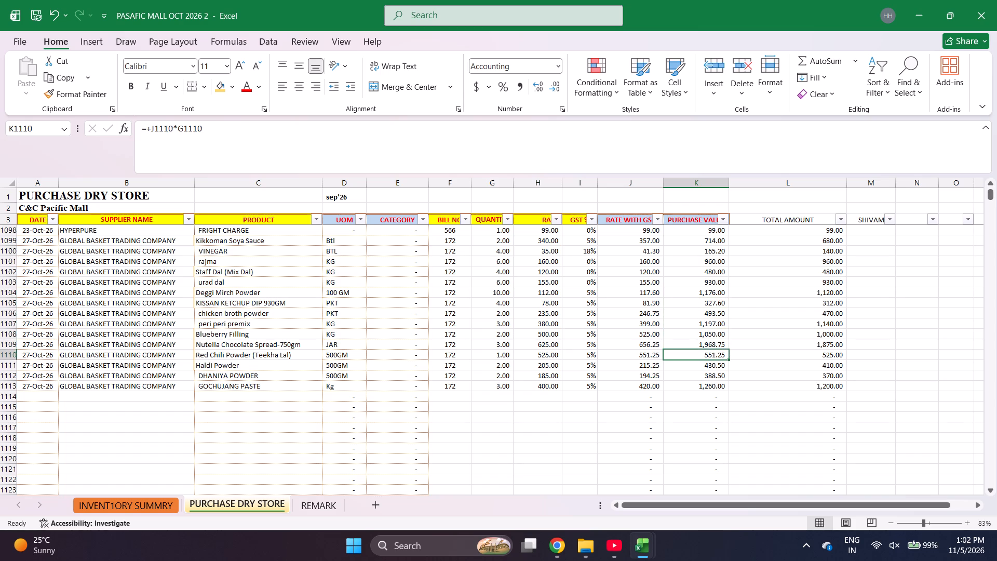
pyautogui.press('Down')
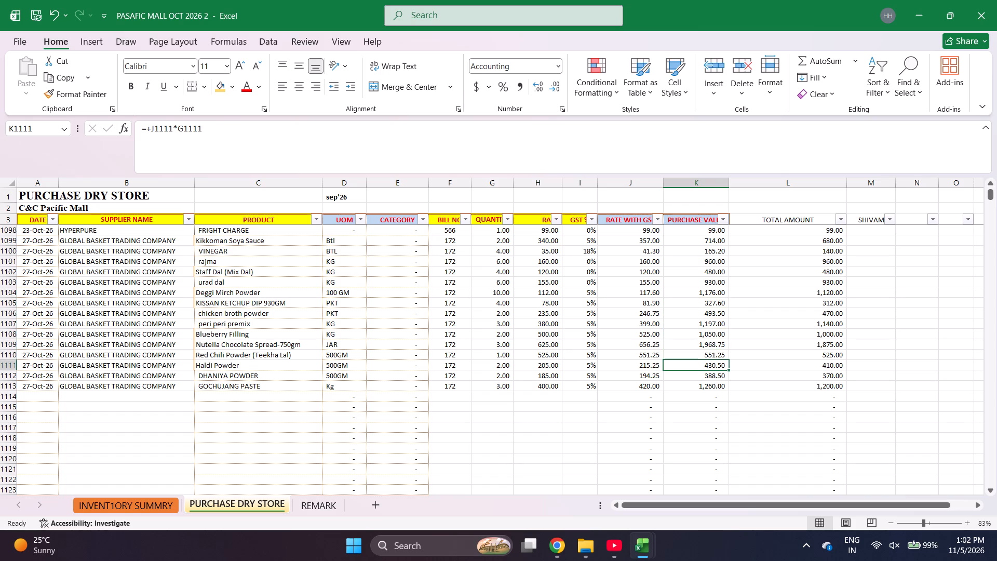
pyautogui.press('Down')
pyautogui.press('Down')
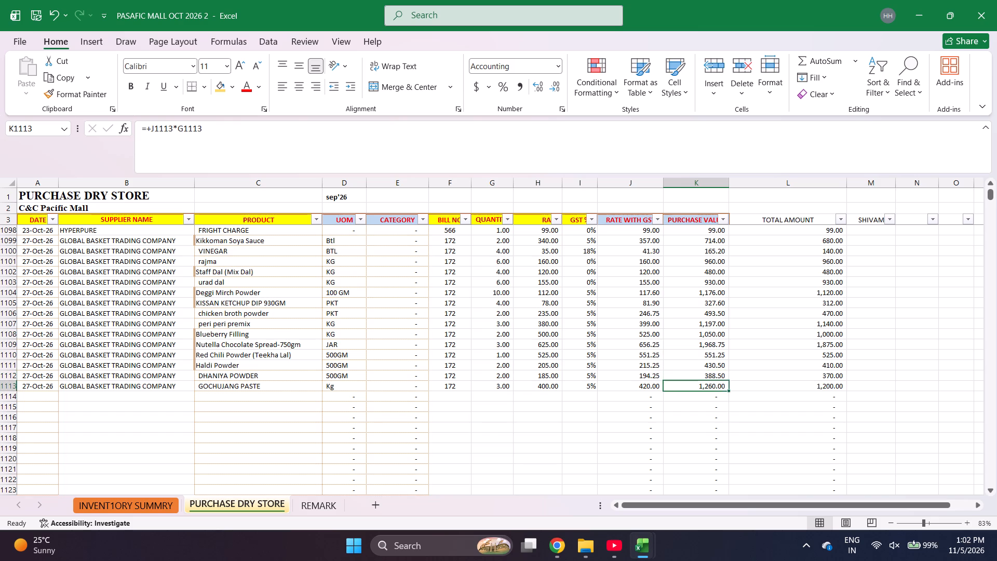
# Search the BILL NO filter values for 174, leaving the sheet unfiltered.
pyautogui.press('Left')
pyautogui.press('Left')
pyautogui.press('Left')
pyautogui.press('Left')
pyautogui.press('Left')
pyautogui.press('Left')
pyautogui.press('Left')
pyautogui.press('Left')
pyautogui.press('Left')
pyautogui.press('Left')
pyautogui.press('Left')
pyautogui.press('Left')
pyautogui.press('Left')
pyautogui.press('Left')
pyautogui.press('Left')
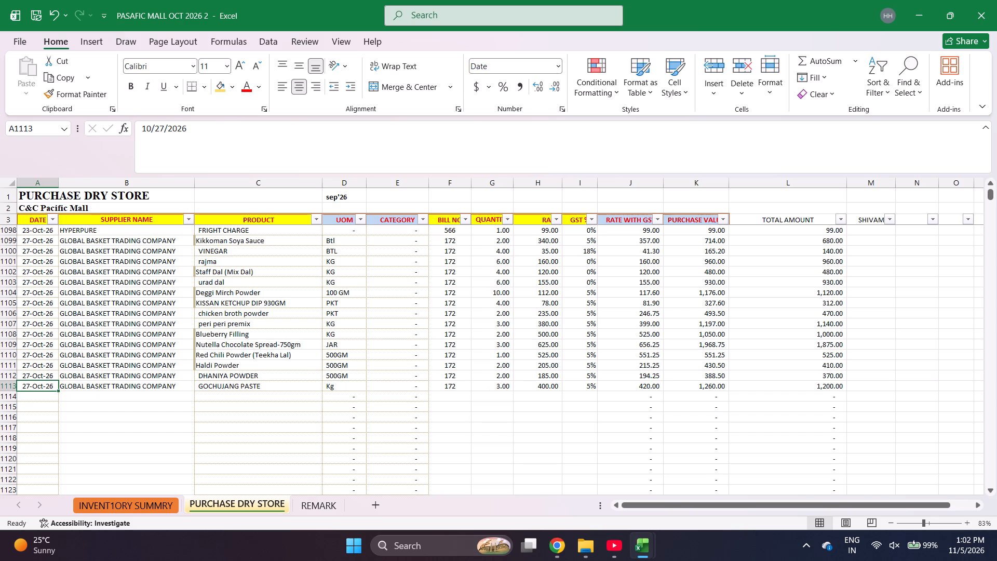
pyautogui.click(466, 217)
pyautogui.press('e')
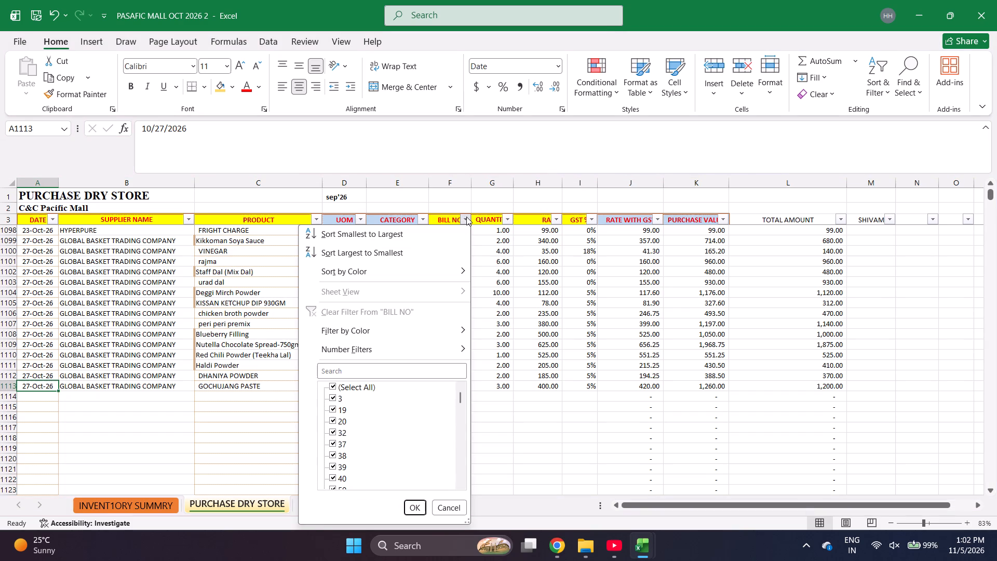
pyautogui.write('174')
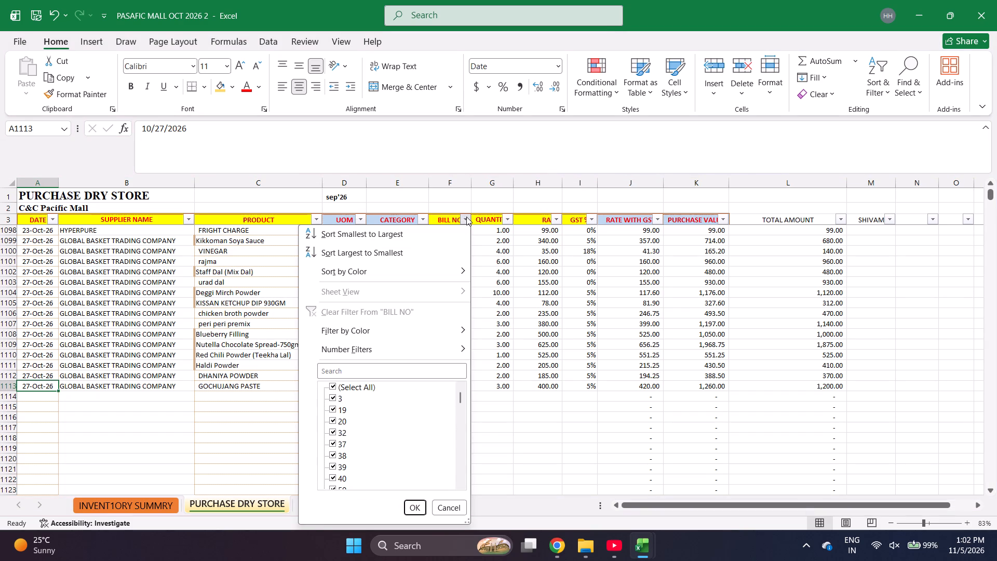
pyautogui.write('E174')
pyautogui.press('Escape')
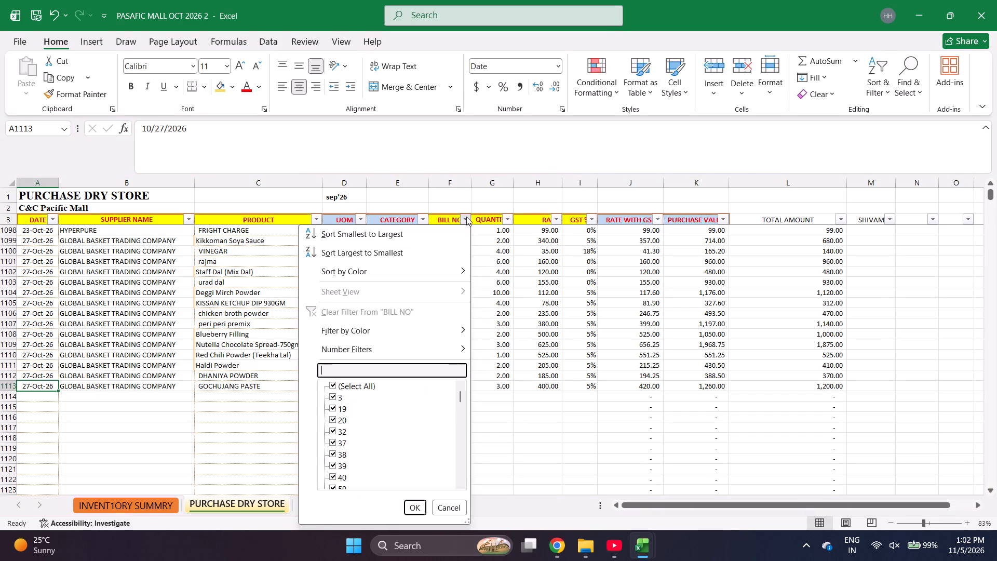
pyautogui.press('Escape')
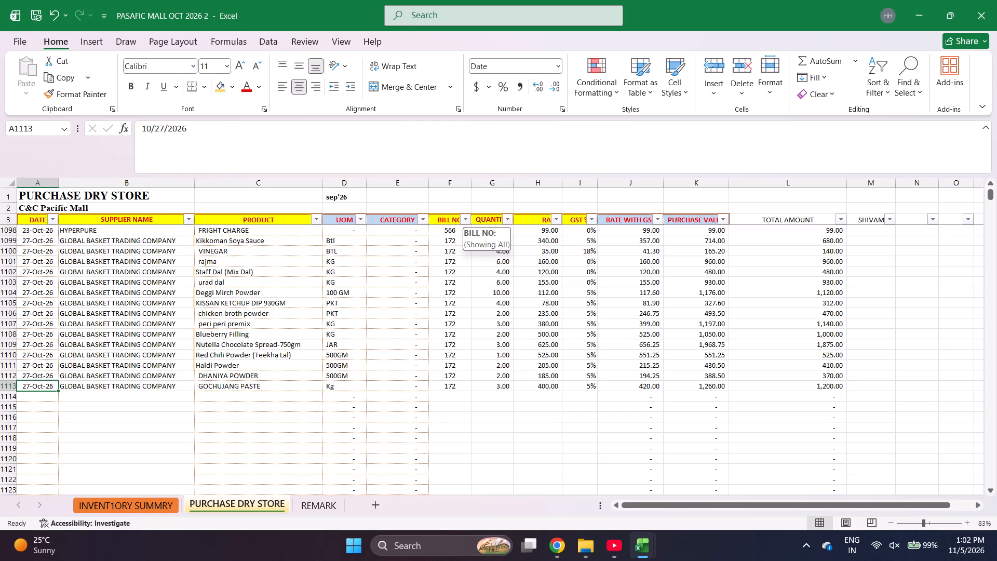
# Start a row below GOCHUJANG PASTE with the date and supplier copied from above and SUSHI RICE as product.
pyautogui.press('Down')
pyautogui.hotkey('ctrl', 'd')
pyautogui.press('Right')
pyautogui.hotkey('ctrl', 'd')
pyautogui.press('Right')
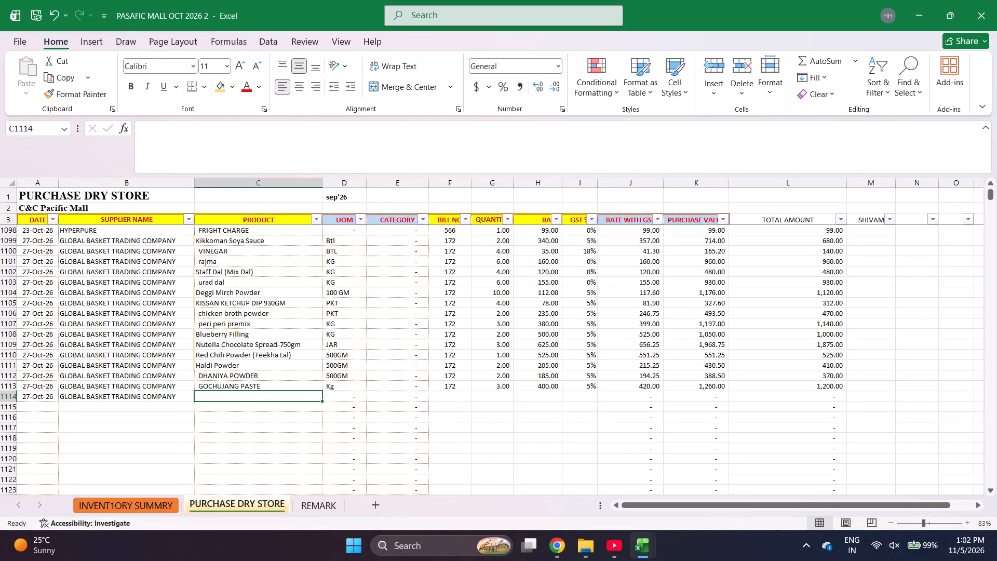
pyautogui.write('SUS')
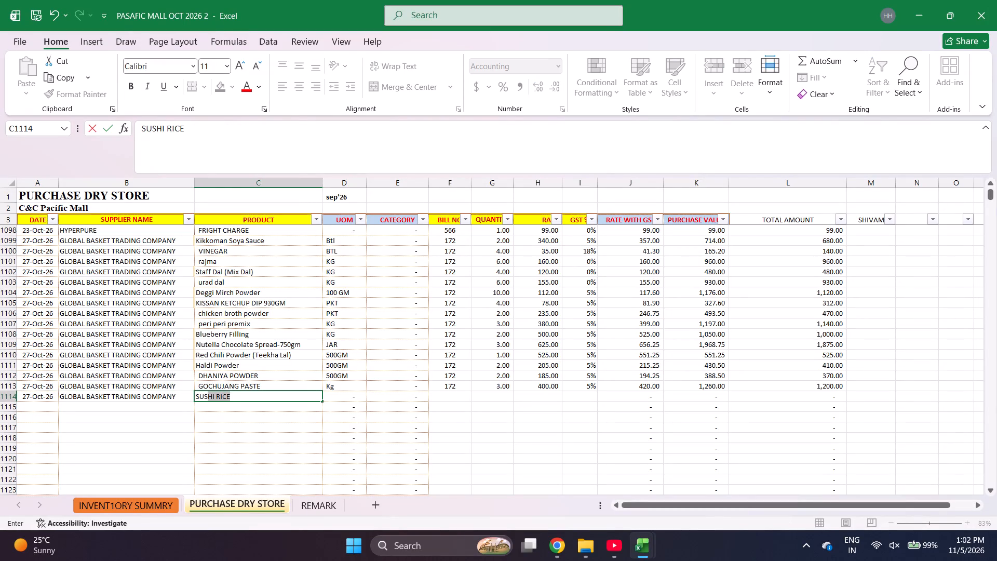
pyautogui.press('Right')
pyautogui.press('Right')
pyautogui.press('Right')
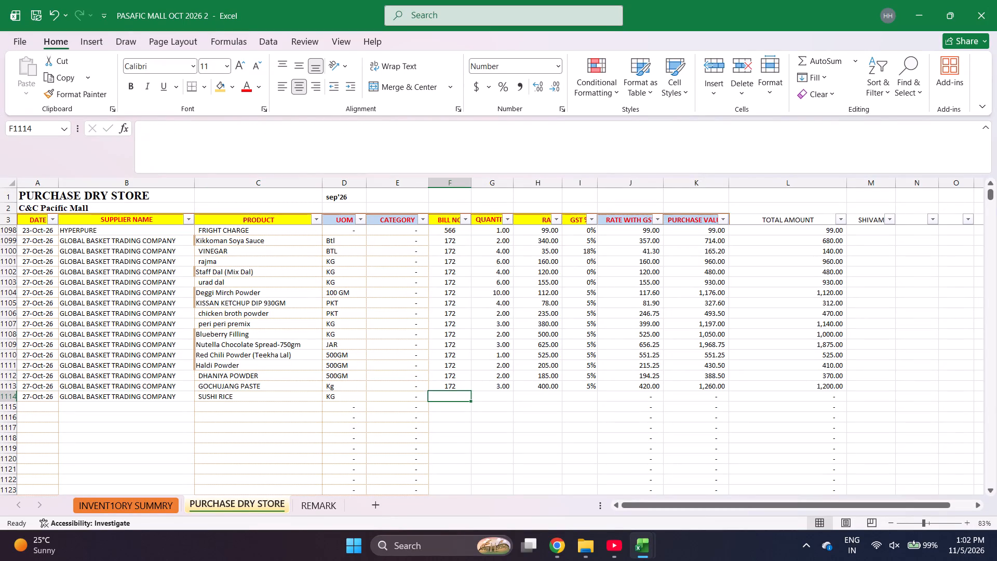
# Enter bill number 174, quantity 10, rate 230 and 5% GST for SUSHI RICE.
pyautogui.write('174')
pyautogui.press('Right')
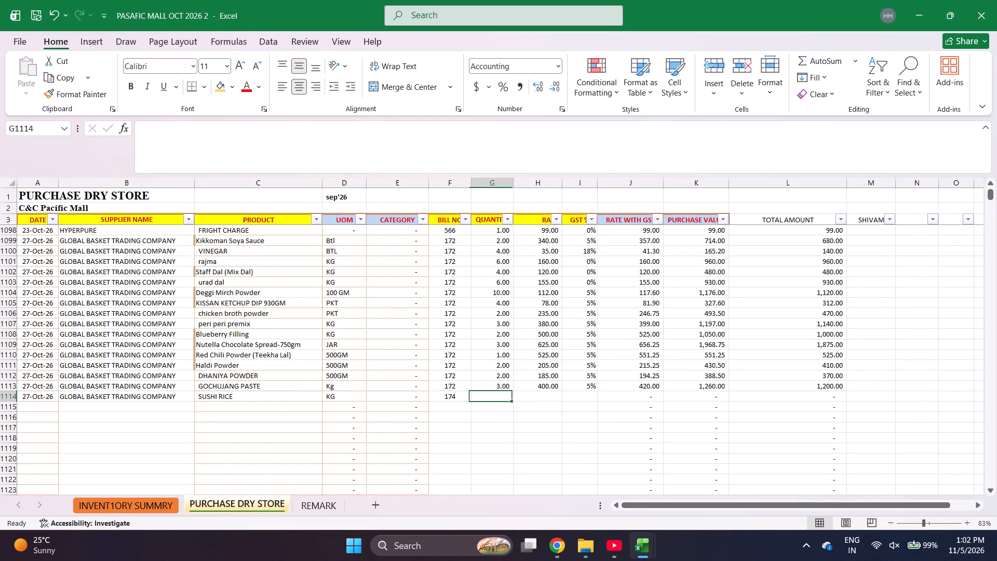
pyautogui.write('10')
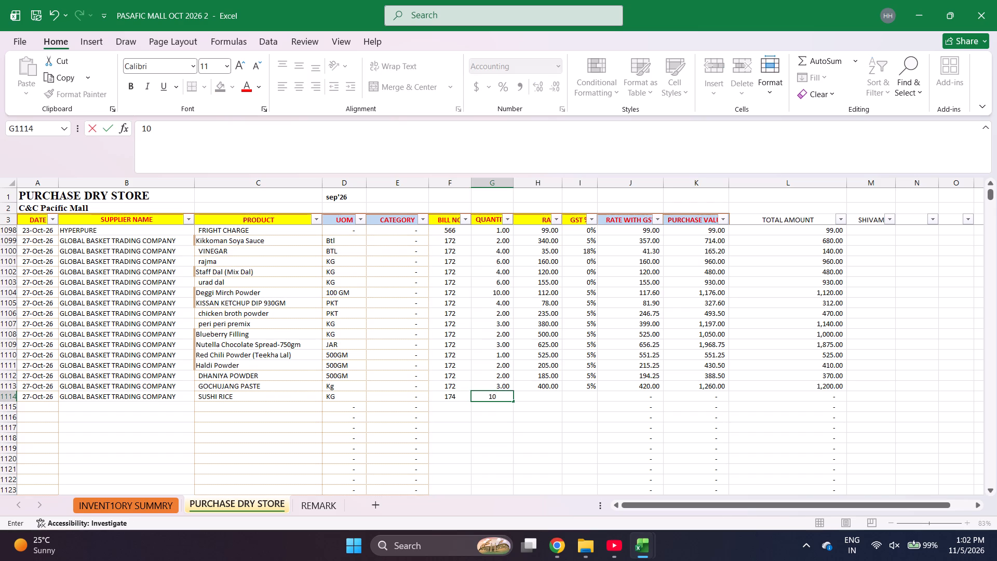
pyautogui.press('Right')
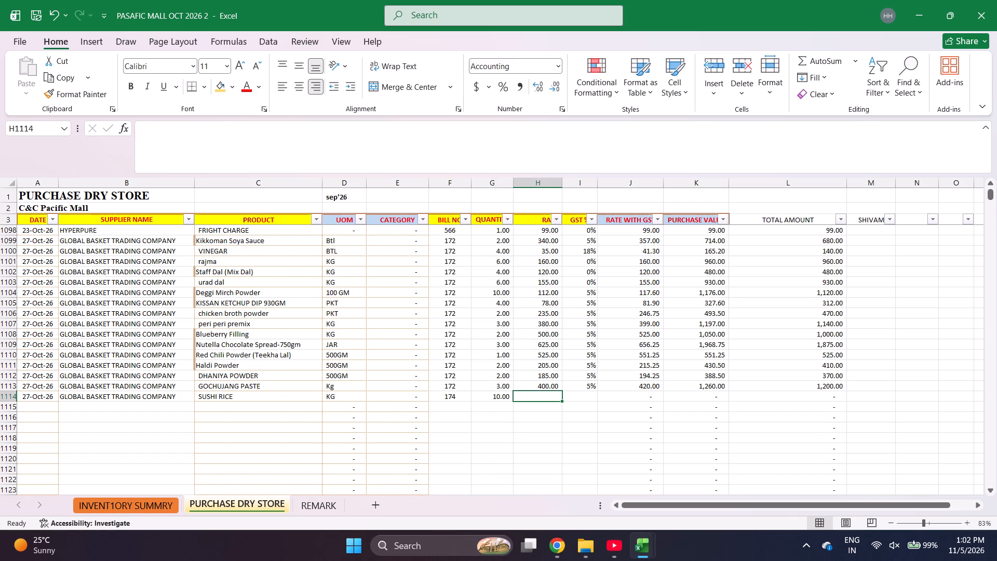
pyautogui.write('230')
pyautogui.press('Right')
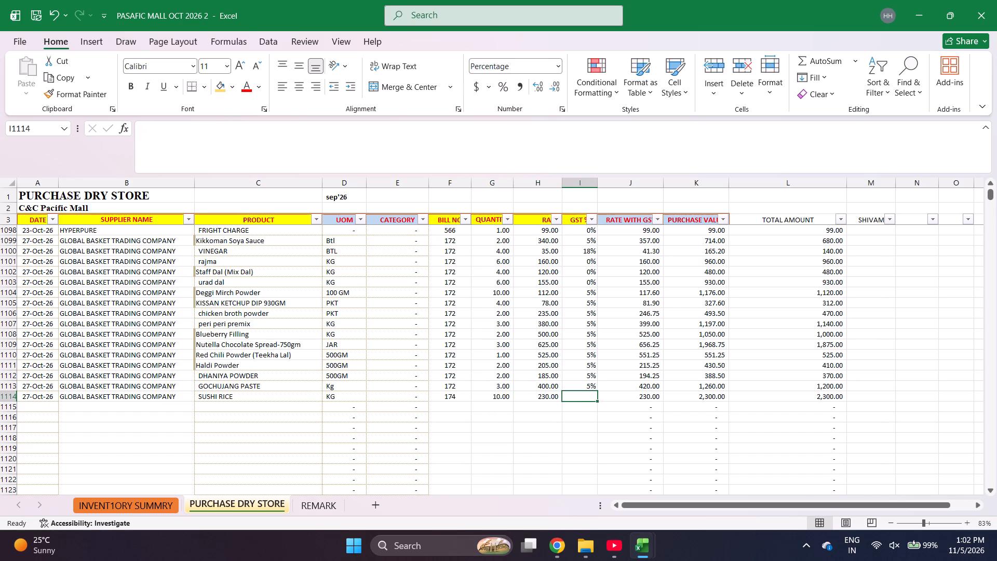
pyautogui.press('5')
pyautogui.press('Return')
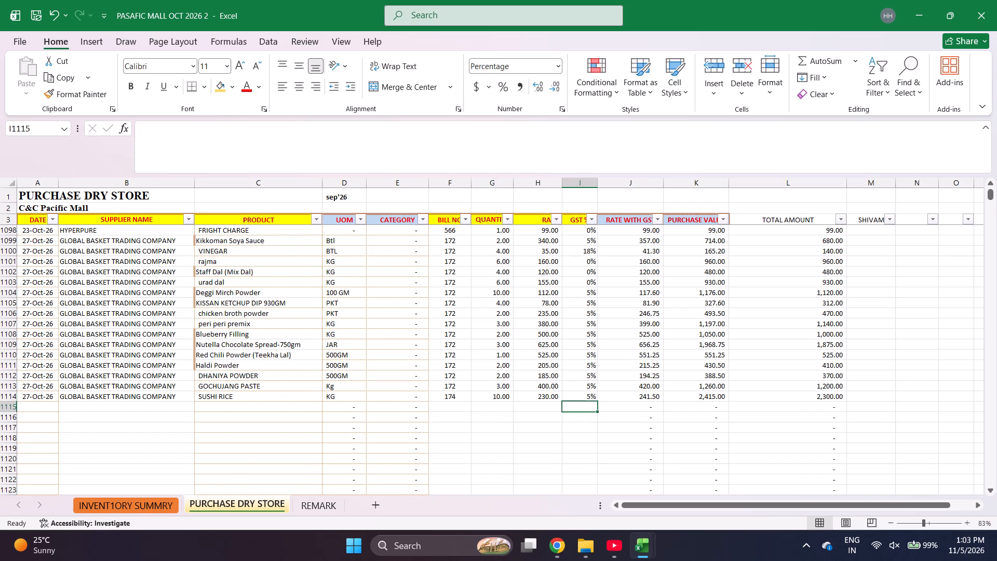
pyautogui.press('Up')
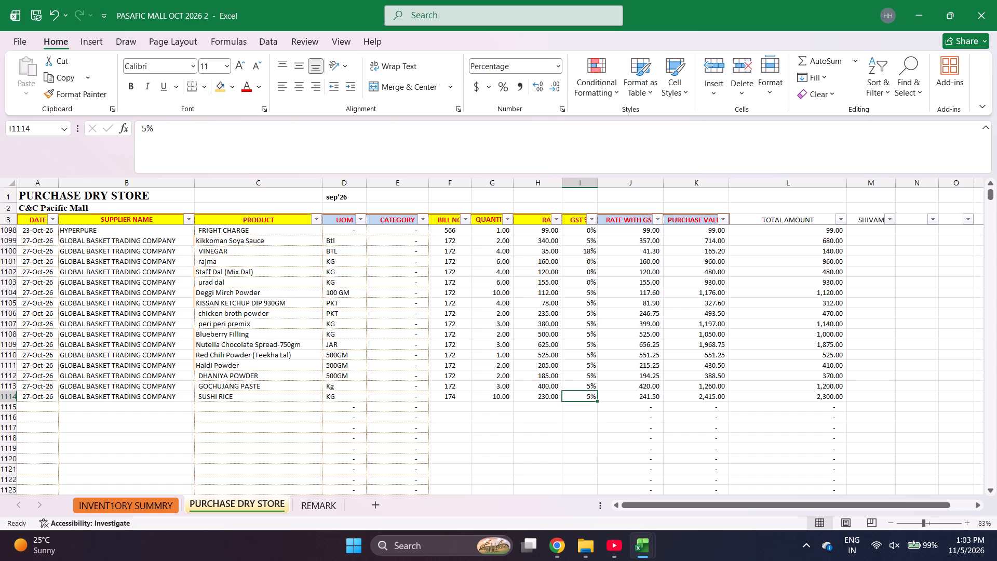
pyautogui.hotkey('ctrl', 'Left')
pyautogui.press('Down')
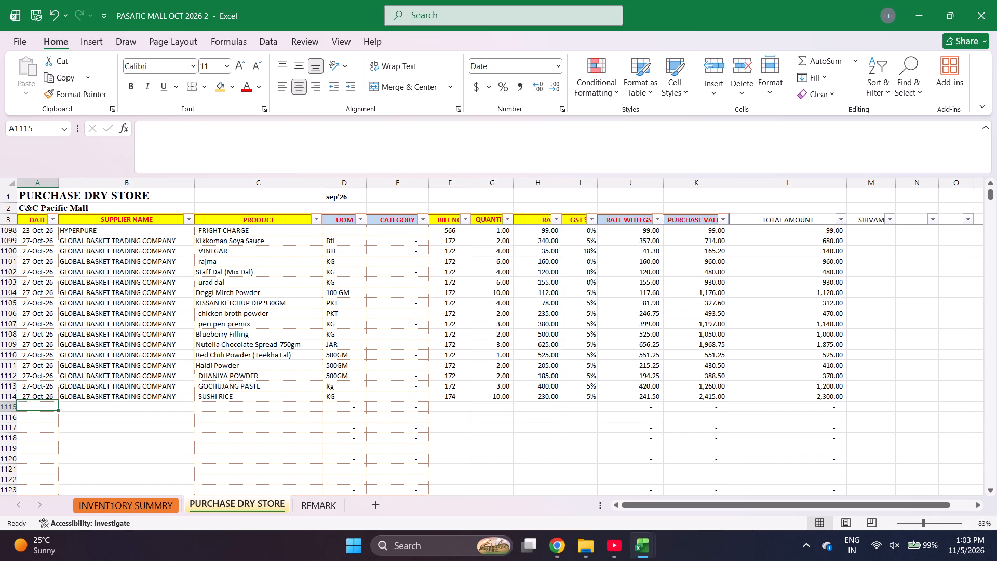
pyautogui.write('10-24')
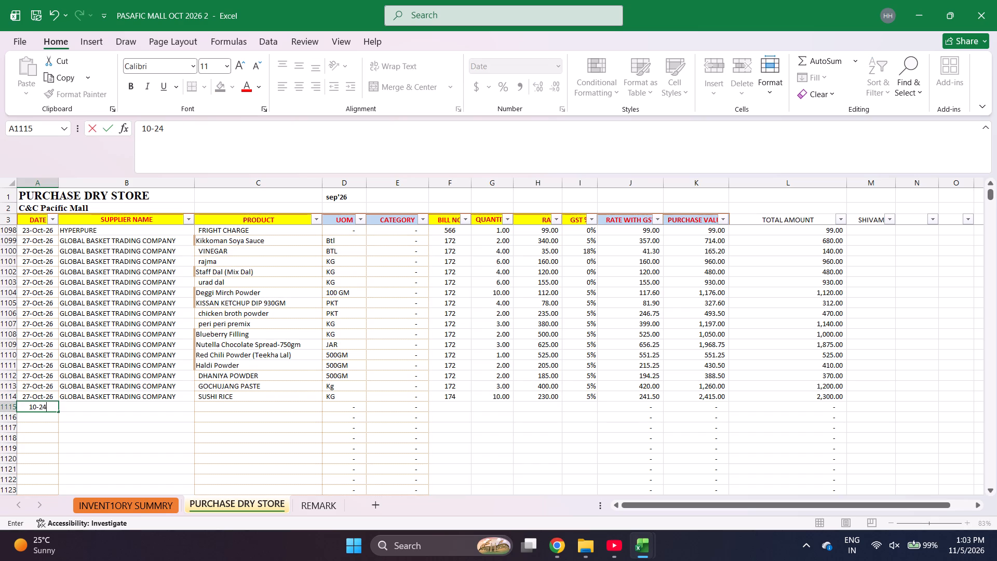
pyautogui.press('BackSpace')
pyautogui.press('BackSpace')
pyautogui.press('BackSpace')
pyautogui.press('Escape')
# Add a row below SUSHI RICE with the date and supplier copied from above and KITCHEN ROLL as product.
pyautogui.hotkey('ctrl', 'd')
pyautogui.press('Right')
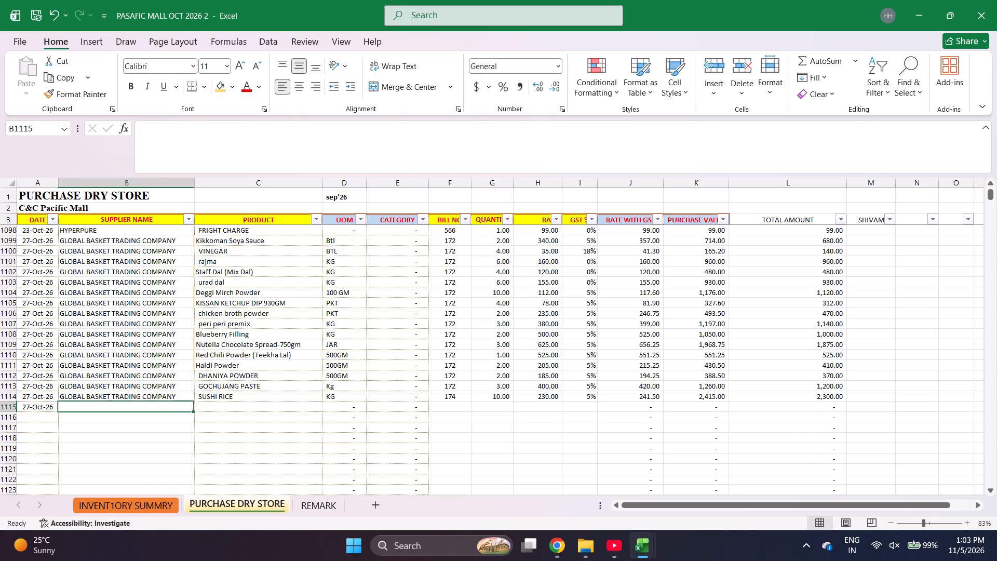
pyautogui.hotkey('ctrl', 'd')
pyautogui.press('Right')
pyautogui.write('KITCHEN')
pyautogui.press('space')
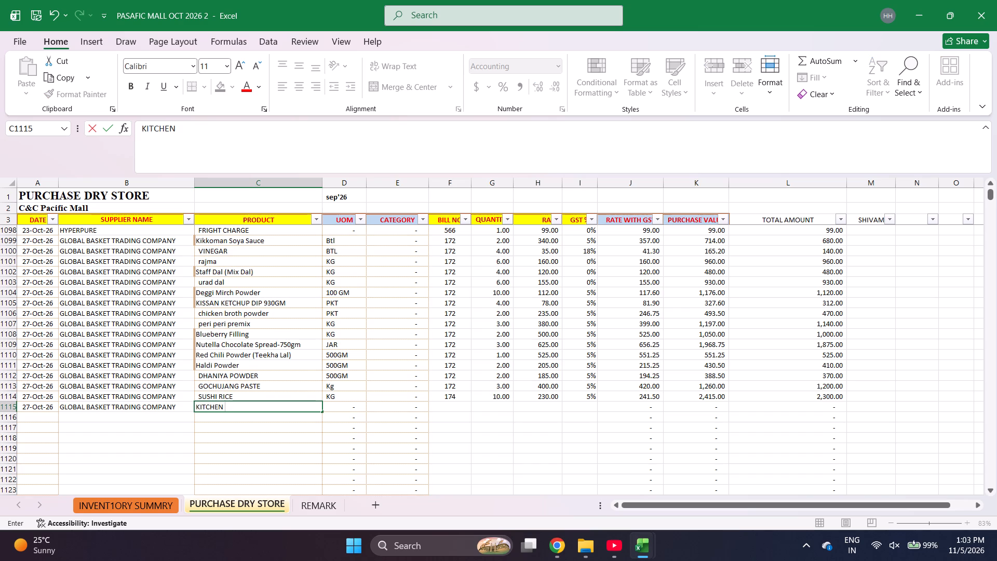
pyautogui.write('ROLL')
pyautogui.press('Return')
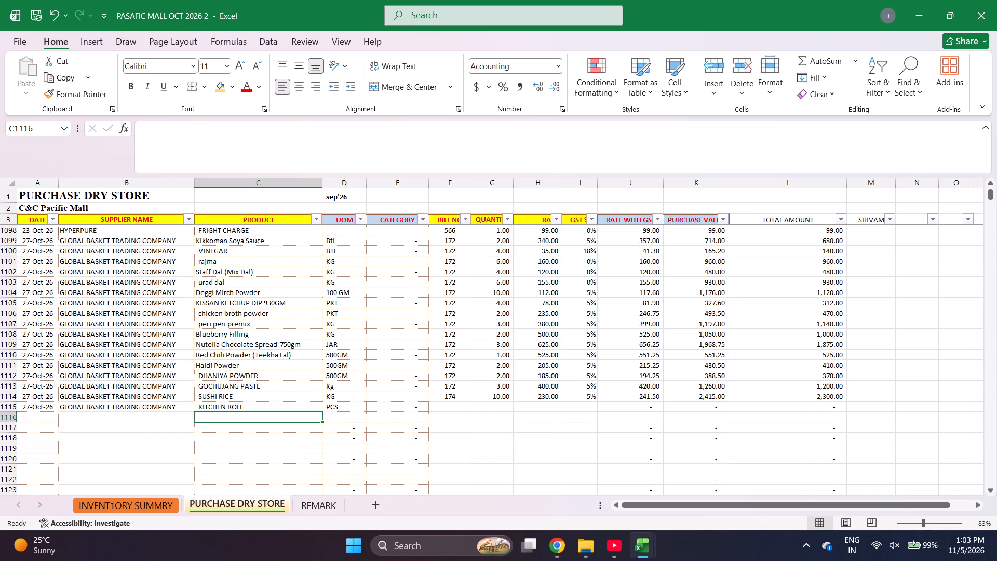
# Filter the BILL NO column to 173 to check its recorded rows, and undo the filter.
pyautogui.click(463, 219)
pyautogui.press('e')
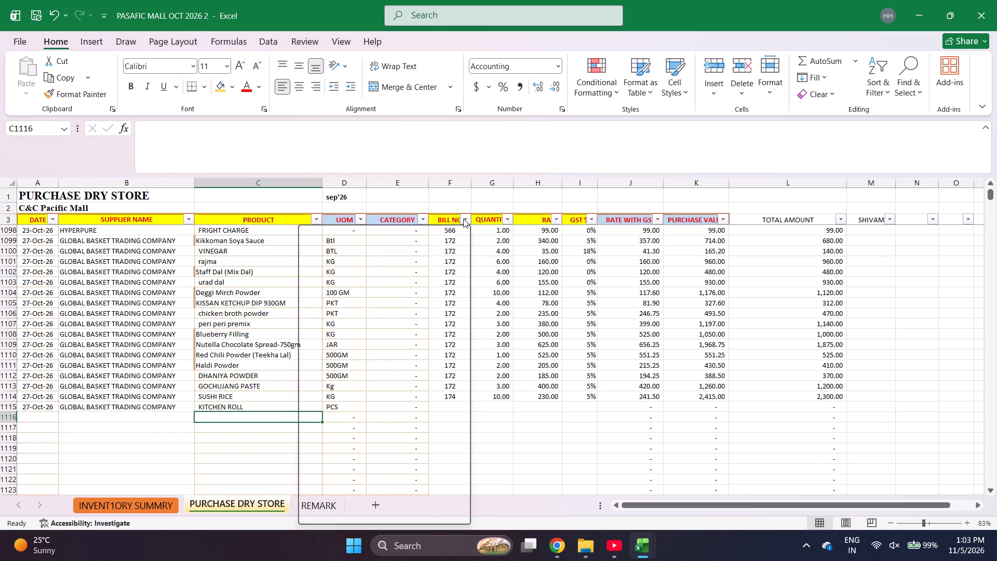
pyautogui.write('173')
pyautogui.write('E173')
pyautogui.press('Return')
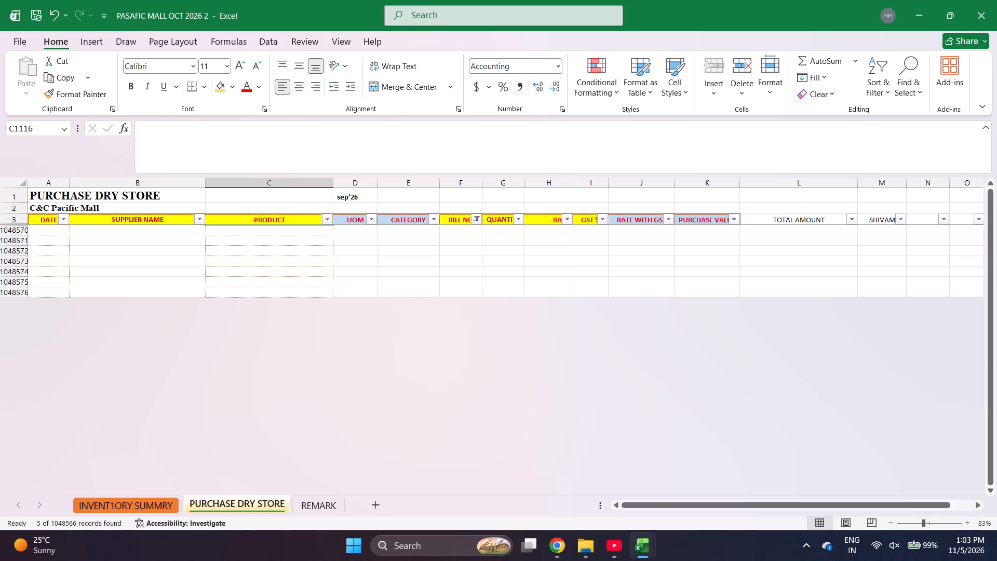
pyautogui.scroll(1, 384, 313)
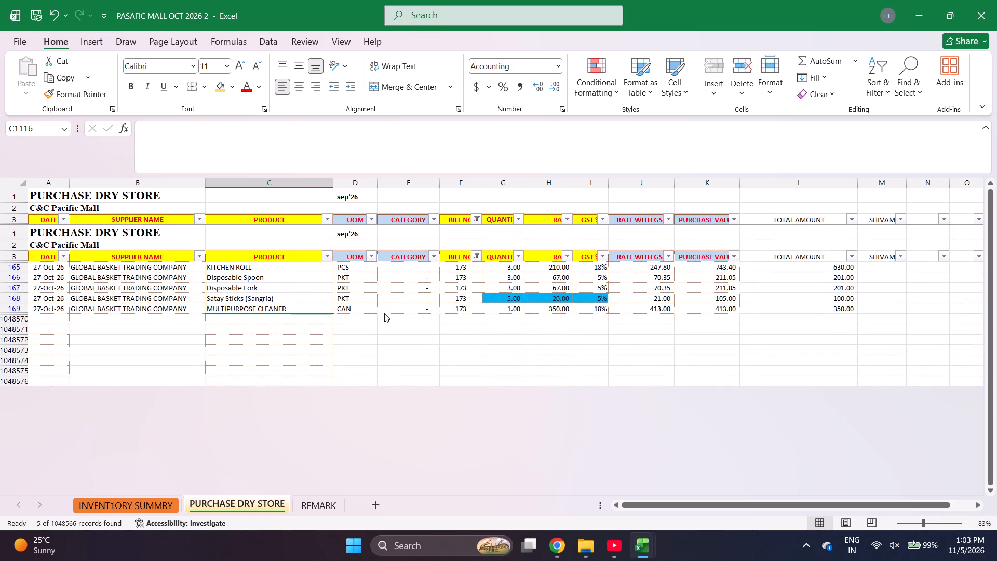
pyautogui.hotkey('ctrl', 'z')
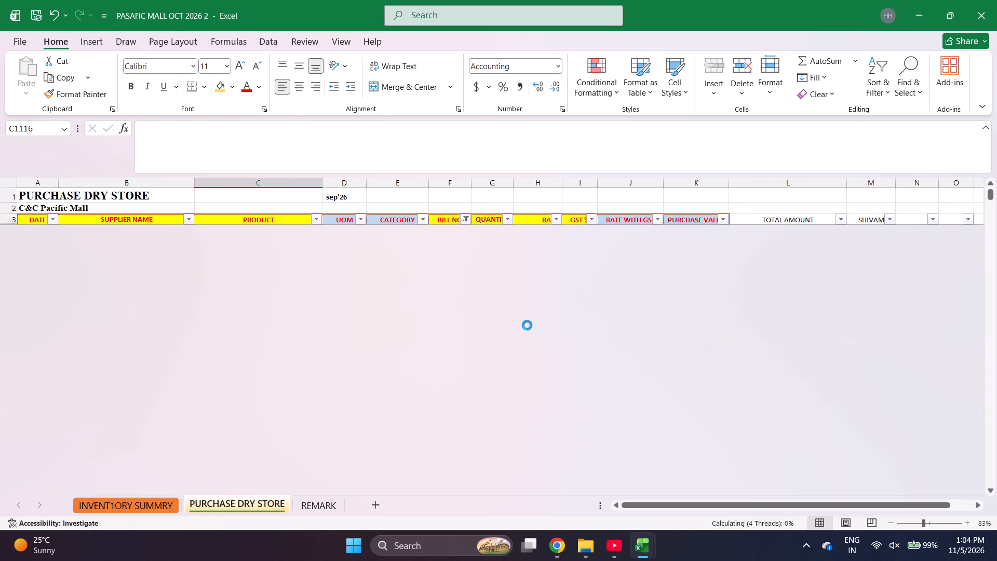
# Select the HYPERPURE purchase values from K1032 to K1098, bill 7037 through bill 566, to check their sum.
pyautogui.scroll(3, 527, 325)
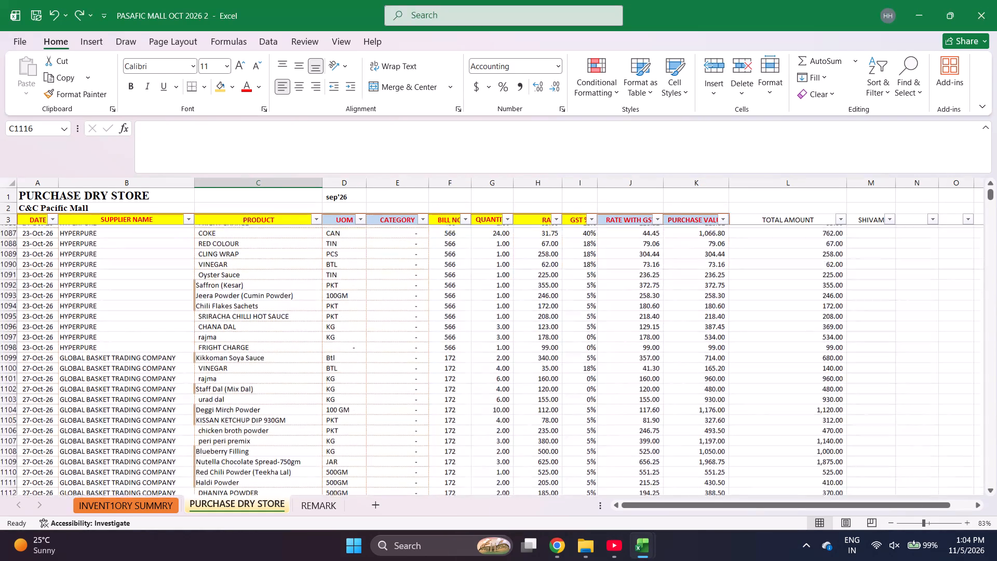
pyautogui.scroll(3, 527, 325)
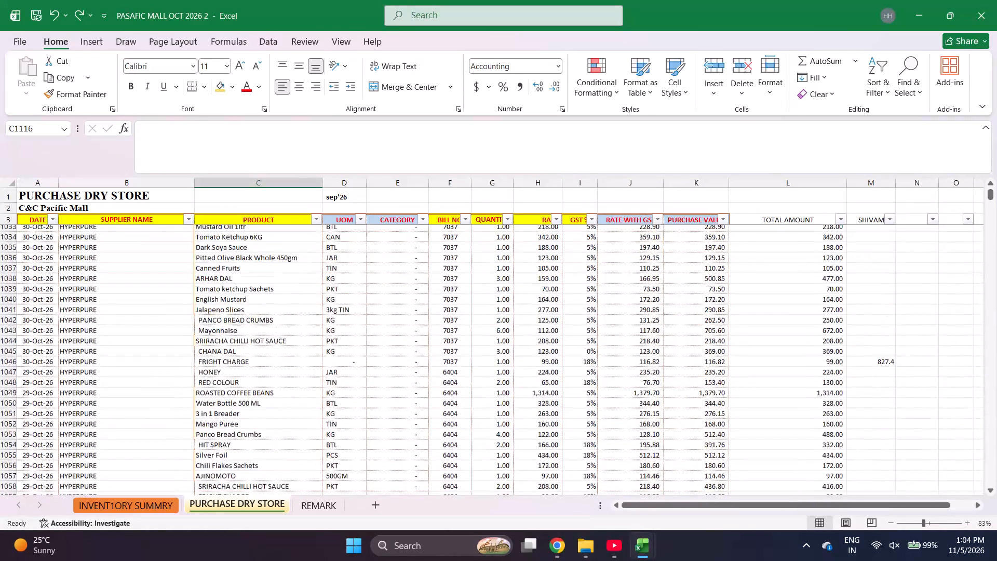
pyautogui.scroll(2, 527, 325)
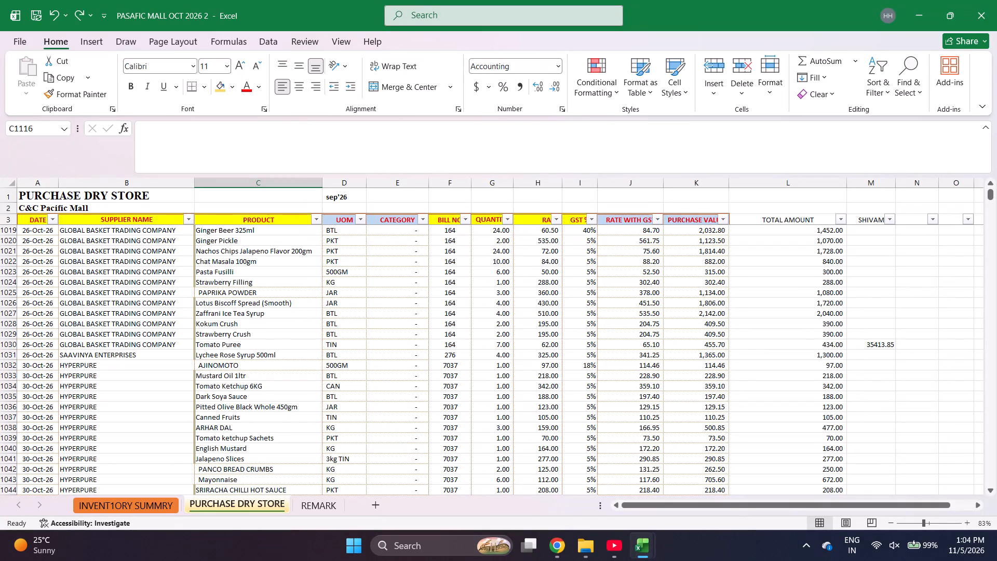
pyautogui.click(708, 377)
pyautogui.press('Up')
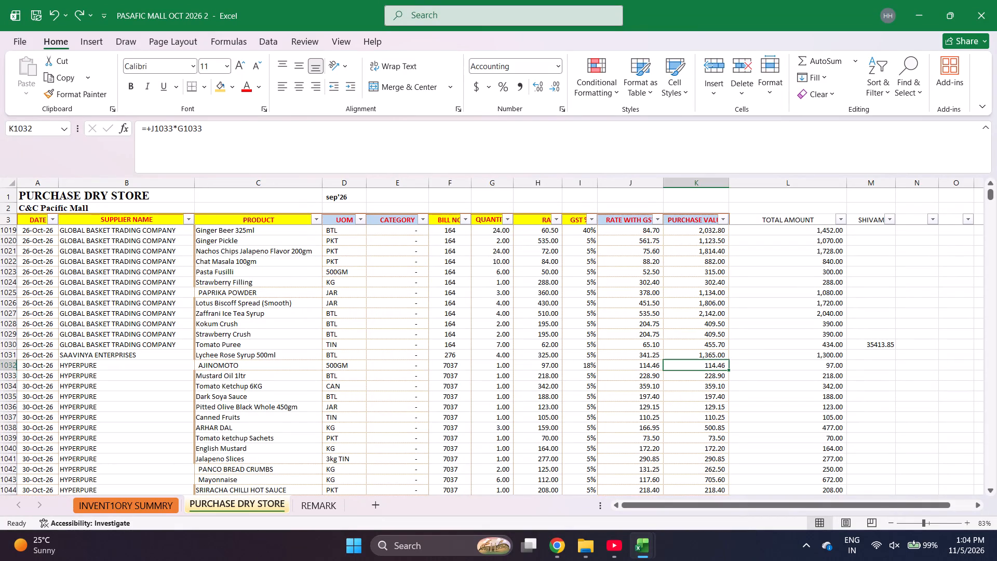
pyautogui.hotkey('shift', 'Down')
pyautogui.hotkey('shift', 'Down')
pyautogui.hotkey('shift', 'Down')
pyautogui.hotkey('shift', 'Down')
pyautogui.hotkey('shift', 'Down')
pyautogui.hotkey('shift', 'Down')
pyautogui.hotkey('shift', 'Down')
pyautogui.hotkey('shift', 'Down')
pyautogui.hotkey('shift', 'Down')
pyautogui.hotkey('shift', 'Down')
pyautogui.hotkey('shift', 'Down')
pyautogui.hotkey('shift', 'Down')
pyautogui.hotkey('shift', 'Down')
pyautogui.hotkey('shift', 'Down')
pyautogui.hotkey('shift', 'Down')
pyautogui.hotkey('shift', 'Down')
pyautogui.hotkey('shift', 'Down')
pyautogui.hotkey('shift', 'Down')
pyautogui.hotkey('shift', 'Down')
pyautogui.hotkey('shift', 'Down')
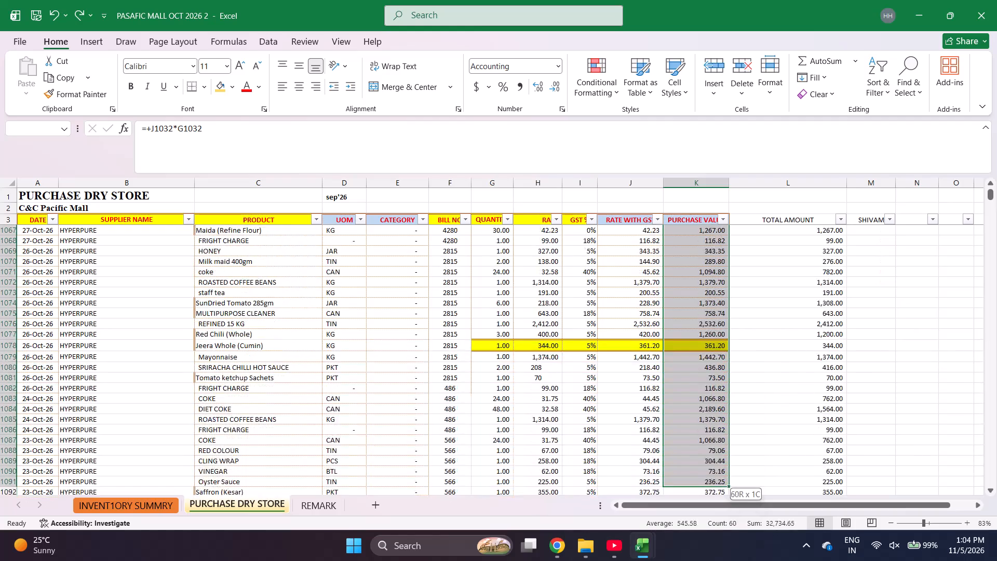
pyautogui.hotkey('shift', 'Up')
pyautogui.hotkey('shift', 'Up')
pyautogui.hotkey('shift', 'Up')
pyautogui.hotkey('shift', 'Up')
pyautogui.hotkey('shift', 'Up')
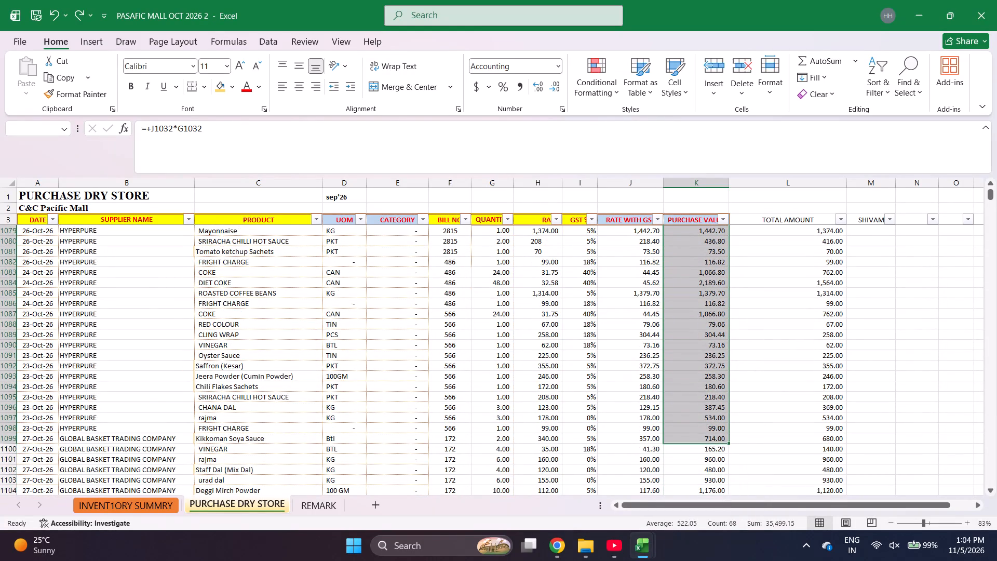
pyautogui.hotkey('shift', 'Up')
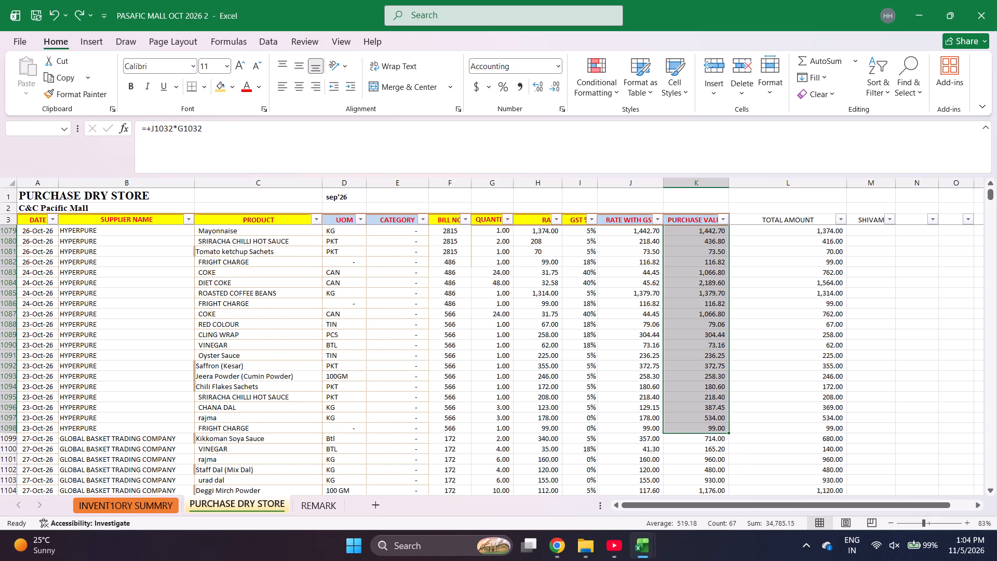
# Search the BILL NO filter values for 37, 32 and 1239, leaving the sheet unfiltered.
pyautogui.click(464, 221)
pyautogui.press('e')
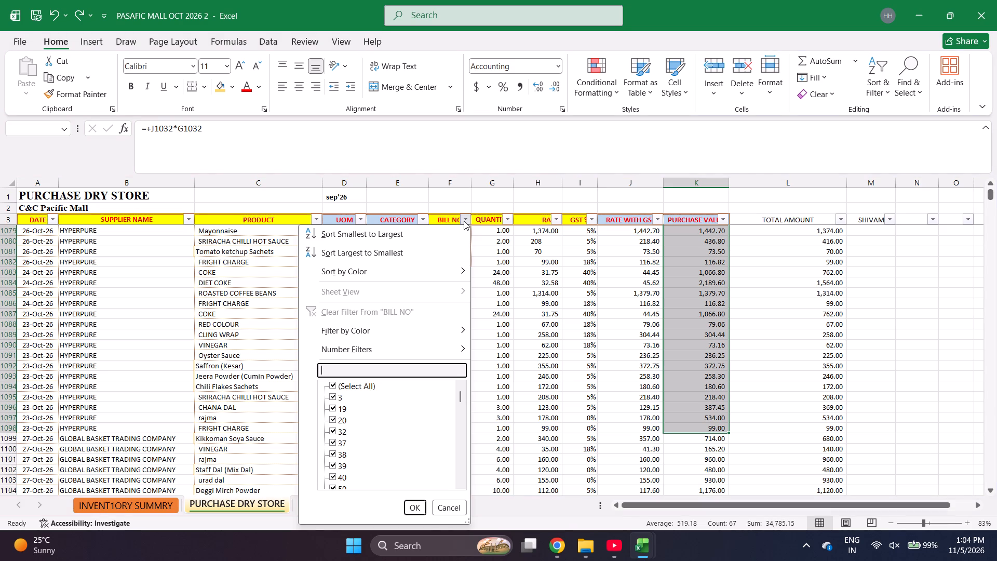
pyautogui.write('37')
pyautogui.press('Escape')
pyautogui.press('BackSpace')
pyautogui.write('32')
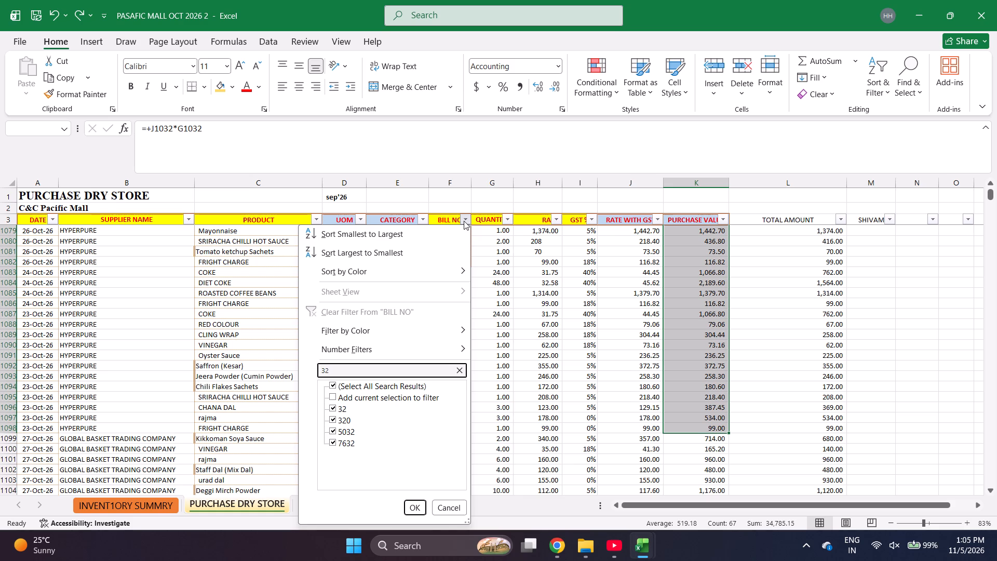
pyautogui.press('Escape')
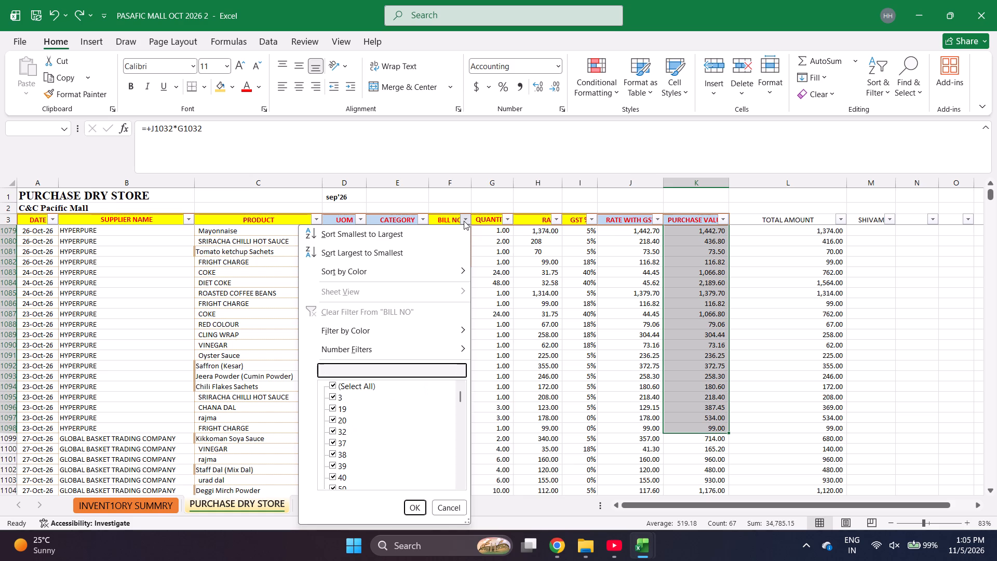
pyautogui.write('1239')
pyautogui.press('Escape')
pyautogui.click(202, 273)
# Filter the SUPPLIER NAME column to show only SHUBHAM INTERNATIONAL and look at its rows from the top.
pyautogui.click(186, 219)
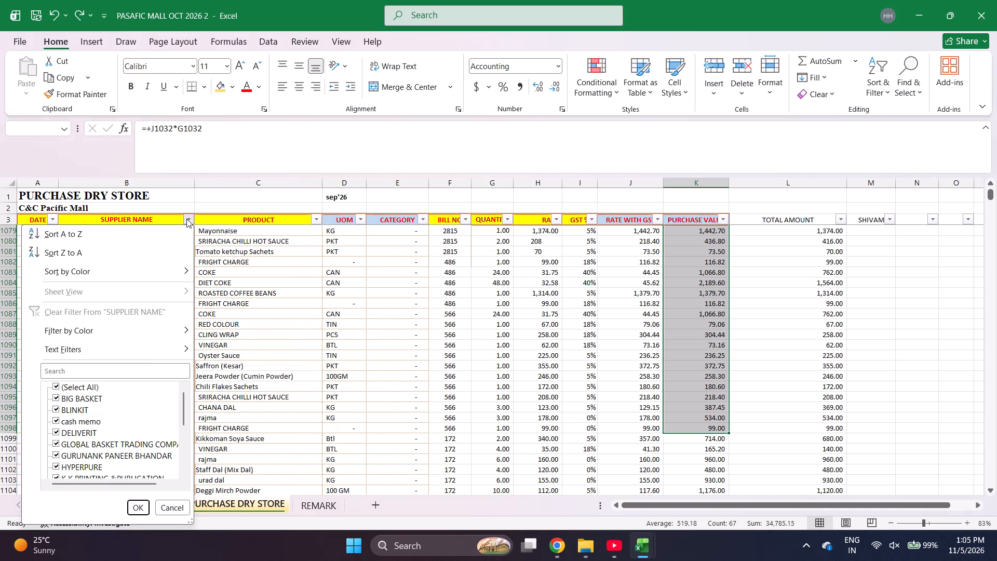
pyautogui.click(86, 389)
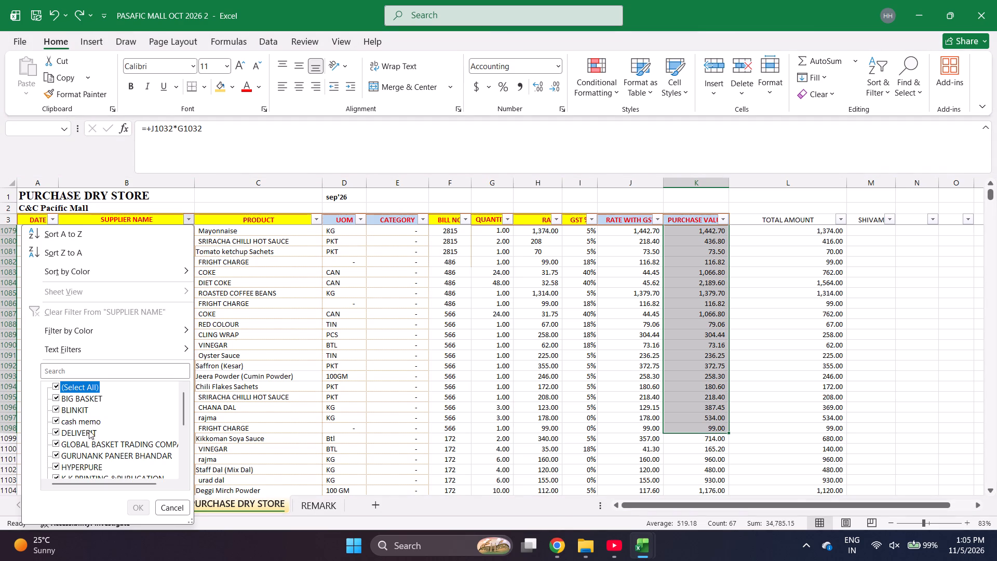
pyautogui.scroll(-2, 89, 455)
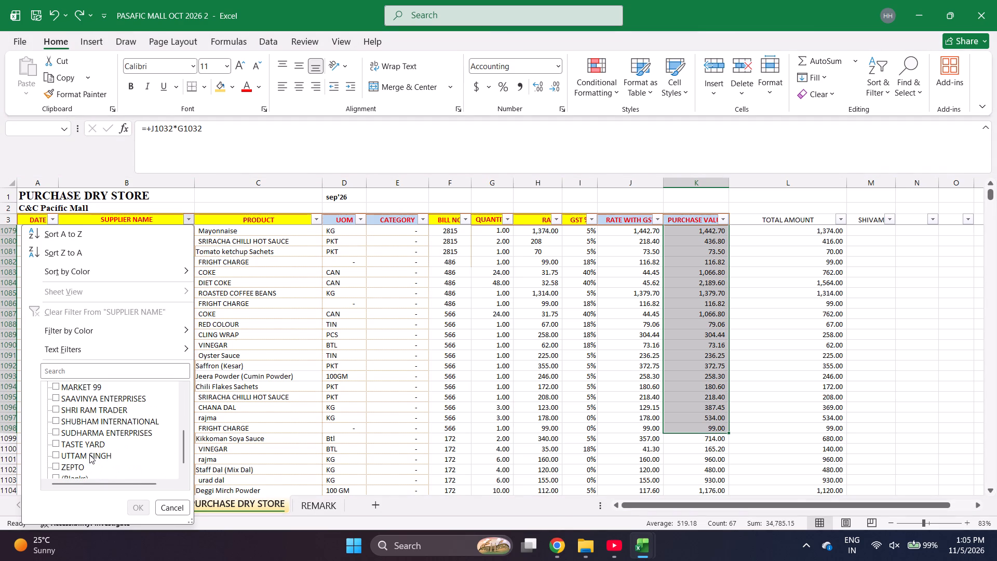
pyautogui.click(99, 419)
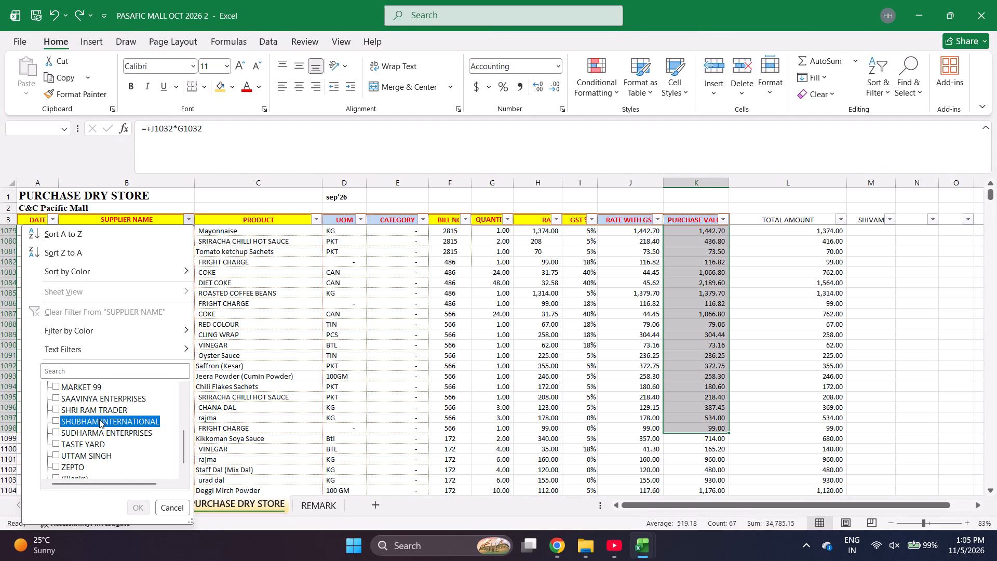
pyautogui.click(132, 503)
pyautogui.scroll(1, 559, 373)
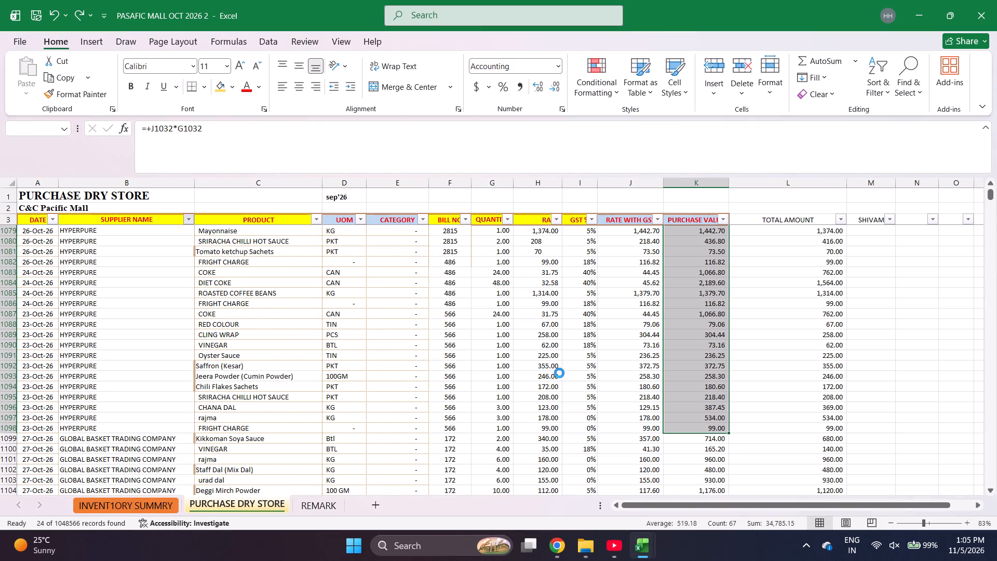
pyautogui.scroll(1, 559, 373)
pyautogui.scroll(3, 653, 359)
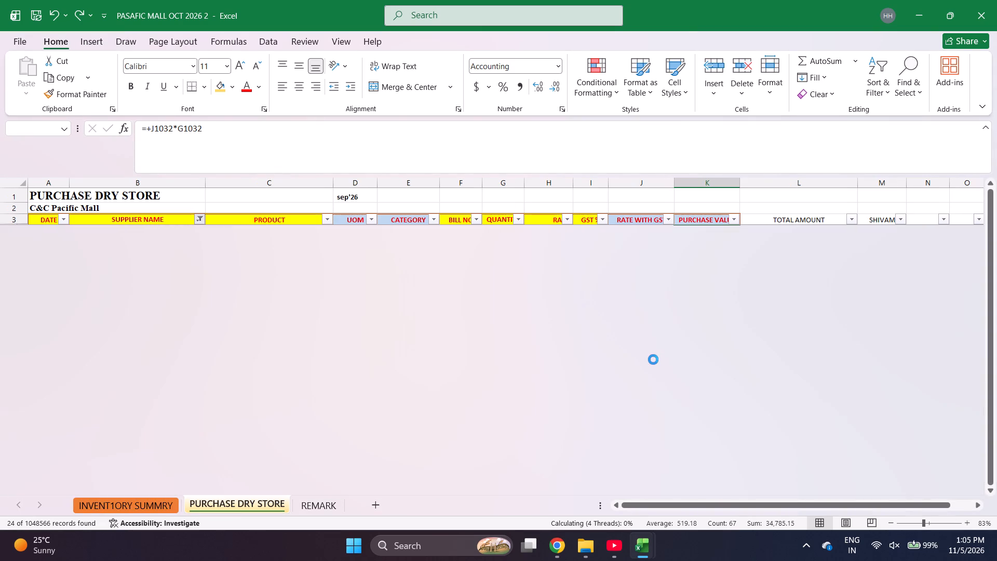
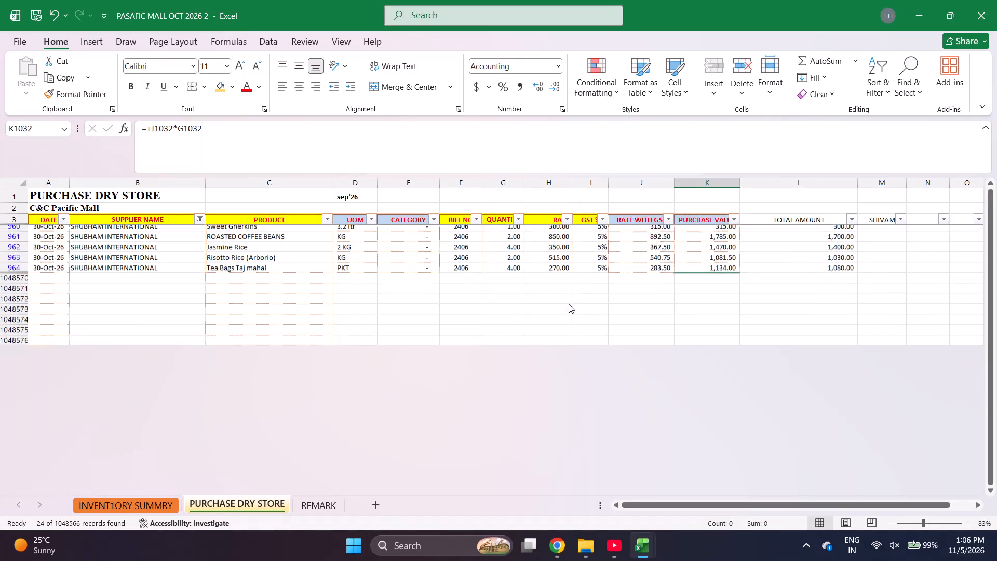
# Select the SHUBHAM INTERNATIONAL purchase values from K269 down past K964, bill 1239 through bill 2406, to check their sum.
pyautogui.scroll(1, 569, 304)
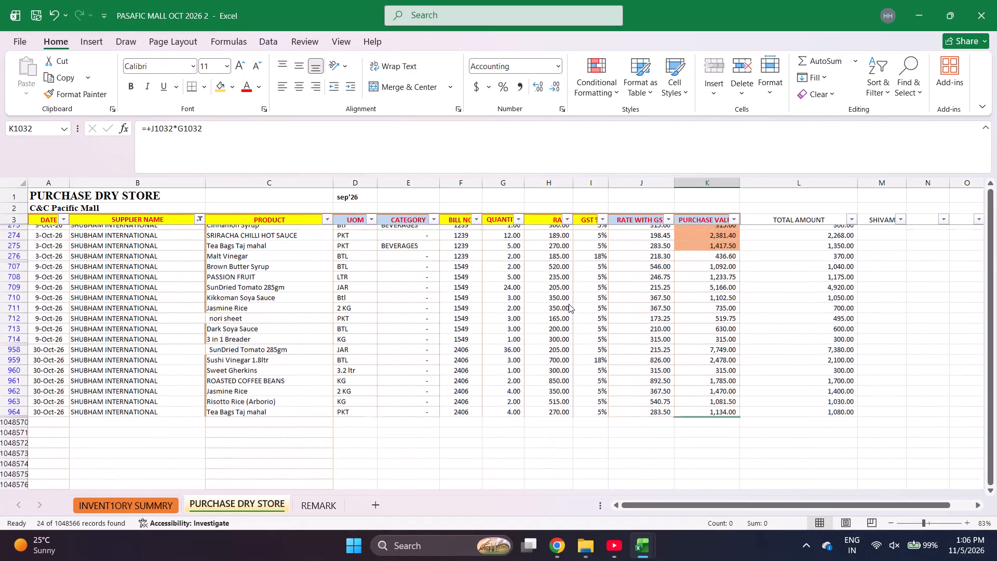
pyautogui.scroll(1, 569, 304)
pyautogui.scroll(-1, 569, 304)
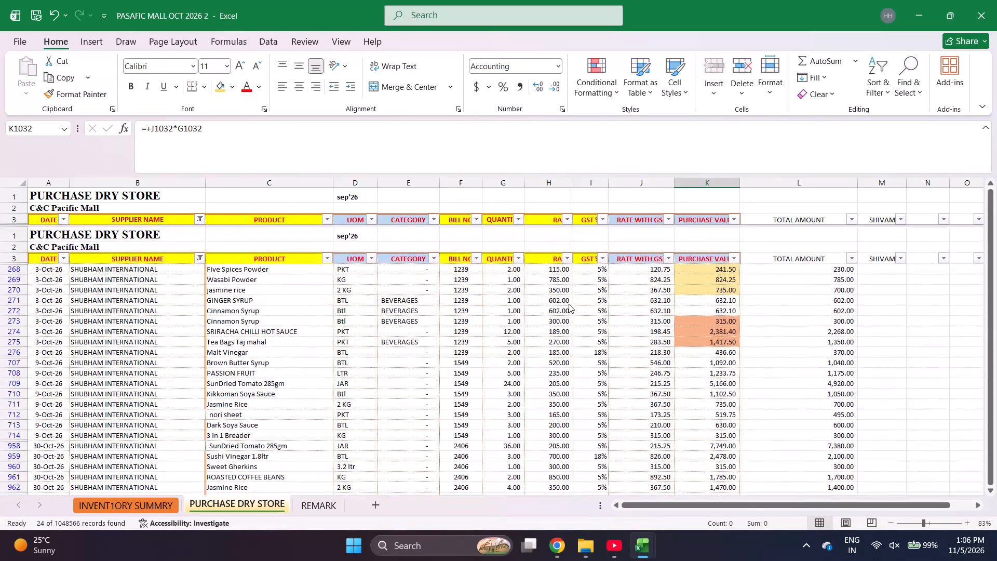
pyautogui.scroll(-1, 569, 304)
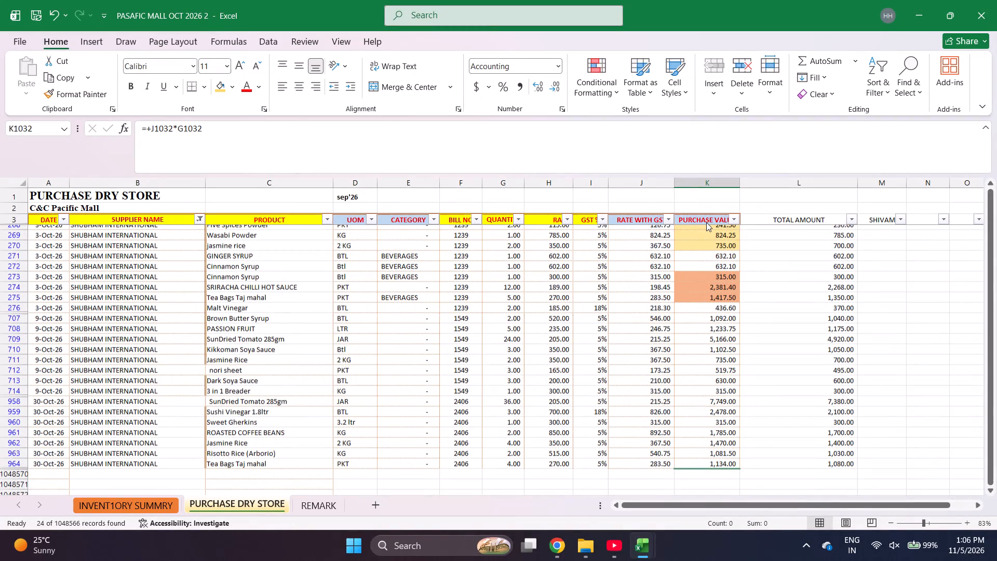
pyautogui.scroll(1, 709, 236)
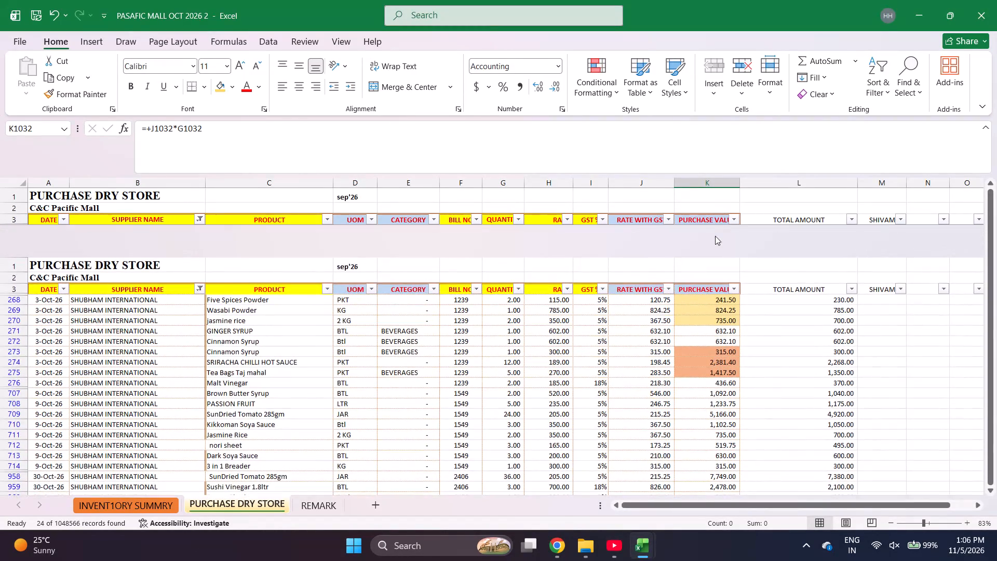
pyautogui.click(706, 231)
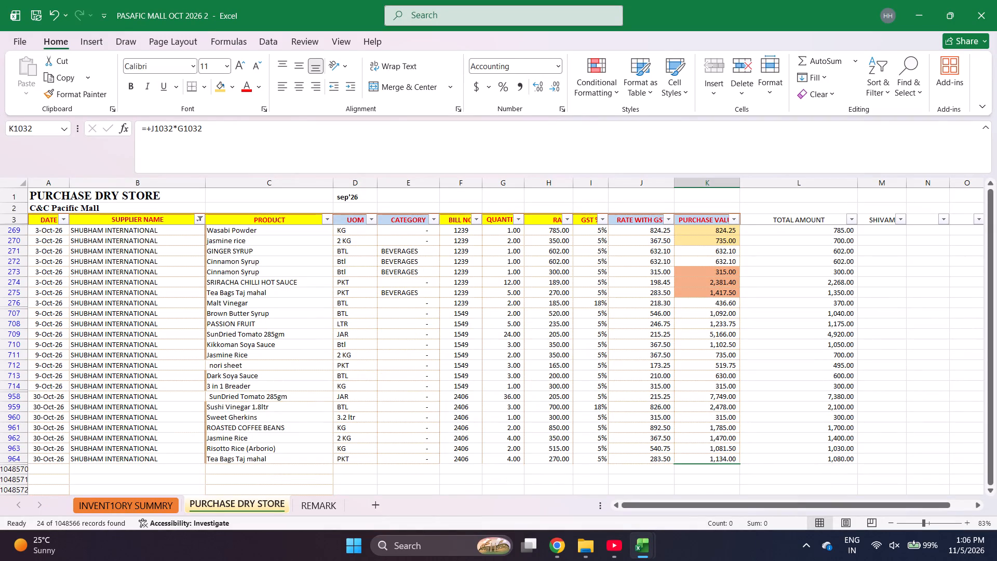
pyautogui.hotkey('shift', 'Down')
pyautogui.hotkey('shift', 'Down')
pyautogui.hotkey('shift', 'Down')
pyautogui.hotkey('shift', 'Down')
pyautogui.hotkey('shift', 'Down')
pyautogui.hotkey('shift', 'Down')
pyautogui.hotkey('shift', 'Down')
pyautogui.hotkey('shift', 'Down')
pyautogui.hotkey('shift', 'Down')
pyautogui.hotkey('shift', 'Down')
pyautogui.hotkey('shift', 'Down')
pyautogui.hotkey('shift', 'Down')
pyautogui.hotkey('shift', 'Down')
pyautogui.hotkey('shift', 'Down')
pyautogui.hotkey('shift', 'Down')
pyautogui.hotkey('shift', 'Down')
pyautogui.hotkey('shift', 'Down')
pyautogui.hotkey('shift', 'Down')
pyautogui.hotkey('shift', 'Down')
pyautogui.hotkey('shift', 'Down')
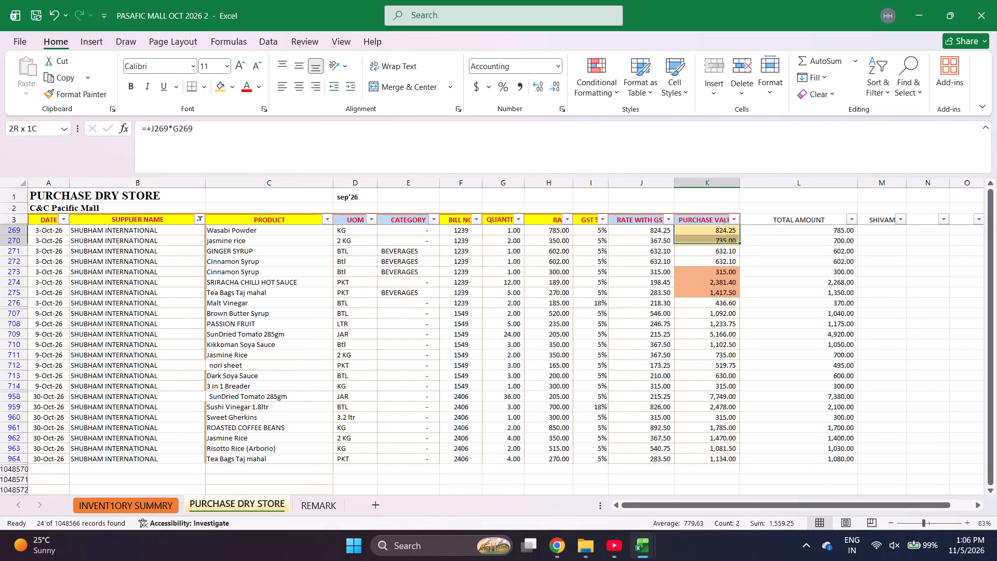
pyautogui.hotkey('shift', 'Down')
pyautogui.hotkey('shift', 'Down')
pyautogui.hotkey('shift', 'Down')
pyautogui.hotkey('shift', 'Down')
pyautogui.hotkey('shift', 'Down')
pyautogui.hotkey('shift', 'Down')
pyautogui.hotkey('shift', 'Down')
pyautogui.hotkey('shift', 'Down')
pyautogui.hotkey('shift', 'Down')
pyautogui.hotkey('shift', 'Down')
pyautogui.hotkey('shift', 'Down')
pyautogui.hotkey('shift', 'Down')
pyautogui.hotkey('shift', 'Down')
pyautogui.hotkey('shift', 'Down')
pyautogui.hotkey('shift', 'Down')
pyautogui.hotkey('shift', 'Down')
pyautogui.hotkey('shift', 'Down')
pyautogui.hotkey('shift', 'Down')
pyautogui.hotkey('shift', 'Down')
pyautogui.hotkey('shift', 'Down')
pyautogui.hotkey('shift', 'Down')
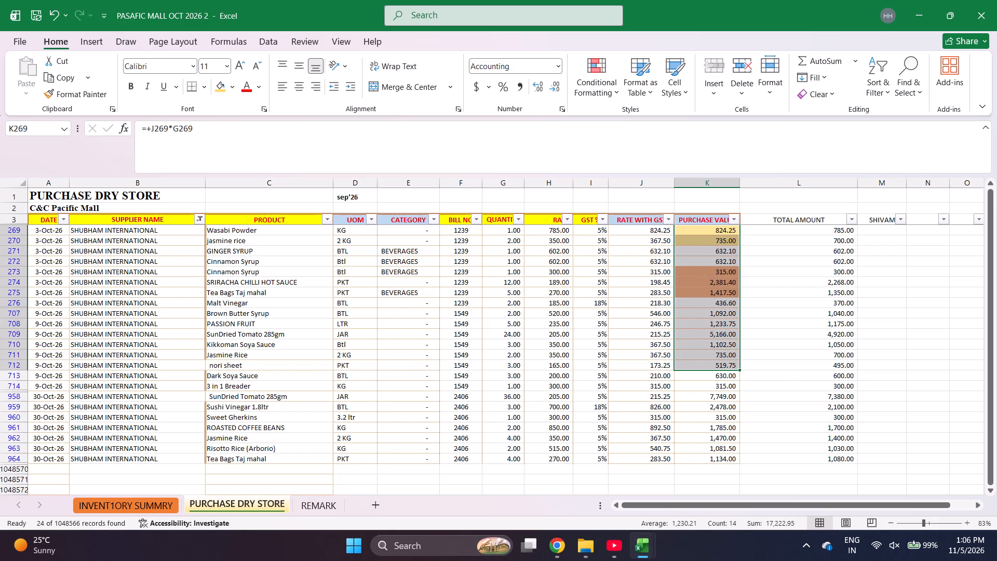
pyautogui.hotkey('shift', 'Down')
pyautogui.hotkey('shift', 'Down')
pyautogui.hotkey('shift', 'Down')
pyautogui.hotkey('shift', 'Down')
pyautogui.hotkey('shift', 'Down')
pyautogui.hotkey('shift', 'Down')
pyautogui.hotkey('shift', 'Down')
pyautogui.hotkey('shift', 'Down')
pyautogui.hotkey('shift', 'Down')
pyautogui.hotkey('shift', 'Down')
pyautogui.hotkey('shift', 'Down')
pyautogui.hotkey('shift', 'Down')
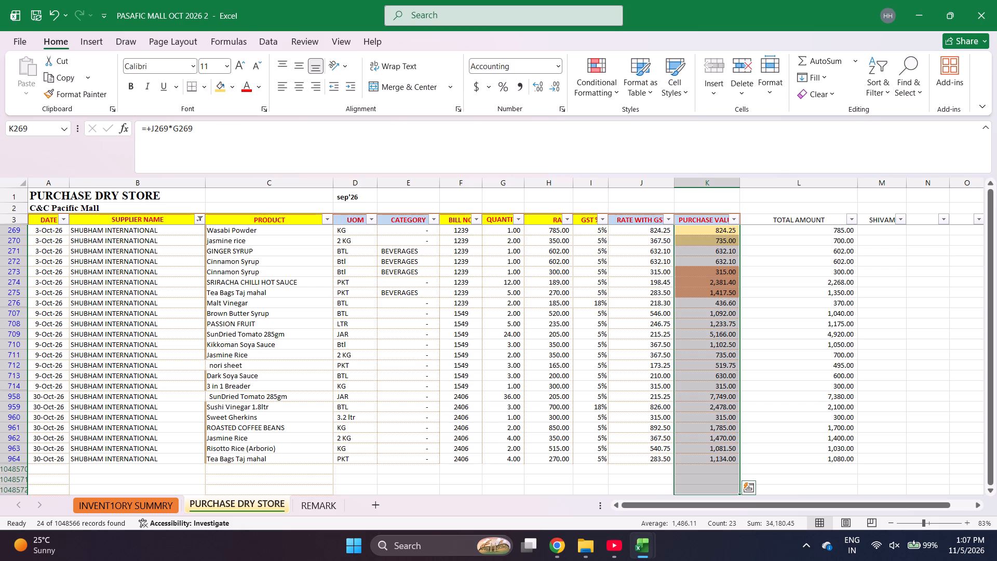
# Select the bill 2406 purchase values from K958 down past K964 to check that bill's sum.
pyautogui.click(724, 463)
pyautogui.scroll(1, 544, 445)
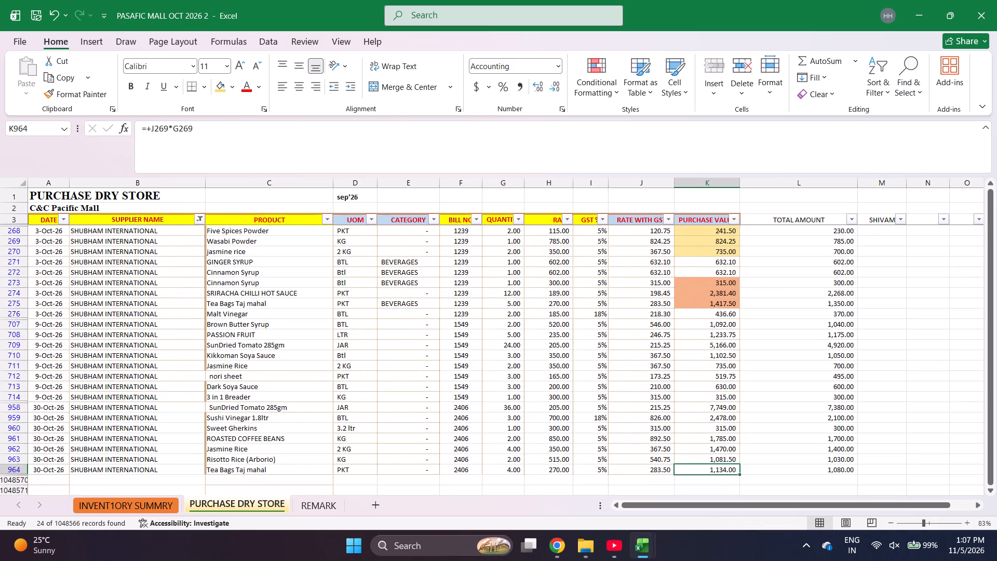
pyautogui.press('Up')
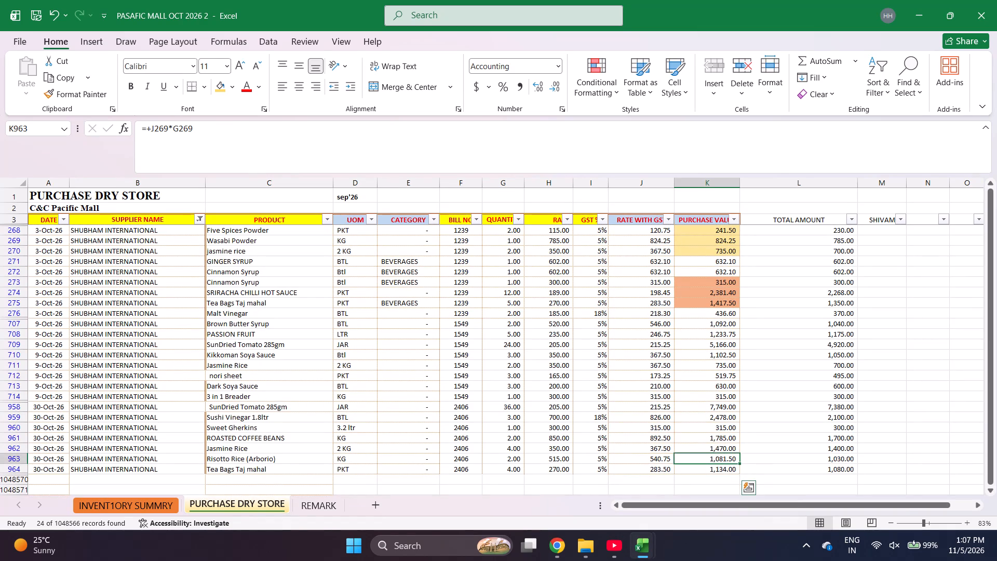
pyautogui.press('Up')
pyautogui.press('Up')
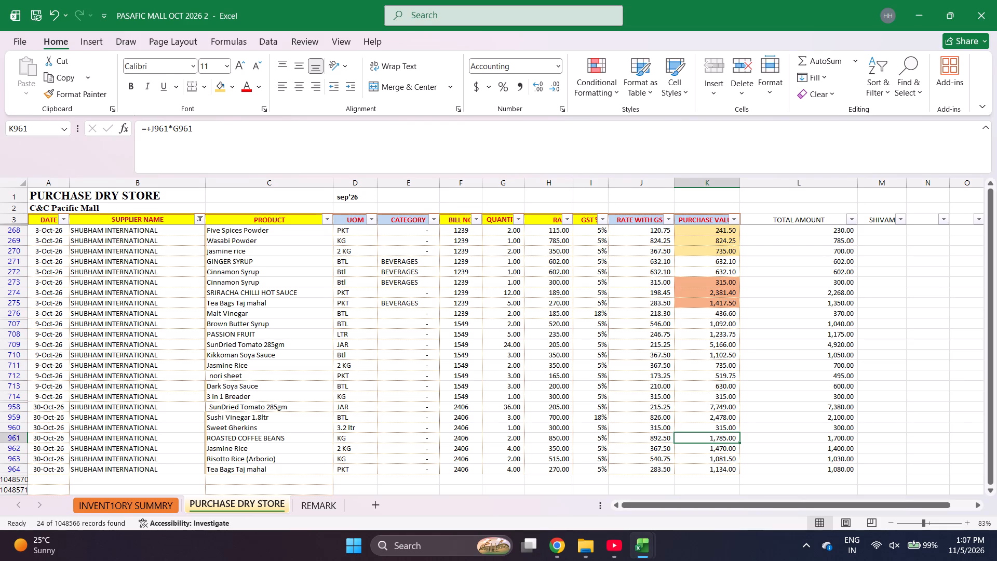
pyautogui.press('Up')
pyautogui.press('Up')
pyautogui.press('Up')
pyautogui.press('Up')
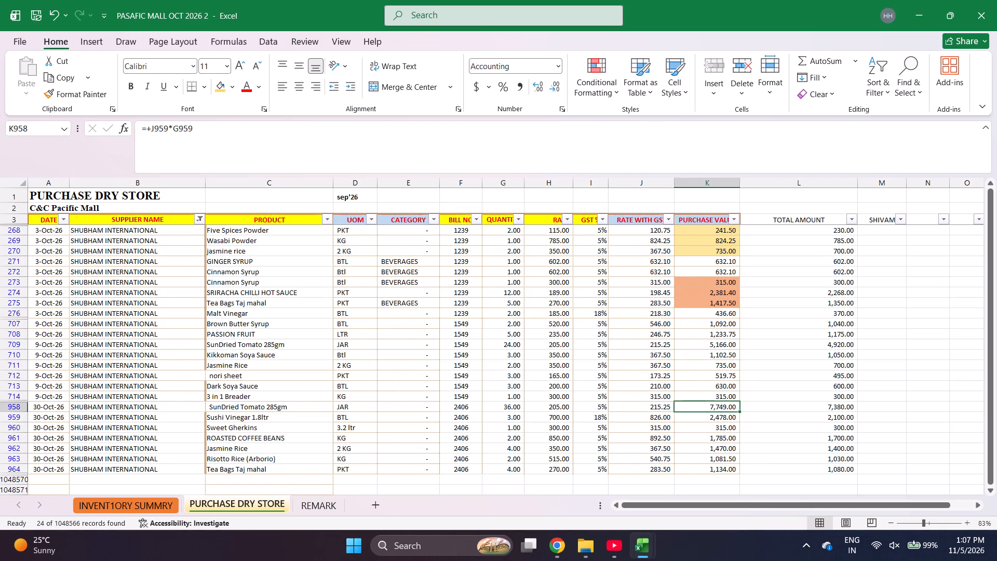
pyautogui.press('Up')
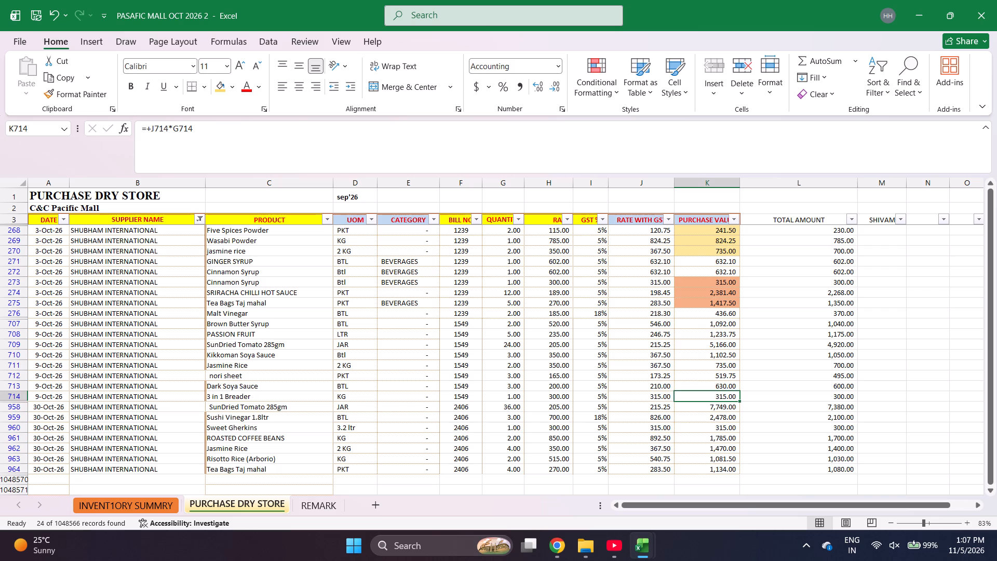
pyautogui.press('Down')
pyautogui.hotkey('shift', 'Down')
pyautogui.hotkey('shift', 'Down')
pyautogui.hotkey('shift', 'Down')
pyautogui.hotkey('shift', 'Down')
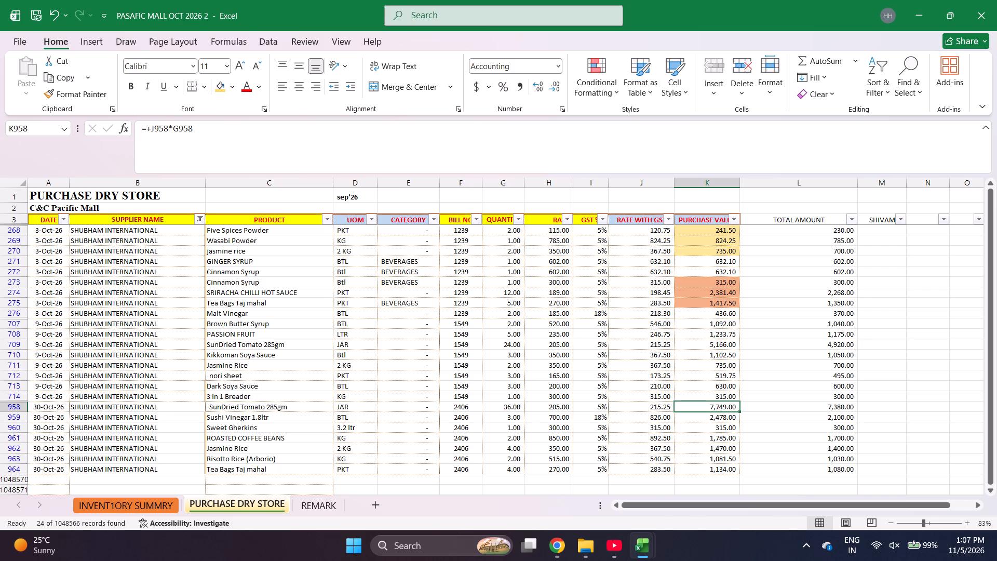
pyautogui.hotkey('shift', 'Down')
pyautogui.hotkey('shift', 'Down')
pyautogui.hotkey('shift', 'Down')
pyautogui.hotkey('shift', 'Down')
pyautogui.hotkey('shift', 'Down')
pyautogui.hotkey('shift', 'Down')
pyautogui.hotkey('shift', 'Down')
pyautogui.hotkey('shift', 'Down')
pyautogui.hotkey('shift', 'Down')
pyautogui.hotkey('shift', 'Down')
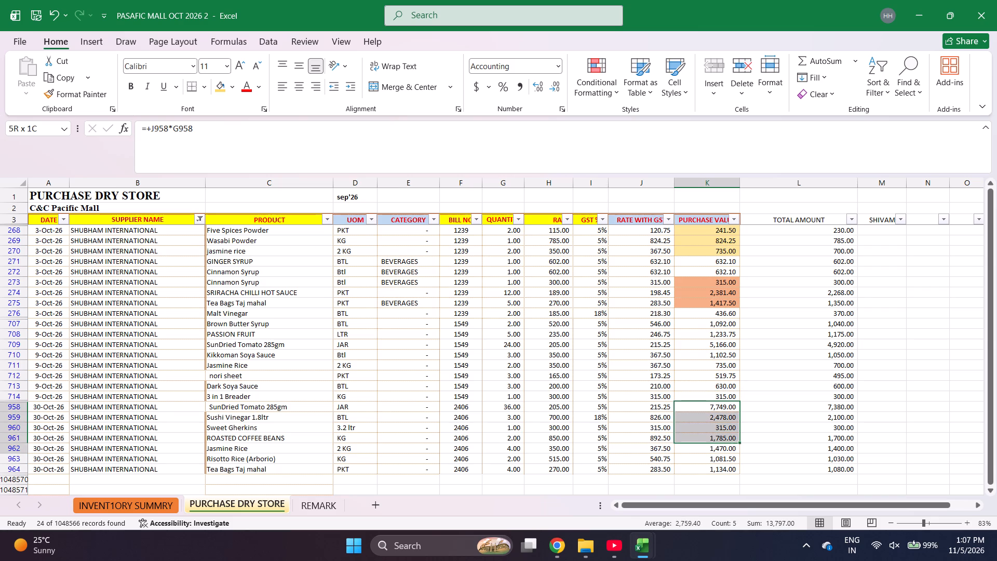
pyautogui.hotkey('shift', 'Down')
pyautogui.hotkey('shift', 'Down')
pyautogui.hotkey('shift', 'Down')
pyautogui.hotkey('shift', 'Down')
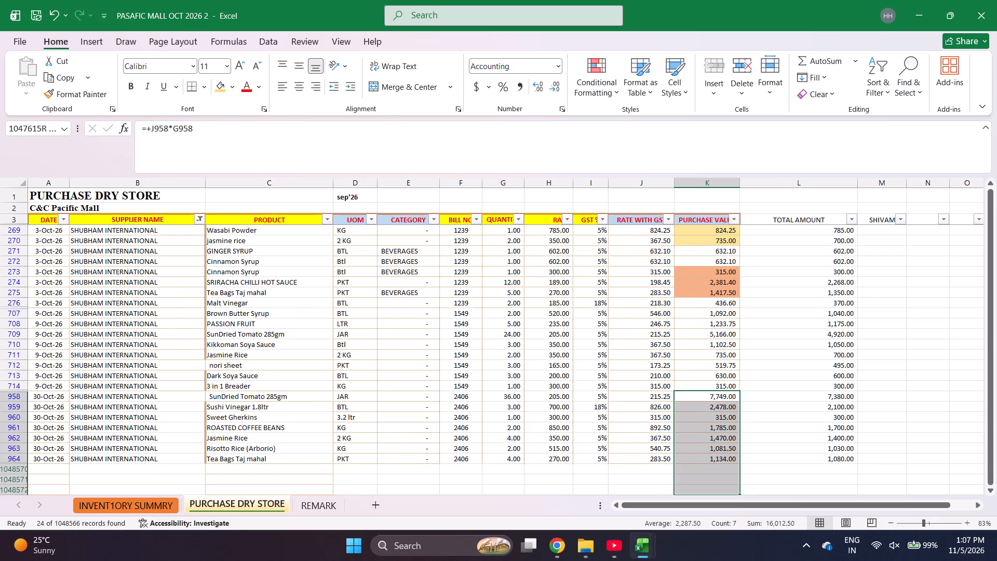
# Select the bill 1549 purchase values from K714 up to K707 to check that bill's sum.
pyautogui.scroll(1, 544, 445)
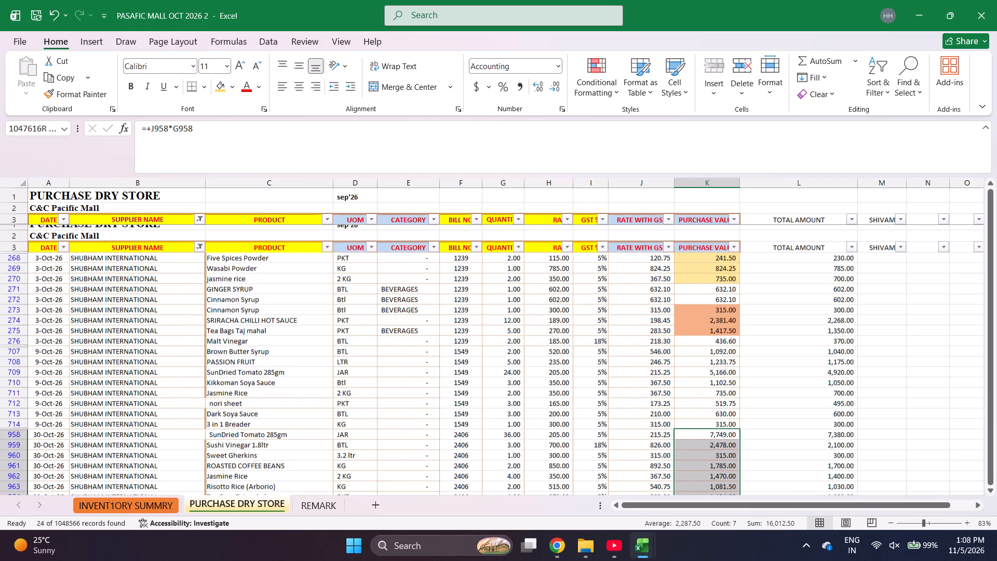
pyautogui.click(711, 362)
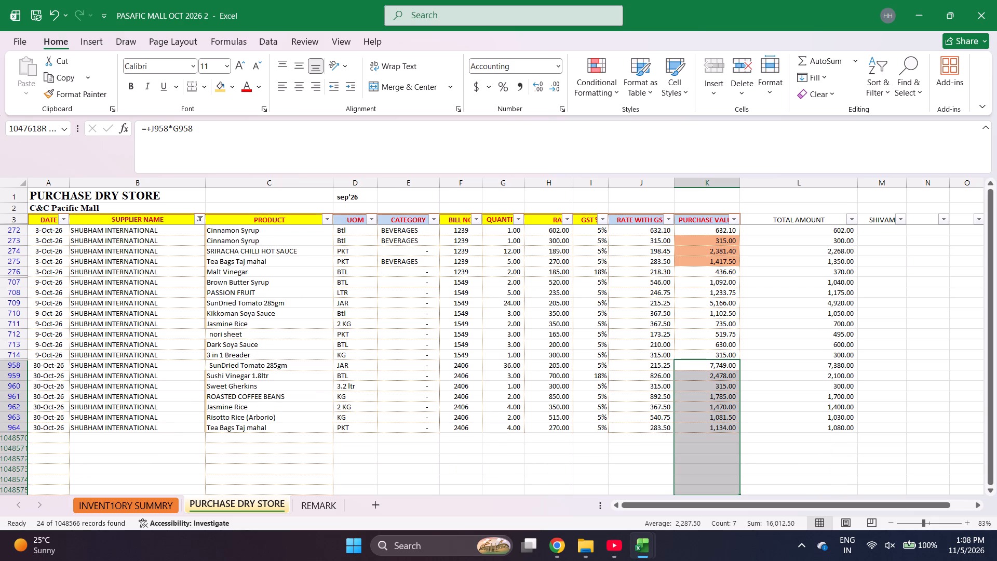
pyautogui.click(723, 357)
pyautogui.click(723, 357)
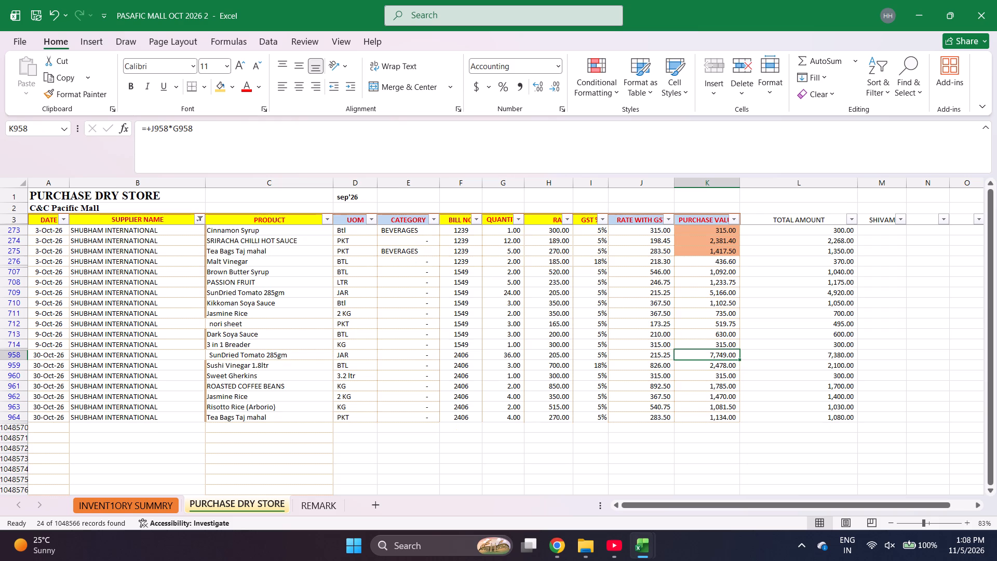
pyautogui.press('Up')
pyautogui.hotkey('shift', 'Up')
pyautogui.hotkey('shift', 'Up')
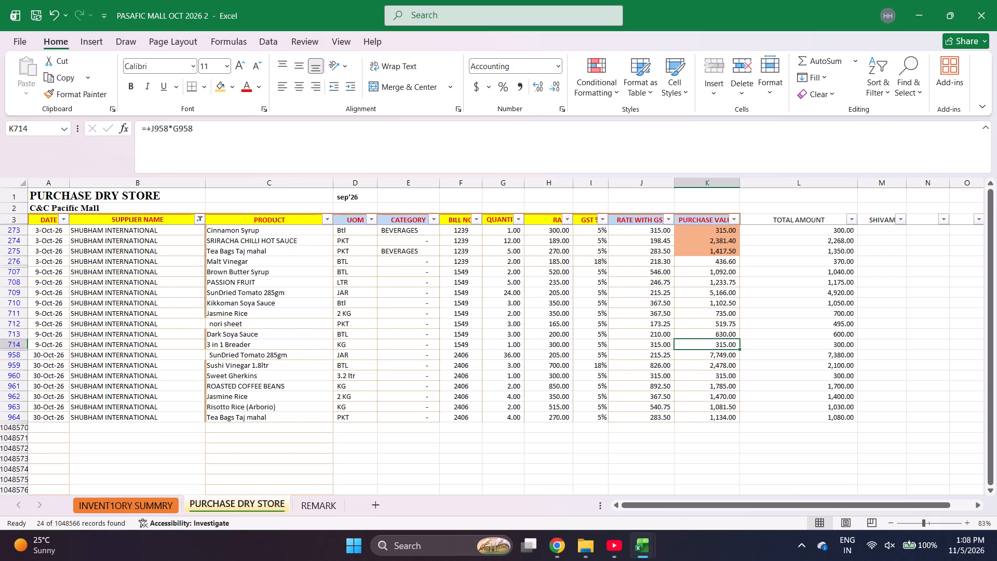
pyautogui.hotkey('shift', 'Up')
pyautogui.hotkey('shift', 'Up')
pyautogui.hotkey('shift', 'Up')
pyautogui.hotkey('shift', 'Up')
pyautogui.hotkey('shift', 'Up')
pyautogui.hotkey('shift', 'Up')
pyautogui.hotkey('shift', 'Up')
pyautogui.hotkey('shift', 'Up')
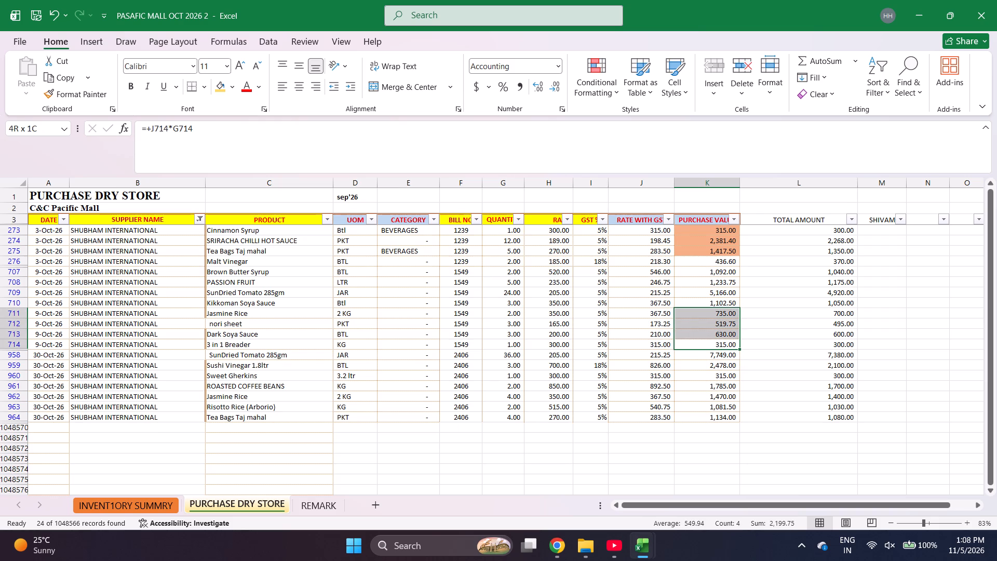
pyautogui.hotkey('shift', 'Up')
pyautogui.hotkey('shift', 'Up')
pyautogui.hotkey('shift', 'Up')
pyautogui.hotkey('shift', 'Up')
pyautogui.hotkey('shift', 'Up')
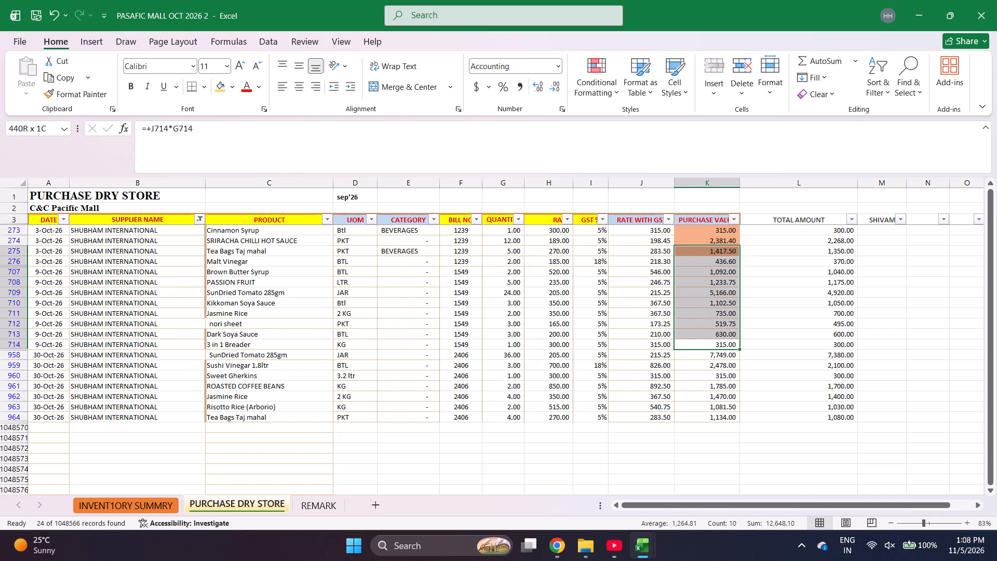
pyautogui.hotkey('shift', 'Down')
pyautogui.hotkey('shift', 'Down')
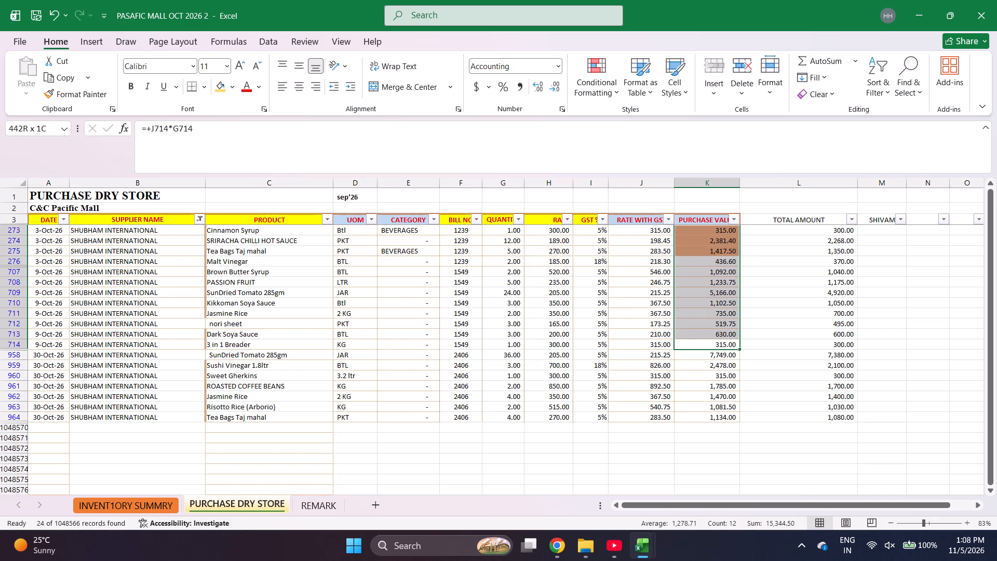
pyautogui.hotkey('shift', 'Down')
pyautogui.hotkey('shift', 'Down')
pyautogui.hotkey('shift', 'Down')
pyautogui.hotkey('shift', 'Down')
pyautogui.hotkey('shift', 'Down')
pyautogui.hotkey('shift', 'Down')
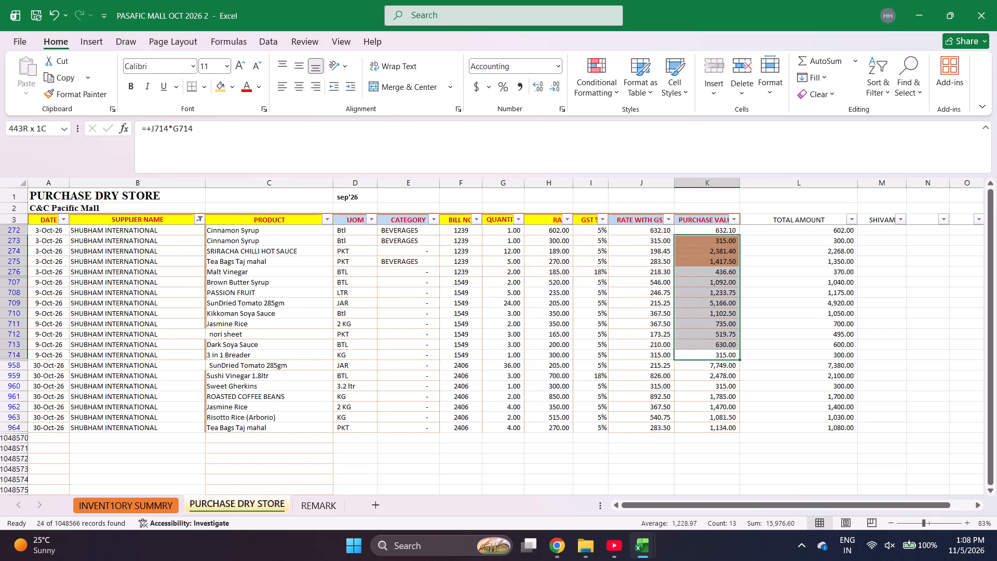
pyautogui.hotkey('shift', 'Down')
pyautogui.hotkey('shift', 'Down')
pyautogui.hotkey('shift', 'Down')
pyautogui.hotkey('shift', 'Down')
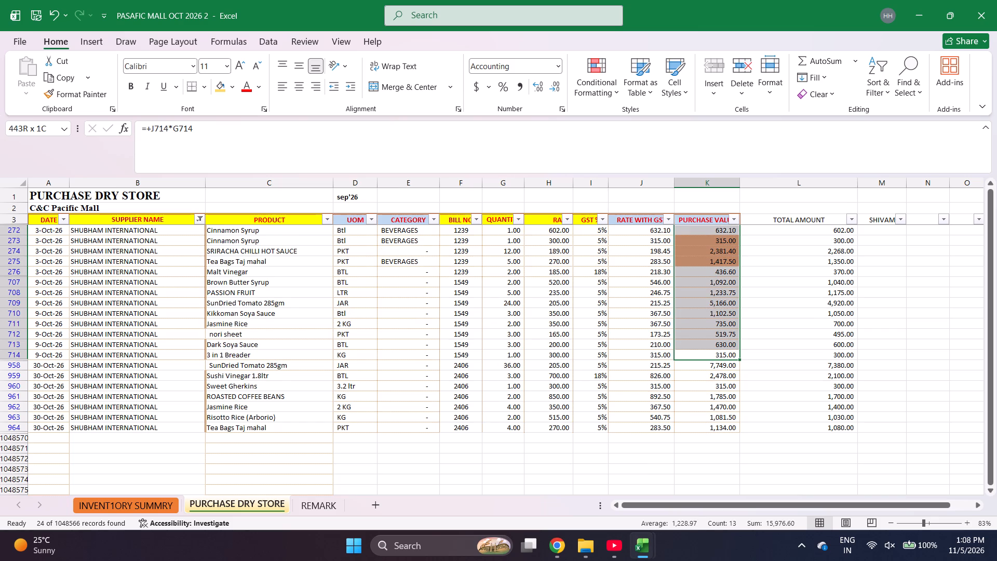
pyautogui.hotkey('shift', 'Down')
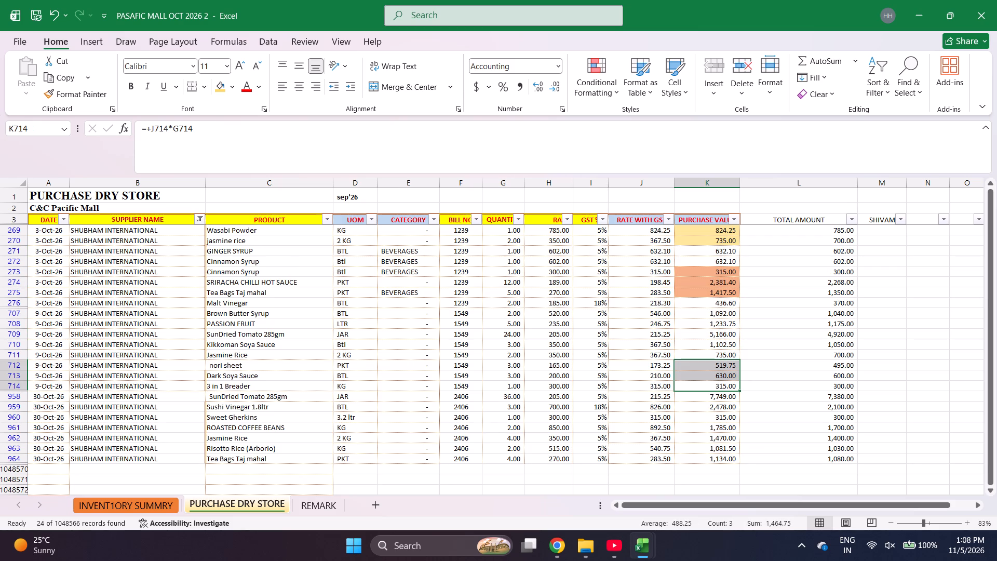
pyautogui.hotkey('shift', 'Up')
pyautogui.hotkey('shift', 'Up')
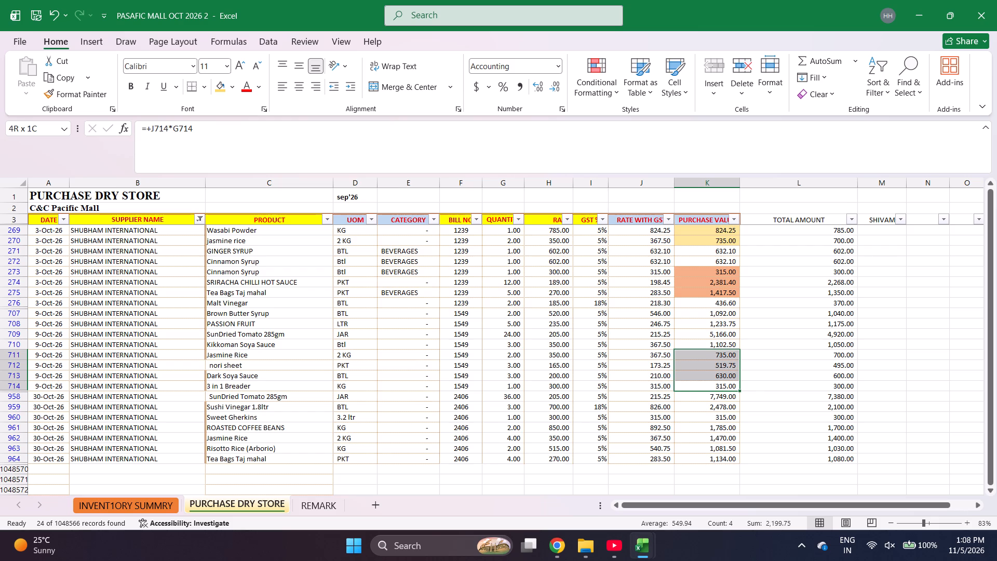
pyautogui.hotkey('shift', 'Up')
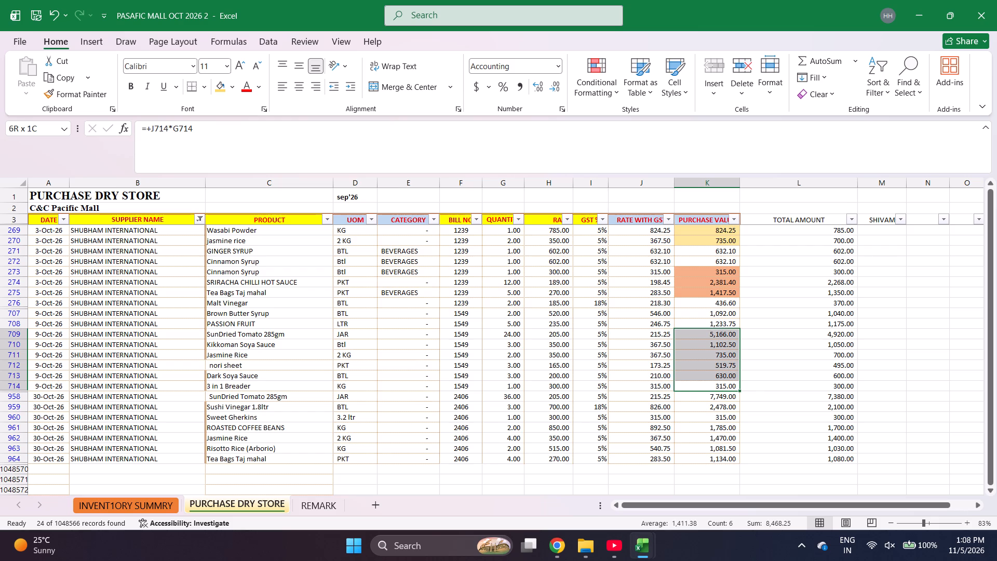
pyautogui.hotkey('shift', 'Up')
pyautogui.hotkey('shift', 'Up')
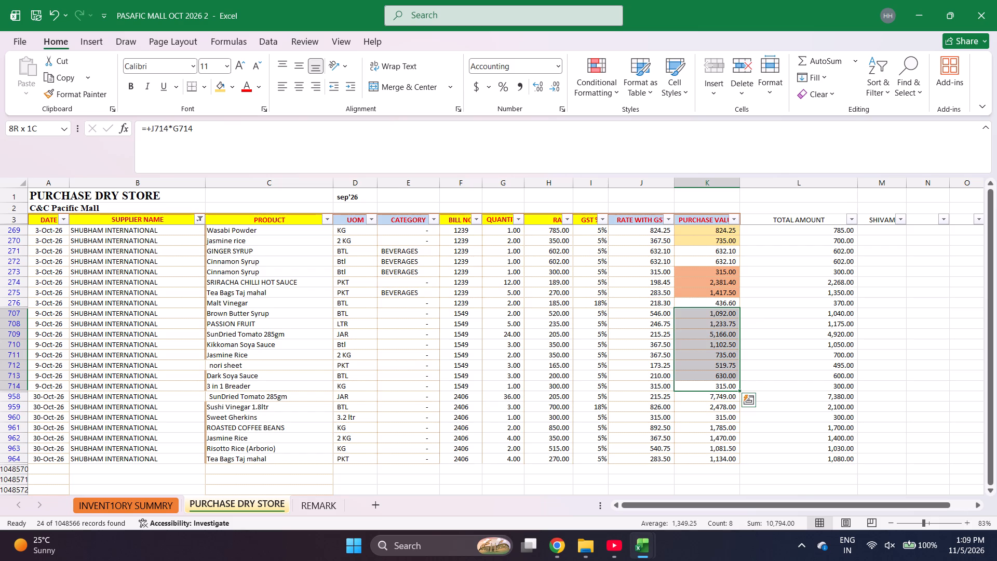
# Select the SHUBHAM INTERNATIONAL bill 1239 purchase values from K276 up to K268 to check that bill's sum.
pyautogui.scroll(1, 723, 359)
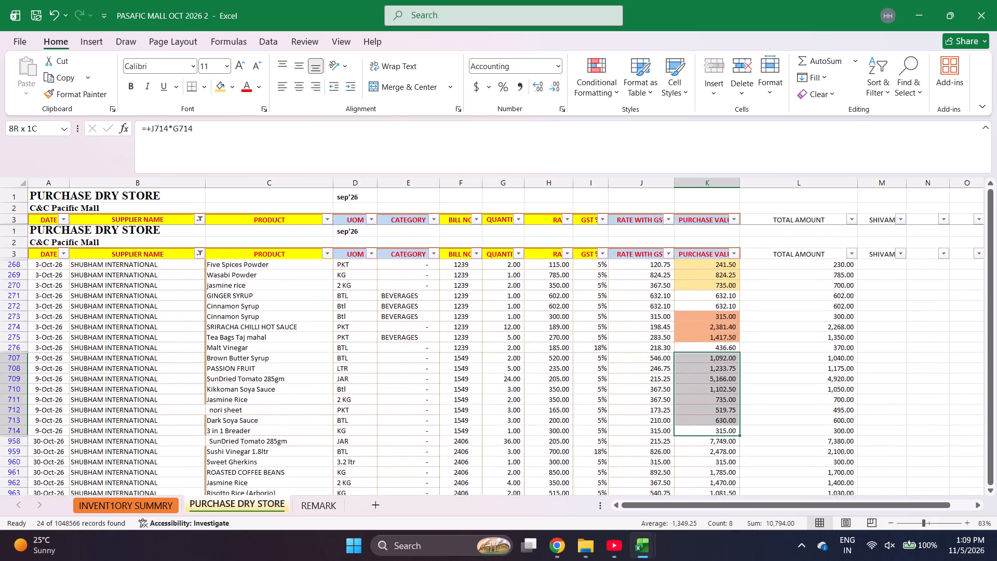
pyautogui.press('Up')
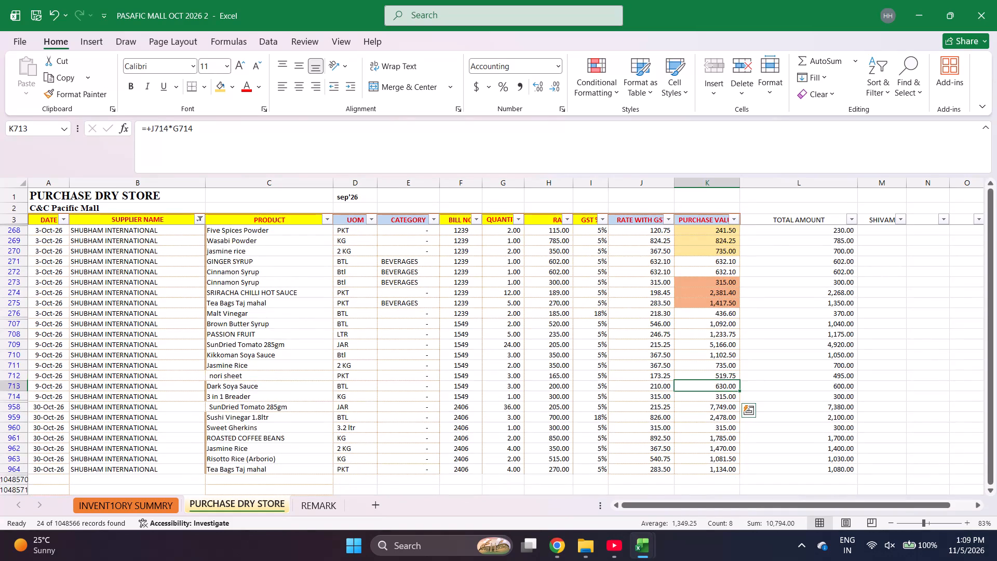
pyautogui.press('Up')
pyautogui.press('Up')
pyautogui.press('Up')
pyautogui.press('Up')
pyautogui.press('Up')
pyautogui.press('Up')
pyautogui.press('Up')
pyautogui.press('Up')
pyautogui.press('Up')
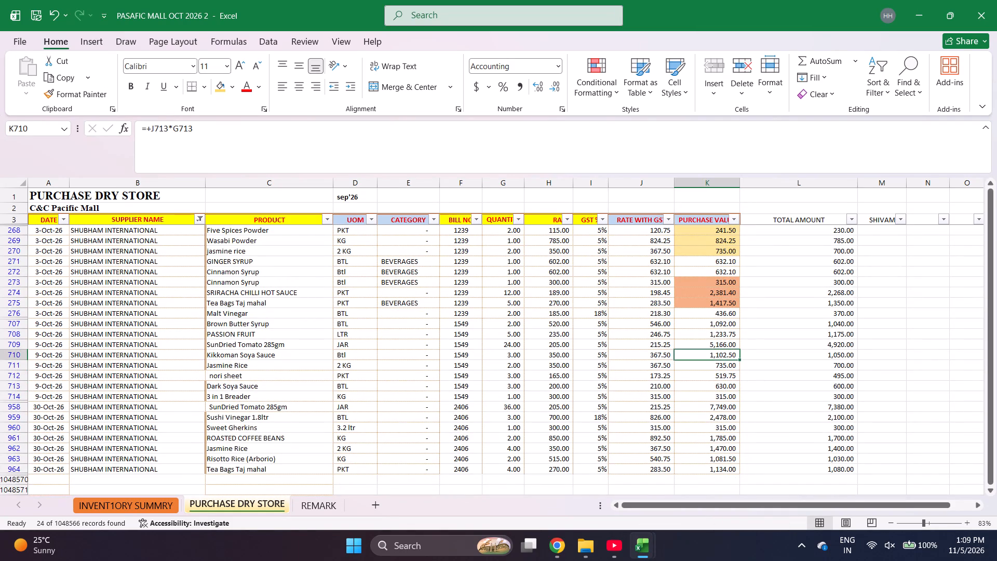
pyautogui.press('Up')
pyautogui.press('Up')
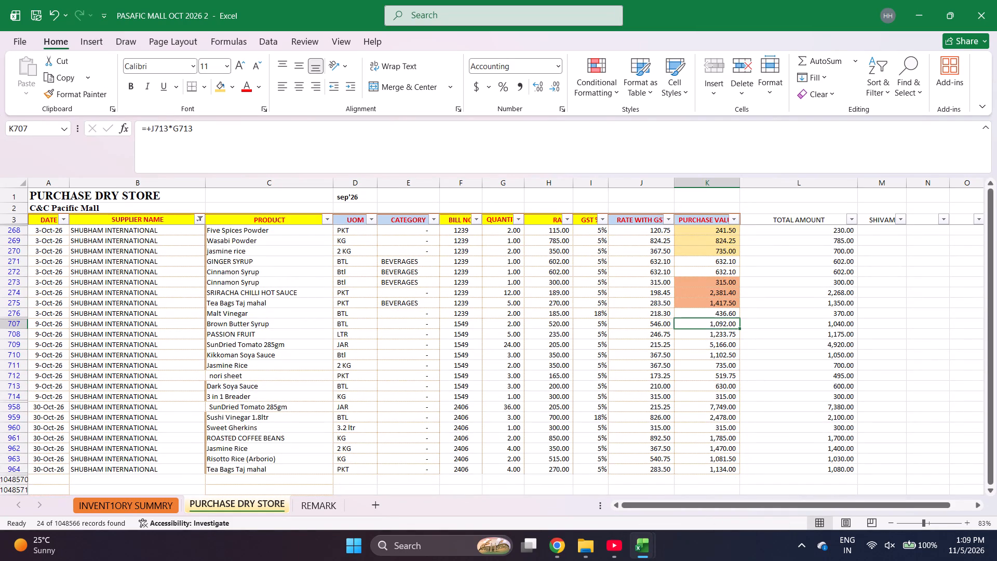
pyautogui.press('Down')
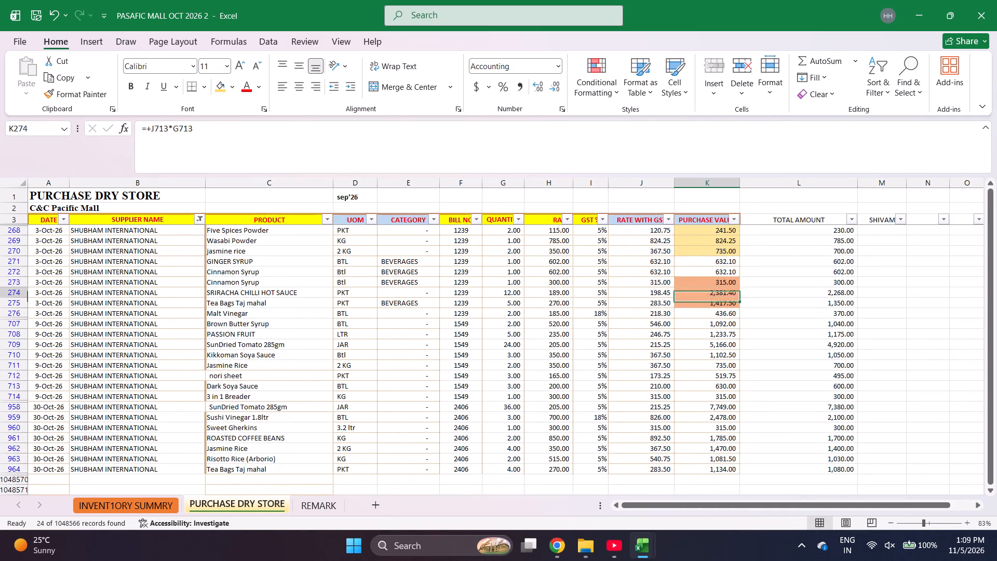
pyautogui.press('Down')
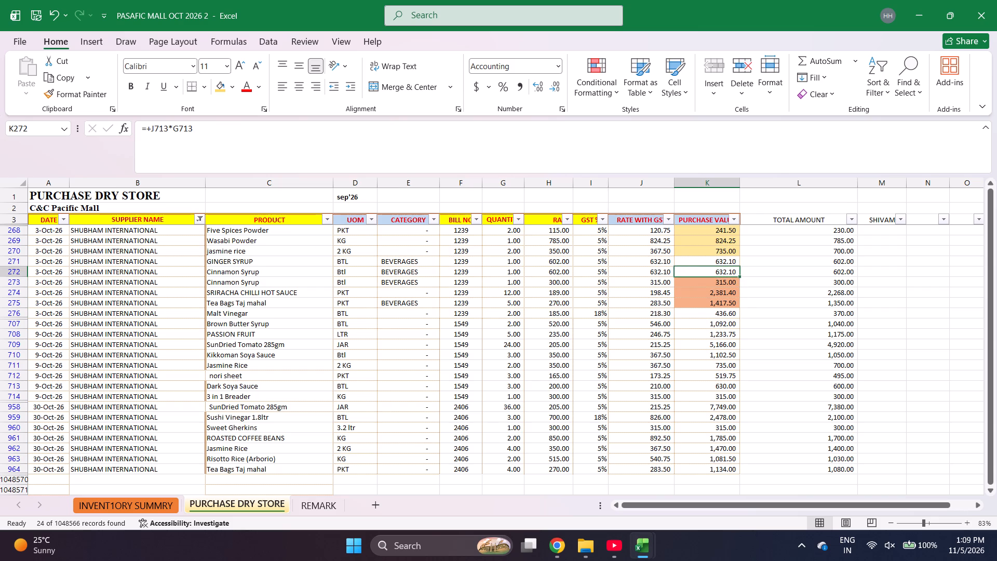
pyautogui.press('Down')
pyautogui.press('Down')
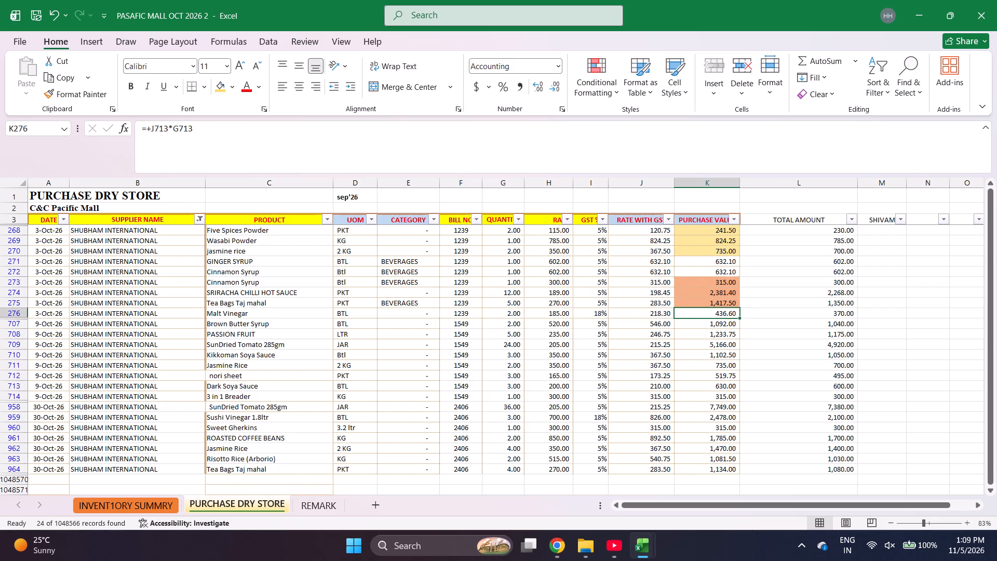
pyautogui.hotkey('shift', 'Up')
pyautogui.hotkey('shift', 'Up')
pyautogui.hotkey('shift', 'Up')
pyautogui.hotkey('shift', 'Up')
pyautogui.hotkey('shift', 'Up')
pyautogui.hotkey('shift', 'Up')
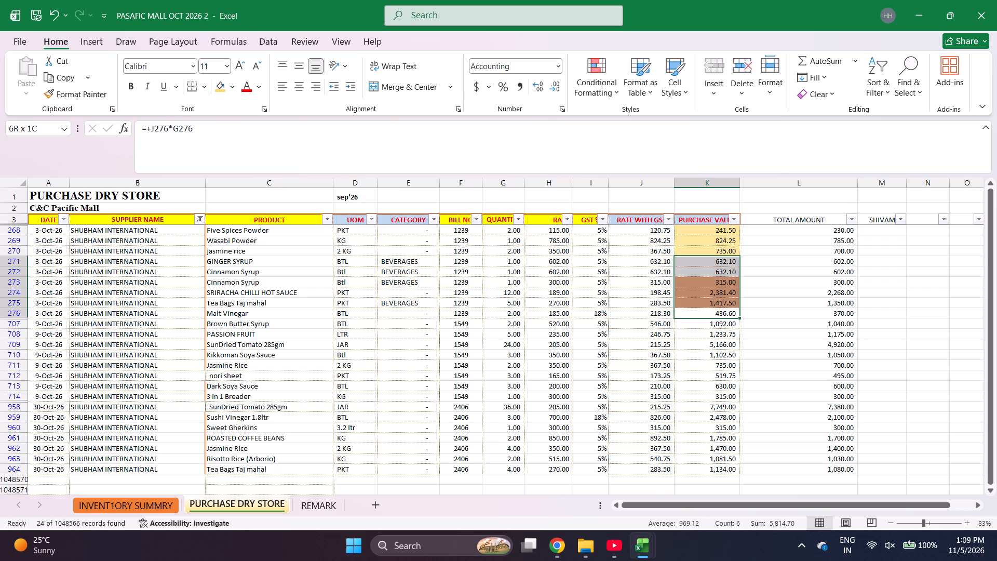
pyautogui.hotkey('shift', 'Up')
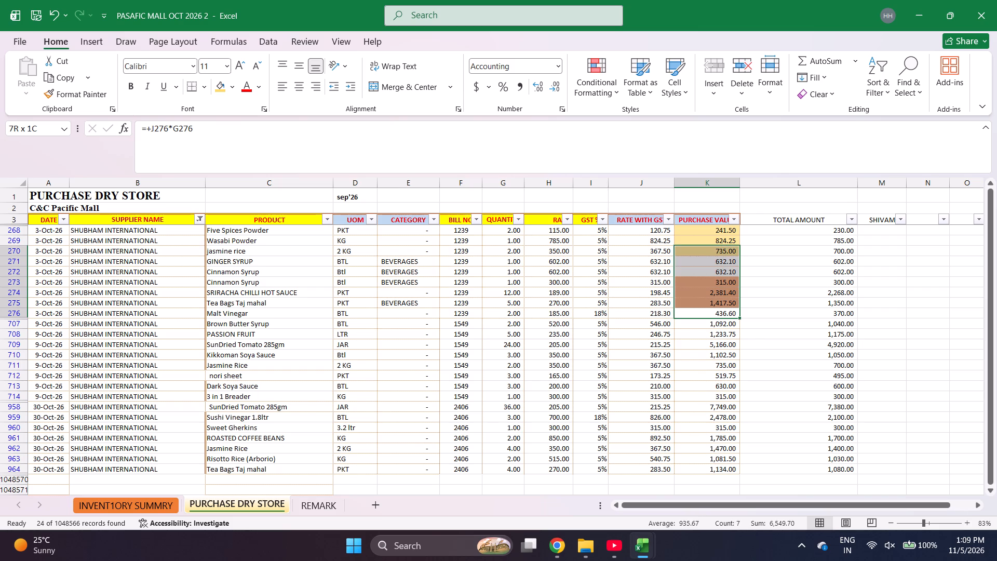
pyautogui.hotkey('shift', 'Up')
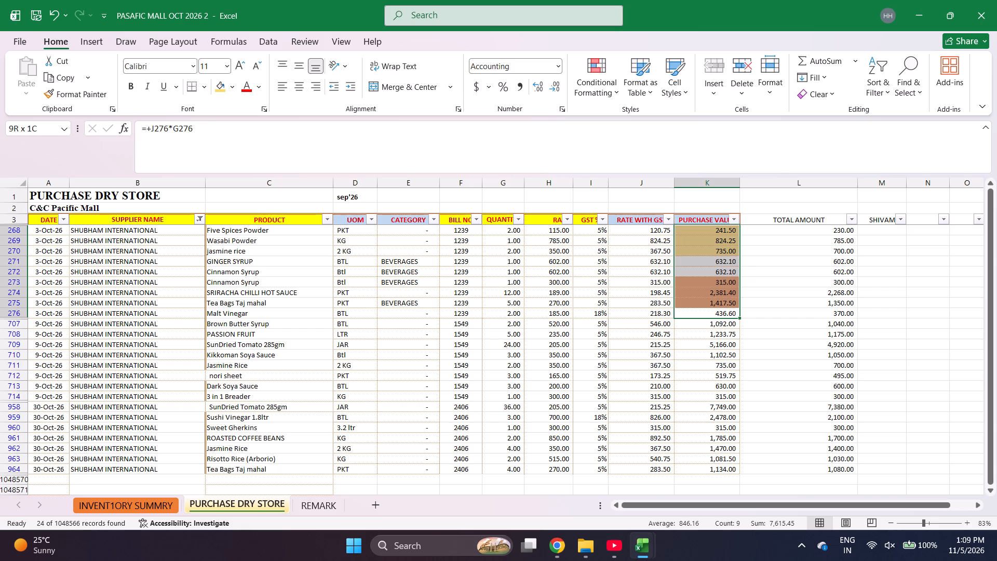
pyautogui.press('Return')
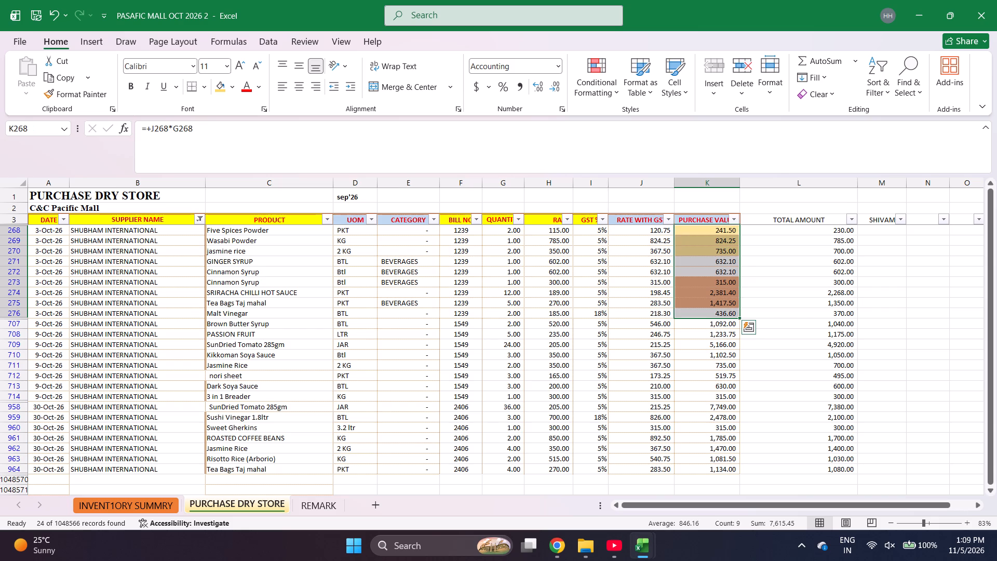
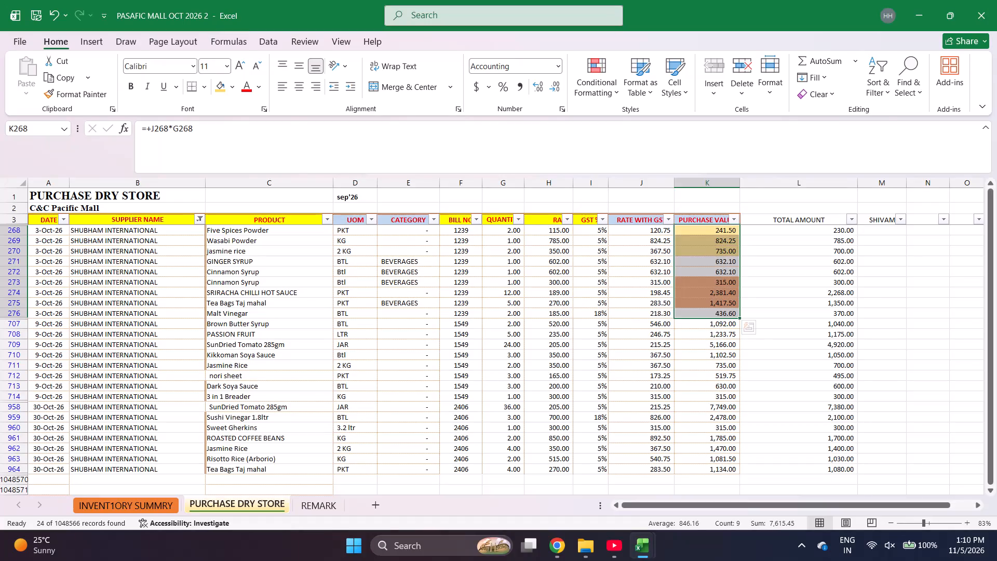
# Filter the supplier name column to HYPERPURE by searching the filter for "hyp".
pyautogui.click(201, 216)
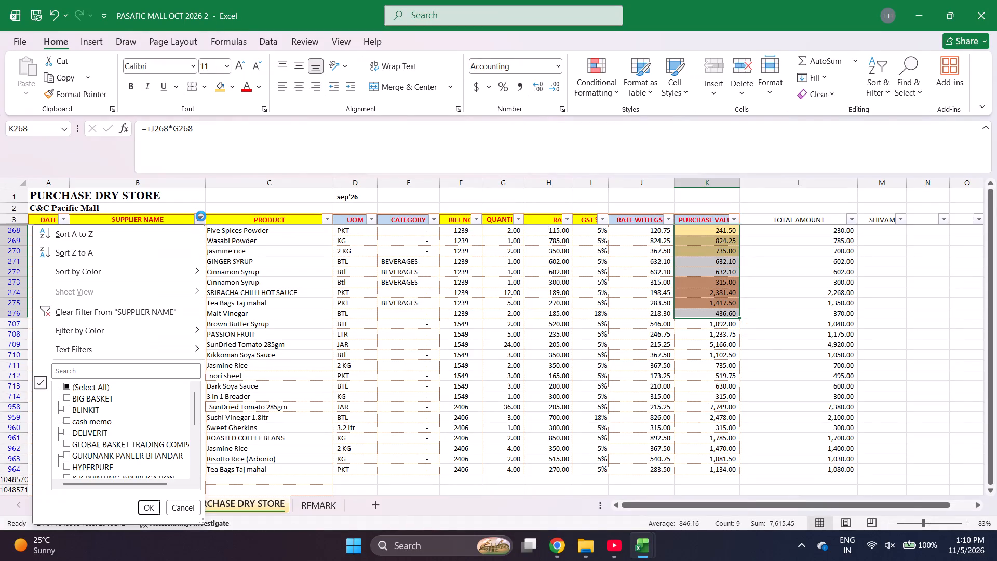
pyautogui.press('e')
pyautogui.write('hy')
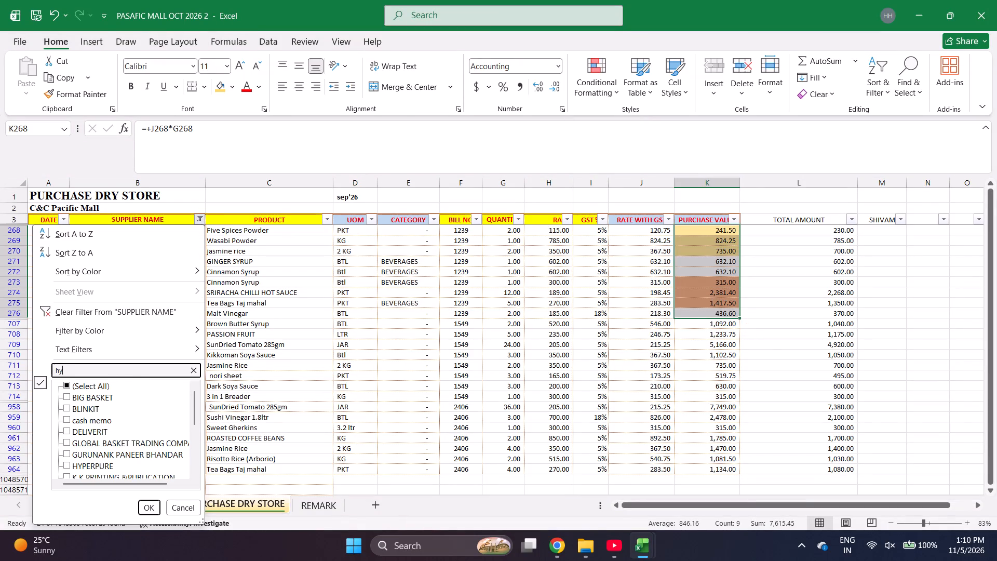
pyautogui.press('p')
pyautogui.press('Return')
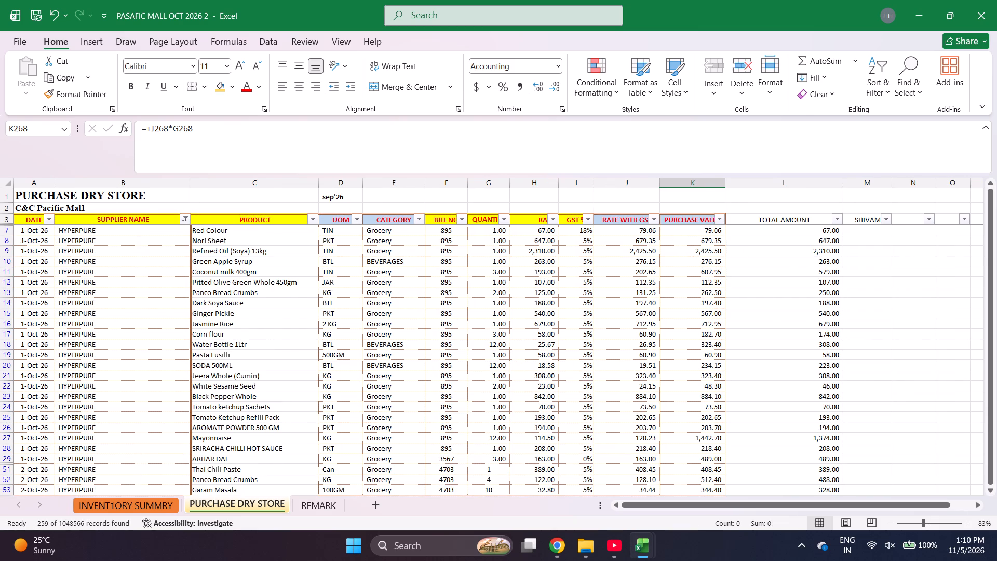
# Select the HYPERPURE purchase values from K7 down to the end of the column's data to check their sum.
pyautogui.scroll(2, 246, 296)
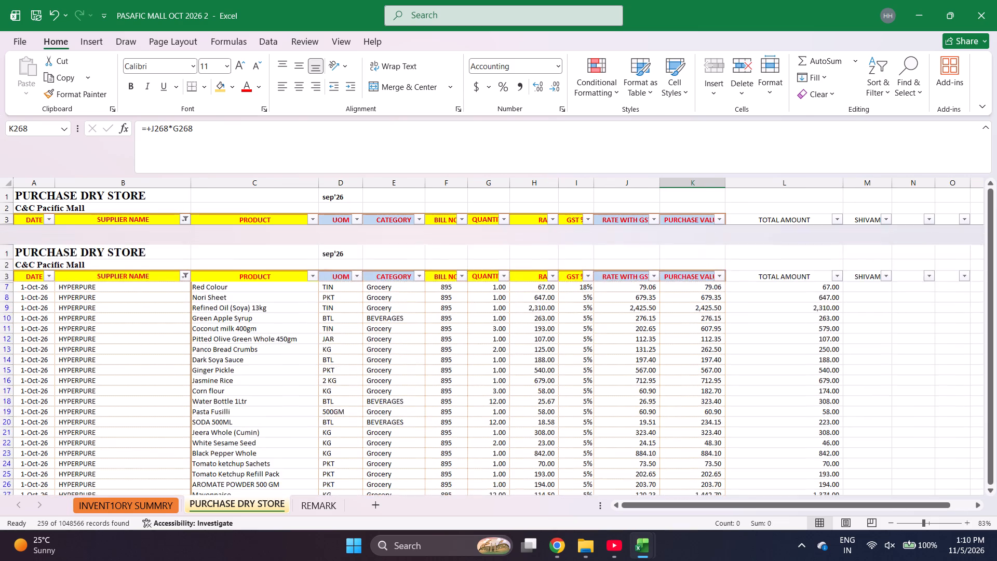
pyautogui.scroll(-4, 246, 296)
pyautogui.scroll(1, 246, 296)
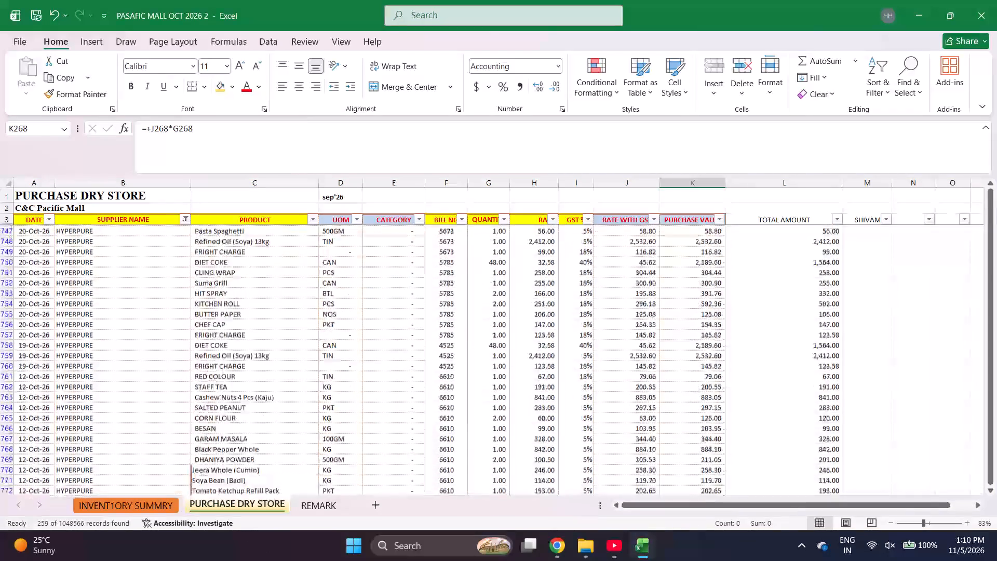
pyautogui.scroll(1, 246, 296)
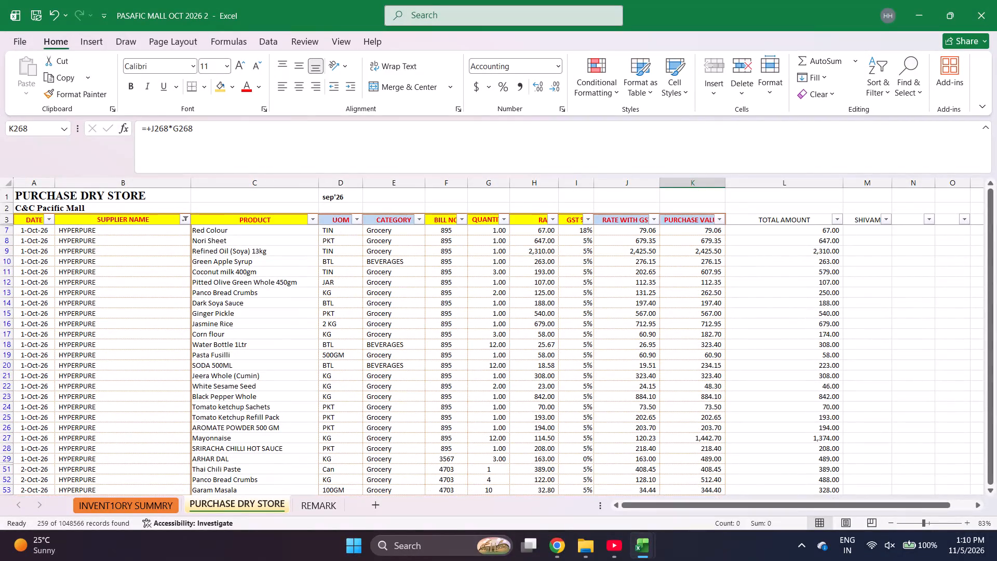
pyautogui.click(704, 231)
pyautogui.hotkey('ctrl', 'shift', 'Down')
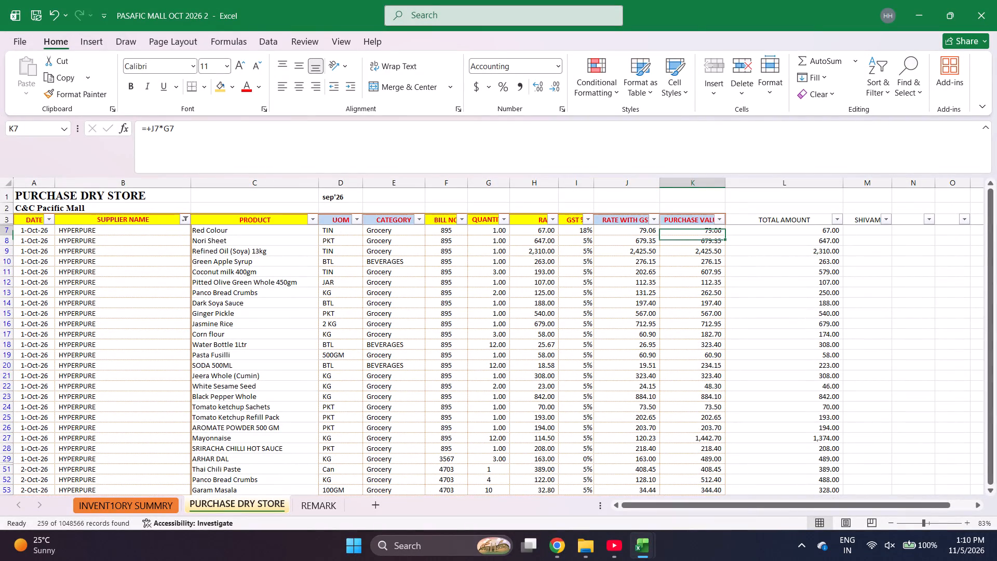
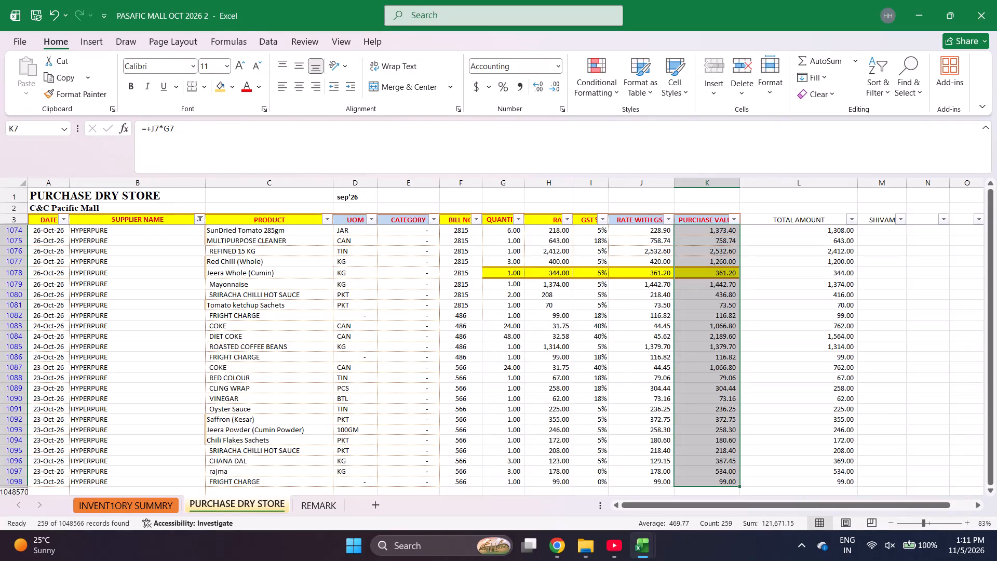
# Review the filtered HYPERPURE rows through to the last 23-Oct-26 entry, examining bill numbers, rates and purchase values.
pyautogui.scroll(-2, 675, 343)
pyautogui.scroll(2, 675, 343)
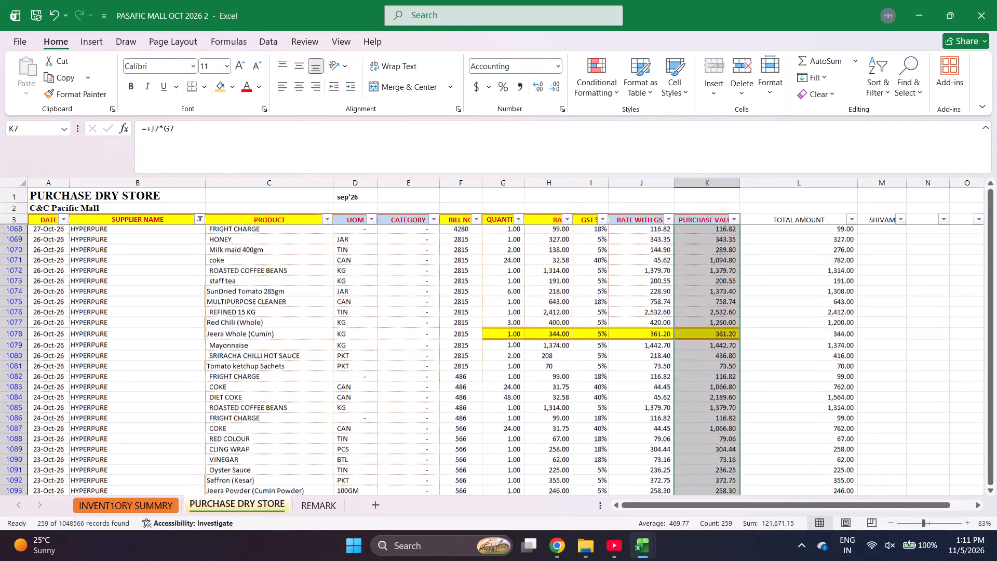
pyautogui.scroll(1, 675, 343)
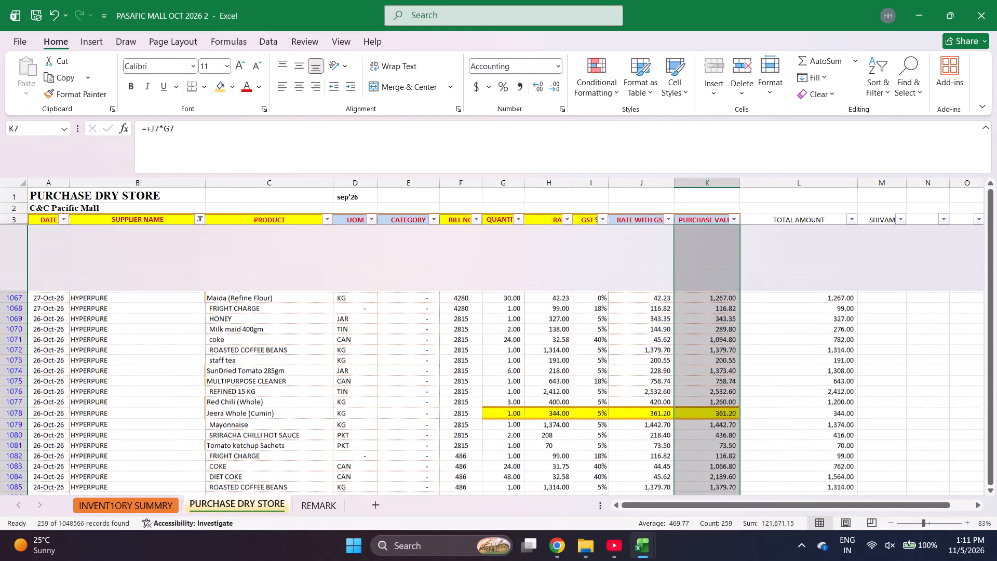
pyautogui.scroll(-2, 675, 343)
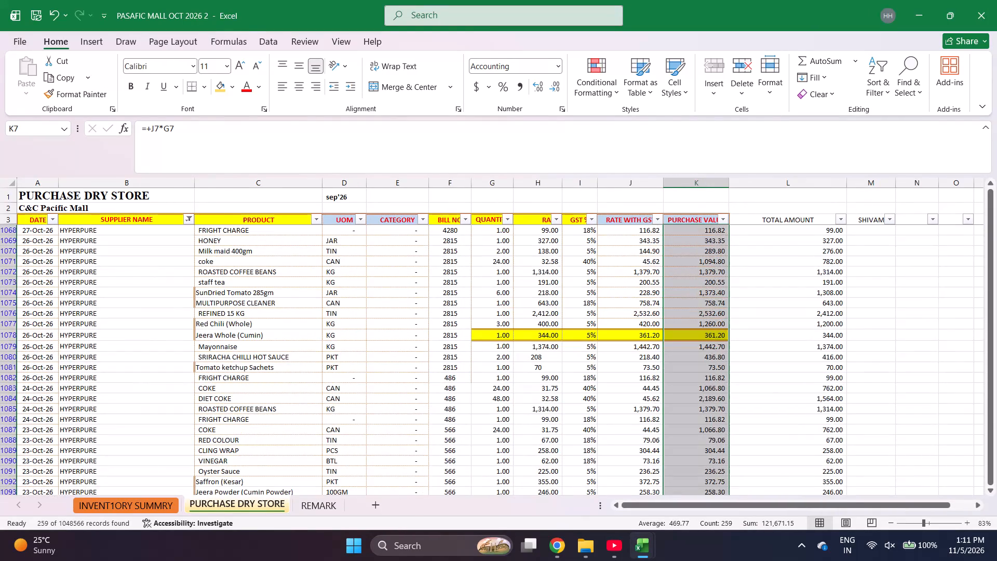
pyautogui.scroll(4, 675, 343)
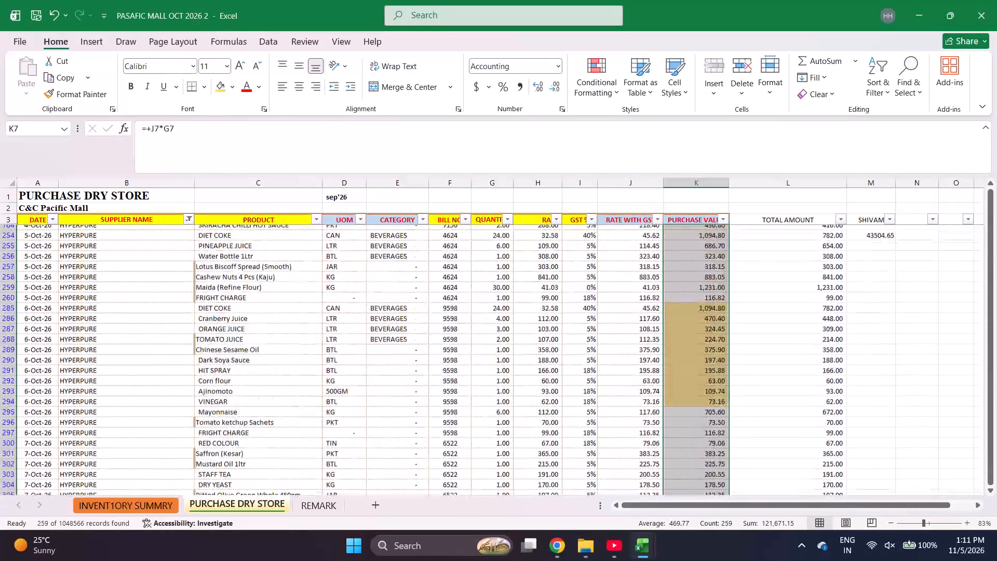
pyautogui.scroll(1, 675, 343)
pyautogui.scroll(-3, 675, 343)
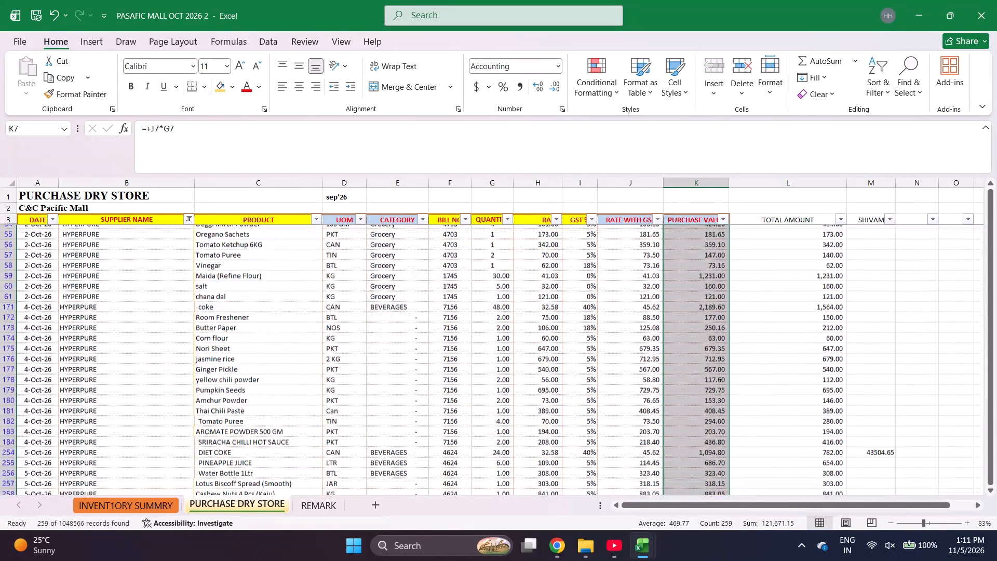
pyautogui.scroll(-2, 675, 343)
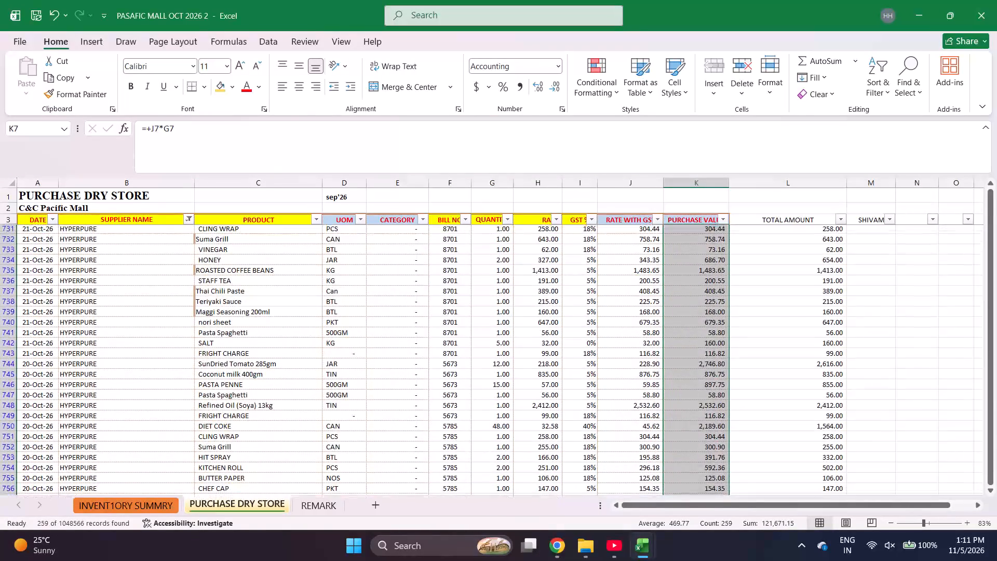
pyautogui.scroll(-1, 675, 343)
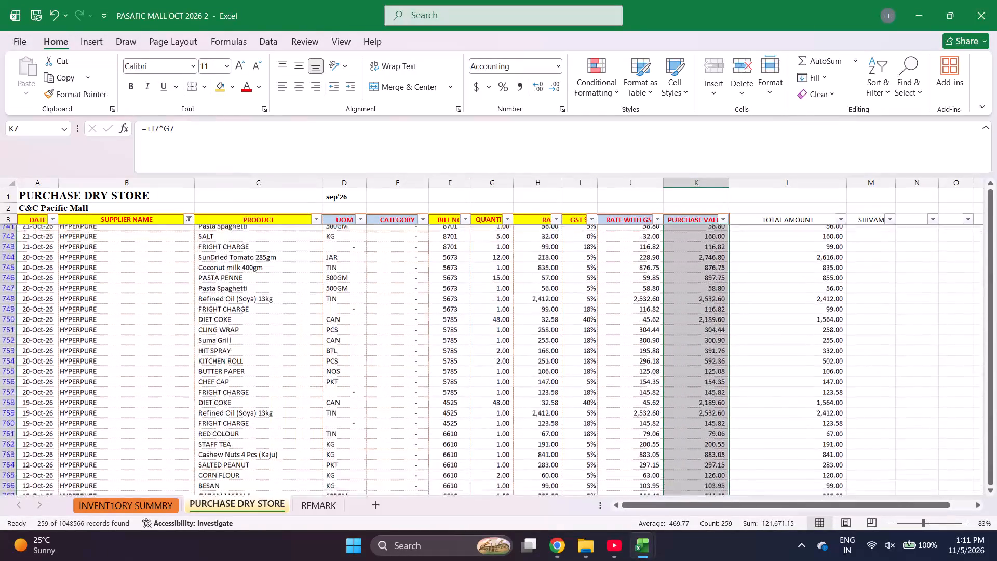
pyautogui.scroll(-3, 675, 343)
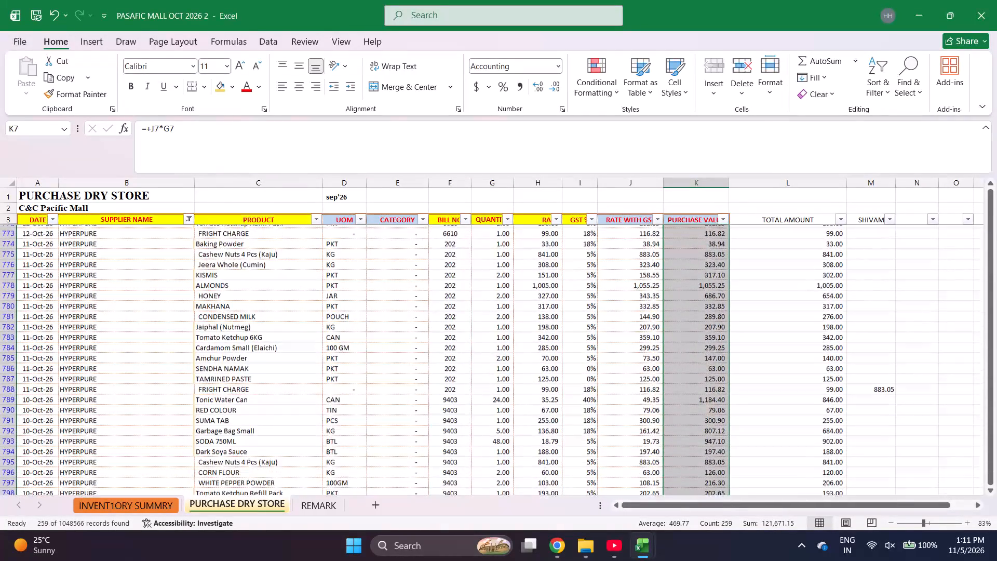
pyautogui.scroll(-3, 675, 343)
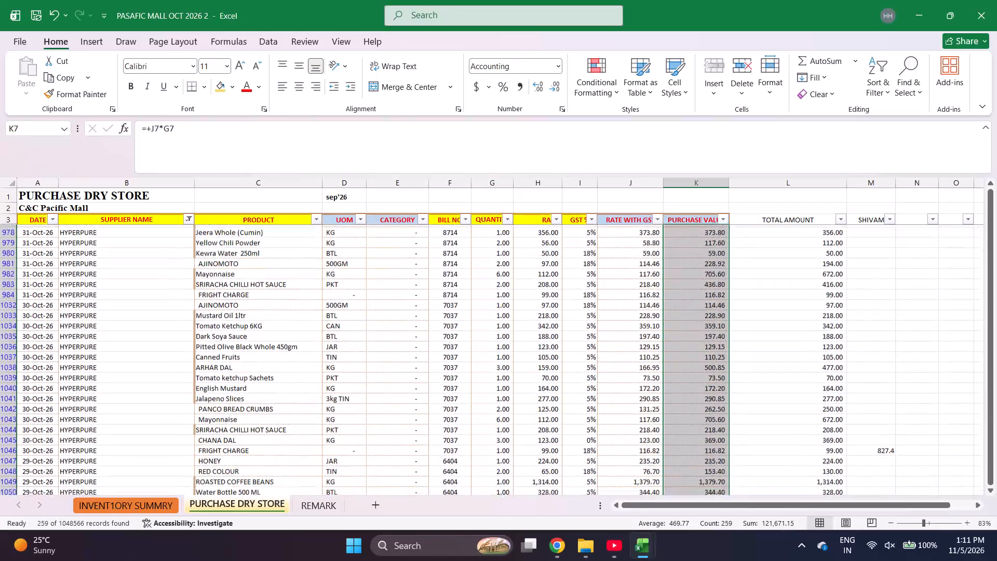
pyautogui.scroll(-2, 675, 343)
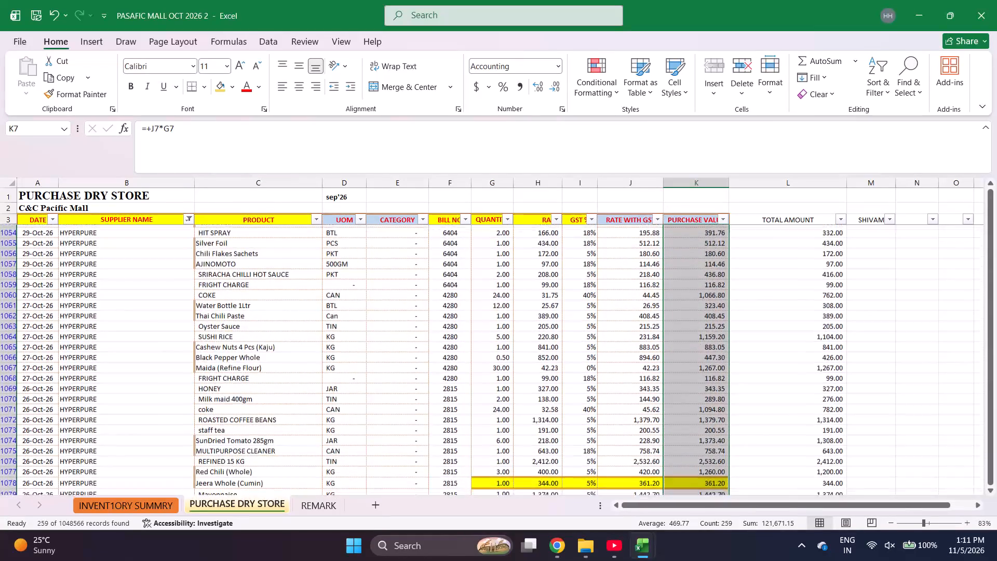
pyautogui.scroll(-4, 675, 343)
pyautogui.scroll(1, 675, 343)
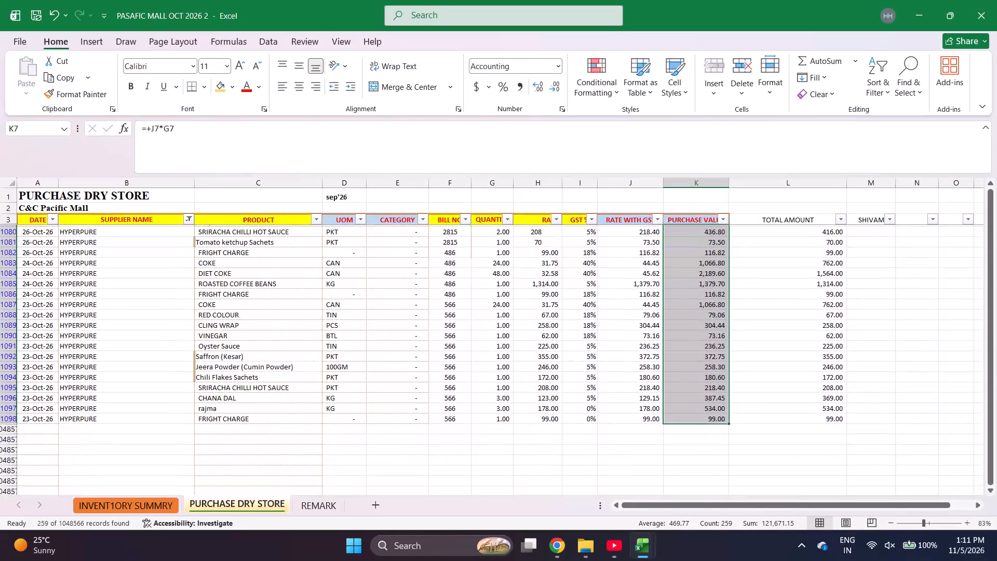
pyautogui.click(531, 467)
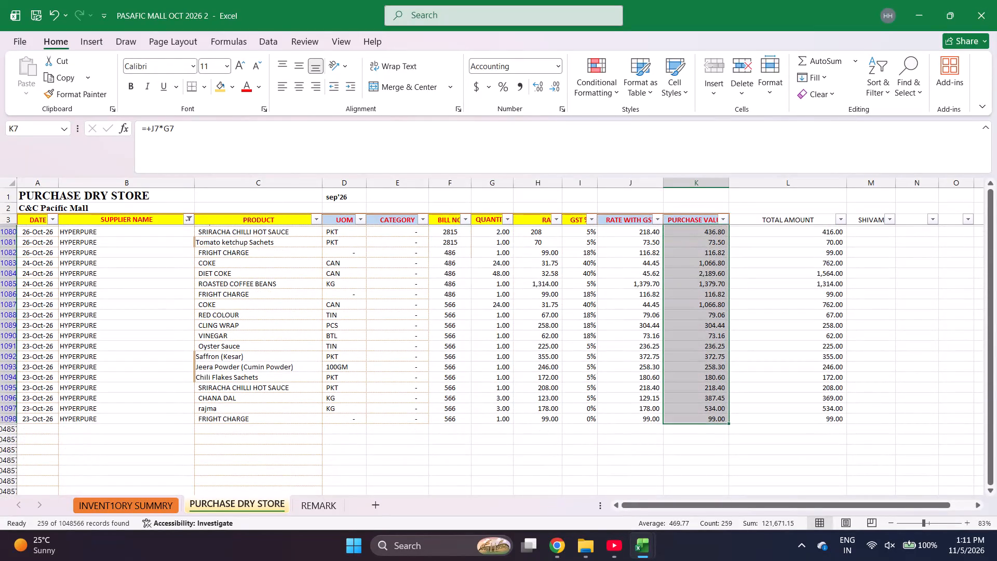
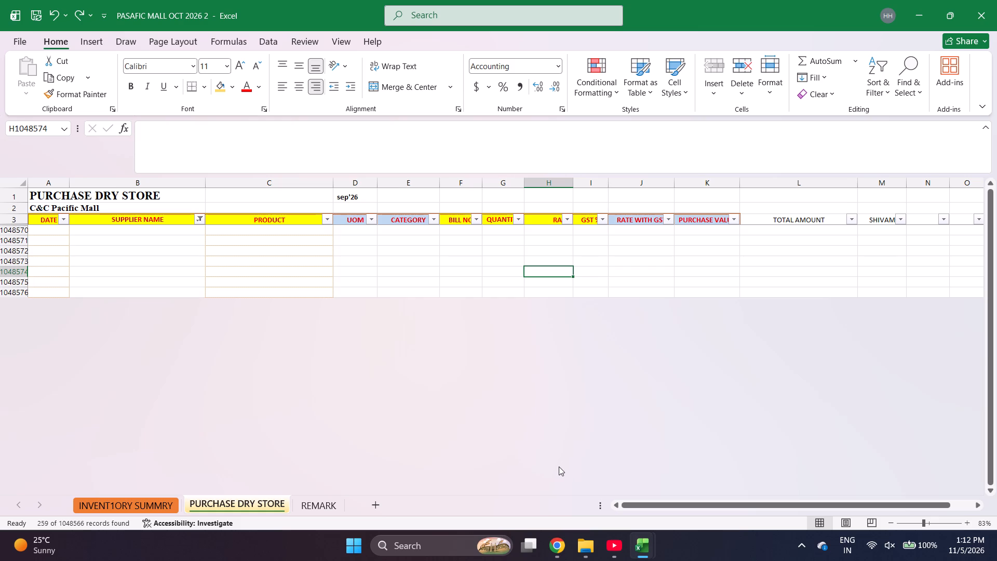
# Review the filtered SHUBHAM INTERNATIONAL rows from 3-Oct-26 to 30-Oct-26, examining bill numbers, rates and purchase values.
pyautogui.click(553, 465)
pyautogui.scroll(4, 493, 491)
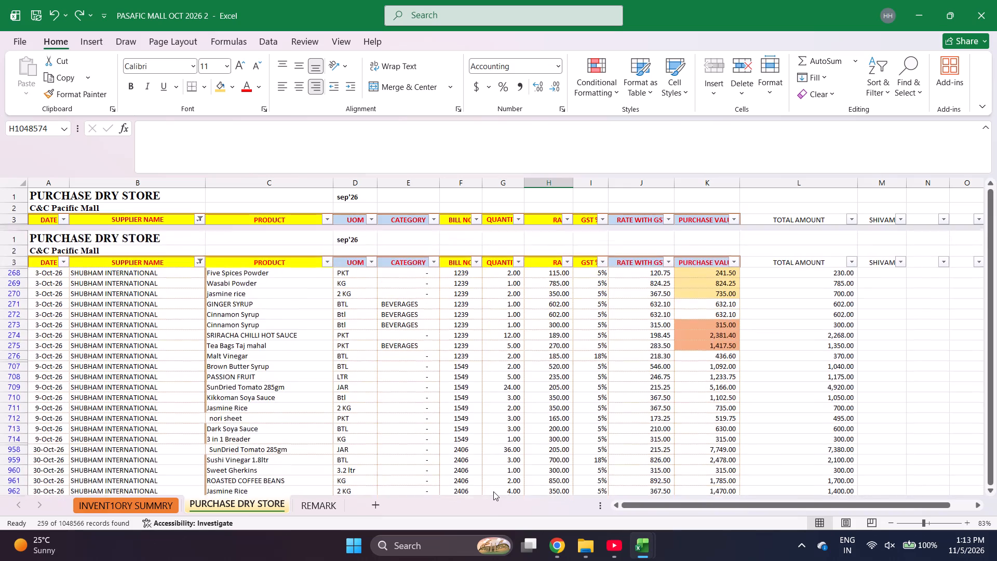
pyautogui.scroll(1, 493, 491)
pyautogui.scroll(1, 432, 434)
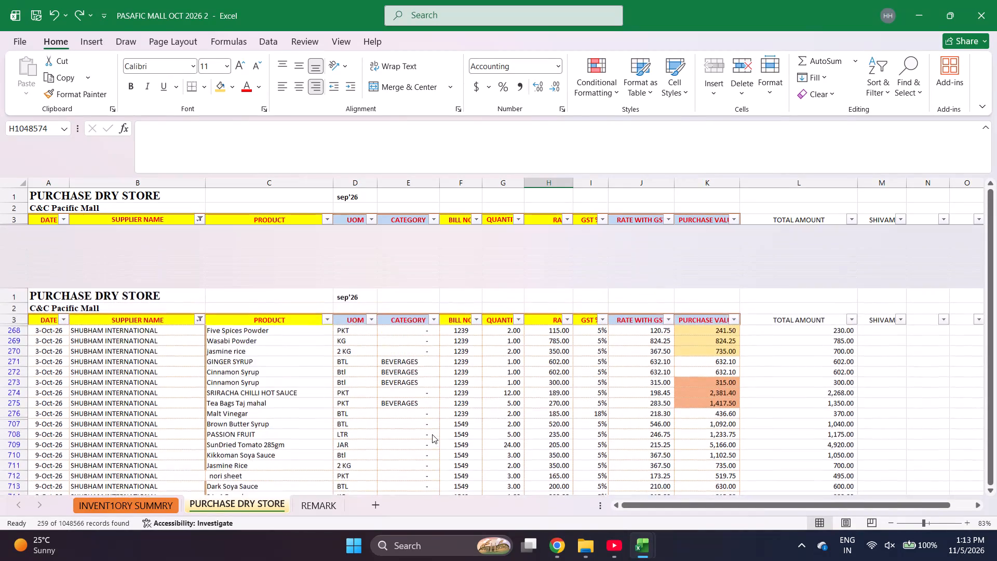
pyautogui.scroll(-1, 432, 434)
pyautogui.hscroll(1, 432, 434)
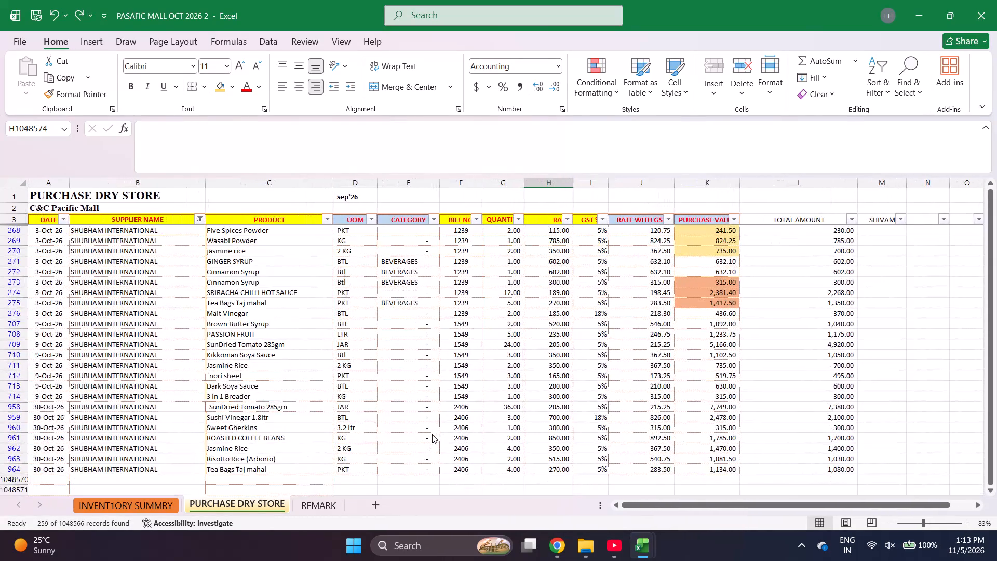
pyautogui.scroll(1, 432, 434)
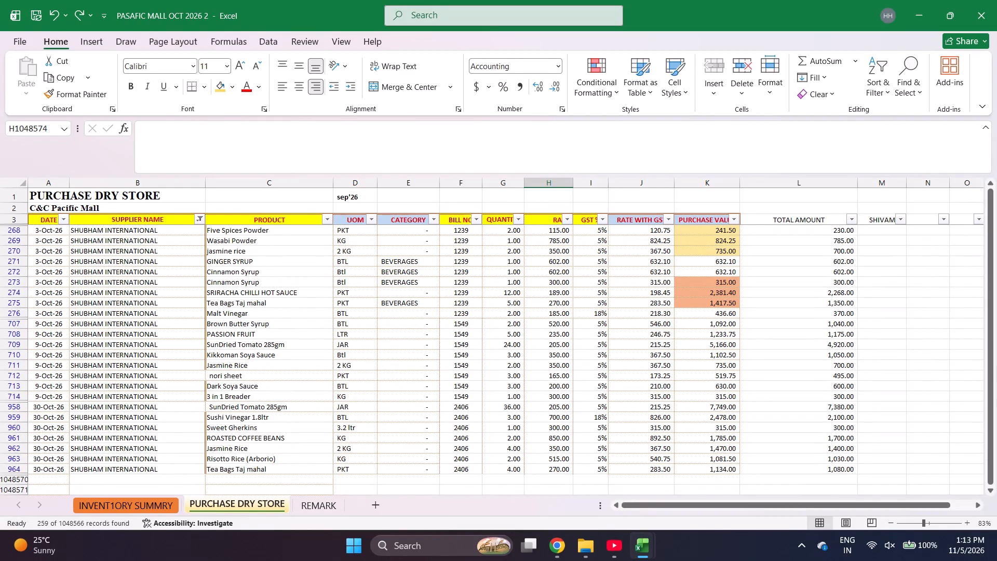
pyautogui.scroll(1, 432, 434)
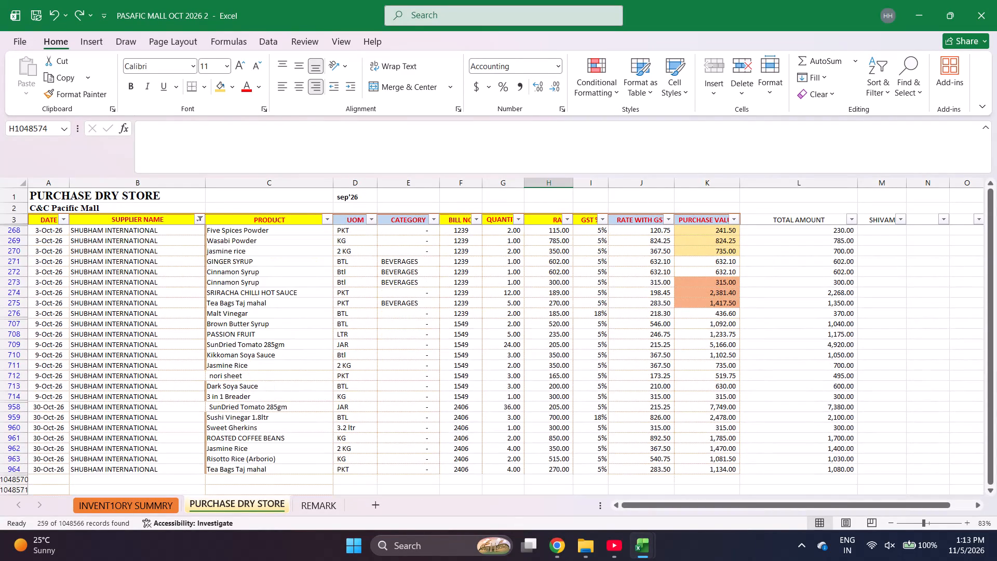
# Reset the SUPPLIER NAME filter to select all suppliers so every purchase row is listed.
pyautogui.click(199, 218)
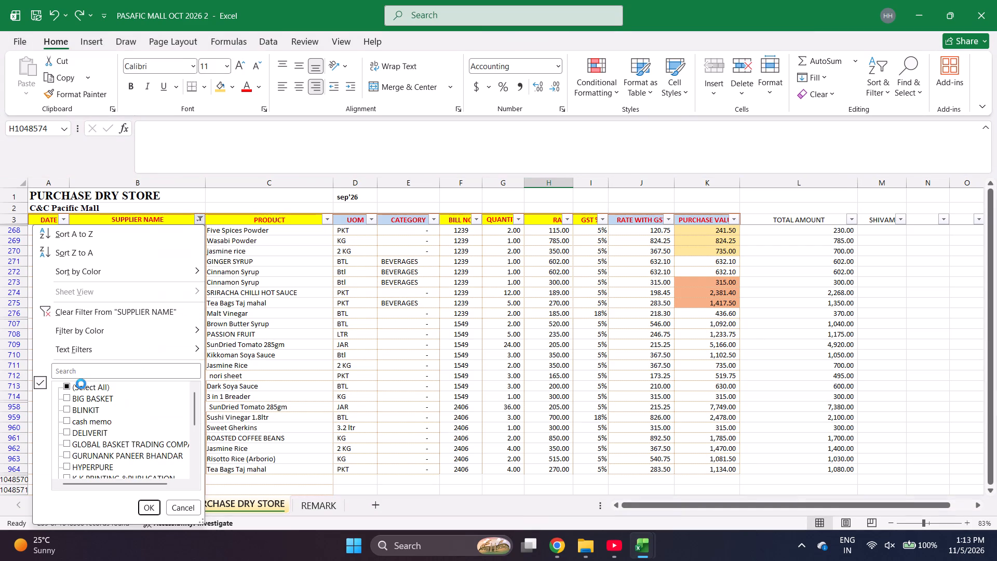
pyautogui.click(92, 389)
pyautogui.click(148, 512)
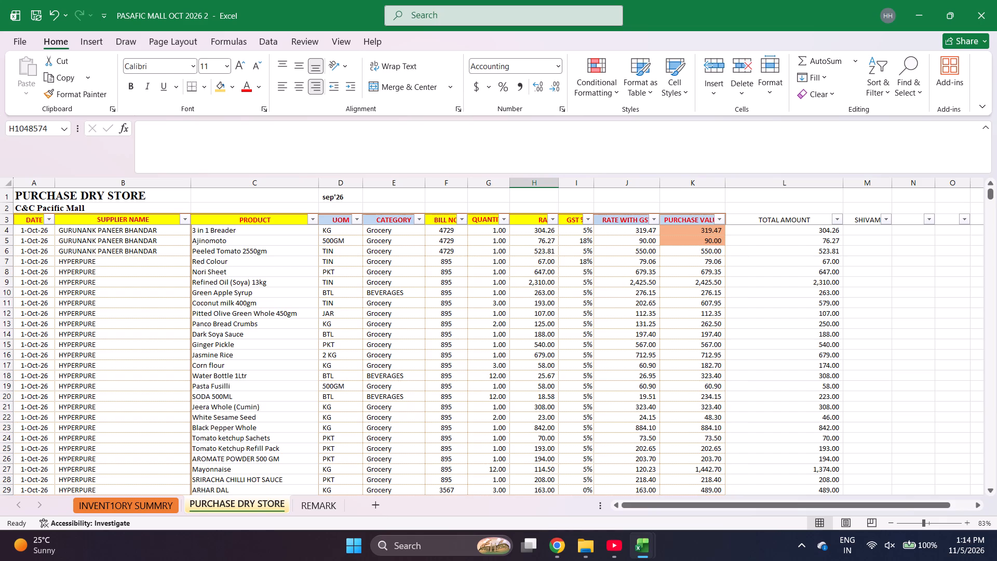
# Search the BILL NO filter values for 5479 and close the filter without applying it.
pyautogui.click(460, 221)
pyautogui.press('e')
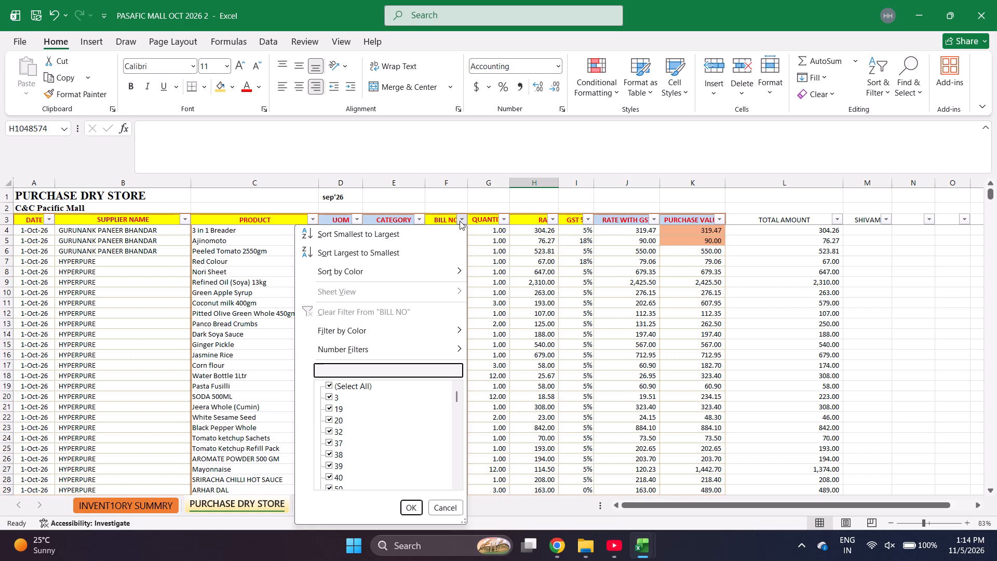
pyautogui.write('5479')
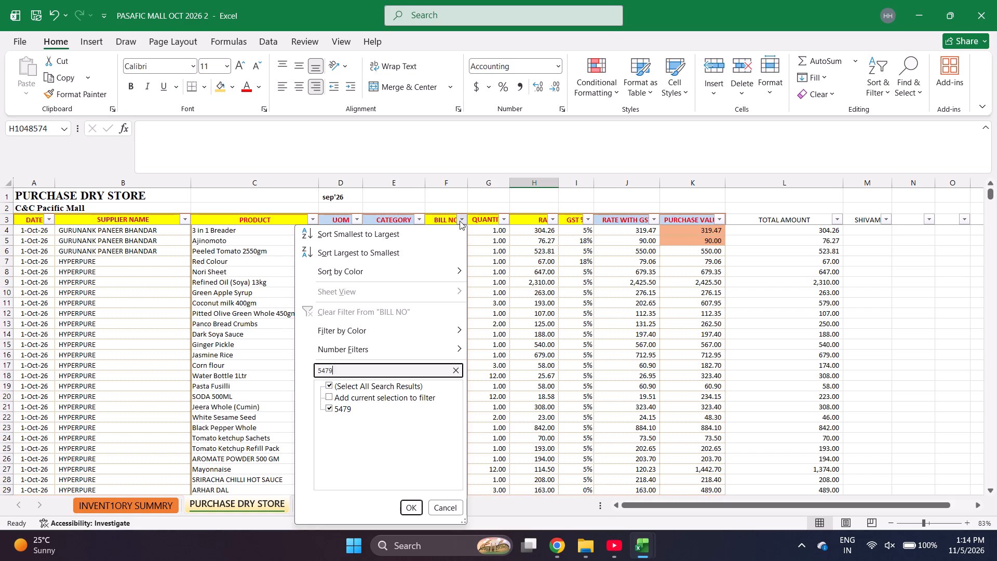
pyautogui.press('Escape')
pyautogui.press('Escape')
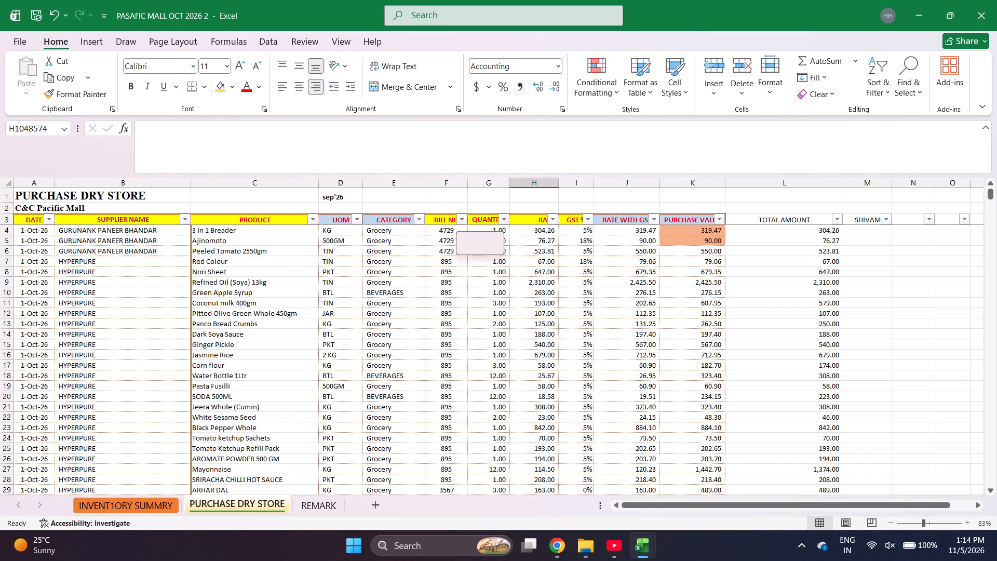
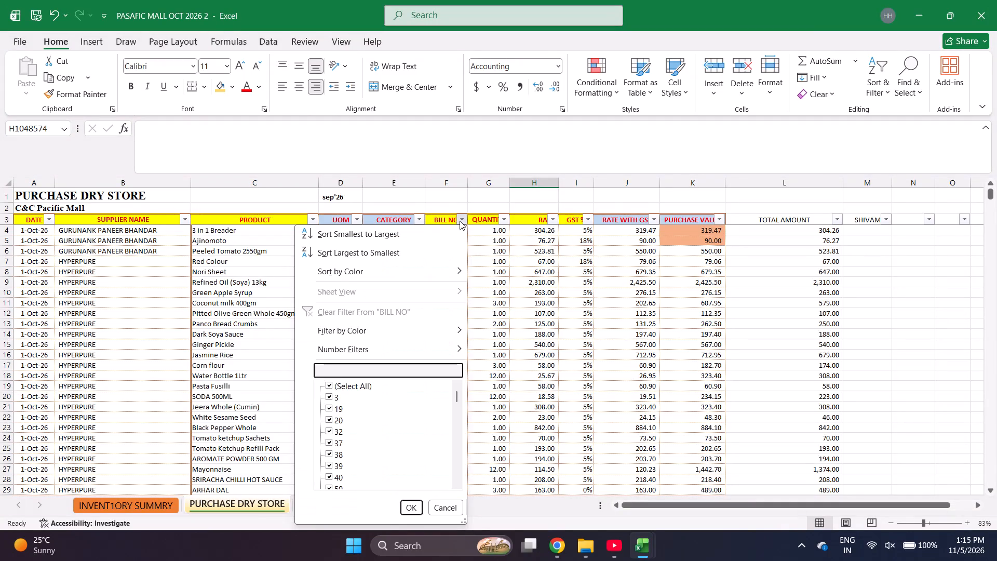
# Search the BILL NO filter values for 5463 and 5449 to check whether these bills are recorded.
pyautogui.press('4')
pyautogui.press('Escape')
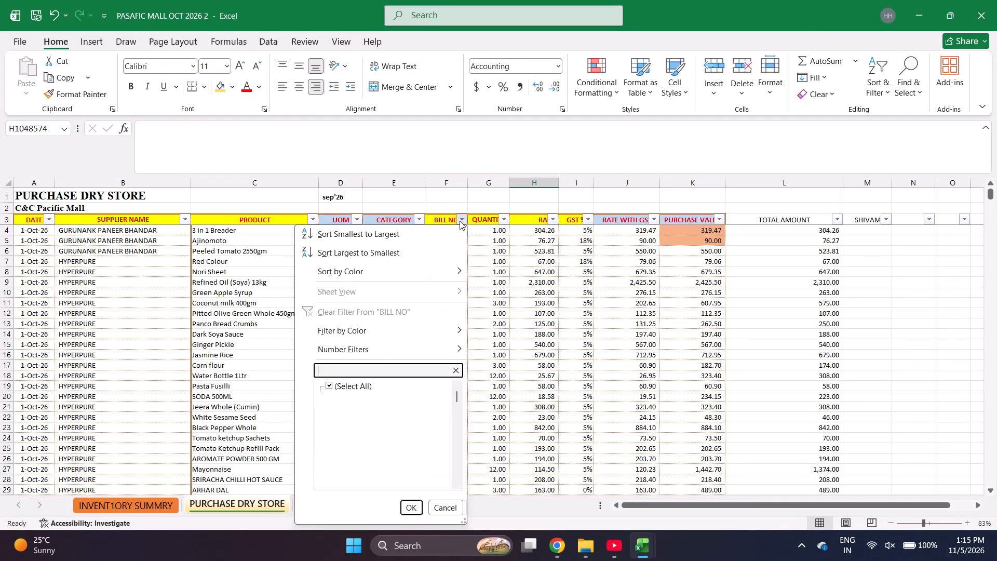
pyautogui.write('546')
pyautogui.press('3')
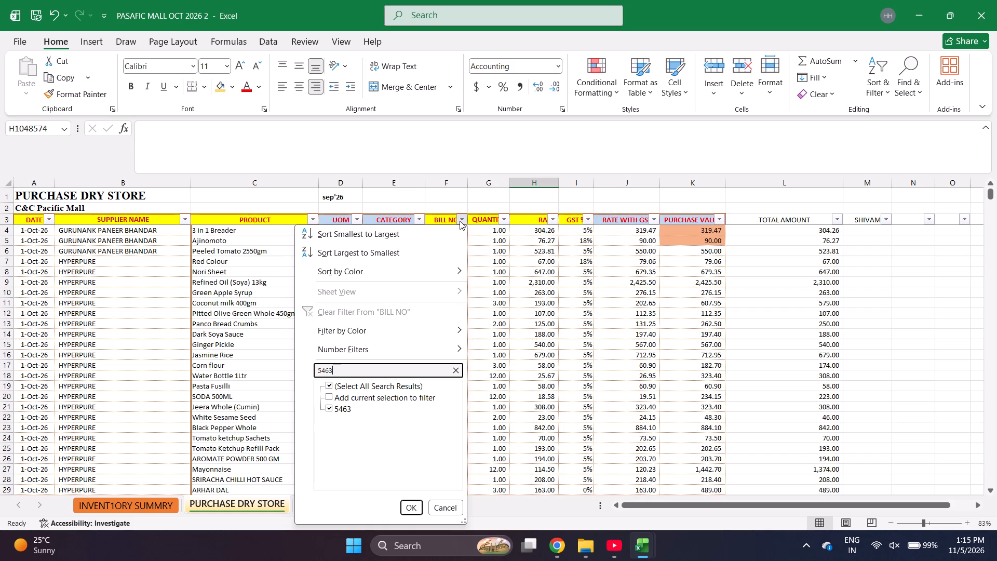
pyautogui.press('BackSpace')
pyautogui.press('BackSpace')
pyautogui.press('BackSpace')
pyautogui.press('BackSpace')
pyautogui.press('BackSpace')
pyautogui.press('BackSpace')
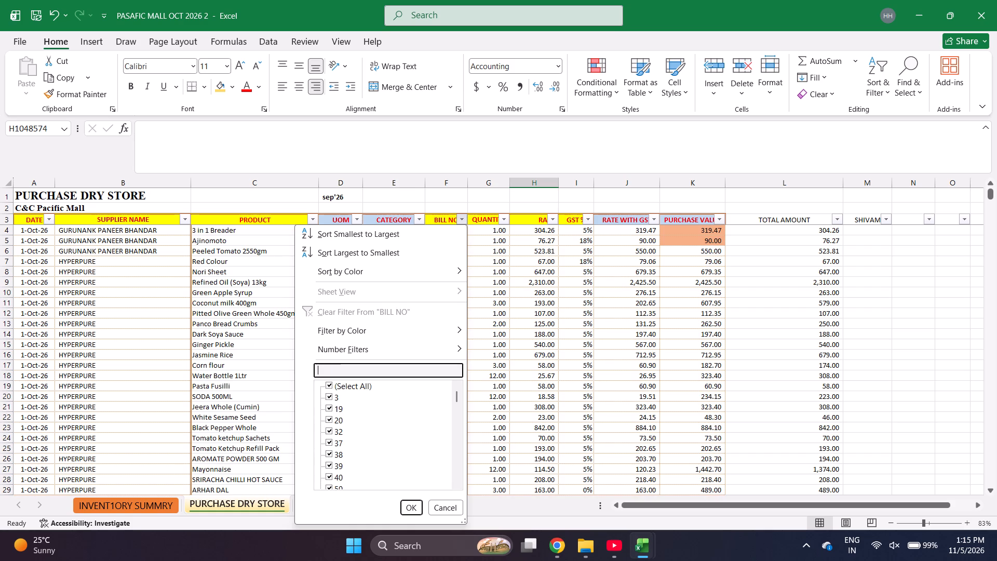
pyautogui.write('544')
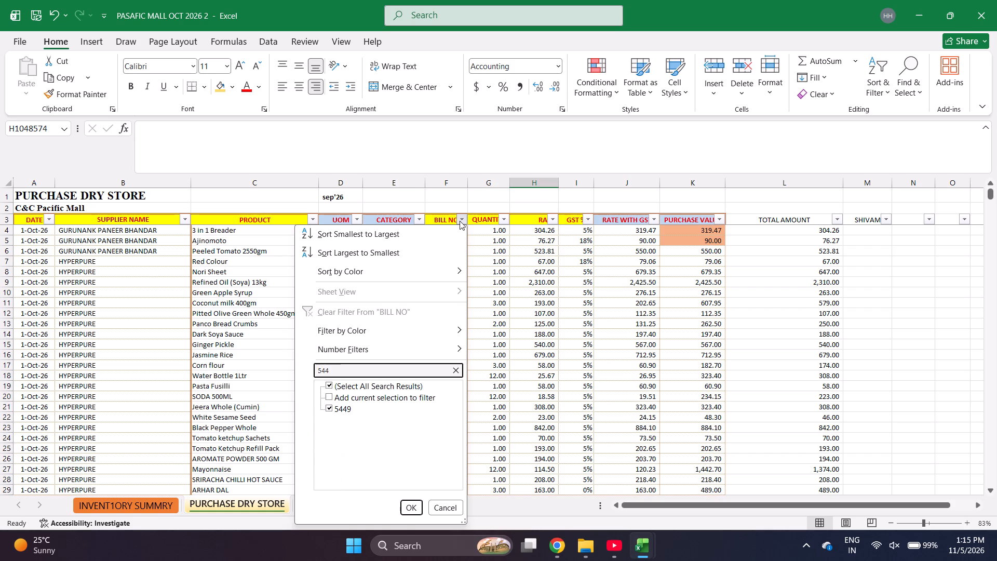
pyautogui.press('9')
# Search the BILL NO filter values for 528 and 5402 to check whether these bills are recorded.
pyautogui.press('BackSpace')
pyautogui.press('BackSpace')
pyautogui.press('BackSpace')
pyautogui.press('BackSpace')
pyautogui.press('BackSpace')
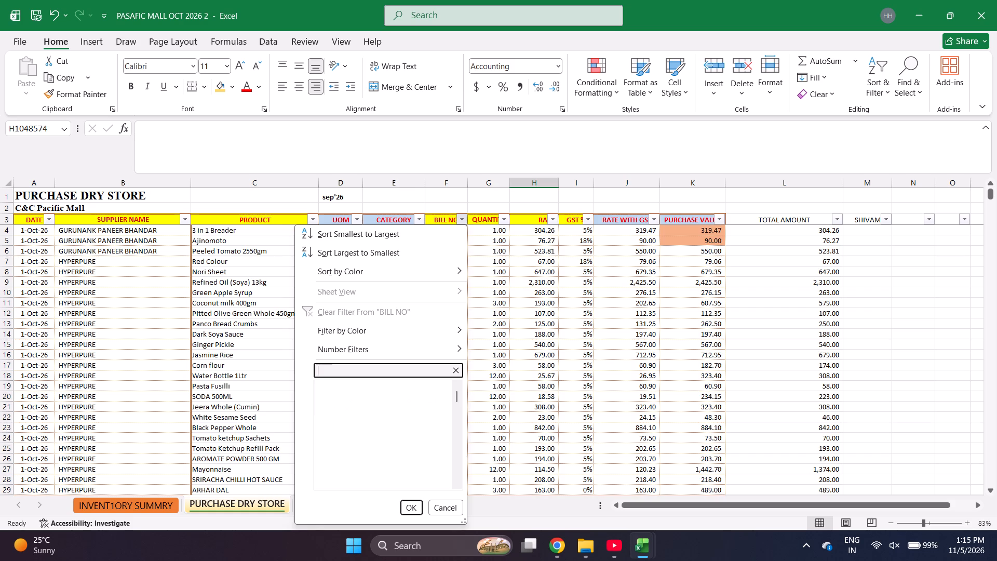
pyautogui.write('528')
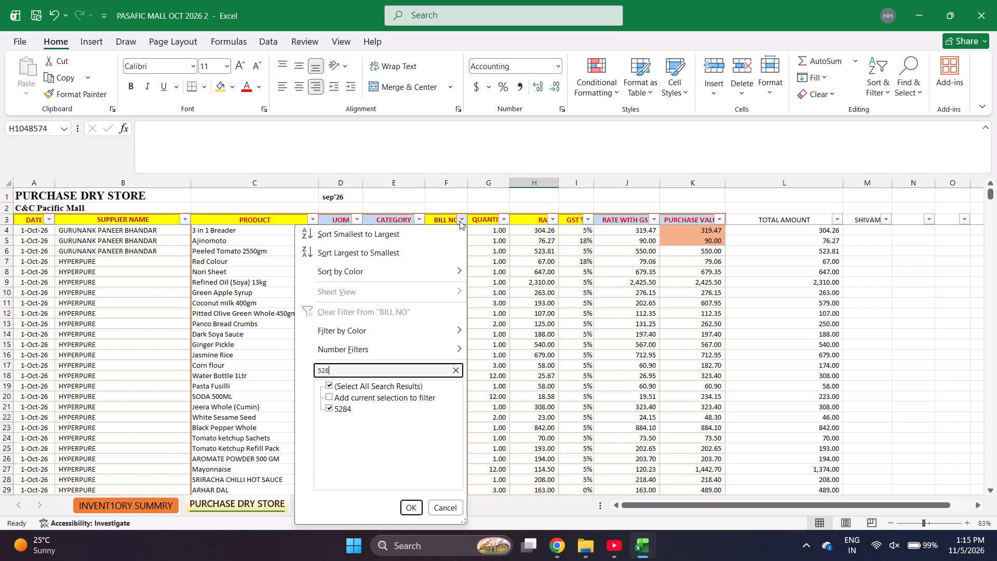
pyautogui.press('BackSpace')
pyautogui.press('BackSpace')
pyautogui.press('BackSpace')
pyautogui.press('BackSpace')
pyautogui.write('5402')
# Search the BILL NO filter values for 5370, clear the search and close the filter without applying it.
pyautogui.press('BackSpace')
pyautogui.press('BackSpace')
pyautogui.press('BackSpace')
pyautogui.press('BackSpace')
pyautogui.press('BackSpace')
pyautogui.press('BackSpace')
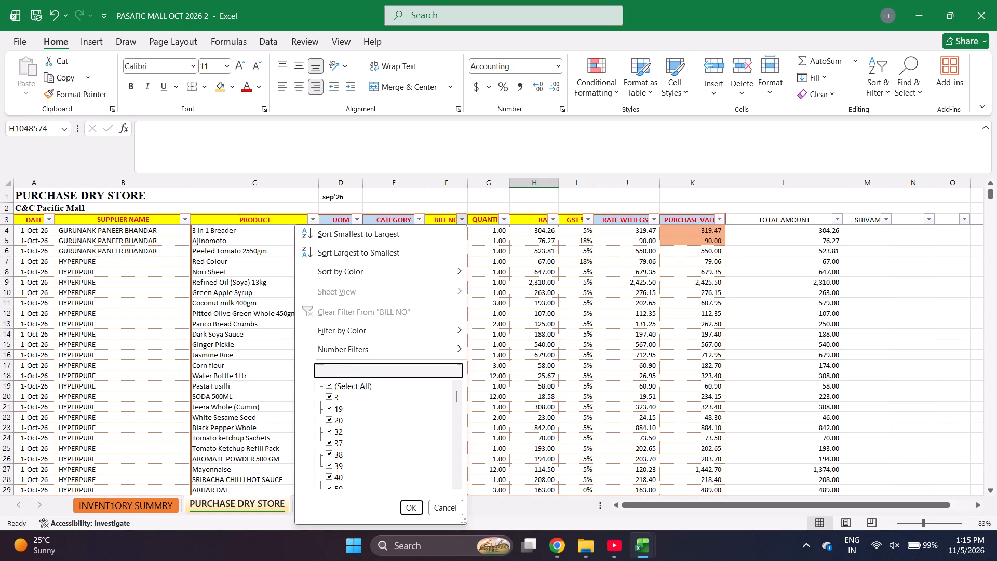
pyautogui.write('5370')
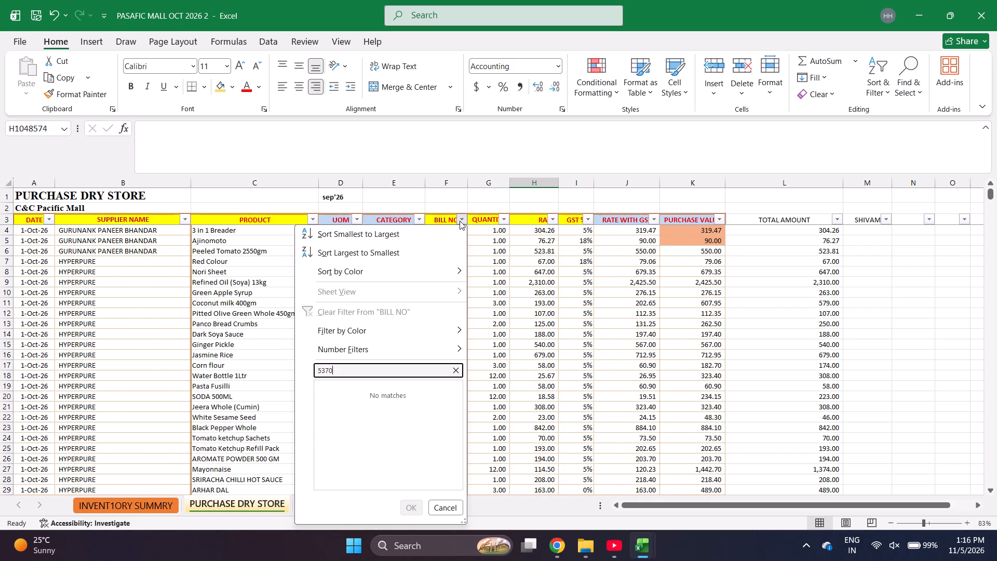
pyautogui.press('BackSpace')
pyautogui.press('BackSpace')
pyautogui.press('BackSpace')
pyautogui.press('BackSpace')
pyautogui.press('BackSpace')
pyautogui.press('BackSpace')
pyautogui.press('BackSpace')
pyautogui.press('BackSpace')
pyautogui.press('BackSpace')
pyautogui.press('BackSpace')
pyautogui.press('BackSpace')
pyautogui.press('BackSpace')
pyautogui.press('BackSpace')
pyautogui.press('BackSpace')
pyautogui.press('BackSpace')
pyautogui.press('BackSpace')
pyautogui.press('BackSpace')
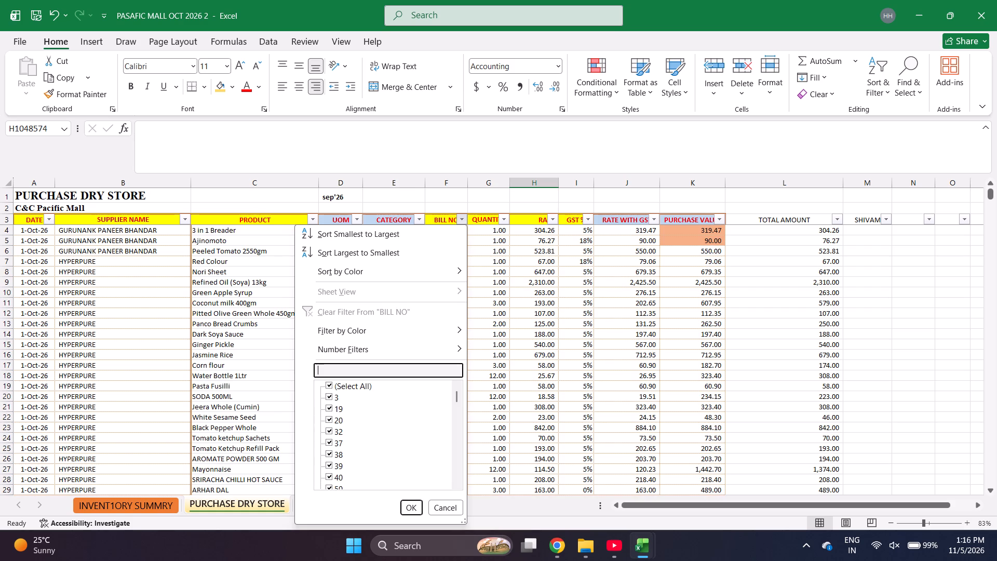
pyautogui.hotkey('ctrl', 'Left')
pyautogui.press('Escape')
# Start a new purchase entry in row 1116 with date 26-Oct-26 and supplier GURUNANK PANEER BHANDAR.
pyautogui.hotkey('ctrl', 'Left')
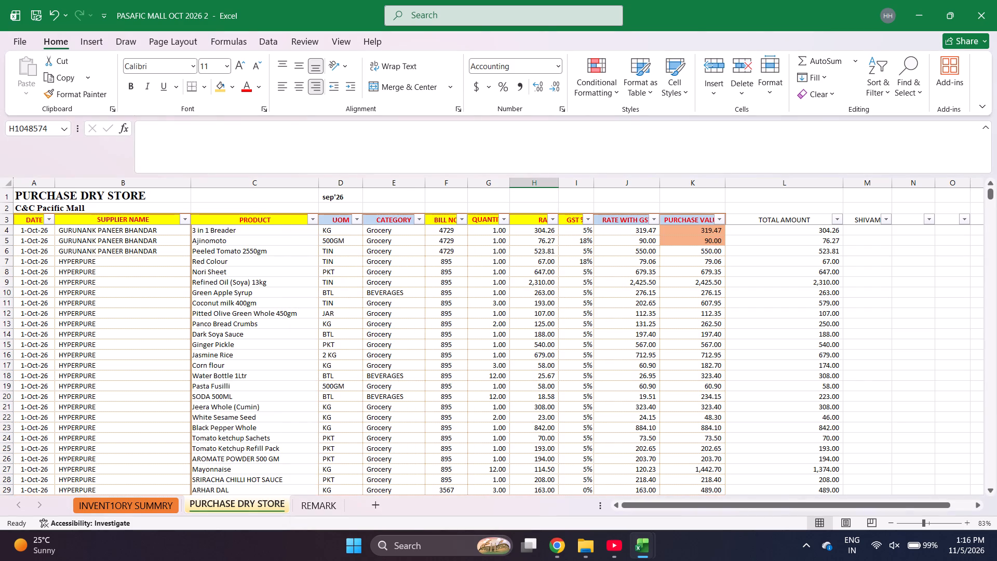
pyautogui.hotkey('ctrl', 'Left')
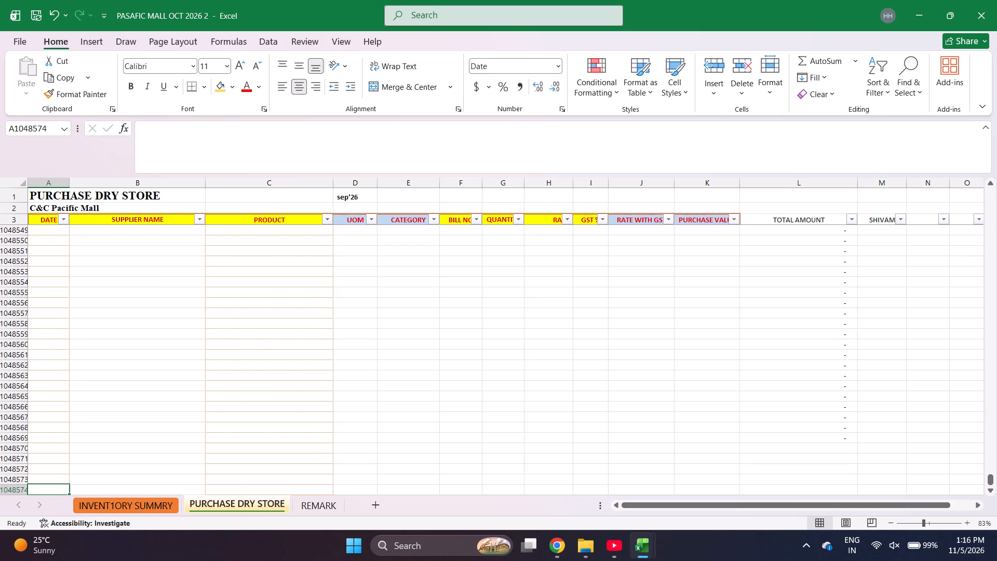
pyautogui.hotkey('ctrl', 'Up')
pyautogui.press('Down')
pyautogui.write('10-26-2026')
pyautogui.press('Right')
pyautogui.write('guru')
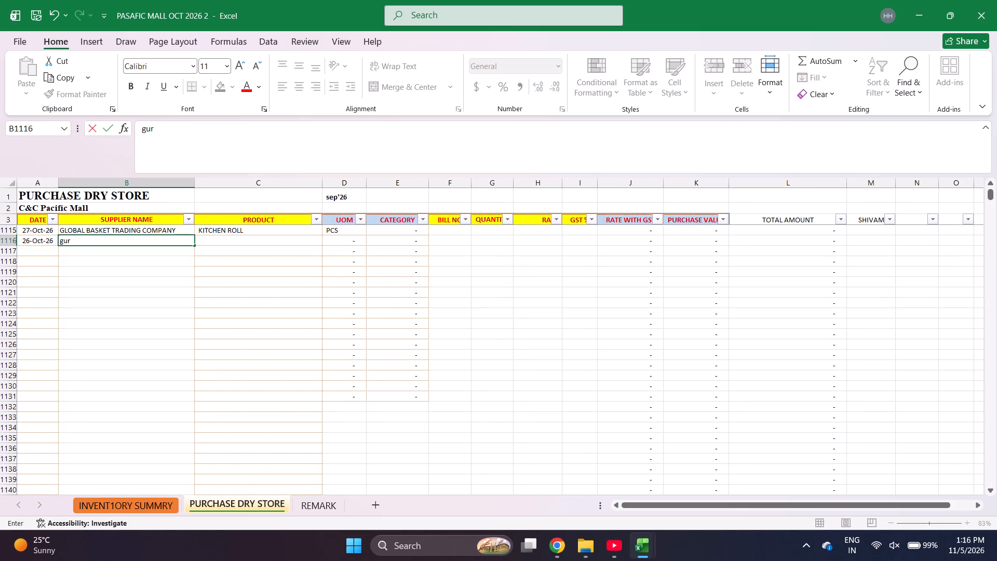
pyautogui.press('BackSpace')
pyautogui.press('BackSpace')
pyautogui.press('BackSpace')
pyautogui.press('BackSpace')
pyautogui.write('GURU')
pyautogui.press('n')
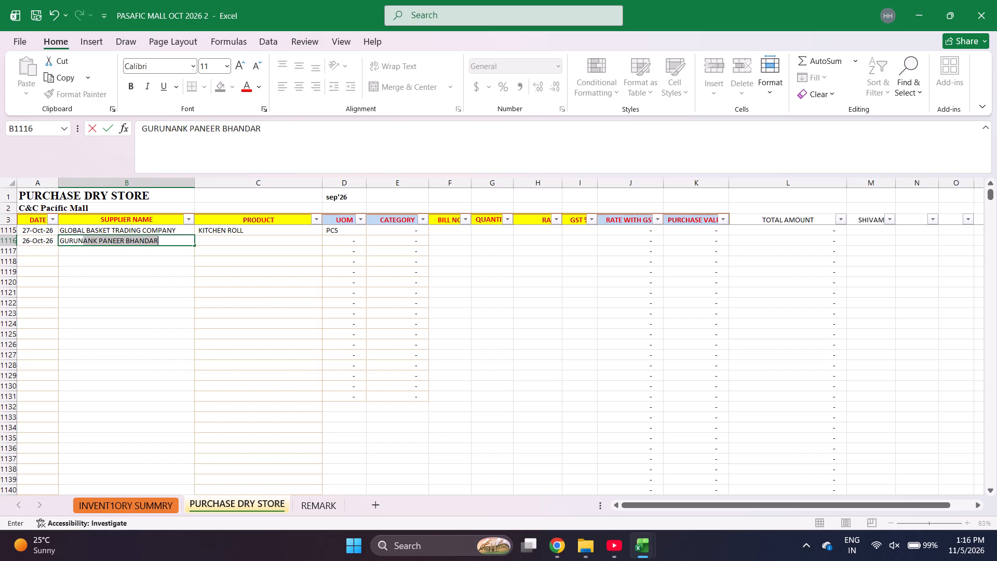
pyautogui.press('Return')
# Enter SUGAR as the product in row 1116 for the 26-Oct-26 GURUNANK PANEER BHANDAR bill.
pyautogui.press('Up')
pyautogui.press('Right')
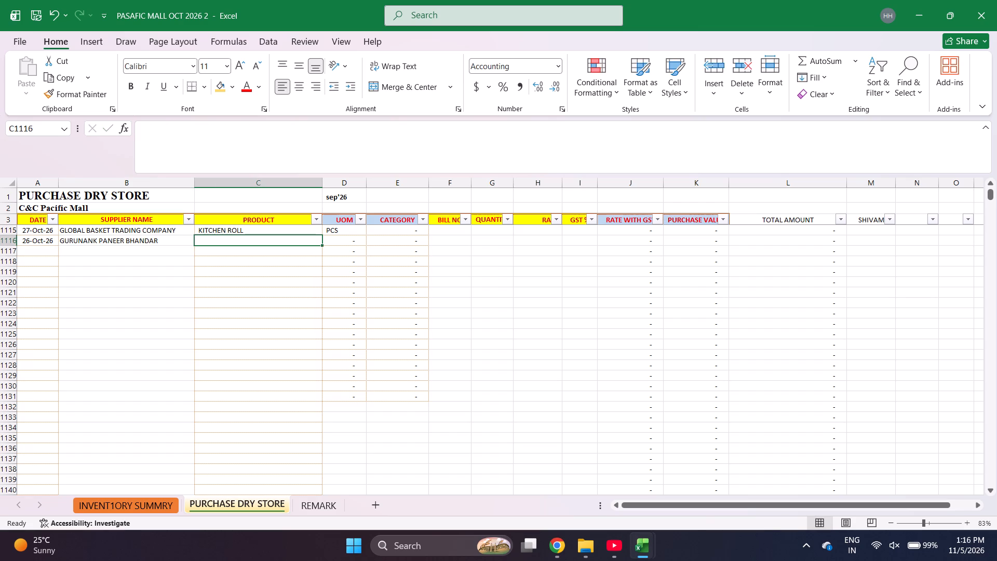
pyautogui.write('SY')
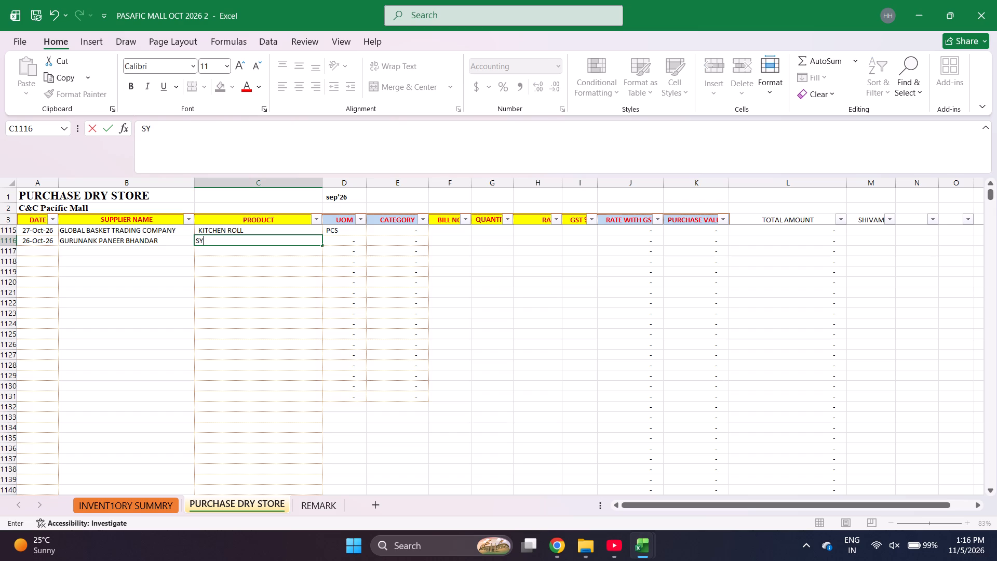
pyautogui.press('BackSpace')
pyautogui.write('UGA')
pyautogui.press('r')
pyautogui.press('Return')
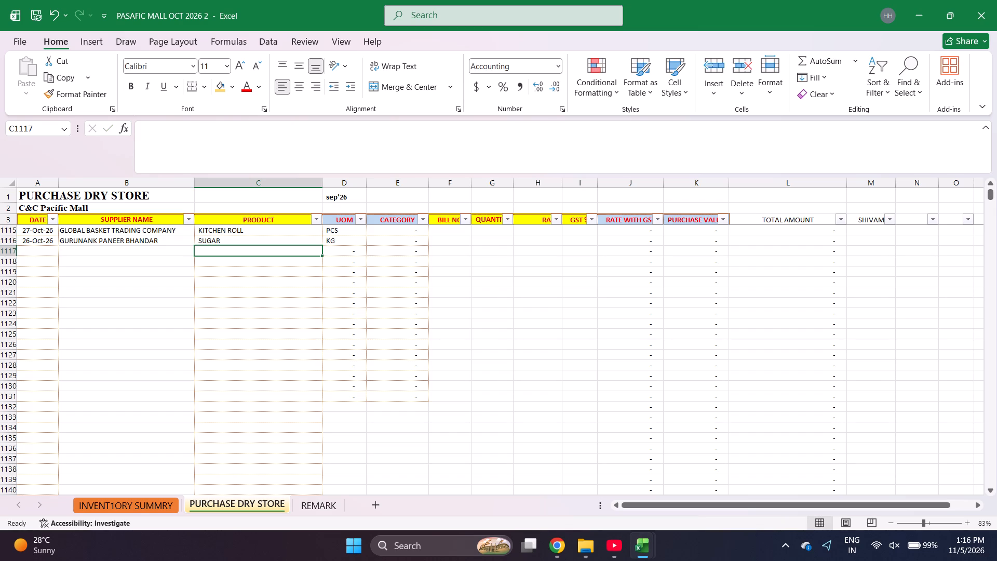
# Find Truffle Oil in the inventory summary sheet and copy its name into the PRODUCT column at row 1117 of PURCHASE DRY STORE.
pyautogui.write('TR')
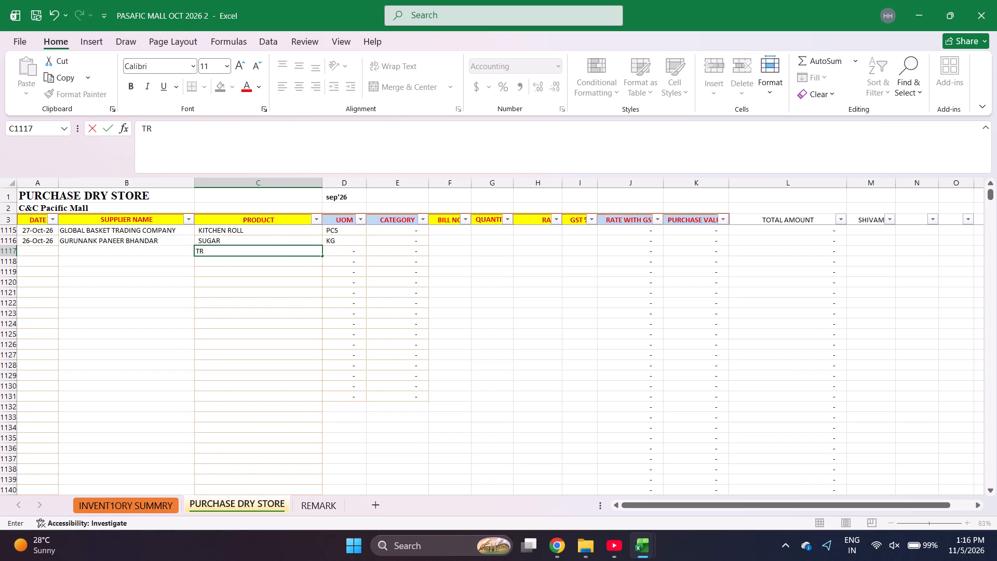
pyautogui.hotkey('ctrl', 'pageup')
pyautogui.hotkey('ctrl', 'f')
pyautogui.write('TRUF')
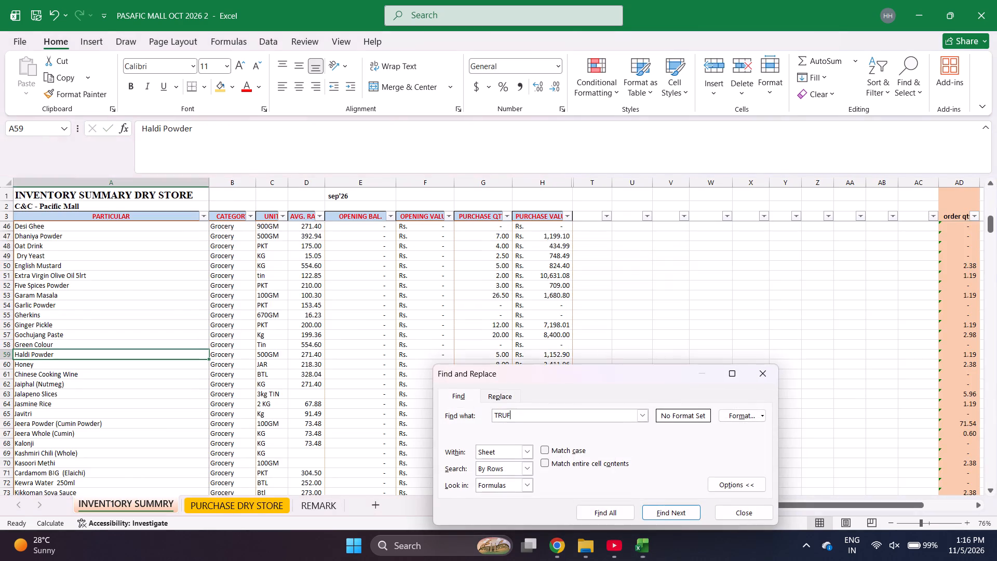
pyautogui.press('Return')
pyautogui.press('Escape')
pyautogui.press('c')
pyautogui.hotkey('ctrl', 'pagedown')
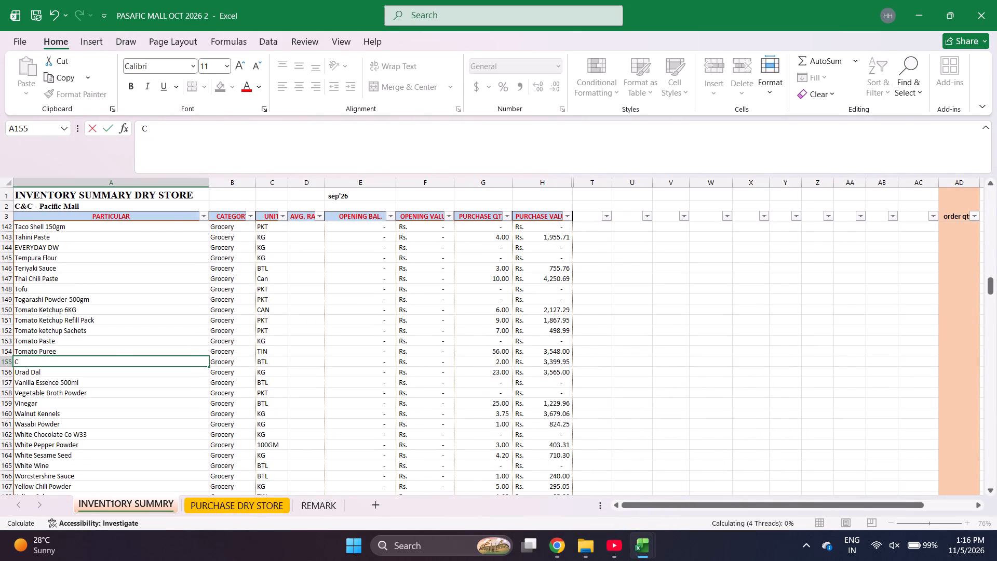
pyautogui.hotkey('ctrl', 'pageup')
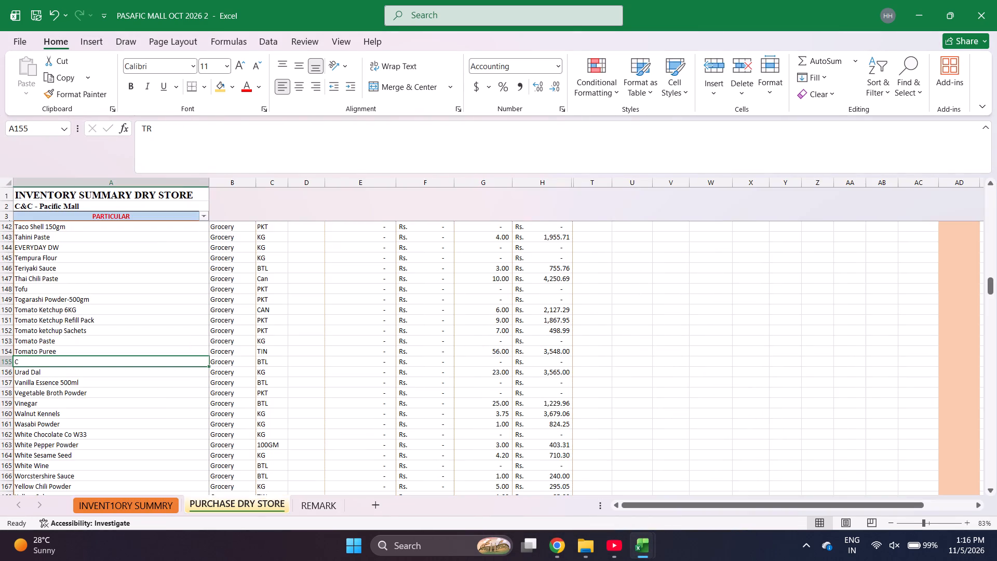
pyautogui.hotkey('ctrl', 'z')
pyautogui.hotkey('ctrl', 'c')
pyautogui.hotkey('ctrl', 'pagedown')
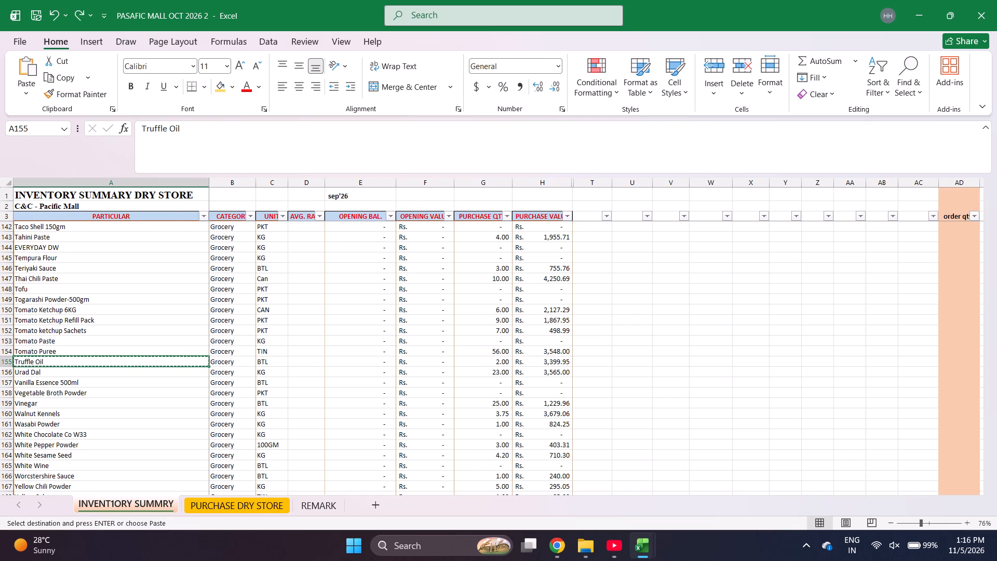
pyautogui.press('Return')
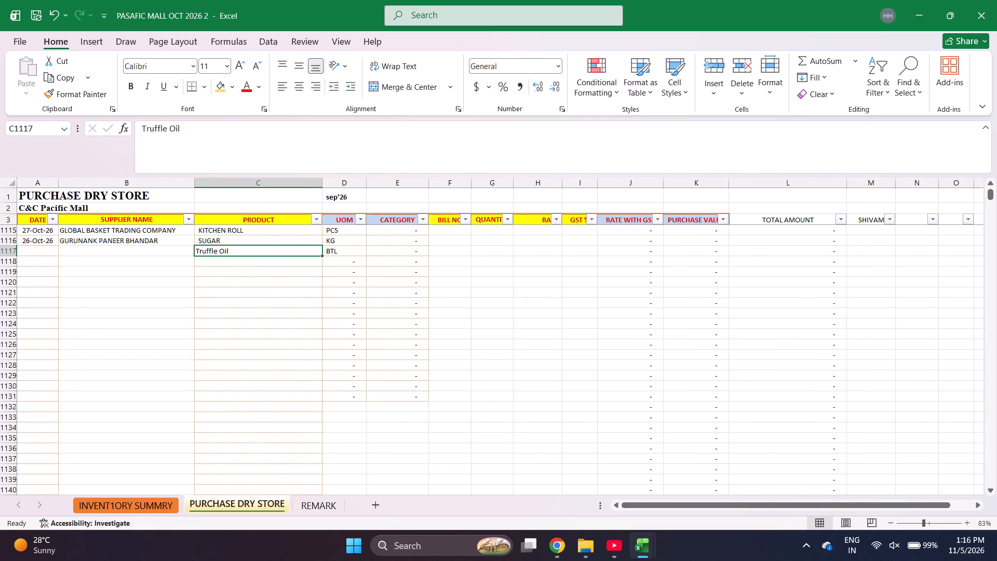
pyautogui.press('Return')
# Find Dalda Ghee in the inventory summary sheet and copy its name into the PRODUCT column at row 1118 of PURCHASE DRY STORE.
pyautogui.hotkey('ctrl', 'pageup')
pyautogui.hotkey('ctrl', 'f')
pyautogui.write('DALDA')
pyautogui.press('Return')
pyautogui.press('Escape')
pyautogui.hotkey('ctrl', 'c')
pyautogui.hotkey('ctrl', 'pagedown')
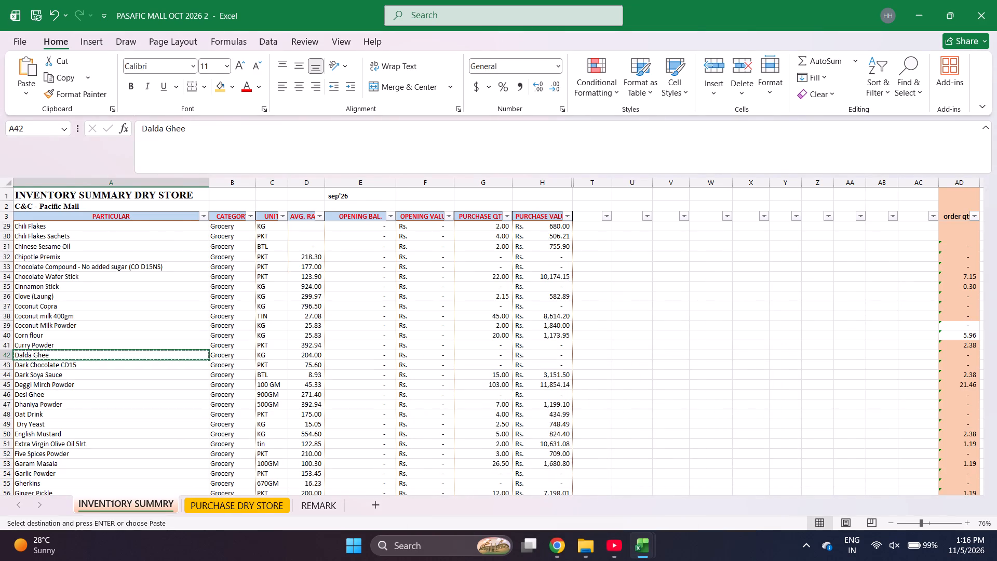
pyautogui.press('Return')
pyautogui.press('Return')
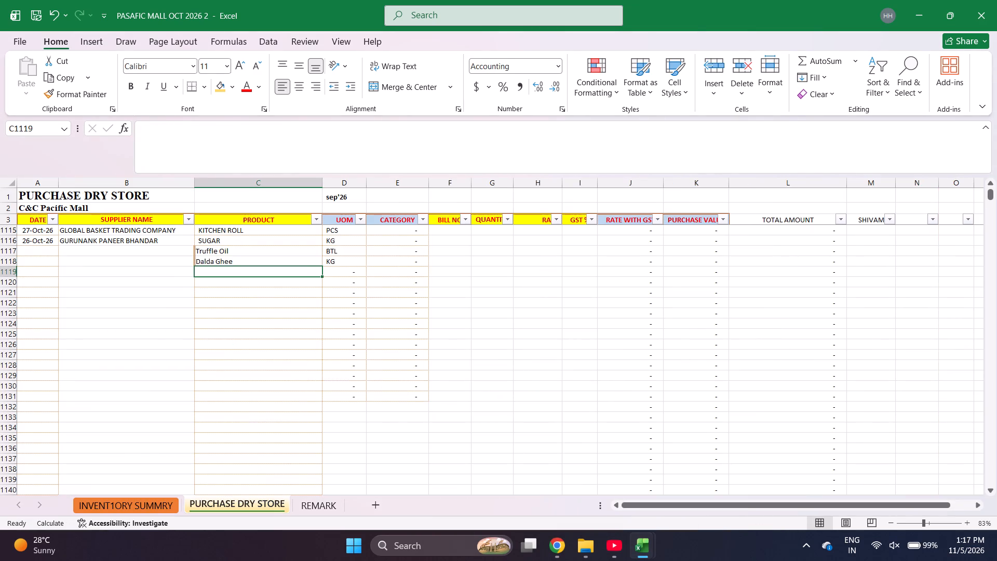
# Find Chat Masala 100gm in the inventory summary sheet and copy its name into the PRODUCT column at row 1119 of PURCHASE DRY STORE.
pyautogui.hotkey('ctrl', 'pageup')
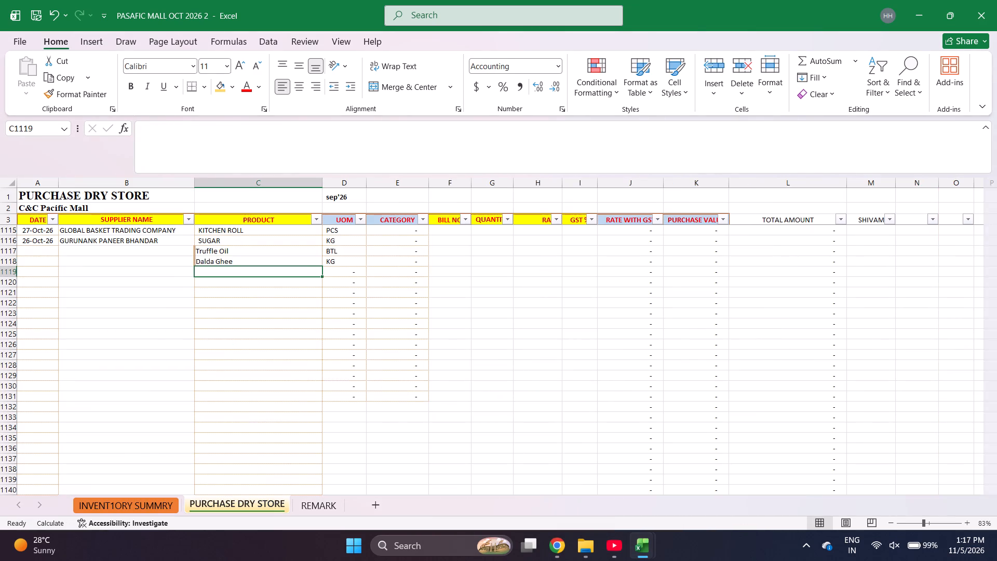
pyautogui.hotkey('ctrl', 'f')
pyautogui.write('CHAT')
pyautogui.press('Return')
pyautogui.press('Escape')
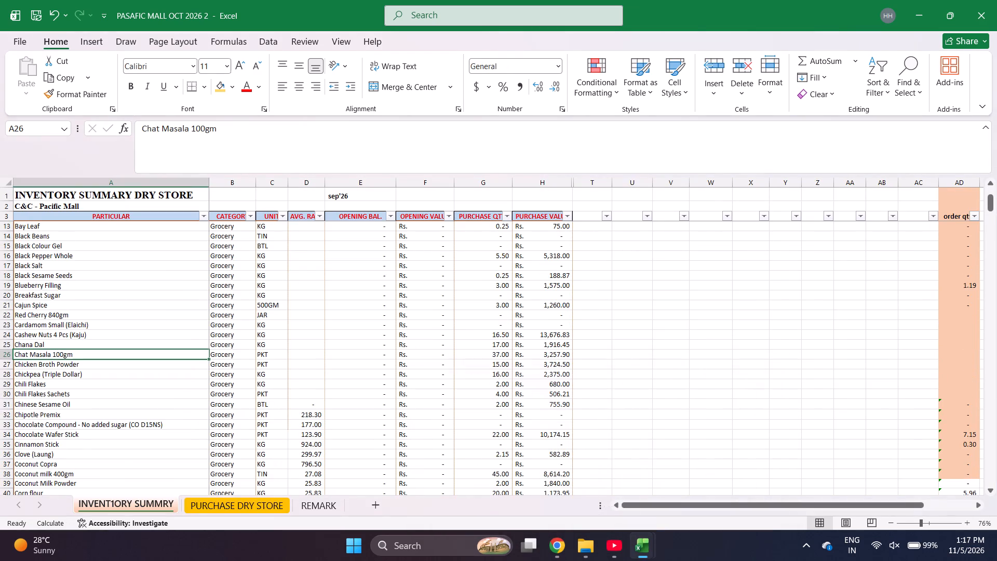
pyautogui.hotkey('ctrl', 'c')
pyautogui.hotkey('ctrl', 'pagedown')
pyautogui.press('Return')
pyautogui.press('Return')
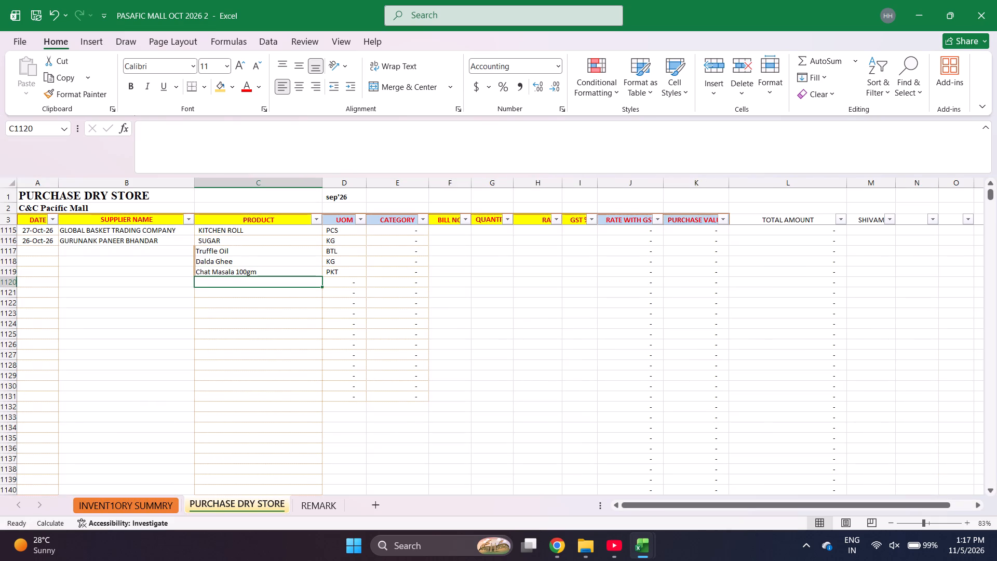
# Enter the products Deggi Mirch Powder, CHANA DAL, BESAN and Dark Soya Sauce in rows 1120 to 1123.
pyautogui.write('DEG')
pyautogui.press('Return')
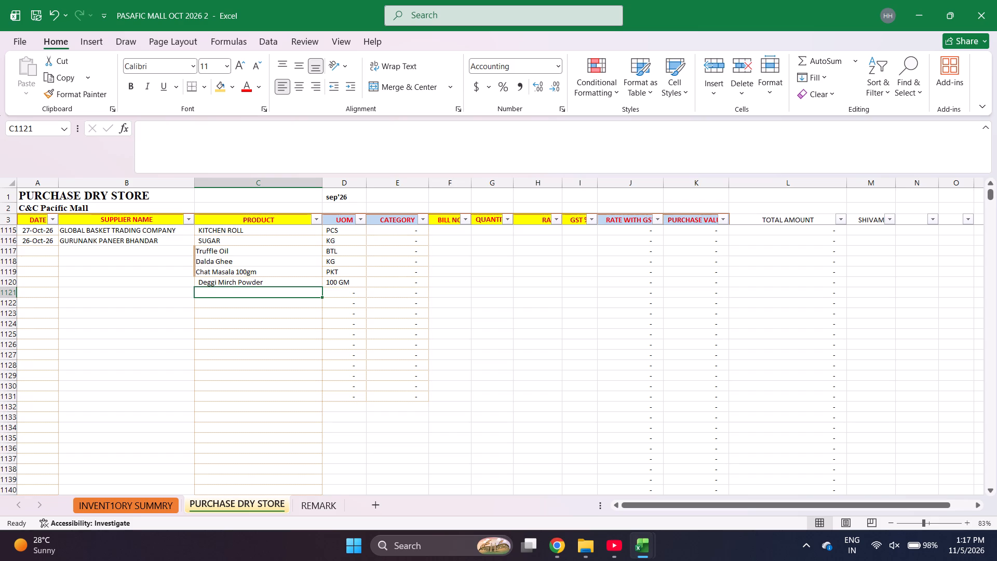
pyautogui.write('CHAN')
pyautogui.press('Return')
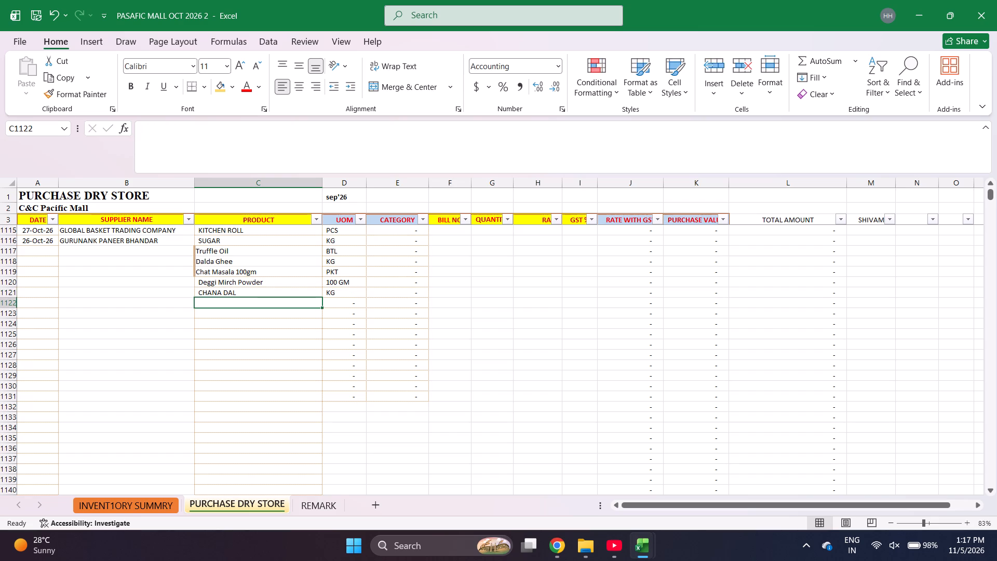
pyautogui.write('BESAN')
pyautogui.press('Return')
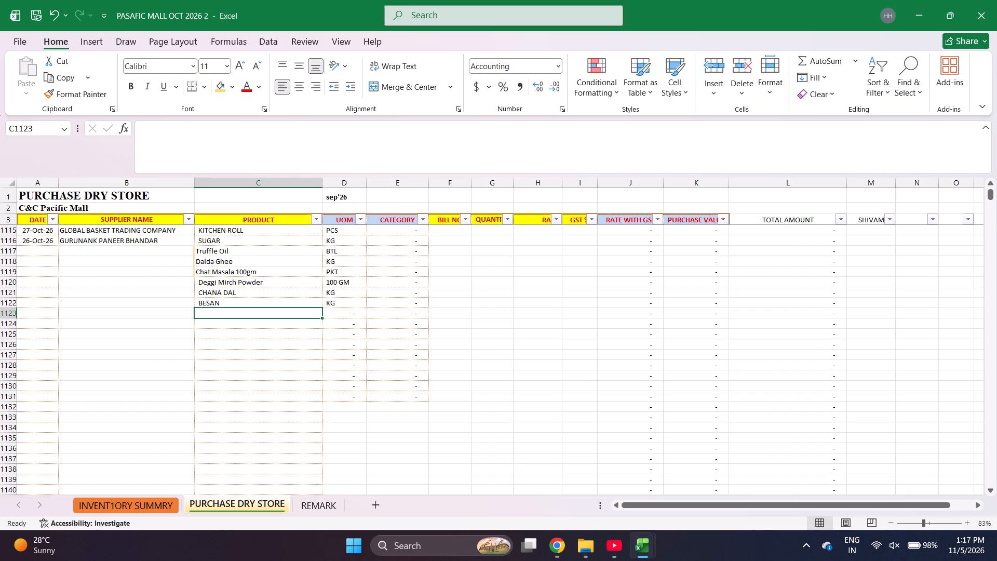
pyautogui.write('DARK SOYA')
pyautogui.press('space')
pyautogui.press('Return')
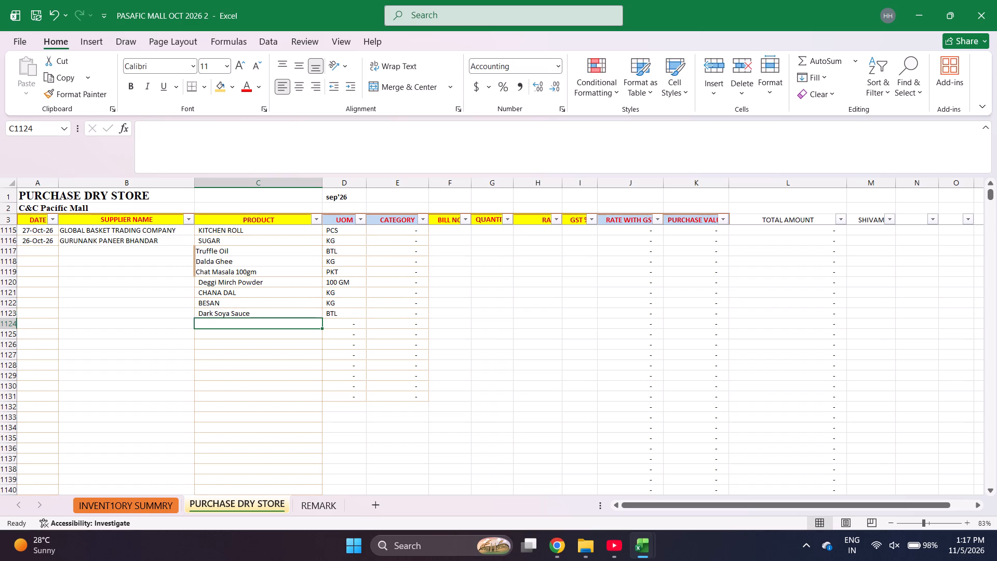
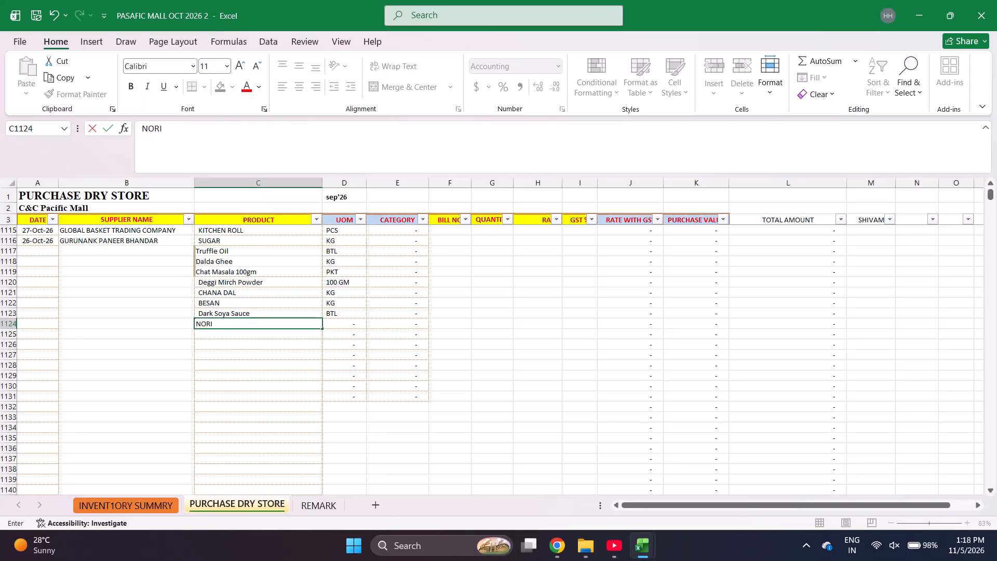
# Complete the product name NORI SHEET in row 1124 of the PRODUCT column.
pyautogui.press('space')
pyautogui.write('SHEET')
pyautogui.press('Return')
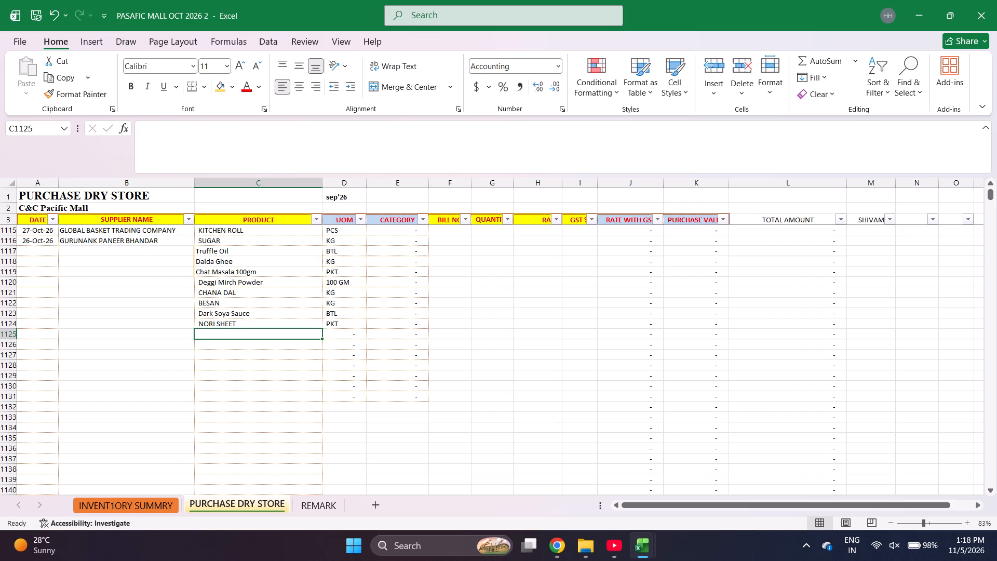
# Find Teriyaki Sauce in the inventory summary sheet and copy its name into the PRODUCT column at row 1125 of PURCHASE DRY STORE.
pyautogui.hotkey('ctrl', 'pageup')
pyautogui.hotkey('ctrl', 'f')
pyautogui.write('TERI')
pyautogui.press('Return')
pyautogui.press('Escape')
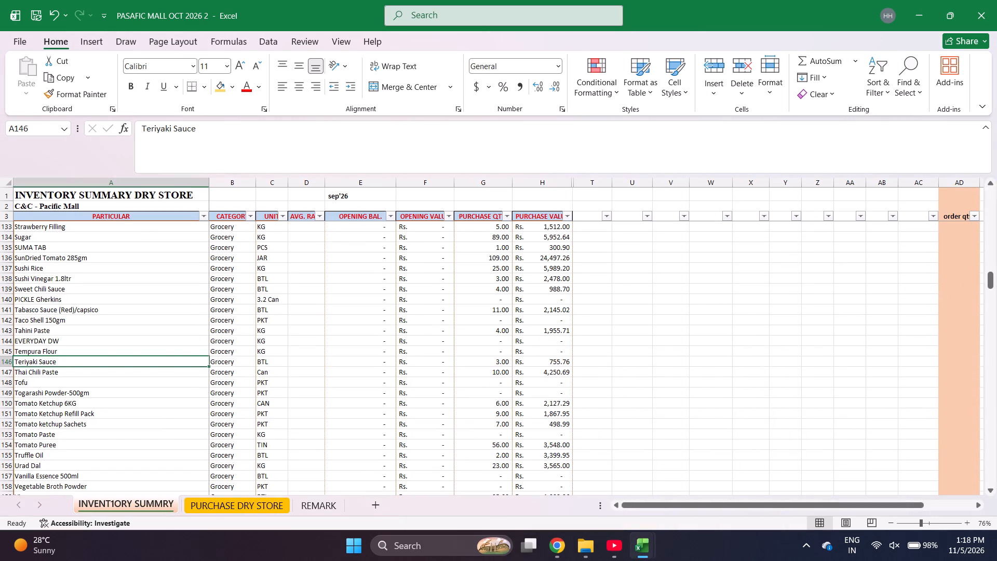
pyautogui.hotkey('ctrl', 'c')
pyautogui.hotkey('ctrl', 'pagedown')
pyautogui.press('Return')
pyautogui.press('Return')
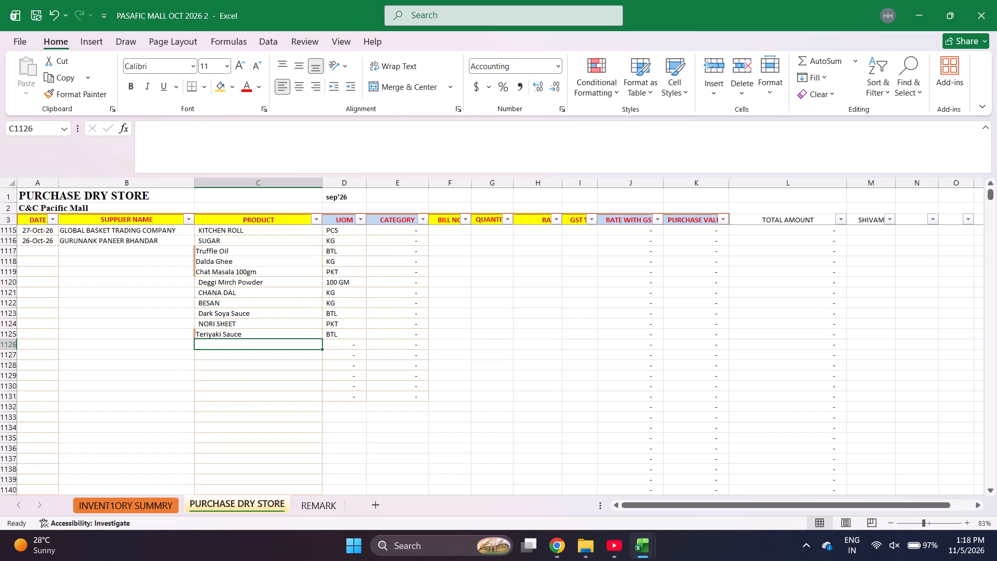
# Find Nachos Chips Jalapeno Flavor 200gm in the inventory summary sheet and copy its name into the PRODUCT column at row 1126 of PURCHASE DRY STORE.
pyautogui.write('NACHOS')
pyautogui.press('space')
pyautogui.hotkey('ctrl', 'pageup')
pyautogui.hotkey('ctrl', 'f')
pyautogui.write('NACHOS')
pyautogui.press('Return')
pyautogui.press('Escape')
pyautogui.hotkey('ctrl', 'c')
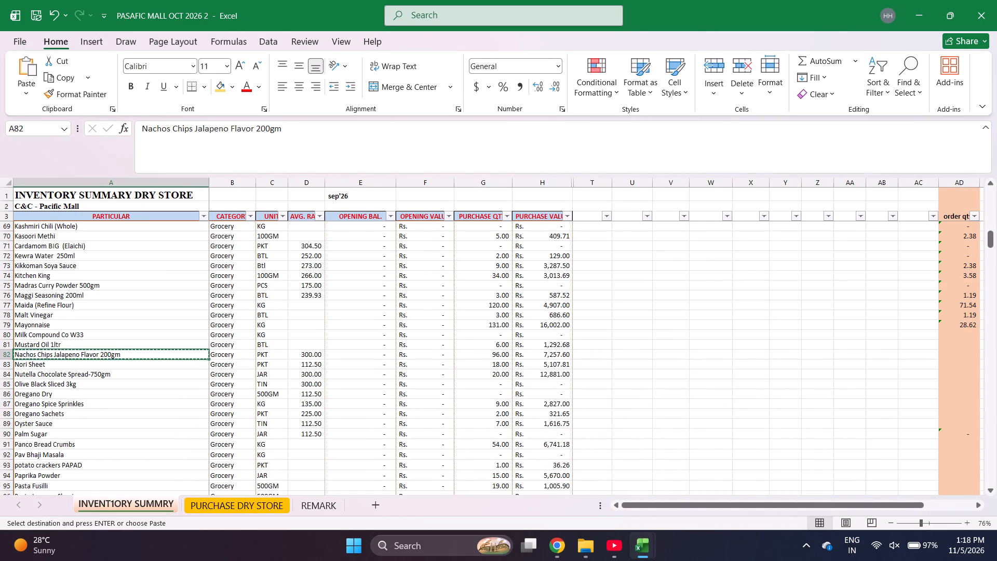
pyautogui.hotkey('ctrl', 'pagedown')
pyautogui.press('Return')
pyautogui.press('Return')
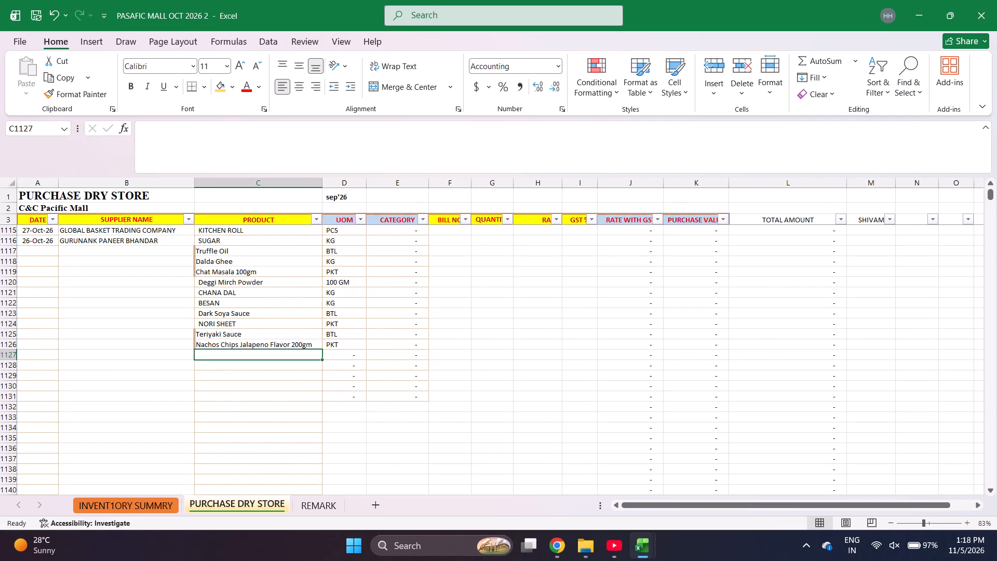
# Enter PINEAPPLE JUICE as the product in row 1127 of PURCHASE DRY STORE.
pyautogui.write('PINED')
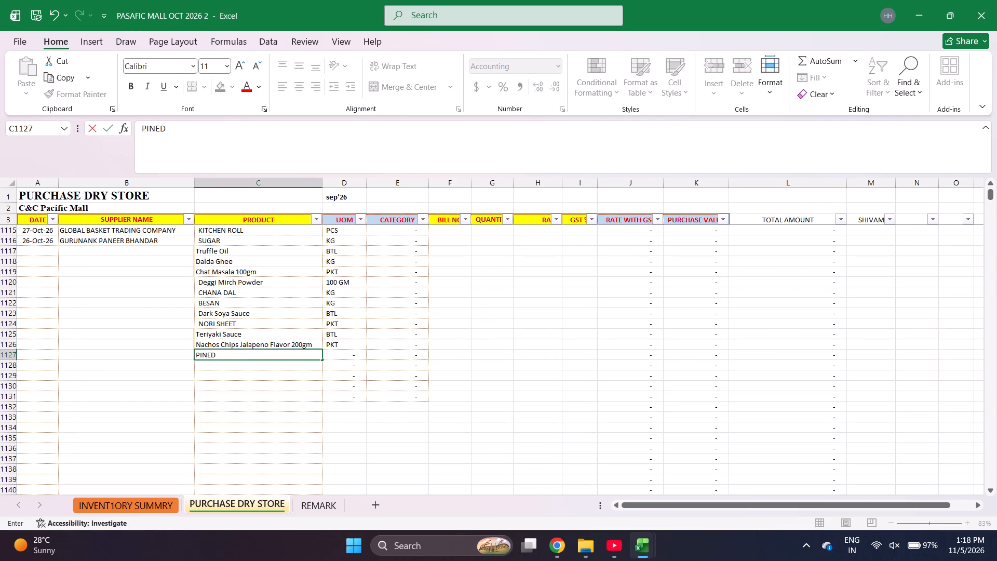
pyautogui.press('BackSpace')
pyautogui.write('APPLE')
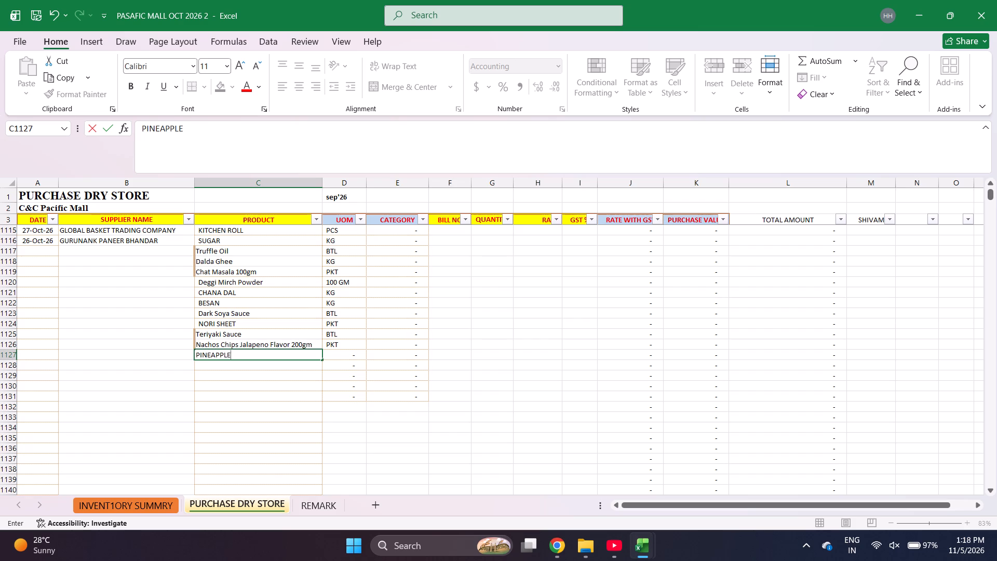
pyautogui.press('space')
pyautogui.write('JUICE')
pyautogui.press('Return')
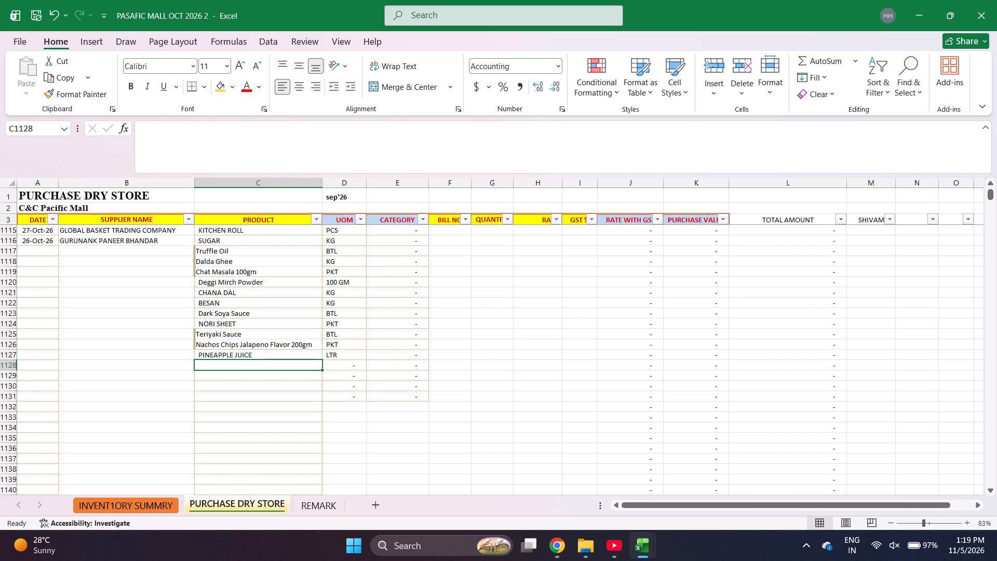
# Find Pineapple Crush in the inventory summary sheet and copy its name over the product in row 1127 of PURCHASE DRY STORE.
pyautogui.hotkey('ctrl', 'pageup')
pyautogui.hotkey('ctrl', 'f')
pyautogui.write('CURSH')
pyautogui.press('Return')
pyautogui.press('Return')
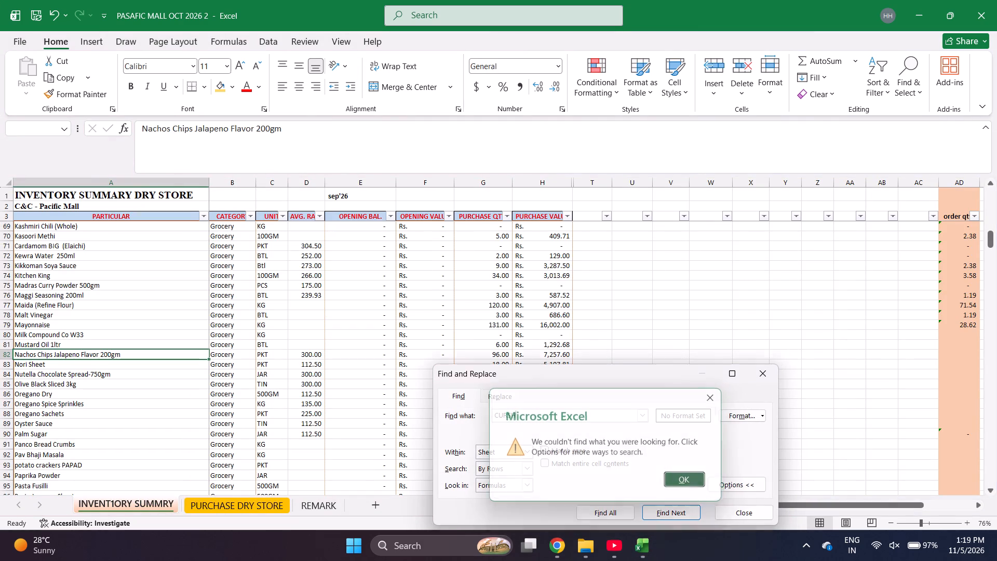
pyautogui.press('BackSpace')
pyautogui.press('BackSpace')
pyautogui.press('BackSpace')
pyautogui.press('BackSpace')
pyautogui.write('RUSH')
pyautogui.press('Return')
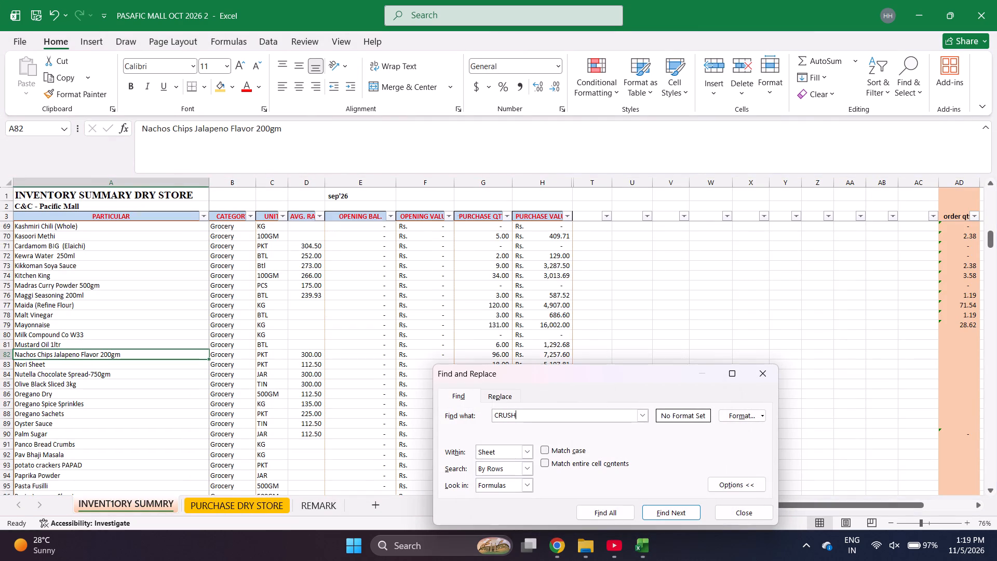
pyautogui.press('Return')
pyautogui.press('Return')
pyautogui.press('Return')
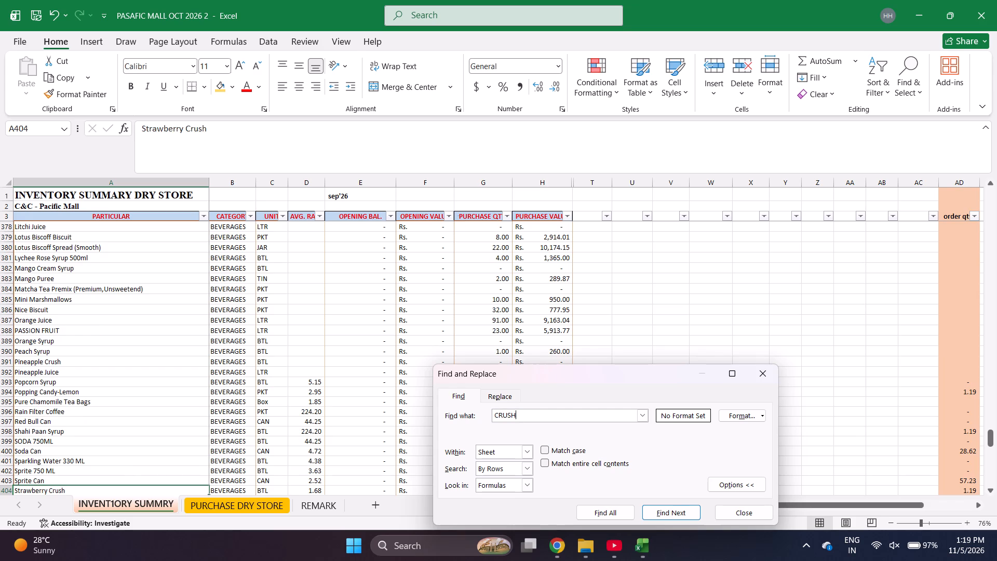
pyautogui.press('Return')
pyautogui.press('Escape')
pyautogui.hotkey('ctrl', 'c')
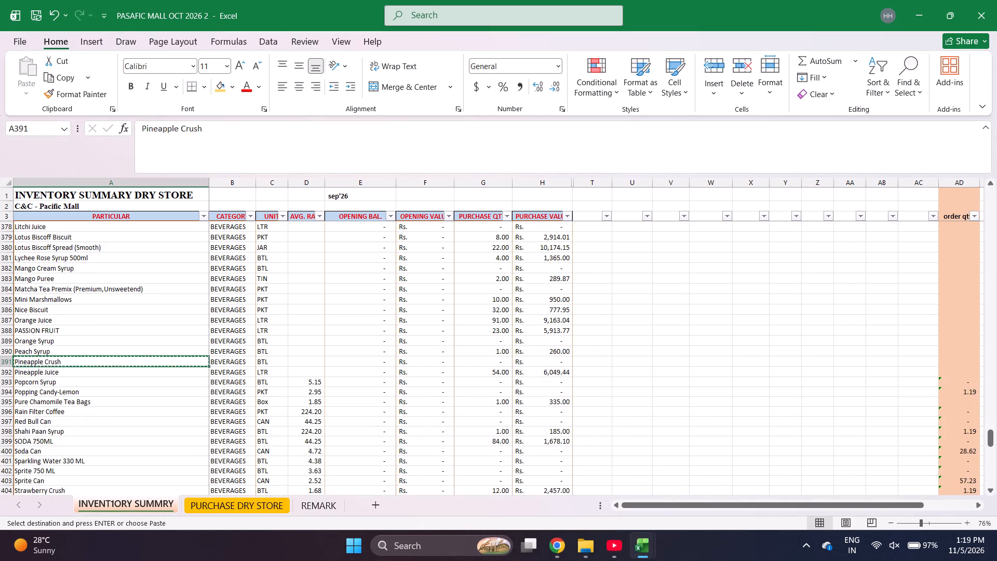
pyautogui.hotkey('ctrl', 'pagedown')
pyautogui.press('Up')
pyautogui.press('Return')
pyautogui.press('Return')
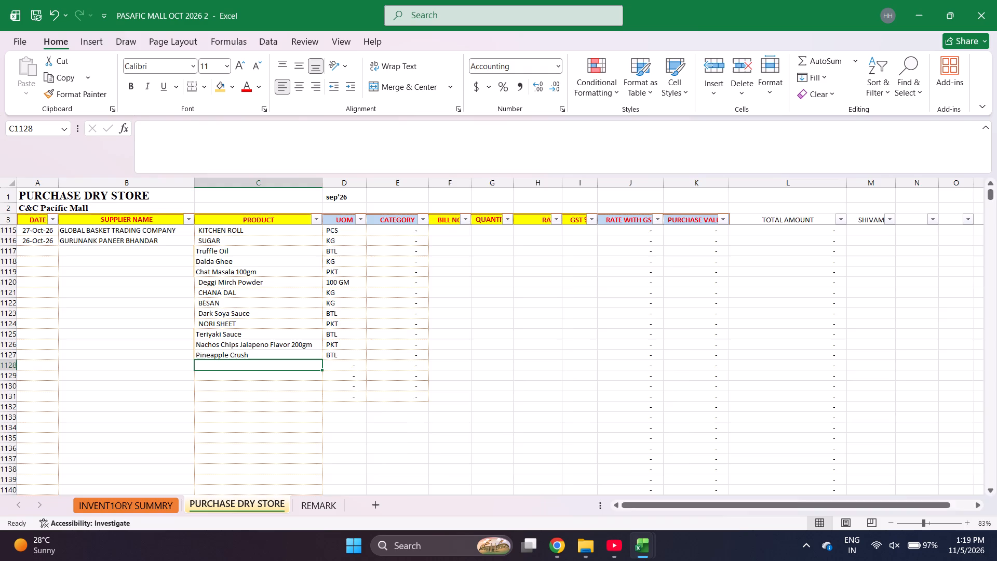
# Find Sweet Chili Sauce in the inventory summary sheet and copy its name into the PRODUCT column at row 1128 of PURCHASE DRY STORE.
pyautogui.hotkey('ctrl', 'pageup')
pyautogui.hotkey('ctrl', 'f')
pyautogui.write('SWEET')
pyautogui.press('Return')
pyautogui.press('Escape')
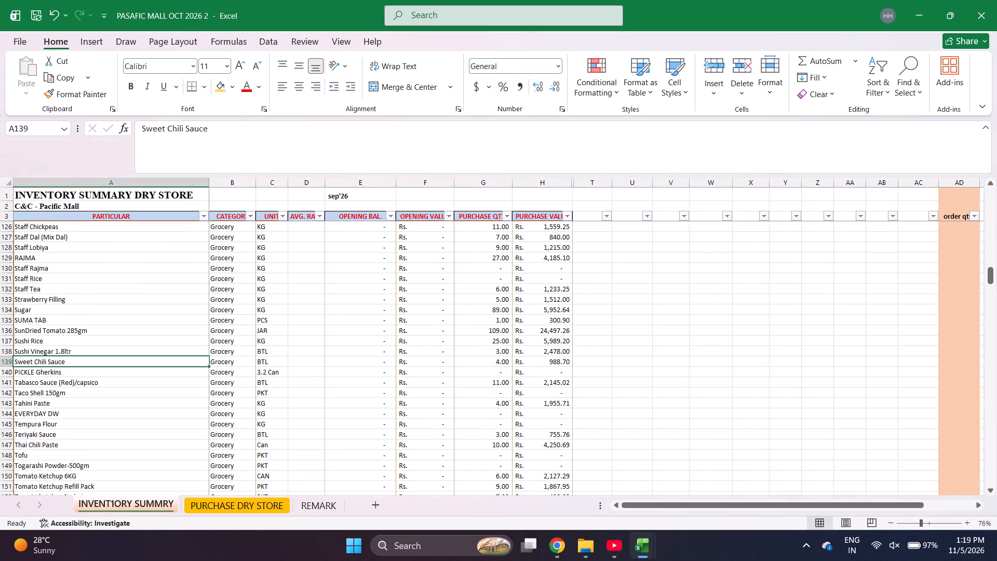
pyautogui.hotkey('ctrl', 'c')
pyautogui.hotkey('ctrl', 'pagedown')
pyautogui.press('Return')
pyautogui.press('Return')
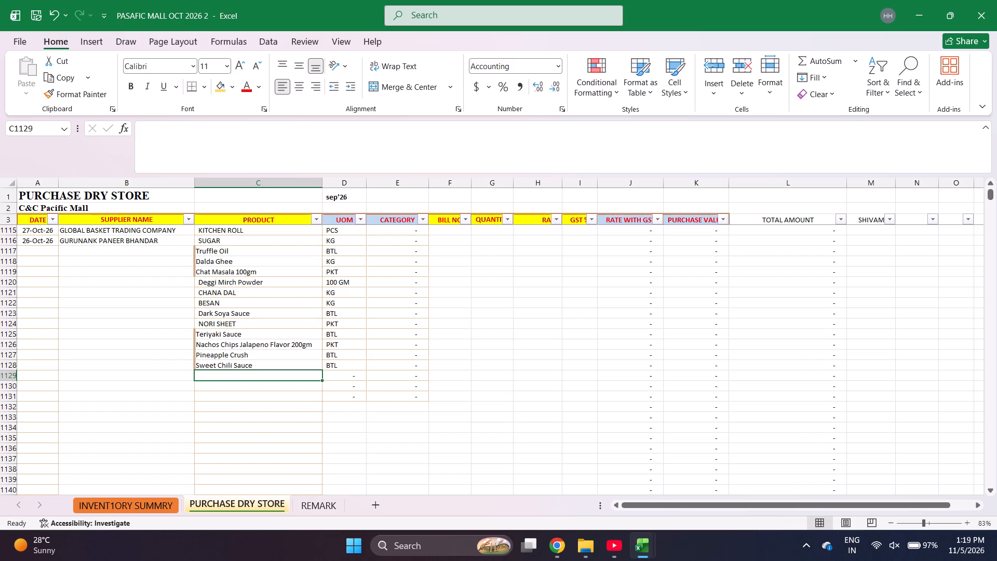
# Find Yuzu Syrup in the inventory summary sheet and copy its name into the PRODUCT column at row 1129 of PURCHASE DRY STORE.
pyautogui.hotkey('ctrl', 'pageup')
pyautogui.hotkey('ctrl', 'f')
pyautogui.write('YUZU')
pyautogui.press('Return')
pyautogui.press('Escape')
pyautogui.hotkey('ctrl', 'c')
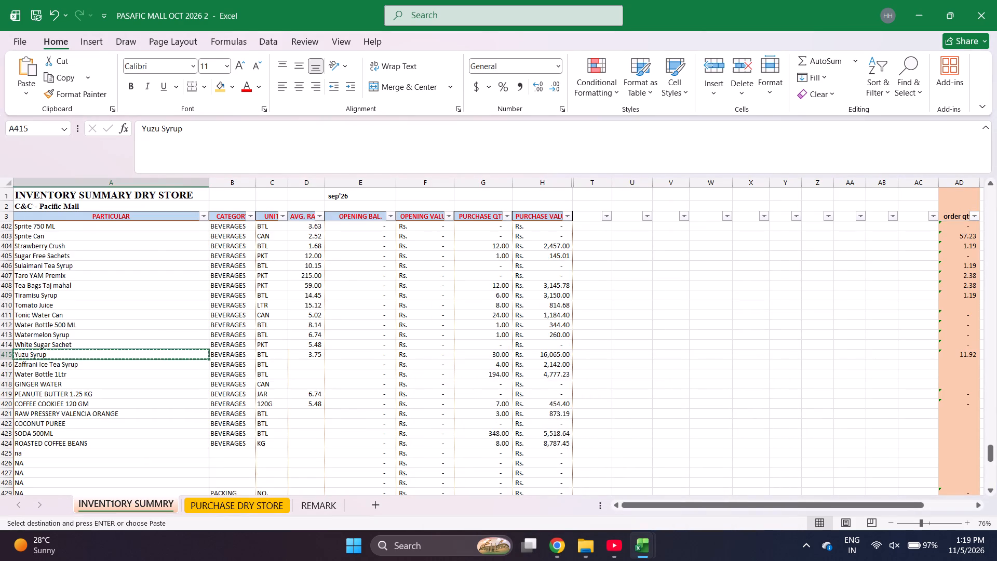
pyautogui.hotkey('ctrl', 'pagedown')
pyautogui.press('Return')
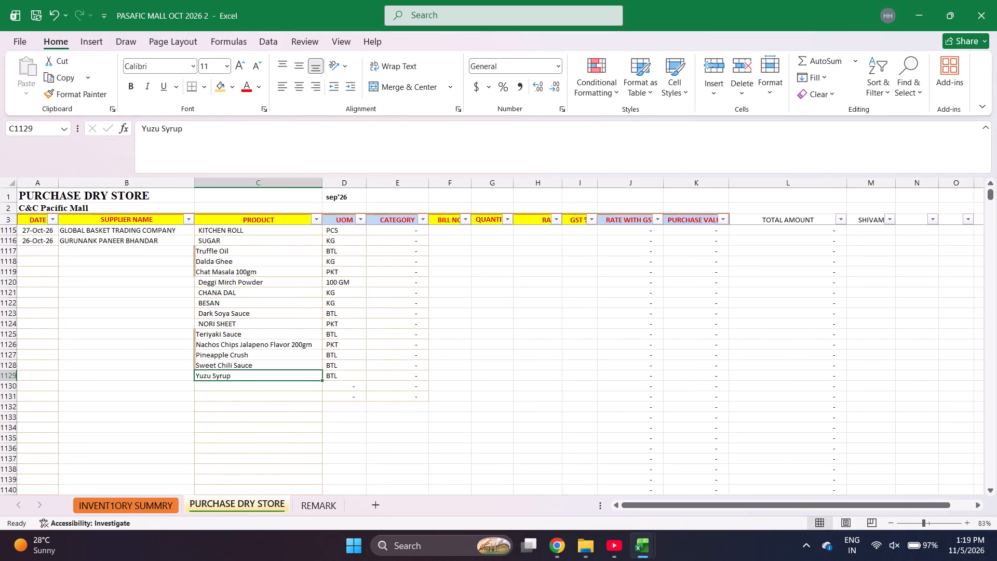
# Select the product entries from SUGAR to Yuzu Syrup in rows 1116 to 1129 of PURCHASE DRY STORE.
pyautogui.press('Left')
pyautogui.hotkey('ctrl', 'Up')
pyautogui.press('Right')
pyautogui.hotkey('shift', 'Down')
pyautogui.hotkey('shift', 'Down')
pyautogui.hotkey('shift', 'Down')
pyautogui.hotkey('shift', 'Down')
pyautogui.hotkey('shift', 'Down')
pyautogui.hotkey('shift', 'Down')
pyautogui.hotkey('shift', 'Down')
pyautogui.hotkey('shift', 'Down')
pyautogui.hotkey('shift', 'Down')
pyautogui.hotkey('shift', 'Down')
pyautogui.hotkey('shift', 'Down')
pyautogui.hotkey('shift', 'Down')
pyautogui.hotkey('shift', 'Down')
pyautogui.hotkey('shift', 'Down')
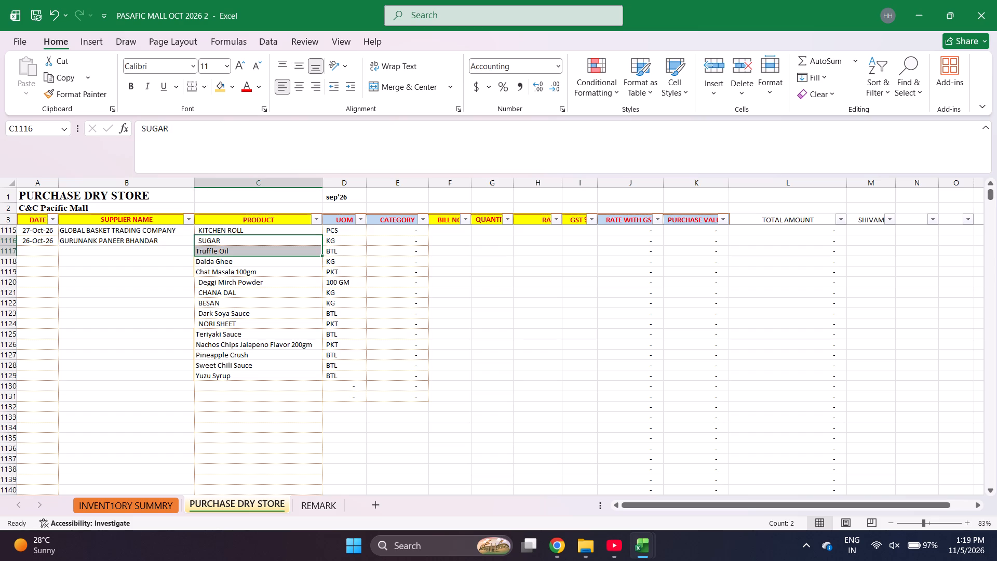
pyautogui.hotkey('shift', 'Down')
pyautogui.hotkey('shift', 'Down')
pyautogui.hotkey('shift', 'Down')
pyautogui.hotkey('shift', 'Down')
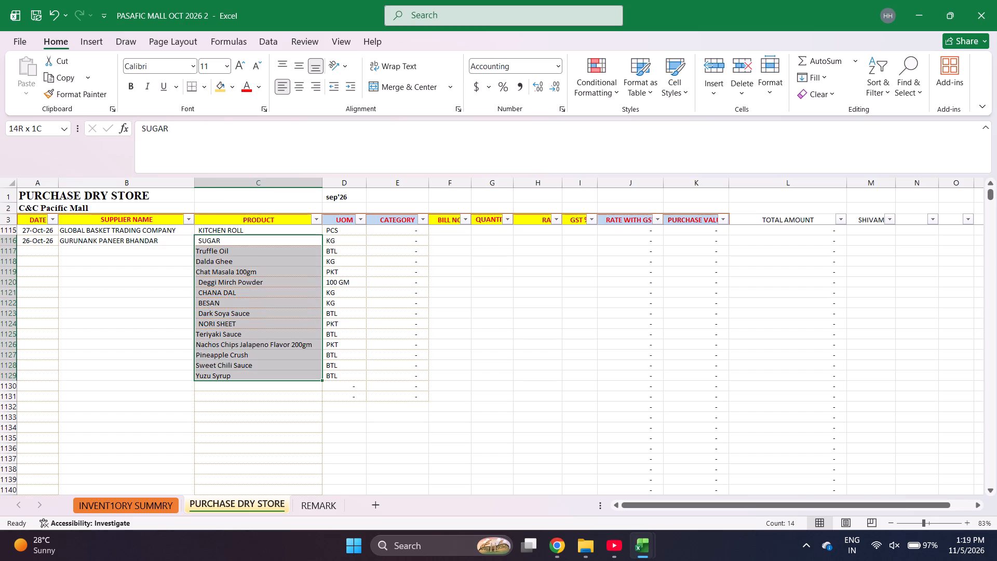
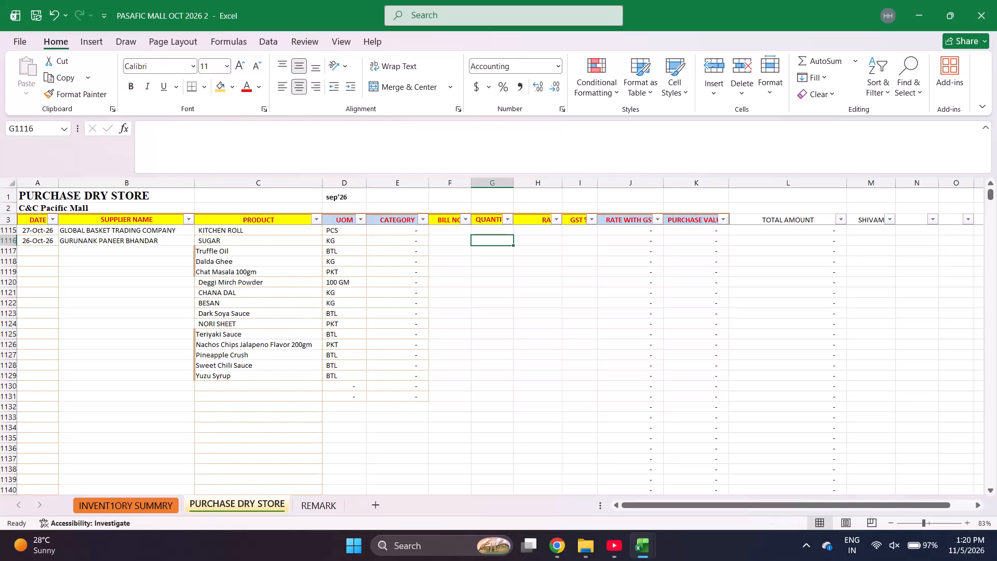
# Delete the KITCHEN ROLL row of GLOBAL BASKET TRADING COMPANY at row 1115 of PURCHASE DRY STORE.
pyautogui.press('Up')
pyautogui.press('Left')
pyautogui.press('Up')
pyautogui.press('Down')
pyautogui.press('Left')
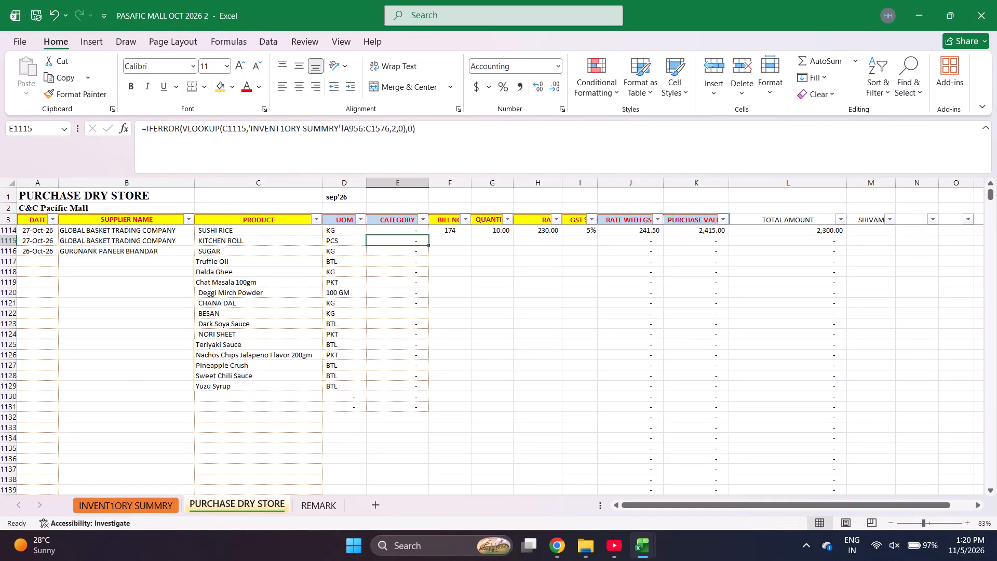
pyautogui.press('Left')
pyautogui.press('Left')
pyautogui.press('Left')
pyautogui.press('Left')
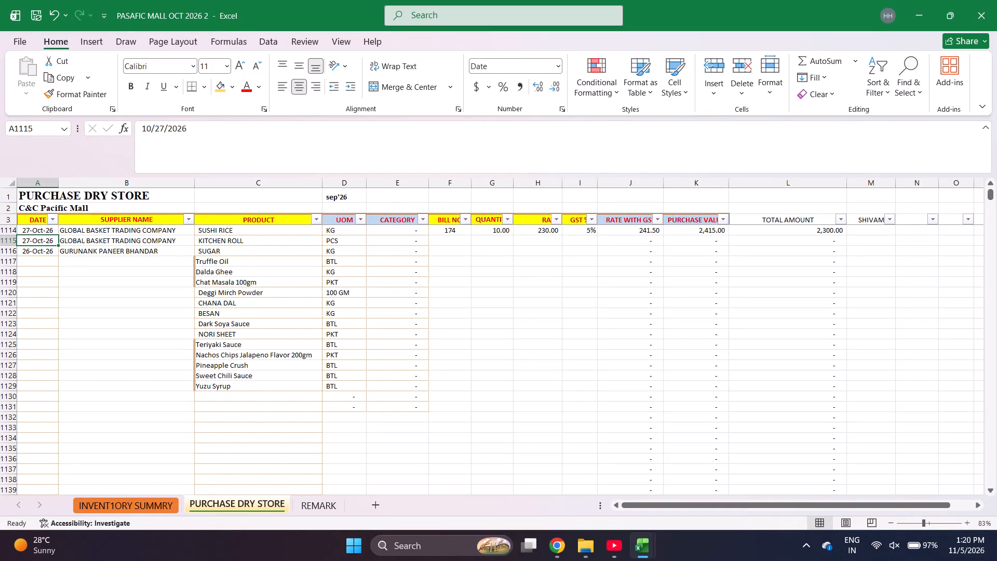
pyautogui.hotkey('shift', 'space')
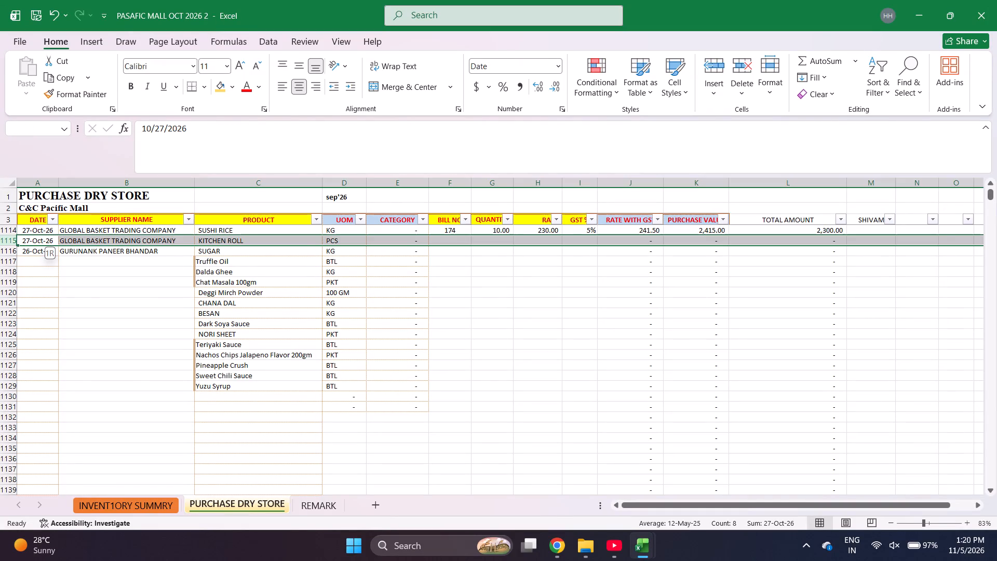
pyautogui.hotkey('ctrl', '-')
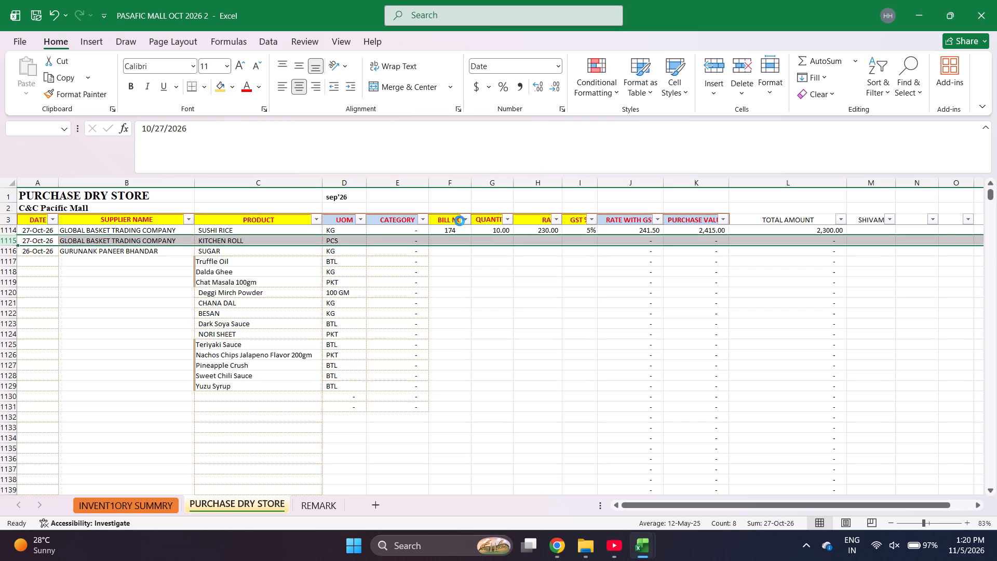
# Enter bill number 5370 for SUGAR in row 1115.
pyautogui.press('Right')
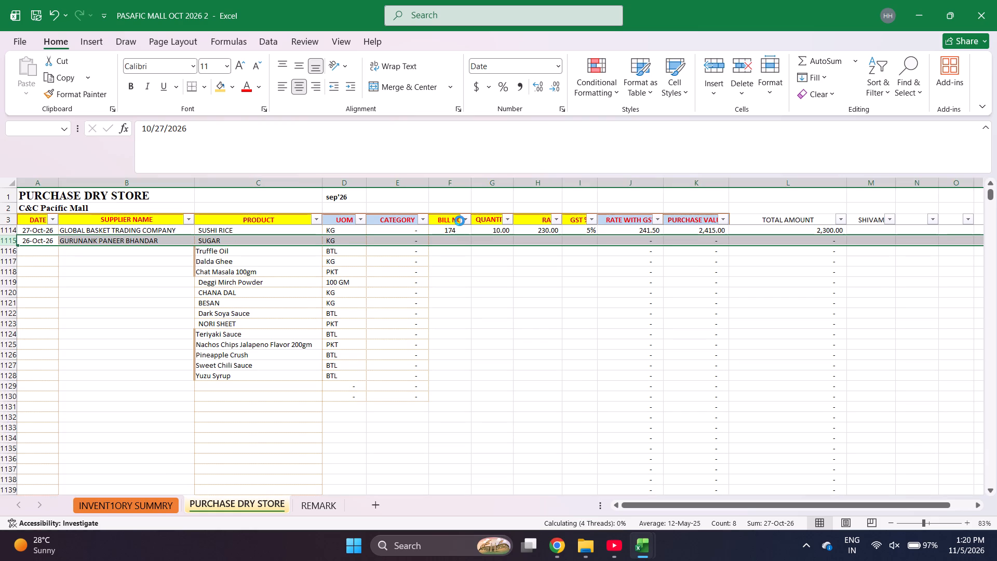
pyautogui.press('Right')
pyautogui.press('Right')
pyautogui.press('Right')
pyautogui.press('Right')
pyautogui.press('Right')
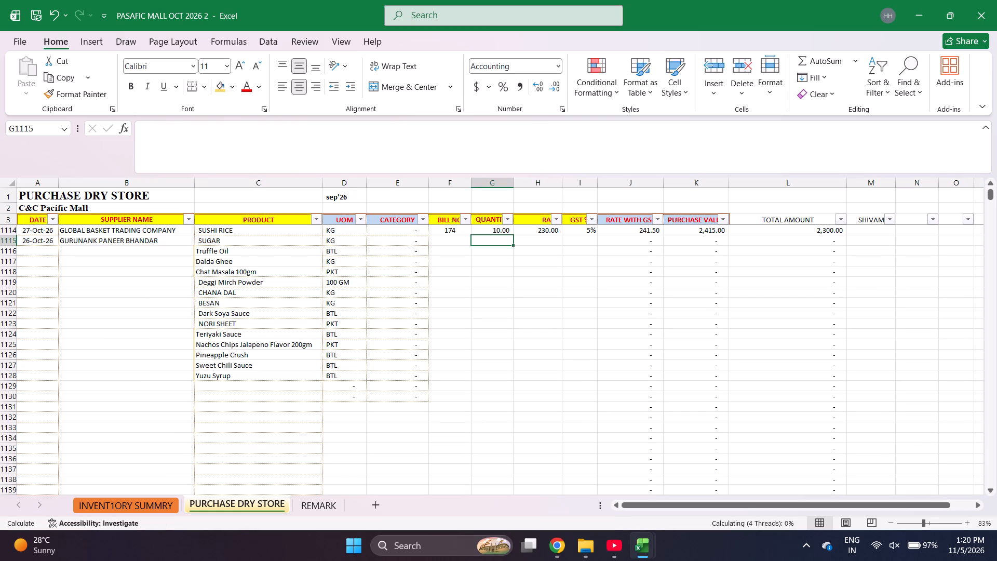
pyautogui.press('Left')
pyautogui.write('5370')
pyautogui.press('Right')
pyautogui.press('Right')
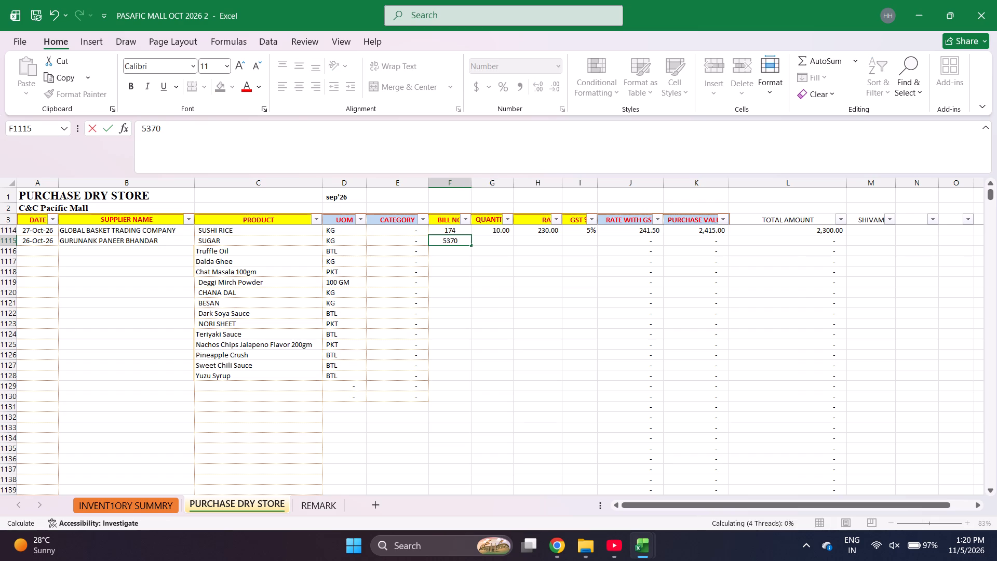
pyautogui.press('Left')
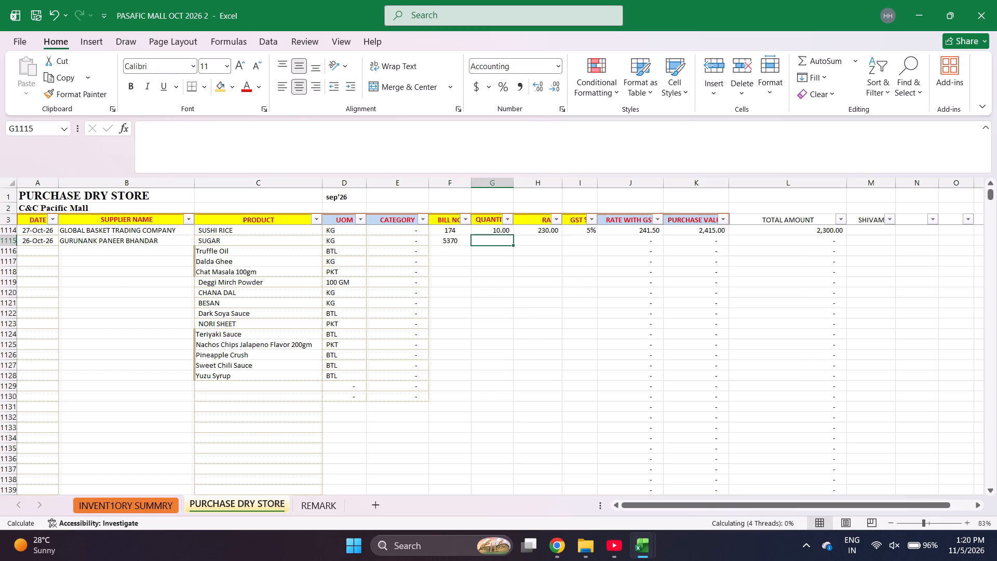
# Enter the quantities 2, 1, 1, 2, 3, 1 and 2 for SUGAR through BESAN in rows 1115 to 1121.
pyautogui.press('2')
pyautogui.press('Return')
pyautogui.press('1')
pyautogui.press('Return')
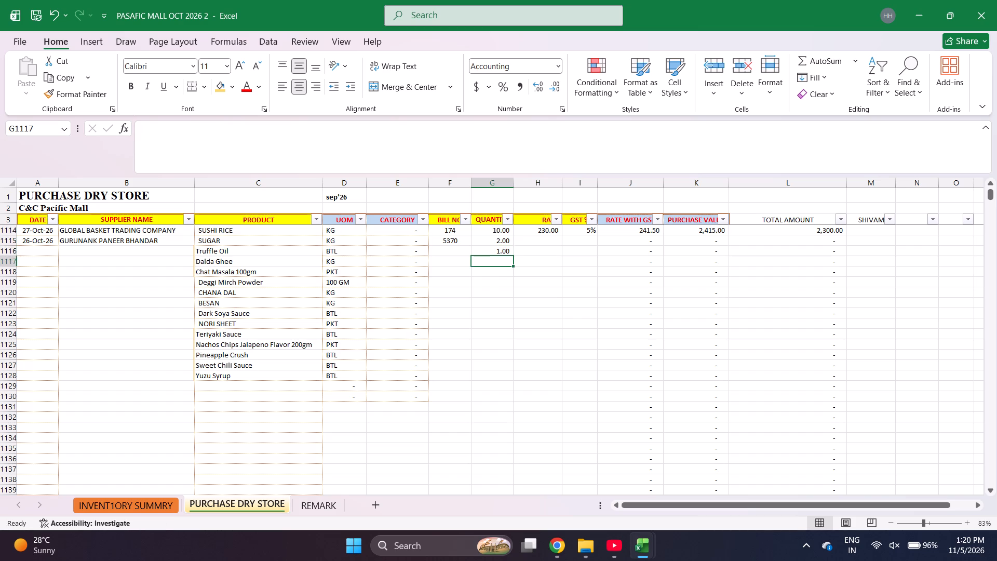
pyautogui.press('1')
pyautogui.press('Return')
pyautogui.press('2')
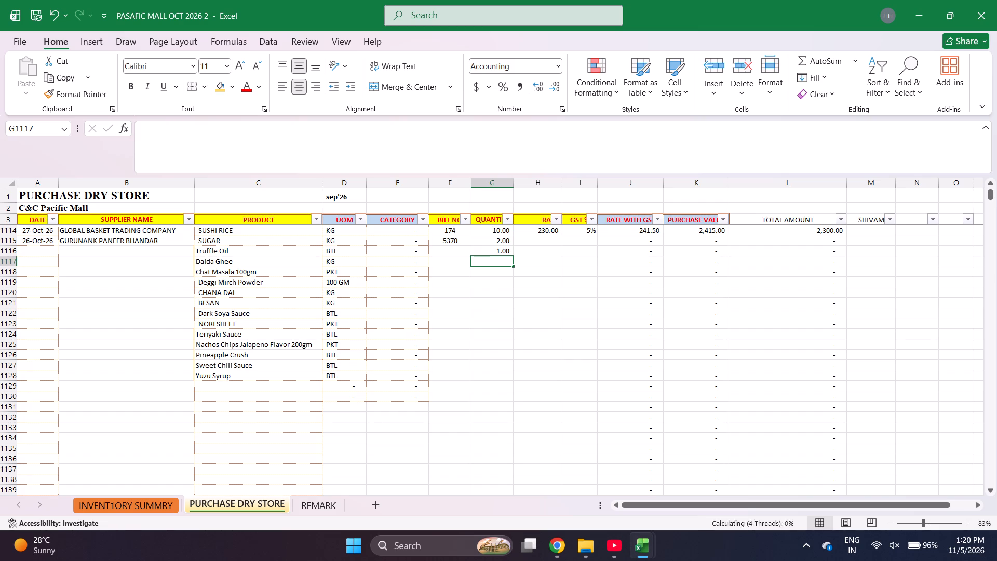
pyautogui.press('Return')
pyautogui.press('3')
pyautogui.press('Return')
pyautogui.press('1')
pyautogui.press('Return')
pyautogui.press('2')
pyautogui.press('Return')
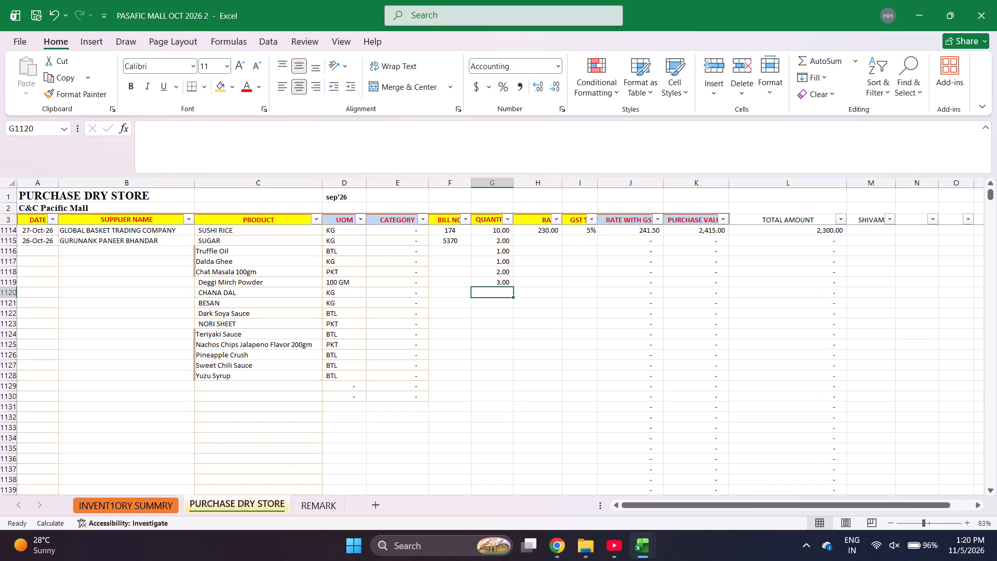
# Enter the quantities 1, 1, 1, 24, 1, 1 and 6 for Dark Soya Sauce through Yuzu Syrup in rows 1122 to 1128.
pyautogui.press('1')
pyautogui.press('Return')
pyautogui.press('1')
pyautogui.press('Return')
pyautogui.press('1')
pyautogui.press('Return')
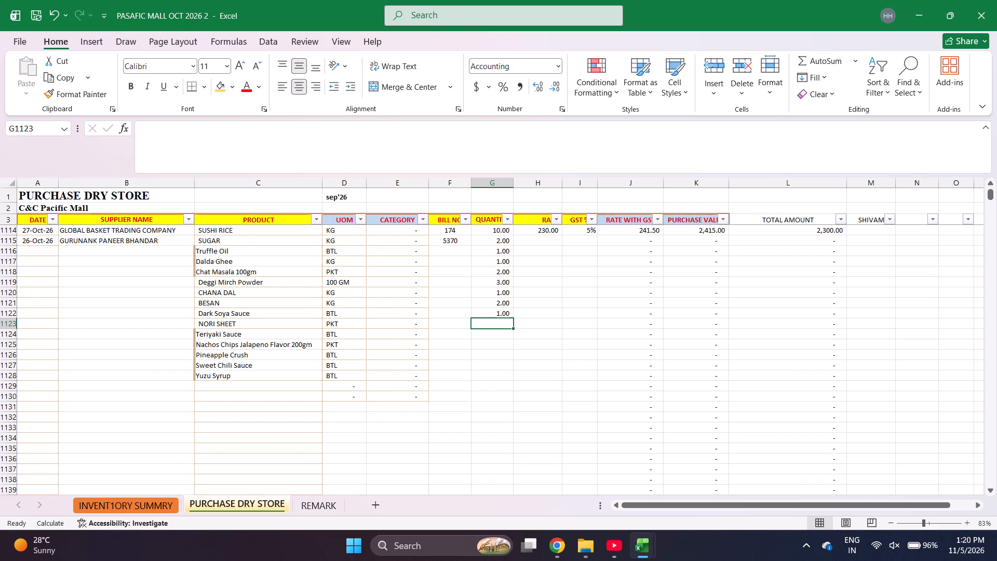
pyautogui.write('24')
pyautogui.press('Return')
pyautogui.press('1')
pyautogui.press('Return')
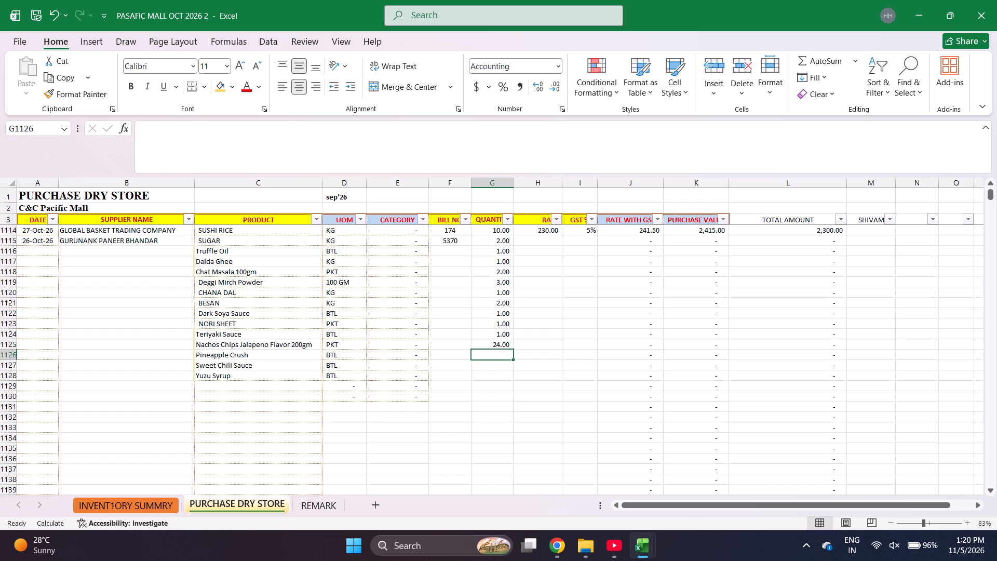
pyautogui.press('1')
pyautogui.press('Return')
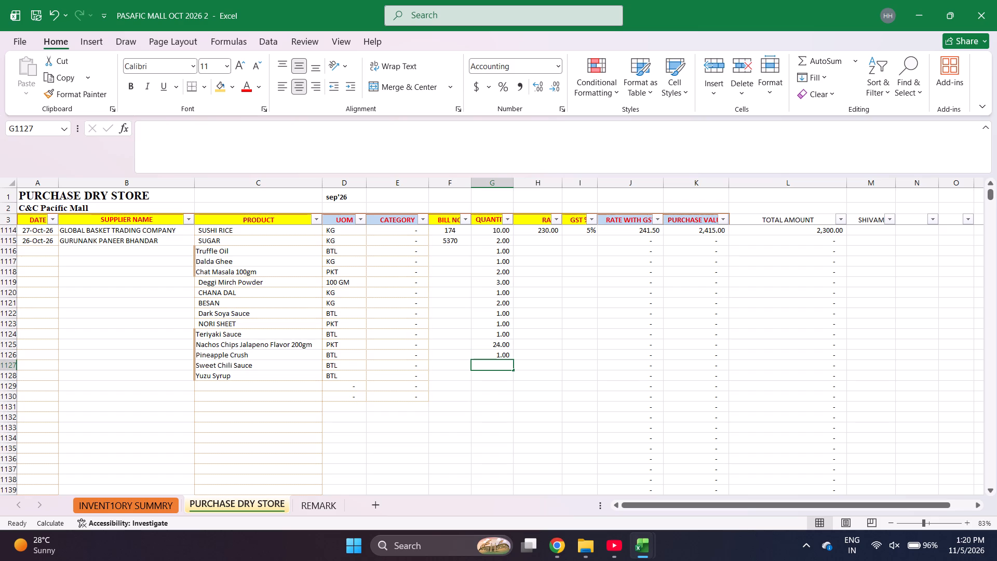
pyautogui.press('6')
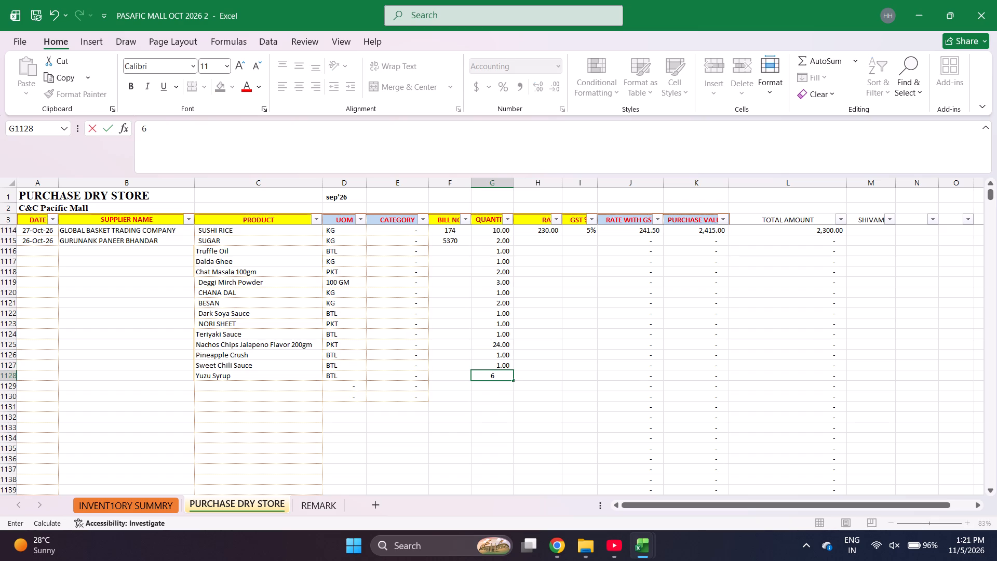
pyautogui.press('Return')
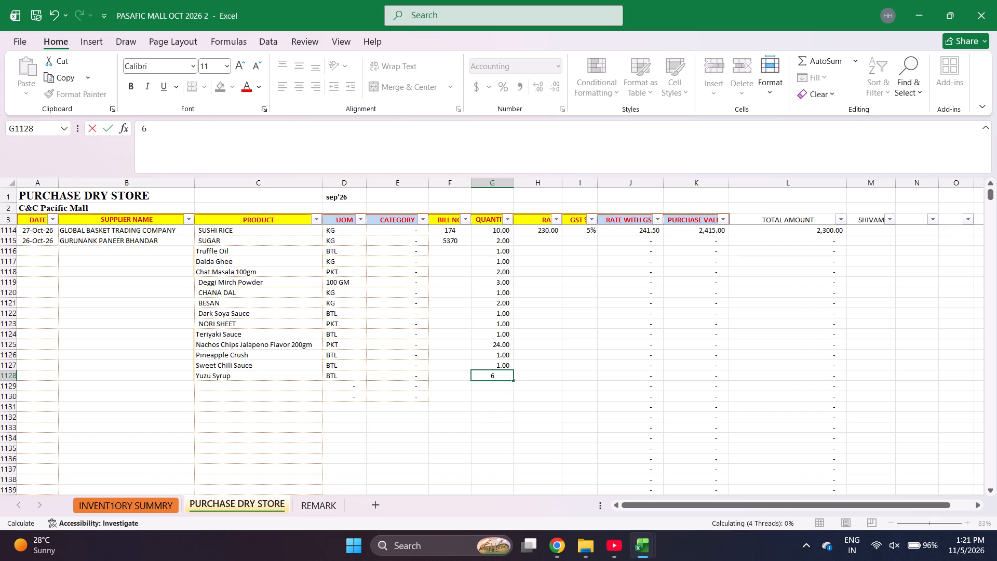
# Fill bill number 5370 down from the SUGAR row to the Yuzu Syrup row, rows 1115 to 1128.
pyautogui.press('Right')
pyautogui.press('Left')
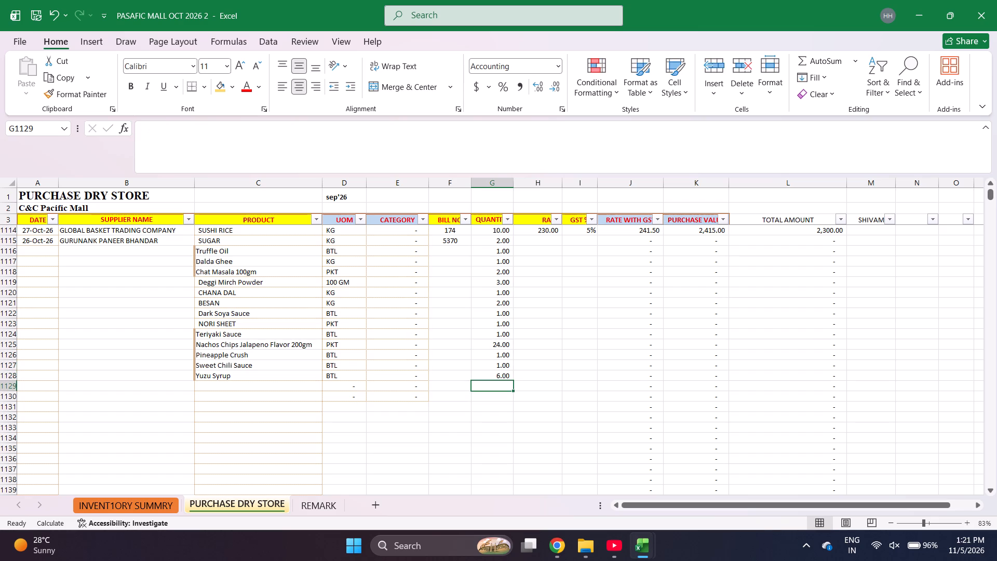
pyautogui.press('Left')
pyautogui.hotkey('ctrl', 'Up')
pyautogui.hotkey('shift', 'Down')
pyautogui.hotkey('shift', 'Down')
pyautogui.hotkey('shift', 'Down')
pyautogui.hotkey('shift', 'Down')
pyautogui.hotkey('shift', 'Down')
pyautogui.hotkey('shift', 'Down')
pyautogui.hotkey('shift', 'Down')
pyautogui.hotkey('shift', 'Down')
pyautogui.hotkey('shift', 'Down')
pyautogui.hotkey('shift', 'Down')
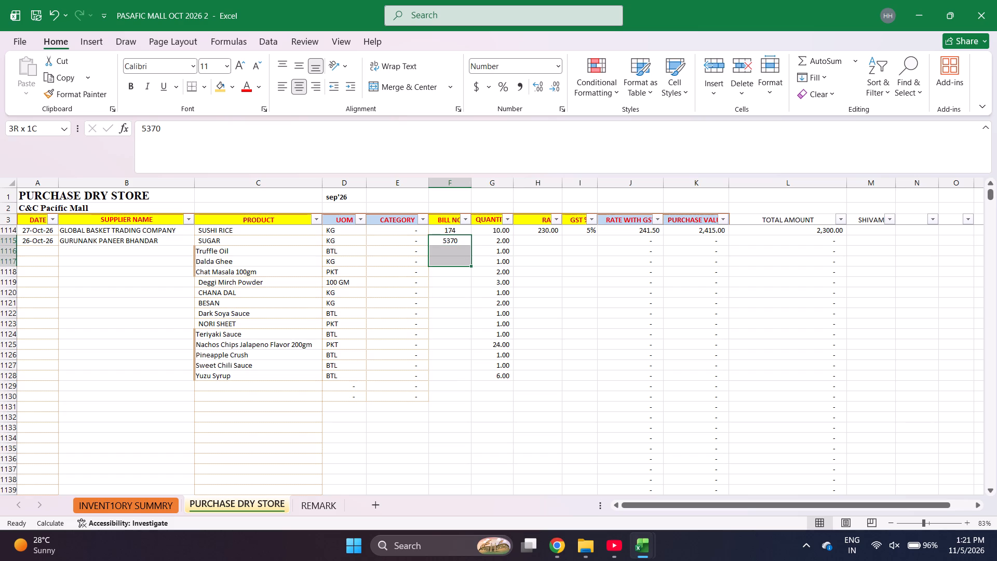
pyautogui.hotkey('shift', 'Down')
pyautogui.hotkey('shift', 'Down')
pyautogui.hotkey('shift', 'Down')
pyautogui.hotkey('shift', 'Down')
pyautogui.hotkey('shift', 'Down')
pyautogui.hotkey('shift', 'Down')
pyautogui.hotkey('shift', 'Down')
pyautogui.hotkey('shift', 'Down')
pyautogui.hotkey('shift', 'Down')
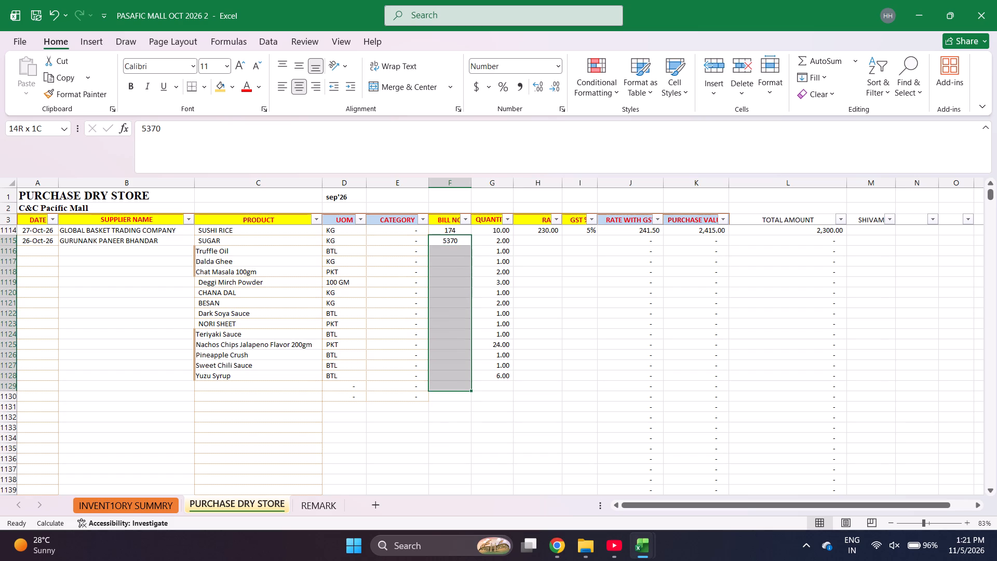
pyautogui.hotkey('shift', 'Up')
pyautogui.hotkey('ctrl', 'd')
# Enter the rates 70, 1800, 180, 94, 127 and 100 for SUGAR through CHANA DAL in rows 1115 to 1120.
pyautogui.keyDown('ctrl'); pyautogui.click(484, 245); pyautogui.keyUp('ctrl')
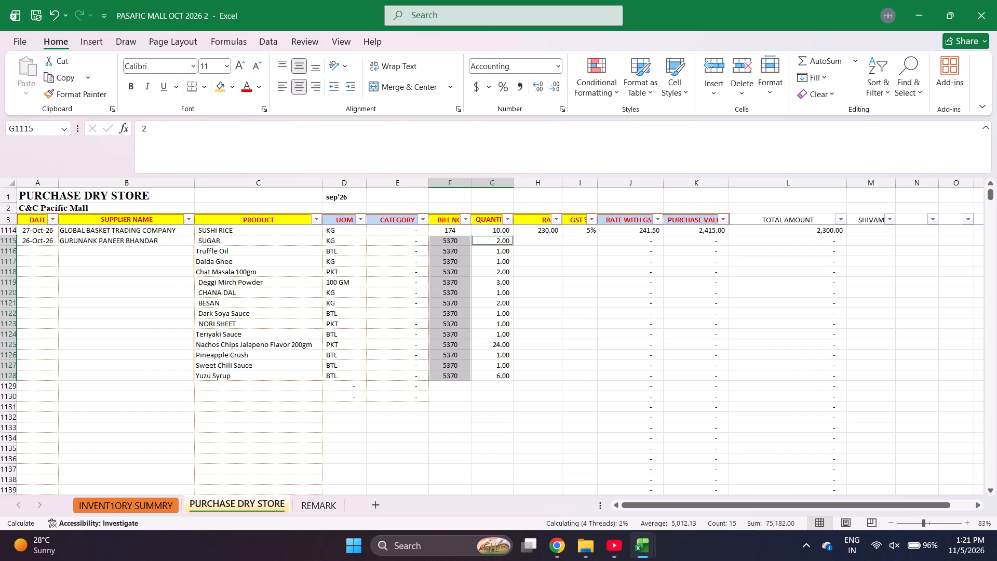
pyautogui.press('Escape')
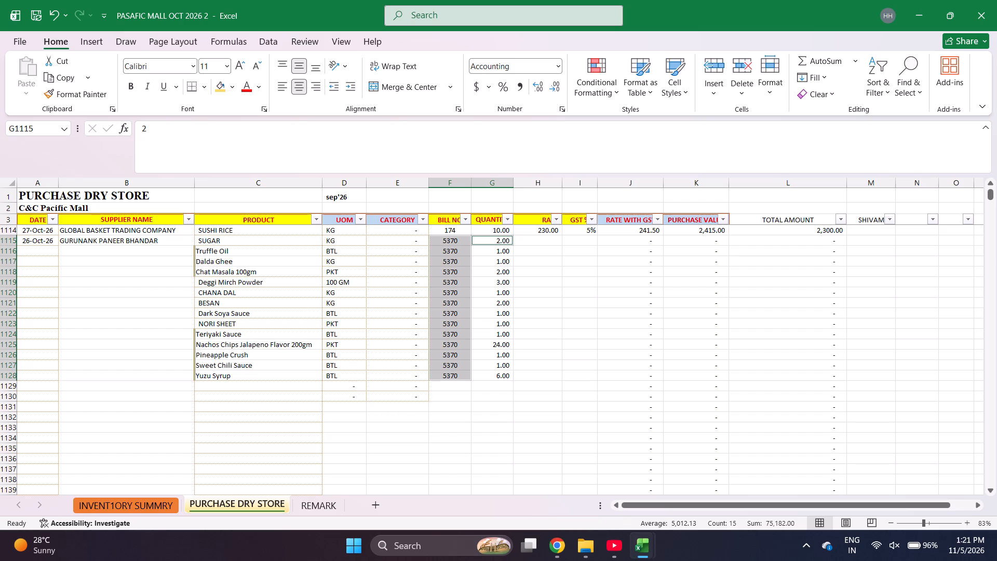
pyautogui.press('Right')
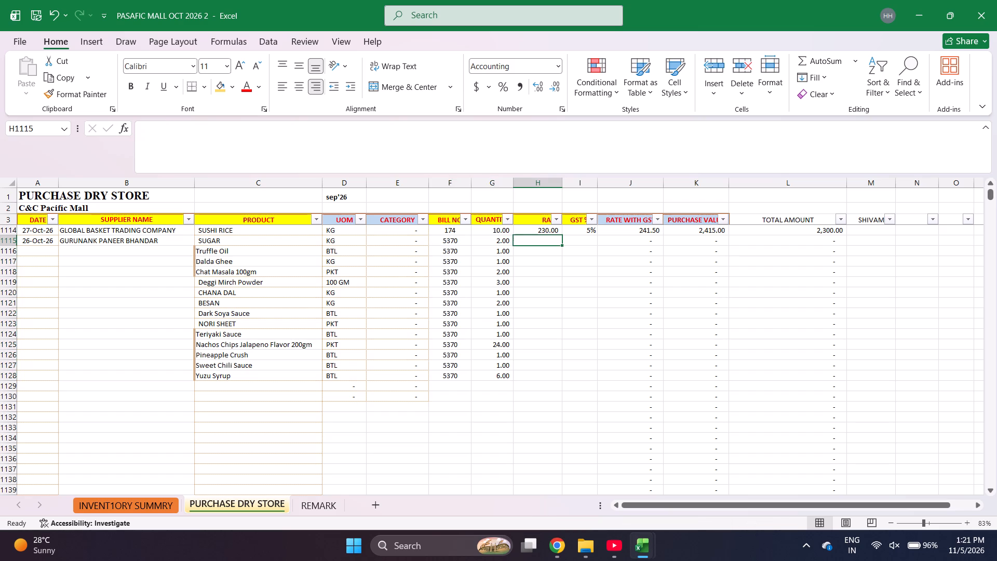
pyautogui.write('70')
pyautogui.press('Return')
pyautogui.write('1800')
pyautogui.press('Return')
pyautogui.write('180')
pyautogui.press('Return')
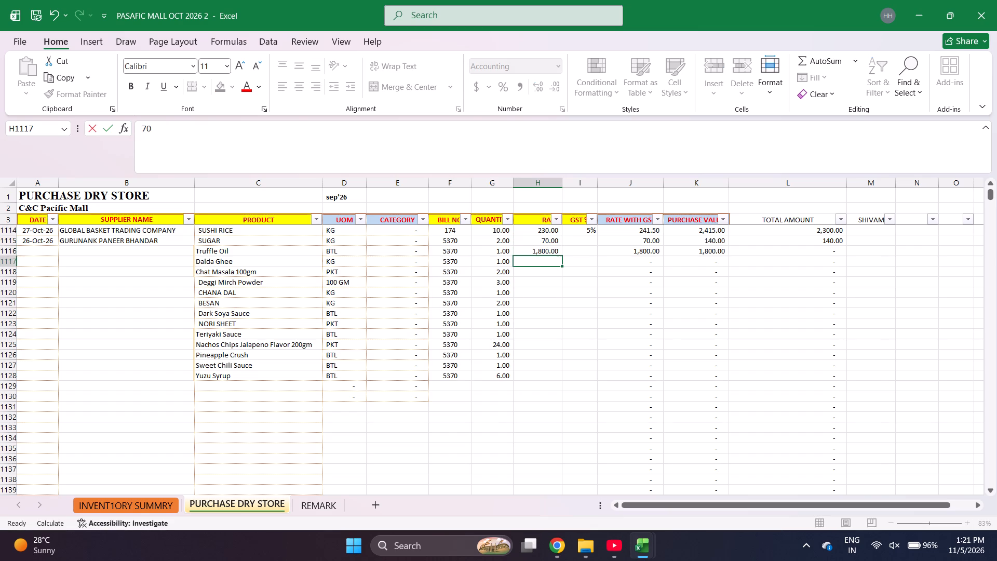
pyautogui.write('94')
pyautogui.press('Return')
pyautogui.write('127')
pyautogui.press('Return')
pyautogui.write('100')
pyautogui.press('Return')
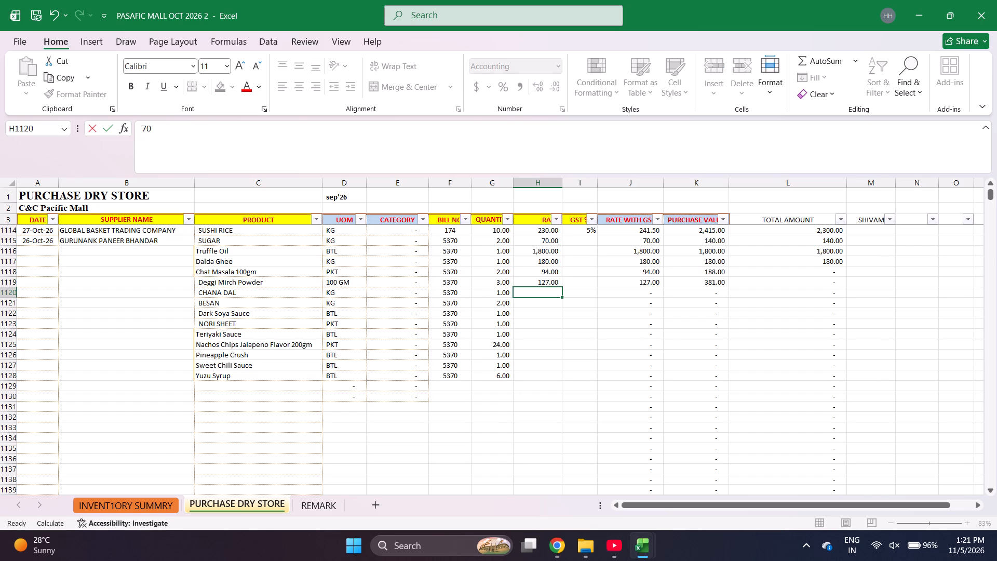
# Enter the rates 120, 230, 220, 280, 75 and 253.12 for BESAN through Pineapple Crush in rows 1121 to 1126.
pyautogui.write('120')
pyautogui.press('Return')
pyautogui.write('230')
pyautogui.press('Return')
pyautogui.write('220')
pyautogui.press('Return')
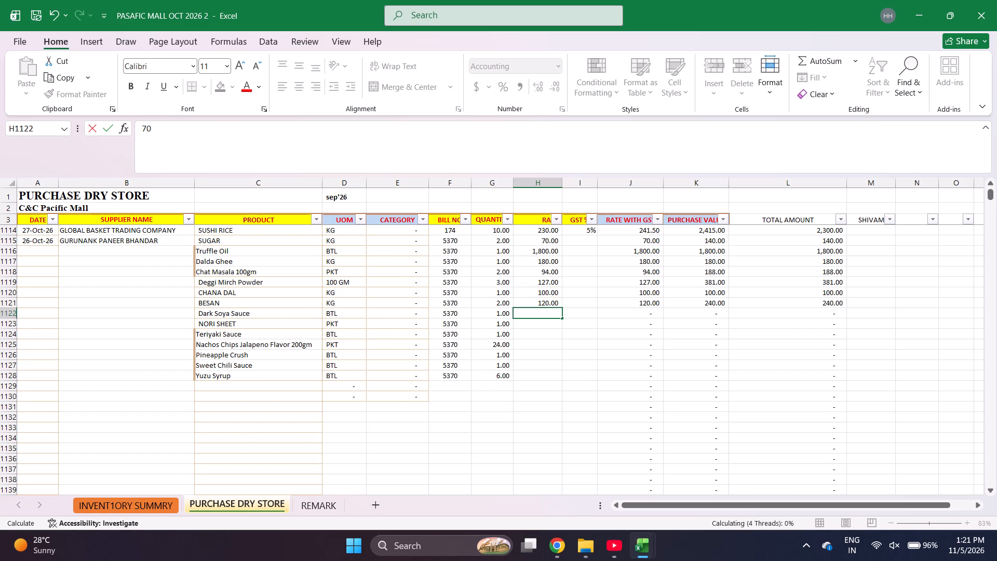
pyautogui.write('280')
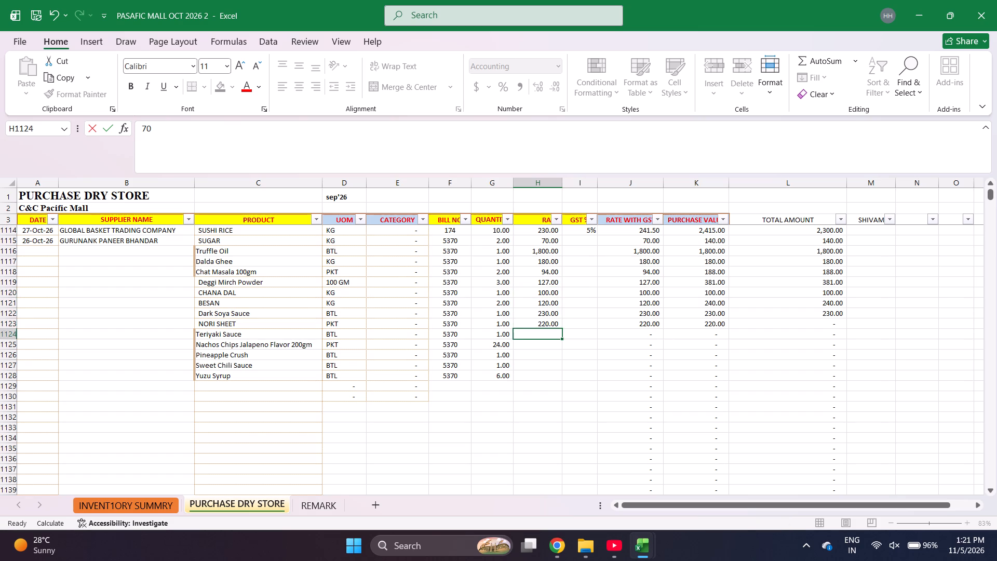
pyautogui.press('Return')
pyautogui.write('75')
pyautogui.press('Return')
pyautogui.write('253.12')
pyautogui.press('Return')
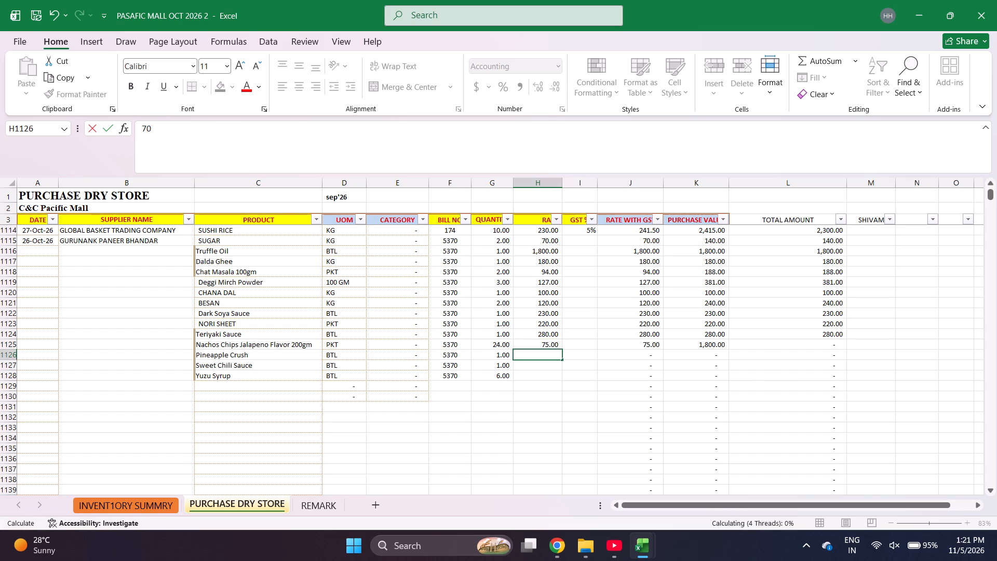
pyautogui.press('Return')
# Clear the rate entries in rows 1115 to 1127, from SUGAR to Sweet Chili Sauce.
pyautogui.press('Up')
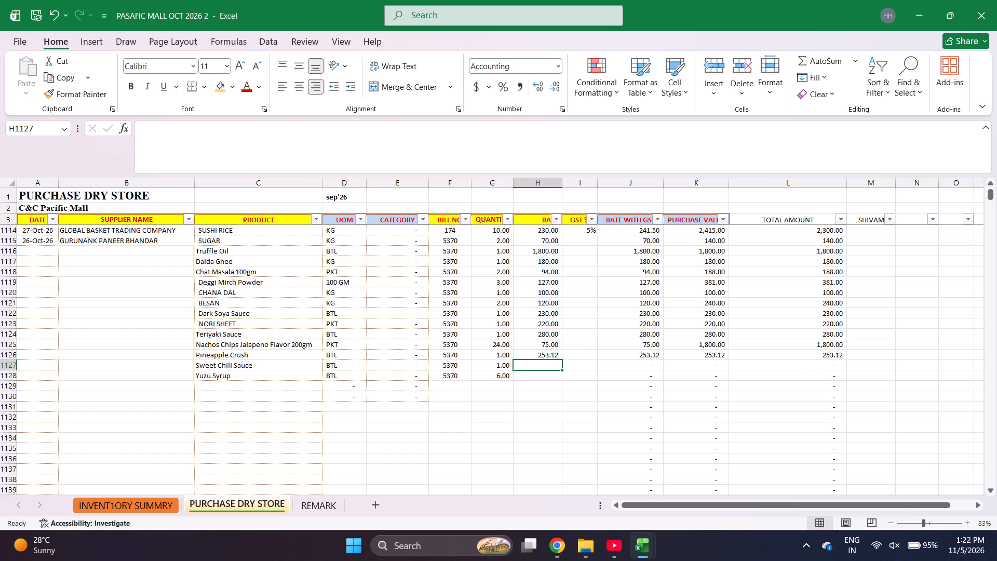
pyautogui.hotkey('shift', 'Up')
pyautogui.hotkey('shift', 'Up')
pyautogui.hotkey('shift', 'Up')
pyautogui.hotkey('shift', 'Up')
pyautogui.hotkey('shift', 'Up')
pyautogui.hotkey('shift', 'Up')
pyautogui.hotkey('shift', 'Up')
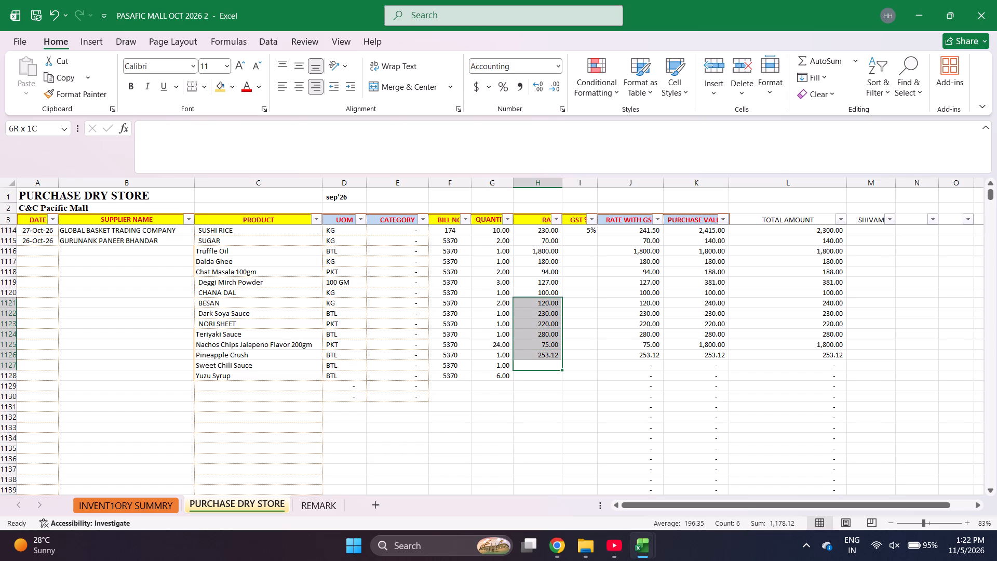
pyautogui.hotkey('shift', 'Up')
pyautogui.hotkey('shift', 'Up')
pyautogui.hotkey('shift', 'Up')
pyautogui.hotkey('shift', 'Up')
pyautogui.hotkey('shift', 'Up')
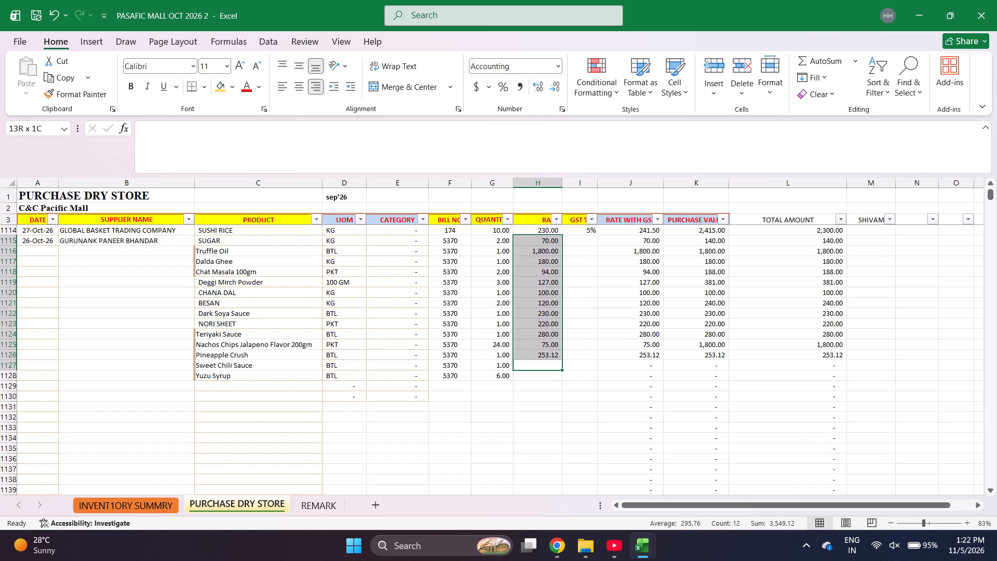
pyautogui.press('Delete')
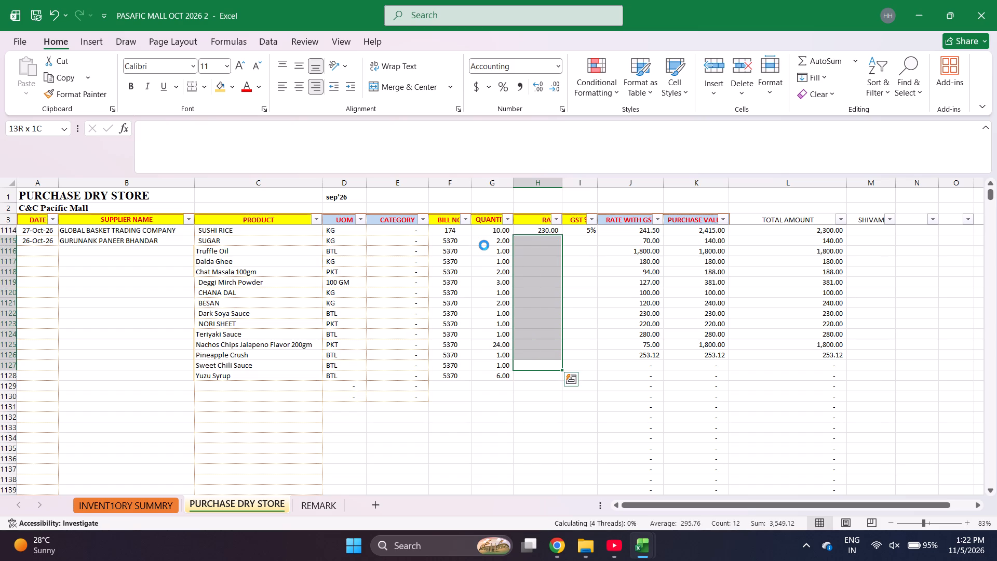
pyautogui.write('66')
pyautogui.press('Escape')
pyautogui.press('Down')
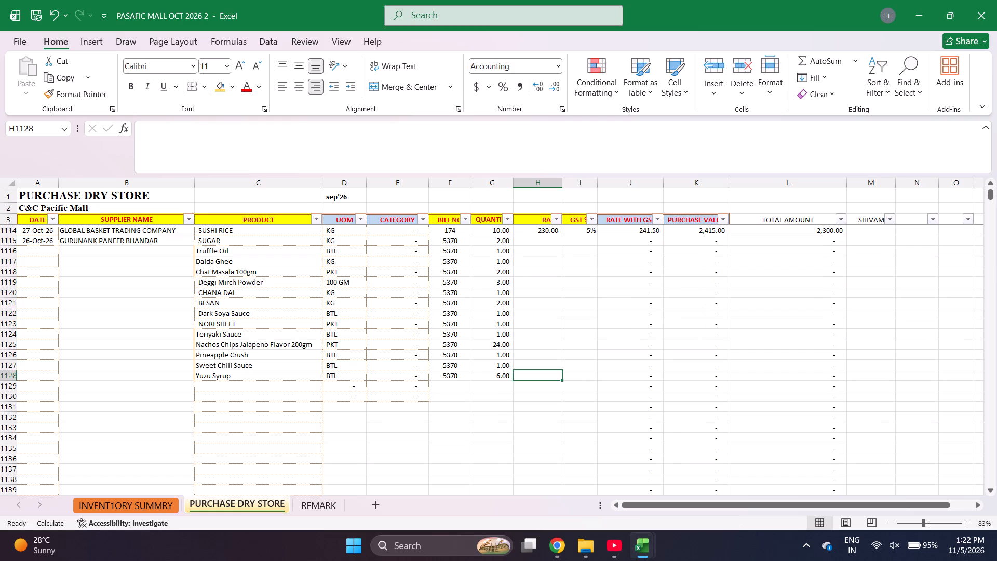
# Enter the rates 66.67, 1714.29, 171.43, 89.52 and 120.95 for SUGAR through Deggi Mirch Powder in rows 1115 to 1119.
pyautogui.hotkey('ctrl', 'Up')
pyautogui.press('Down')
pyautogui.write('66.')
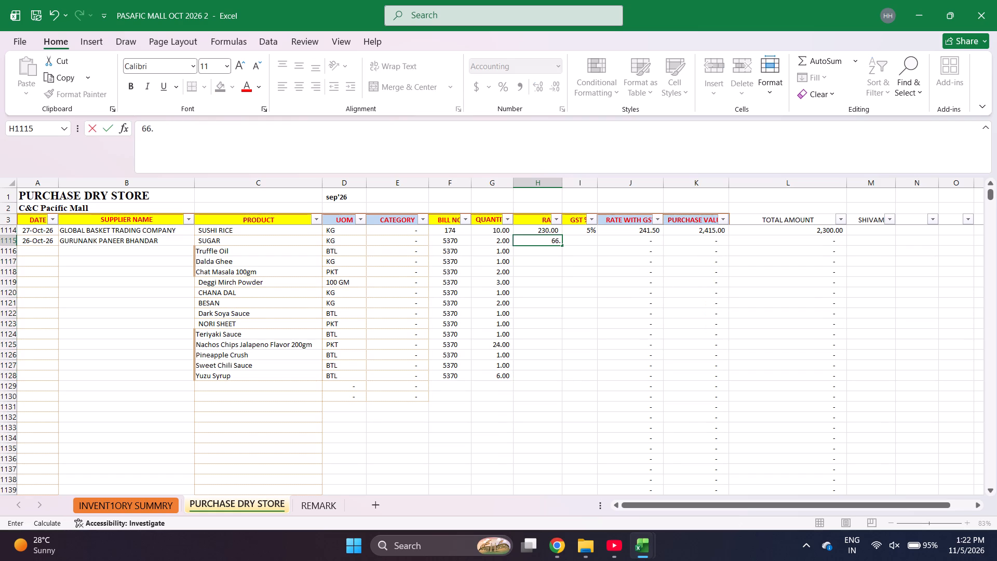
pyautogui.write('67')
pyautogui.press('Return')
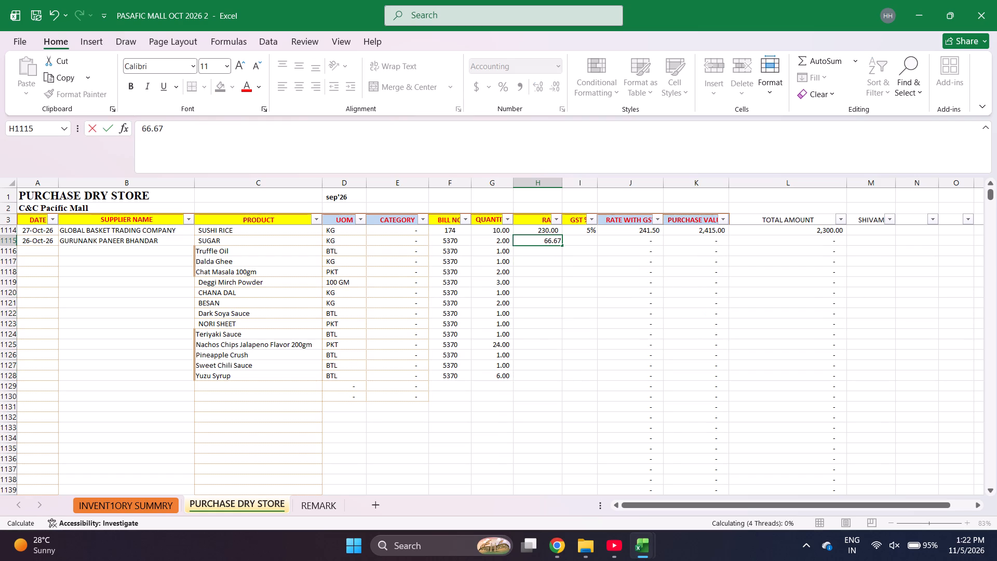
pyautogui.write('1714')
pyautogui.write('.29')
pyautogui.press('Return')
pyautogui.write('171')
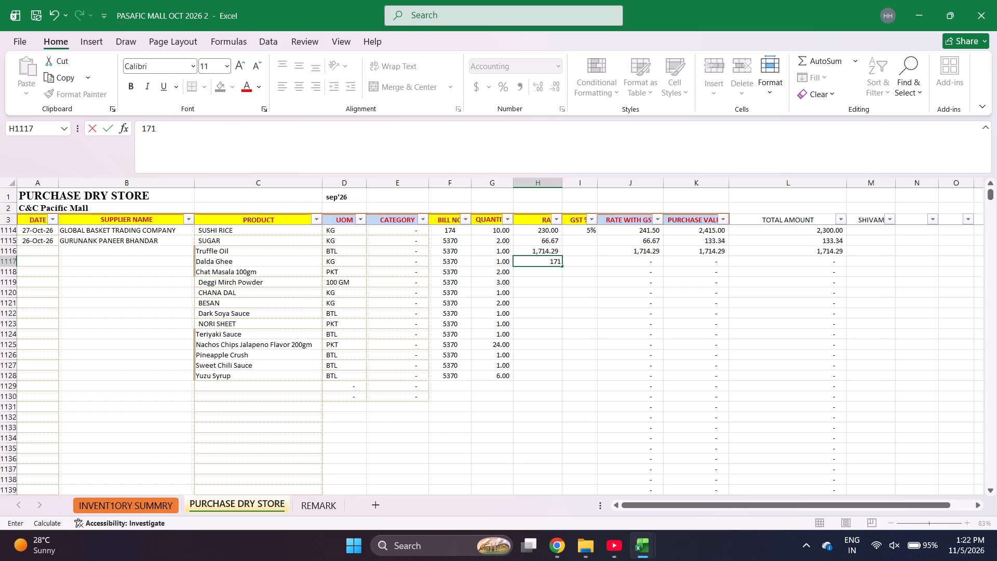
pyautogui.write('.43')
pyautogui.press('Return')
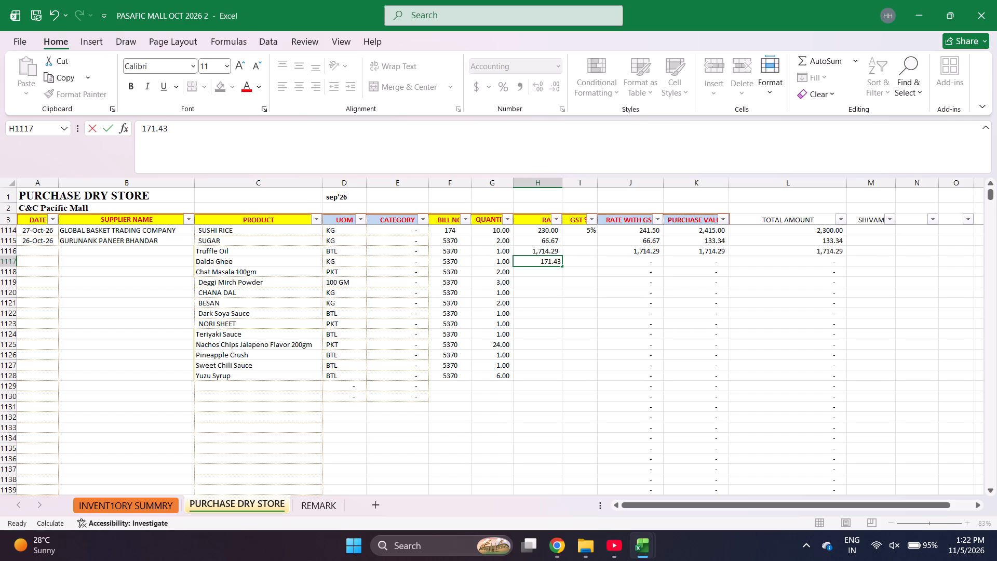
pyautogui.write('89.')
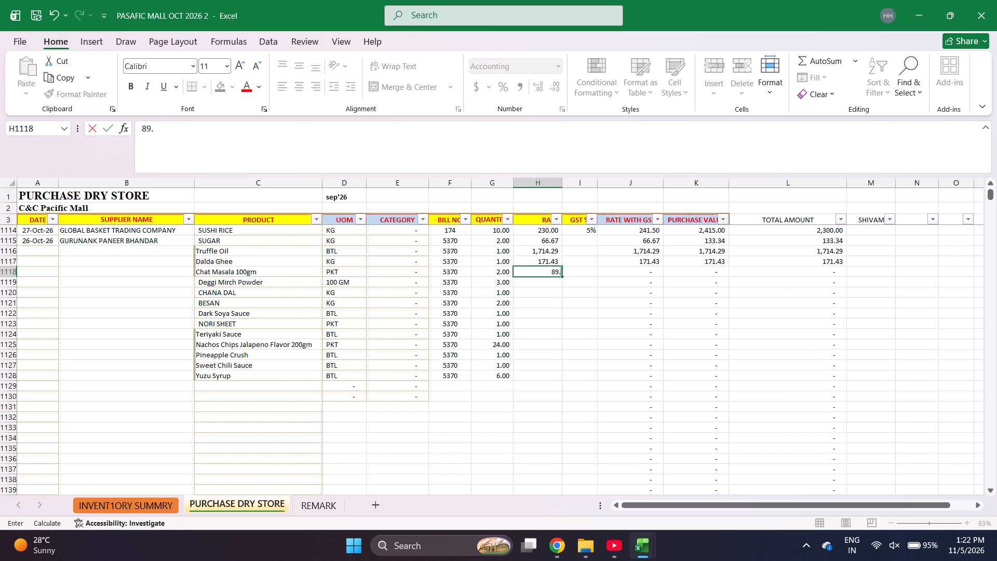
pyautogui.write('52')
pyautogui.press('Return')
pyautogui.write('120.95')
pyautogui.press('Return')
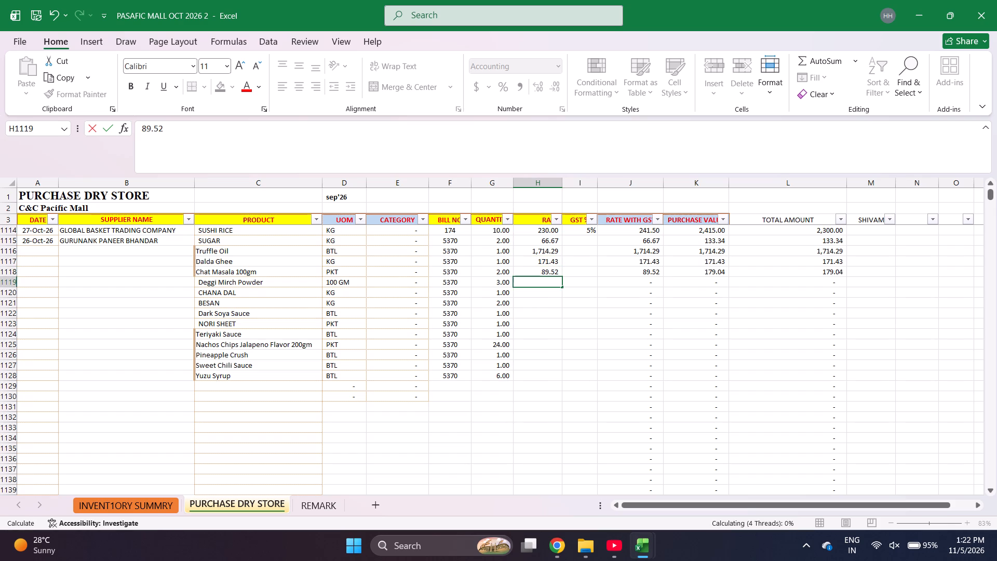
# Enter the rates 100, 114.29, 219, 0.05, 266.67 and 71.43 for CHANA DAL through Nachos Chips in rows 1120 to 1125.
pyautogui.write('100')
pyautogui.press('Return')
pyautogui.write('114')
pyautogui.write('.29')
pyautogui.press('Return')
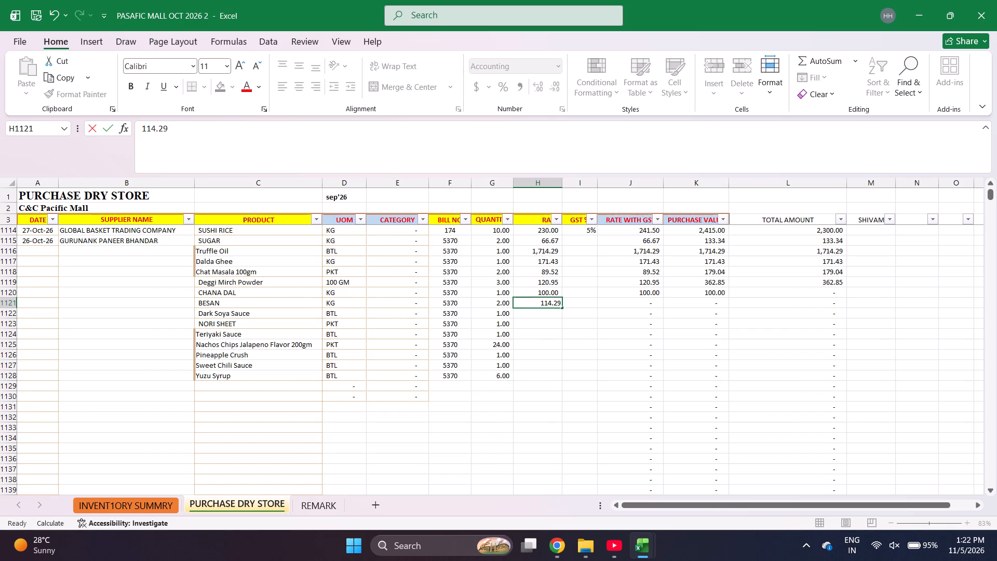
pyautogui.write('219')
pyautogui.press('Return')
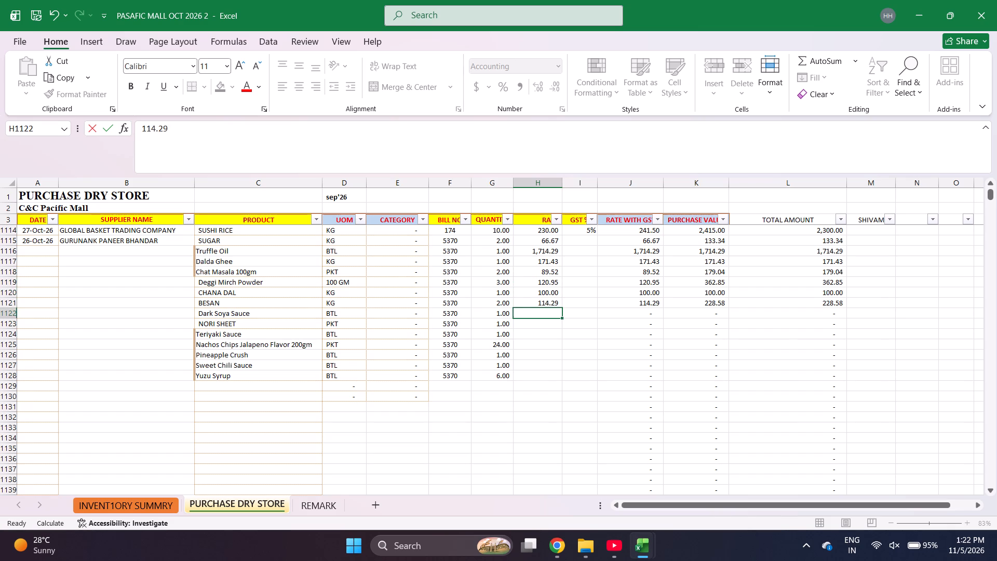
pyautogui.write('.05')
pyautogui.press('Return')
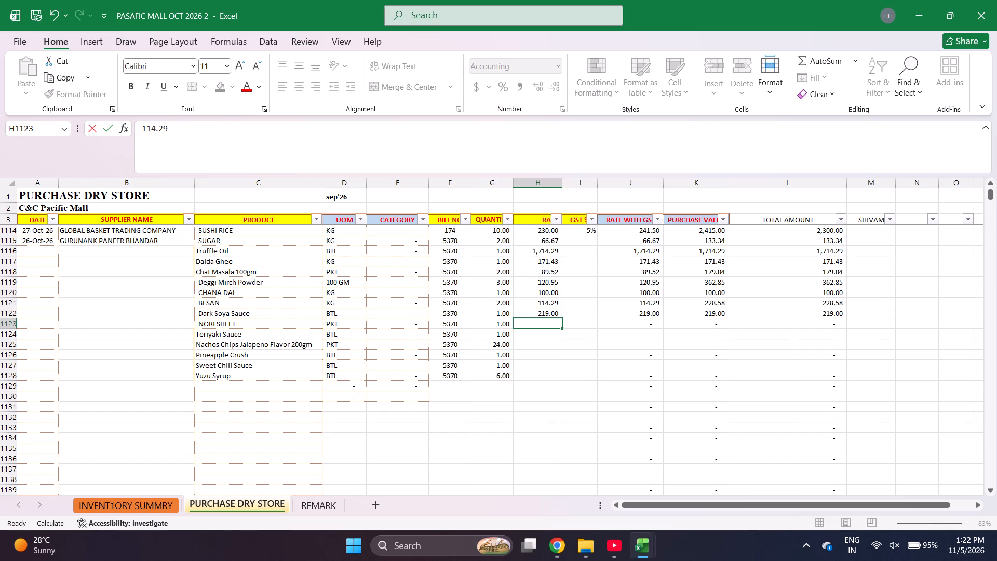
pyautogui.write('266.67')
pyautogui.press('Return')
pyautogui.write('71.43')
pyautogui.press('Return')
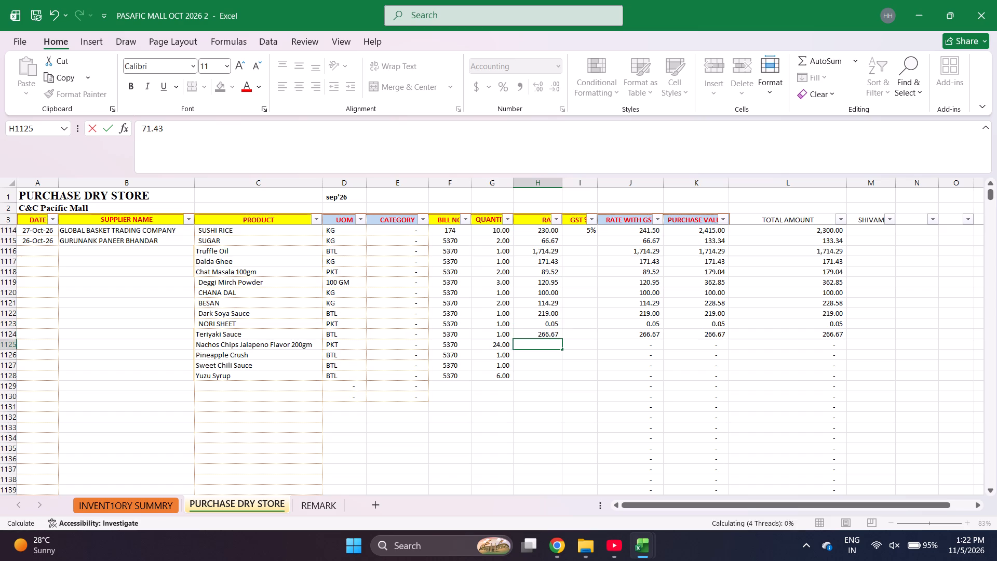
# Enter the rates 241.07, 247.62 and 476.19 for Pineapple Crush, Sweet Chili Sauce and Yuzu Syrup in rows 1126 to 1128.
pyautogui.write('241')
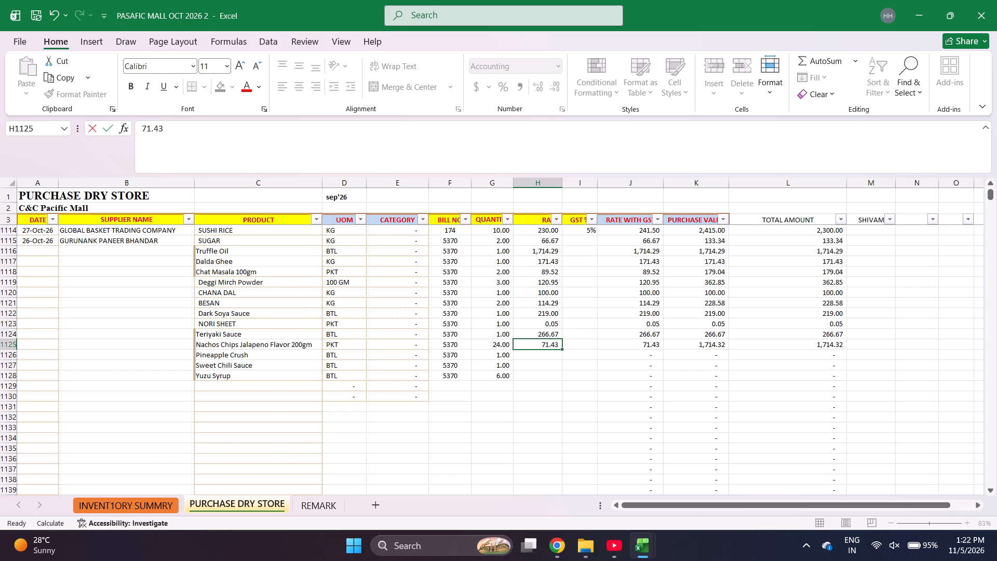
pyautogui.write('.07')
pyautogui.press('Return')
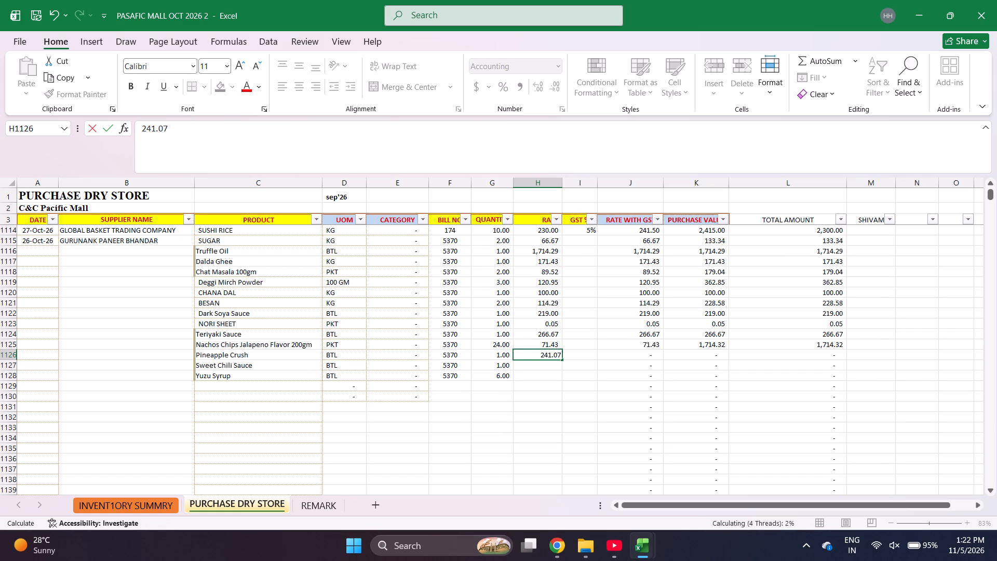
pyautogui.write('47')
pyautogui.press('6')
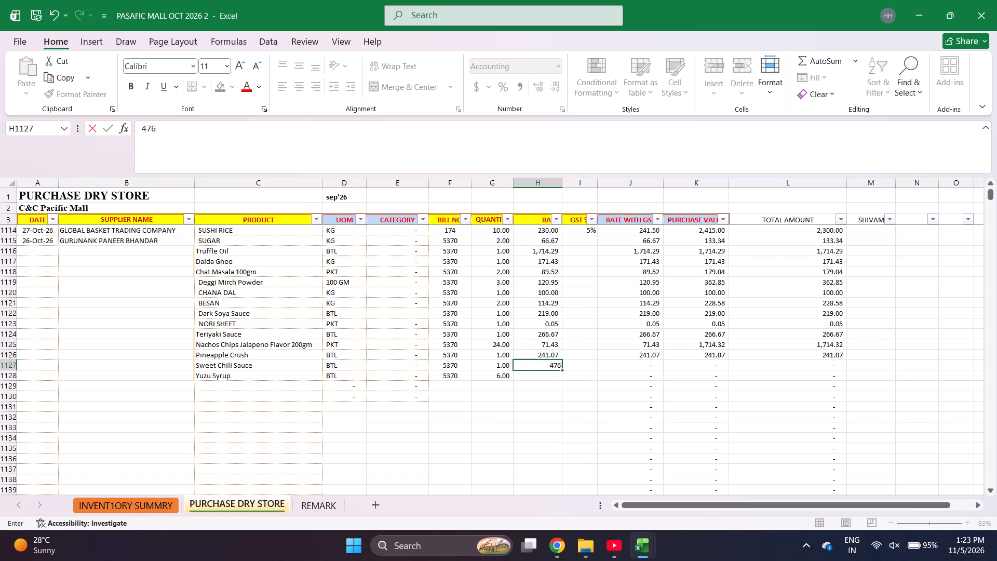
pyautogui.press('BackSpace')
pyautogui.press('BackSpace')
pyautogui.press('BackSpace')
pyautogui.press('BackSpace')
pyautogui.press('BackSpace')
pyautogui.write('247.62')
pyautogui.press('Return')
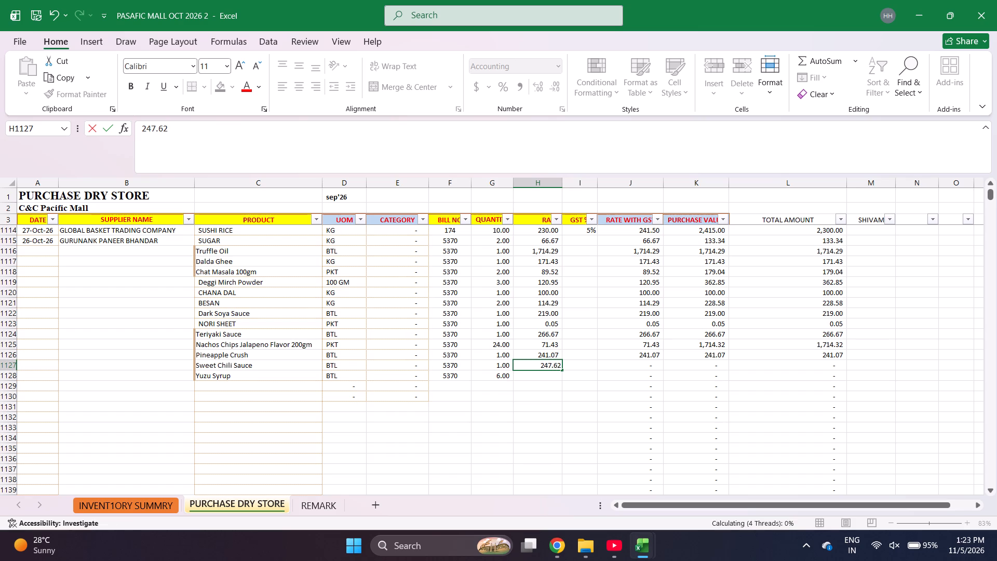
pyautogui.write('476.19')
pyautogui.press('Right')
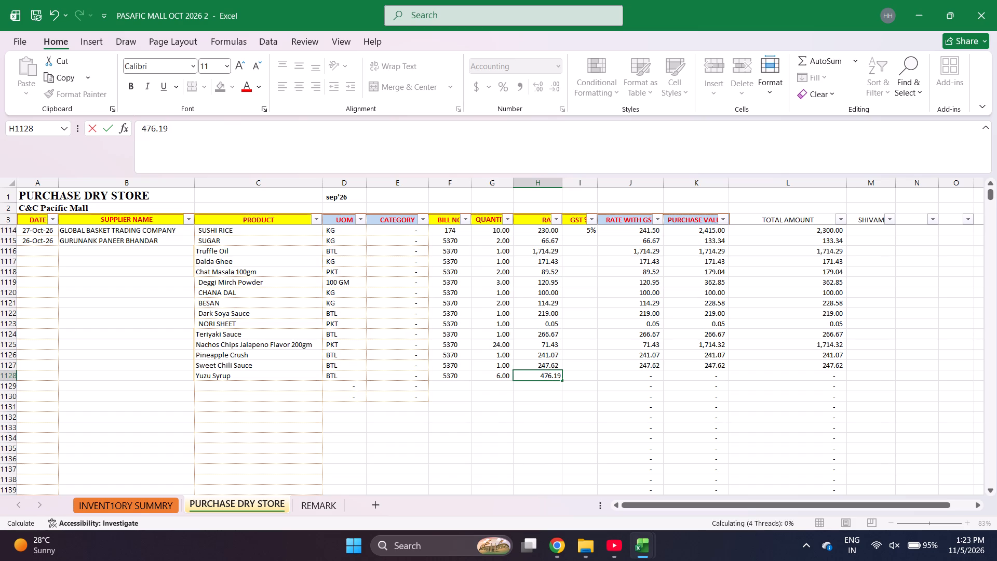
# Set the GST to 5% for SUGAR and fill it down to Yuzu Syrup, rows 1115 to 1128.
pyautogui.hotkey('ctrl', 'Up')
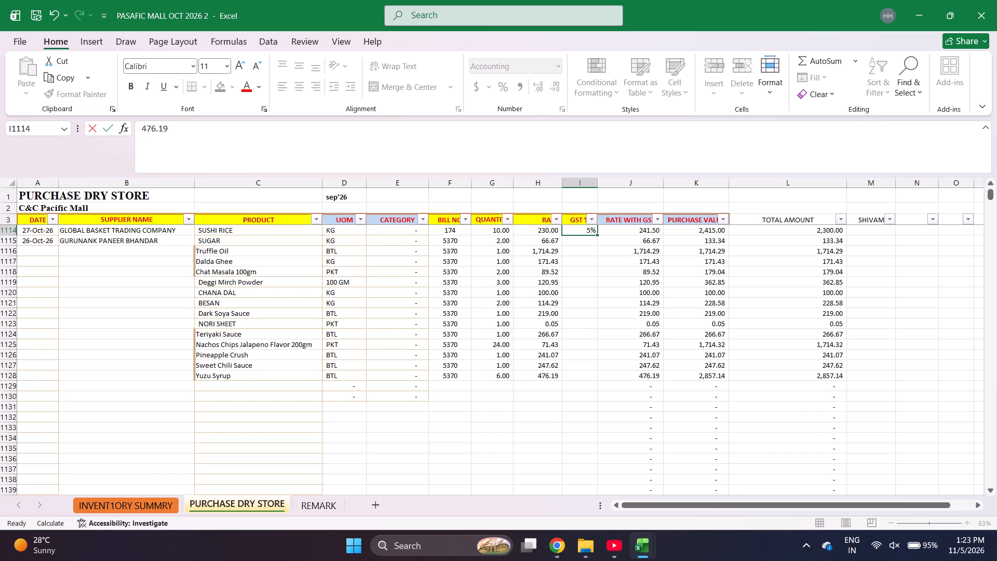
pyautogui.press('Down')
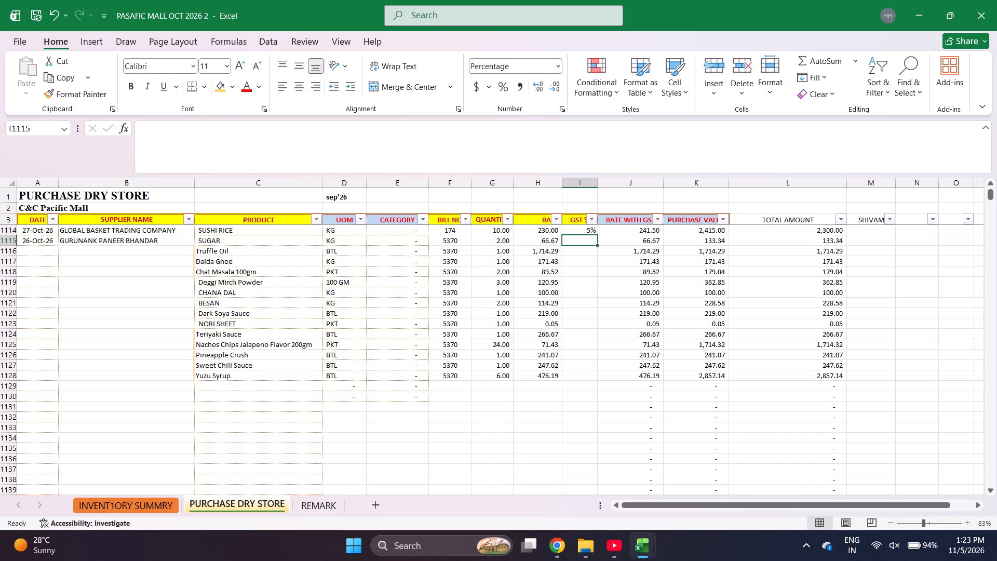
pyautogui.press('5')
pyautogui.hotkey('shift', 'Down')
pyautogui.hotkey('shift', 'Down')
pyautogui.hotkey('shift', 'Down')
pyautogui.hotkey('shift', 'Down')
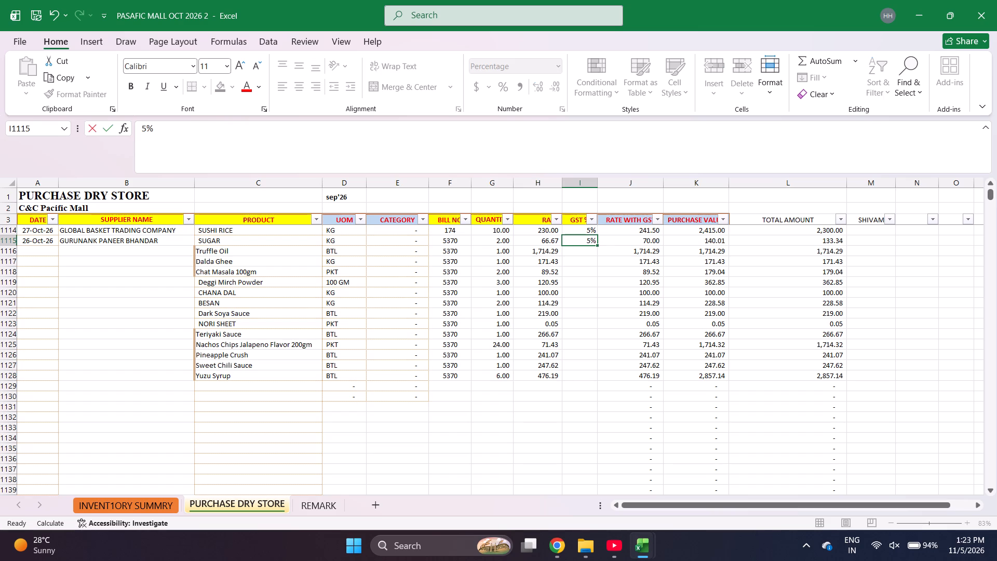
pyautogui.hotkey('shift', 'Down')
pyautogui.hotkey('shift', 'Down')
pyautogui.hotkey('shift', 'Down')
pyautogui.hotkey('shift', 'Down')
pyautogui.hotkey('shift', 'Down')
pyautogui.hotkey('shift', 'Down')
pyautogui.hotkey('shift', 'Down')
pyautogui.hotkey('shift', 'Down')
pyautogui.hotkey('shift', 'Down')
pyautogui.hotkey('shift', 'Down')
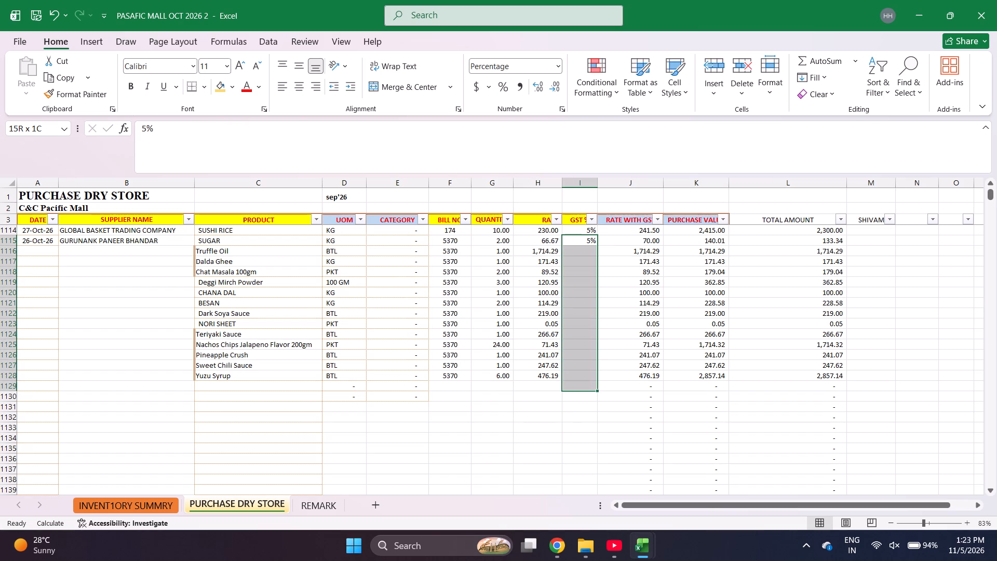
pyautogui.hotkey('shift', 'Down')
pyautogui.hotkey('shift', 'Down')
pyautogui.hotkey('shift', 'Up')
pyautogui.hotkey('shift', 'Up')
pyautogui.hotkey('shift', 'Up')
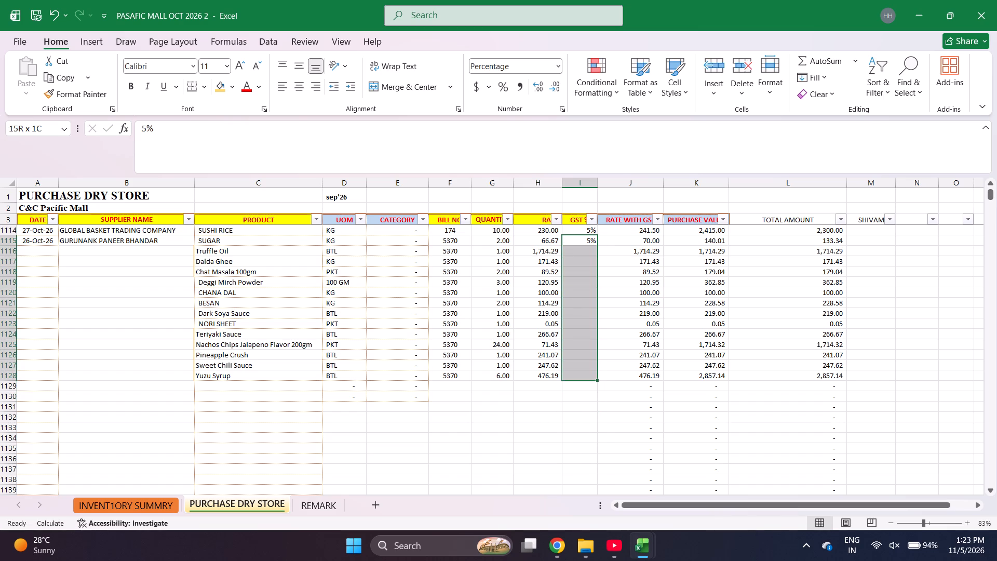
pyautogui.hotkey('ctrl', 'd')
# Set the GST for CHANA DAL in row 1120 to 0%.
pyautogui.press('Left')
pyautogui.press('Down')
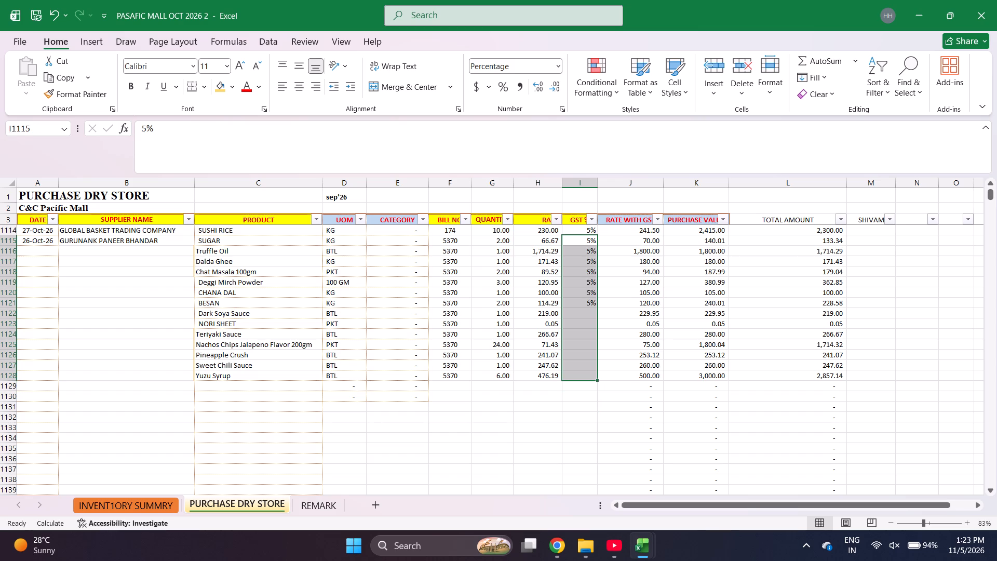
pyautogui.press('Down')
pyautogui.press('Down')
pyautogui.press('Down')
pyautogui.press('Down')
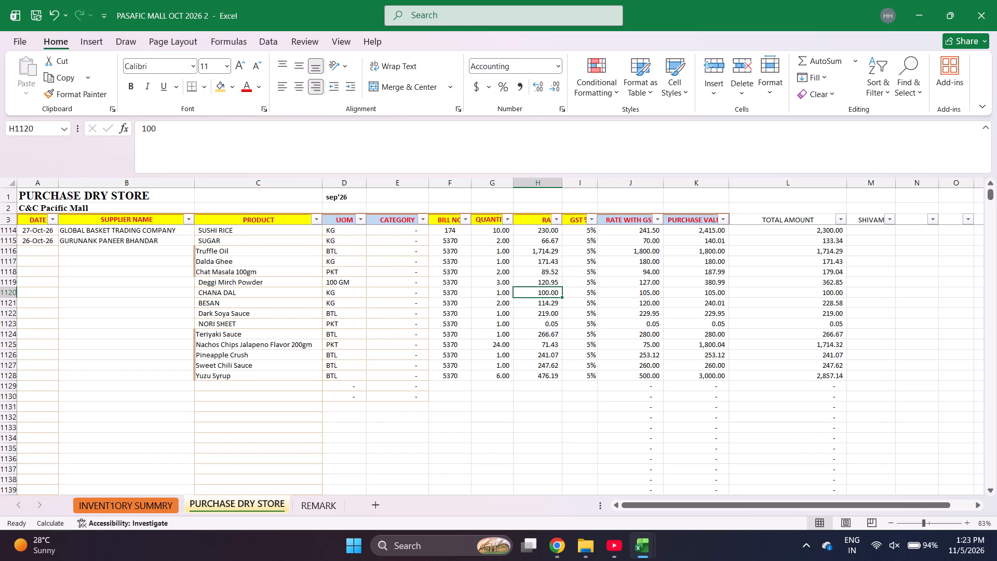
pyautogui.press('Right')
pyautogui.press('0')
pyautogui.press('Left')
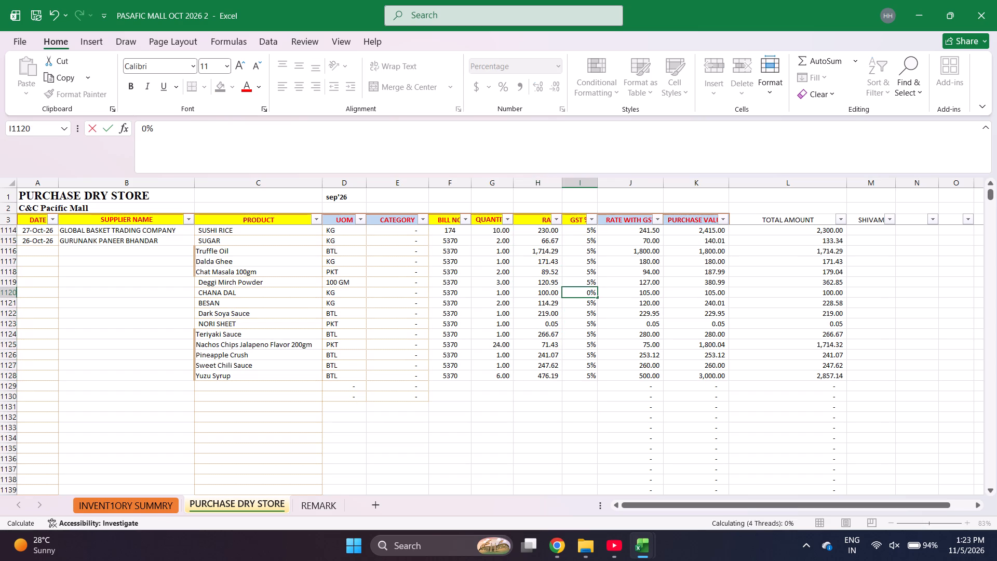
# Fill the date 26-Oct-26 and supplier GURUNANK PANEER BHANDAR down from the SUGAR row to the Yuzu Syrup row, rows 1115 to 1128.
pyautogui.press('Left')
pyautogui.press('Left')
pyautogui.press('Left')
pyautogui.press('Left')
pyautogui.press('Left')
pyautogui.press('Left')
pyautogui.press('Left')
pyautogui.press('Left')
pyautogui.press('Left')
pyautogui.press('Left')
pyautogui.press('Left')
pyautogui.press('Left')
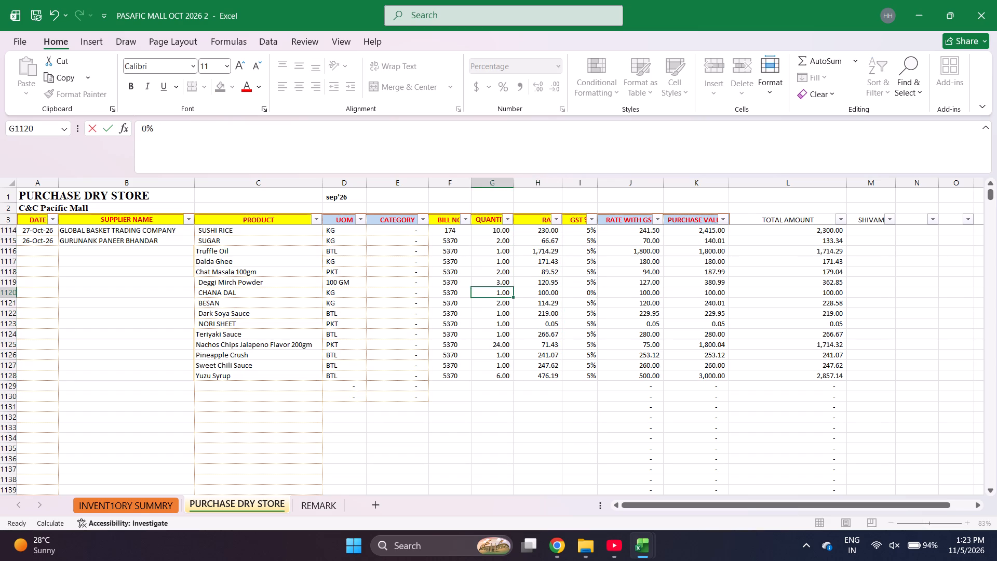
pyautogui.press('Left')
pyautogui.press('Left')
pyautogui.press('Left')
pyautogui.press('Left')
pyautogui.press('Left')
pyautogui.press('Left')
pyautogui.press('Left')
pyautogui.press('Left')
pyautogui.press('Left')
pyautogui.press('Left')
pyautogui.press('Left')
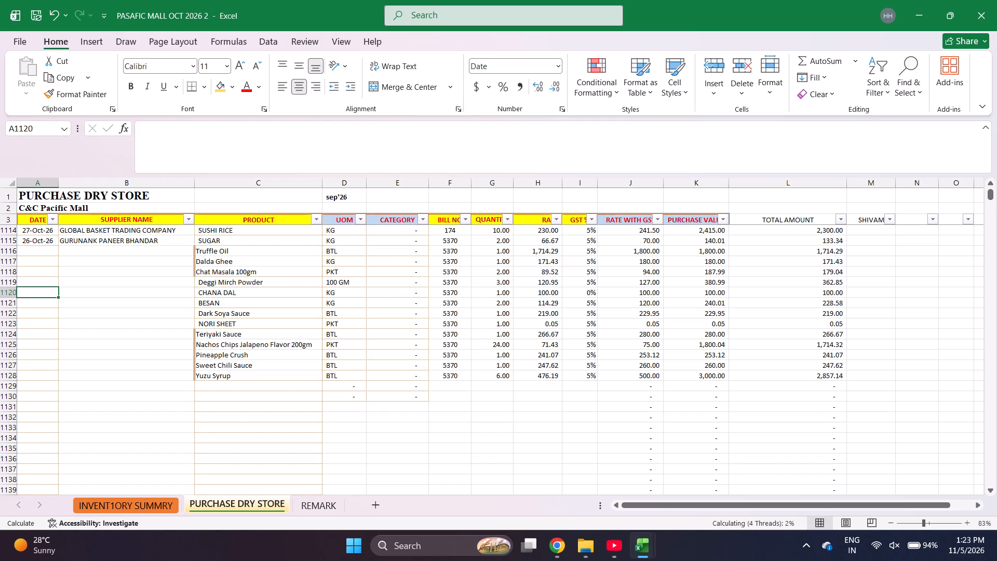
pyautogui.hotkey('ctrl', 'Up')
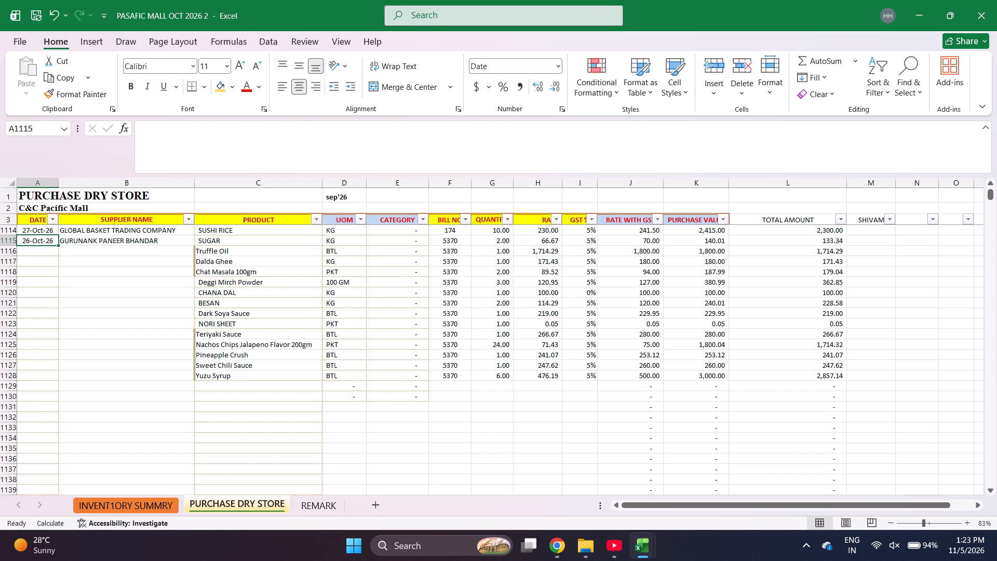
pyautogui.hotkey('shift', 'Right')
pyautogui.hotkey('shift', 'Down')
pyautogui.hotkey('shift', 'Down')
pyautogui.hotkey('shift', 'Down')
pyautogui.hotkey('shift', 'Down')
pyautogui.hotkey('shift', 'Down')
pyautogui.hotkey('shift', 'Down')
pyautogui.hotkey('shift', 'Down')
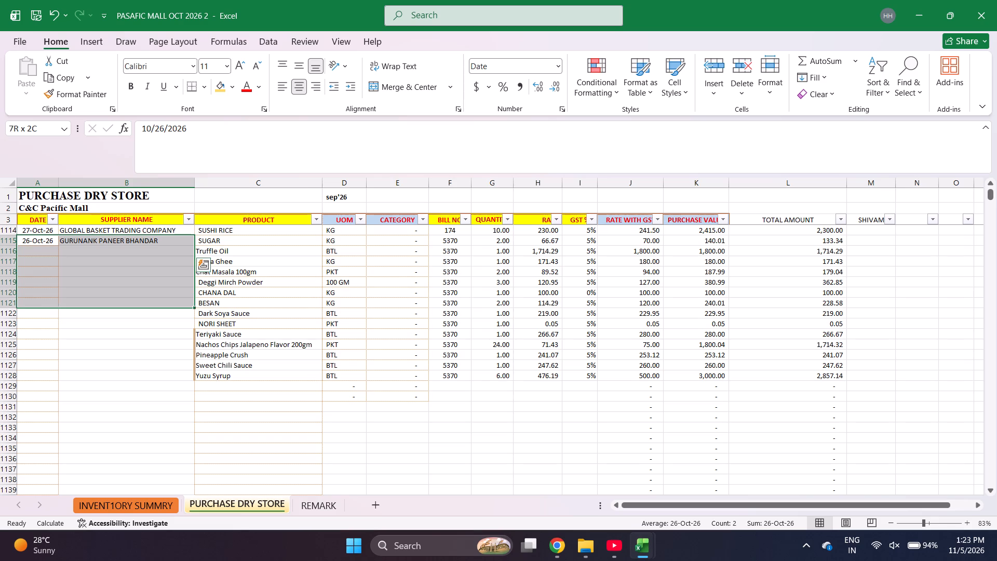
pyautogui.hotkey('shift', 'Down')
pyautogui.hotkey('shift', 'Down')
pyautogui.hotkey('shift', 'Down')
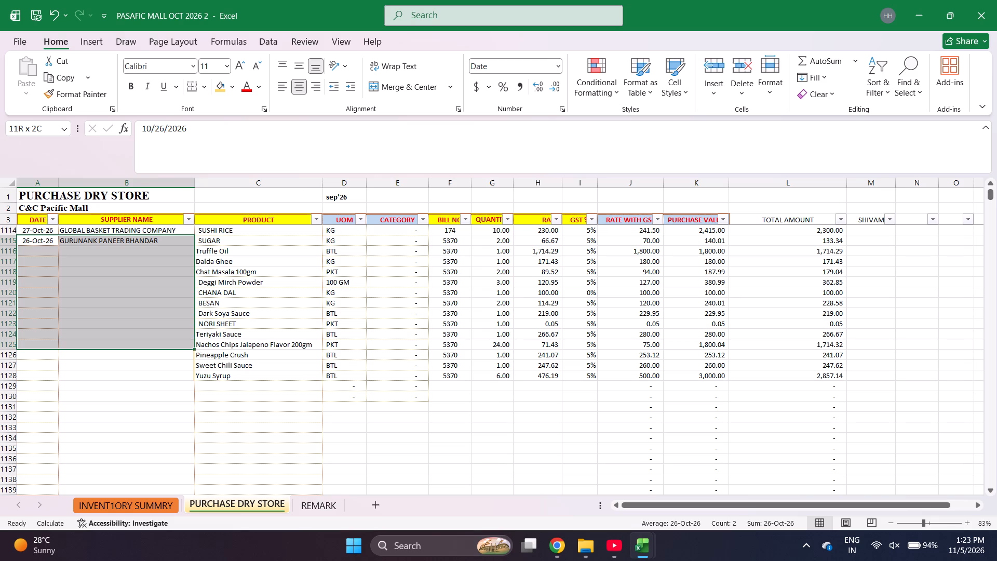
pyautogui.hotkey('shift', 'Down')
pyautogui.hotkey('shift', 'Down')
pyautogui.hotkey('shift', 'Down')
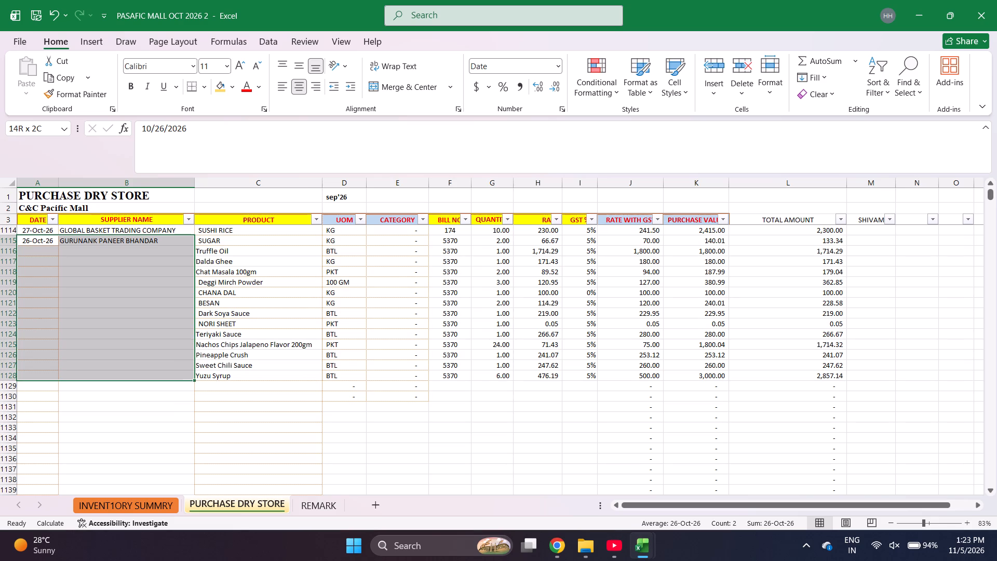
pyautogui.hotkey('ctrl', 'd')
# Set the Chat Masala 100gm rate in row 1118 to =161.14/2.
pyautogui.hotkey('ctrl', 'Right')
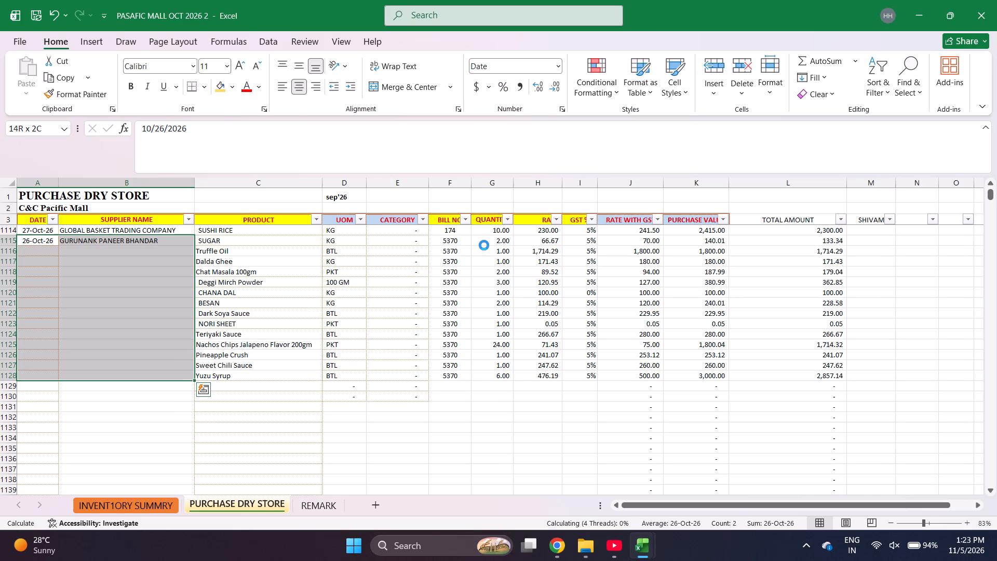
pyautogui.press('Left')
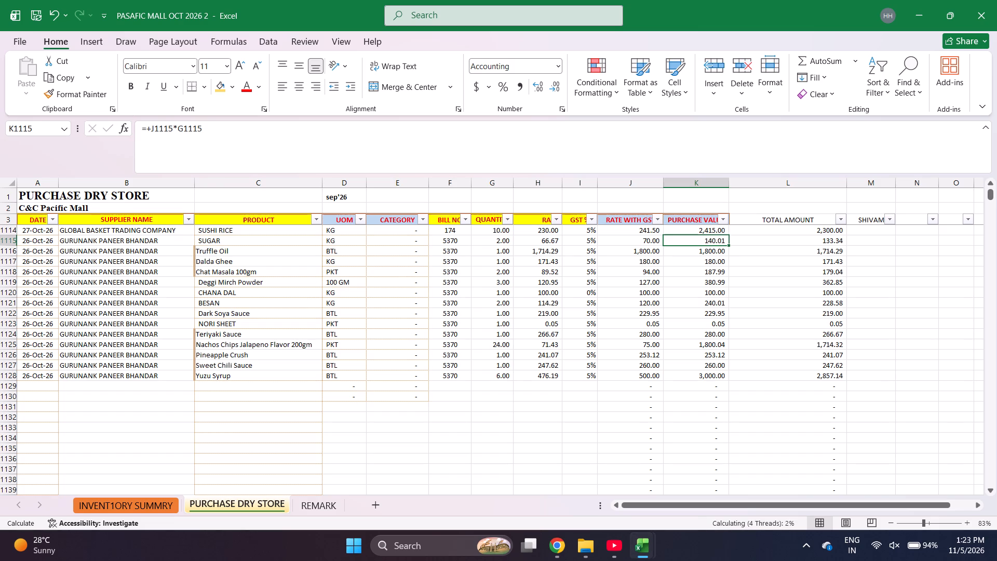
pyautogui.press('Down')
pyautogui.press('Down')
pyautogui.press('Down')
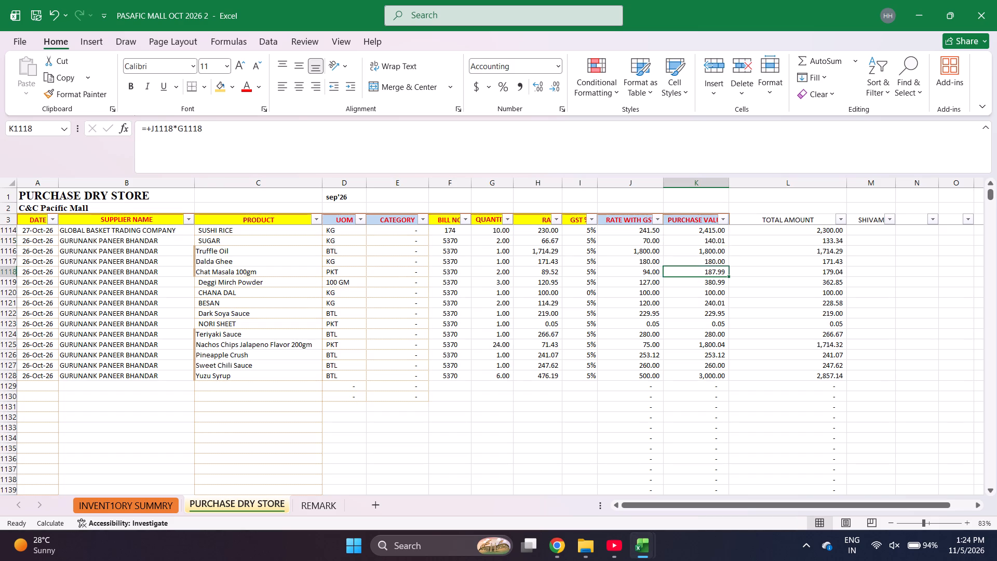
pyautogui.press('Left')
pyautogui.press('Left')
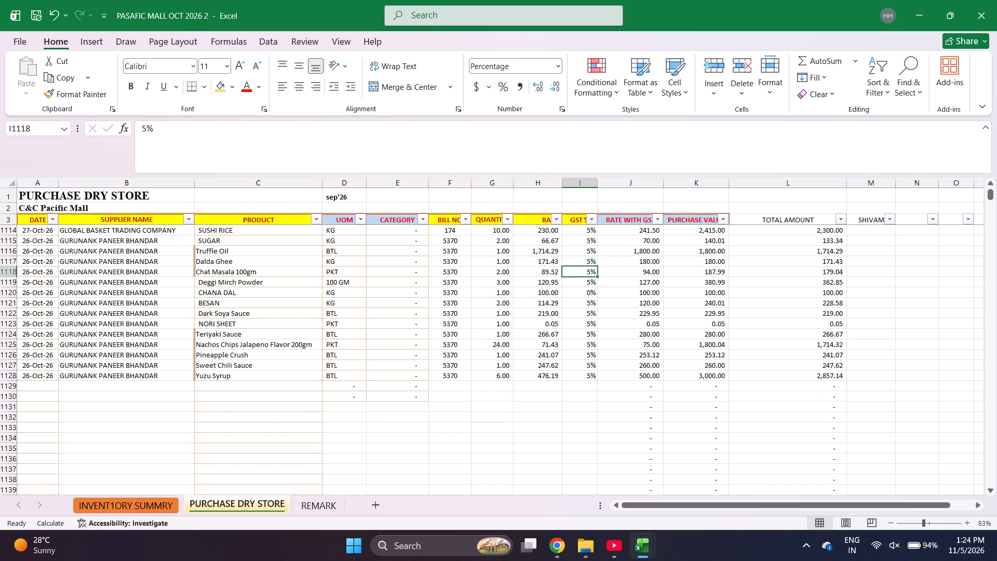
pyautogui.press('Left')
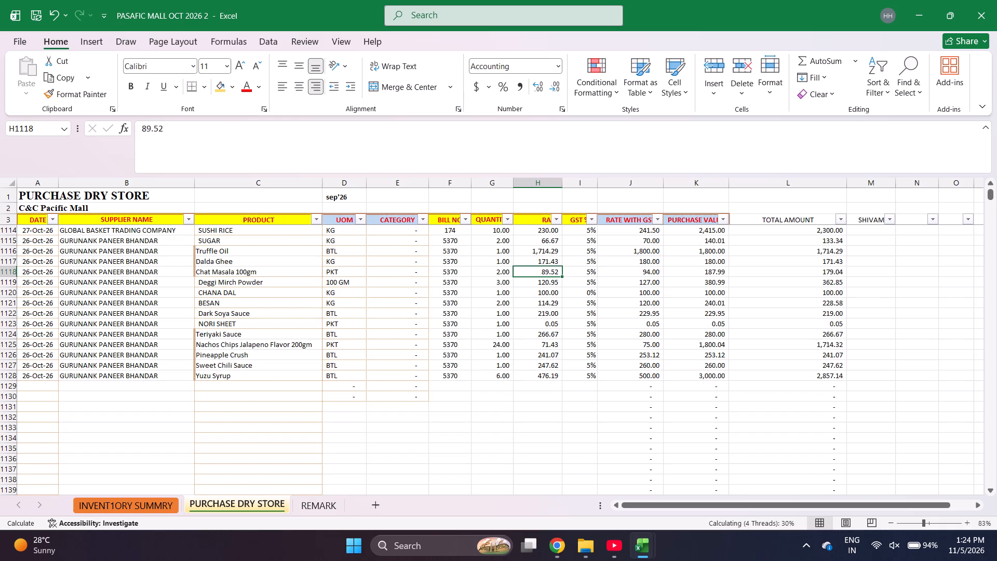
pyautogui.press('=')
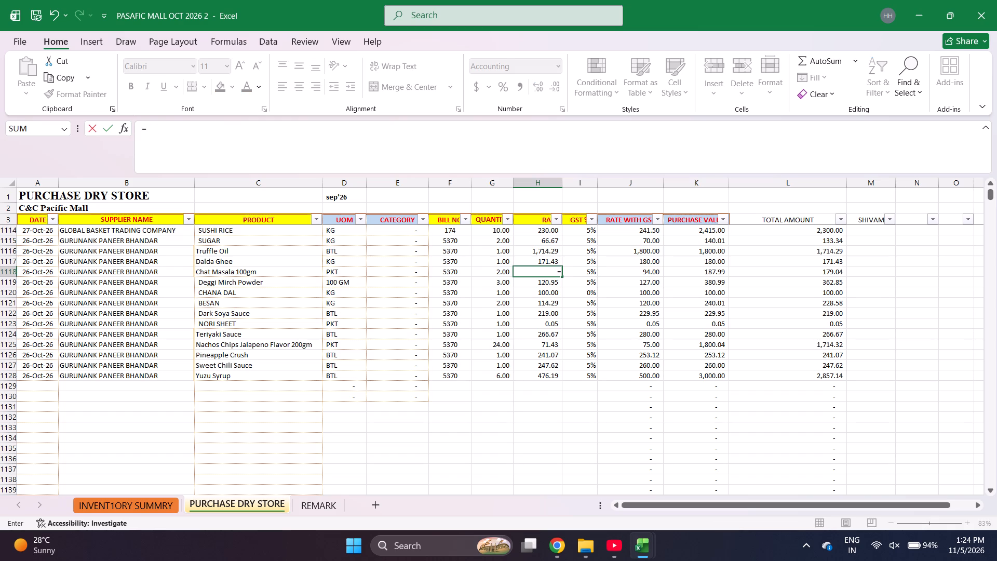
pyautogui.press('1')
pyautogui.write('61.14')
pyautogui.write('/2')
pyautogui.press('Return')
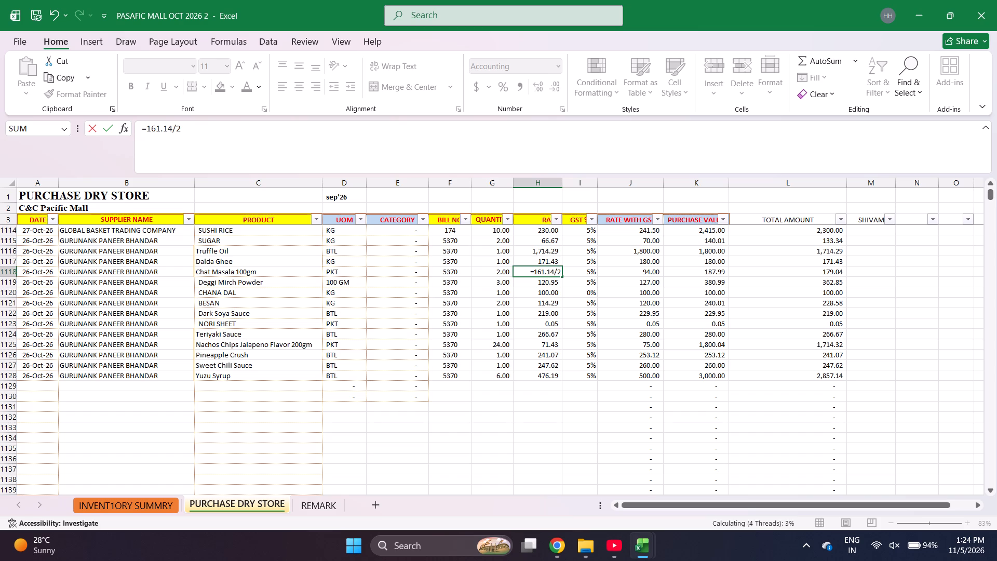
# Set the Deggi Mirch Powder rate in row 1119 to =326.57/3.
pyautogui.press('=')
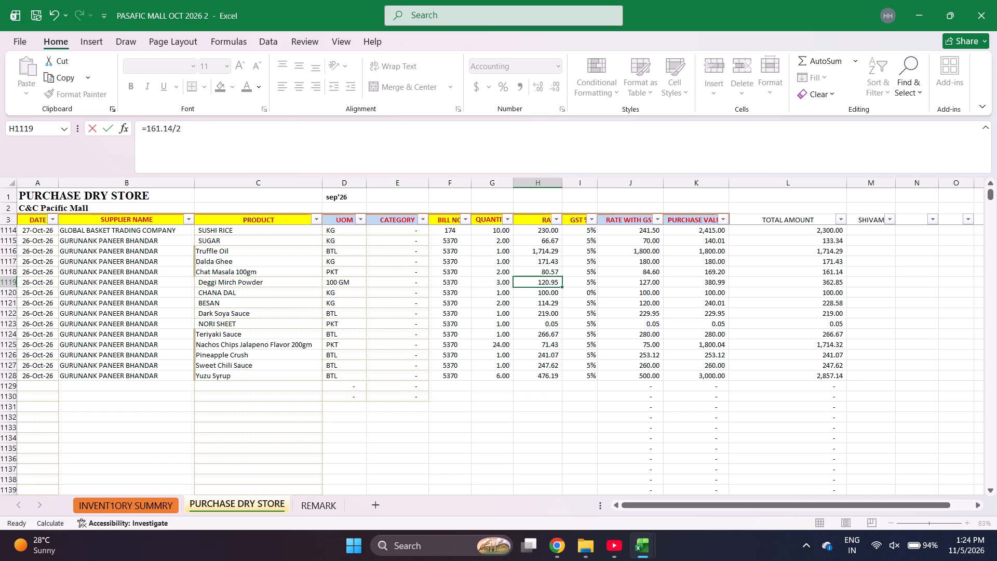
pyautogui.write('326.')
pyautogui.write('57/')
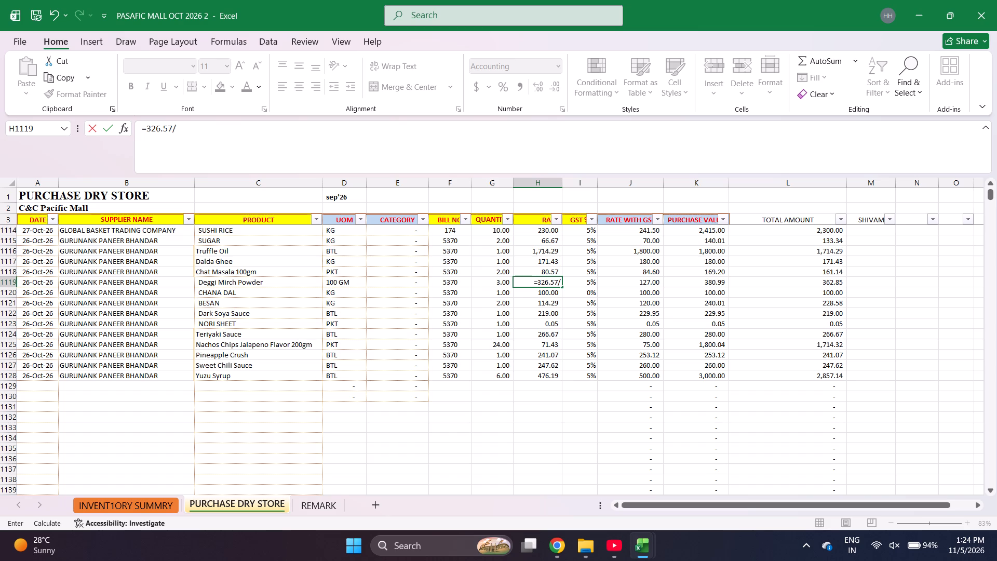
pyautogui.press('3')
pyautogui.press('Return')
pyautogui.press('Up')
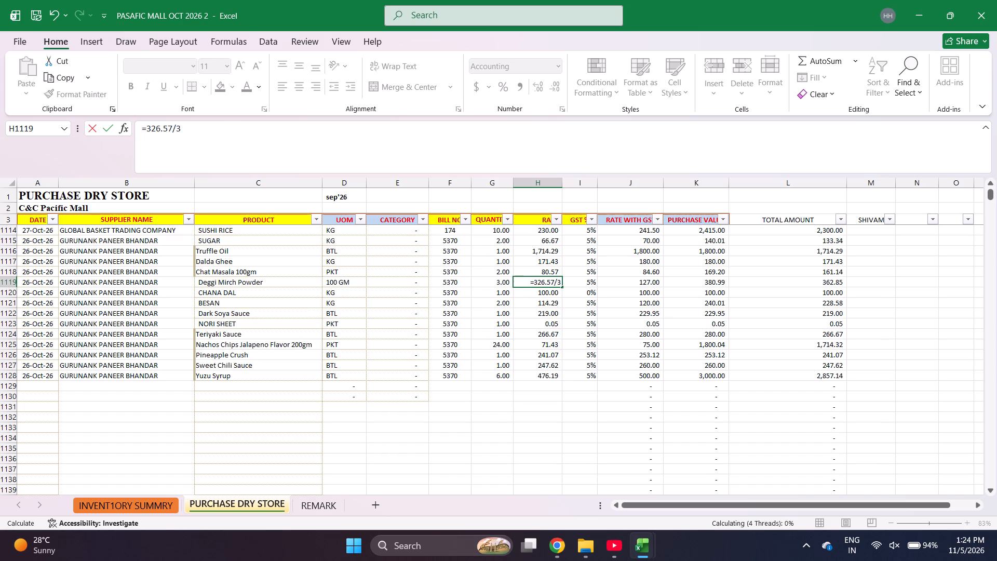
pyautogui.press('Right')
pyautogui.press('Right')
pyautogui.press('Right')
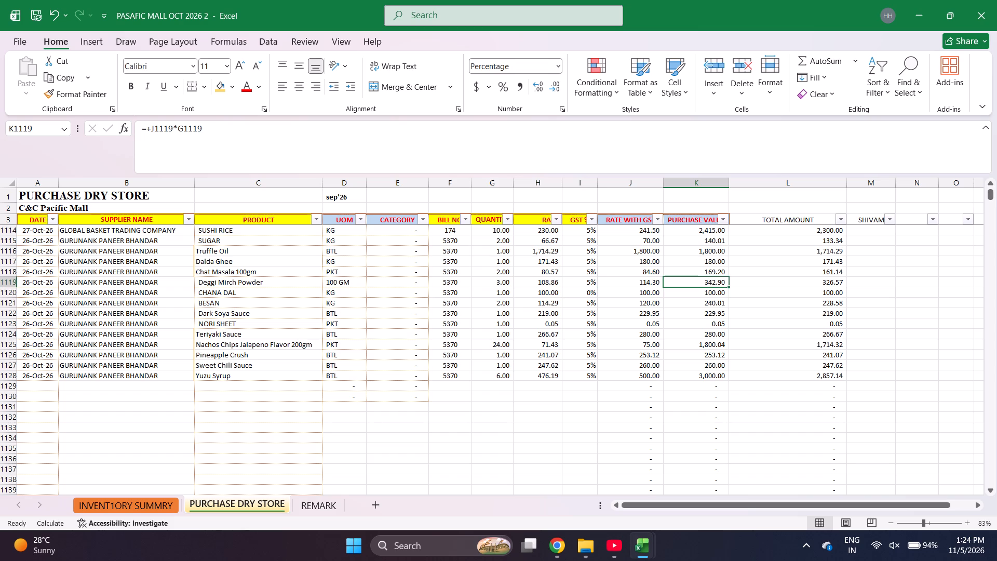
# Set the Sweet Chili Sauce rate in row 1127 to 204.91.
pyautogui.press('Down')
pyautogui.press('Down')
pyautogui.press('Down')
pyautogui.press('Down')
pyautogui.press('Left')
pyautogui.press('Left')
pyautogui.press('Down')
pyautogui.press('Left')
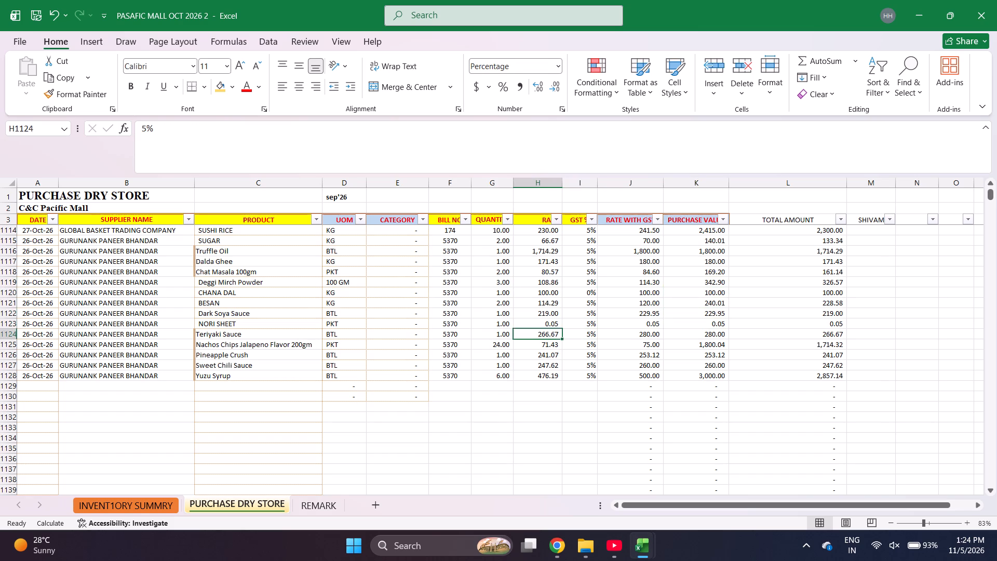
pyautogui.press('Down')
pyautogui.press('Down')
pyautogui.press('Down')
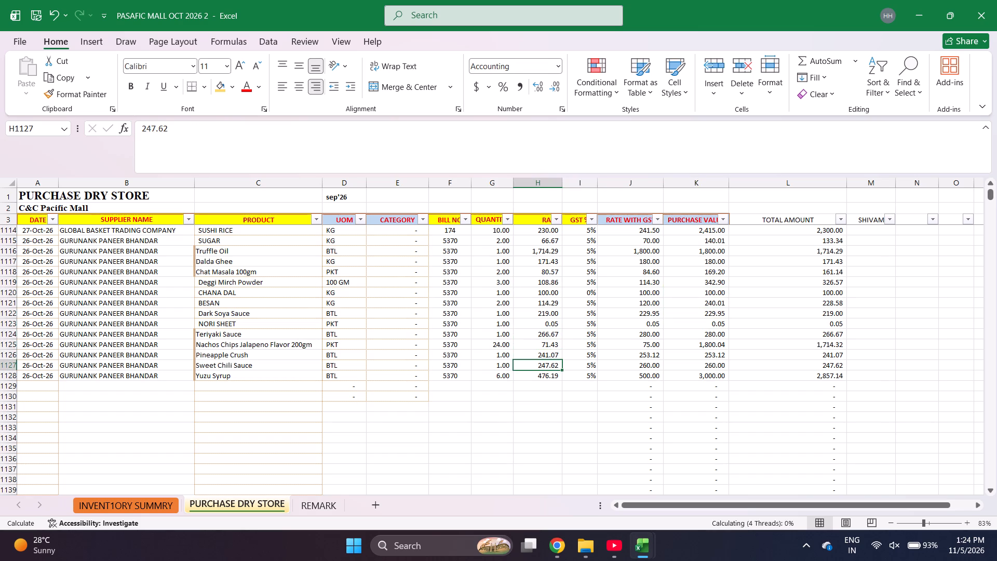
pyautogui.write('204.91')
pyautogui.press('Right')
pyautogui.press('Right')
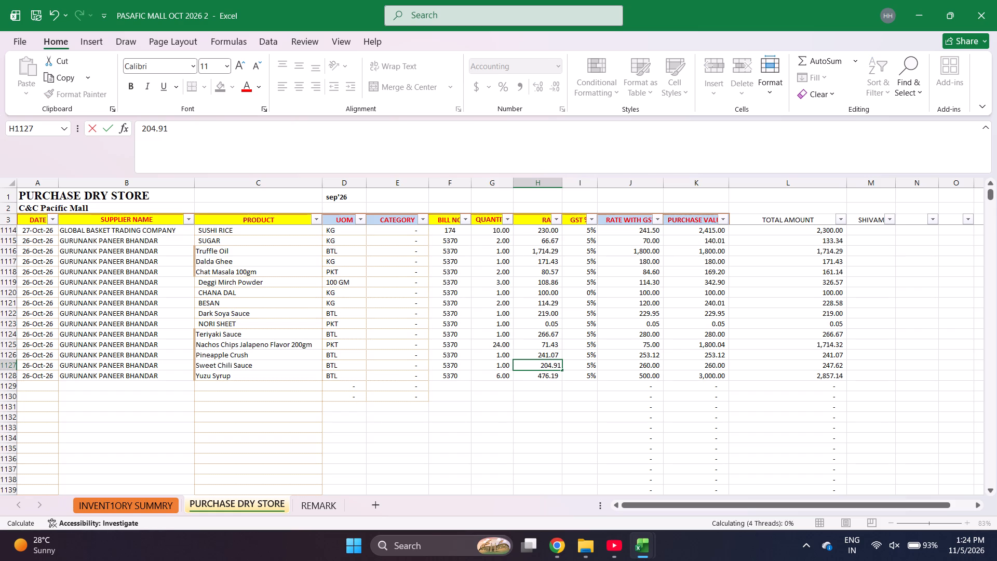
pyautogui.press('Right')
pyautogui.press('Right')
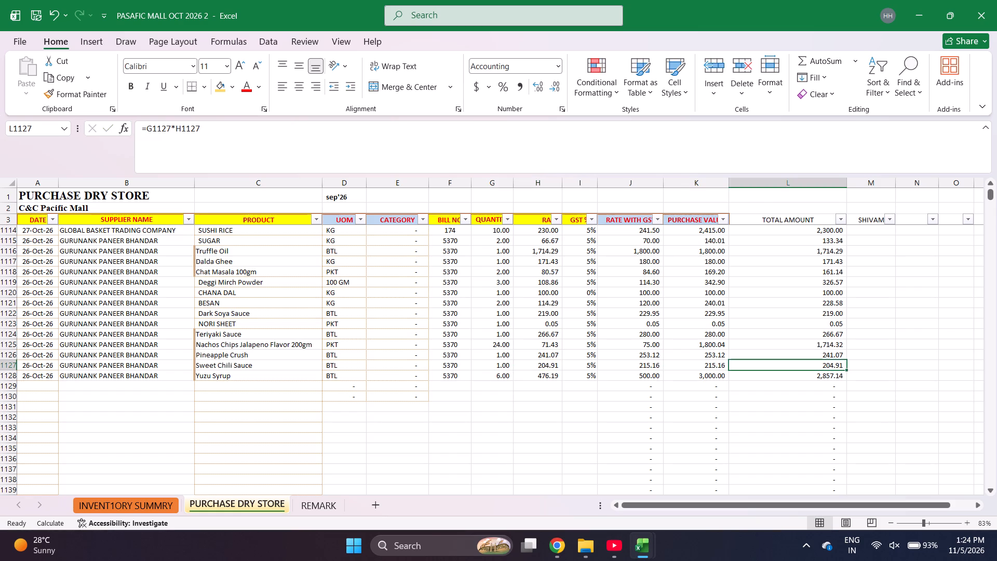
# Review the purchase values of bill 5370 from Sweet Chili Sauce in row 1127 up to SUGAR in row 1115.
pyautogui.press('Left')
pyautogui.press('Up')
pyautogui.press('Up')
pyautogui.press('Up')
pyautogui.press('Up')
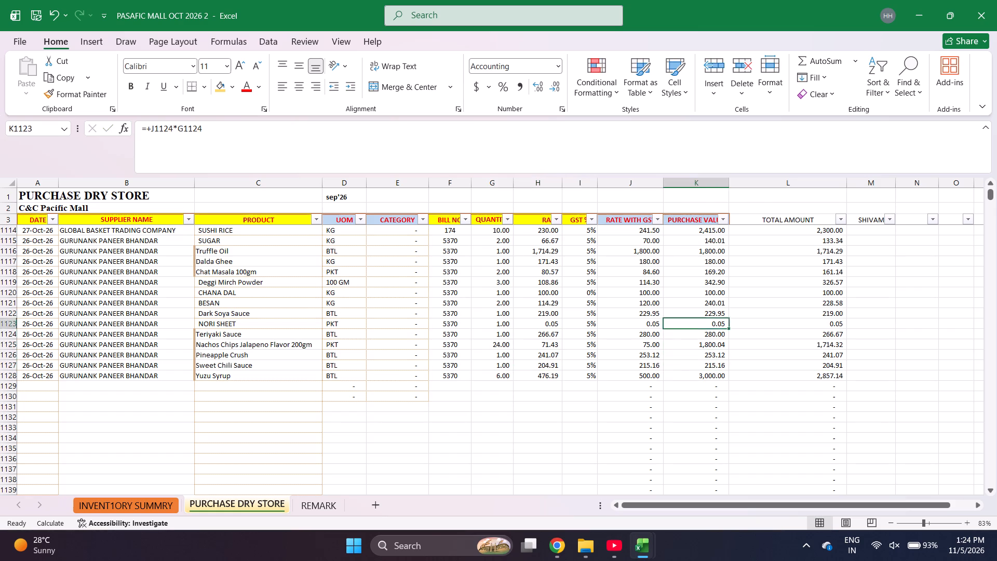
pyautogui.press('Up')
pyautogui.press('Up')
pyautogui.press('Up')
pyautogui.press('Up')
pyautogui.press('Up')
pyautogui.press('Up')
pyautogui.press('Down')
pyautogui.press('Up')
pyautogui.press('Up')
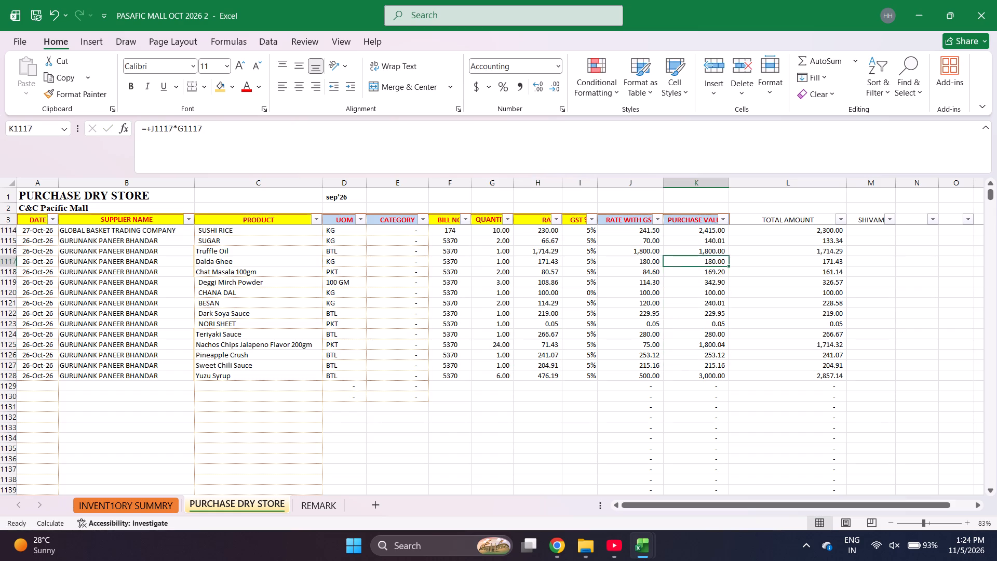
pyautogui.press('Up')
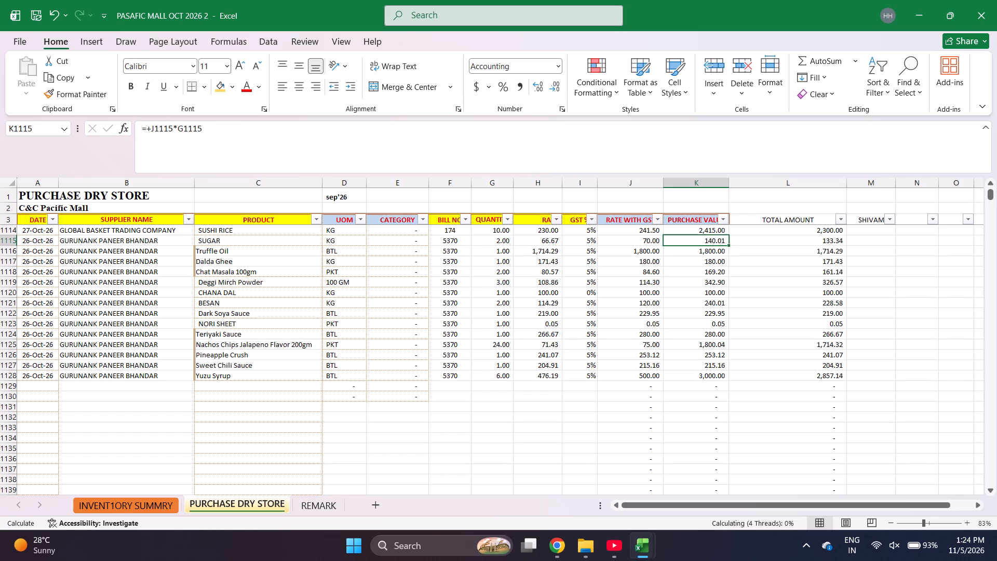
pyautogui.press('Right')
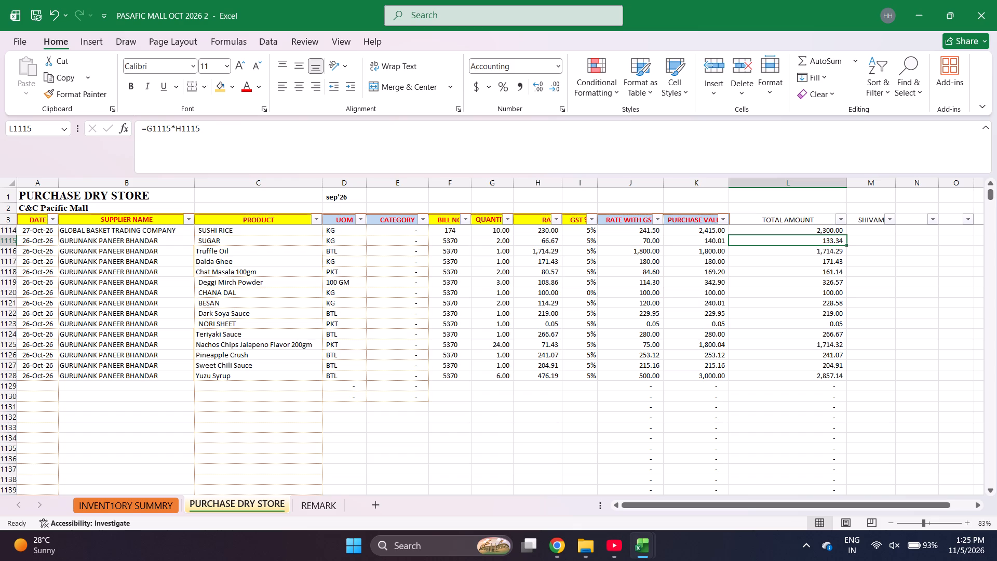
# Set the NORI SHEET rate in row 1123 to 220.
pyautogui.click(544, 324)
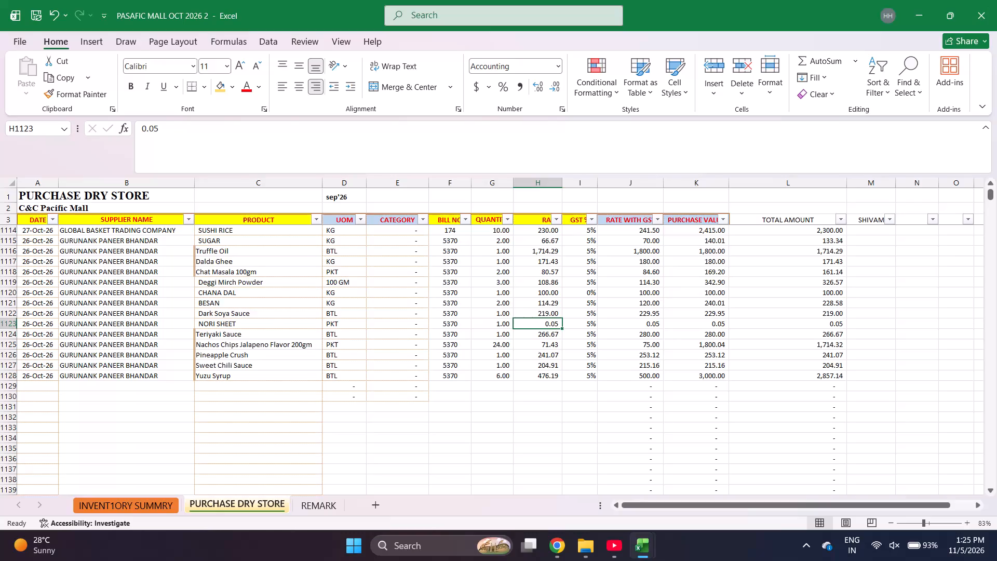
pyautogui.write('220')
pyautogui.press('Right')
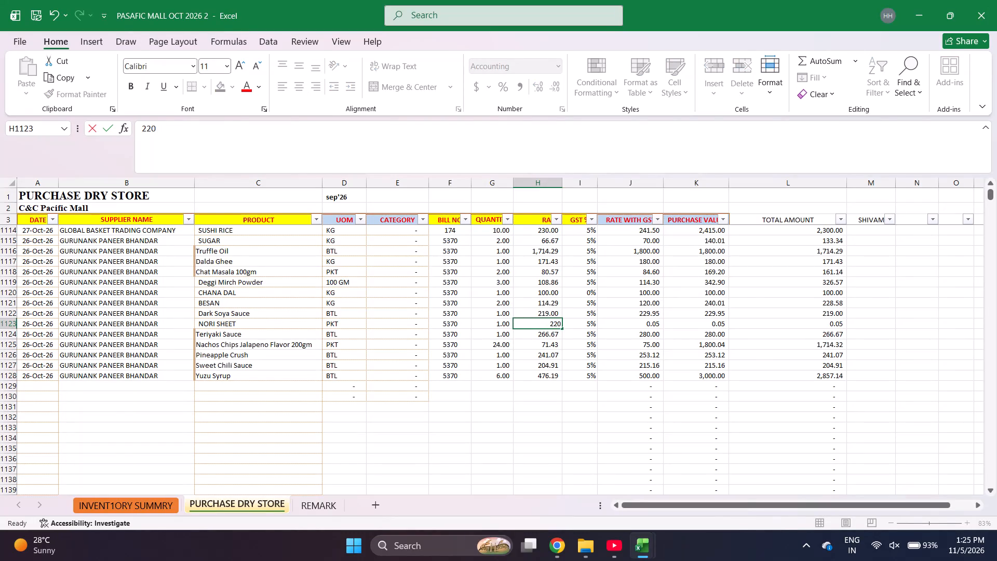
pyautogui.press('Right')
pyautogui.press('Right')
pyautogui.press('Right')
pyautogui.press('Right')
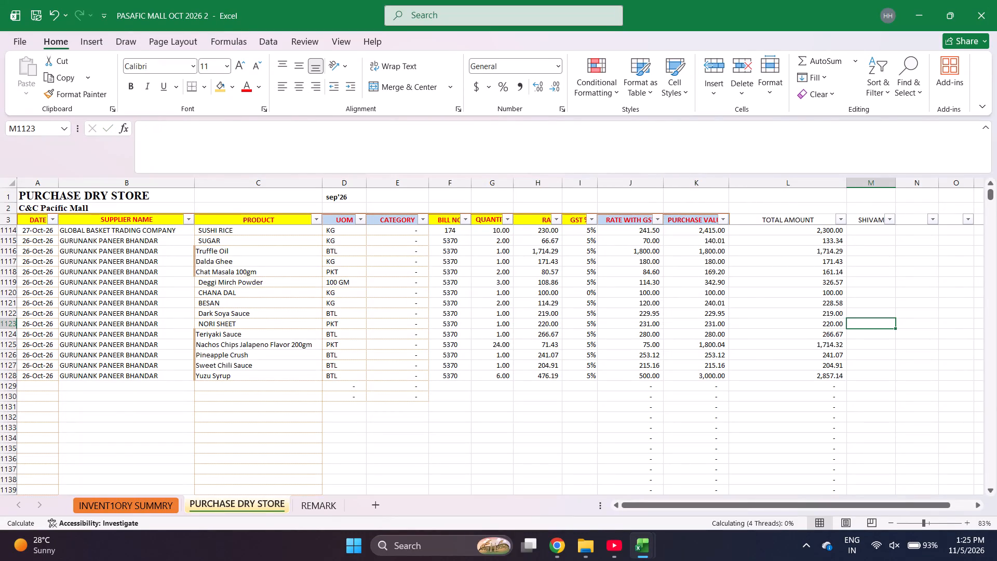
# Set the NORI SHEET rate in row 1123 to 209.52 and check its total amount.
pyautogui.press('Left')
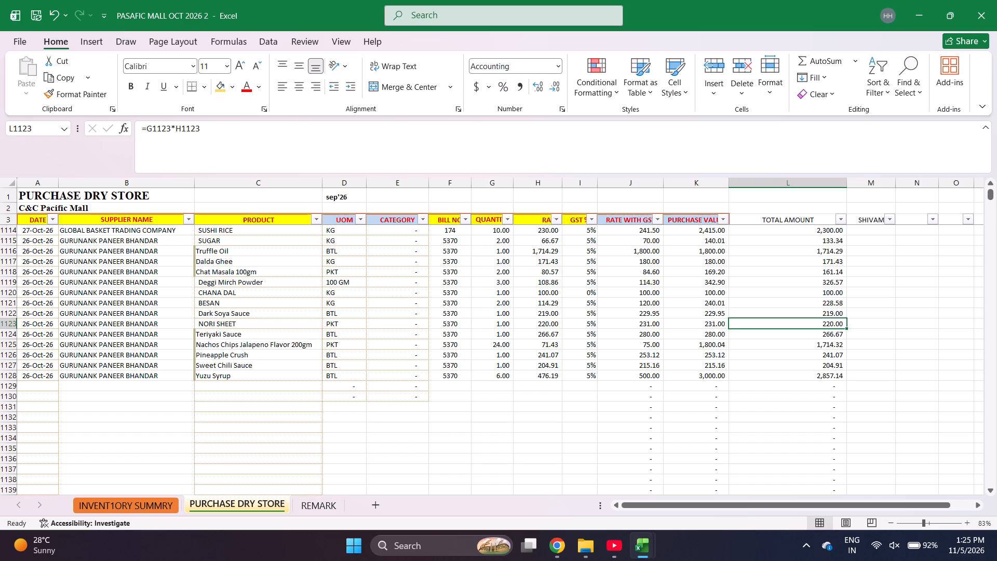
pyautogui.press('Left')
pyautogui.press('Left')
pyautogui.press('Left')
pyautogui.press('Left')
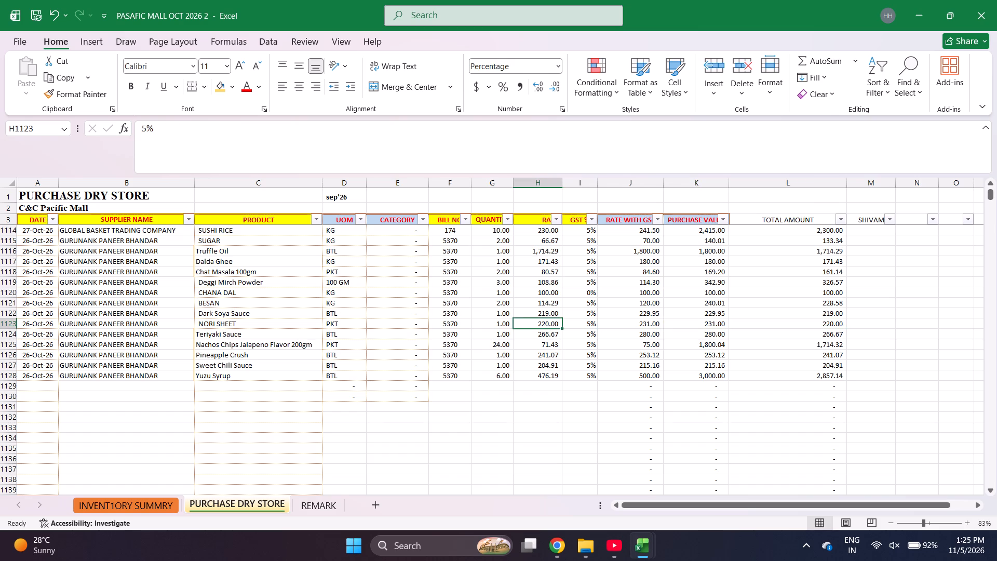
pyautogui.write('20')
pyautogui.press('9')
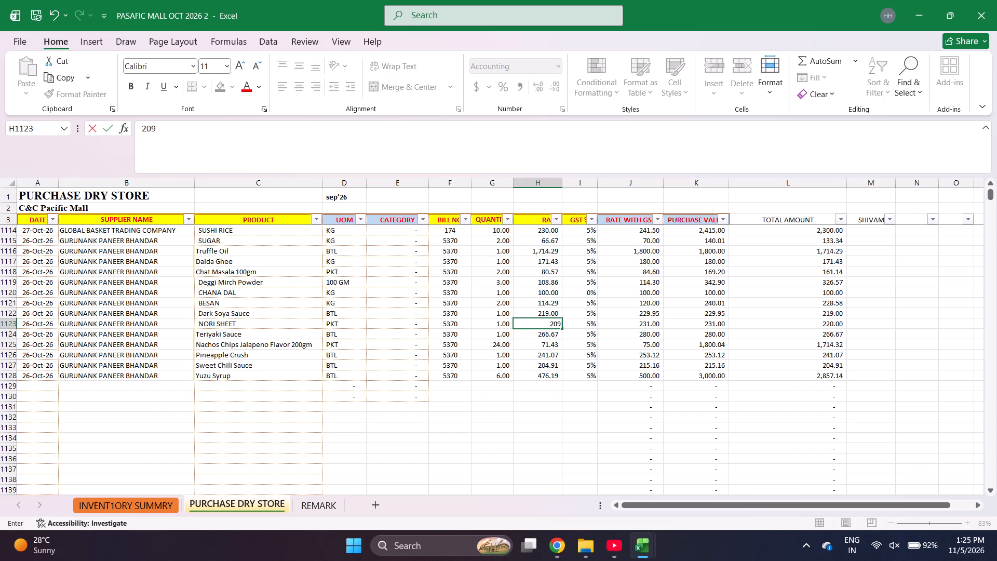
pyautogui.write('.52')
pyautogui.press('Right')
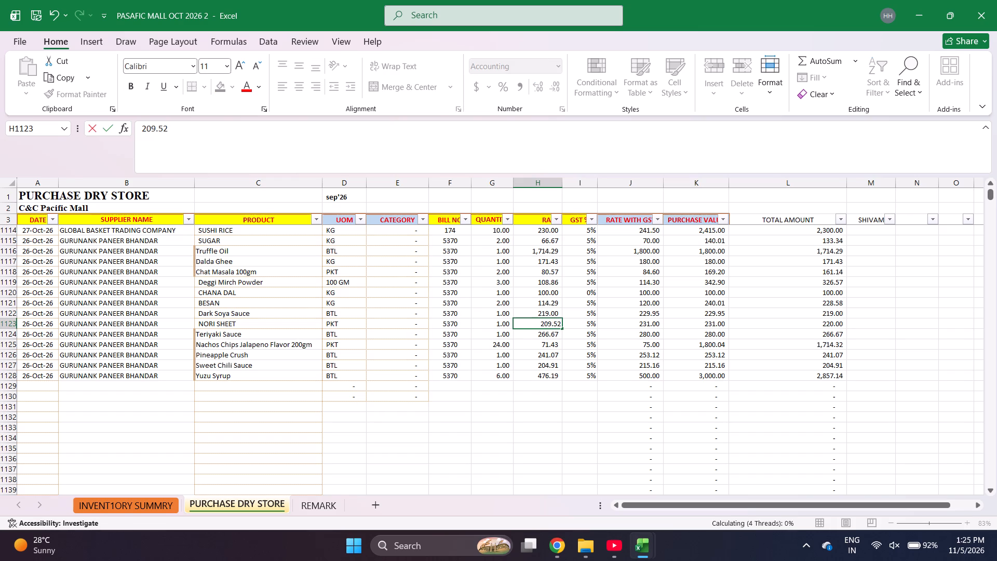
pyautogui.press('Right')
pyautogui.press('Right')
pyautogui.press('Right')
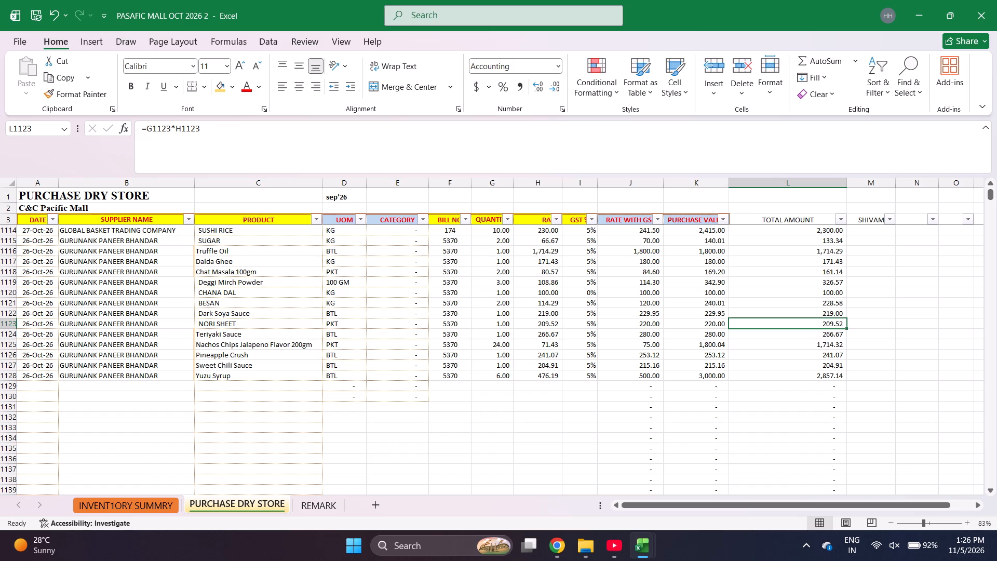
# Replace the Pineapple Crush rate in row 1126 with 204.91.
pyautogui.click(546, 355)
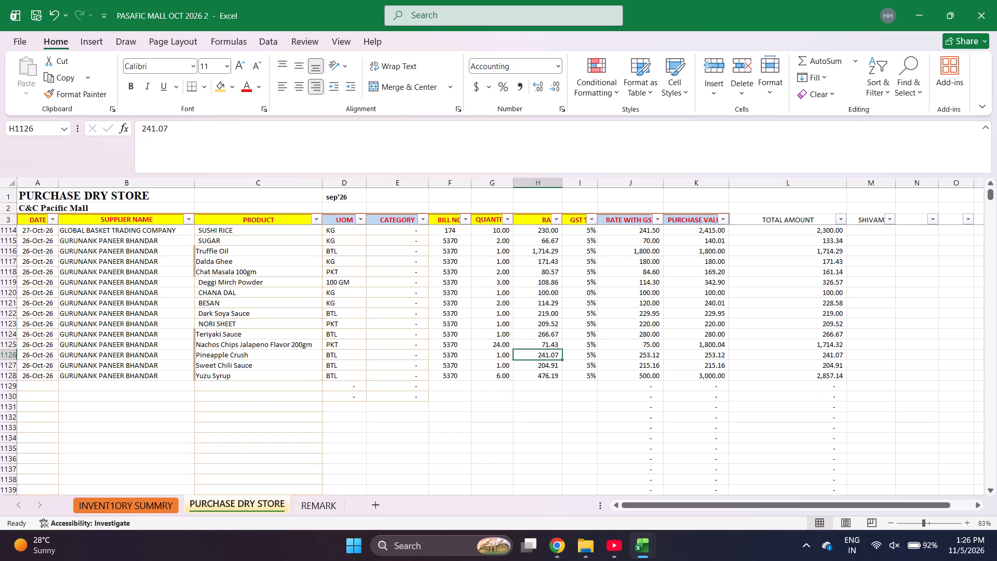
pyautogui.click(587, 149)
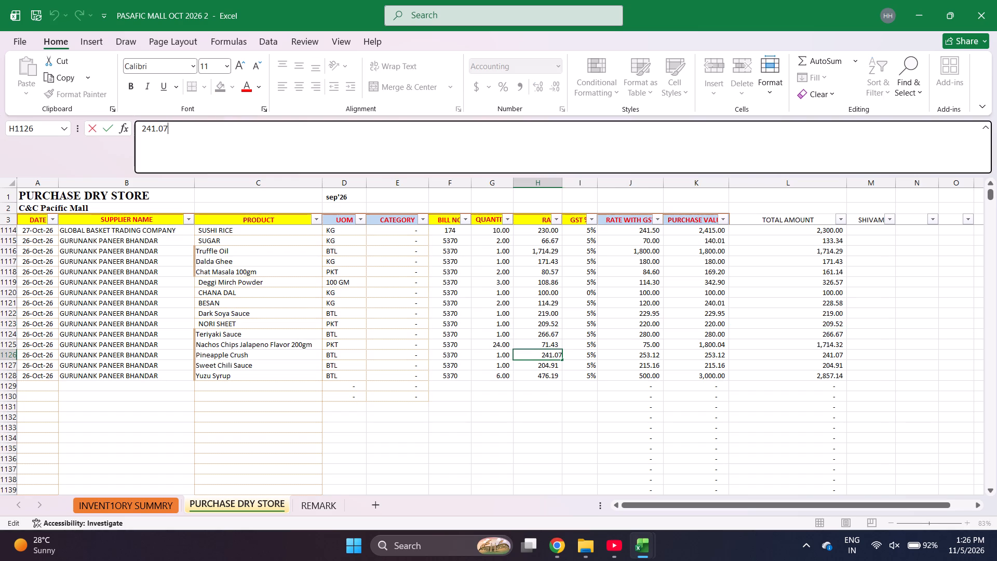
pyautogui.press('BackSpace')
pyautogui.press('BackSpace')
pyautogui.press('BackSpace')
pyautogui.press('BackSpace')
pyautogui.press('BackSpace')
pyautogui.press('BackSpace')
pyautogui.press('BackSpace')
pyautogui.press('BackSpace')
pyautogui.write('204')
pyautogui.write('.91')
pyautogui.press('Return')
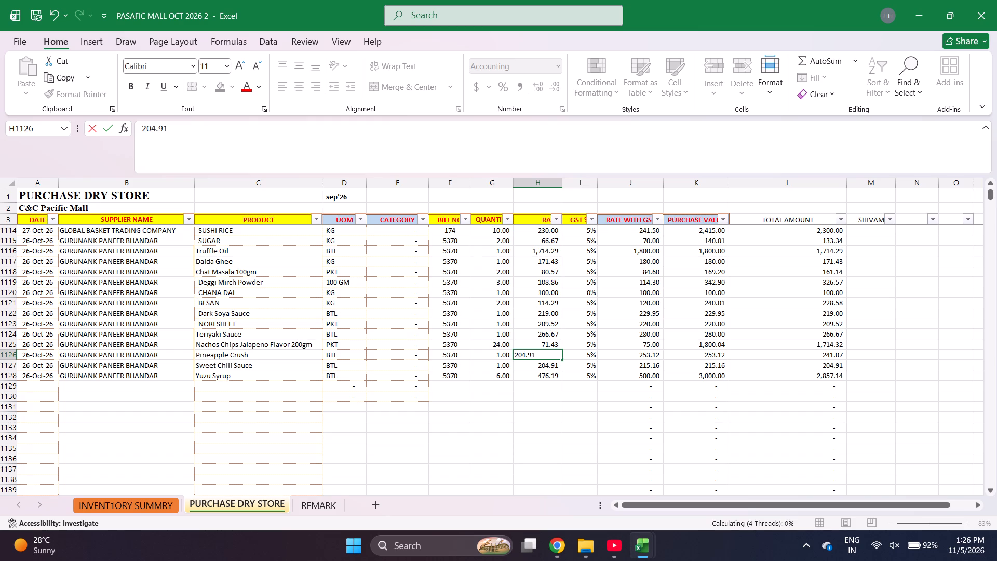
# Set the Sweet Chili Sauce rate in row 1127 to 247.62 and check the last row of bill 5370.
pyautogui.write('247.62')
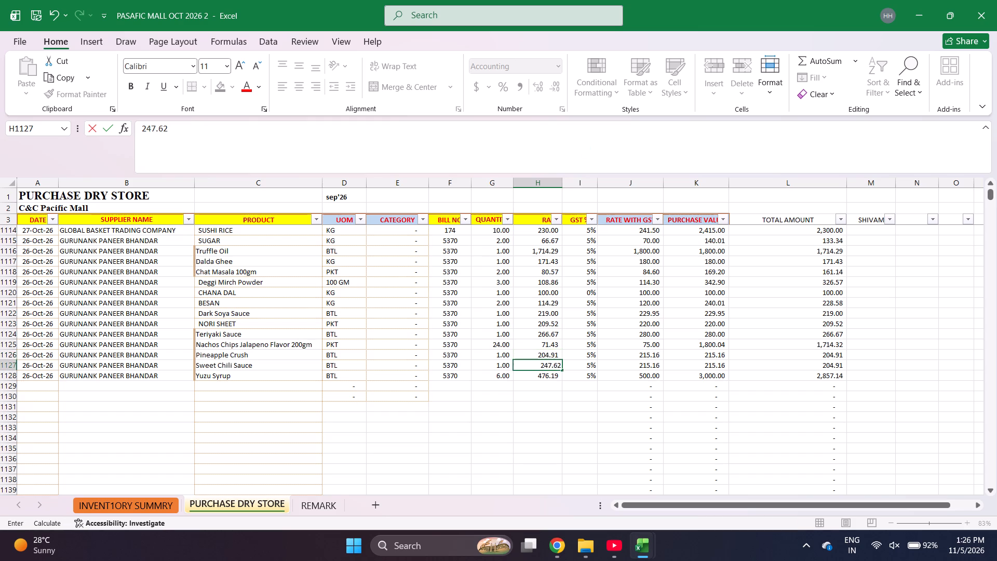
pyautogui.press('Return')
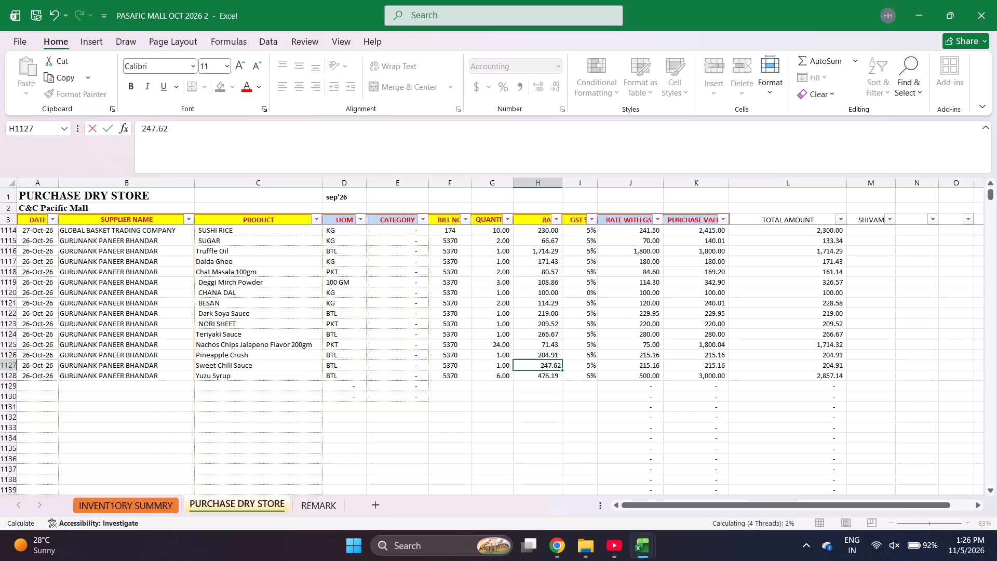
pyautogui.press('Right')
pyautogui.press('Right')
pyautogui.press('Right')
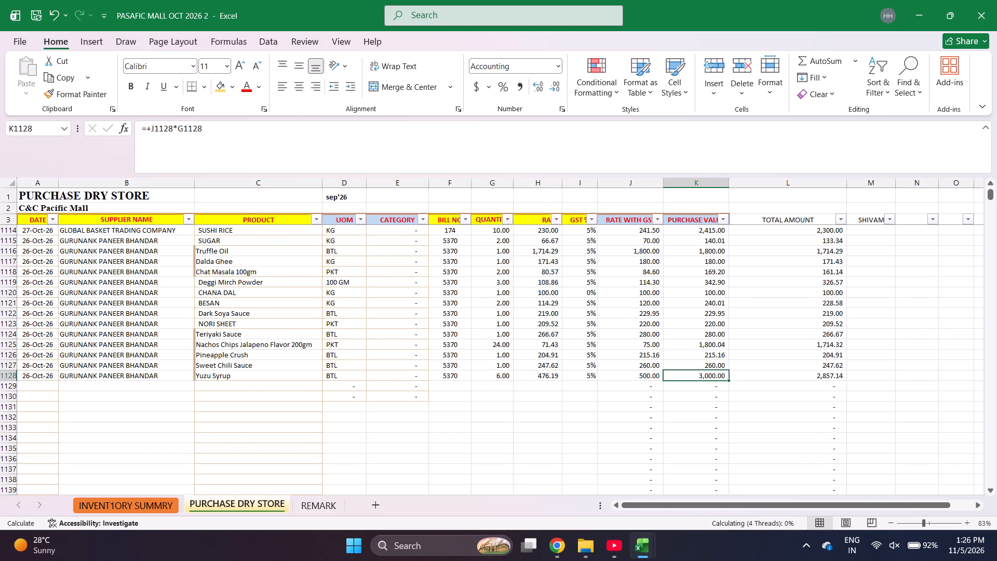
pyautogui.press('Left')
pyautogui.press('Left')
pyautogui.press('Left')
pyautogui.press('Left')
pyautogui.press('Left')
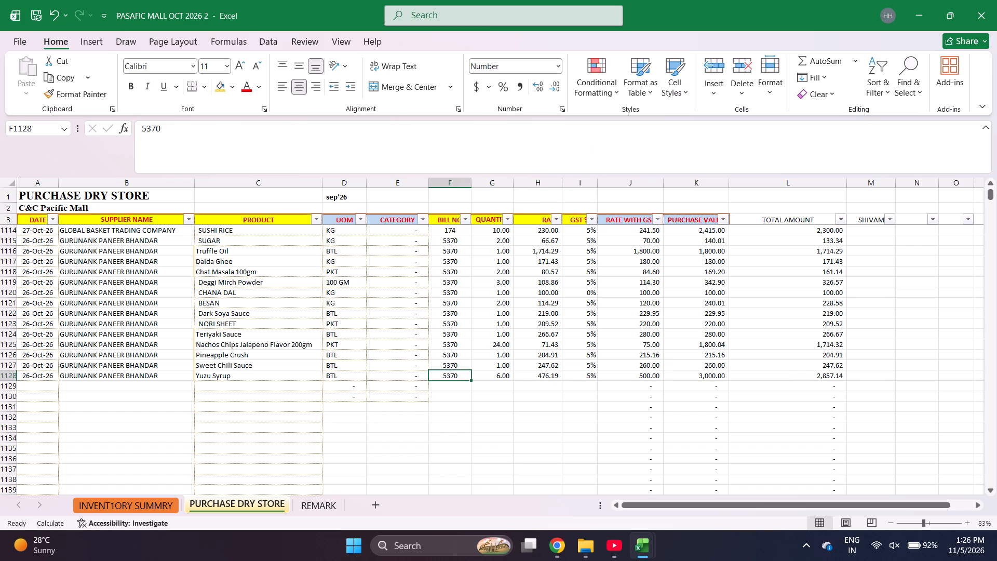
# Review the quantities of bill 5370 row by row, from SUGAR in row 1115 to Yuzu Syrup in row 1128.
pyautogui.press('Right')
pyautogui.press('Up')
pyautogui.press('Up')
pyautogui.press('Up')
pyautogui.press('Up')
pyautogui.press('Up')
pyautogui.press('Up')
pyautogui.press('Up')
pyautogui.press('Up')
pyautogui.press('Up')
pyautogui.press('Up')
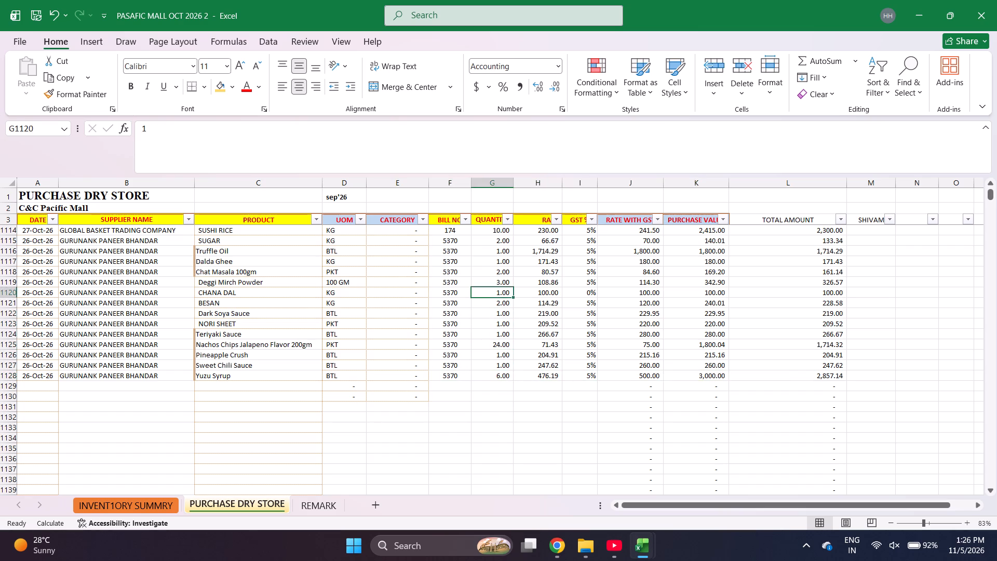
pyautogui.press('Up')
pyautogui.press('Up')
pyautogui.press('Up')
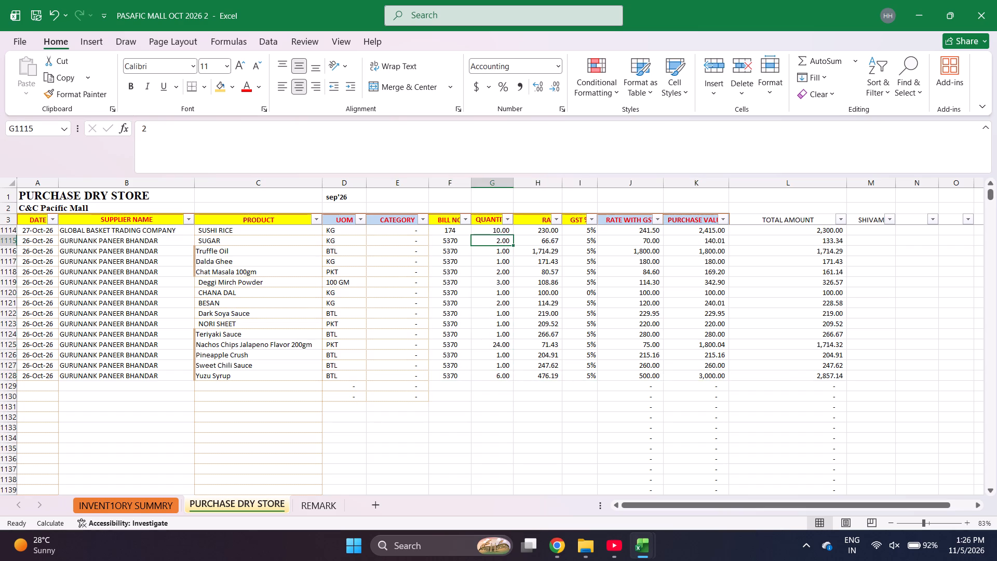
pyautogui.press('Down')
pyautogui.press('Up')
pyautogui.press('Down')
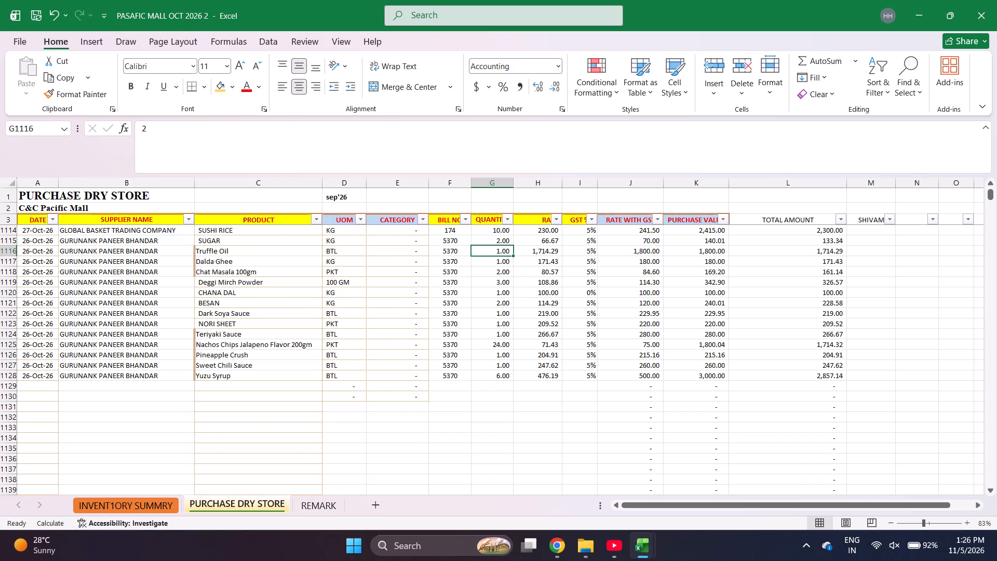
pyautogui.press('Down')
pyautogui.press('Down')
pyautogui.press('Down')
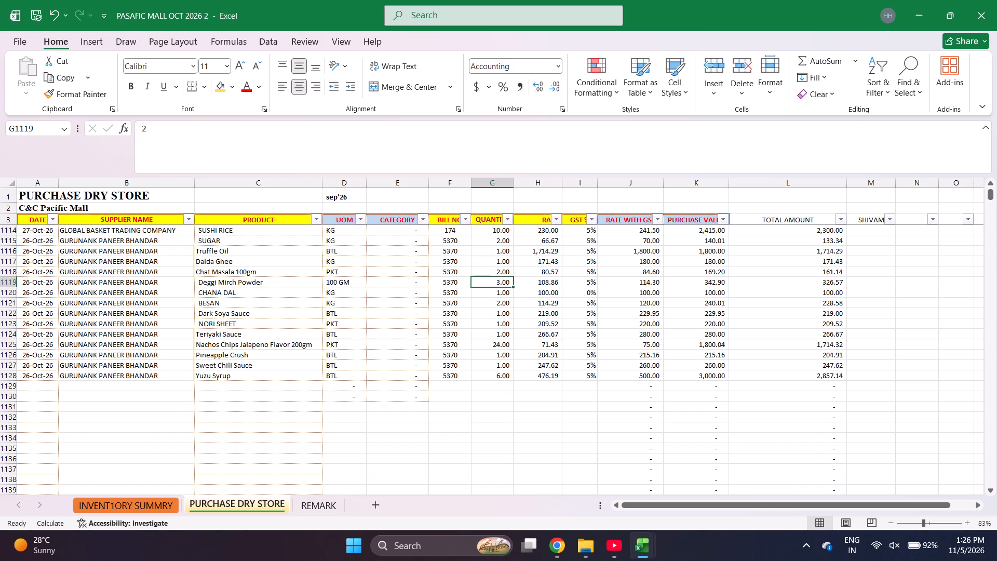
pyautogui.press('Down')
pyautogui.press('Down')
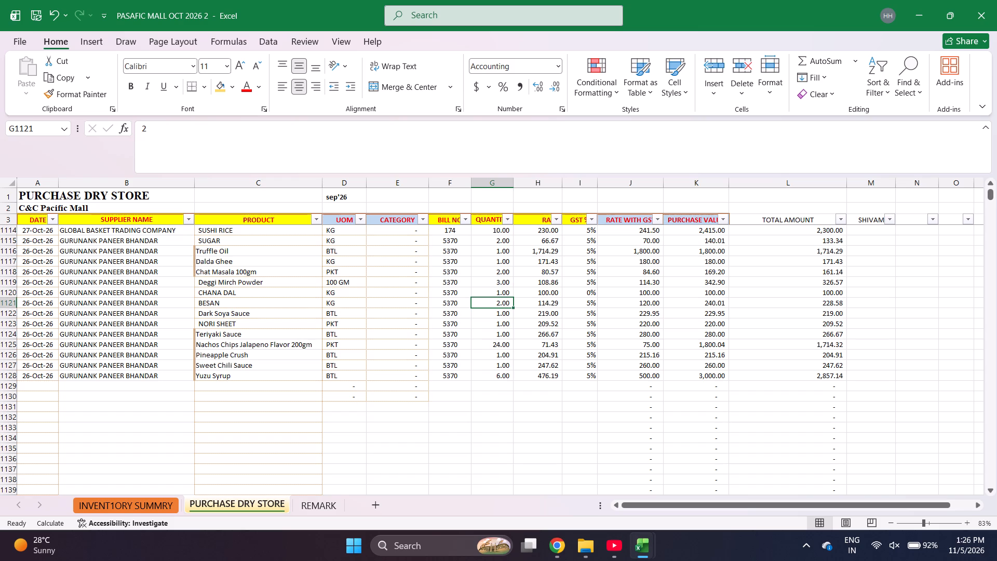
pyautogui.press('Down')
pyautogui.press('Down')
pyautogui.press('Down')
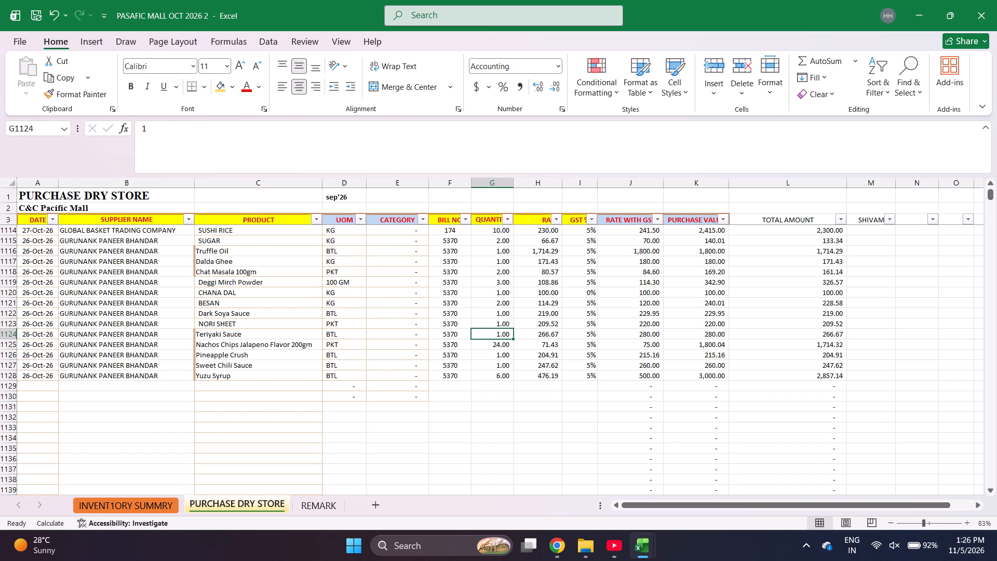
pyautogui.press('Down')
pyautogui.press('Down')
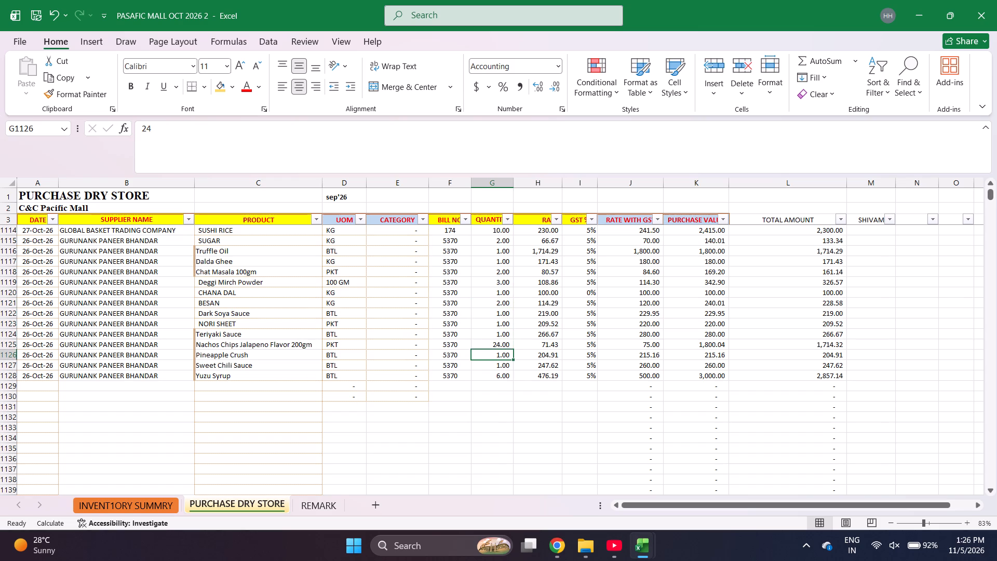
pyautogui.press('Down')
pyautogui.press('Down')
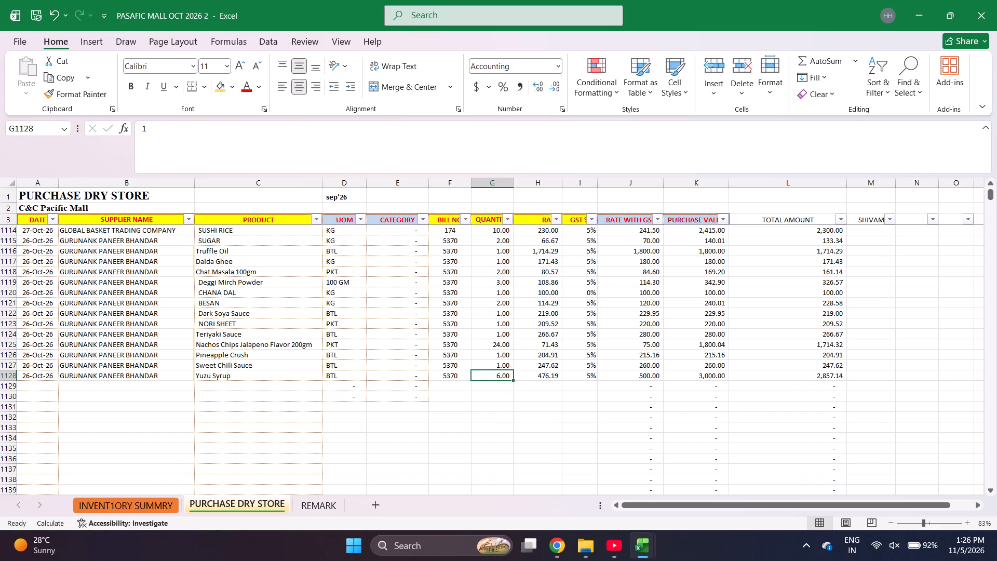
# Go to the date cell of the first empty row, 1129, below bill 5370.
pyautogui.hotkey('ctrl', 'Left')
pyautogui.press('Down')
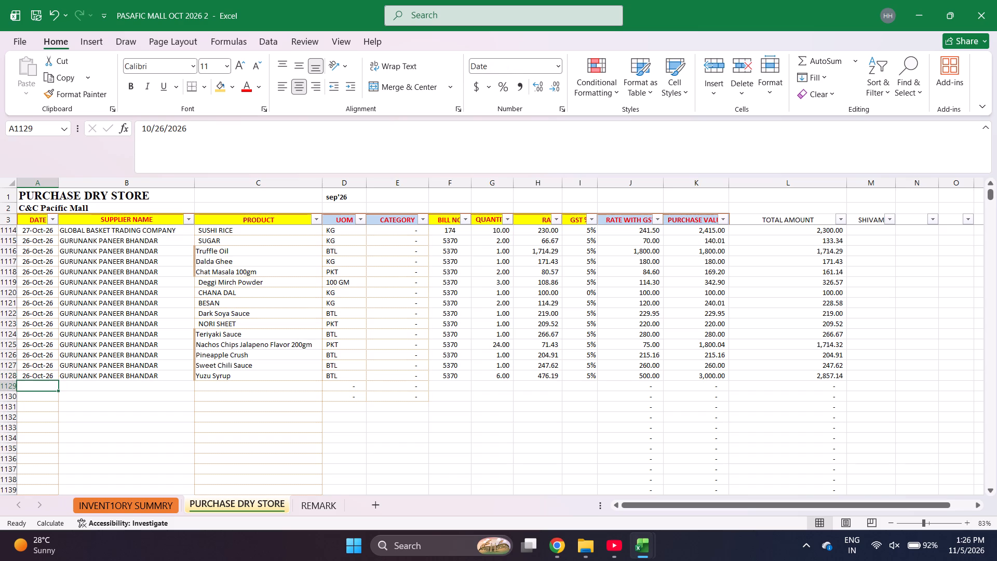
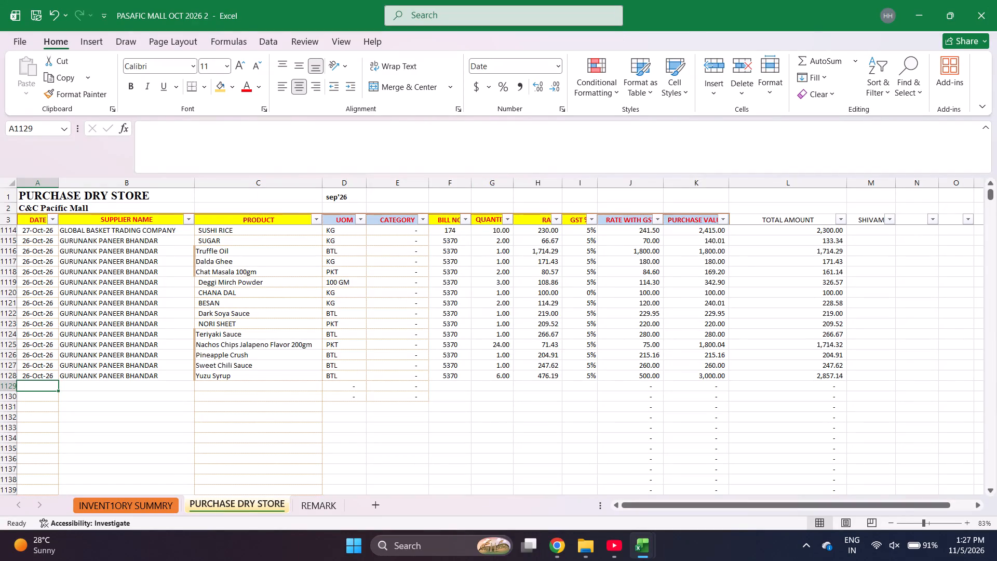
# Search the BILL NO column's filter list for bill 4878.
pyautogui.click(465, 222)
pyautogui.press('e')
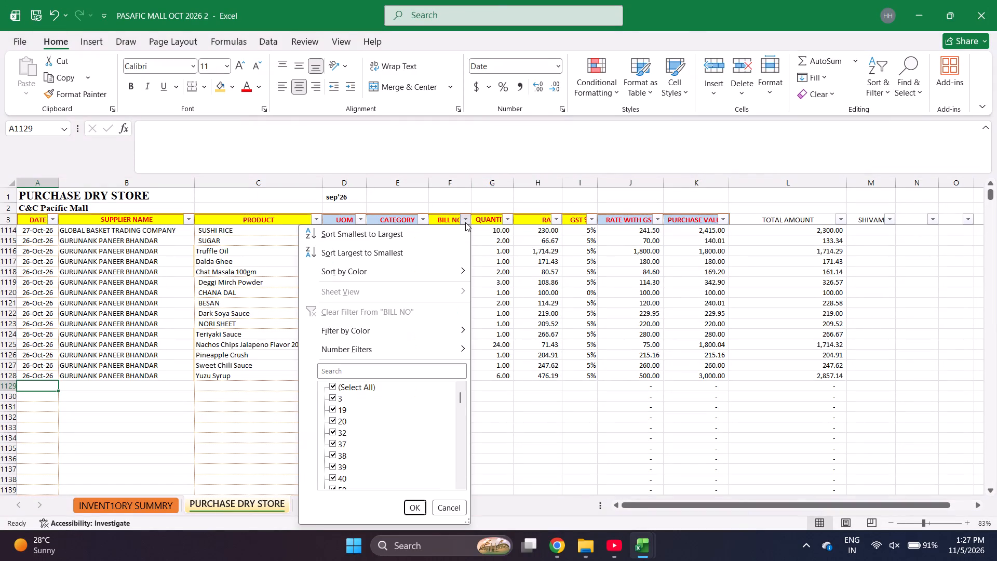
pyautogui.write('4878')
pyautogui.write('e47')
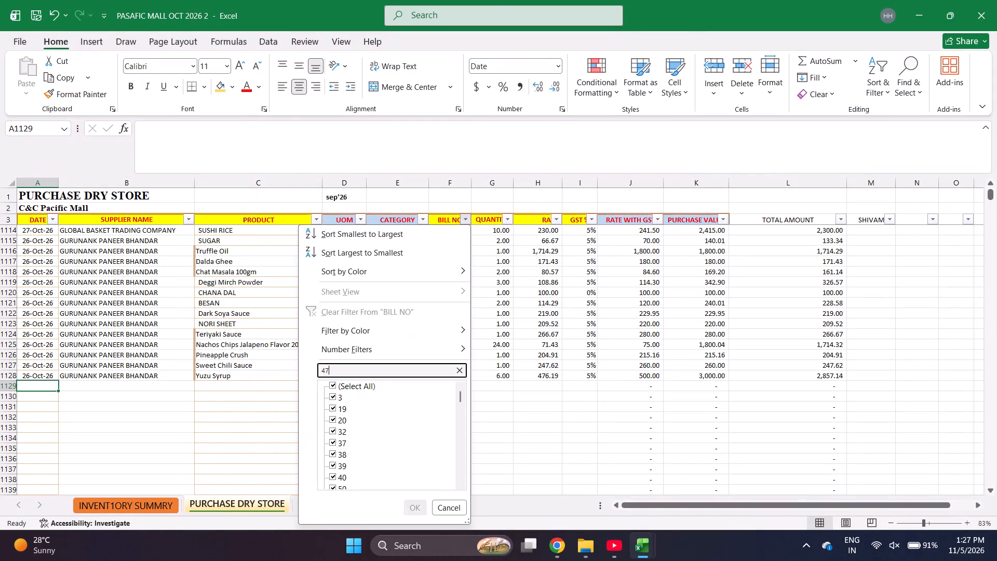
pyautogui.press('BackSpace')
pyautogui.write('84')
pyautogui.press('BackSpace')
pyautogui.write('78')
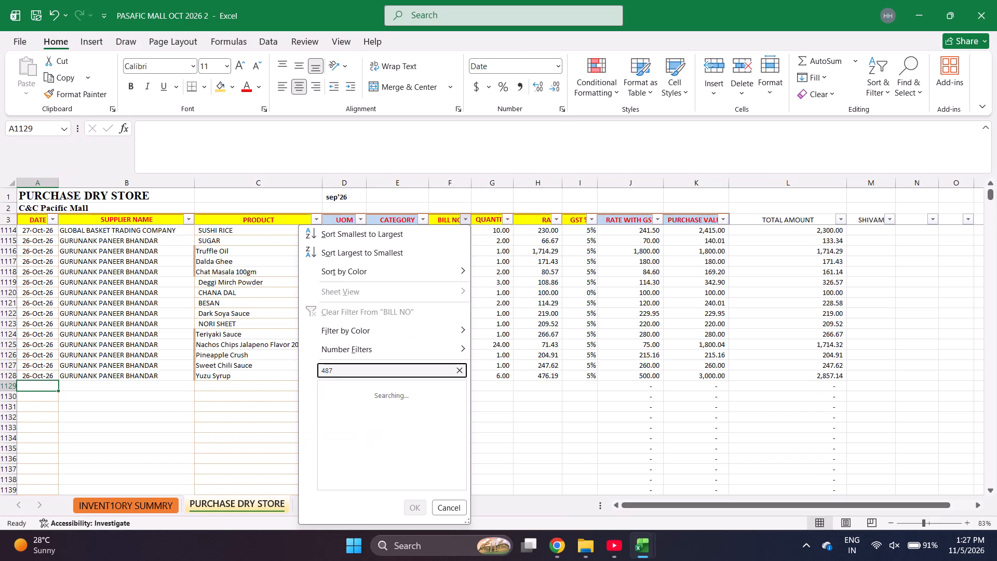
pyautogui.press('Escape')
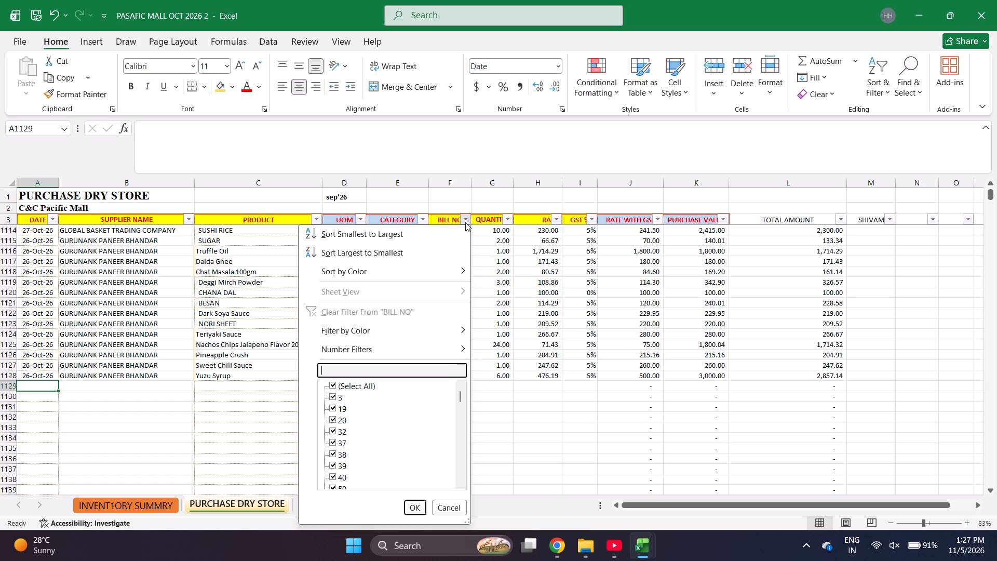
# Search the BILL NO filter list for bill 4858, then clear the search text.
pyautogui.write('4858')
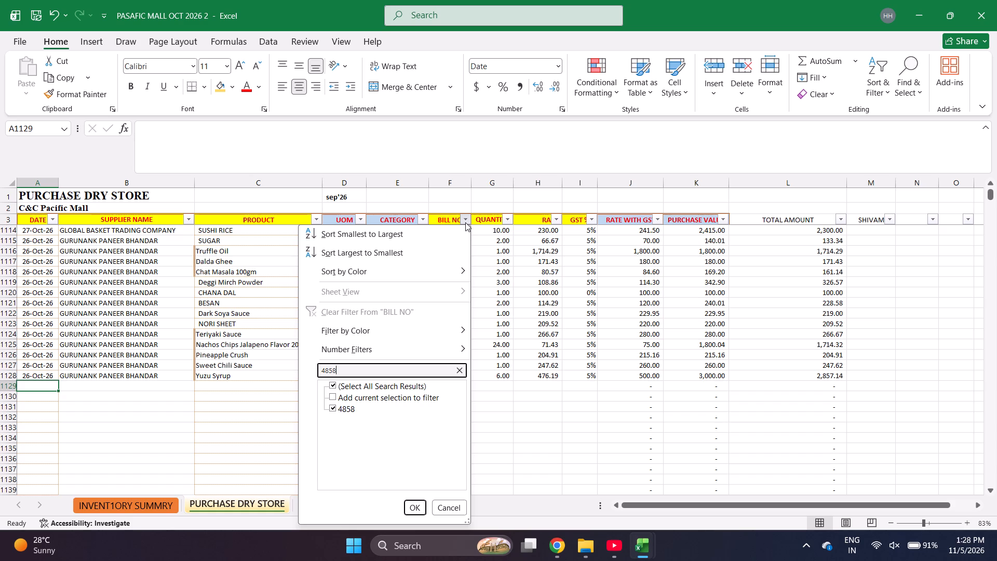
pyautogui.press('BackSpace')
pyautogui.press('BackSpace')
pyautogui.press('BackSpace')
pyautogui.press('BackSpace')
pyautogui.press('BackSpace')
pyautogui.press('BackSpace')
pyautogui.press('BackSpace')
pyautogui.press('BackSpace')
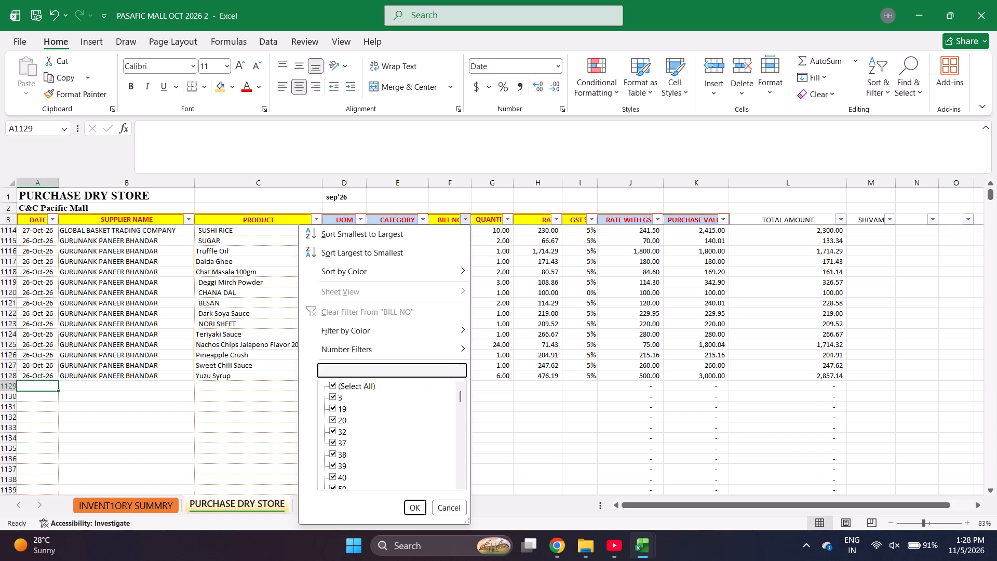
# Look up bill 4821 in the BILL NO filter list and clear the search text.
pyautogui.write('4821')
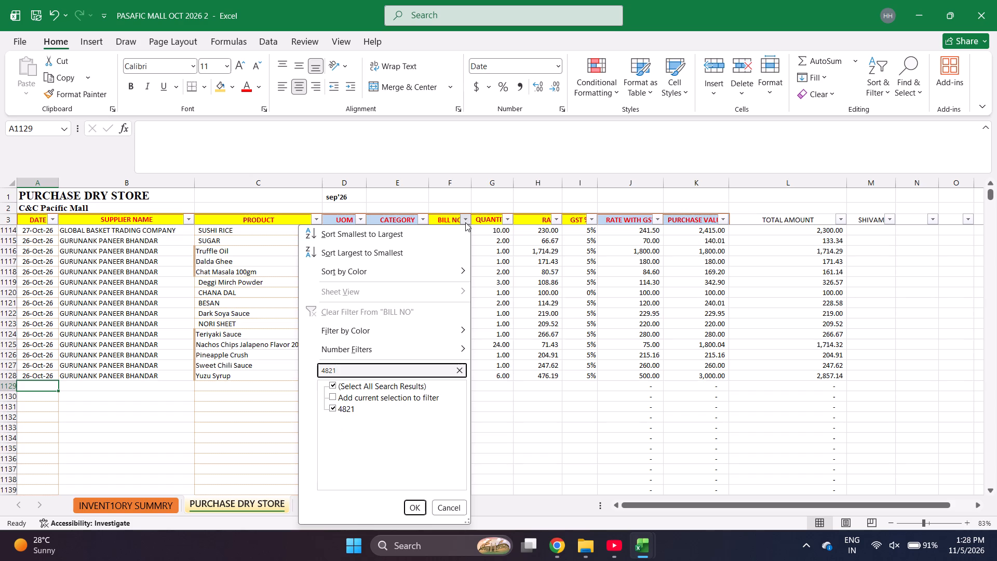
pyautogui.press('BackSpace')
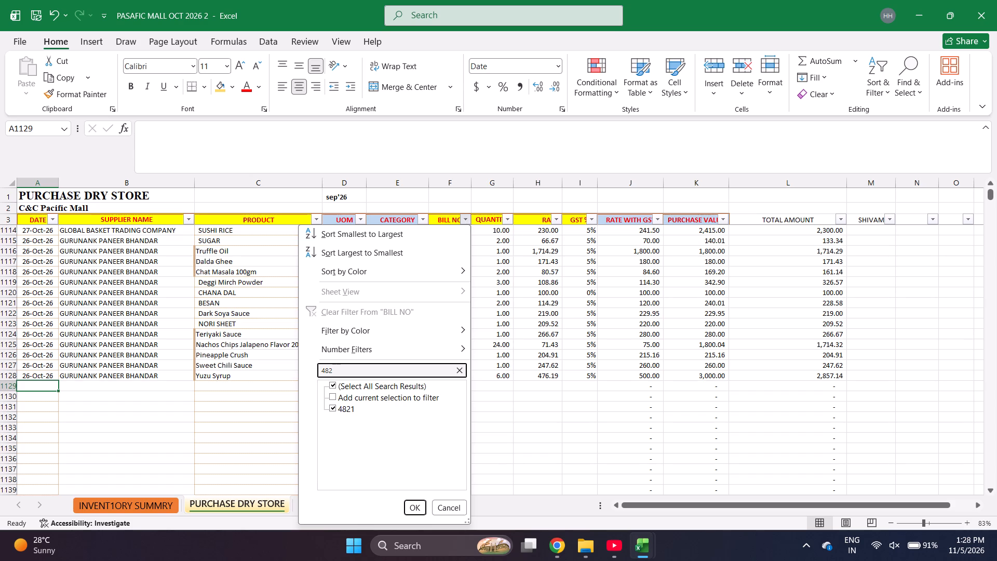
pyautogui.press('BackSpace')
pyautogui.press('BackSpace')
pyautogui.press('BackSpace')
pyautogui.press('BackSpace')
# Look up bill 4799 in the BILL NO filter list and clear the search text.
pyautogui.write('47')
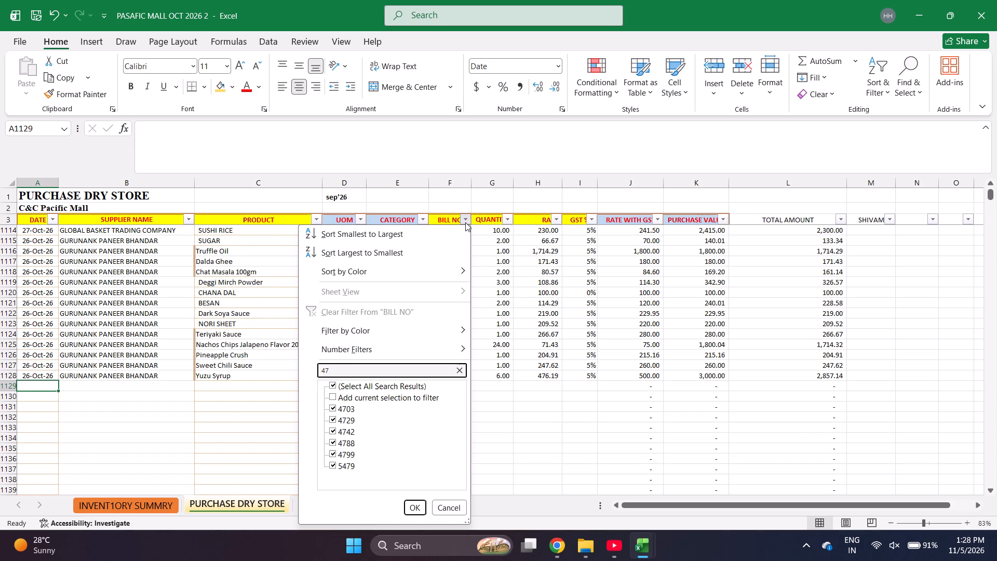
pyautogui.write('99')
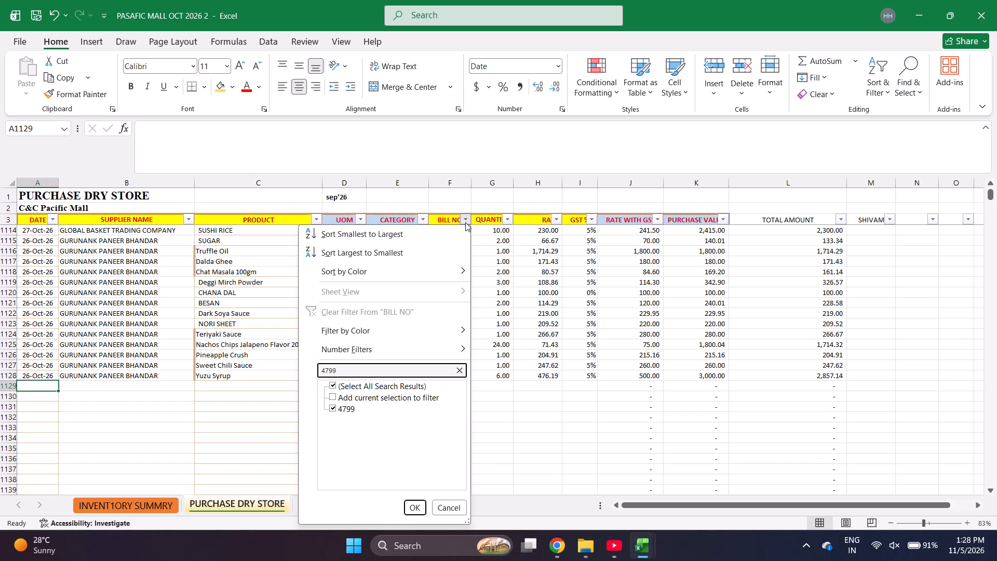
pyautogui.press('BackSpace')
pyautogui.press('BackSpace')
pyautogui.press('BackSpace')
pyautogui.press('BackSpace')
pyautogui.press('BackSpace')
pyautogui.press('BackSpace')
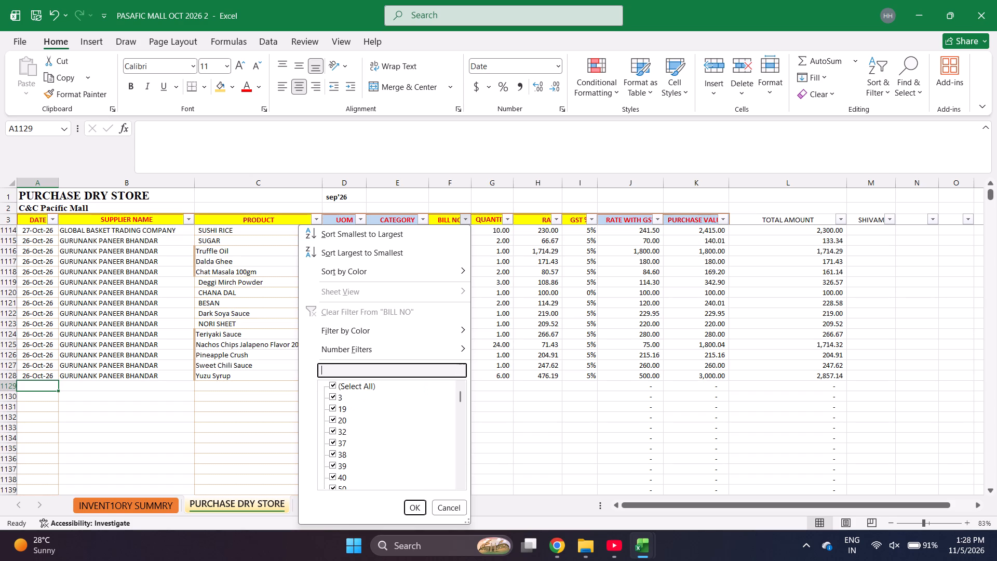
# Look up bill 4788 in the BILL NO filter list and clear the search text.
pyautogui.write('4788')
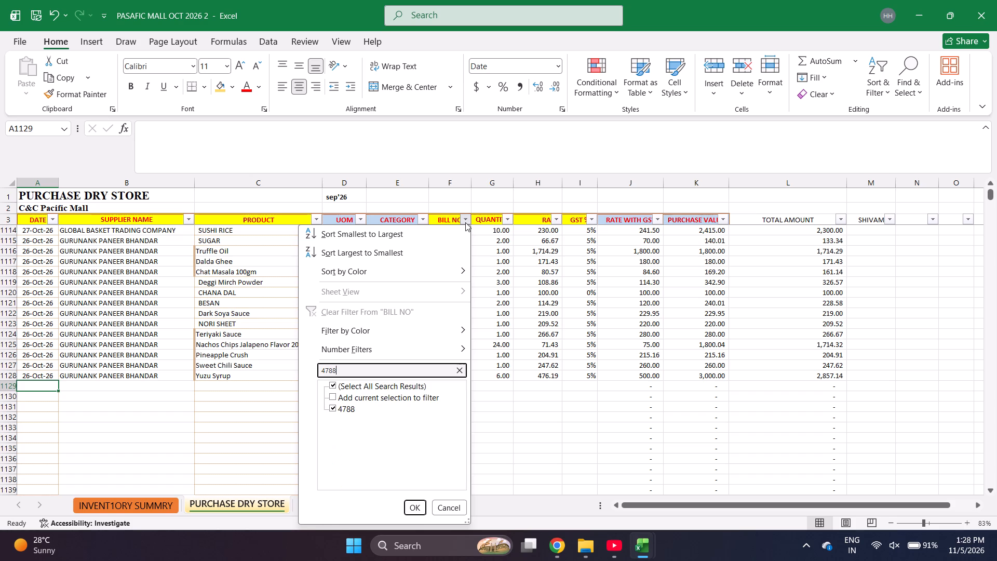
pyautogui.press('BackSpace')
pyautogui.press('BackSpace')
pyautogui.press('BackSpace')
pyautogui.press('BackSpace')
pyautogui.press('BackSpace')
# Look up bills 4742 and 4729 in the BILL NO filter list, and close it without applying a filter.
pyautogui.write('4742')
pyautogui.press('BackSpace')
pyautogui.press('BackSpace')
pyautogui.press('BackSpace')
pyautogui.press('BackSpace')
pyautogui.press('BackSpace')
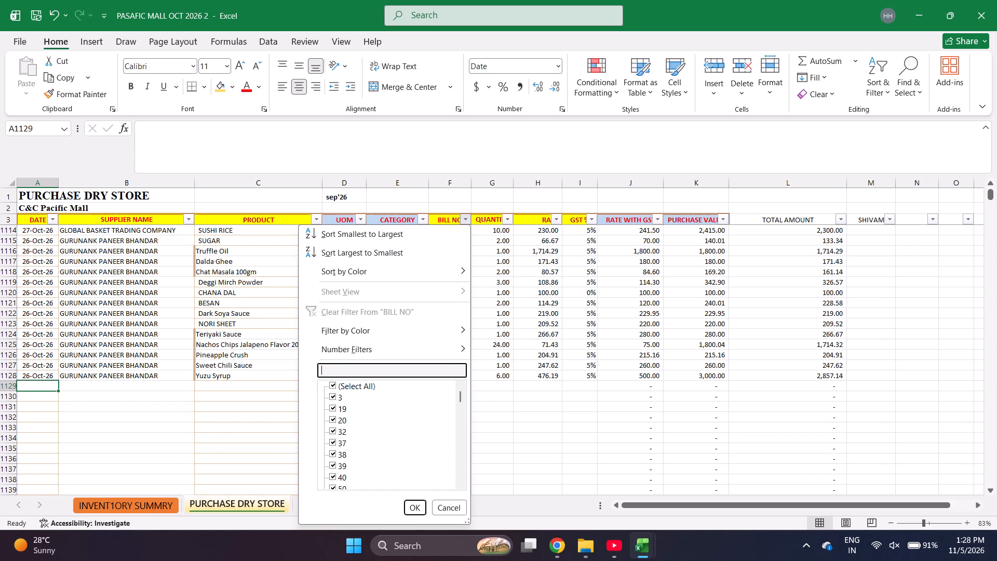
pyautogui.write('4729')
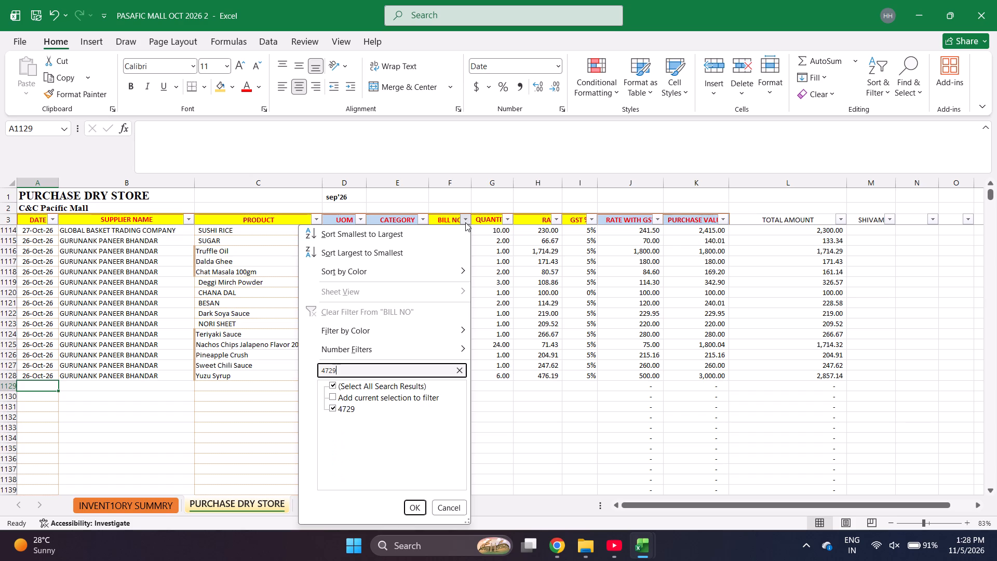
pyautogui.press('Escape')
pyautogui.press('Escape')
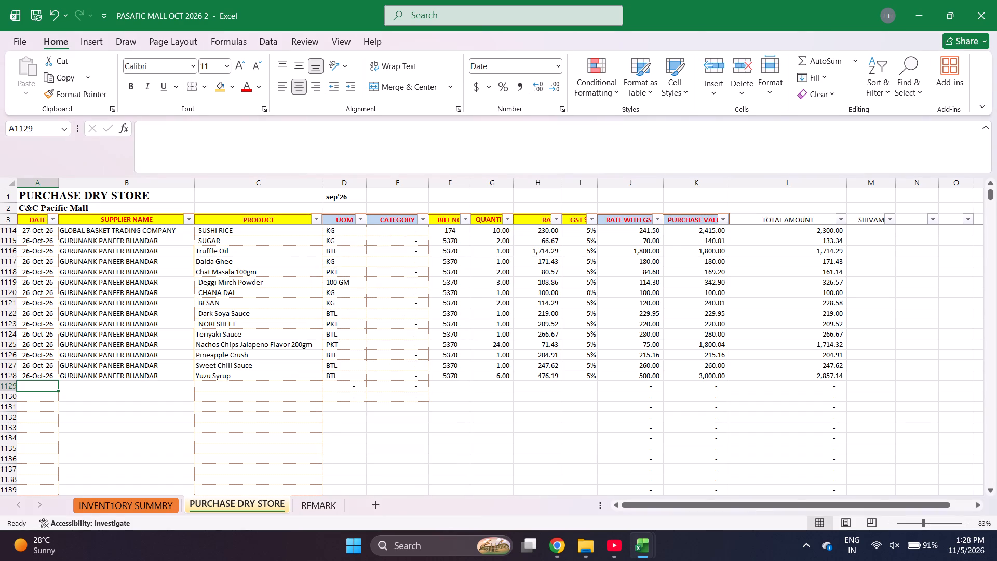
# Select bill 5370's purchase values from Yuzu Syrup in row 1128 up to SUGAR in row 1115 to check their total.
pyautogui.click(704, 378)
pyautogui.hotkey('shift', 'Up')
pyautogui.hotkey('shift', 'Up')
pyautogui.hotkey('shift', 'Up')
pyautogui.hotkey('shift', 'Up')
pyautogui.hotkey('shift', 'Up')
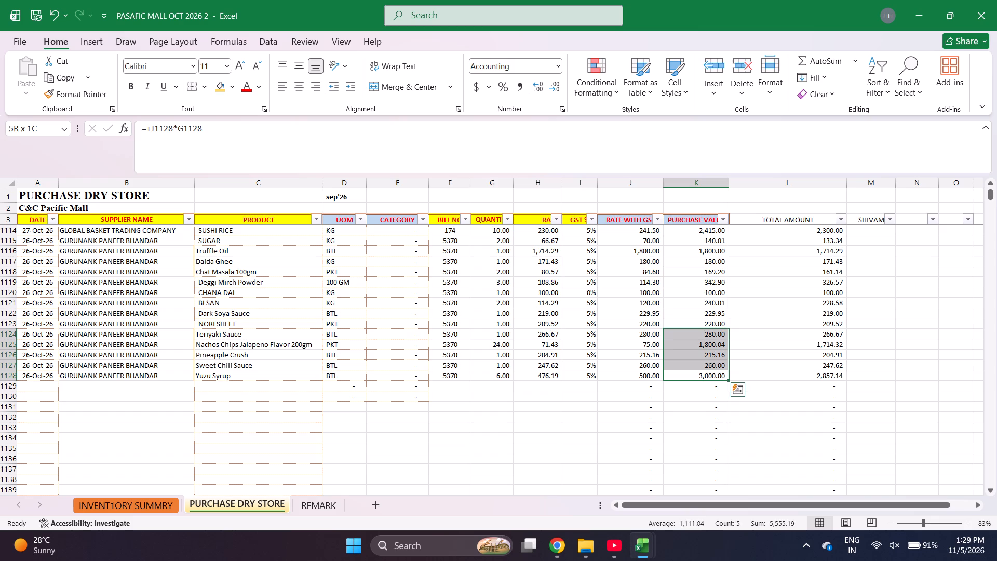
pyautogui.hotkey('shift', 'Up')
pyautogui.hotkey('shift', 'Up')
pyautogui.hotkey('shift', 'Up')
pyautogui.hotkey('shift', 'Up')
pyautogui.hotkey('shift', 'Up')
pyautogui.hotkey('shift', 'Up')
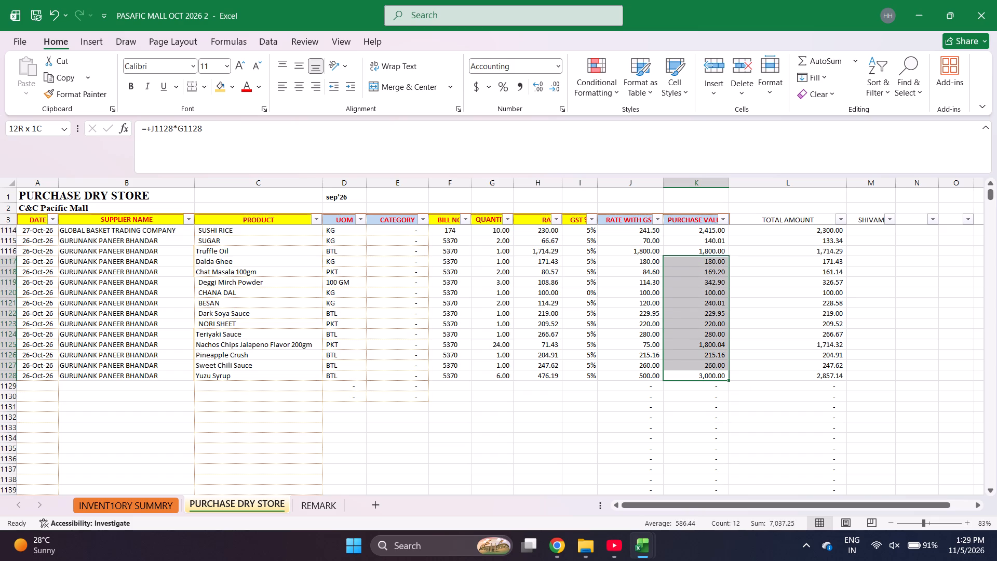
pyautogui.hotkey('shift', 'Up')
pyautogui.hotkey('shift', 'Up')
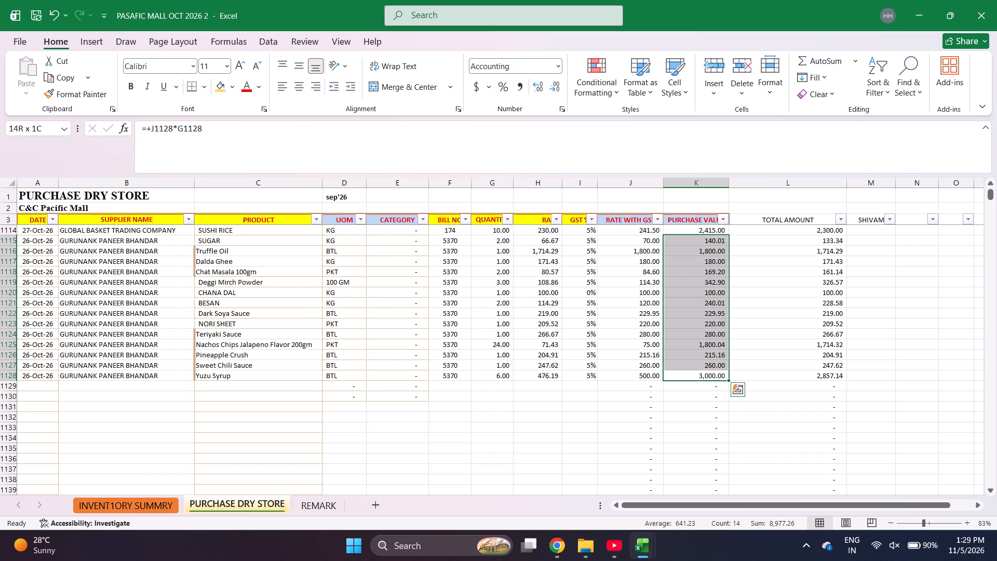
# Filter the SUPPLIER NAME column by the search text "guru".
pyautogui.scroll(5, 704, 378)
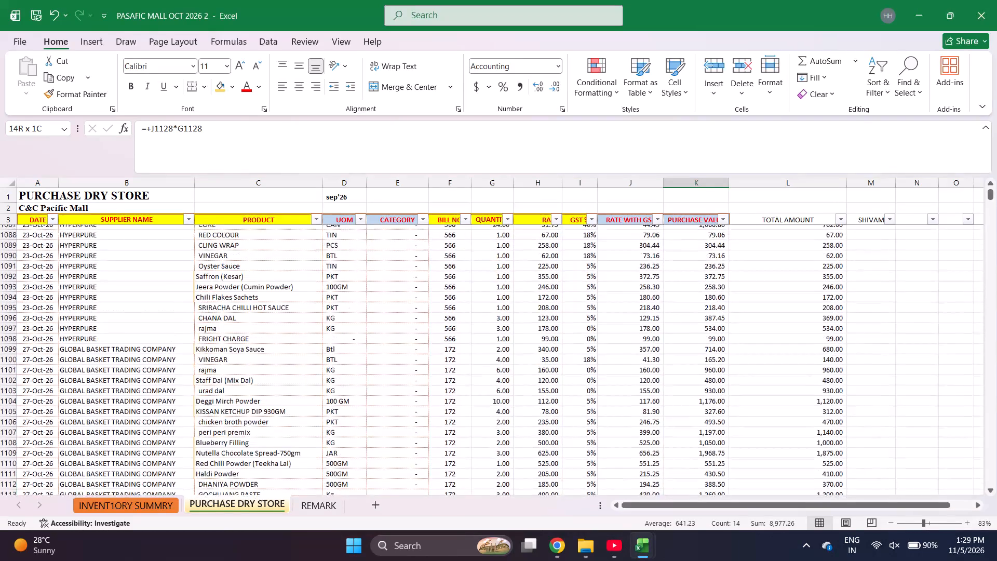
pyautogui.scroll(1, 704, 378)
pyautogui.click(190, 219)
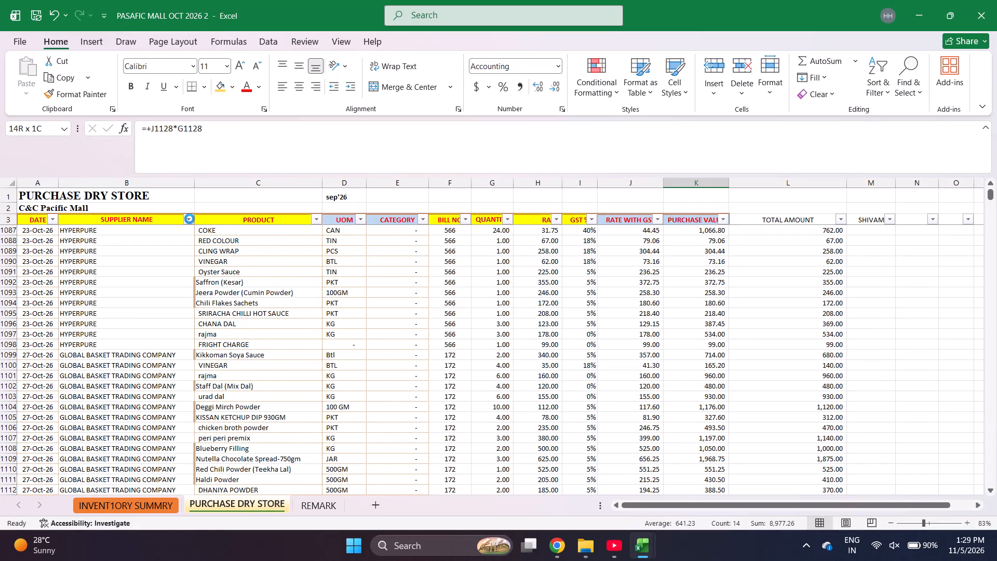
pyautogui.press('e')
pyautogui.write('gi')
pyautogui.press('BackSpace')
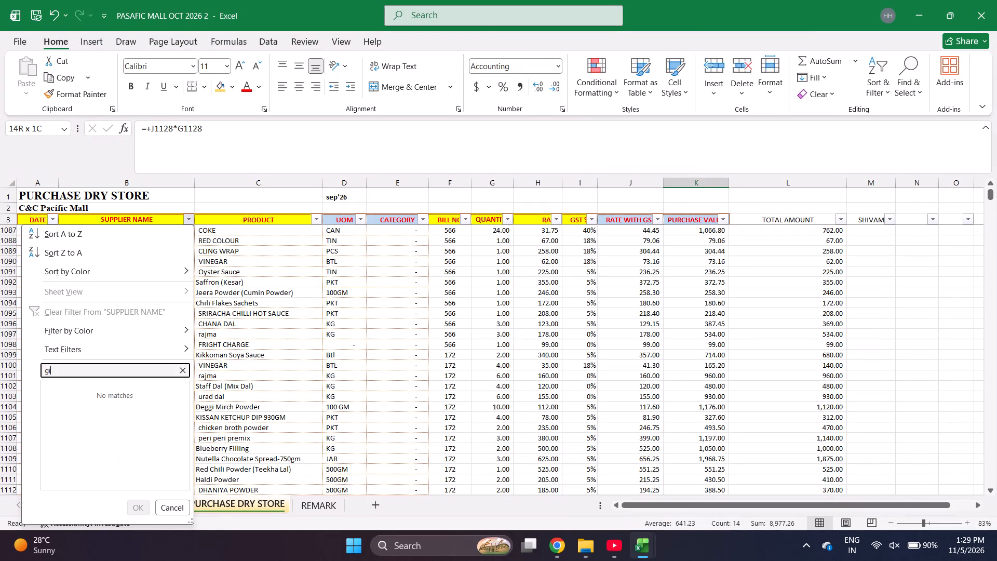
pyautogui.write('uru')
pyautogui.press('Return')
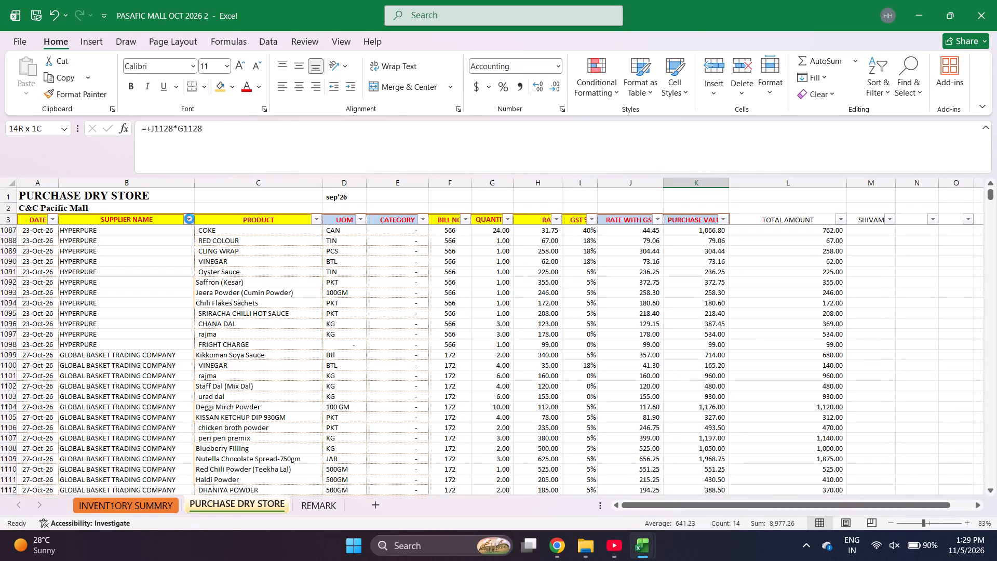
# Move down through the filtered supplier rows to review their entries.
pyautogui.press('Down')
pyautogui.press('Down')
pyautogui.press('Down')
pyautogui.press('Down')
pyautogui.press('Down')
pyautogui.press('Down')
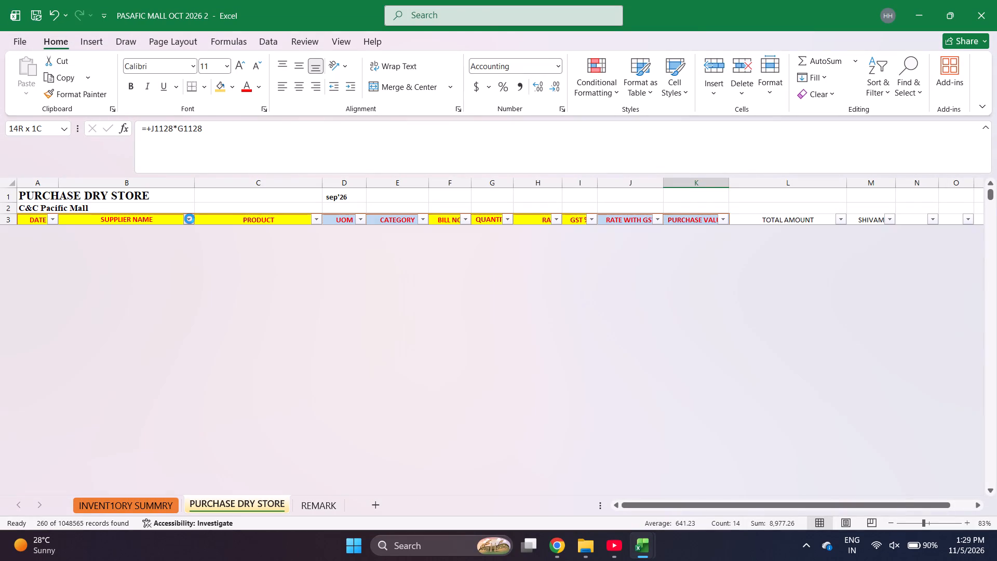
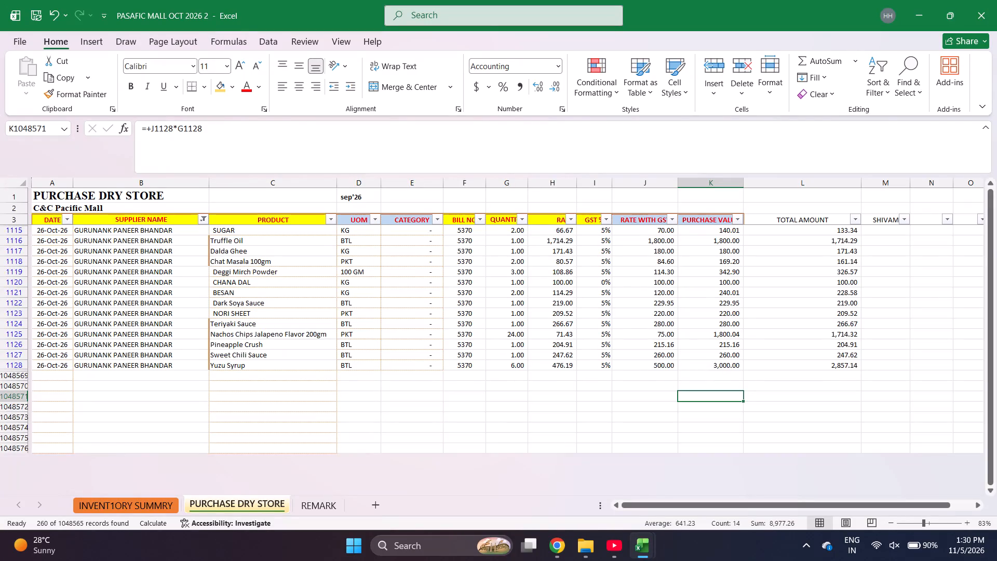
# Look through the filtered GURUNANK PANEER BHANDAR rows, starting from the earliest October bills.
pyautogui.scroll(6, 320, 385)
pyautogui.scroll(-2, 320, 385)
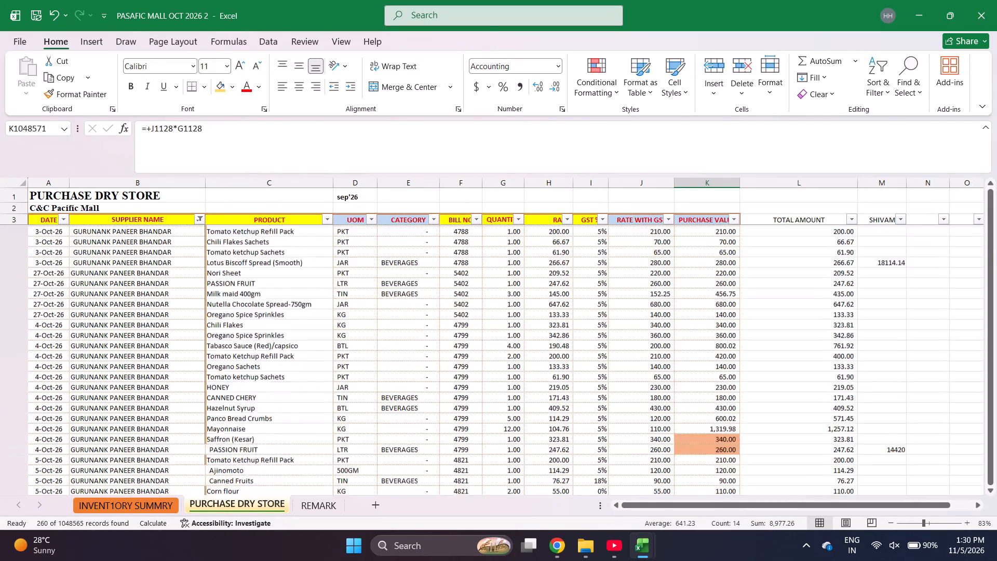
pyautogui.scroll(3, 320, 385)
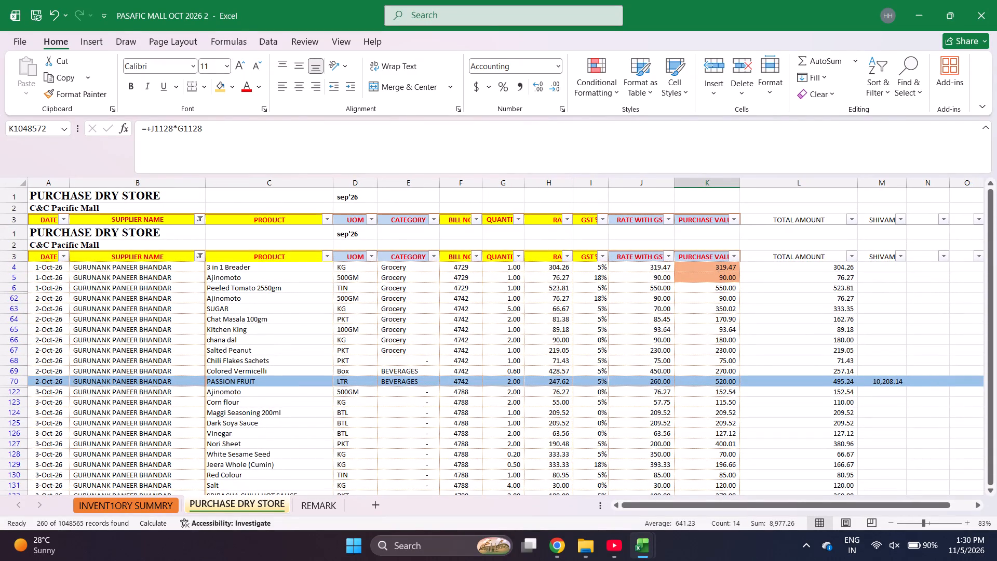
pyautogui.scroll(-1, 685, 292)
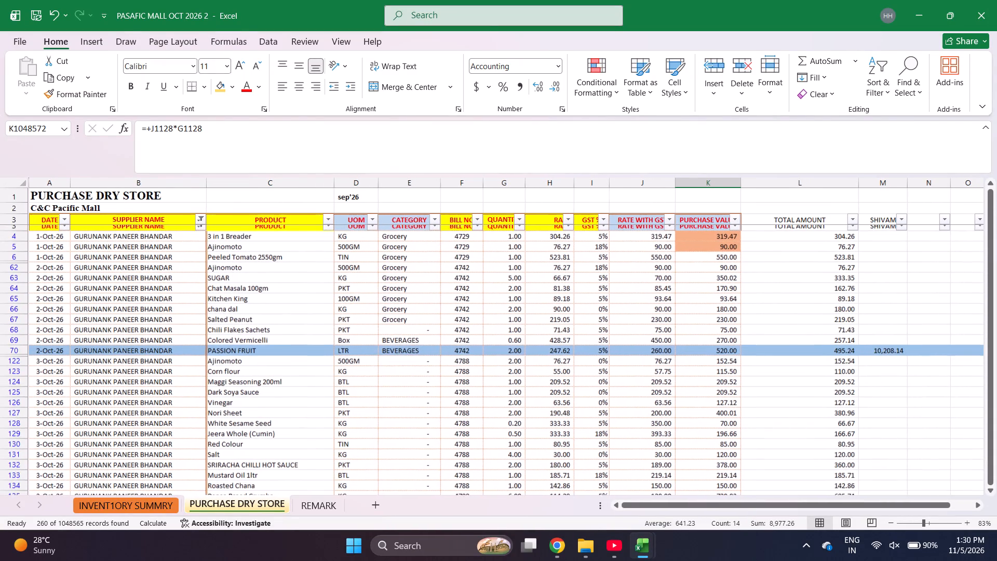
pyautogui.scroll(-1, 685, 292)
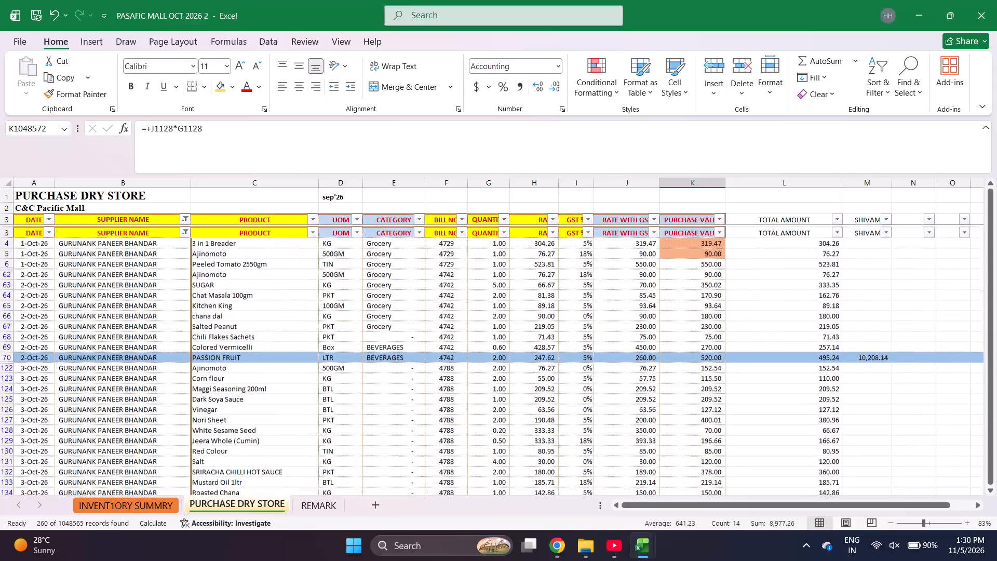
pyautogui.scroll(-1, 688, 277)
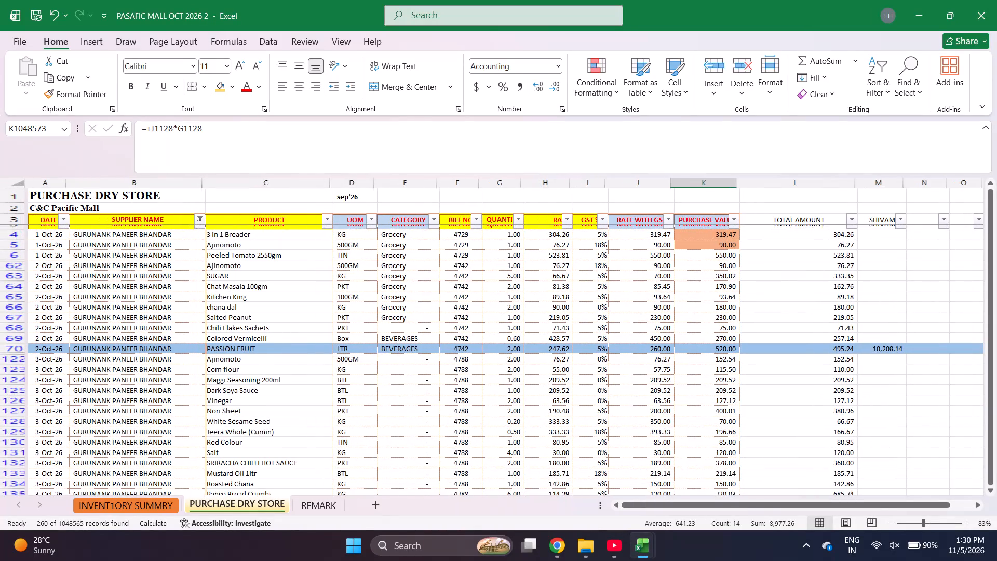
pyautogui.scroll(-1, 688, 277)
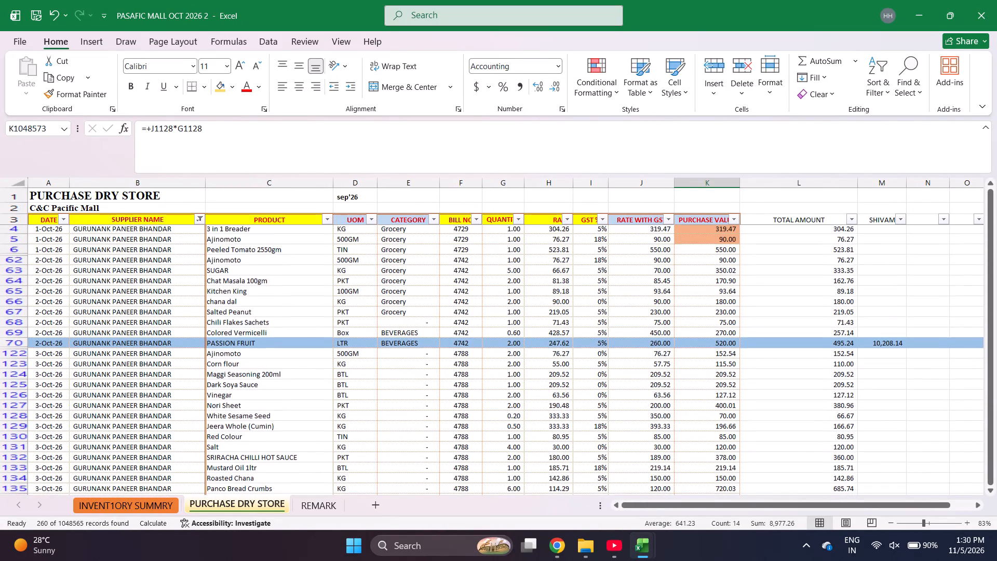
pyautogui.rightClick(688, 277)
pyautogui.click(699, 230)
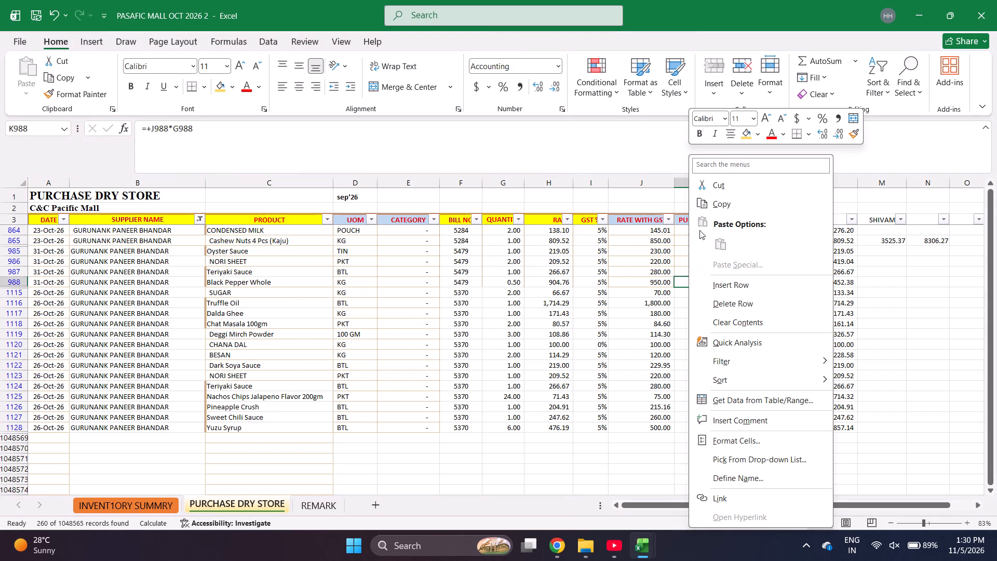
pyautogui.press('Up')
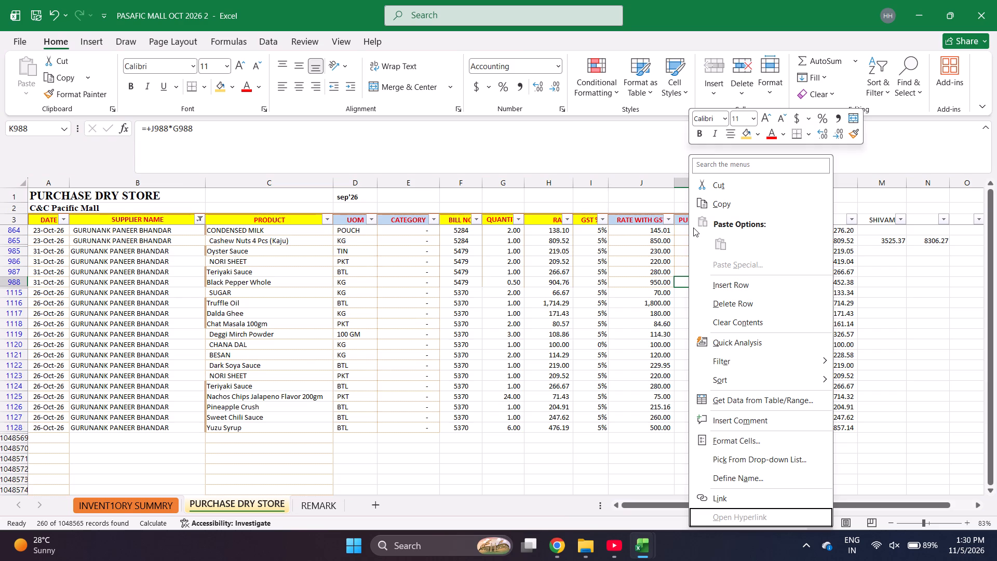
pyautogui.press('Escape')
# Move back up through the filtered supplier rows from bill 5479 towards the early October bills, examining their purchase values.
pyautogui.press('Up')
pyautogui.press('Up')
pyautogui.press('Up')
pyautogui.press('Up')
pyautogui.press('Up')
pyautogui.press('Up')
pyautogui.press('Up')
pyautogui.press('Up')
pyautogui.press('Up')
pyautogui.press('Up')
pyautogui.press('Up')
pyautogui.press('Up')
pyautogui.press('Up')
pyautogui.press('Up')
pyautogui.press('Up')
pyautogui.press('Up')
pyautogui.press('Up')
pyautogui.press('Up')
pyautogui.press('Up')
pyautogui.press('Up')
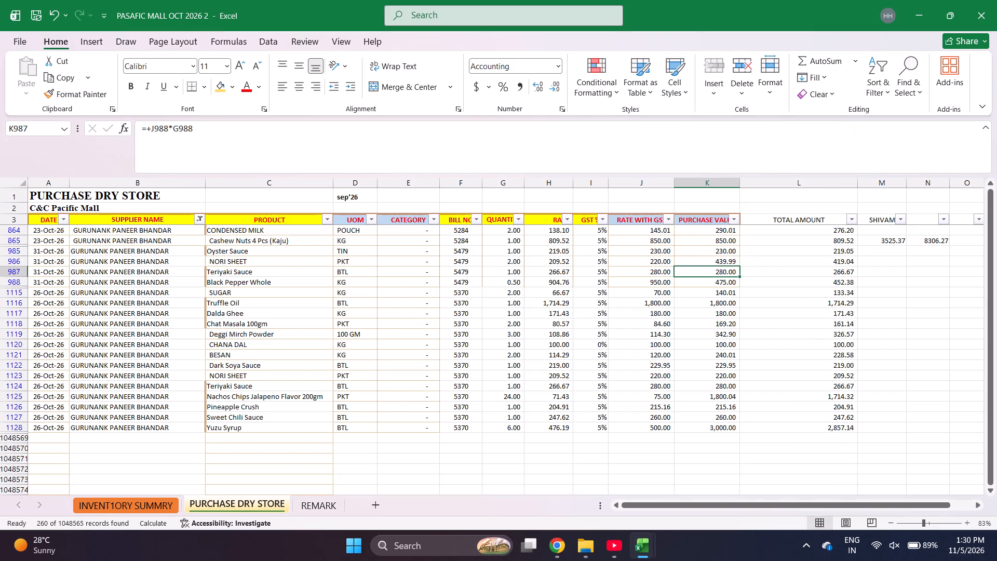
pyautogui.press('Up')
pyautogui.press('Up')
pyautogui.press('Up')
pyautogui.press('Up')
pyautogui.press('Up')
pyautogui.press('Up')
pyautogui.scroll(2, 693, 228)
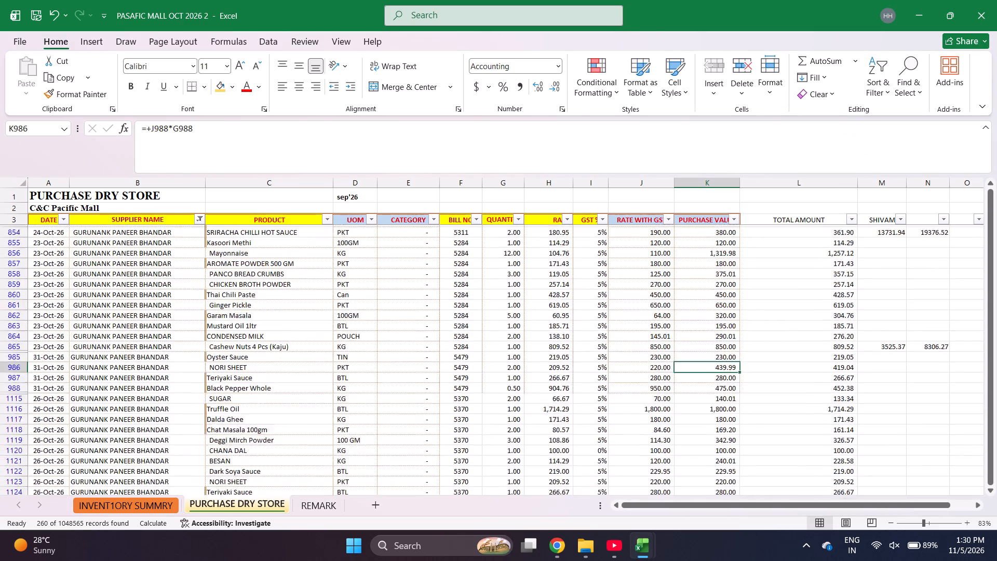
pyautogui.scroll(2, 693, 228)
pyautogui.scroll(-2, 693, 228)
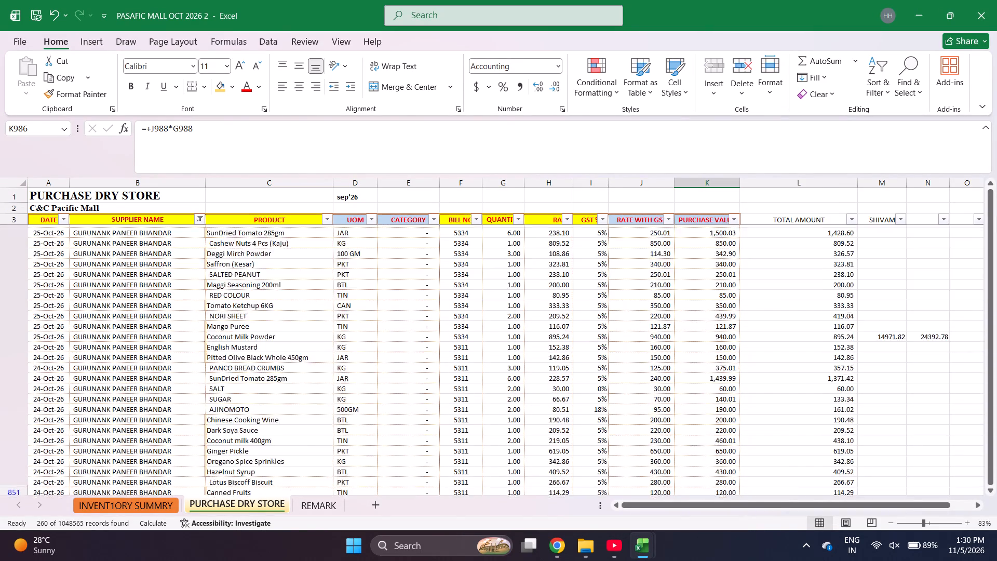
pyautogui.scroll(4, 693, 228)
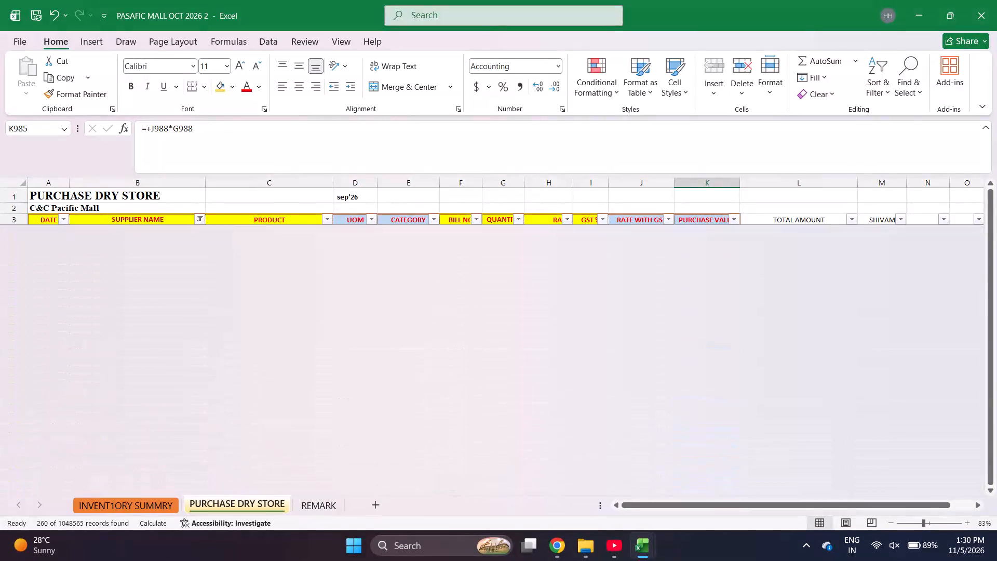
pyautogui.scroll(-2, 693, 228)
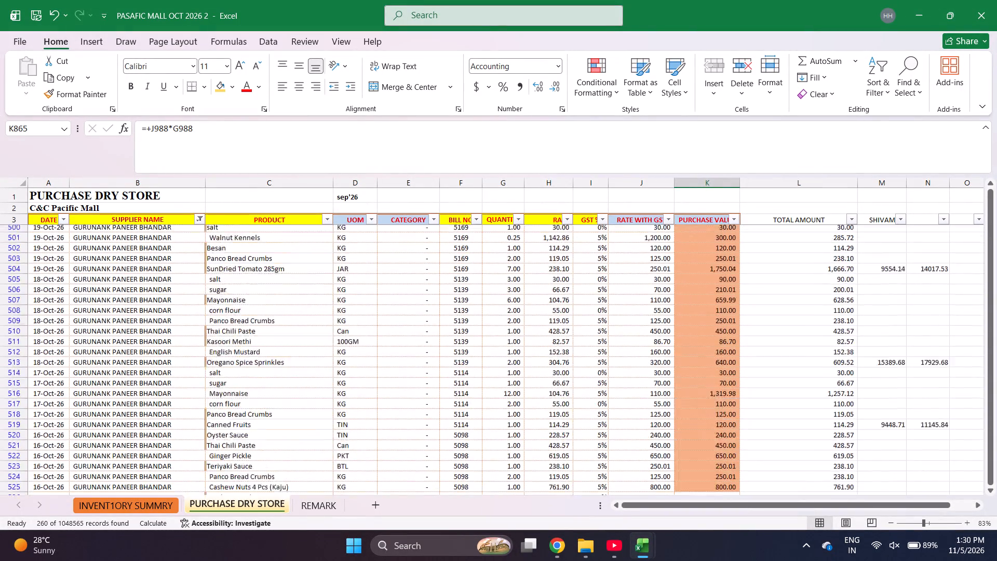
pyautogui.scroll(2, 693, 228)
pyautogui.scroll(-1, 693, 228)
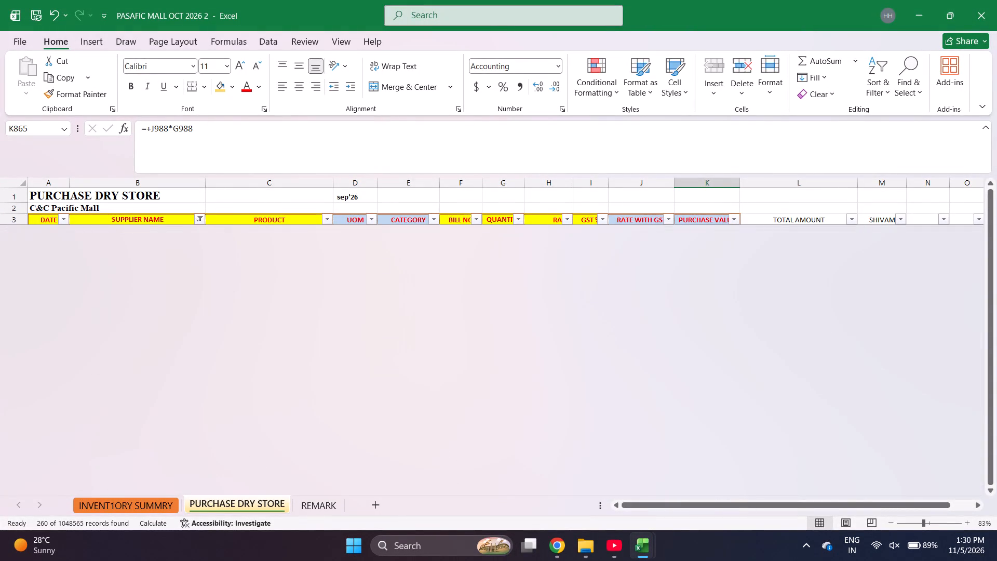
pyautogui.scroll(-1, 693, 228)
pyautogui.scroll(2, 693, 228)
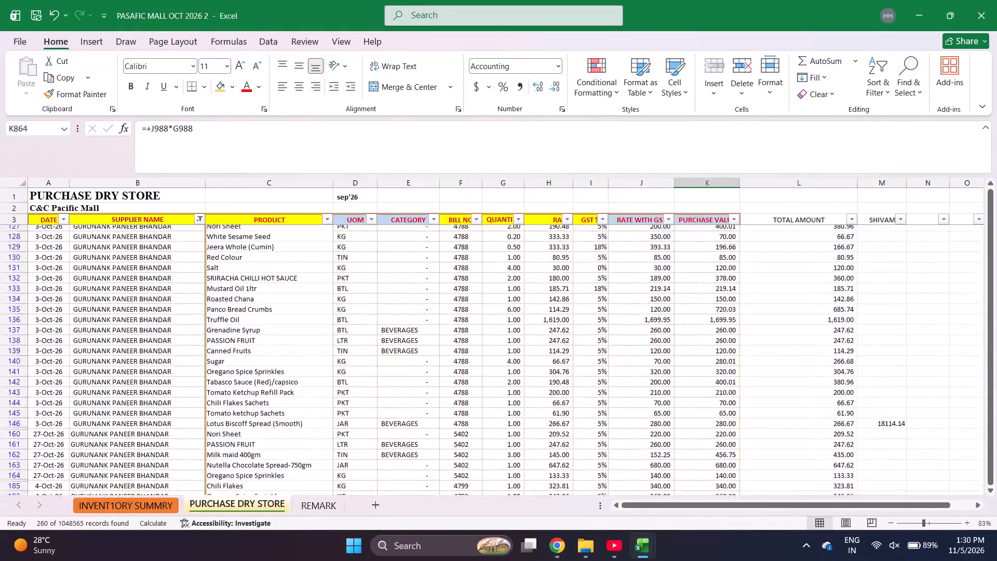
pyautogui.scroll(2, 693, 228)
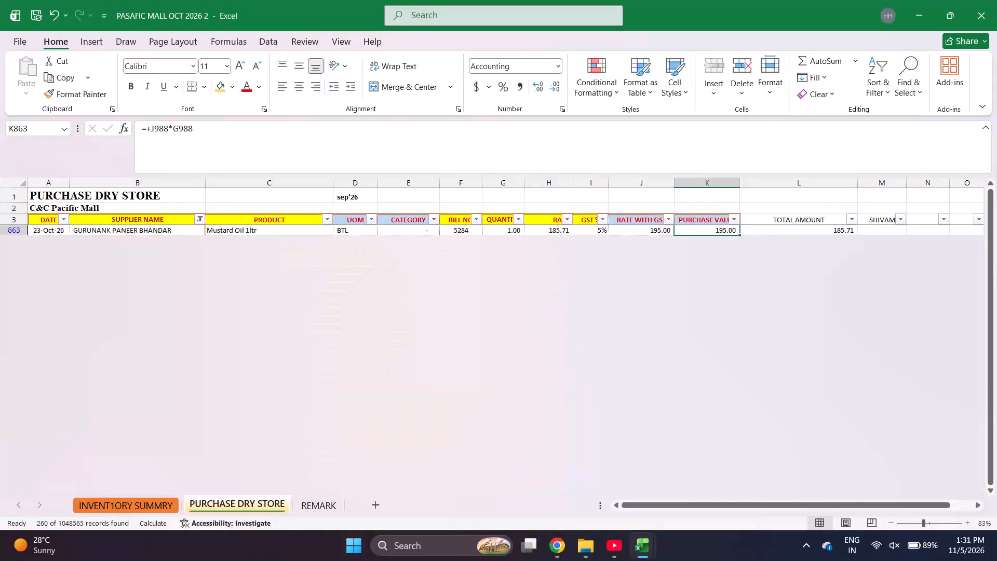
# Select the filtered PURCHASE VALUE entries from 3 in 1 Breader in row 4 down to the end of the data.
pyautogui.click(703, 218)
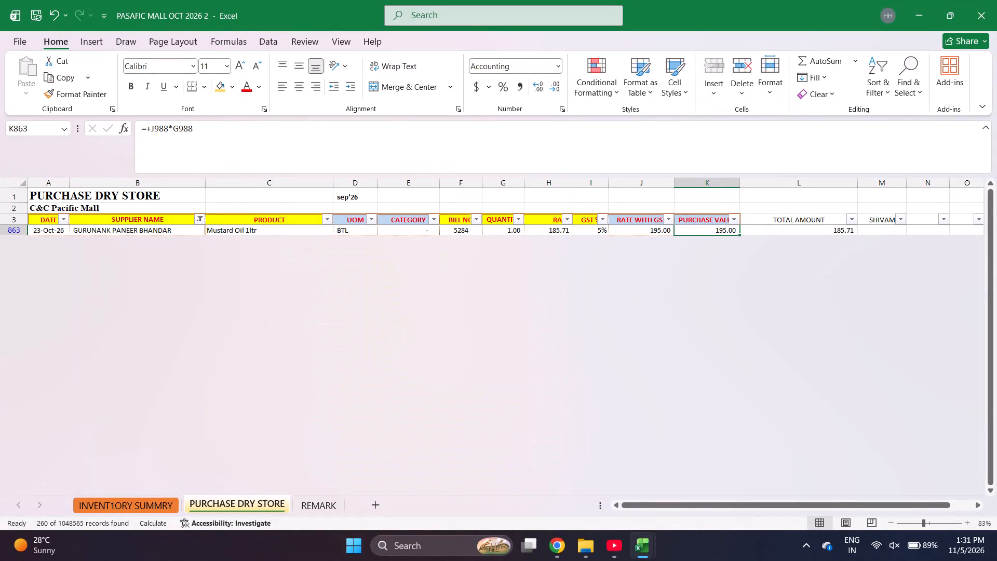
pyautogui.click(703, 218)
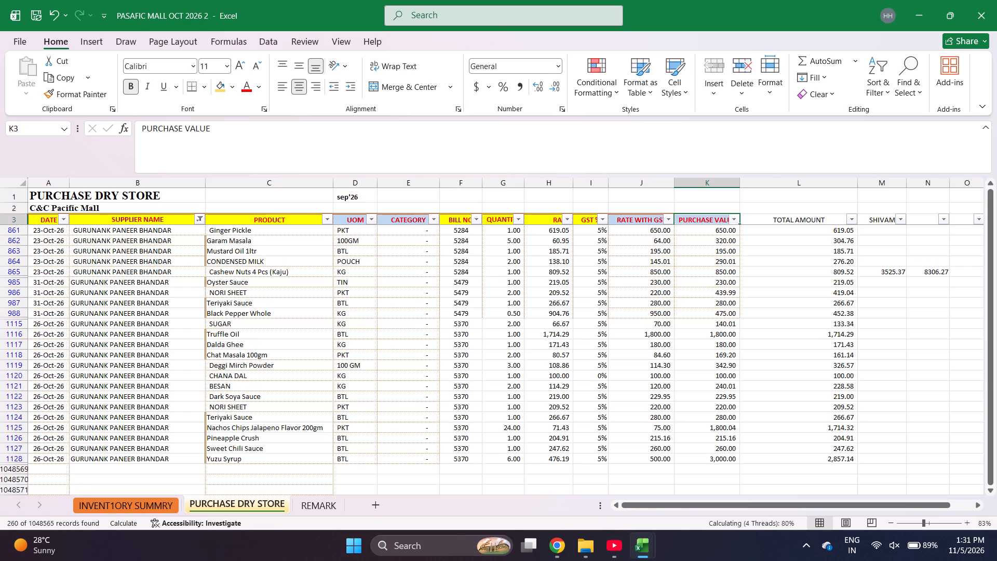
pyautogui.press('Down')
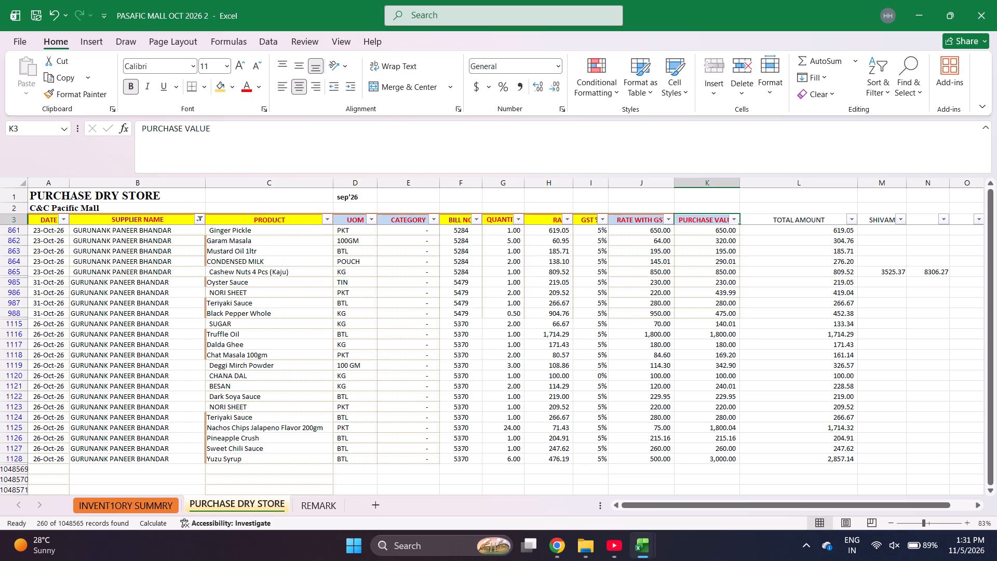
pyautogui.scroll(1, 700, 253)
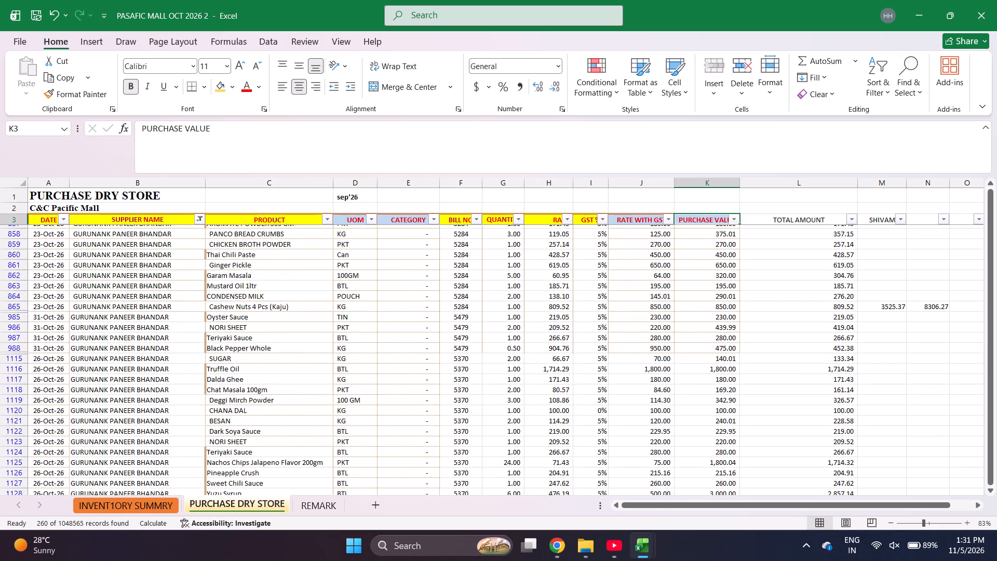
pyautogui.press('Down')
pyautogui.press('Down')
pyautogui.press('Up')
pyautogui.press('Down')
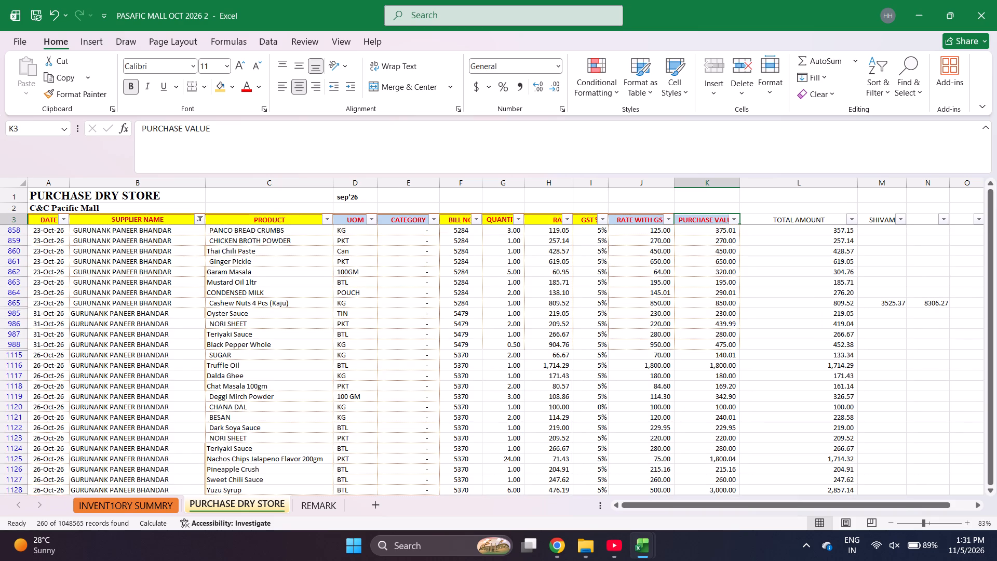
pyautogui.scroll(1, 700, 253)
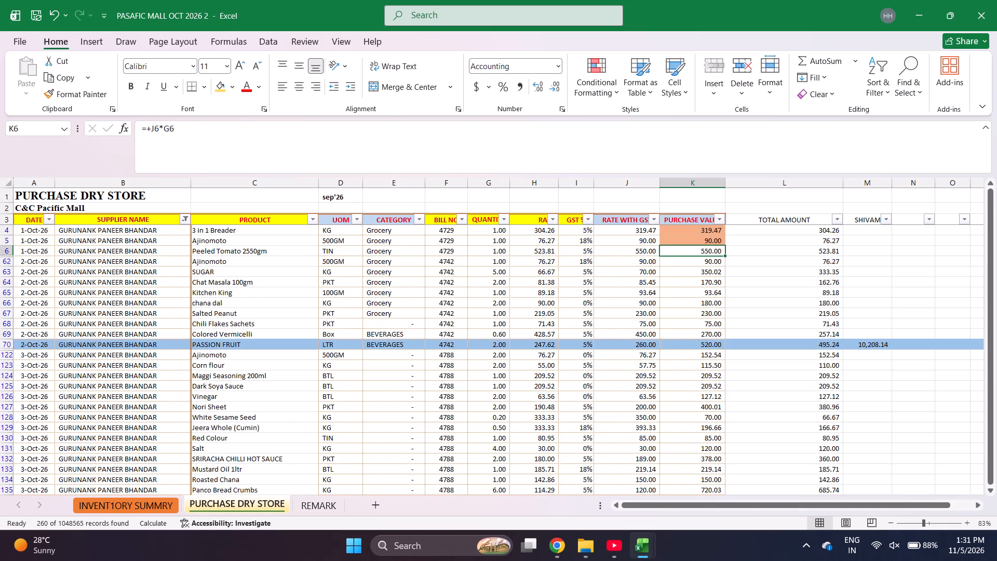
pyautogui.press('Up')
pyautogui.press('Up')
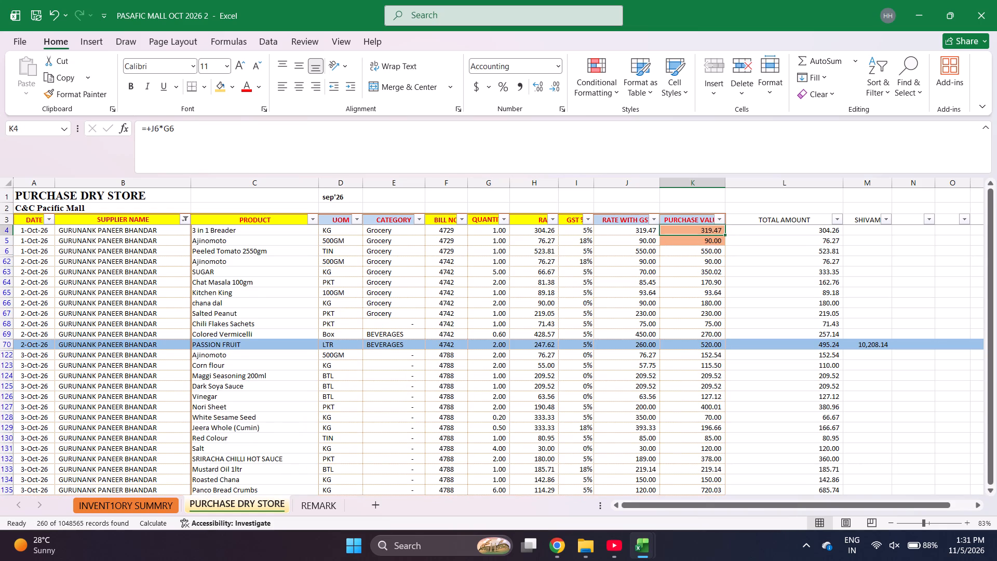
pyautogui.hotkey('ctrl', 'shift', 'Down')
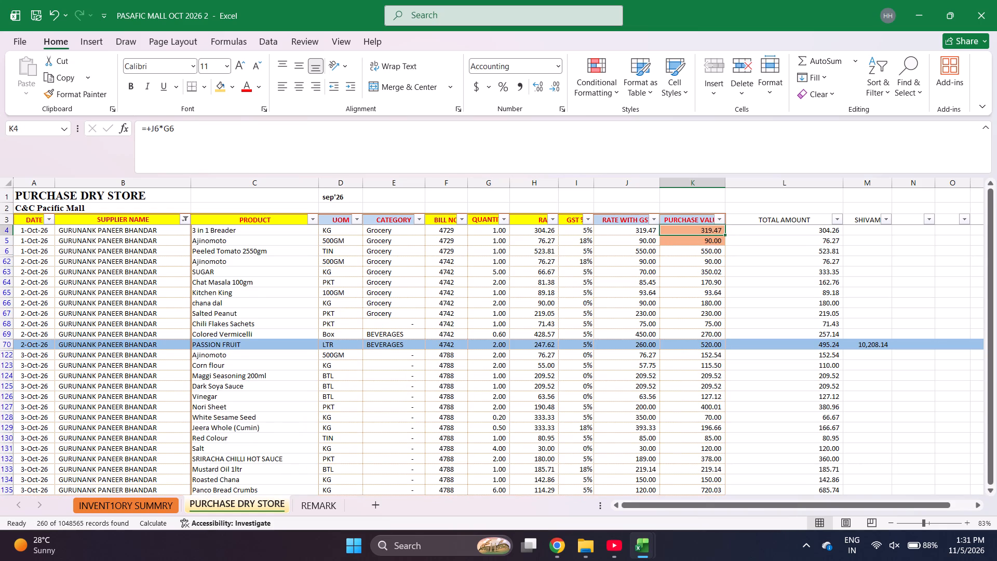
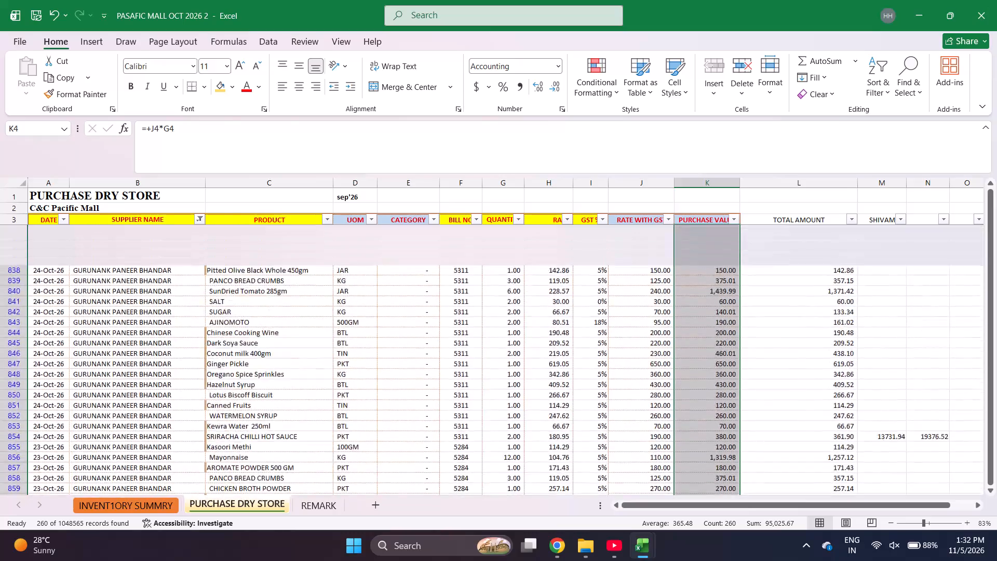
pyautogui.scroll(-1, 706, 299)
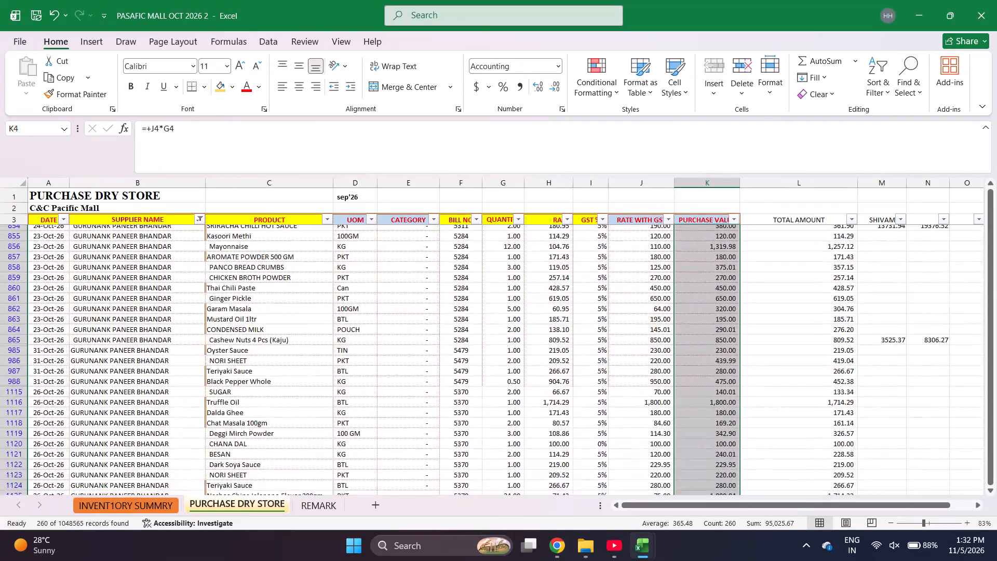
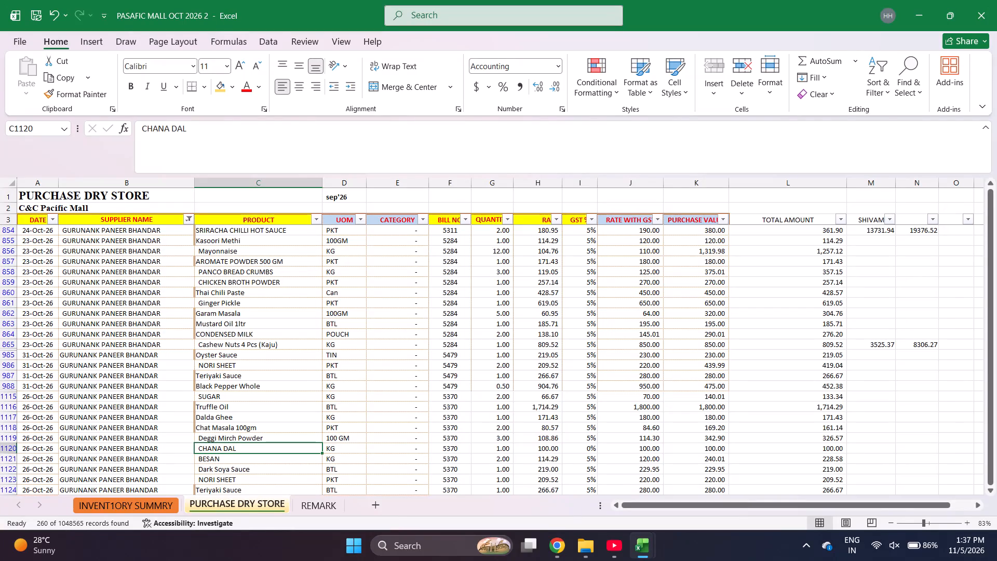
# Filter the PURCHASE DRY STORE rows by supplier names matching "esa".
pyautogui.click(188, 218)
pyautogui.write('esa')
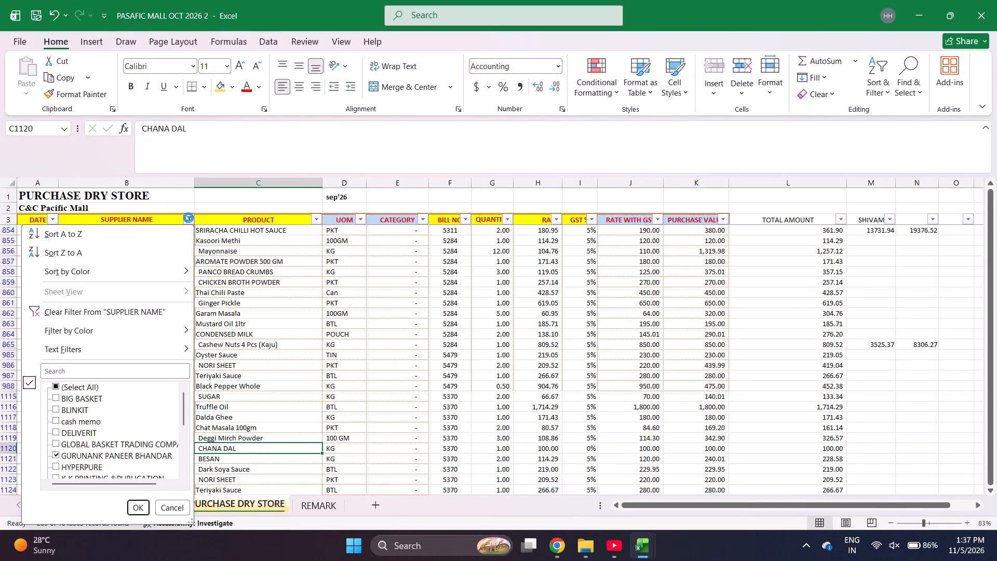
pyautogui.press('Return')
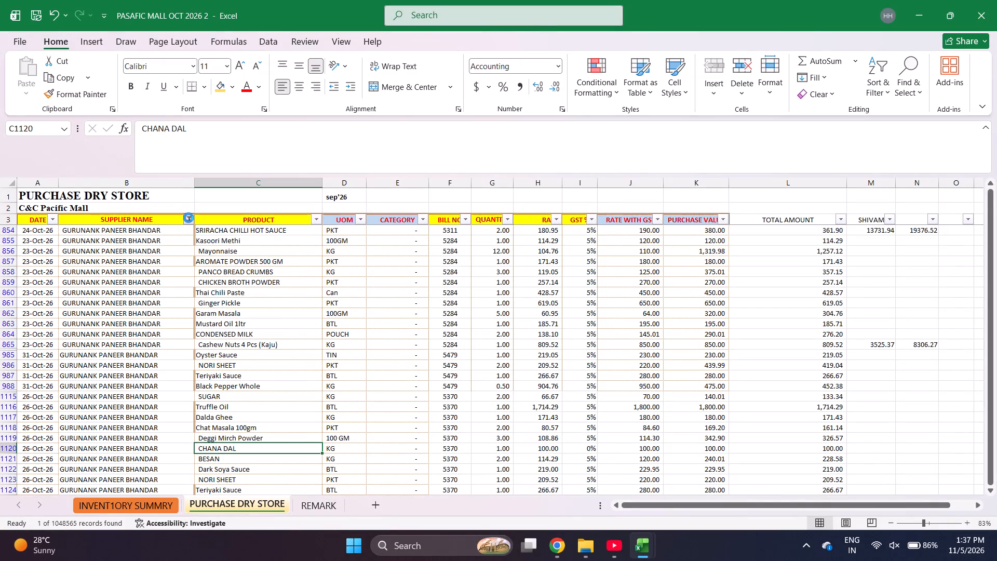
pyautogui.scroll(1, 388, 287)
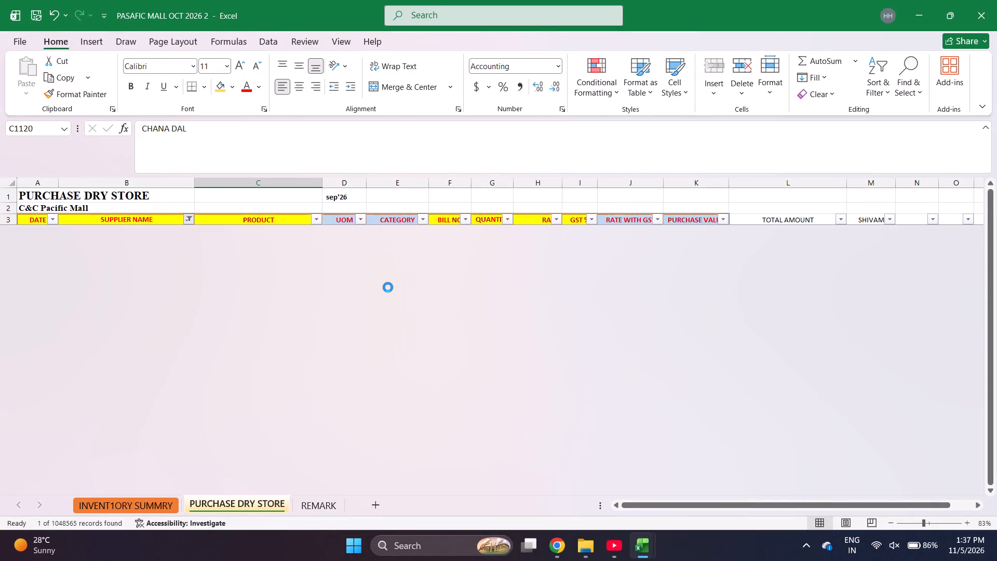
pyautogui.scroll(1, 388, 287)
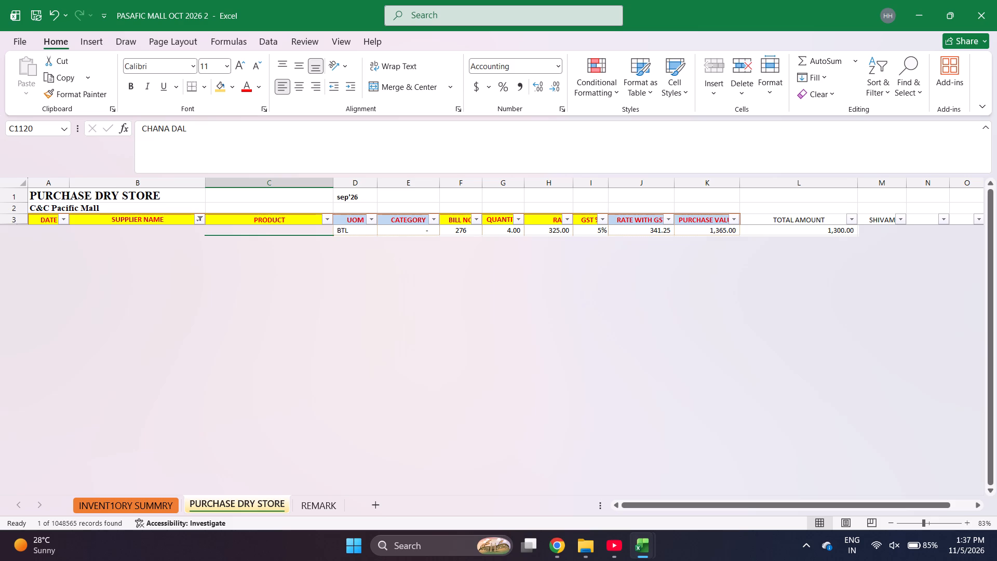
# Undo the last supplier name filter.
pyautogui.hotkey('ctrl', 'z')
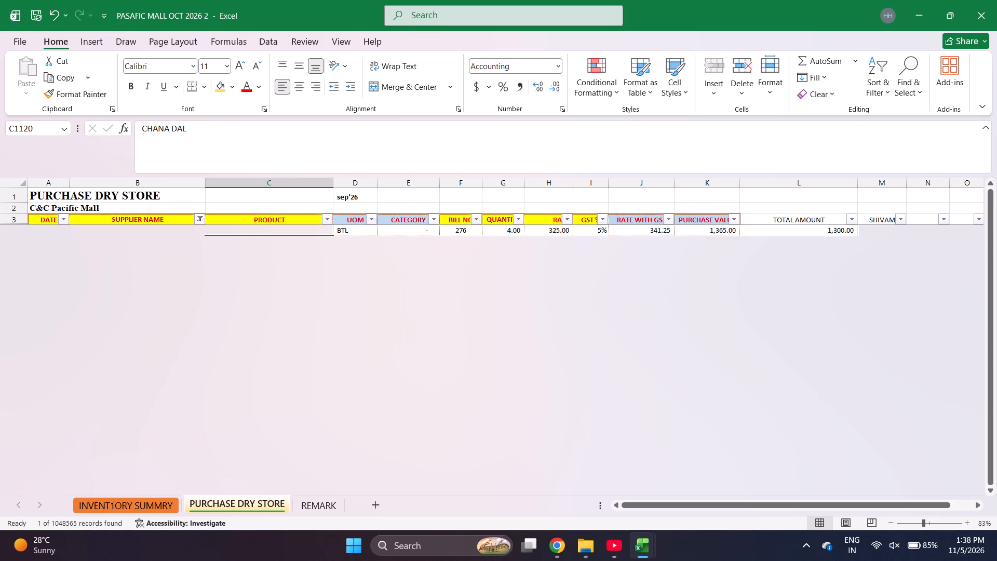
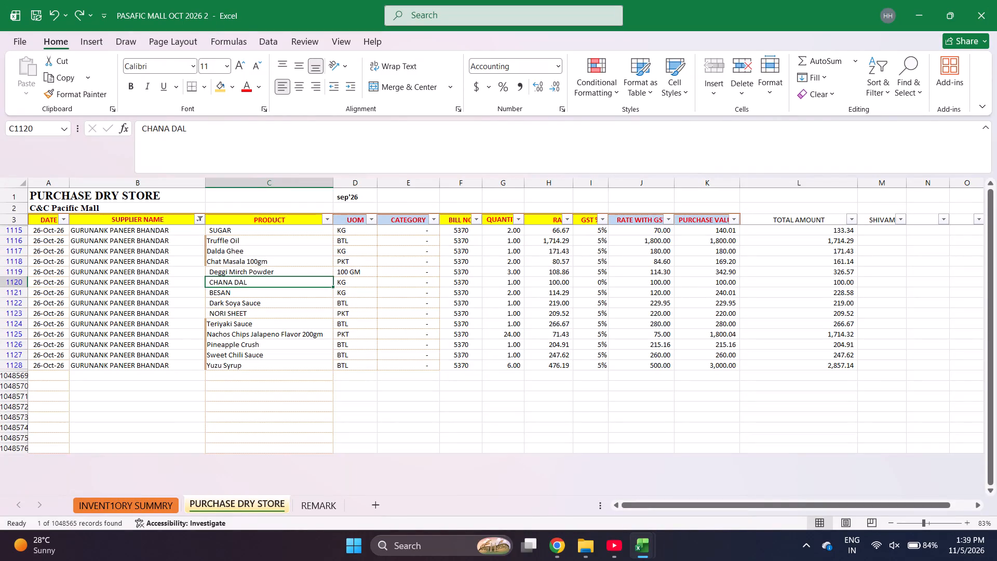
# Show the purchase rows of all suppliers again by selecting every name in the SUPPLIER NAME filter.
pyautogui.scroll(3, 467, 279)
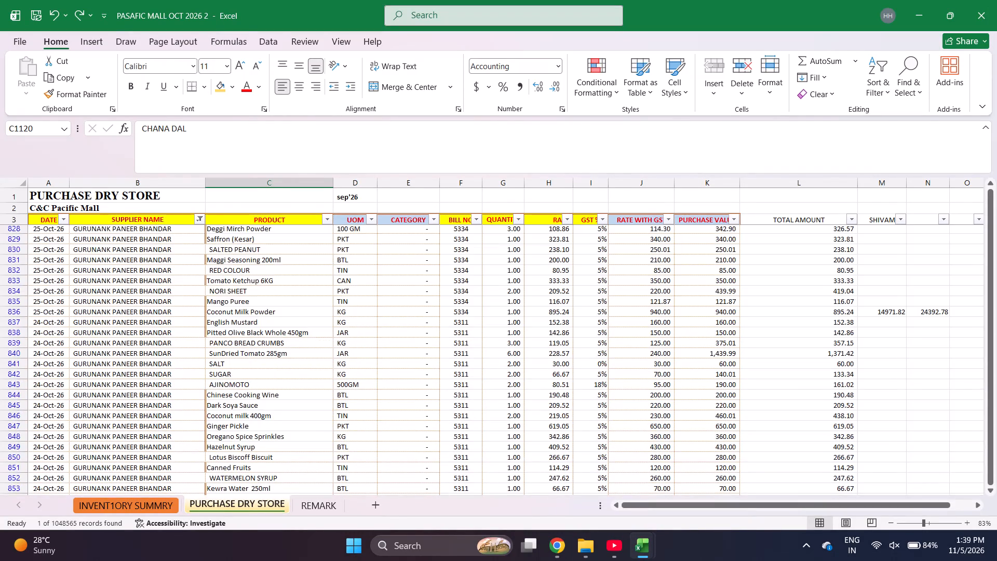
pyautogui.scroll(3, 467, 279)
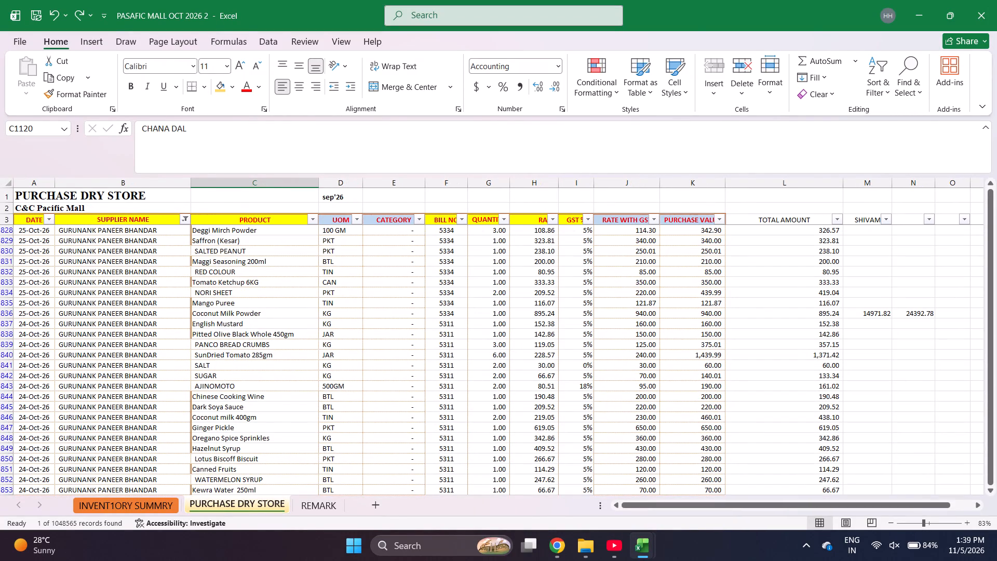
pyautogui.click(188, 217)
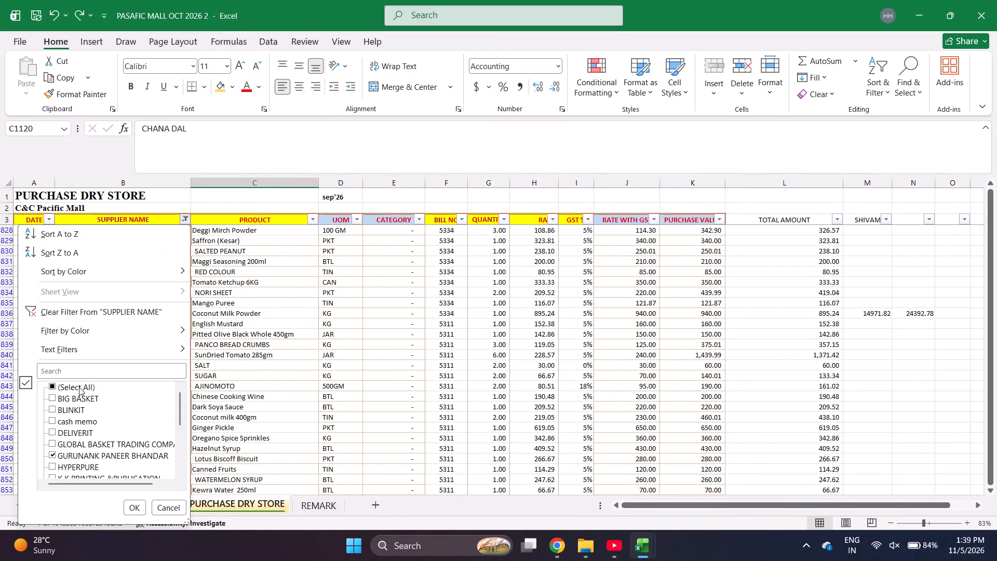
pyautogui.click(79, 387)
pyautogui.click(132, 511)
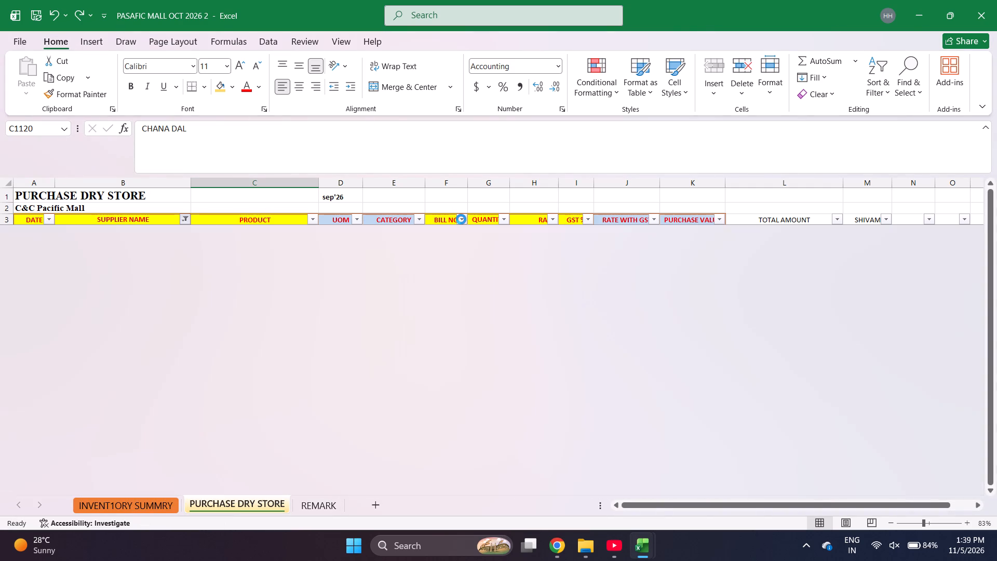
# Search the BILL NO filter for bill 5353.
pyautogui.click(461, 219)
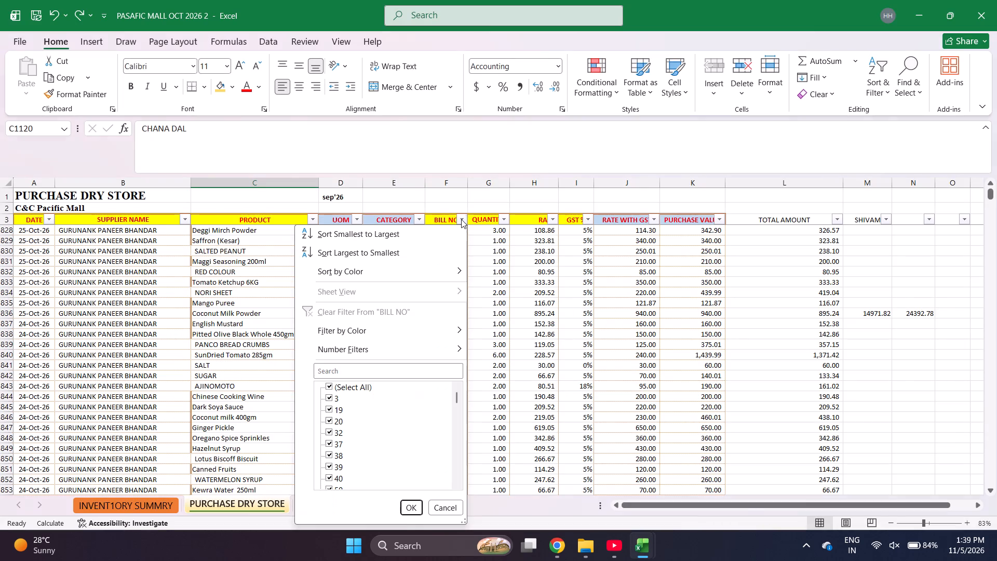
pyautogui.press('e')
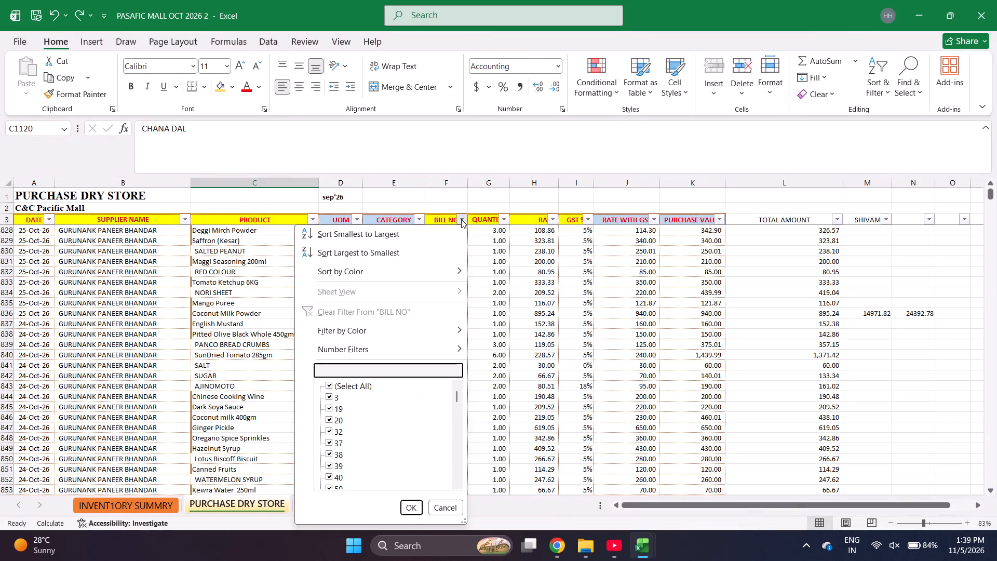
pyautogui.write('5353')
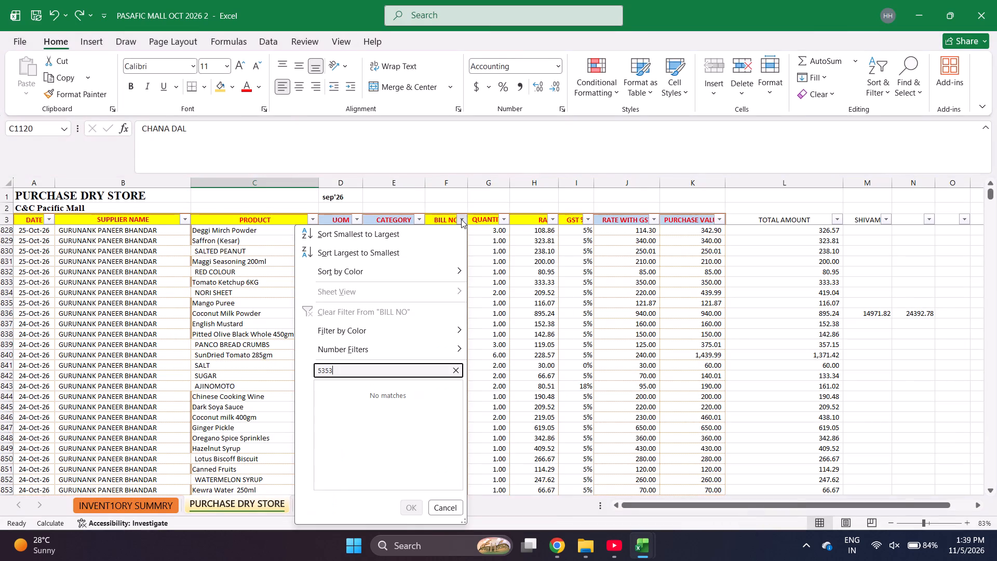
pyautogui.press('Escape')
pyautogui.press('Escape')
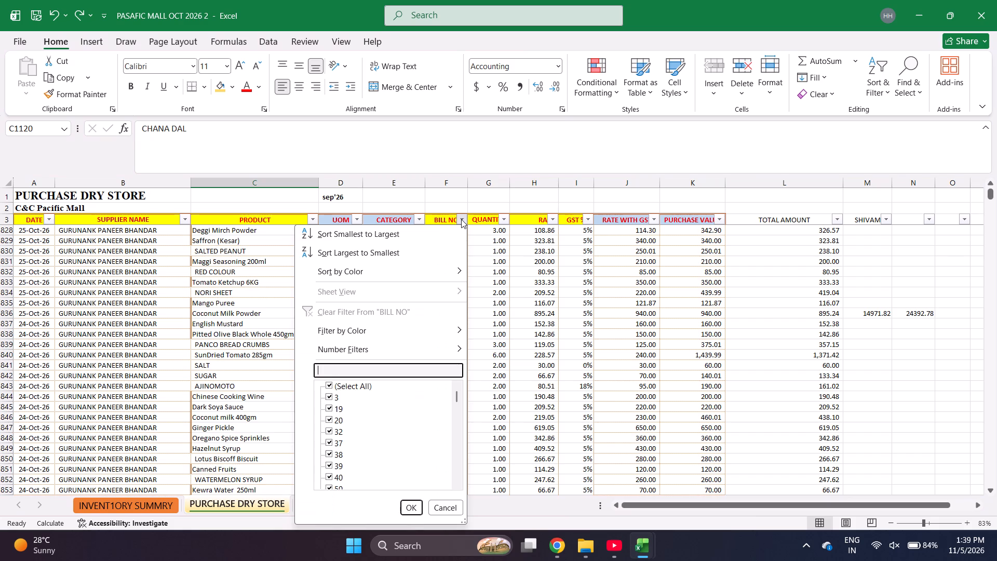
# Start a new purchase entry in the first empty row, 1129, with date 24-Oct-2026 and supplier FOOD IT.
pyautogui.click(125, 422)
pyautogui.hotkey('ctrl', 'Down')
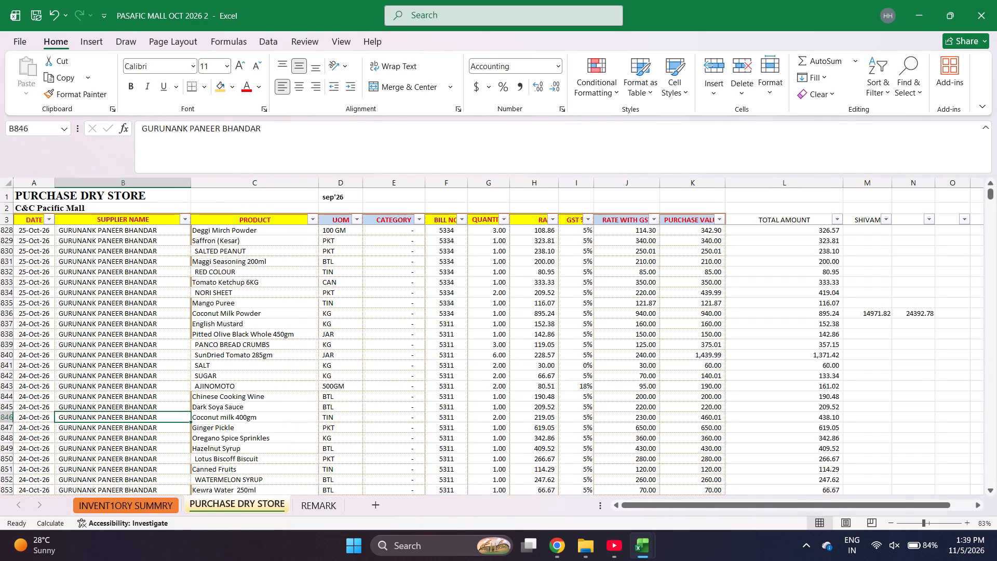
pyautogui.press('Left')
pyautogui.press('Down')
pyautogui.press('Down')
pyautogui.press('Up')
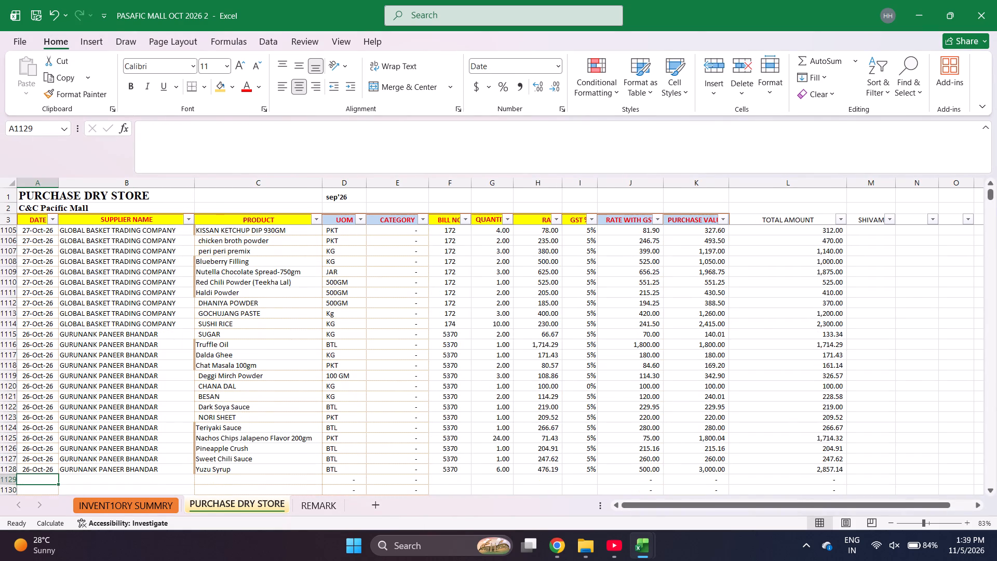
pyautogui.write('10-')
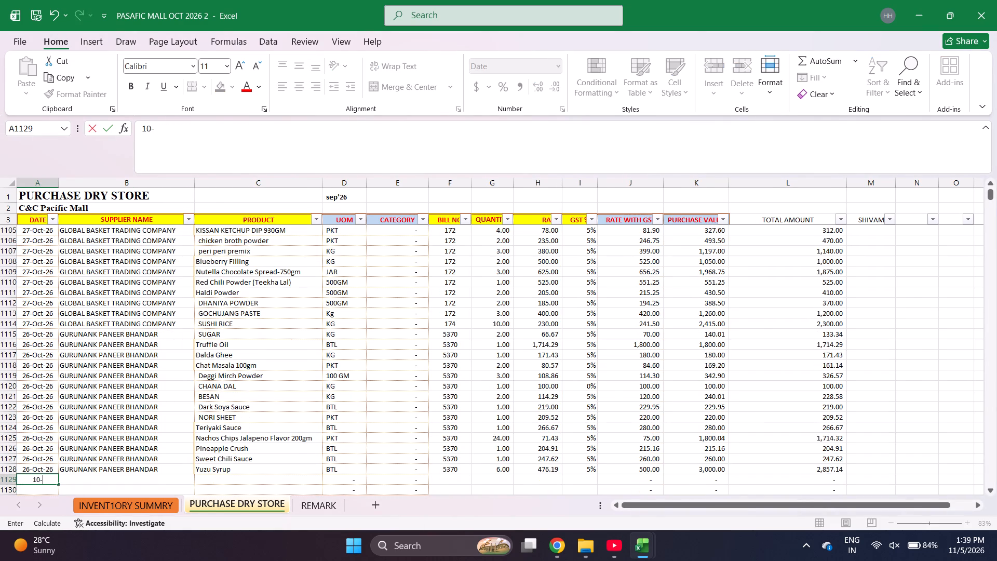
pyautogui.write('24-2026')
pyautogui.press('Right')
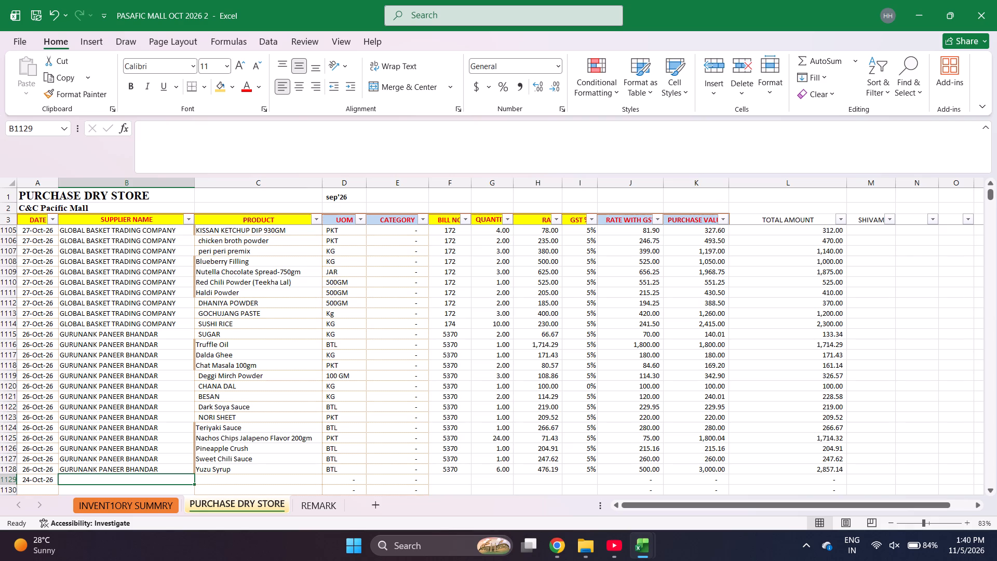
pyautogui.write('food')
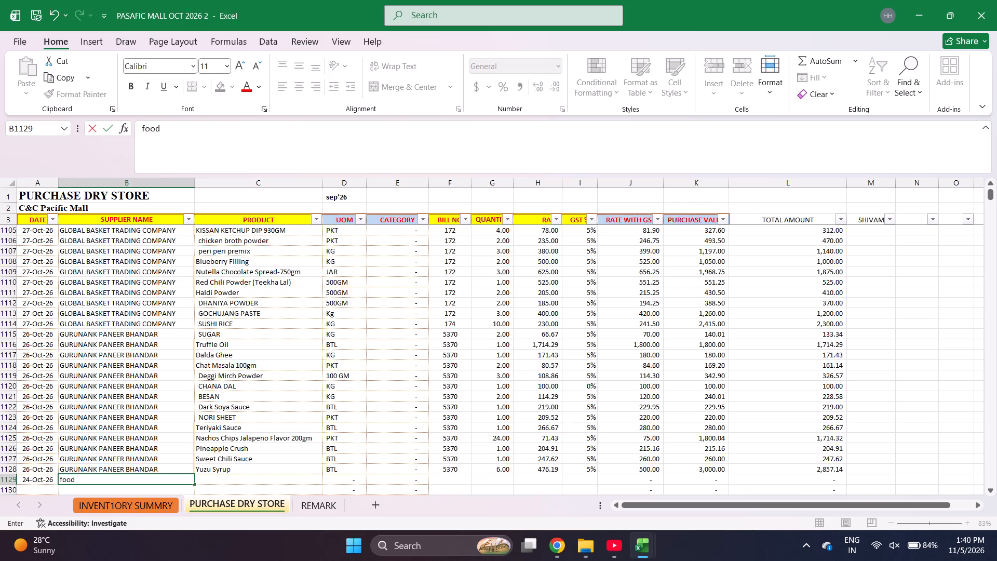
pyautogui.write('FOOD IT')
pyautogui.press('Right')
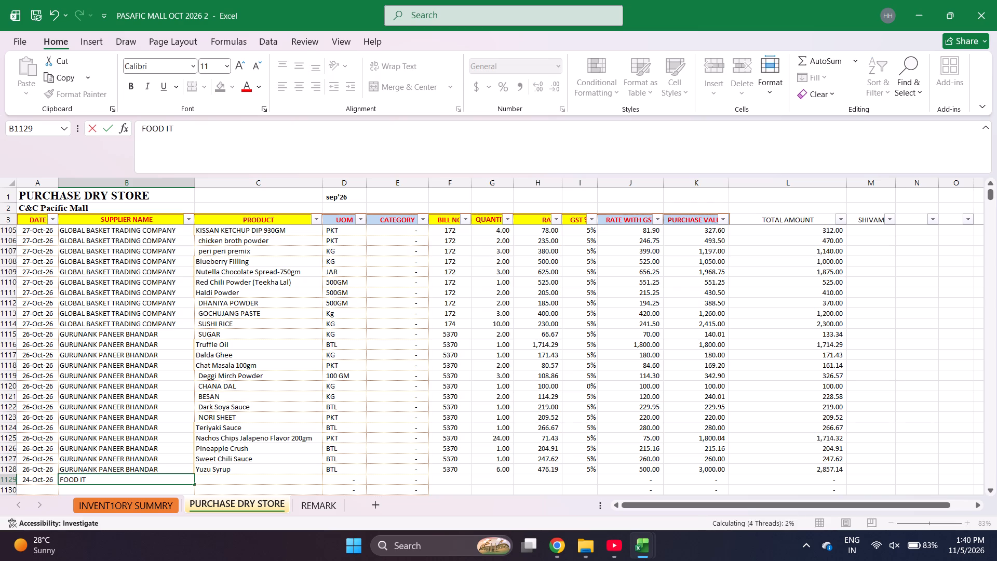
pyautogui.press('Right')
pyautogui.press('Left')
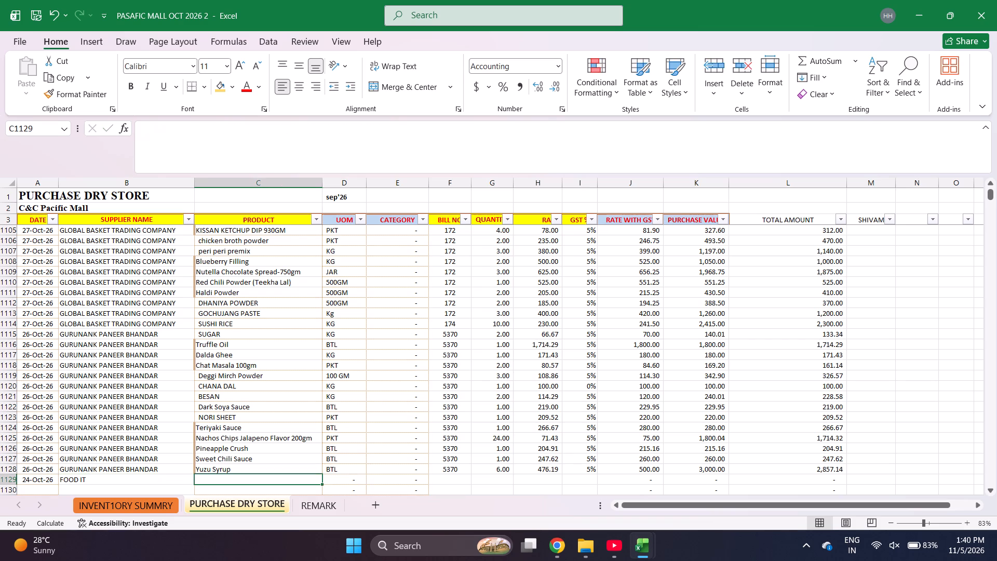
# Enter product 0.0. Pizza Flour and bill number 5353 in the FOOD IT row.
pyautogui.write('0.0. PIZ')
pyautogui.write('ZA')
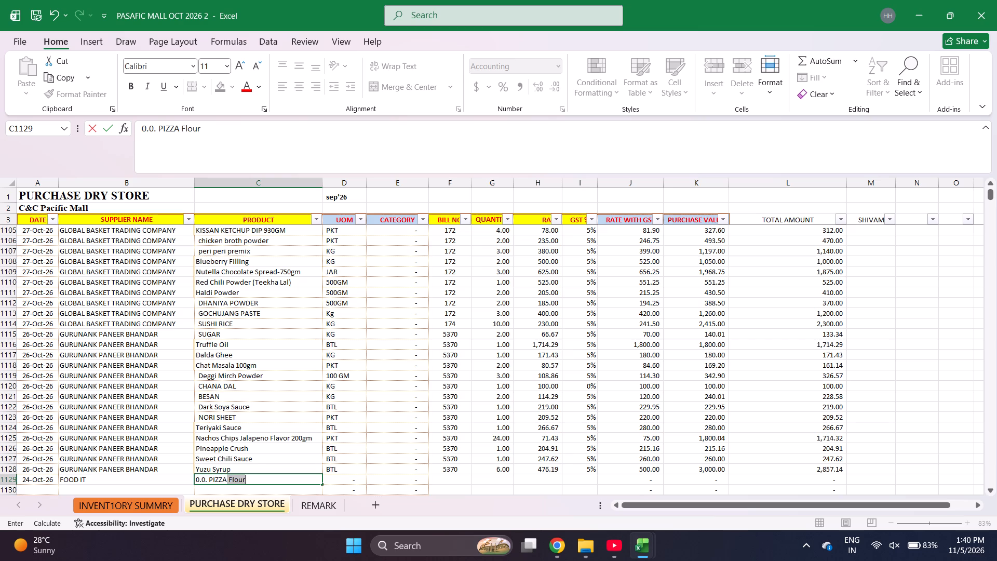
pyautogui.press('Return')
pyautogui.press('Up')
pyautogui.press('Right')
pyautogui.press('Right')
pyautogui.press('Right')
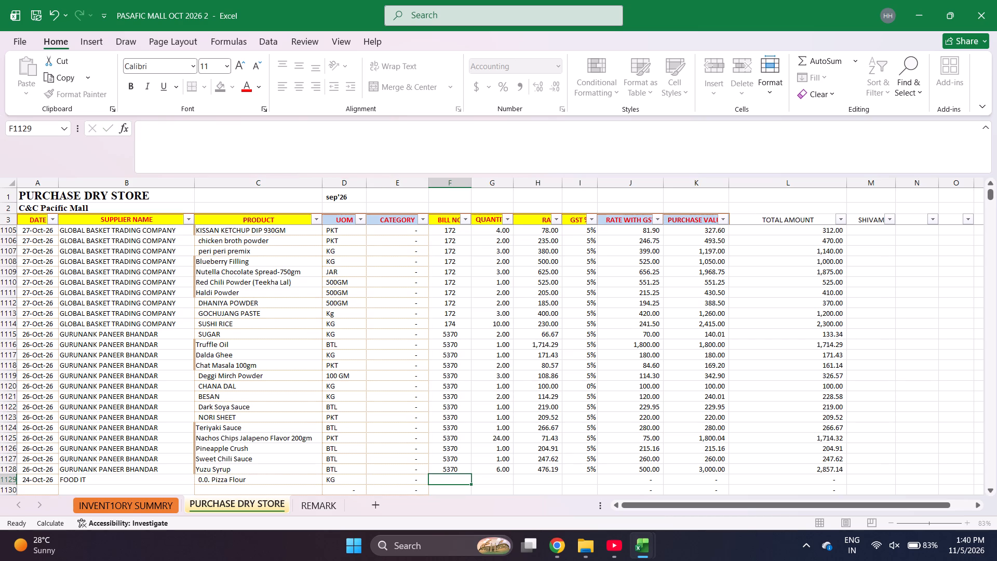
pyautogui.write('5353')
pyautogui.press('Right')
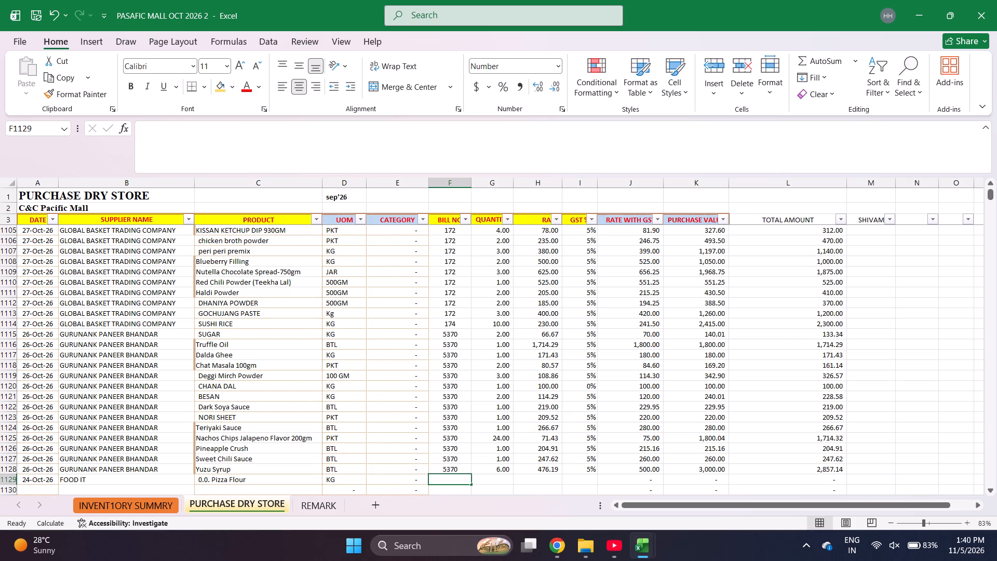
pyautogui.press('Down')
pyautogui.press('Up')
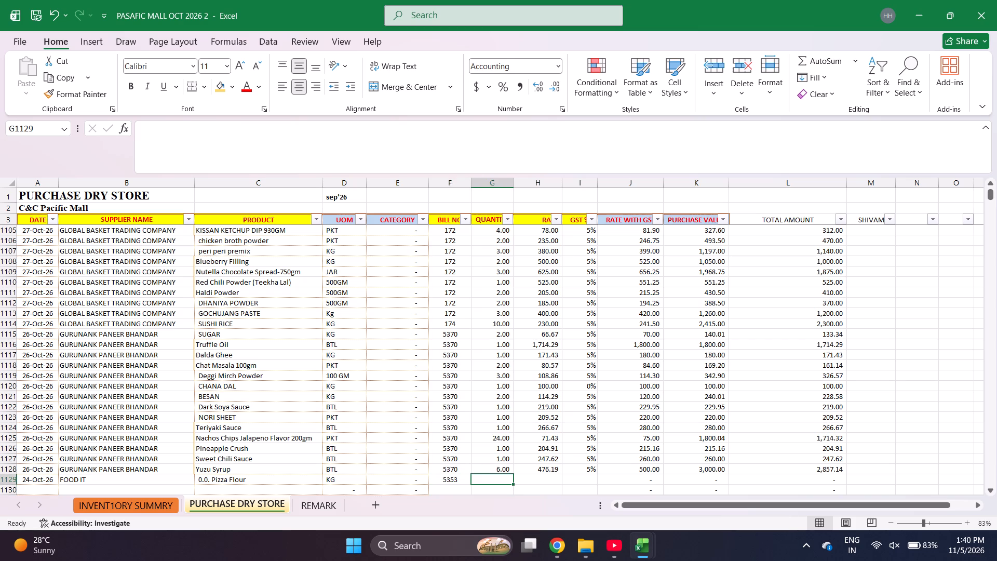
# Enter quantity 80, rate 125 and GST 5% for the 0.0. Pizza Flour entry, and go to the start of the row below.
pyautogui.write('80')
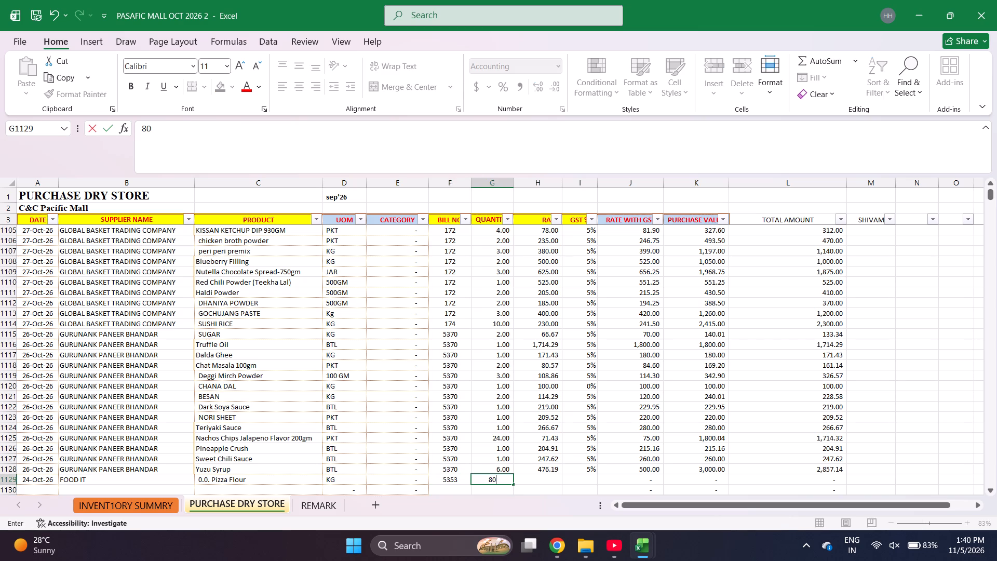
pyautogui.press('Right')
pyautogui.write('125')
pyautogui.press('Right')
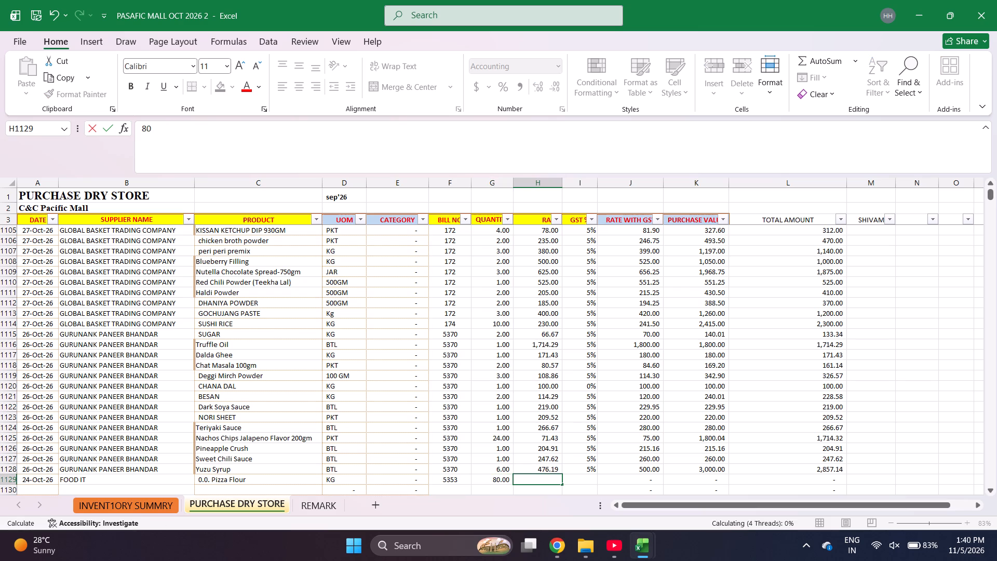
pyautogui.press('5')
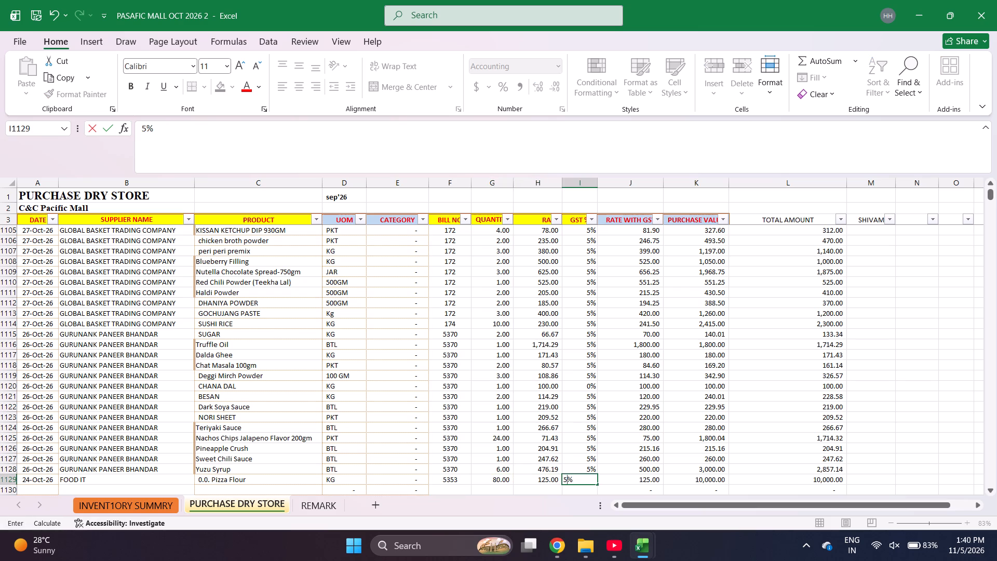
pyautogui.press('Right')
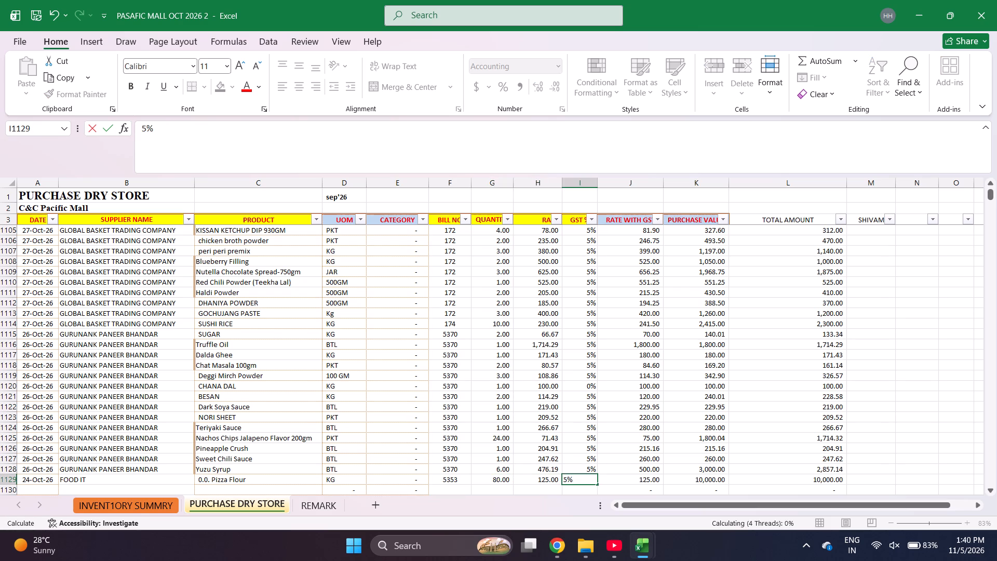
pyautogui.press('Down')
pyautogui.press('Left')
pyautogui.press('Left')
pyautogui.press('Left')
pyautogui.press('Left')
pyautogui.press('Left')
pyautogui.press('Left')
pyautogui.press('Left')
pyautogui.press('Left')
pyautogui.press('Left')
pyautogui.press('Left')
pyautogui.press('Left')
pyautogui.press('Left')
pyautogui.press('Left')
pyautogui.press('Left')
pyautogui.press('Left')
pyautogui.press('Left')
pyautogui.press('Left')
pyautogui.press('Left')
pyautogui.press('Left')
pyautogui.press('Left')
pyautogui.press('Left')
pyautogui.press('Left')
pyautogui.press('Left')
pyautogui.press('Left')
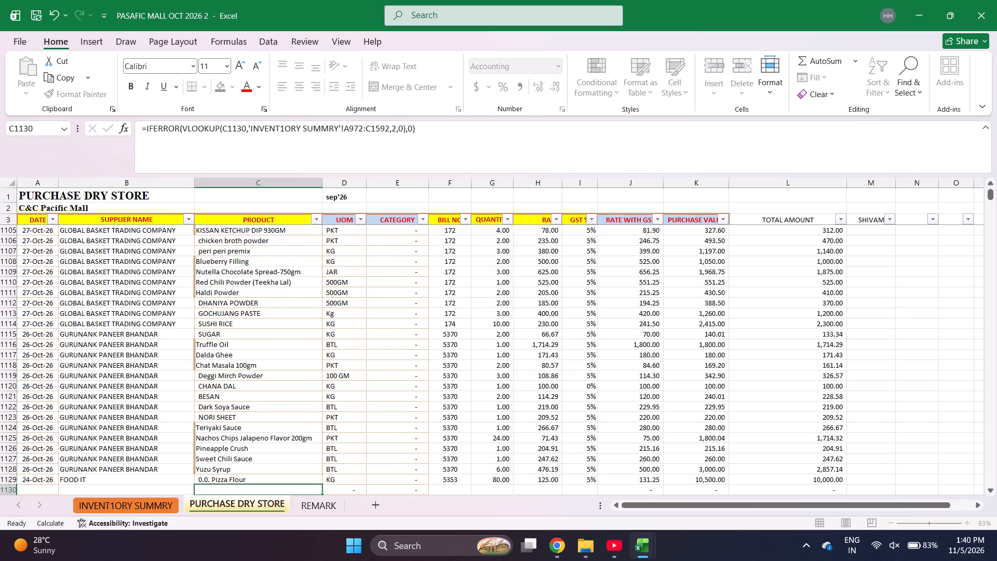
# Save the workbook.
pyautogui.hotkey('ctrl', 's')
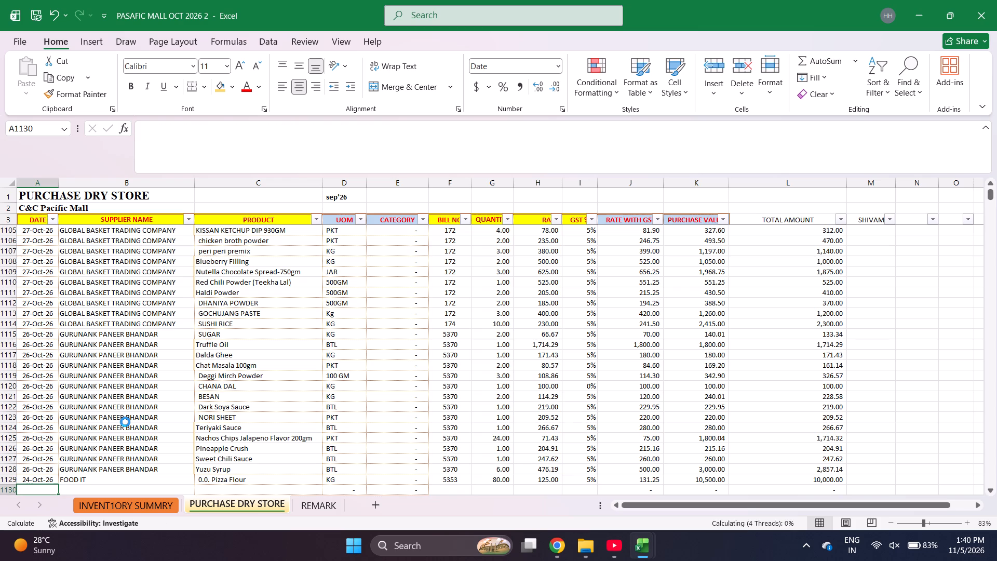
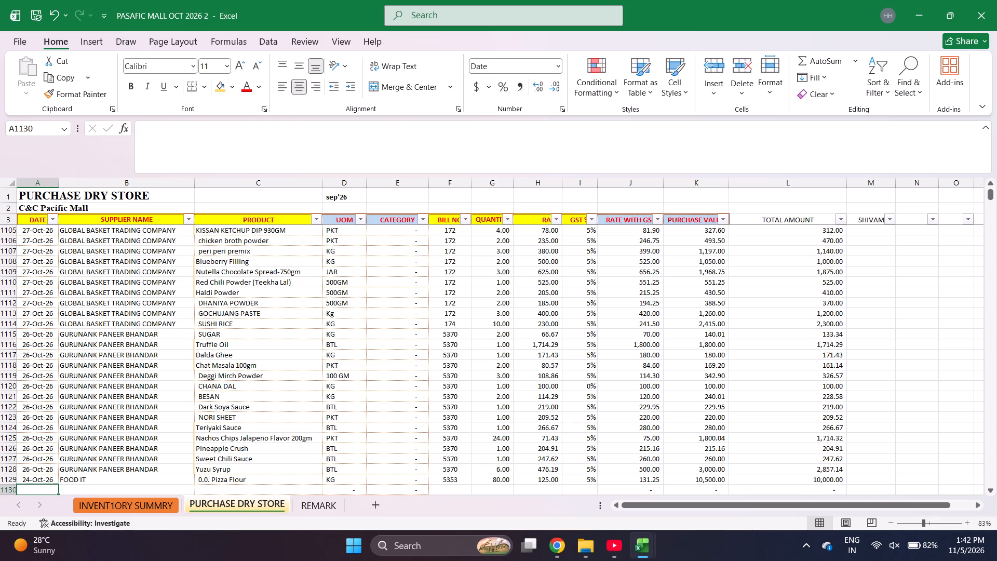
# Filter the SUPPLIER NAME column of the dry store purchases to SHRI RAM TRADER using the search text SHR.
pyautogui.click(190, 220)
pyautogui.write('ESHR')
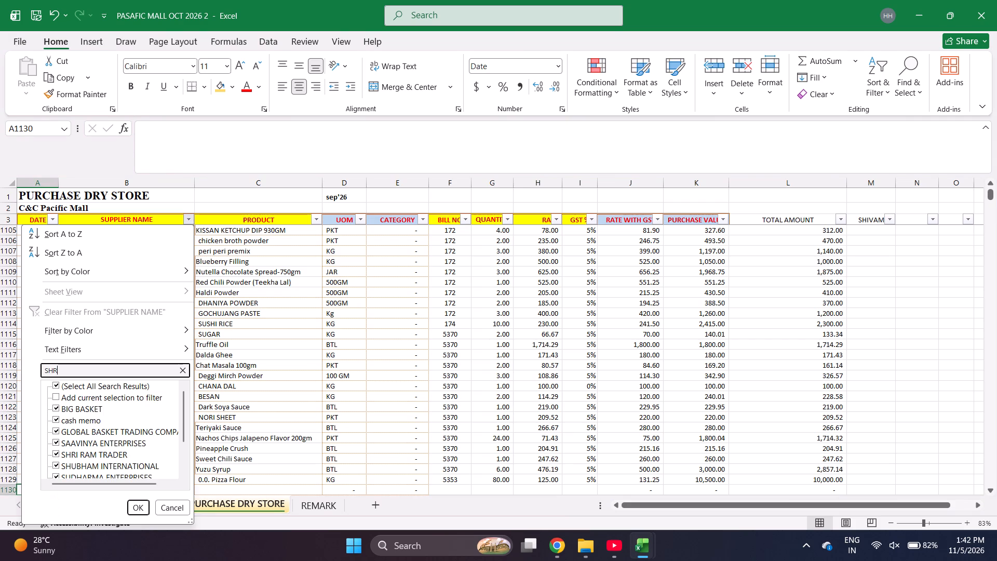
pyautogui.press('Return')
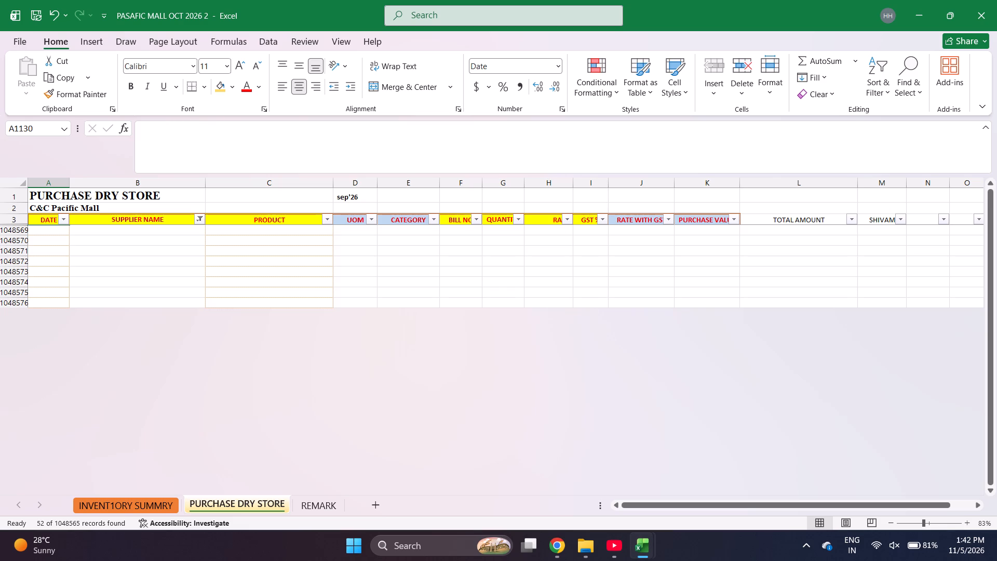
pyautogui.scroll(4, 197, 264)
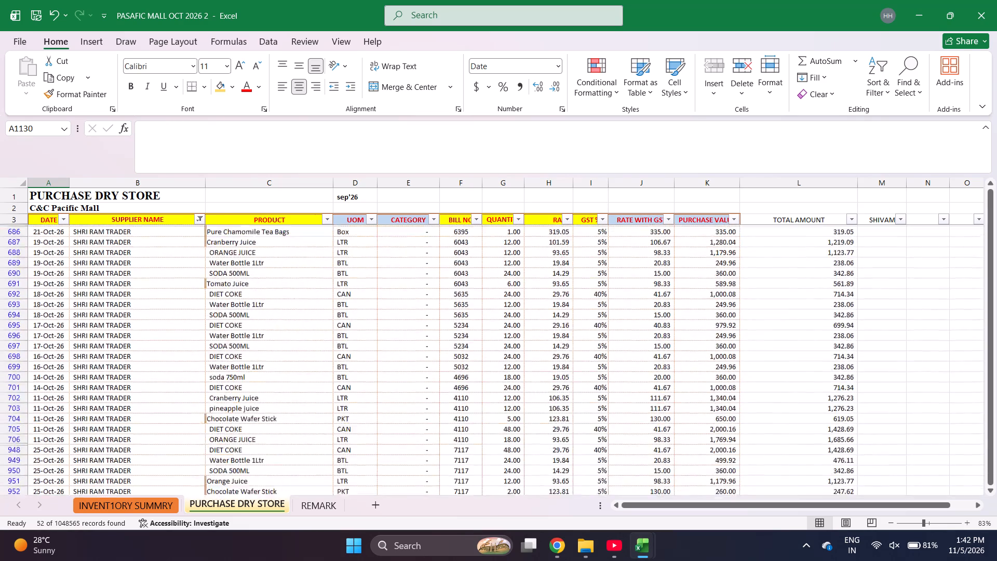
pyautogui.scroll(2, 197, 264)
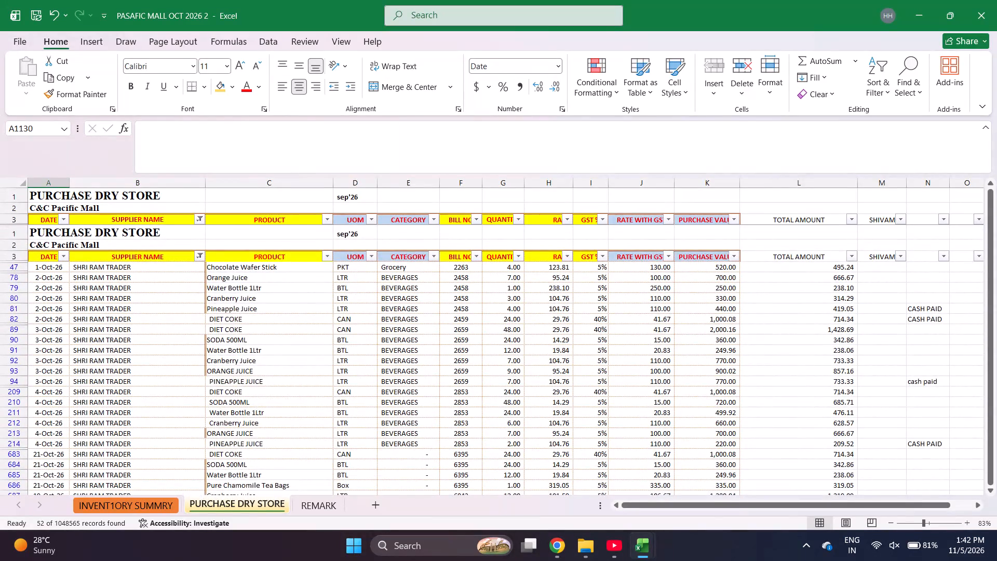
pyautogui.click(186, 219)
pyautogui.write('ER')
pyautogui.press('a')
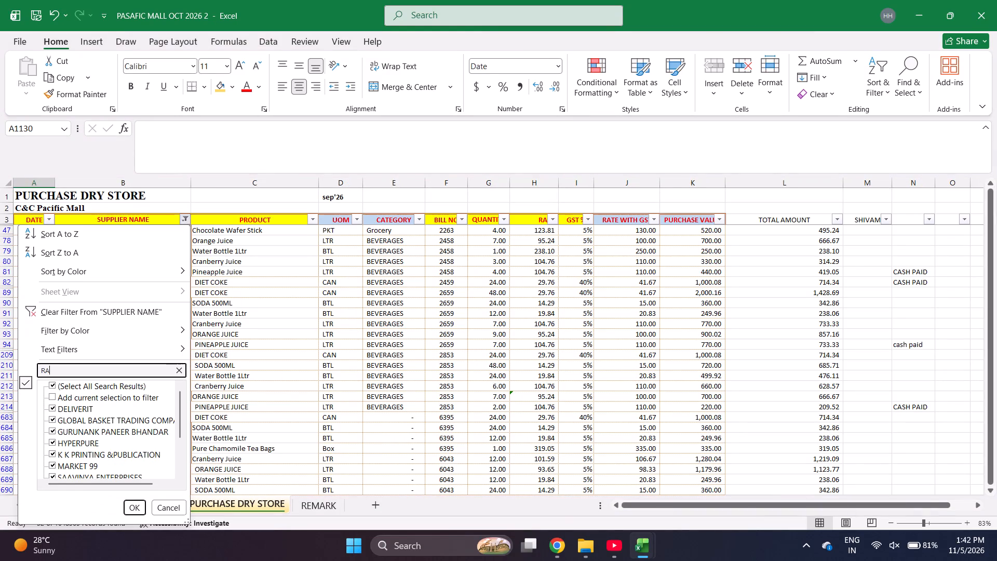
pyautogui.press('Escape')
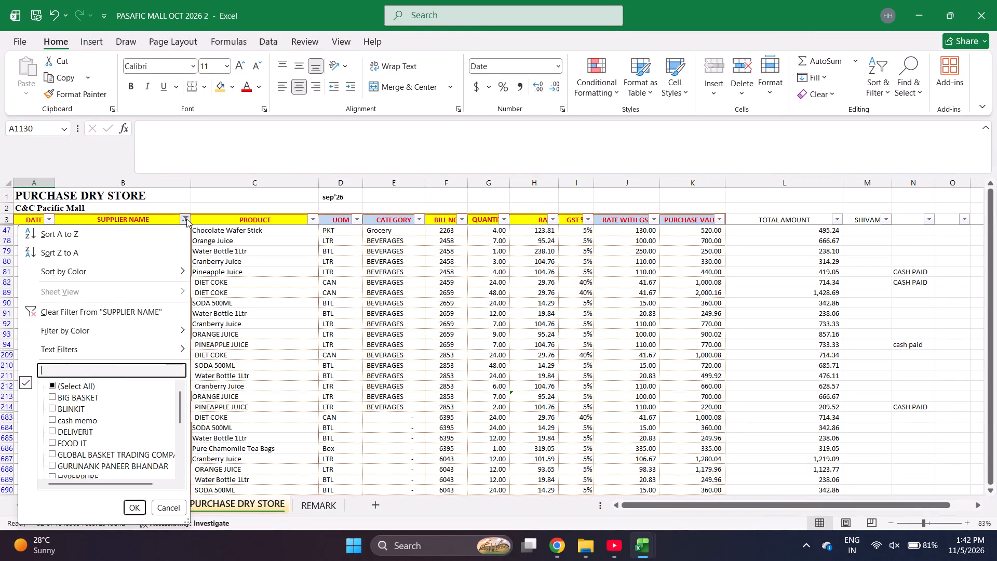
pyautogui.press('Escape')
# Select the PURCHASE VALUE cells of the filtered SHRI RAM TRADER rows, from the first entry in row 47 downwards.
pyautogui.press('Right')
pyautogui.press('Right')
pyautogui.press('Right')
pyautogui.press('Right')
pyautogui.press('Right')
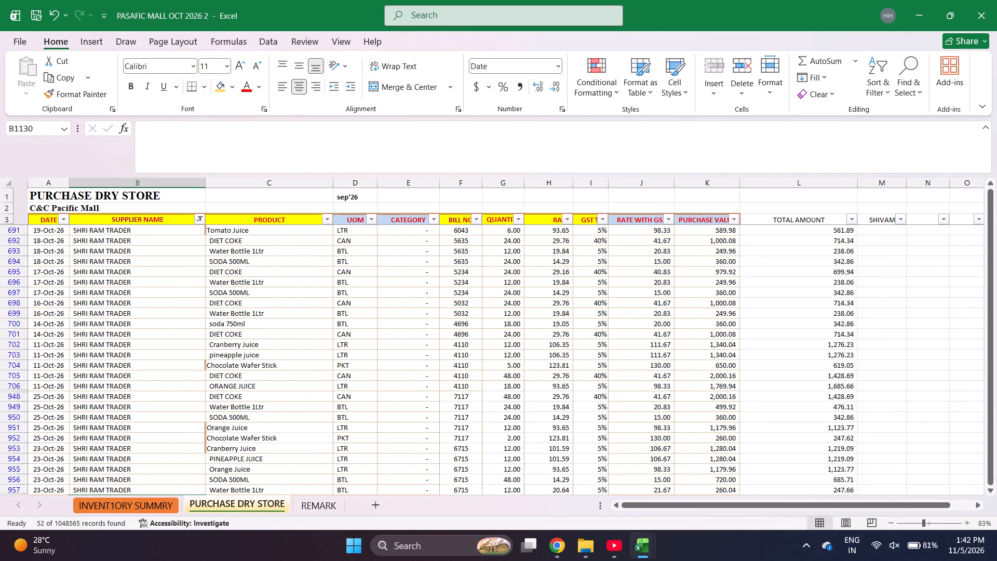
pyautogui.scroll(3, 370, 302)
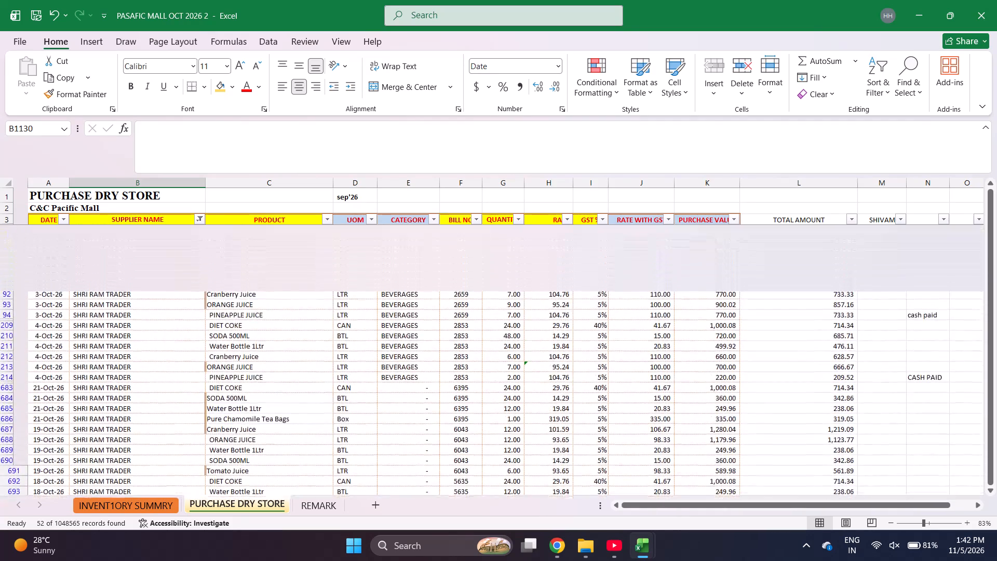
pyautogui.scroll(-1, 370, 302)
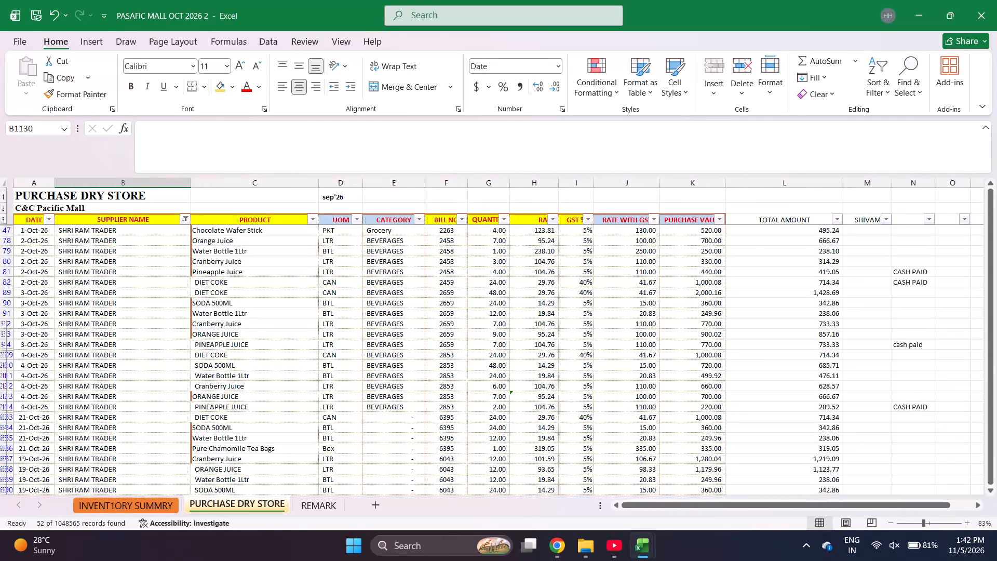
pyautogui.scroll(1, 659, 317)
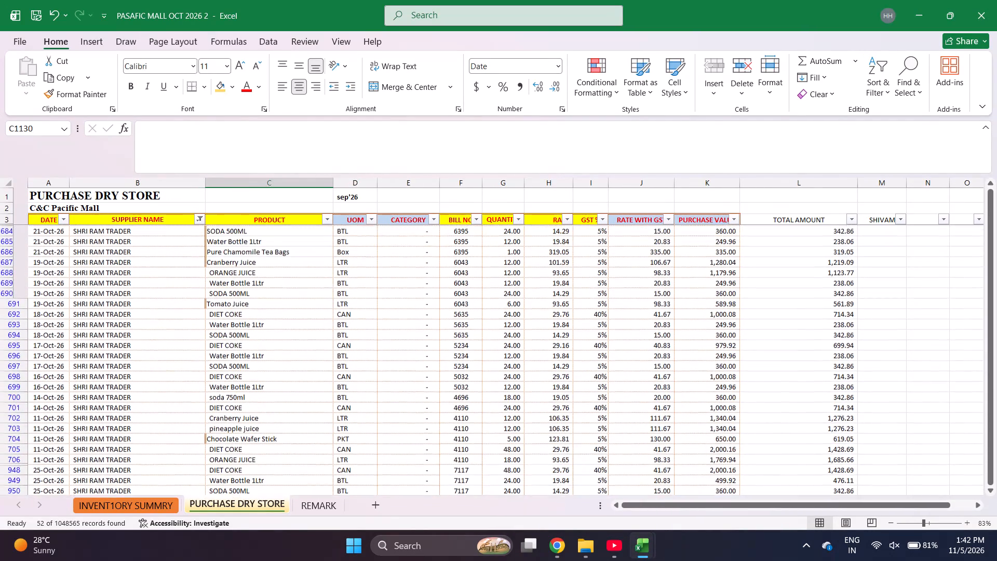
pyautogui.click(684, 303)
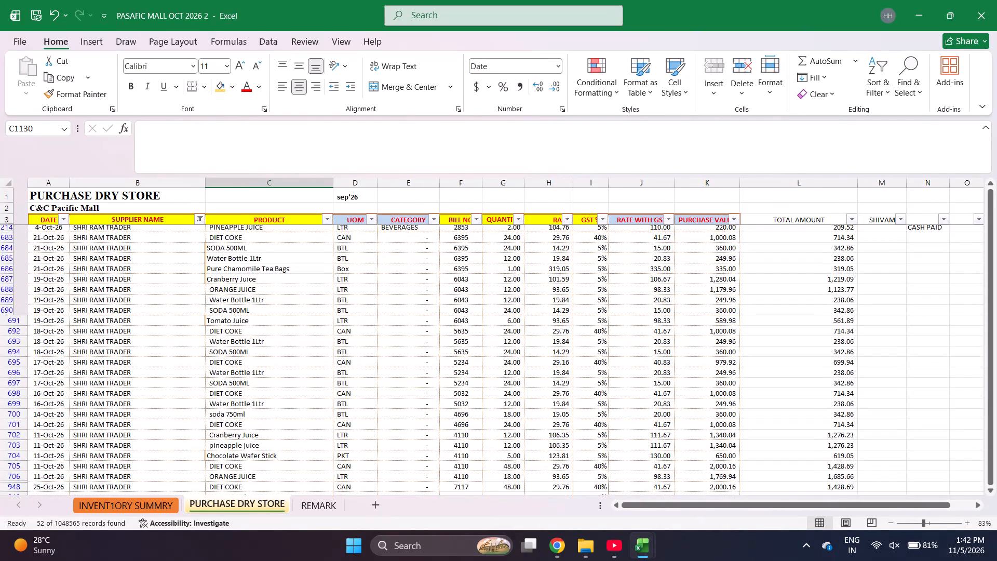
pyautogui.click(684, 303)
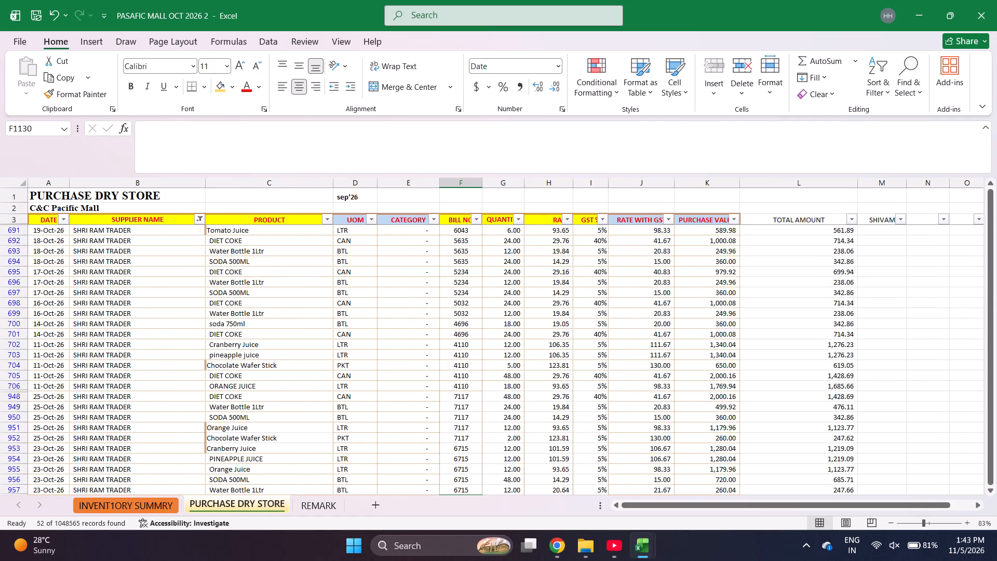
pyautogui.hotkey('ctrl', 'Up')
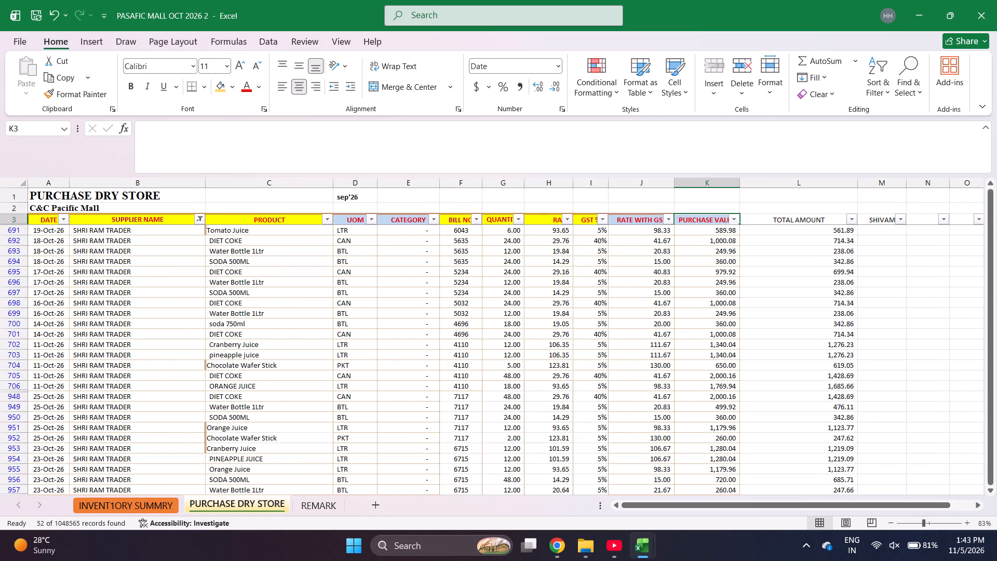
pyautogui.press('Down')
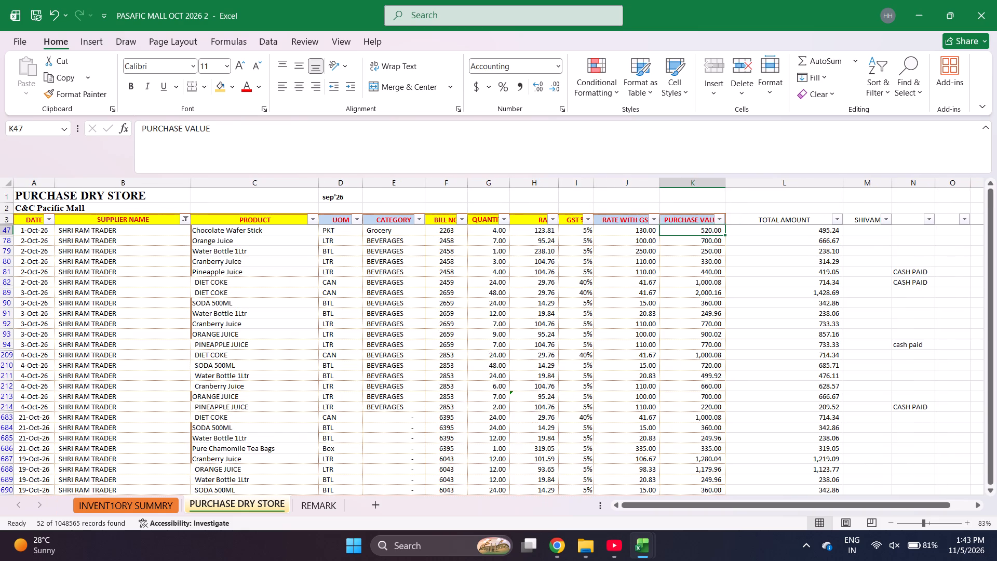
pyautogui.hotkey('ctrl', 'shift', 'Down')
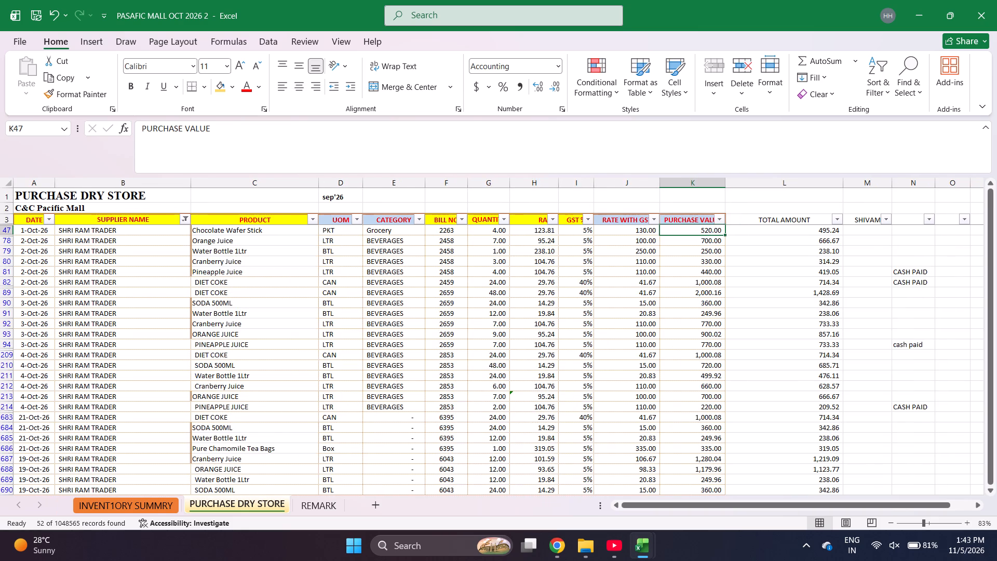
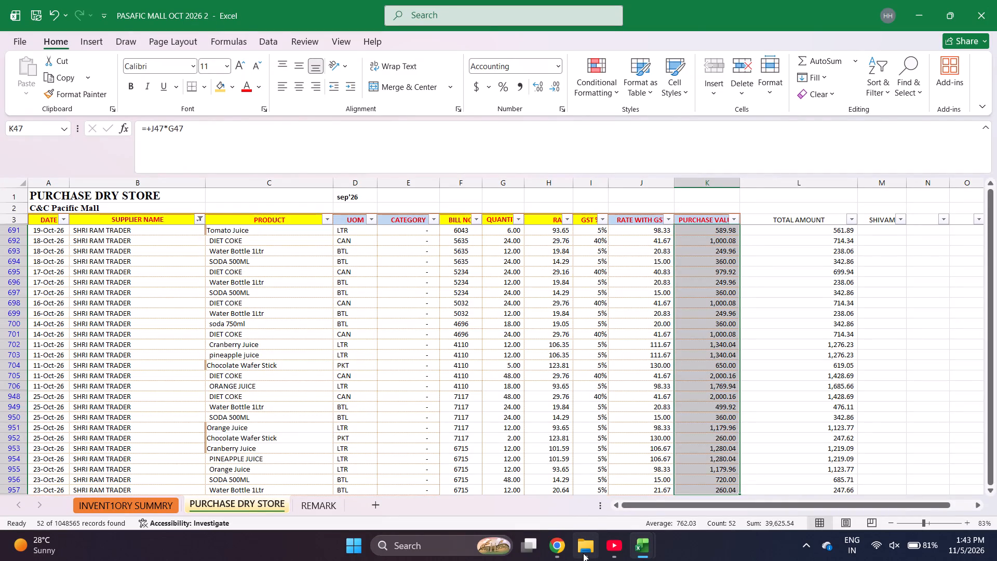
# Save the PASAFIC MALL OCT 2026 2 workbook with the SHRI RAM TRADER supplier filter applied.
pyautogui.click(477, 407)
pyautogui.hotkey('ctrl', 's')
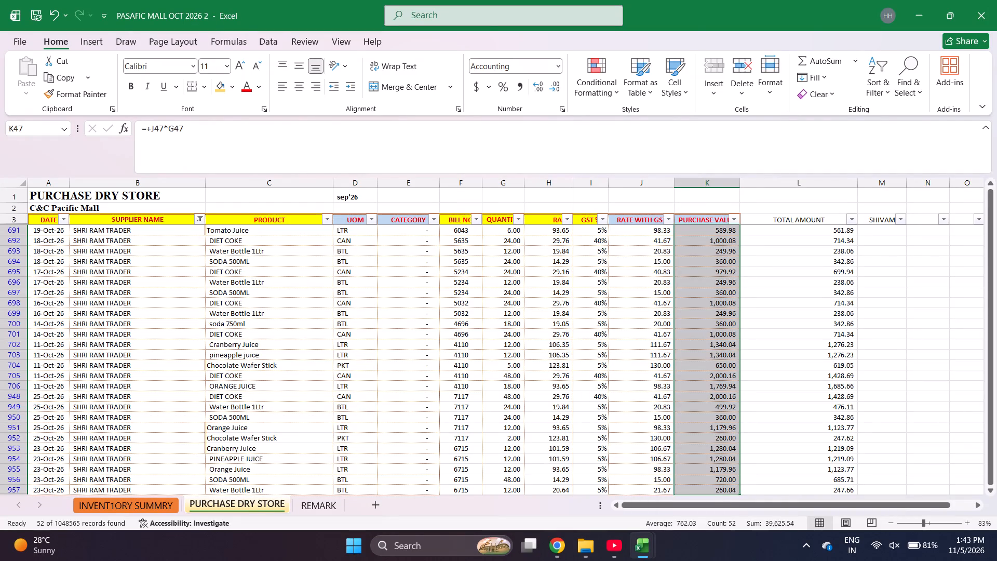
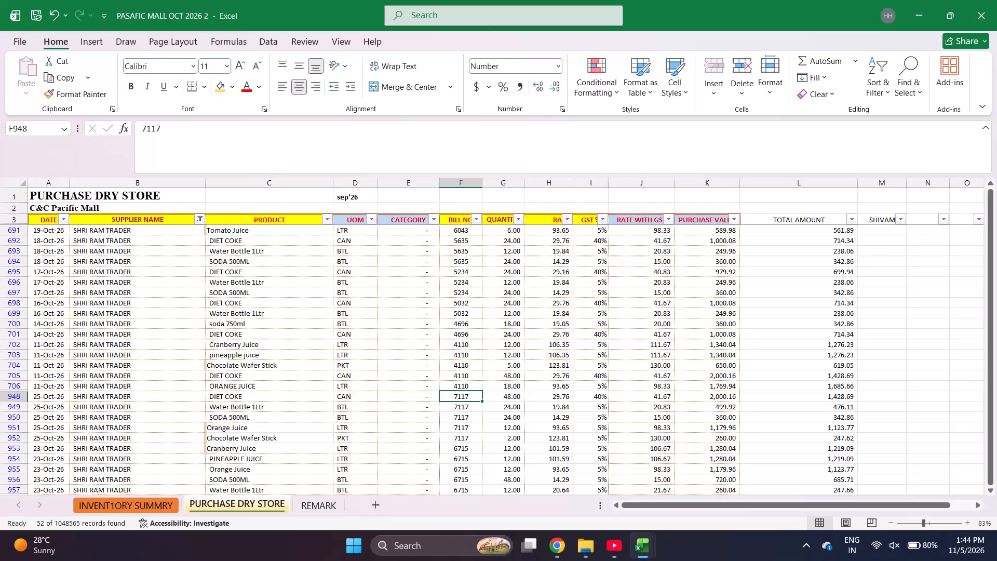
# Reset the SUPPLIER NAME filter on the PURCHASE DRY STORE sheet to show all suppliers.
pyautogui.press('Up')
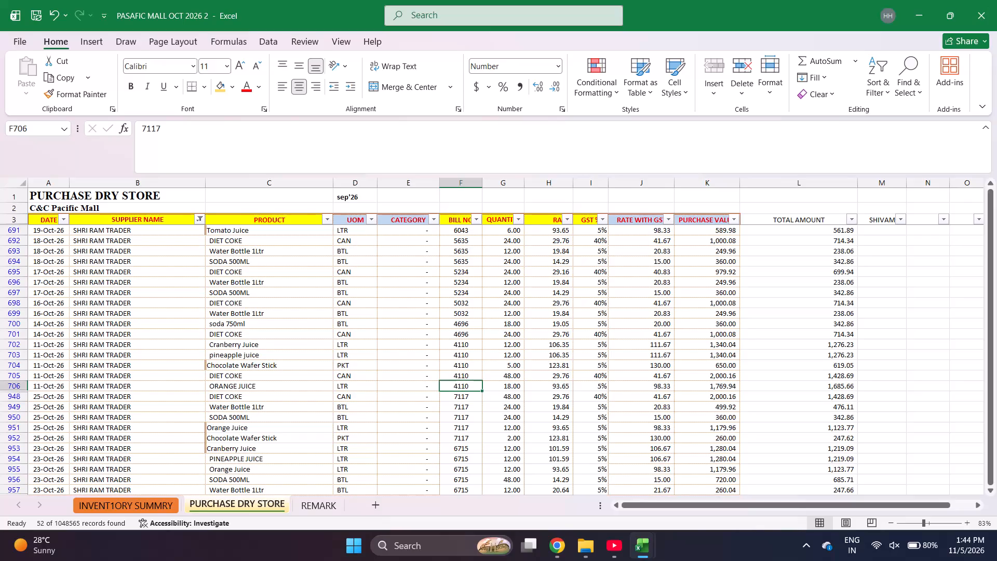
pyautogui.click(199, 218)
pyautogui.click(199, 218)
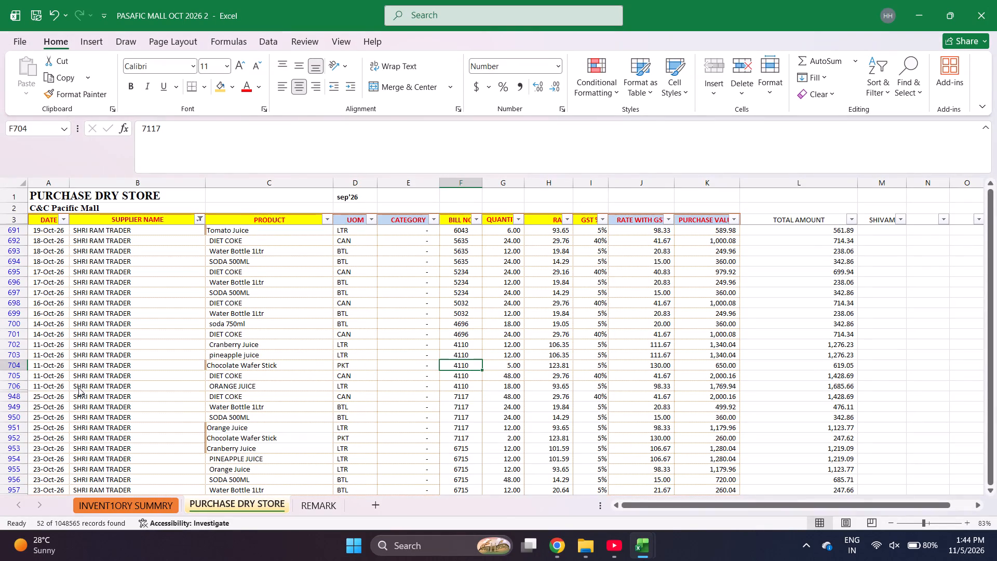
pyautogui.click(200, 217)
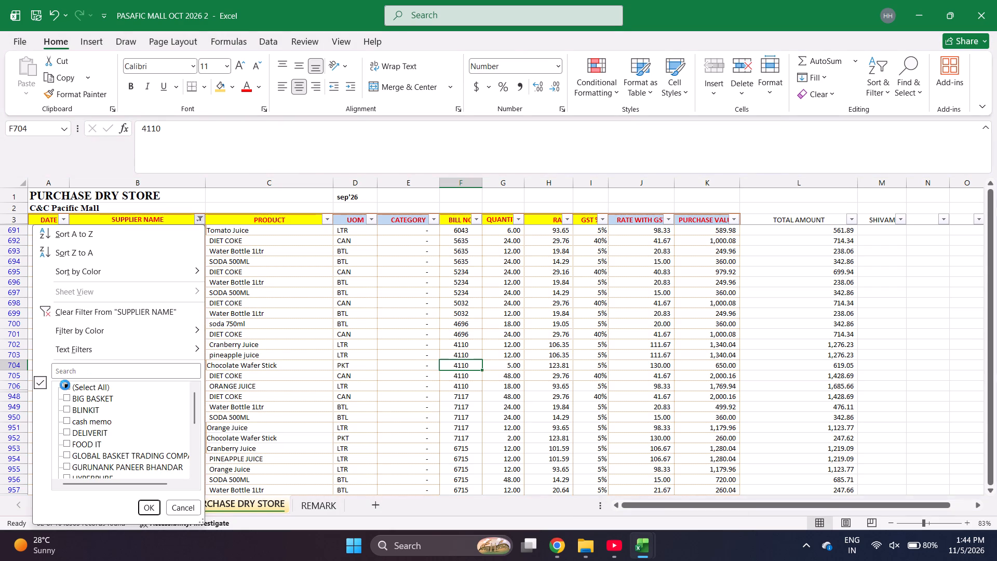
pyautogui.click(65, 385)
pyautogui.click(146, 504)
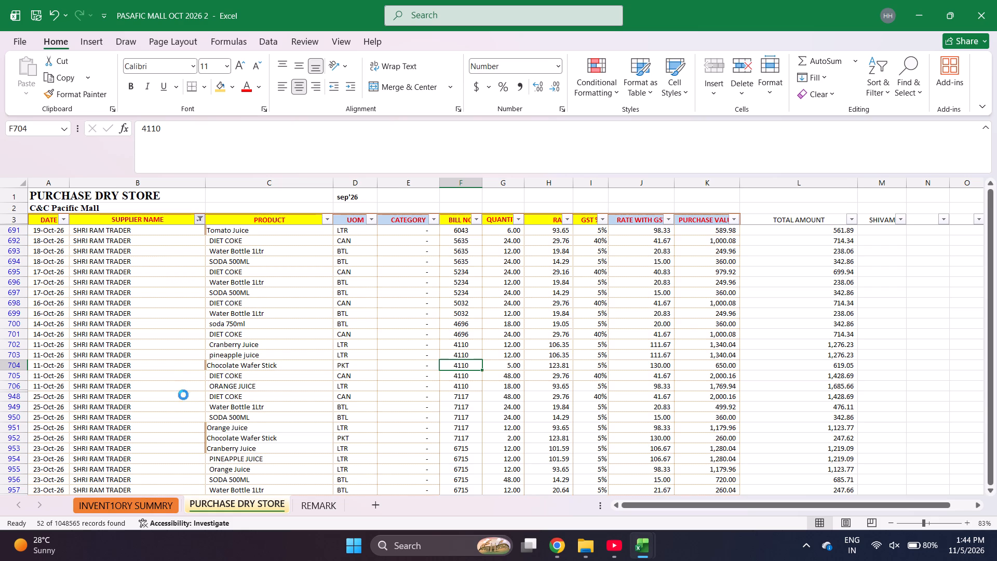
# Look back through the unfiltered purchase entries up to the first rows of the PURCHASE DRY STORE sheet.
pyautogui.scroll(1, 193, 369)
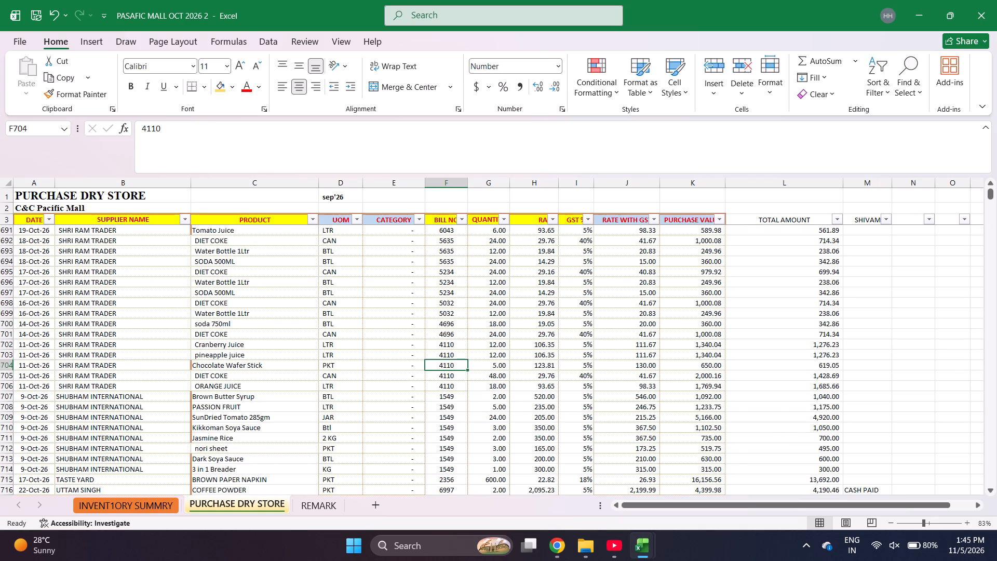
pyautogui.scroll(4, 207, 357)
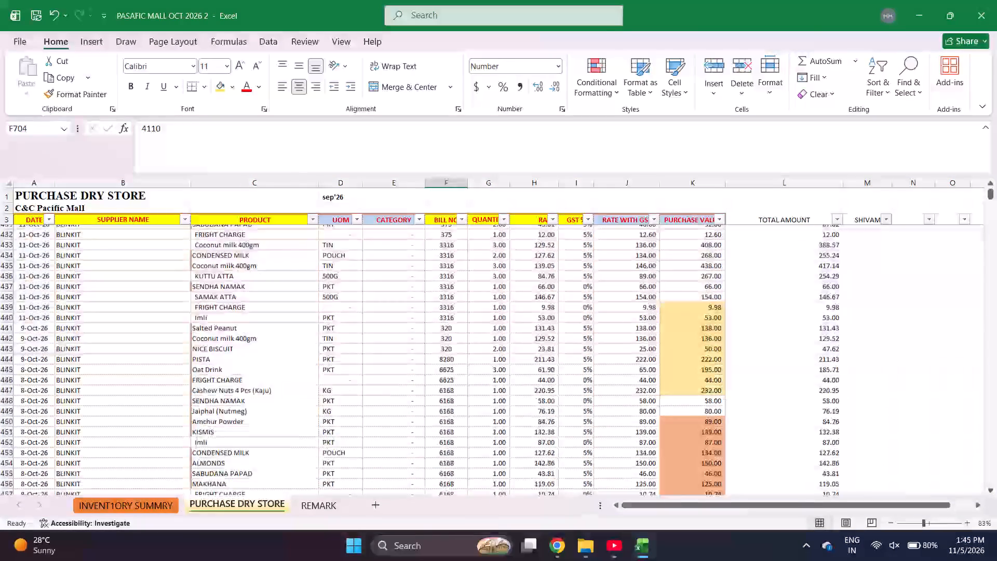
pyautogui.scroll(6, 207, 357)
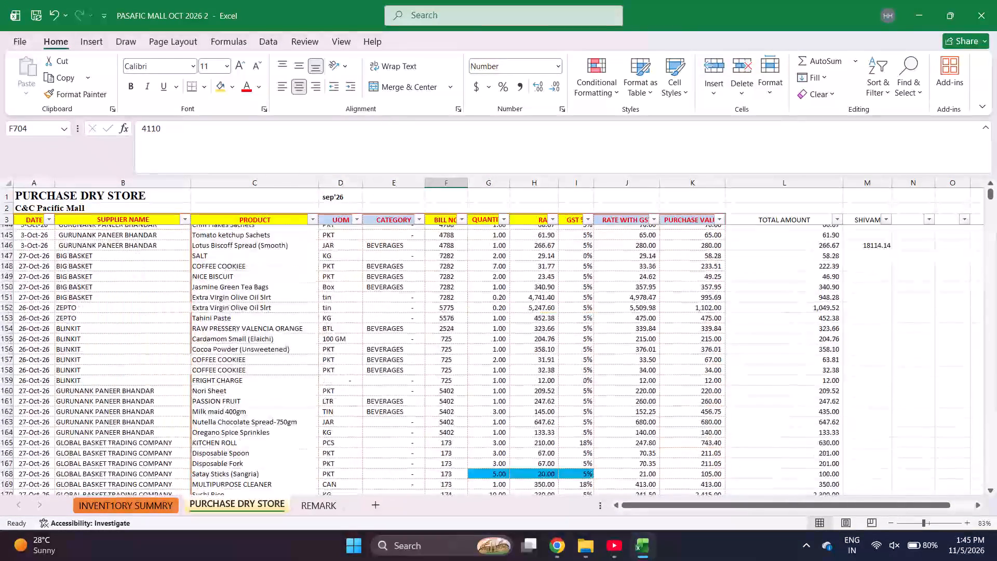
pyautogui.scroll(4, 207, 357)
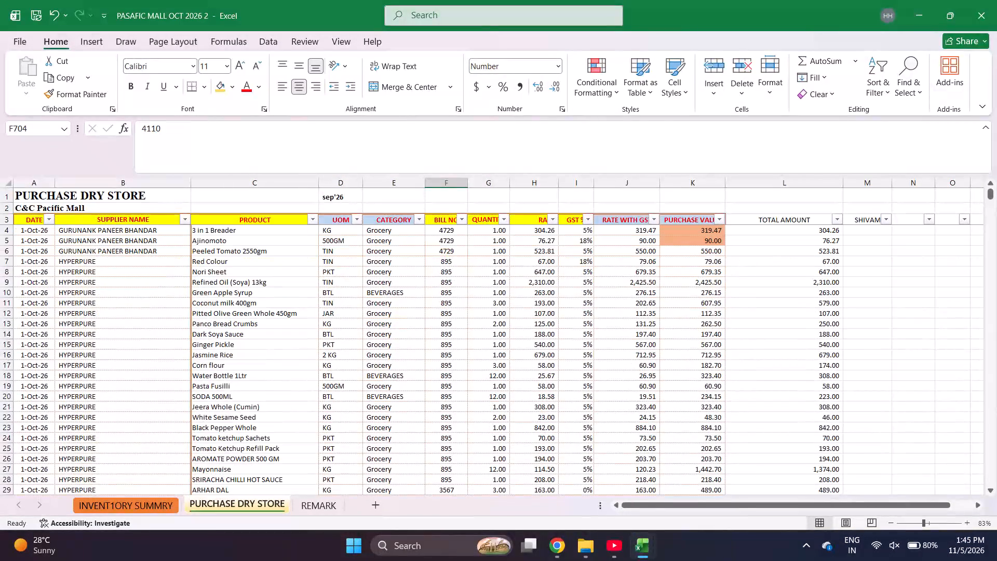
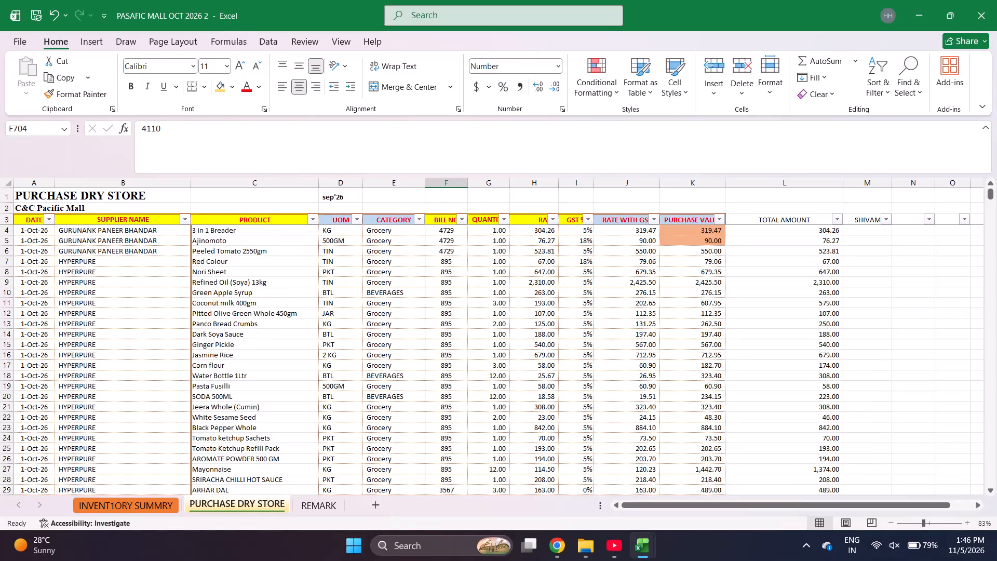
# Examine the last supplier entries of the PURCHASE DRY STORE sheet to locate where the late-October HYPERPURE block begins.
pyautogui.scroll(-3, 222, 285)
pyautogui.click(118, 326)
pyautogui.hotkey('ctrl', 'Down')
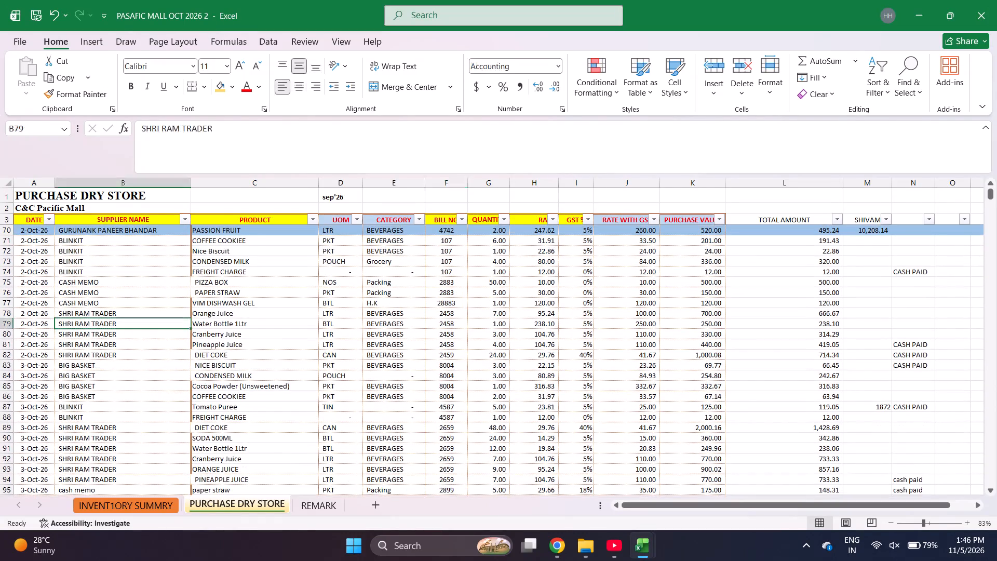
pyautogui.press('Down')
pyautogui.press('Up')
pyautogui.press('Up')
pyautogui.press('Up')
pyautogui.press('Up')
pyautogui.press('Up')
pyautogui.press('Up')
pyautogui.press('Up')
pyautogui.press('Up')
pyautogui.press('Up')
pyautogui.press('Up')
pyautogui.press('Up')
pyautogui.press('Up')
pyautogui.press('Up')
pyautogui.press('Up')
pyautogui.press('Up')
pyautogui.press('Up')
pyautogui.press('Up')
pyautogui.press('Up')
pyautogui.press('Up')
pyautogui.press('Up')
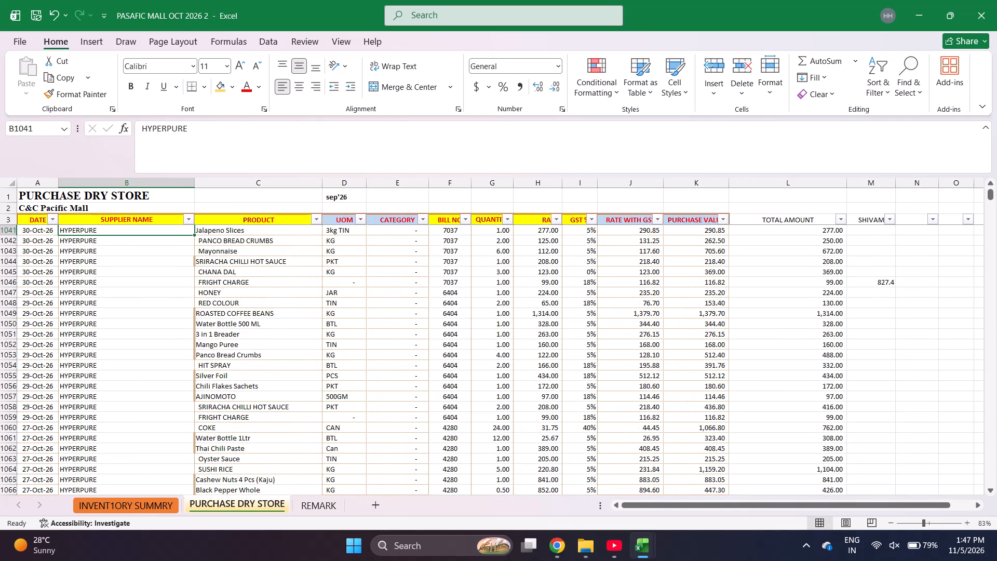
pyautogui.press('Up')
pyautogui.press('Up')
pyautogui.press('Up')
pyautogui.press('Up')
pyautogui.press('Up')
pyautogui.press('Up')
pyautogui.press('Up')
pyautogui.press('Up')
pyautogui.press('Up')
pyautogui.press('Up')
pyautogui.press('Up')
pyautogui.press('Up')
pyautogui.press('Down')
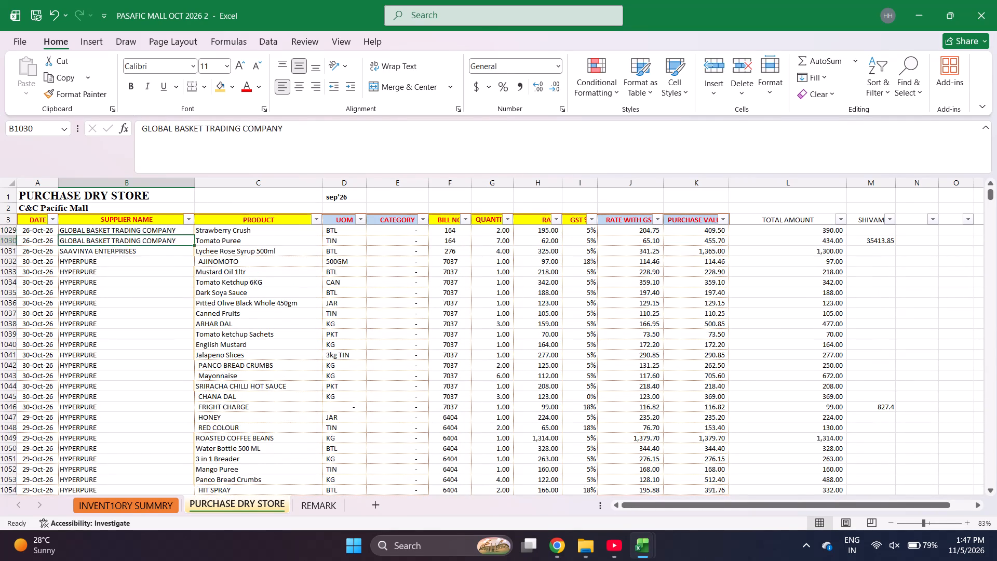
pyautogui.press('Down')
pyautogui.press('Down')
# Select the purchase values of the HYPERPURE block, rows 1032 to 1098, to check their sum.
pyautogui.hotkey('ctrl', 'Right')
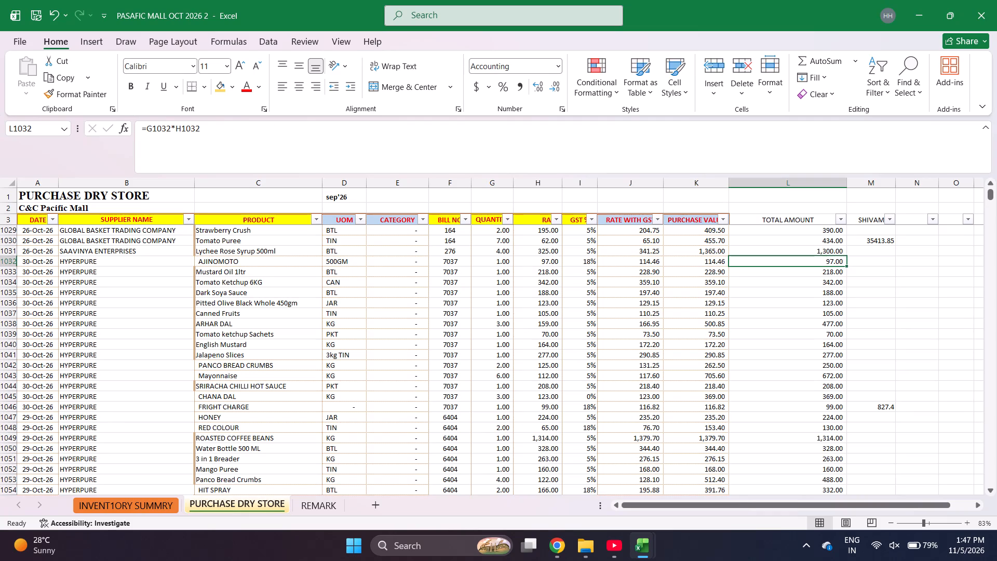
pyautogui.press('Left')
pyautogui.hotkey('shift', 'Down')
pyautogui.hotkey('shift', 'Down')
pyautogui.hotkey('shift', 'Down')
pyautogui.hotkey('shift', 'Down')
pyautogui.hotkey('shift', 'Down')
pyautogui.hotkey('shift', 'Down')
pyautogui.hotkey('shift', 'Down')
pyautogui.hotkey('shift', 'Down')
pyautogui.hotkey('shift', 'Down')
pyautogui.hotkey('shift', 'Down')
pyautogui.hotkey('shift', 'Down')
pyautogui.hotkey('shift', 'Down')
pyautogui.hotkey('shift', 'Down')
pyautogui.hotkey('shift', 'Down')
pyautogui.hotkey('shift', 'Down')
pyautogui.hotkey('shift', 'Down')
pyautogui.hotkey('shift', 'Down')
pyautogui.hotkey('shift', 'Down')
pyautogui.hotkey('shift', 'Down')
pyautogui.hotkey('shift', 'Down')
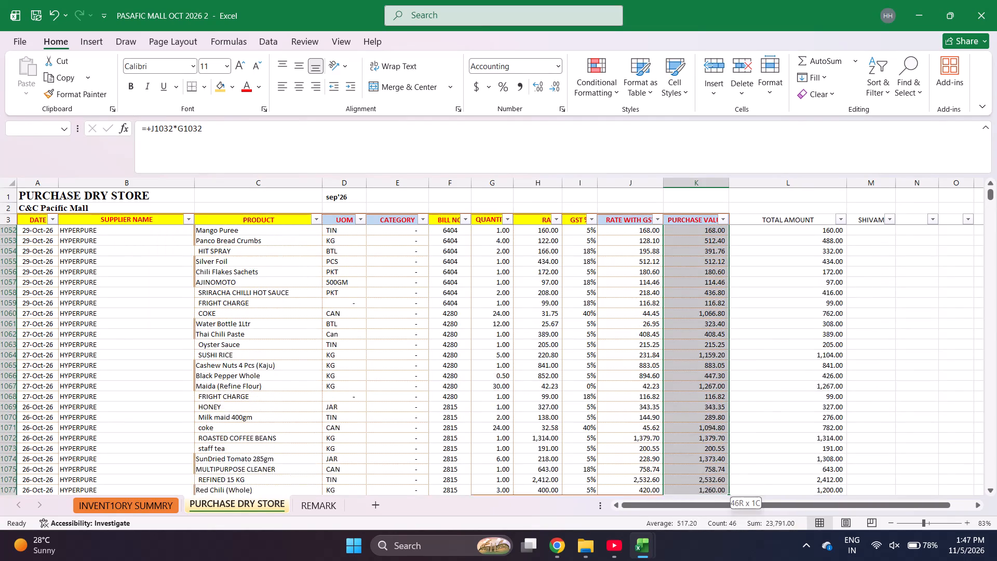
pyautogui.hotkey('shift', 'Down')
pyautogui.hotkey('shift', 'Down')
pyautogui.hotkey('shift', 'Down')
pyautogui.hotkey('shift', 'Down')
pyautogui.hotkey('shift', 'Down')
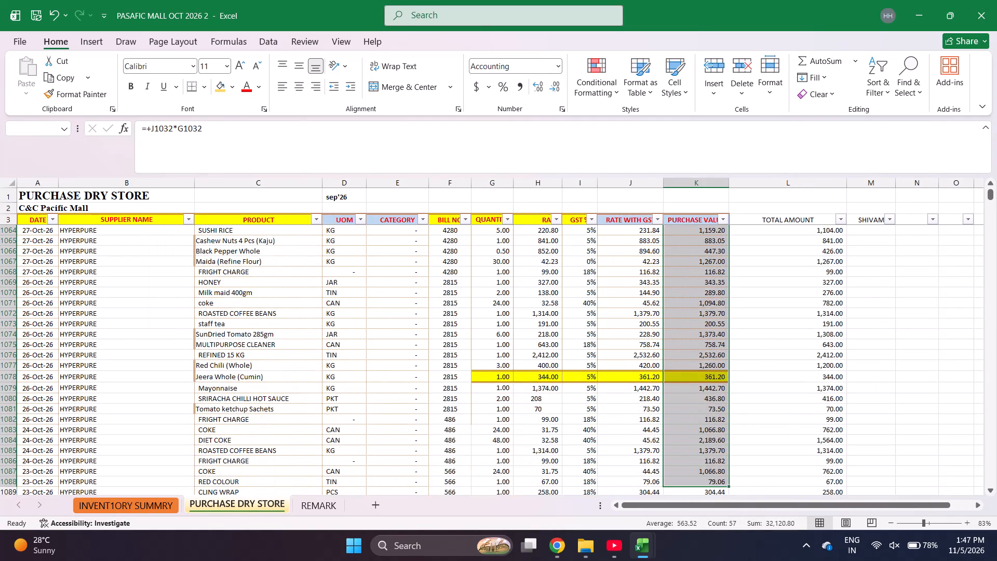
pyautogui.hotkey('shift', 'Down')
pyautogui.hotkey('shift', 'Down')
pyautogui.hotkey('shift', 'Down')
pyautogui.hotkey('shift', 'Down')
pyautogui.hotkey('shift', 'Down')
pyautogui.hotkey('shift', 'Down')
pyautogui.hotkey('shift', 'Down')
pyautogui.hotkey('shift', 'Down')
pyautogui.hotkey('shift', 'Down')
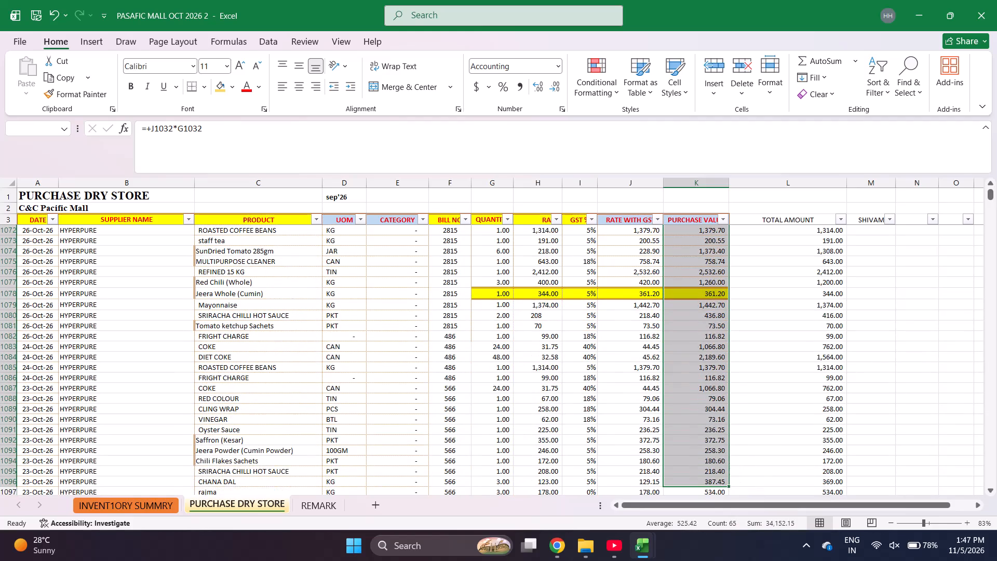
pyautogui.hotkey('shift', 'Down')
pyautogui.hotkey('shift', 'Down')
pyautogui.hotkey('shift', 'Down')
pyautogui.hotkey('shift', 'Up')
pyautogui.hotkey('shift', 'Up')
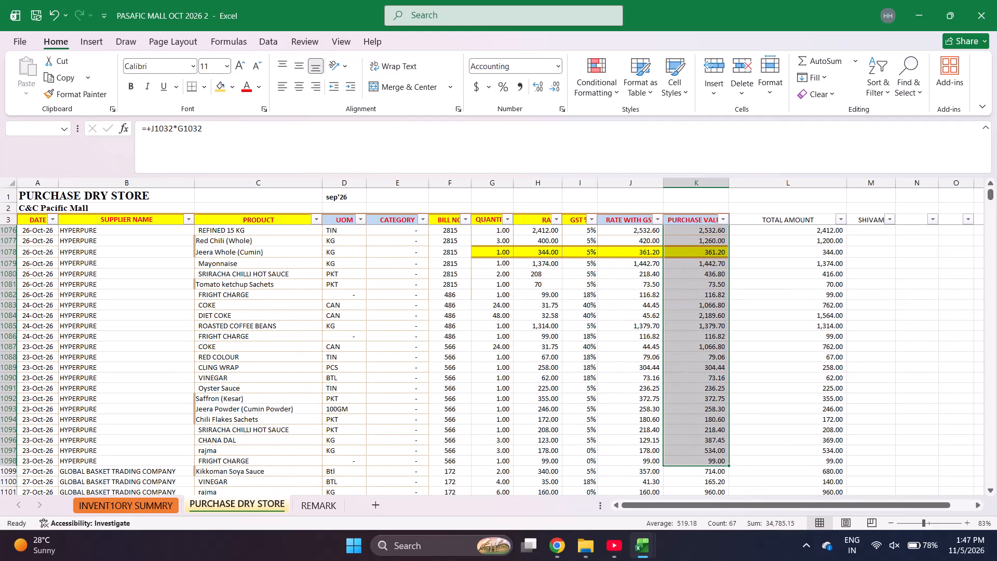
pyautogui.hotkey('shift', 'Up')
pyautogui.hotkey('shift', 'Down')
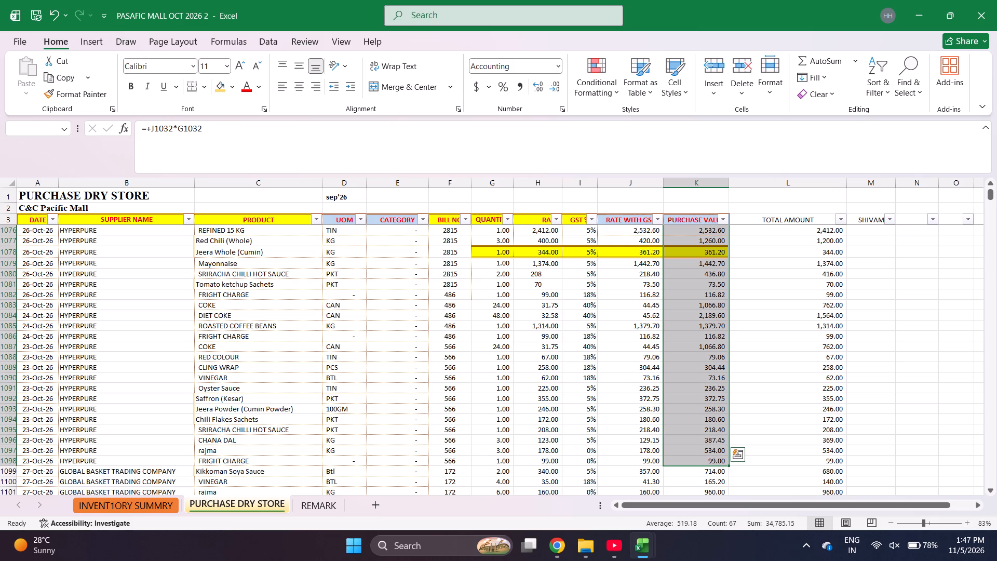
# Select the SHIVAM column cell beside the FRIGHT CHARGE entry of HYPERPURE bill 7037.
pyautogui.scroll(3, 468, 398)
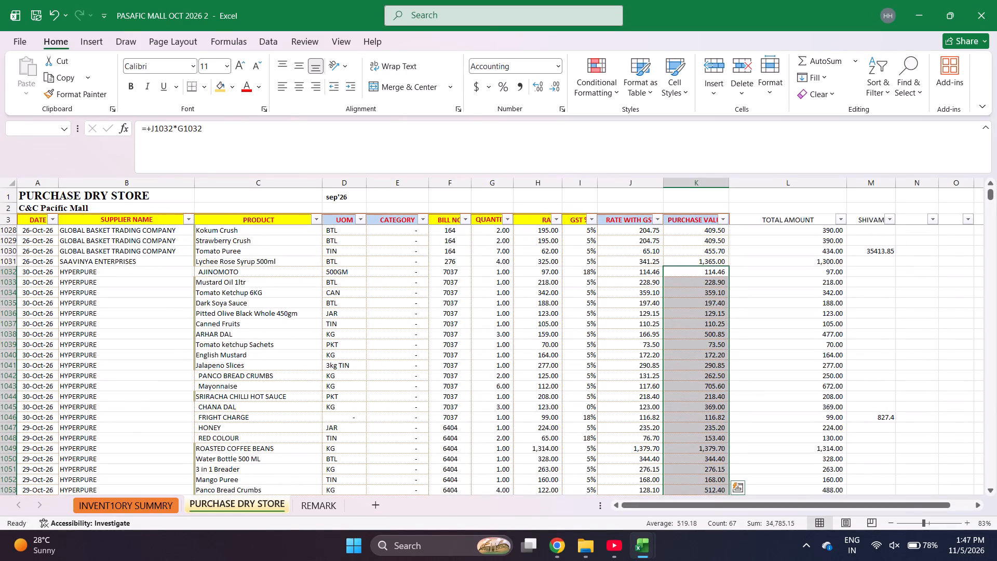
pyautogui.click(887, 419)
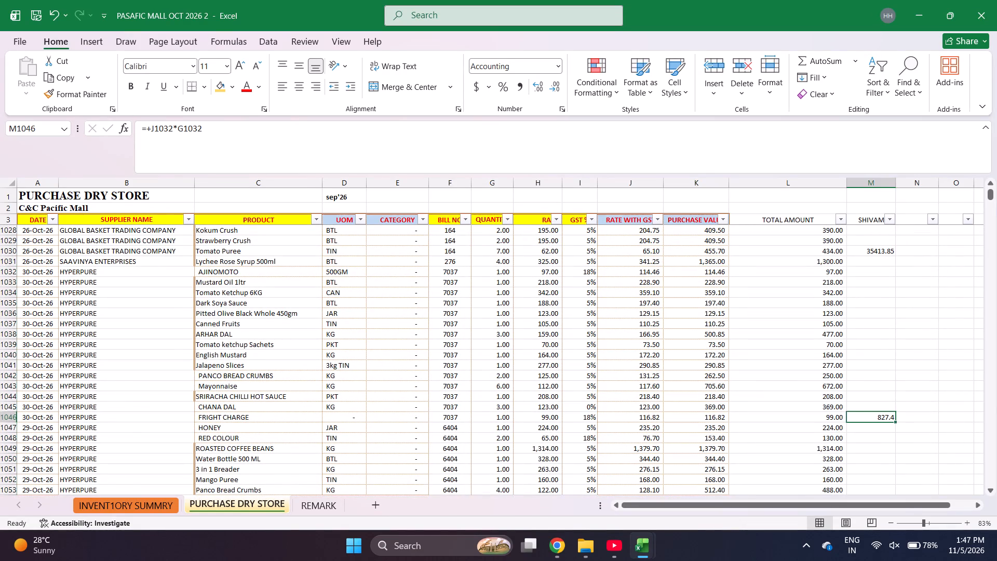